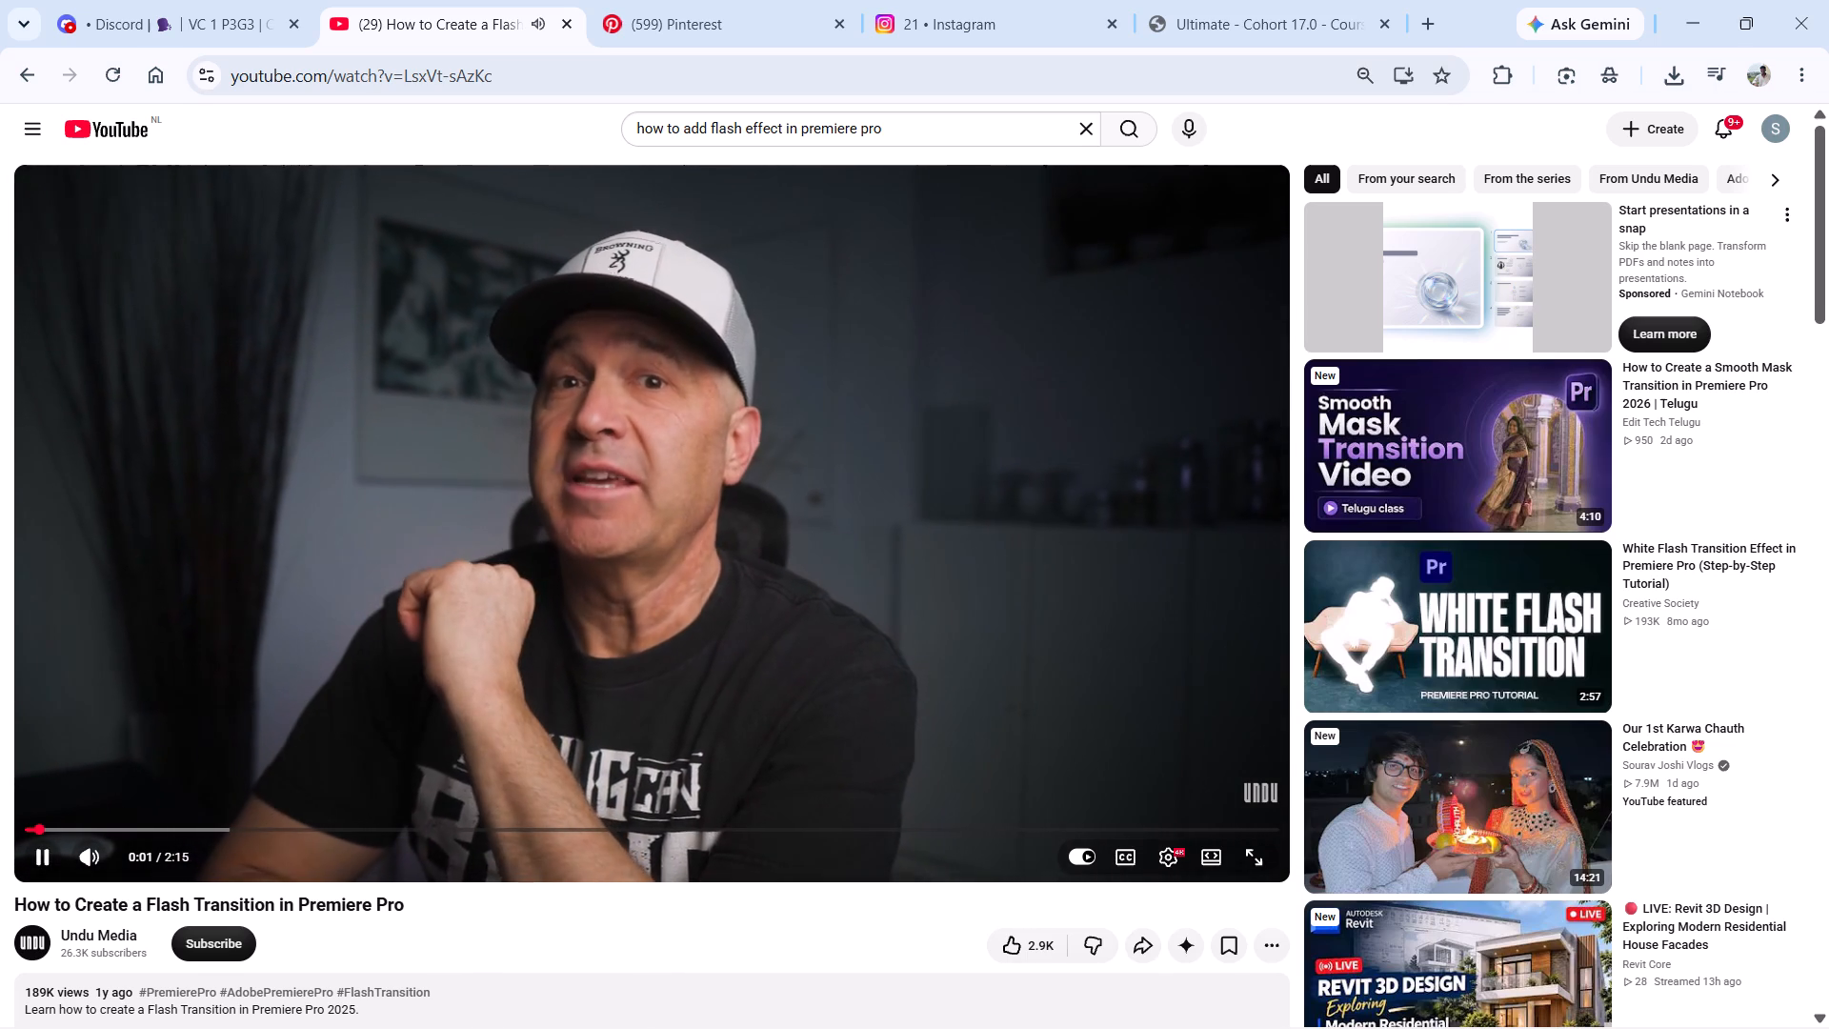
Watch the flash transition tutorial for Premiere Pro in full screen, and leave full screen near its end.
double_click(721, 629)
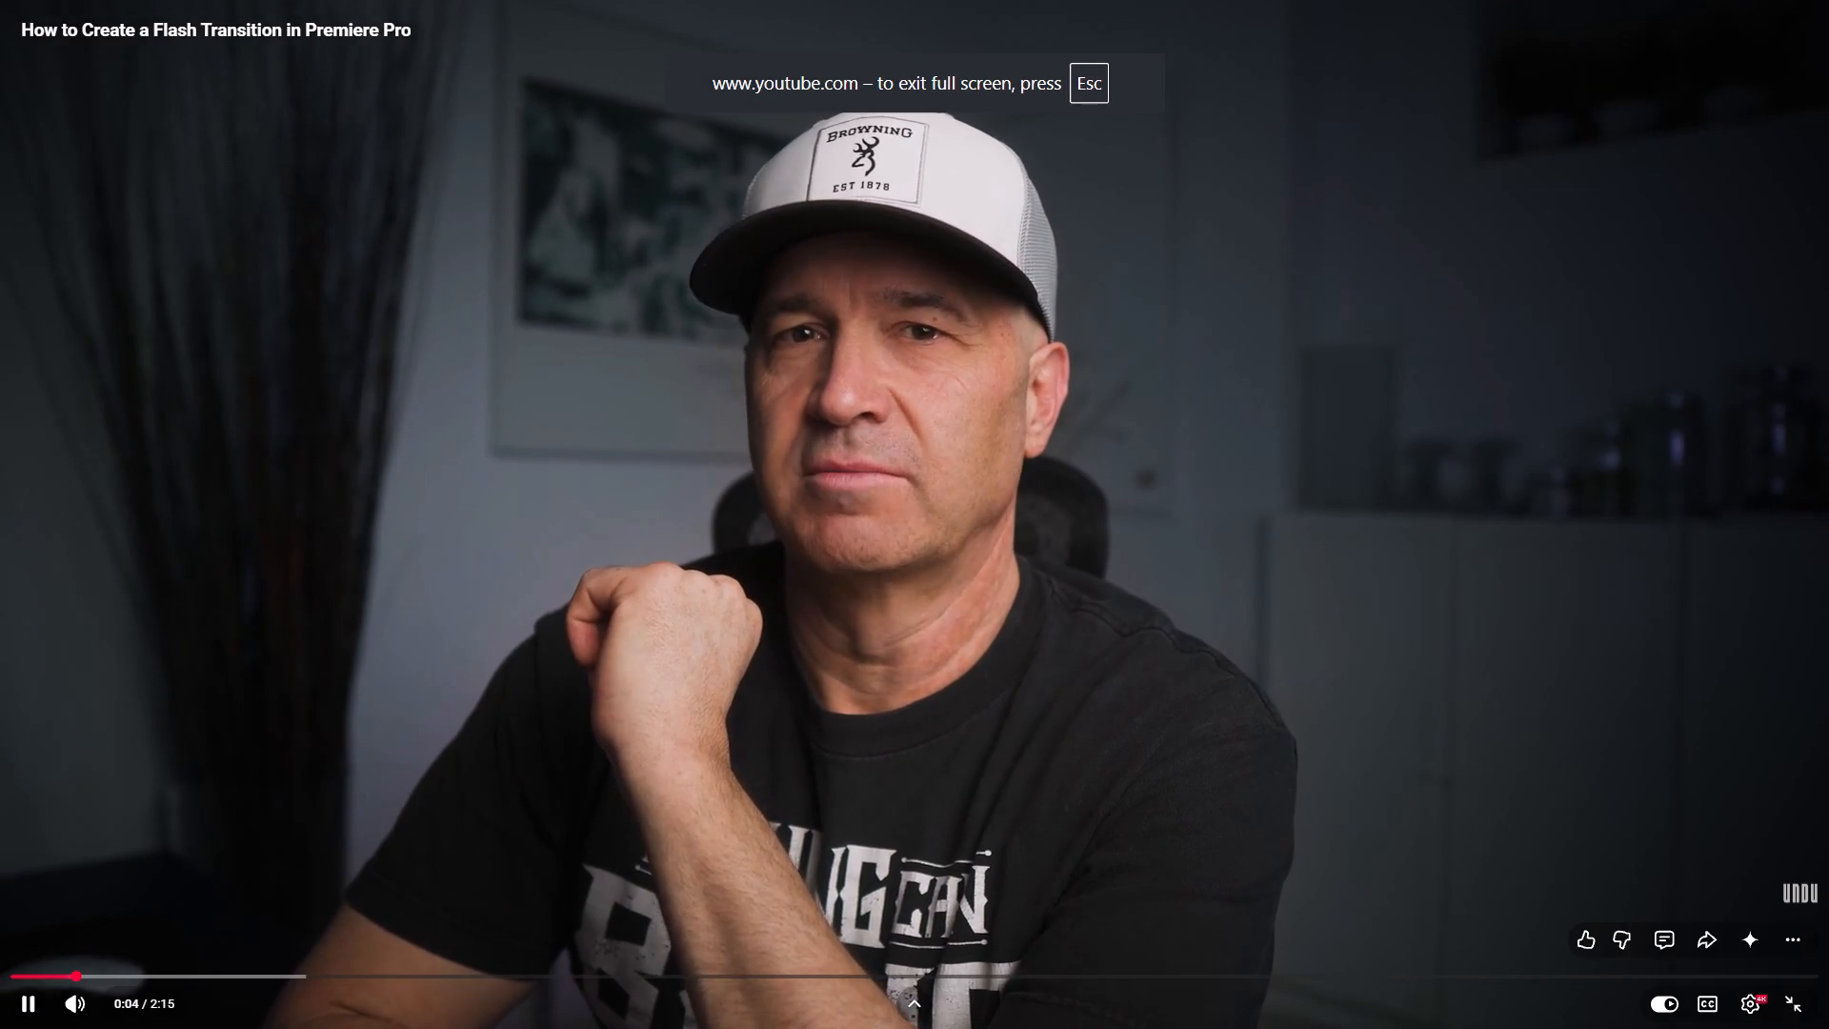
click(897, 71)
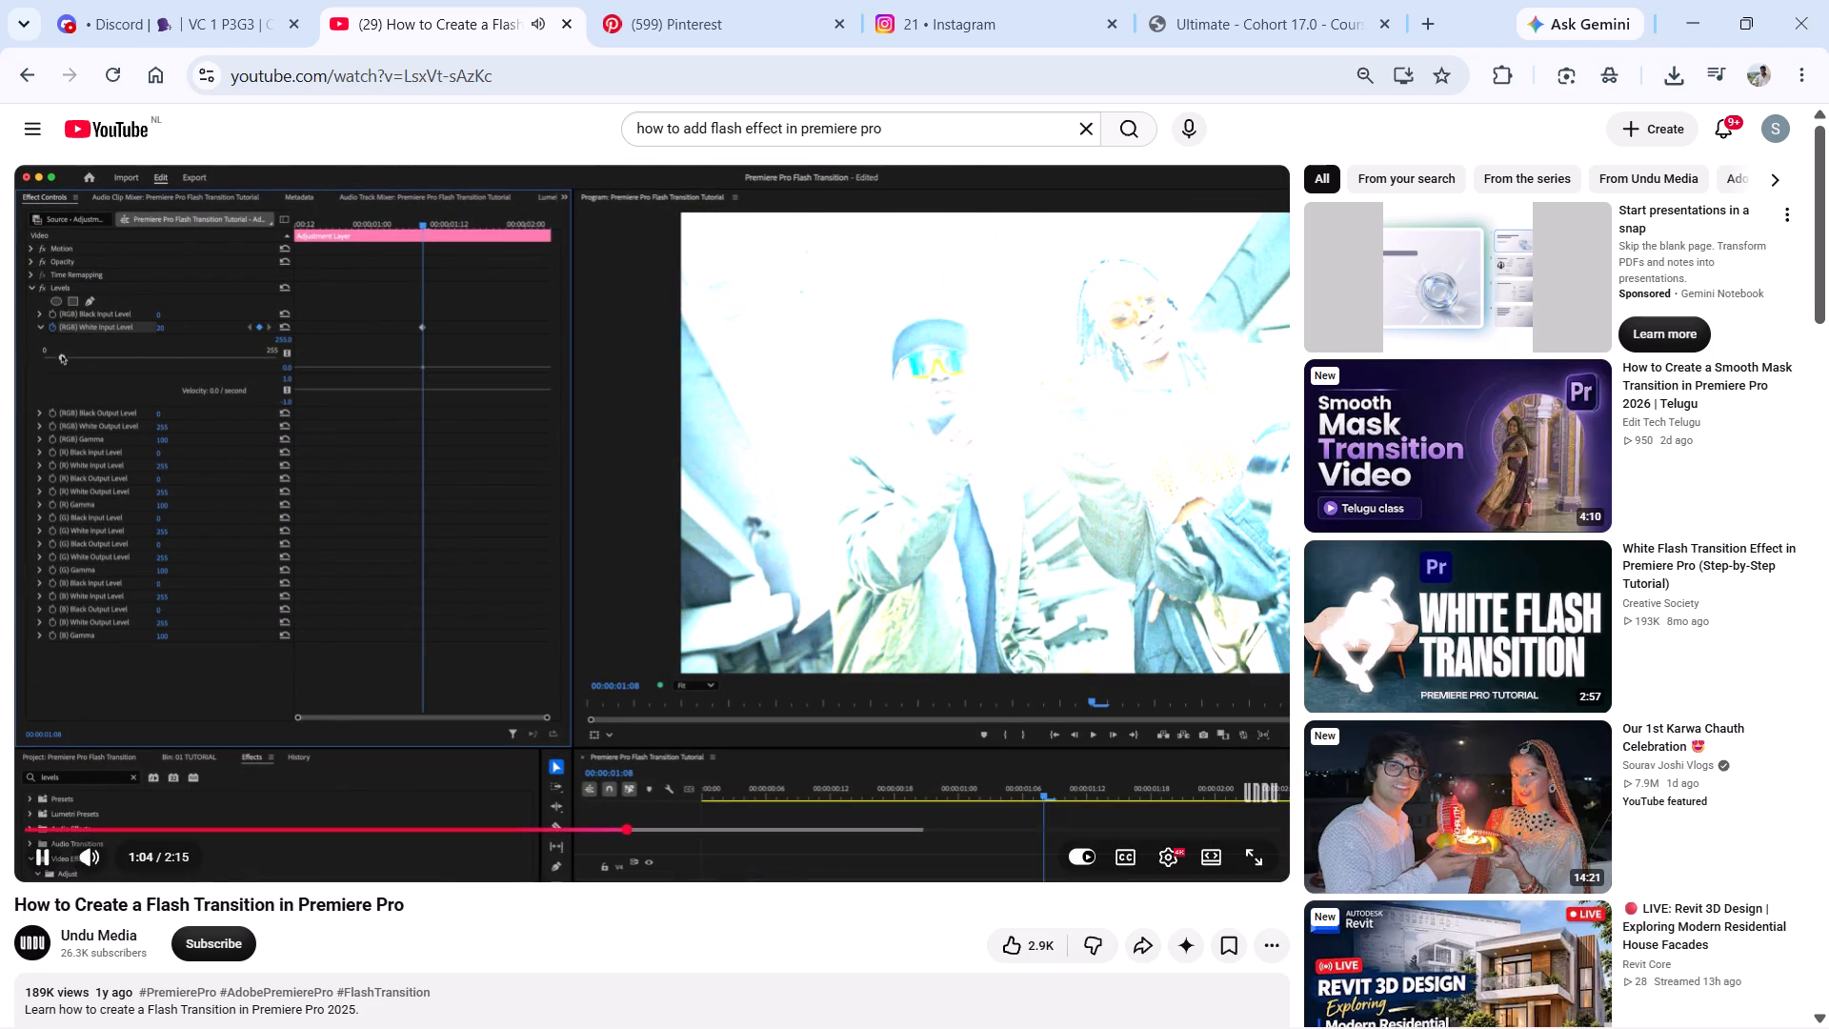
click(1249, 864)
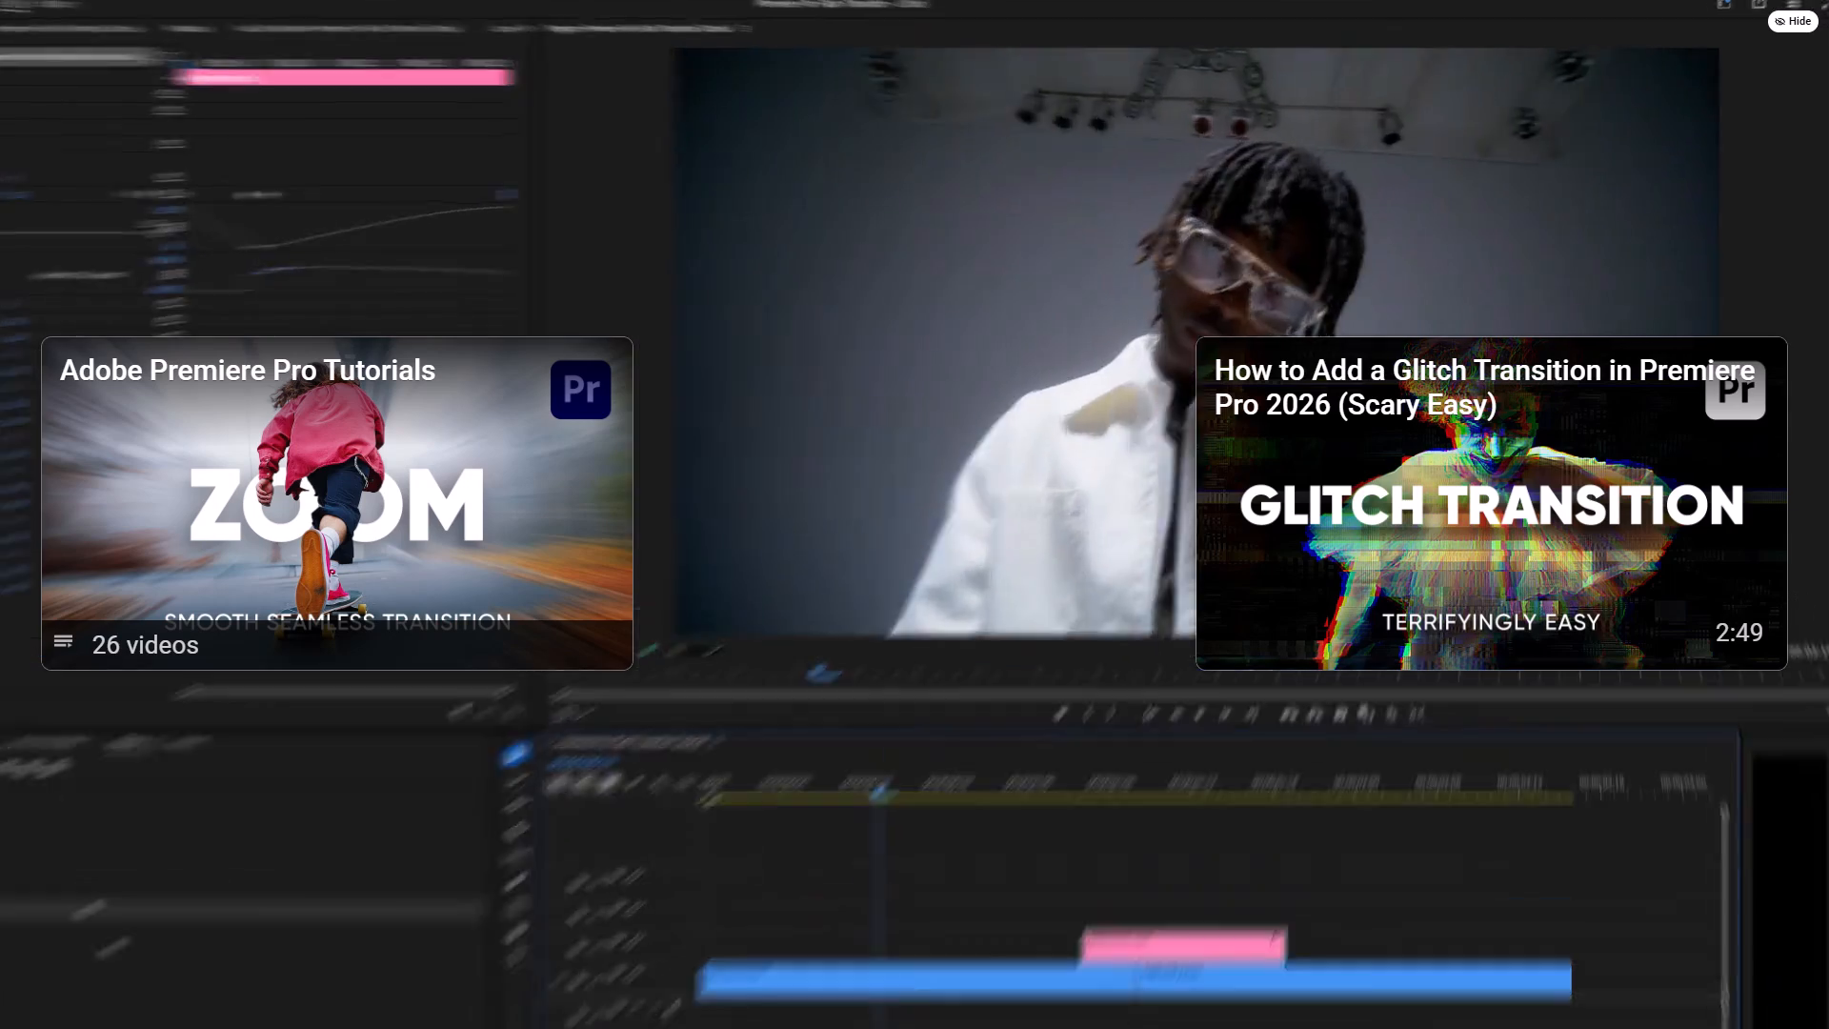
key(space)
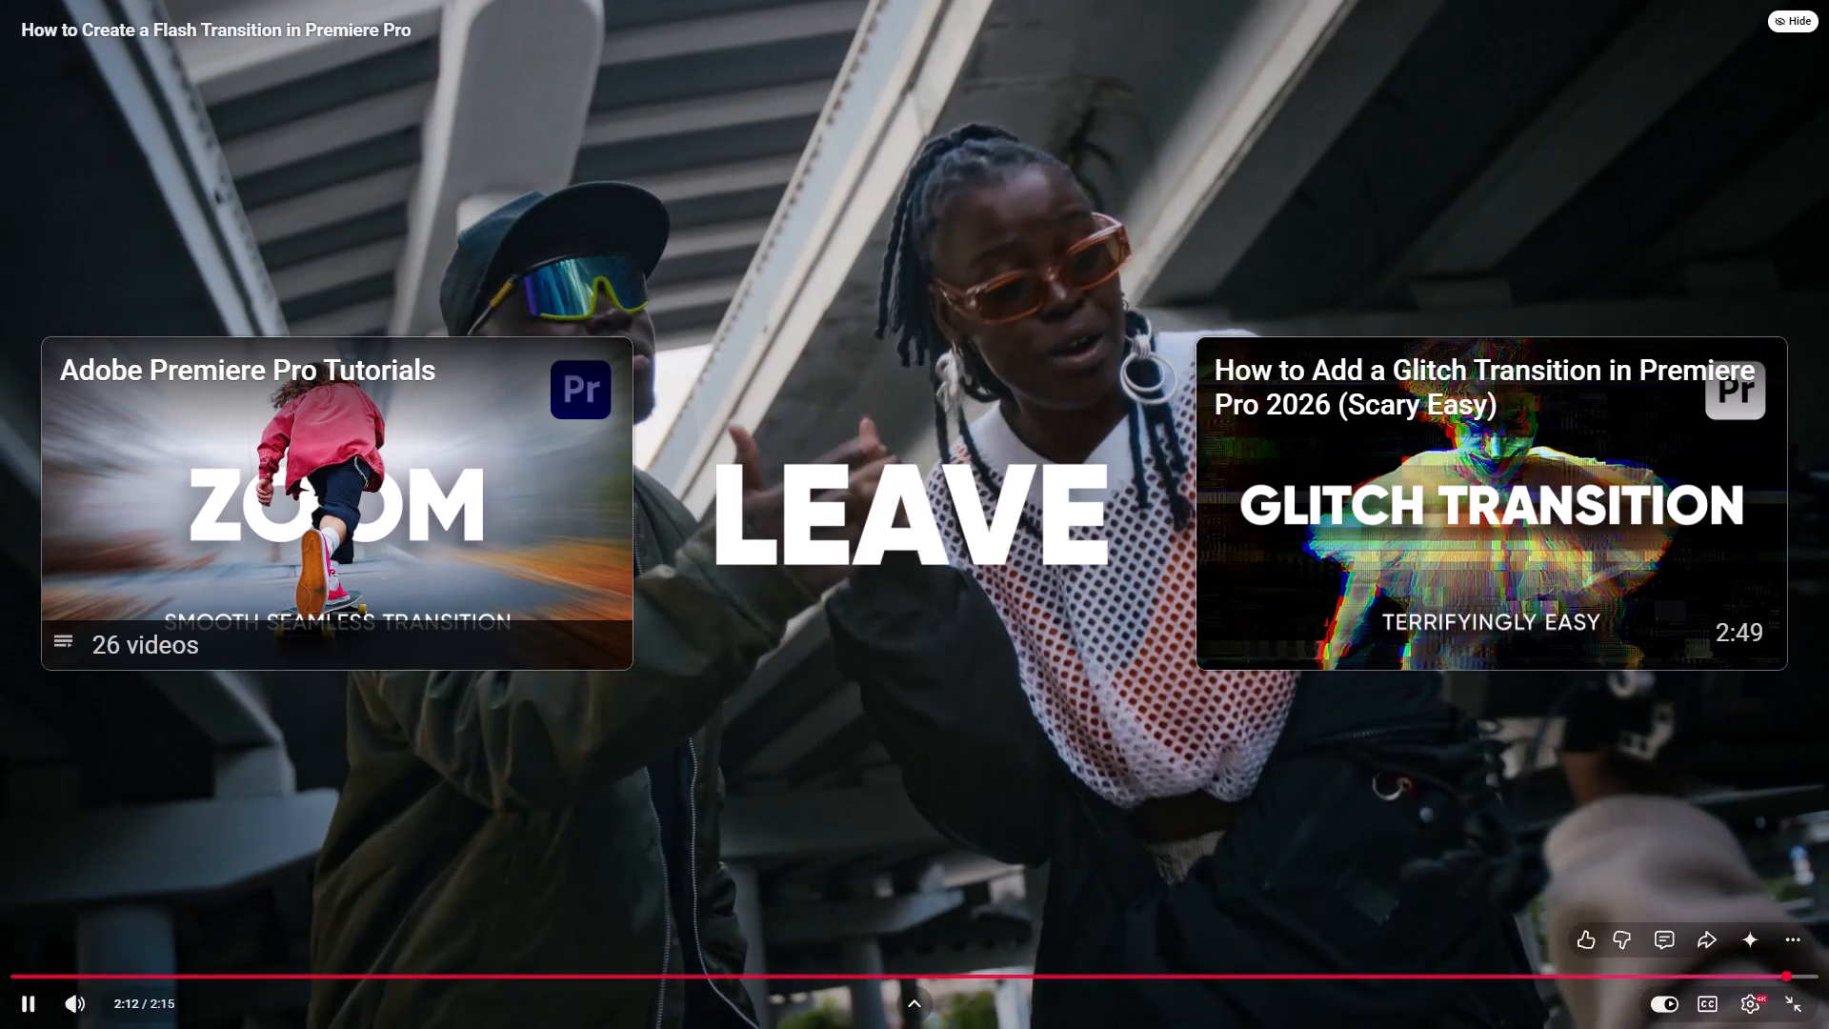
click(918, 72)
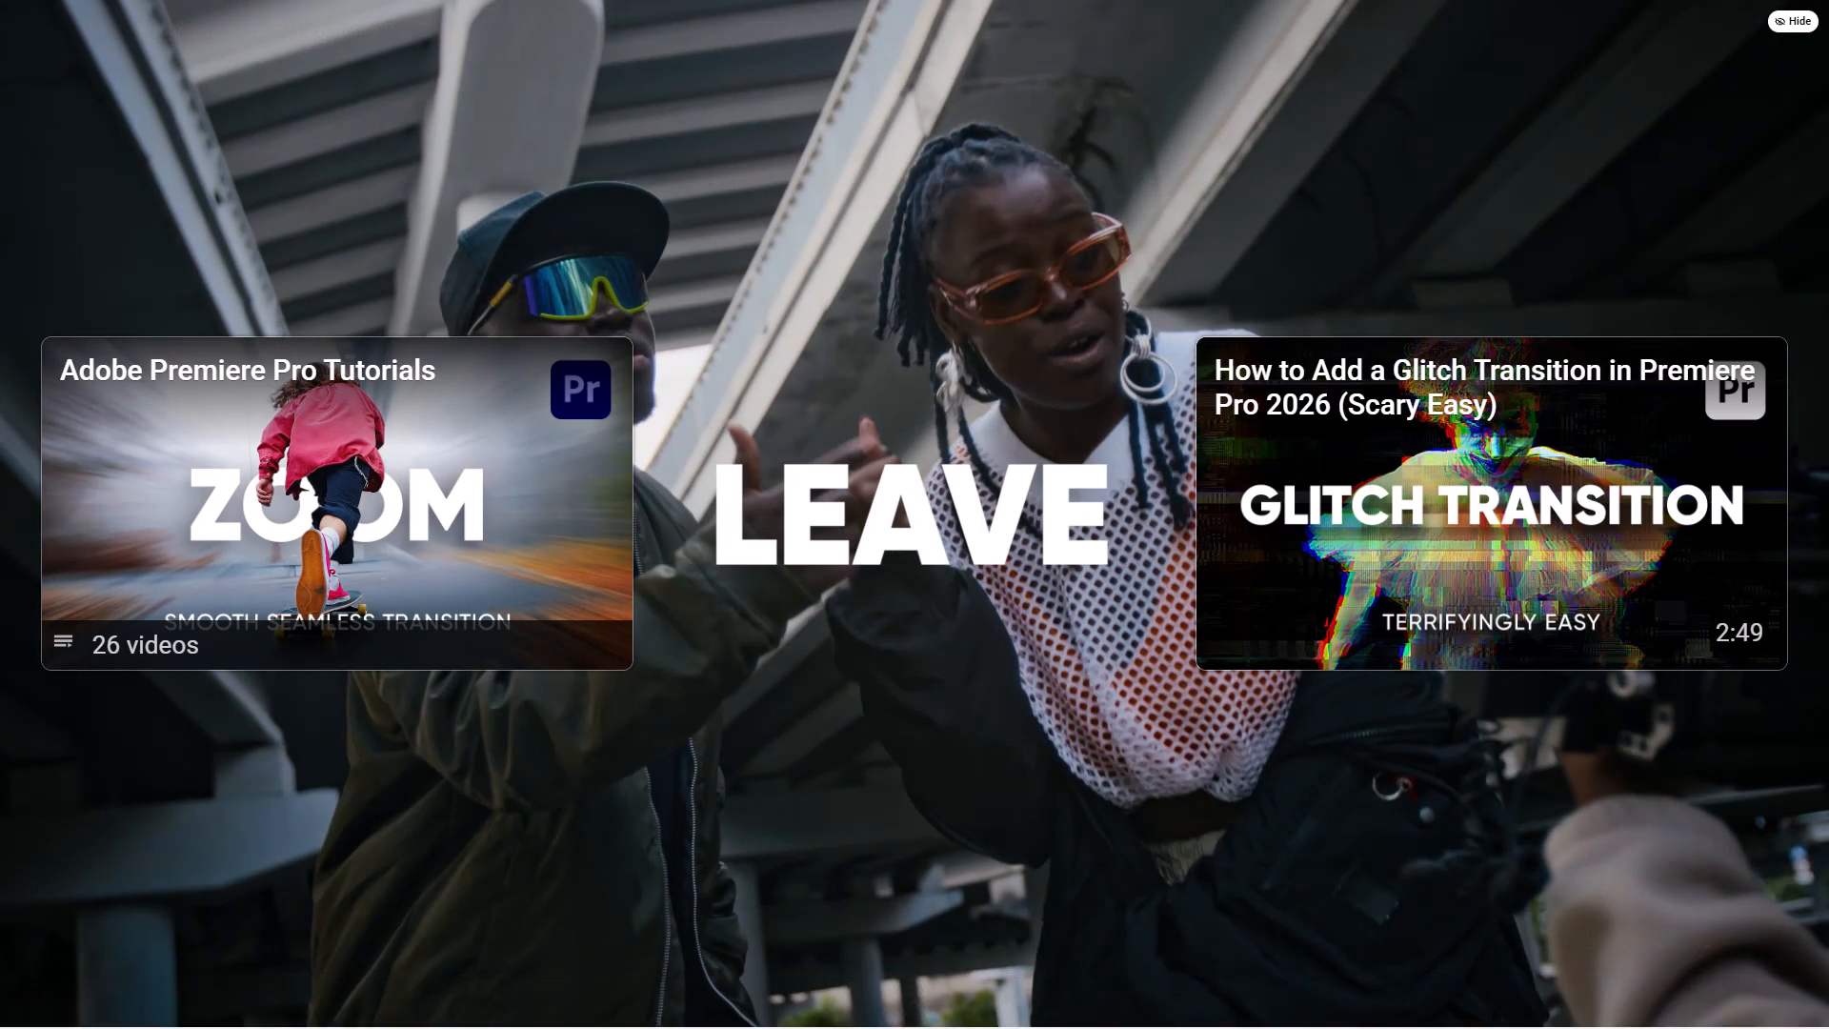
Switch to Premiere Pro and park the playhead at 00:00:30:19, just before the stacked thumbnail images start in sequence C9222.
click(1208, 1014)
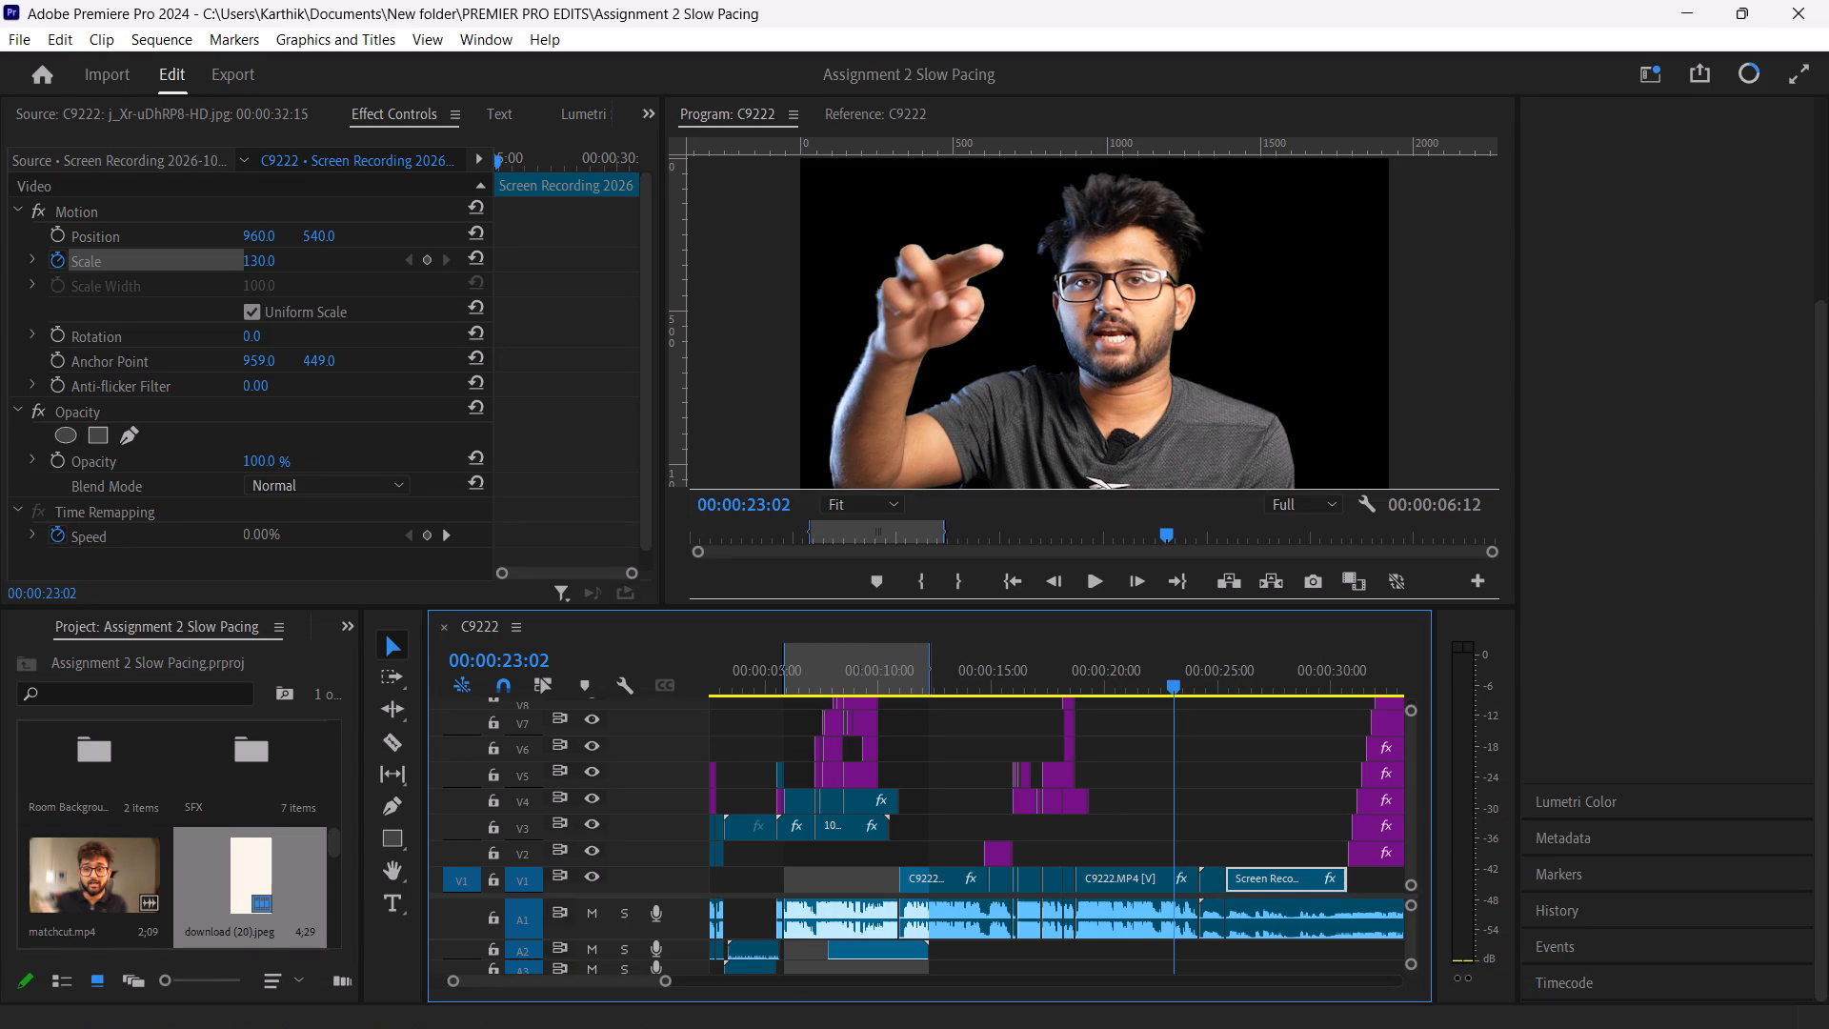
drag(620, 980, 654, 982)
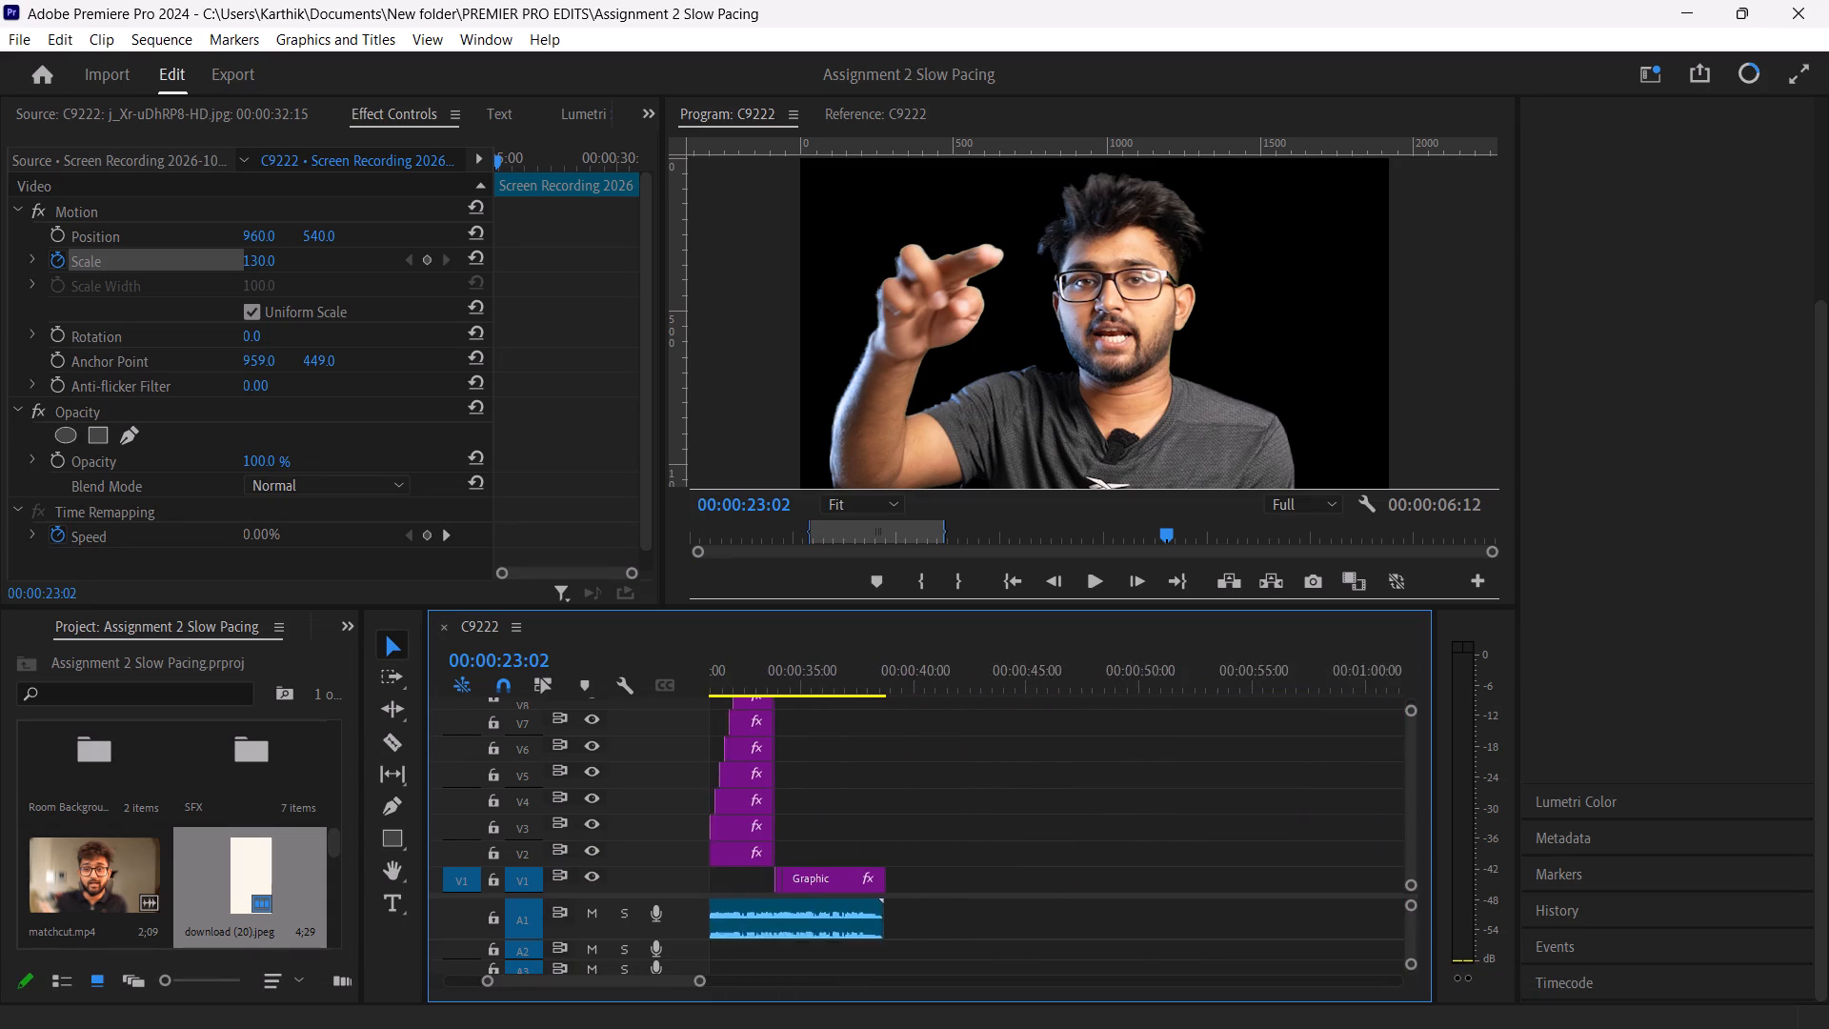
drag(654, 982, 645, 979)
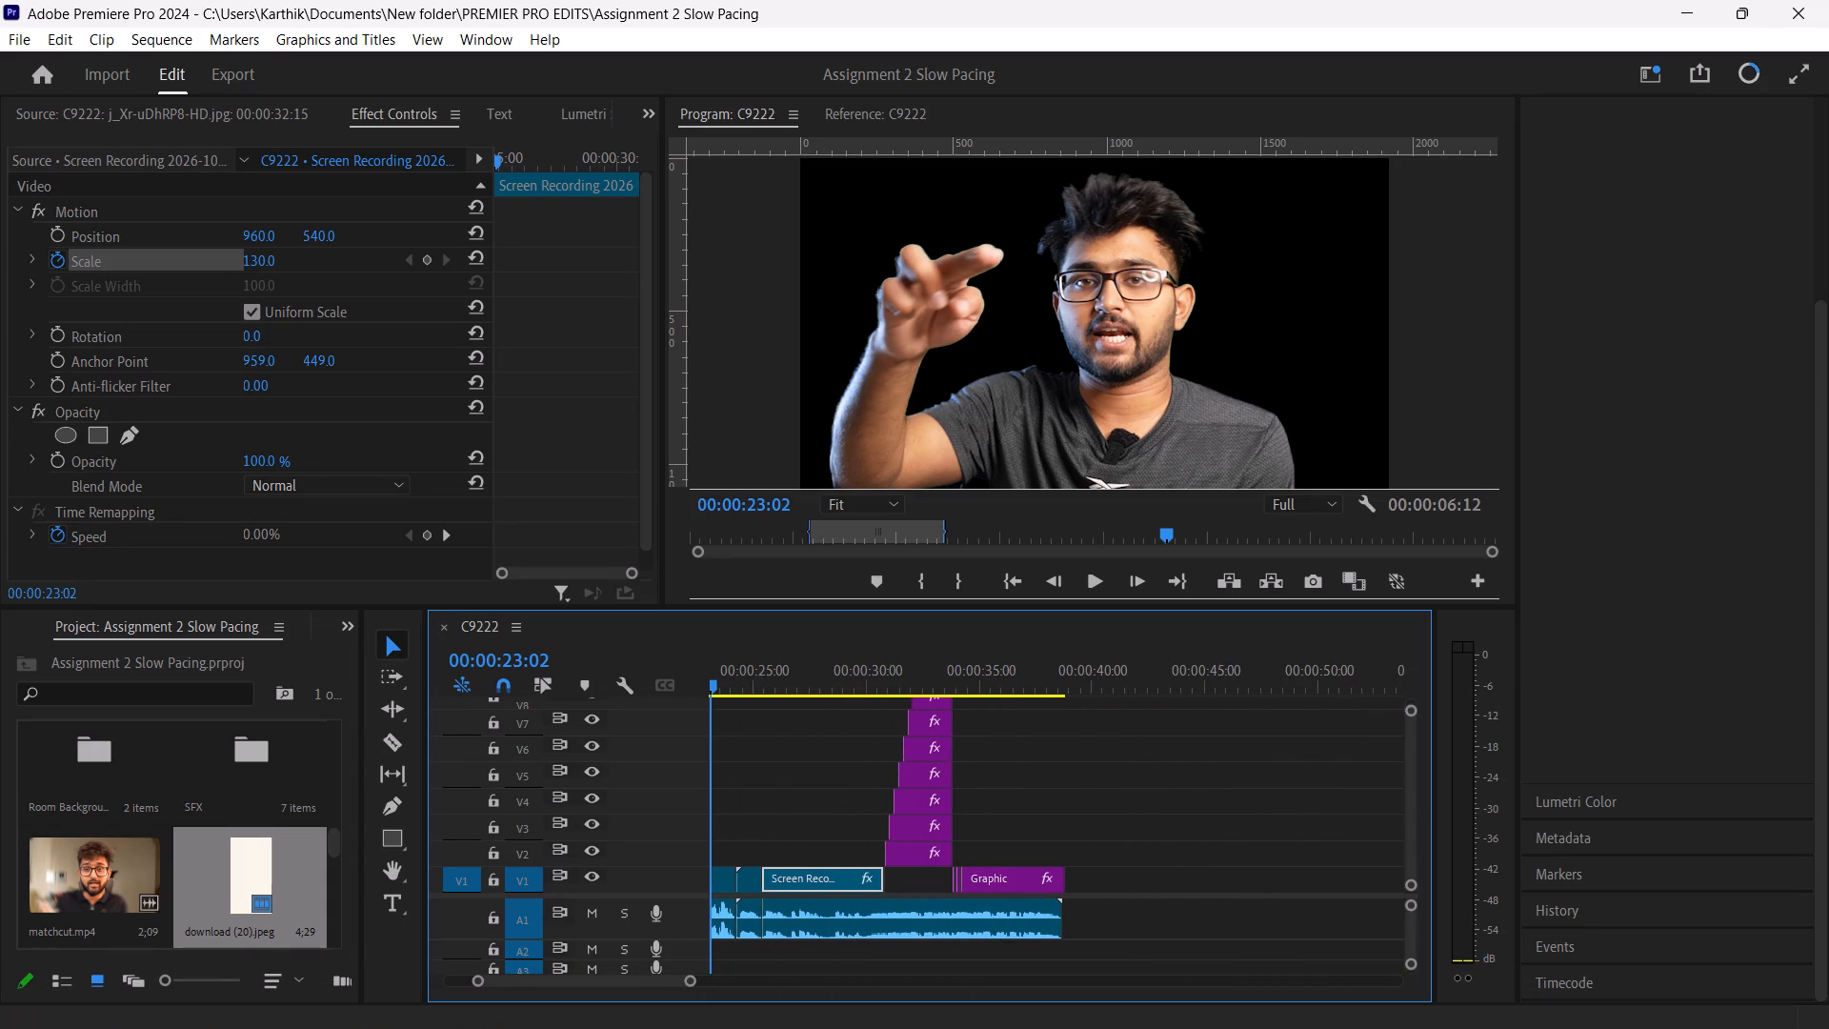
drag(1413, 827, 1401, 783)
drag(1401, 783, 1414, 820)
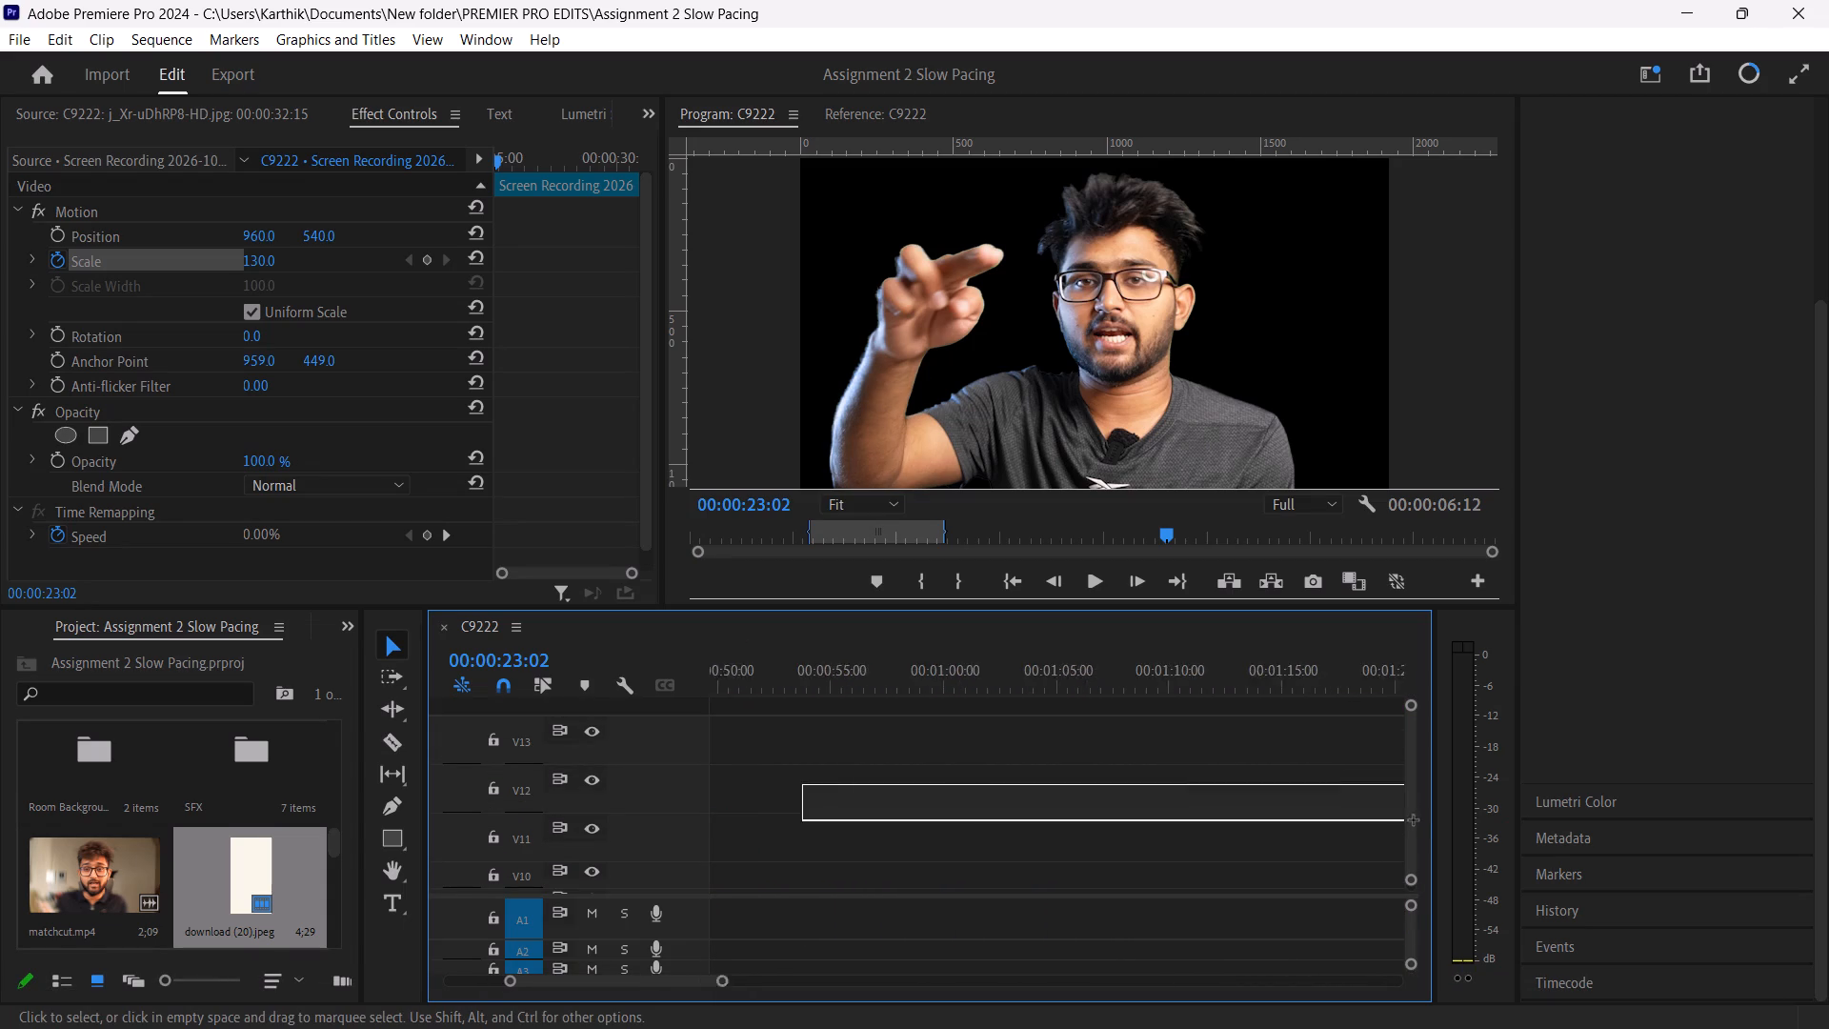
drag(1414, 820, 1373, 799)
drag(716, 977, 597, 990)
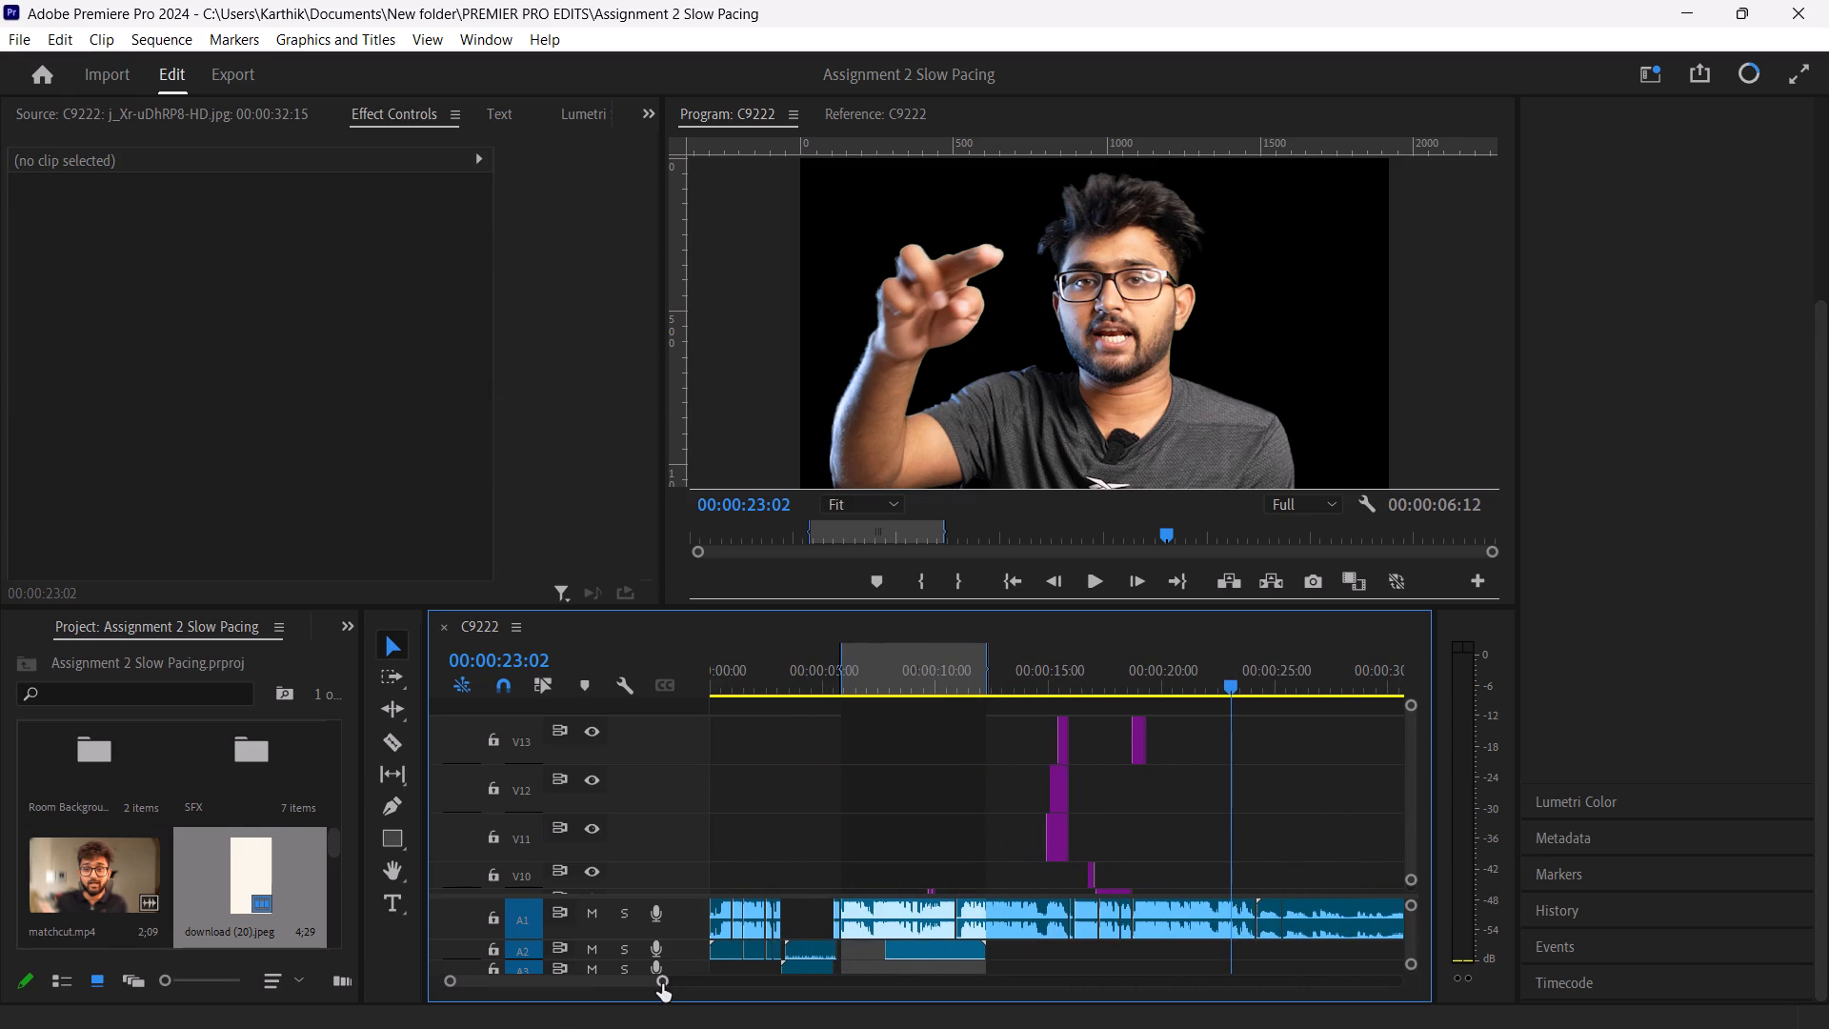
drag(662, 984, 596, 990)
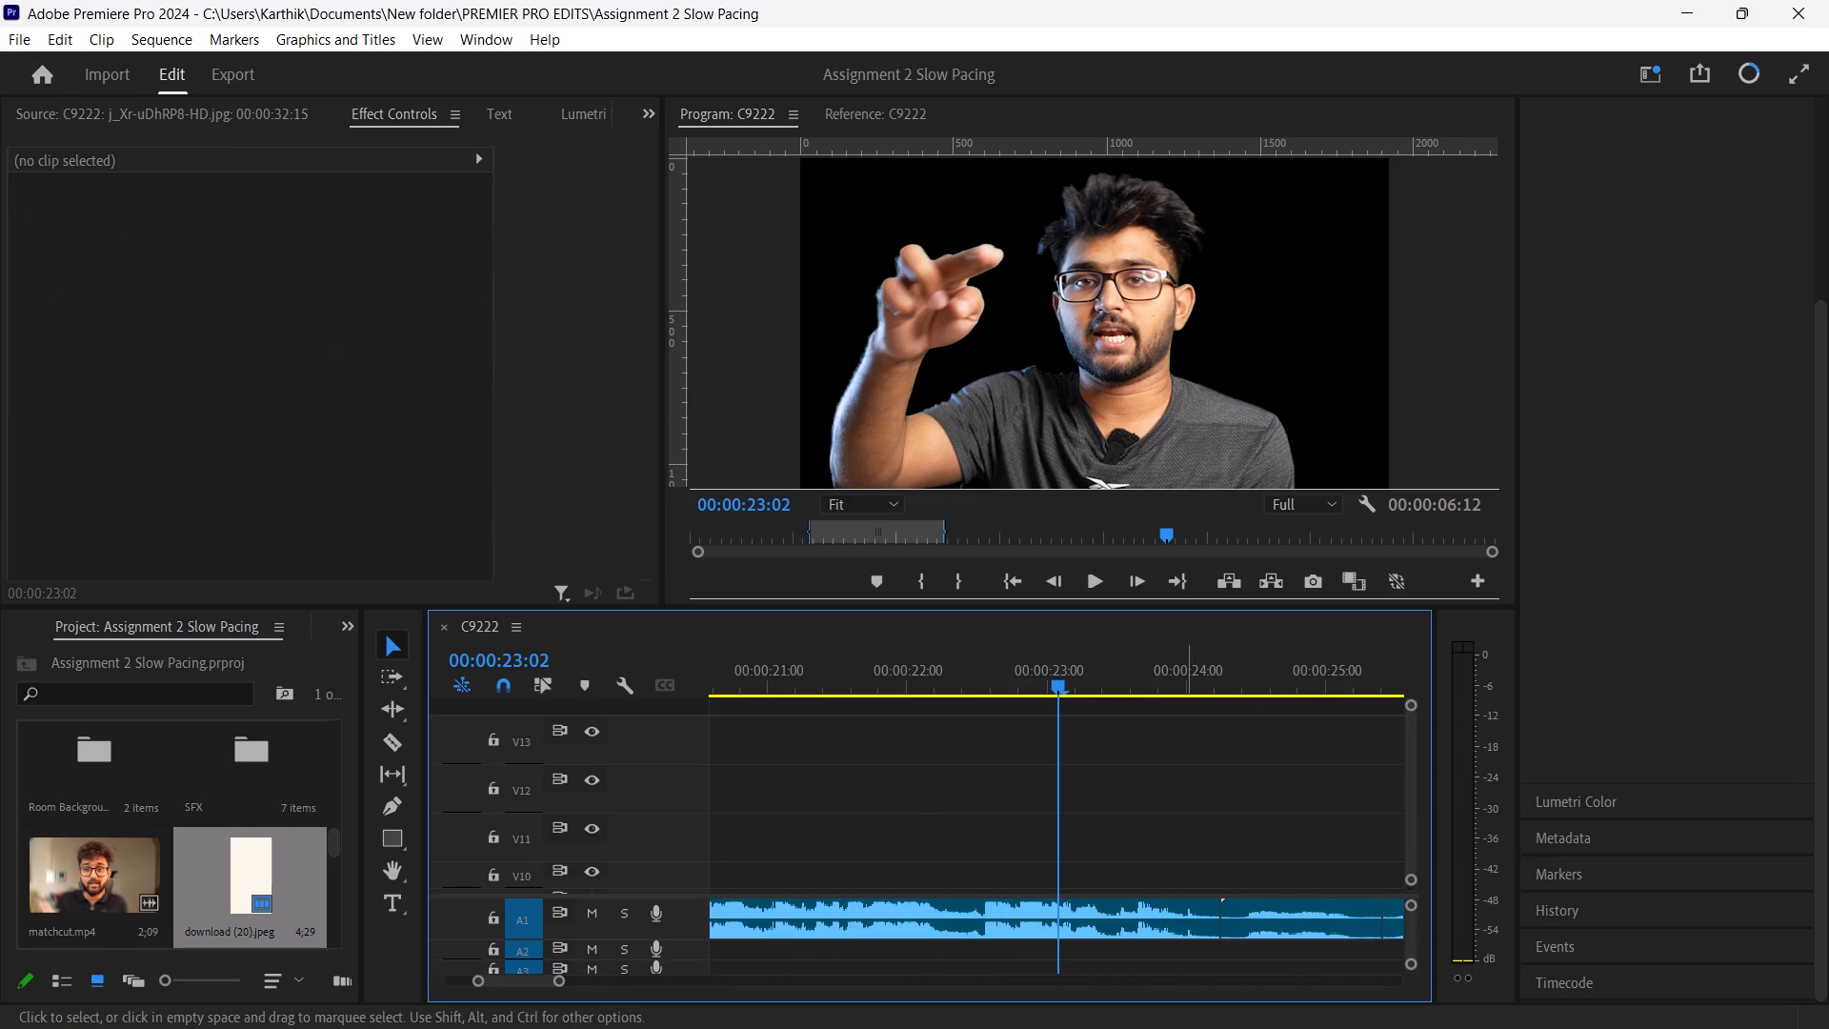
drag(1057, 682, 612, 659)
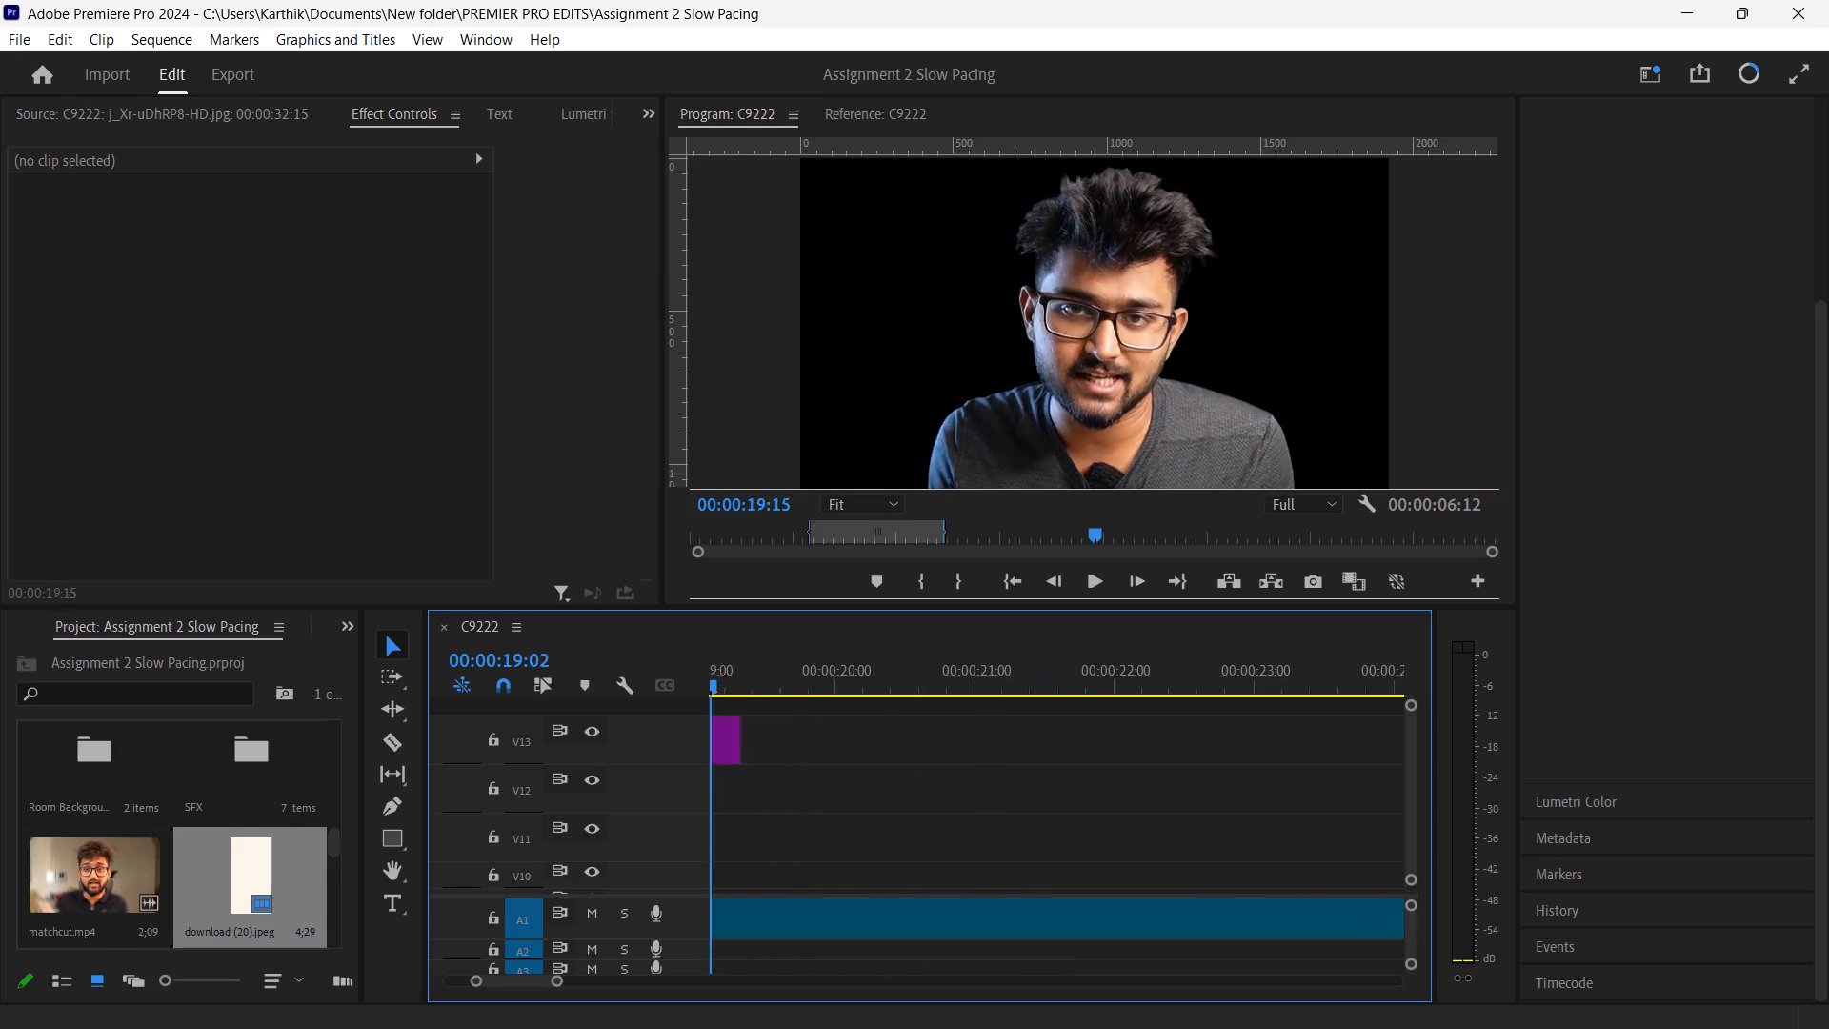
drag(612, 659, 1475, 702)
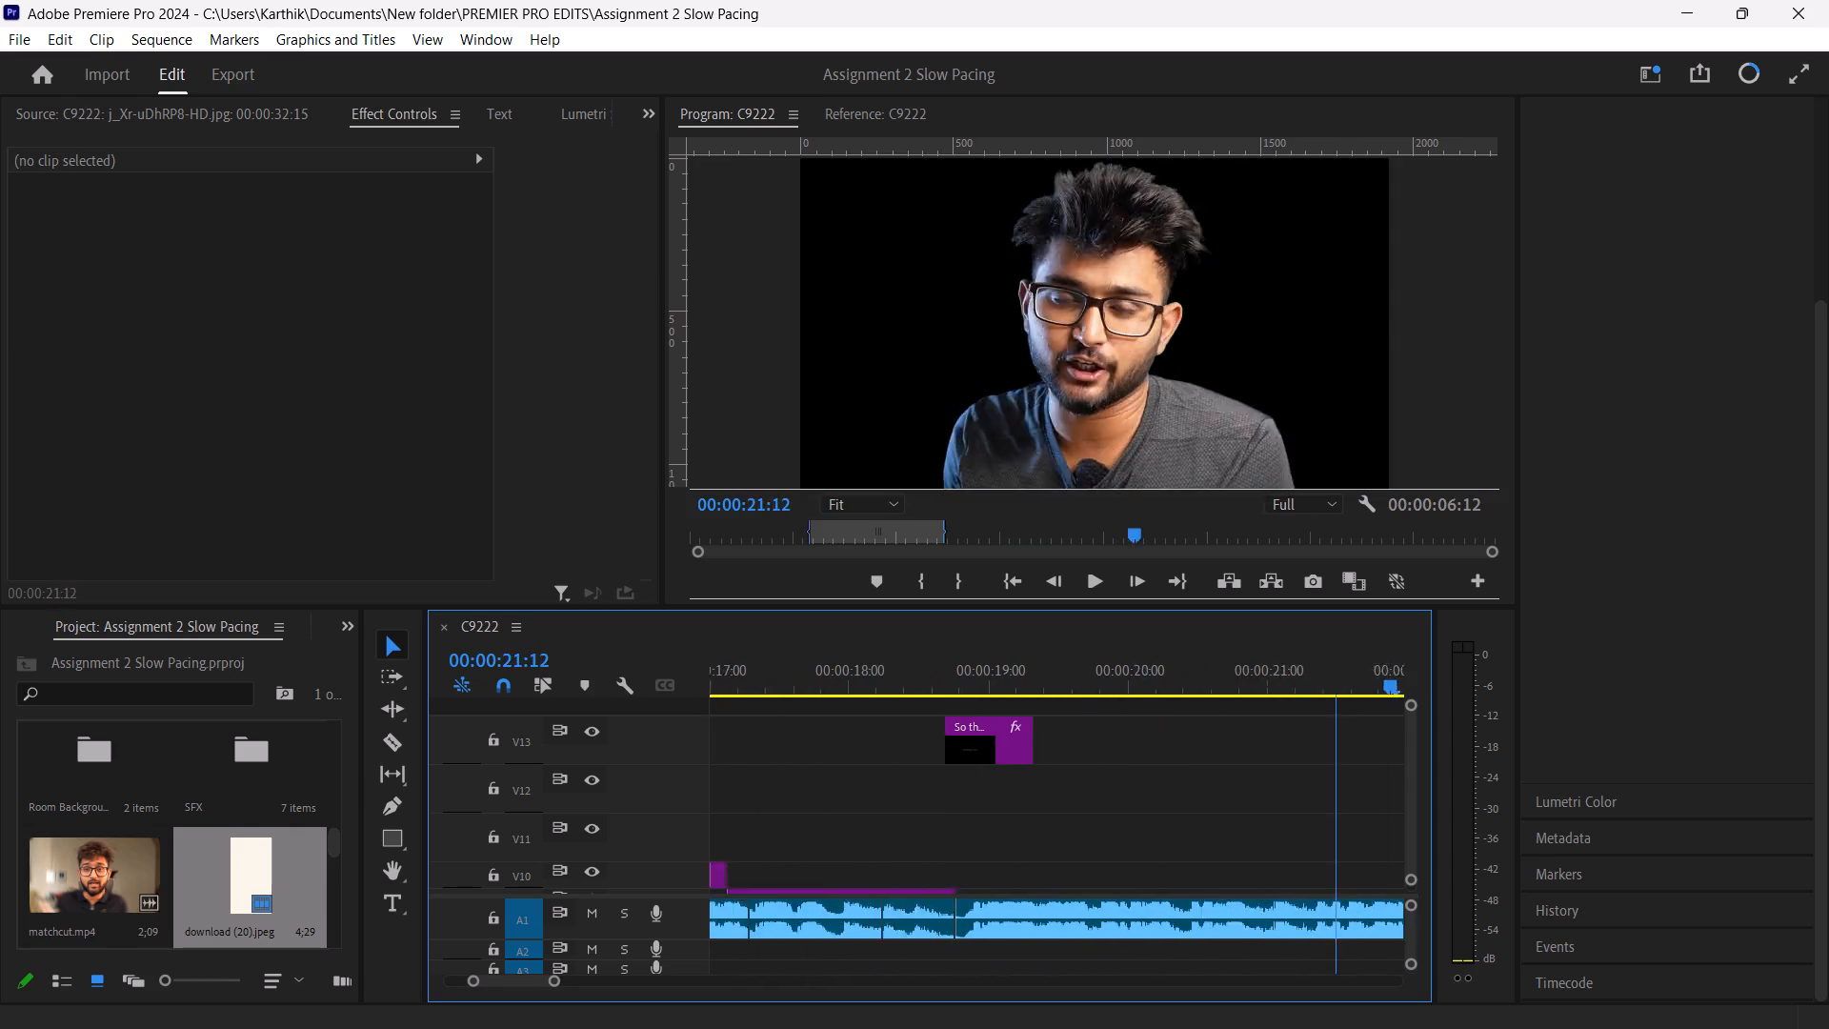
drag(1475, 702, 1428, 707)
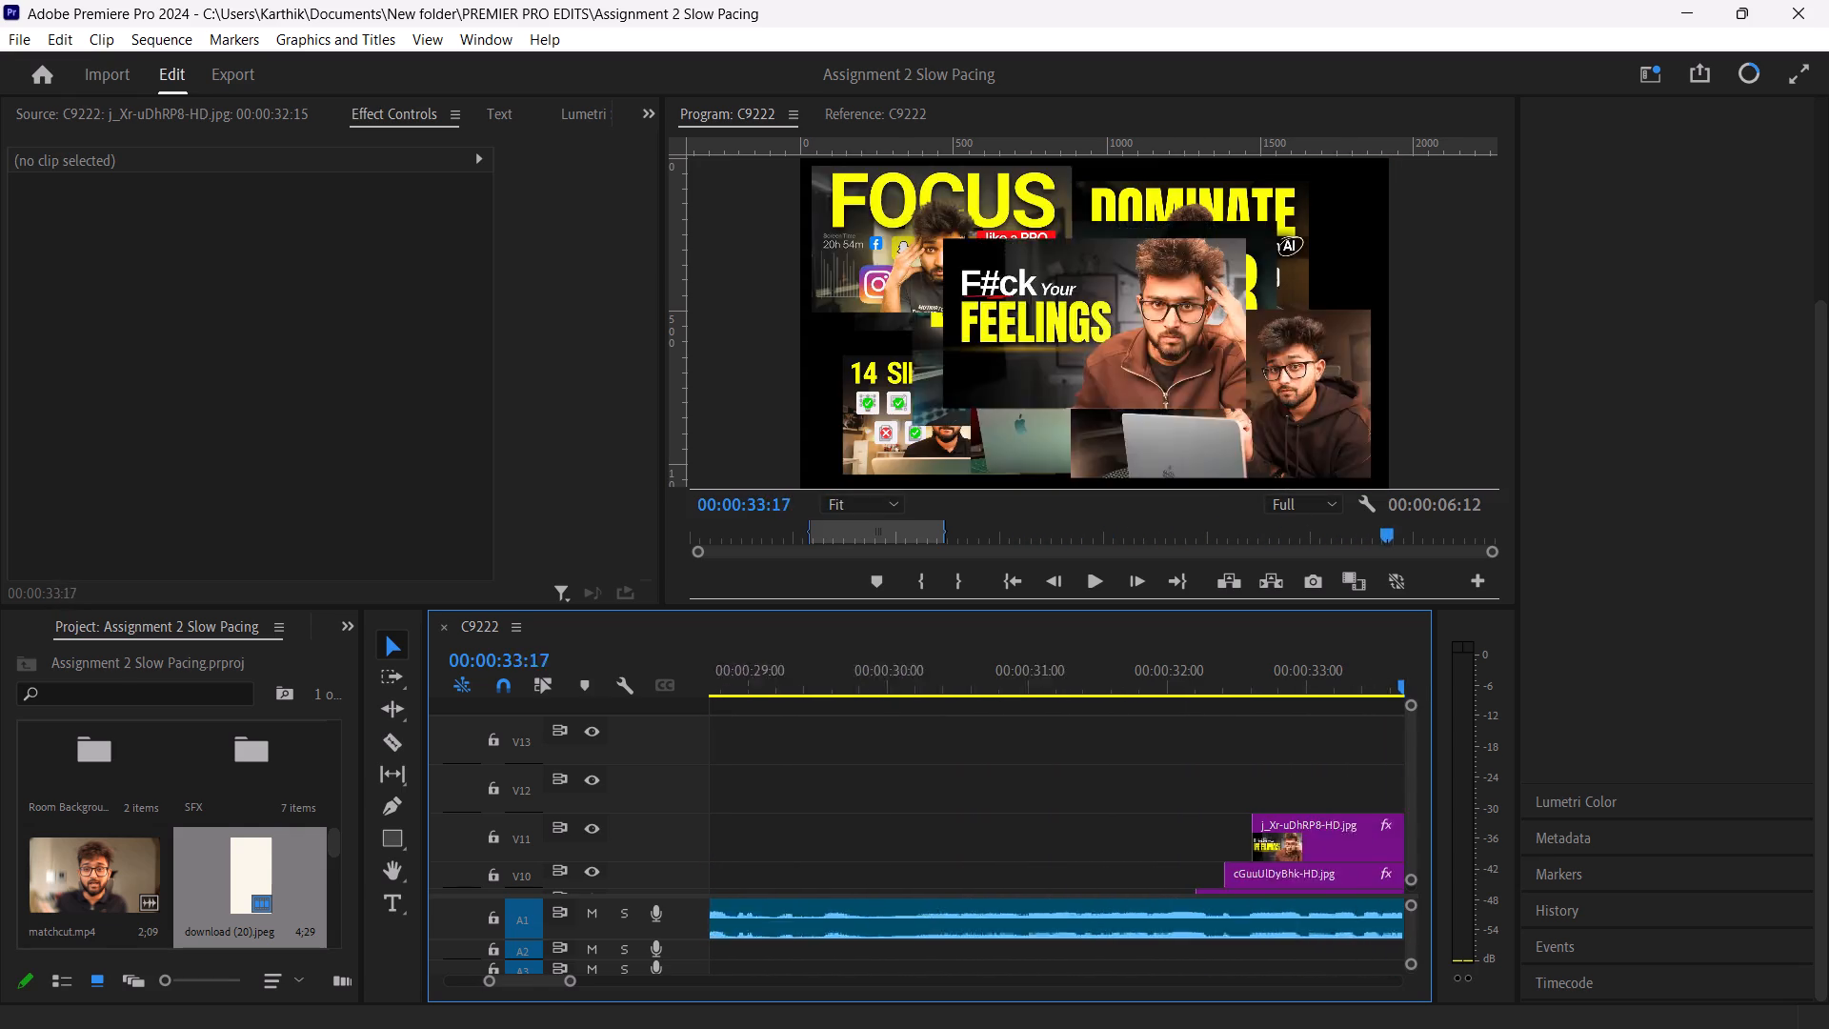
drag(1428, 707, 1077, 768)
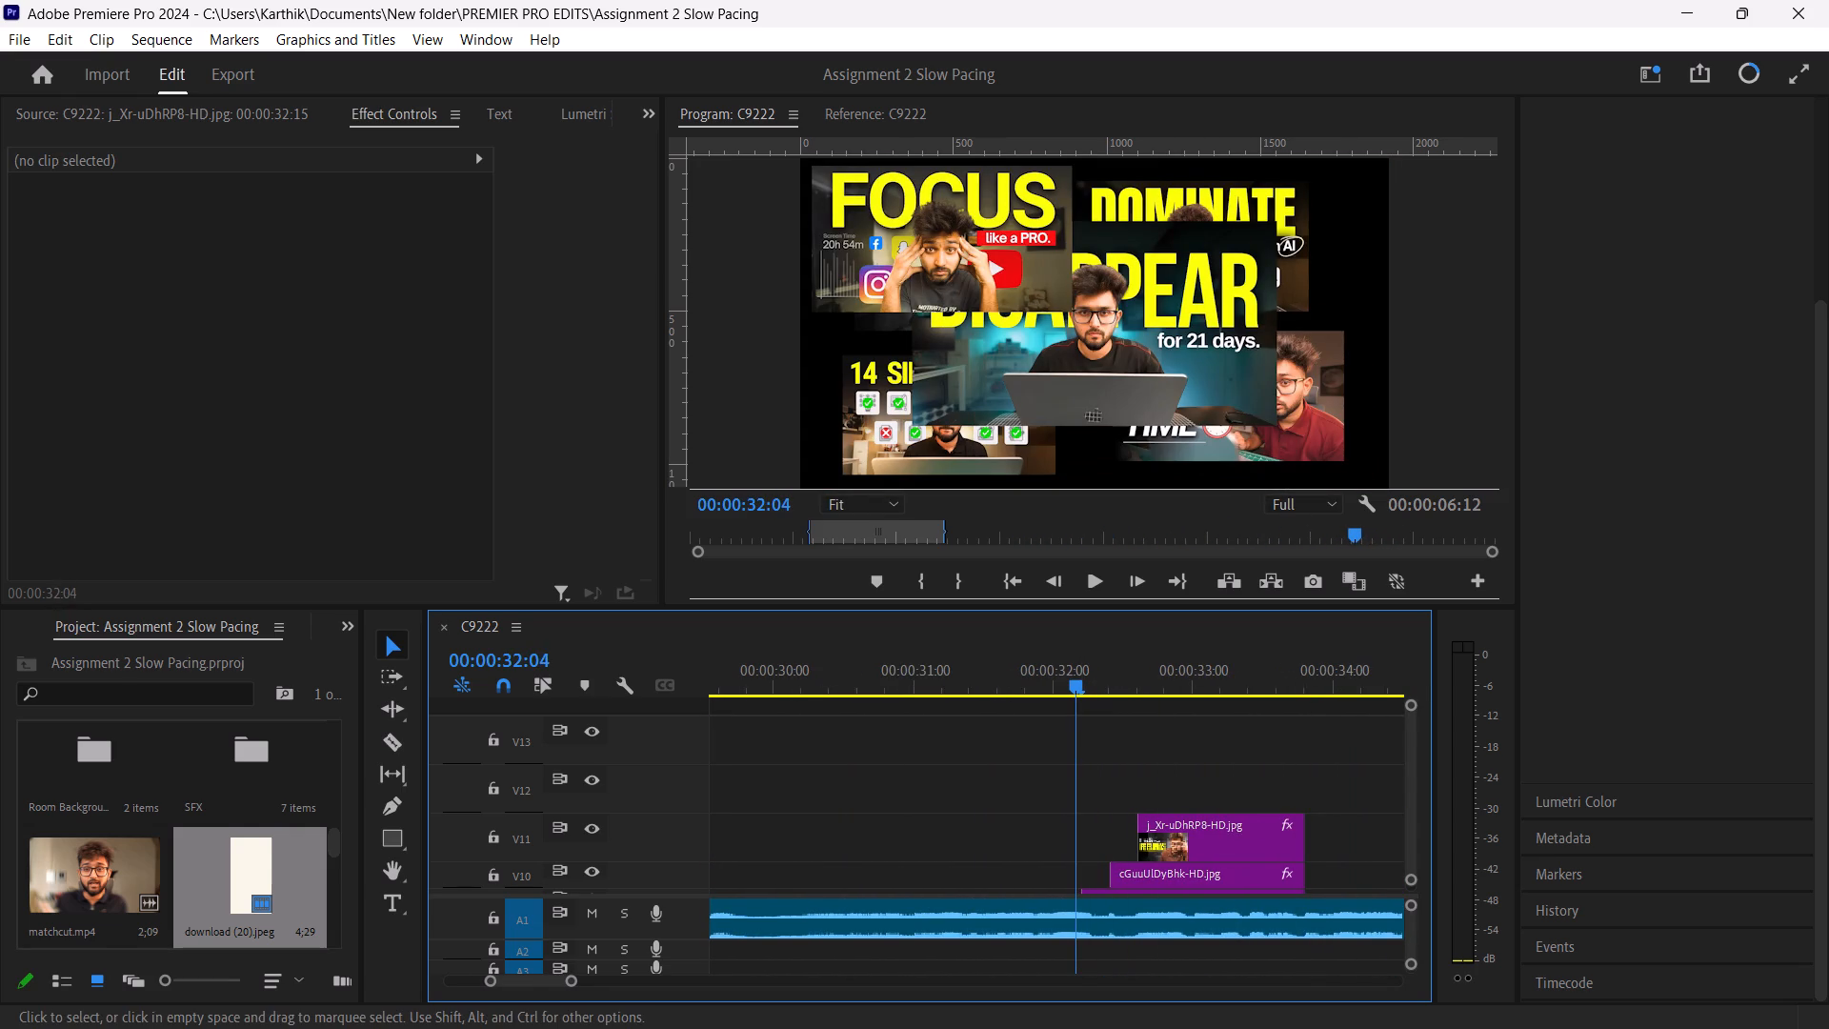
drag(1416, 773, 1420, 869)
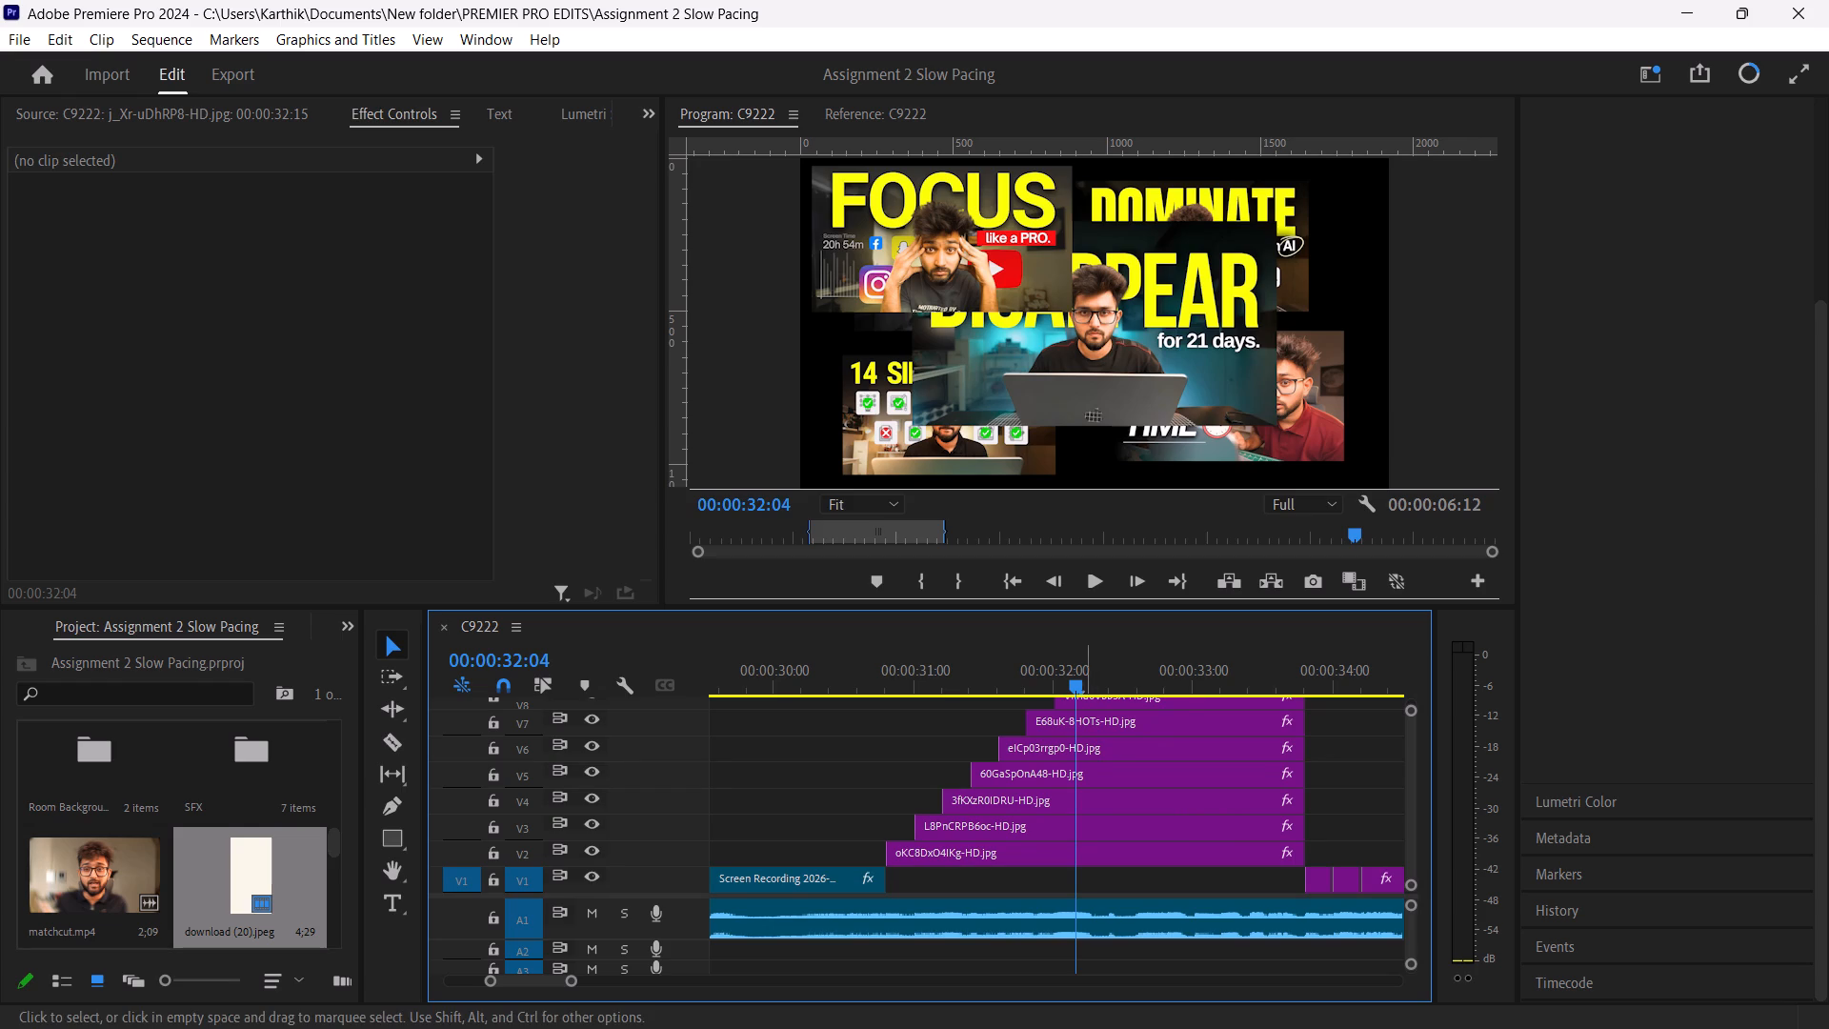
drag(1075, 682, 859, 731)
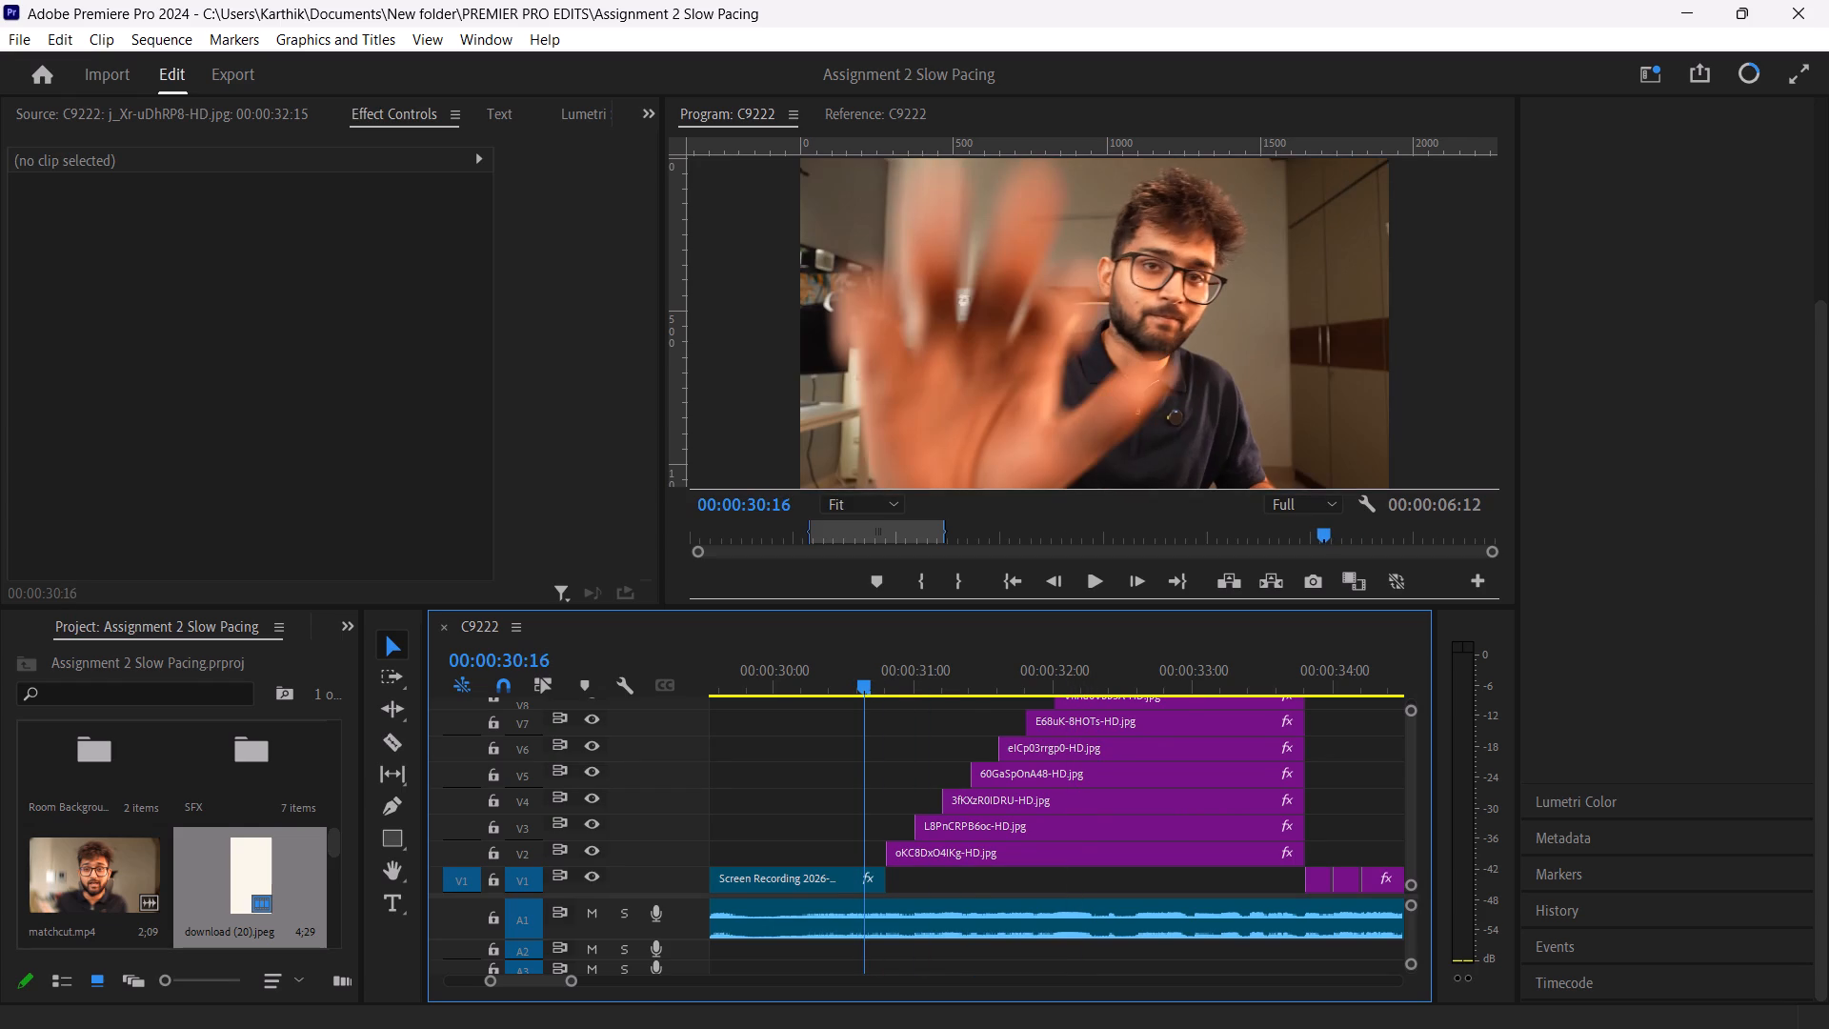
drag(859, 731, 880, 738)
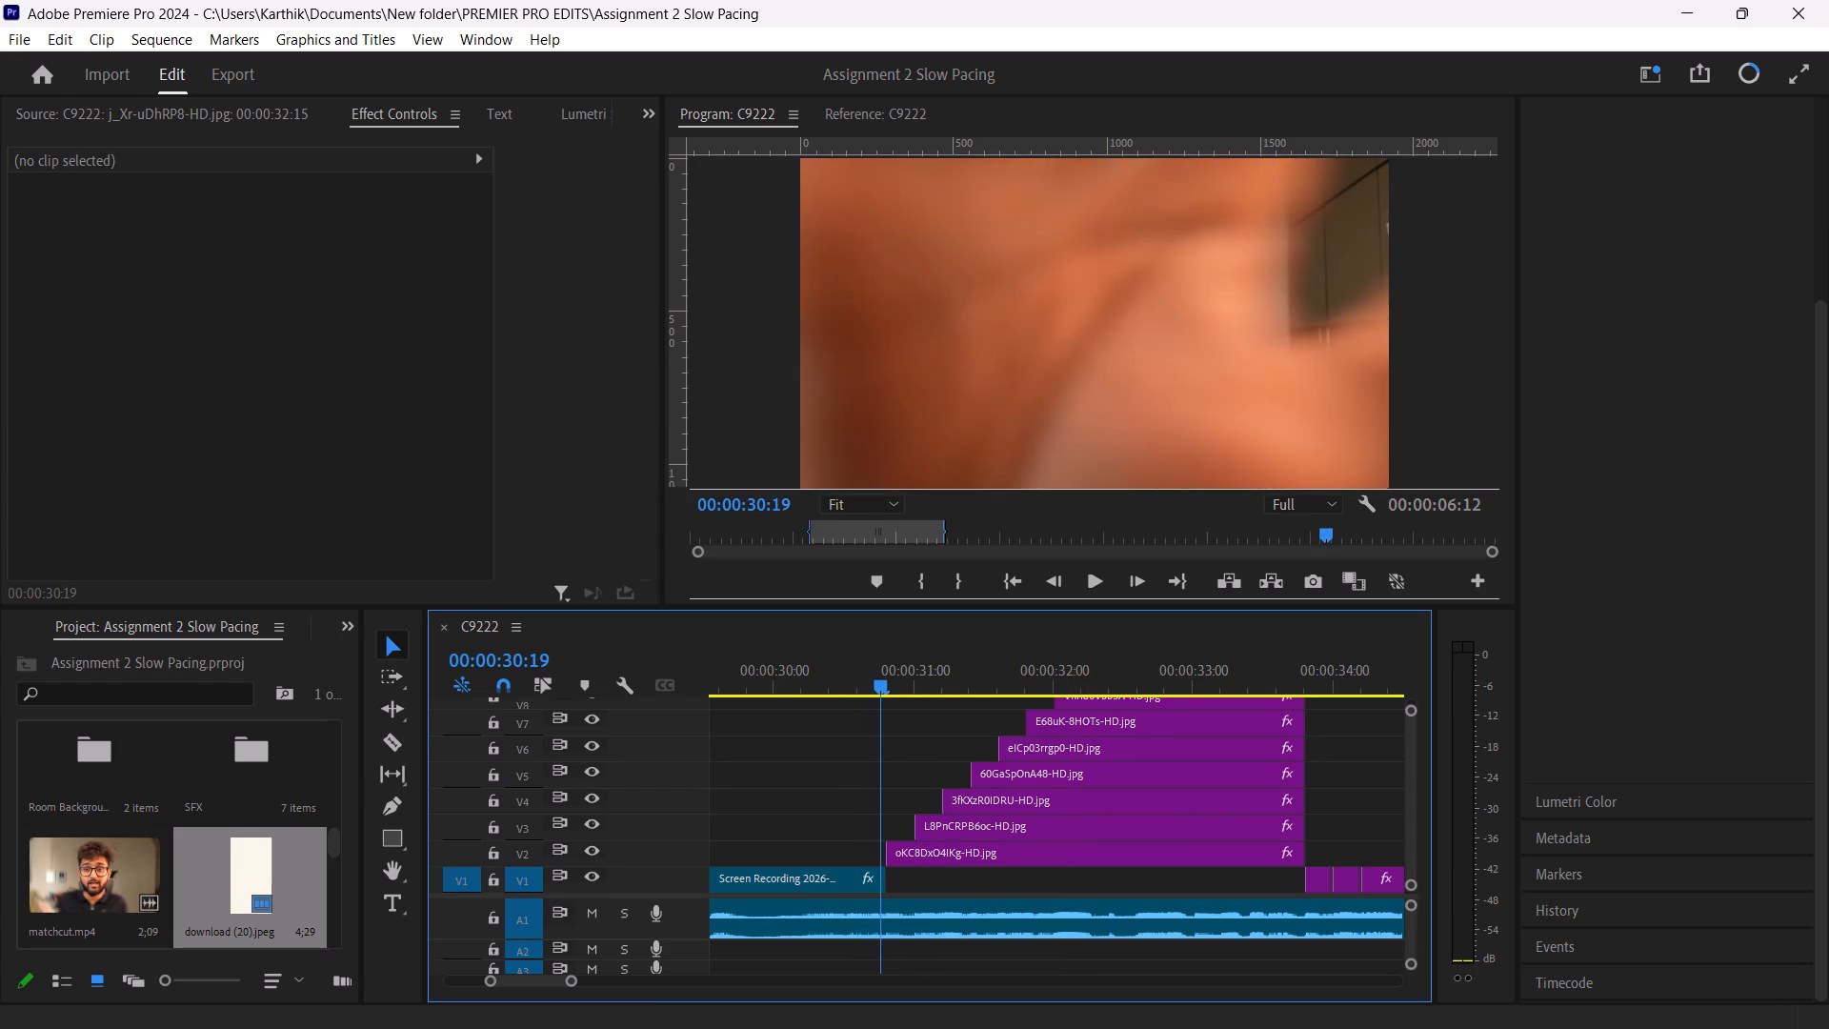
drag(880, 738, 876, 753)
Move the five lowest stacked thumbnail images down one track each, from V2–V6 to V1–V5, keeping their timing.
drag(967, 854, 969, 875)
drag(969, 837, 970, 863)
drag(975, 807, 976, 821)
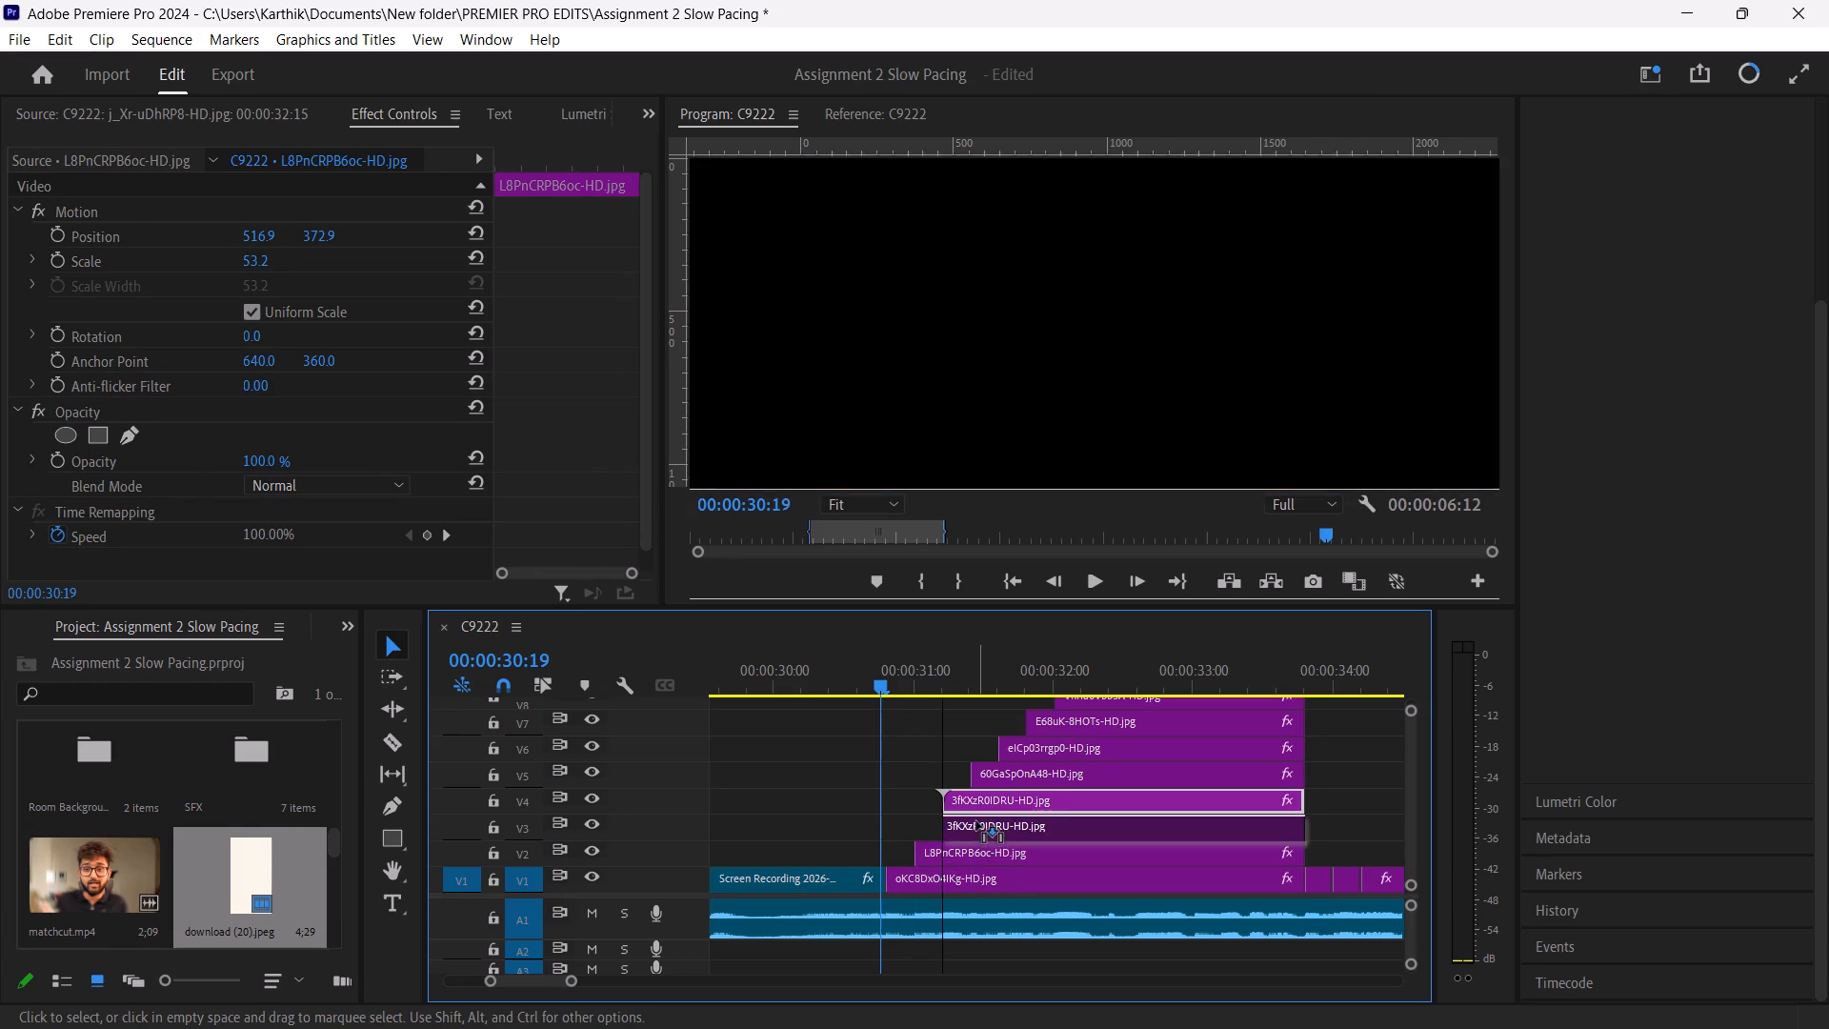
drag(976, 821, 975, 827)
drag(1002, 768, 1002, 790)
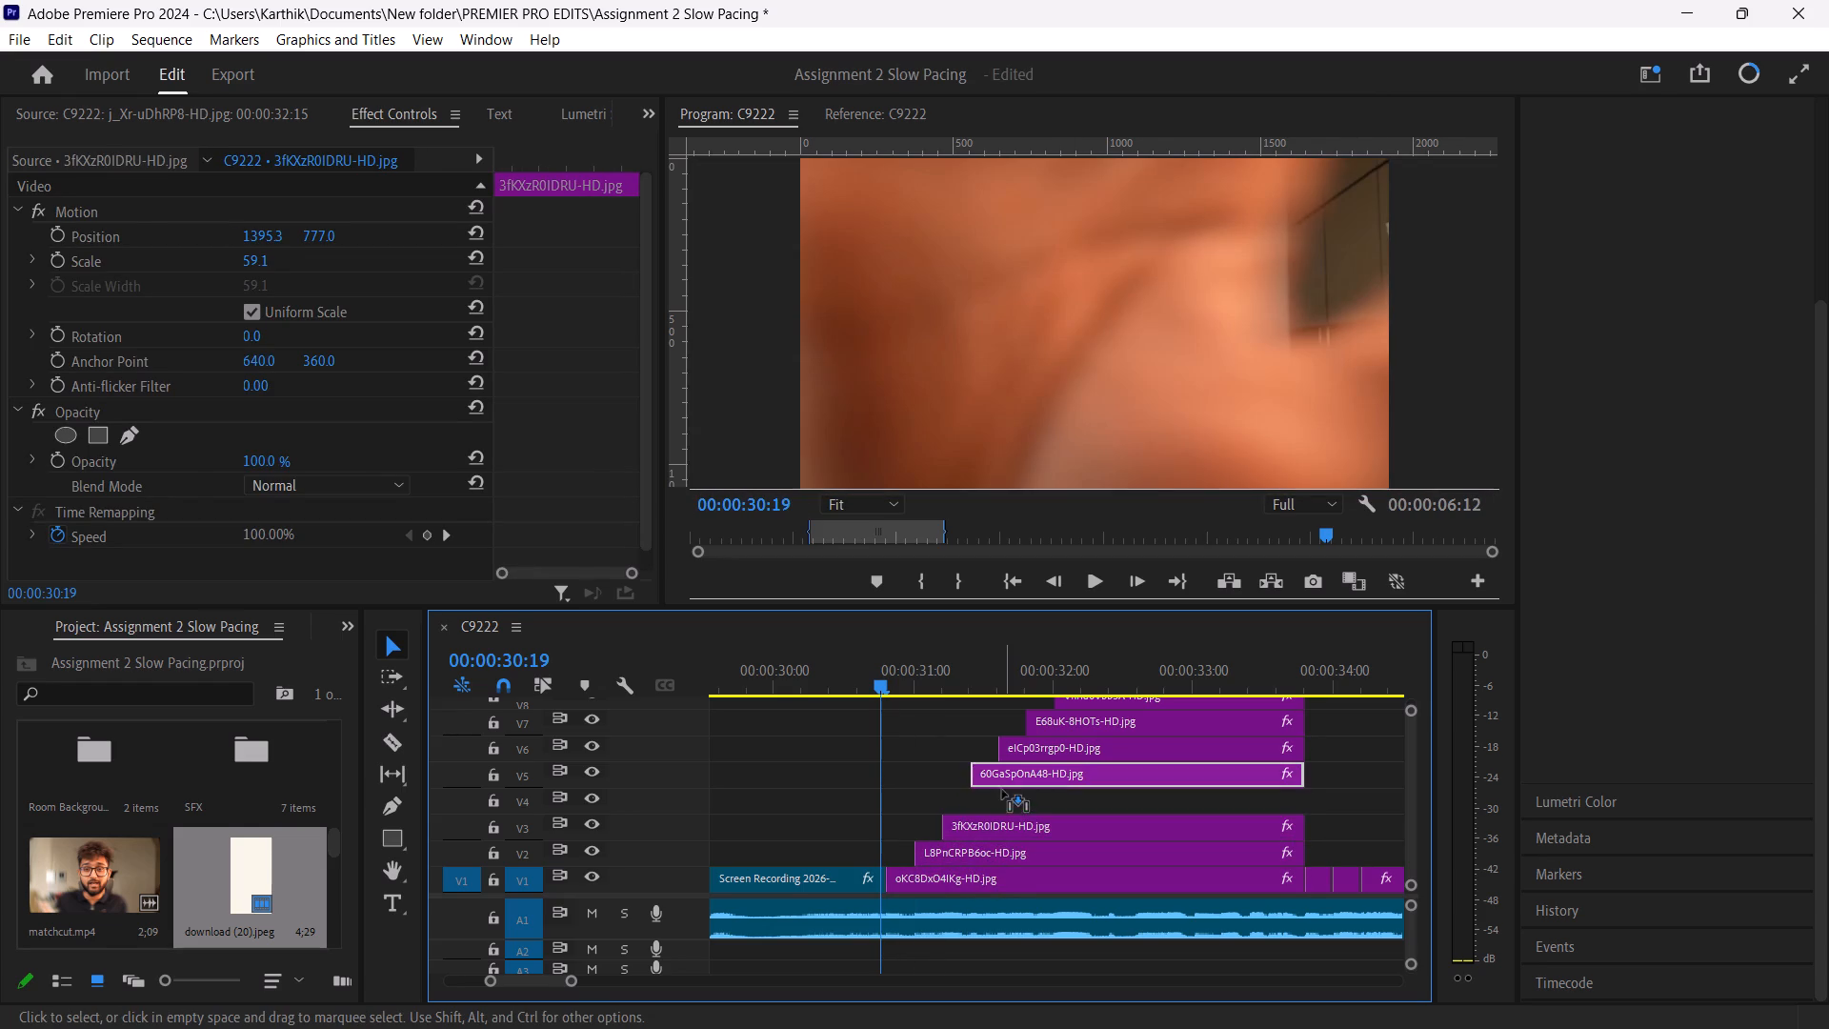
drag(1002, 790, 1002, 801)
drag(1015, 755, 1016, 777)
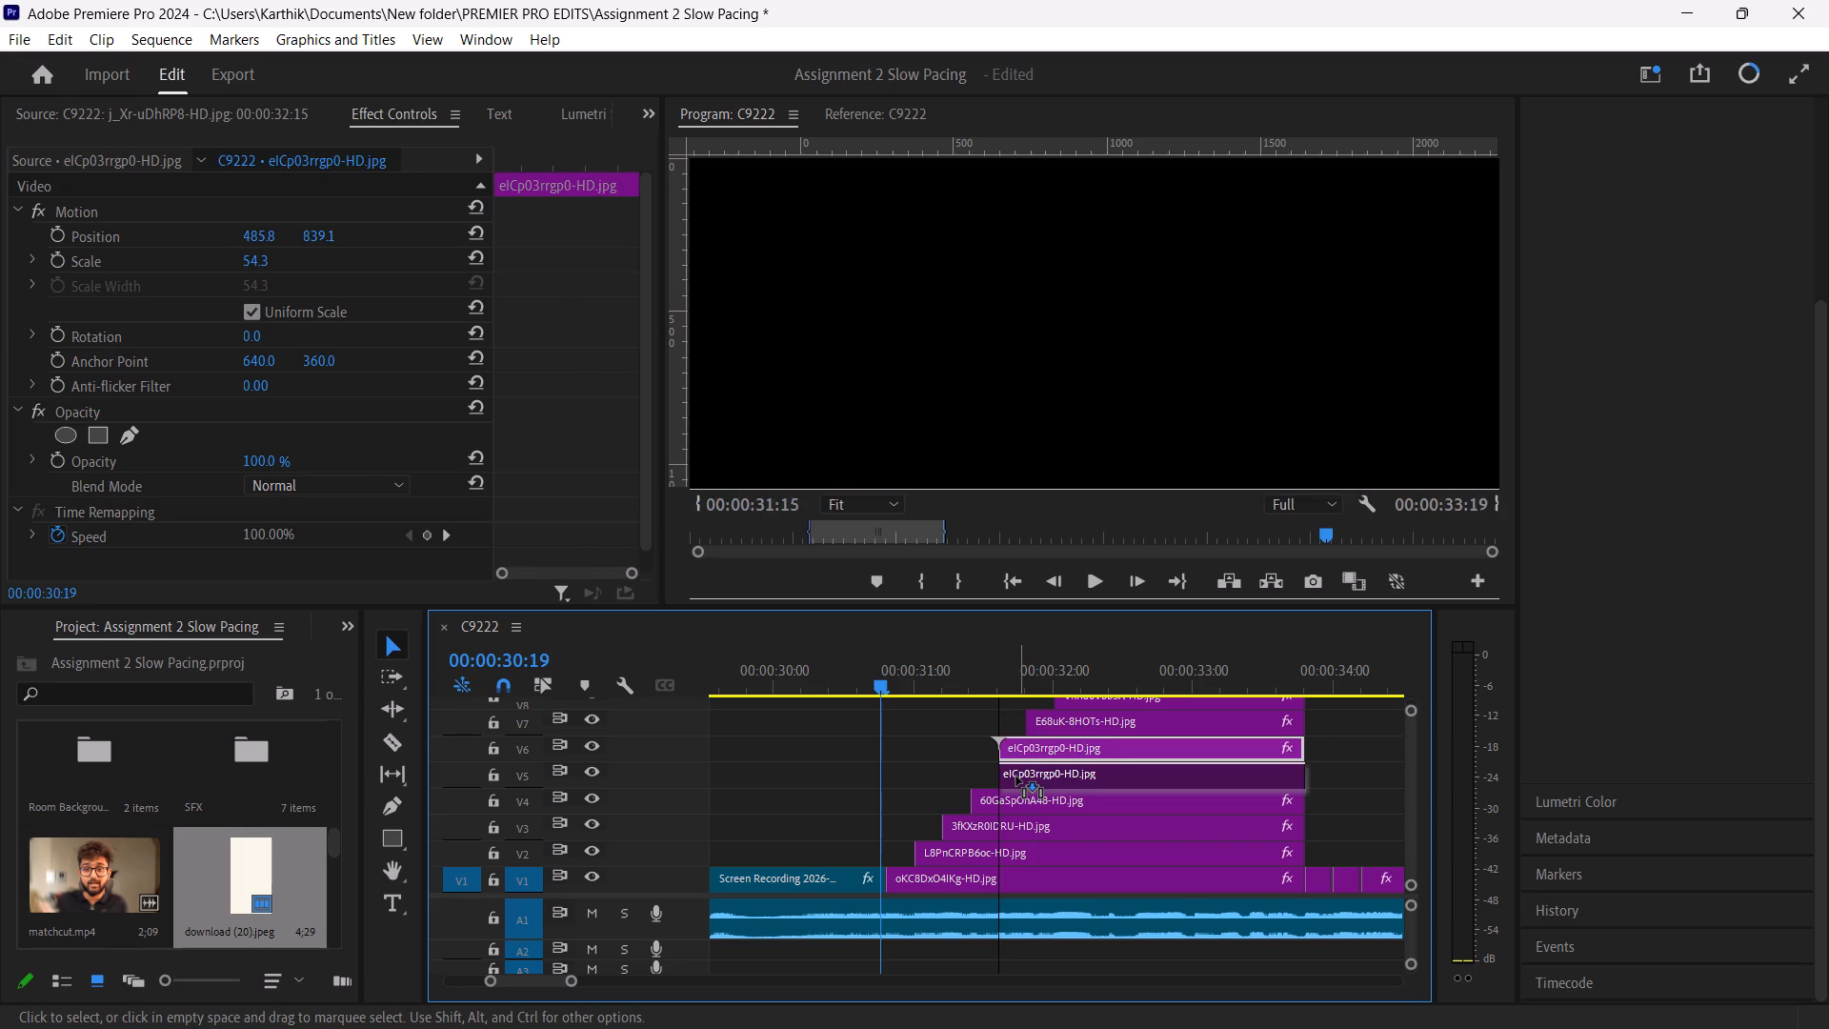
Move the remaining five stacked thumbnail images together down one track, from V7–V11 to V6–V10, keeping their timing.
click(1411, 772)
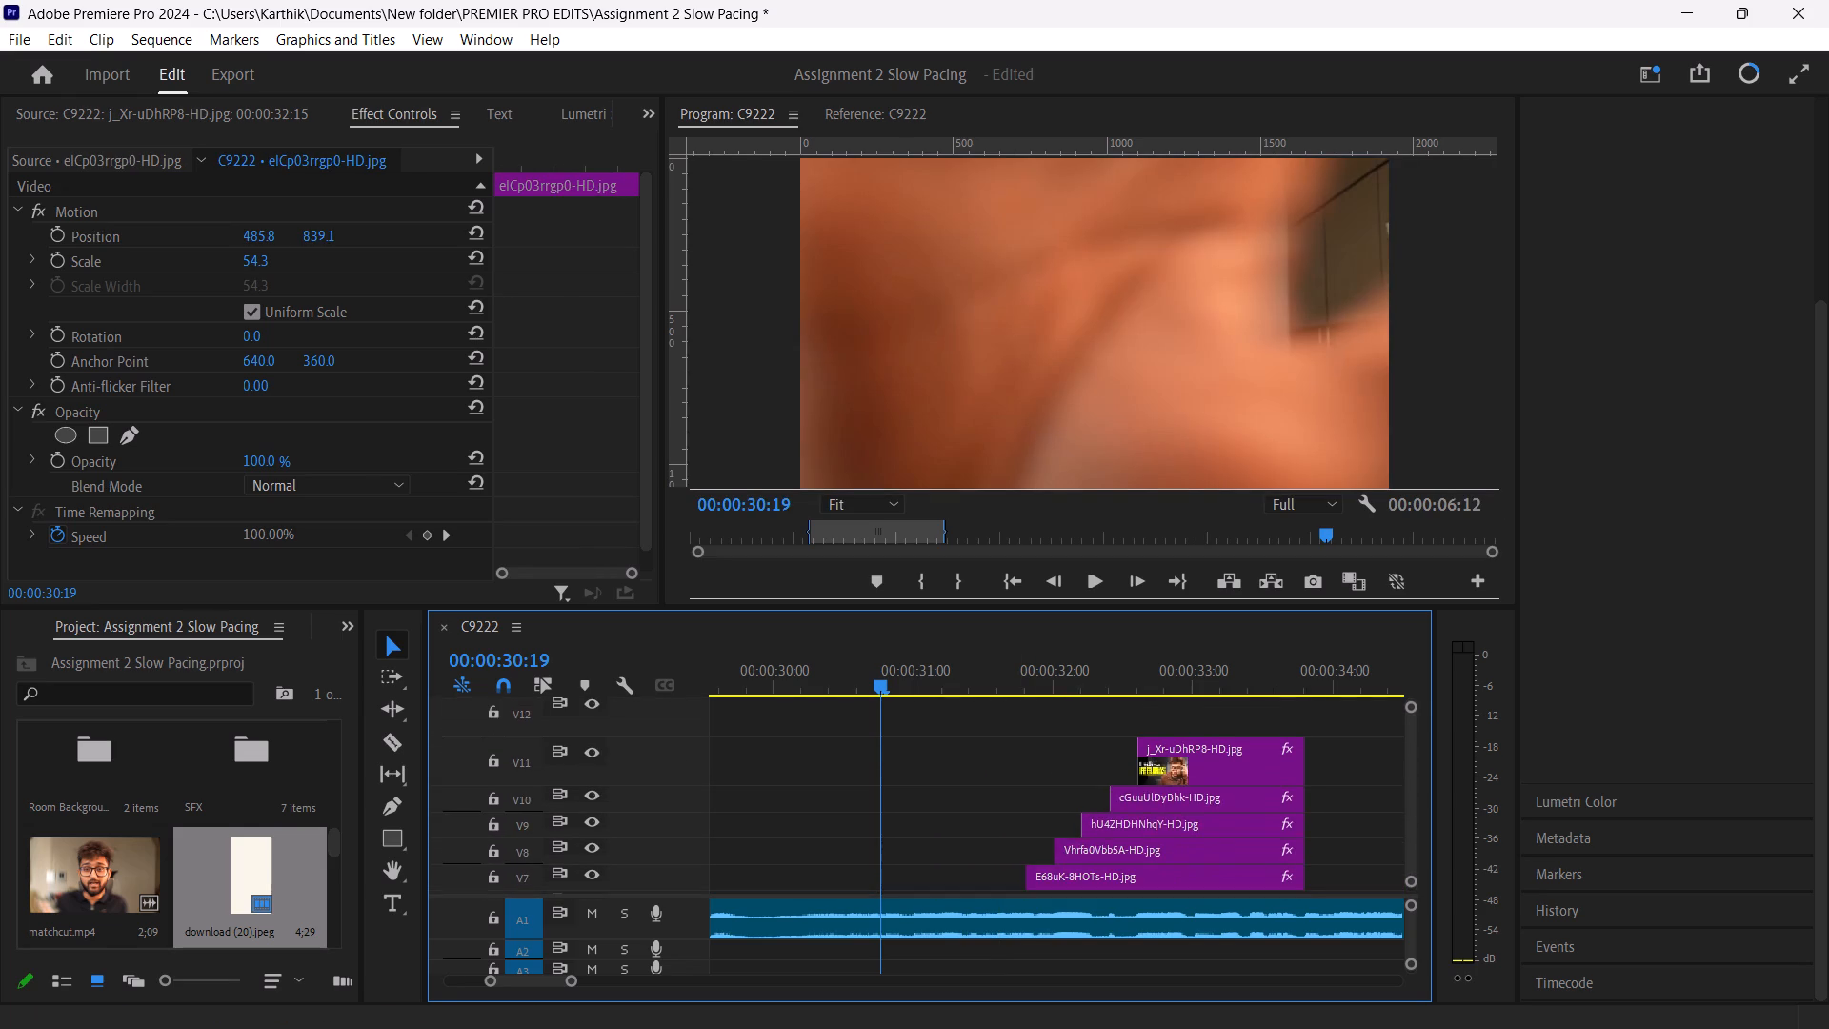
drag(1338, 858, 1276, 736)
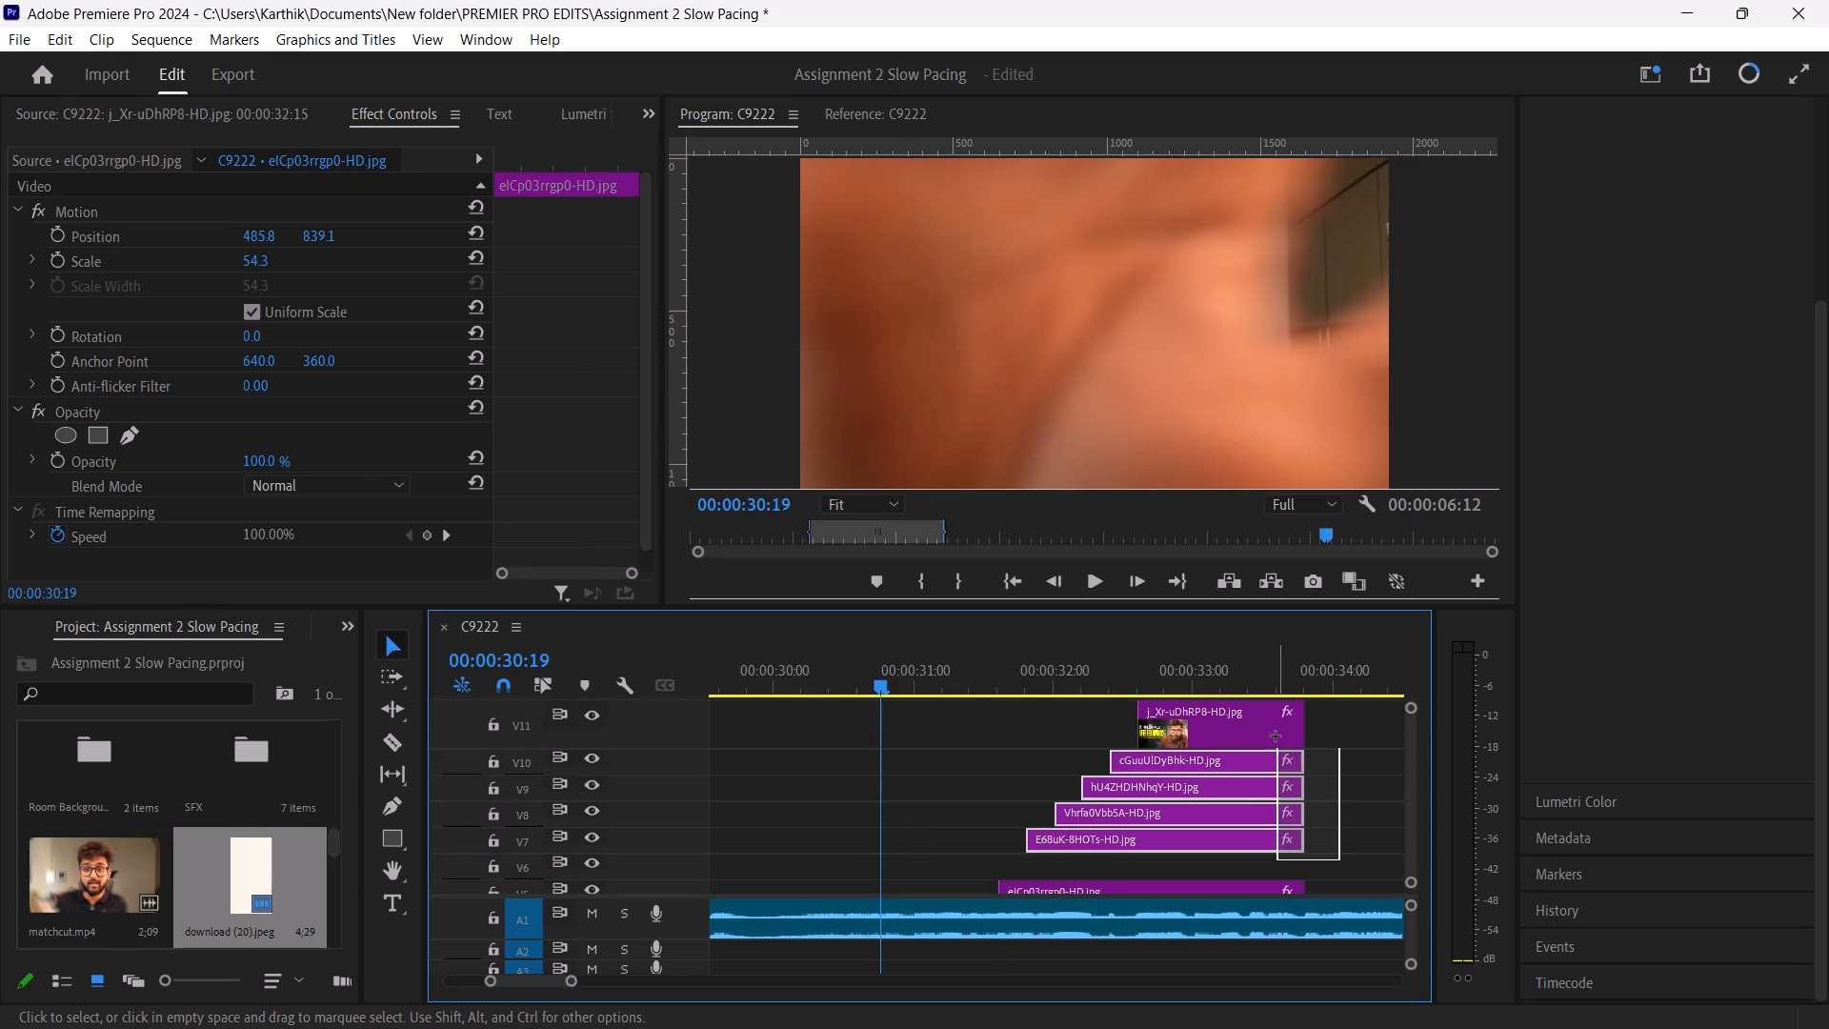
drag(1276, 736, 1267, 692)
drag(1246, 717, 1246, 747)
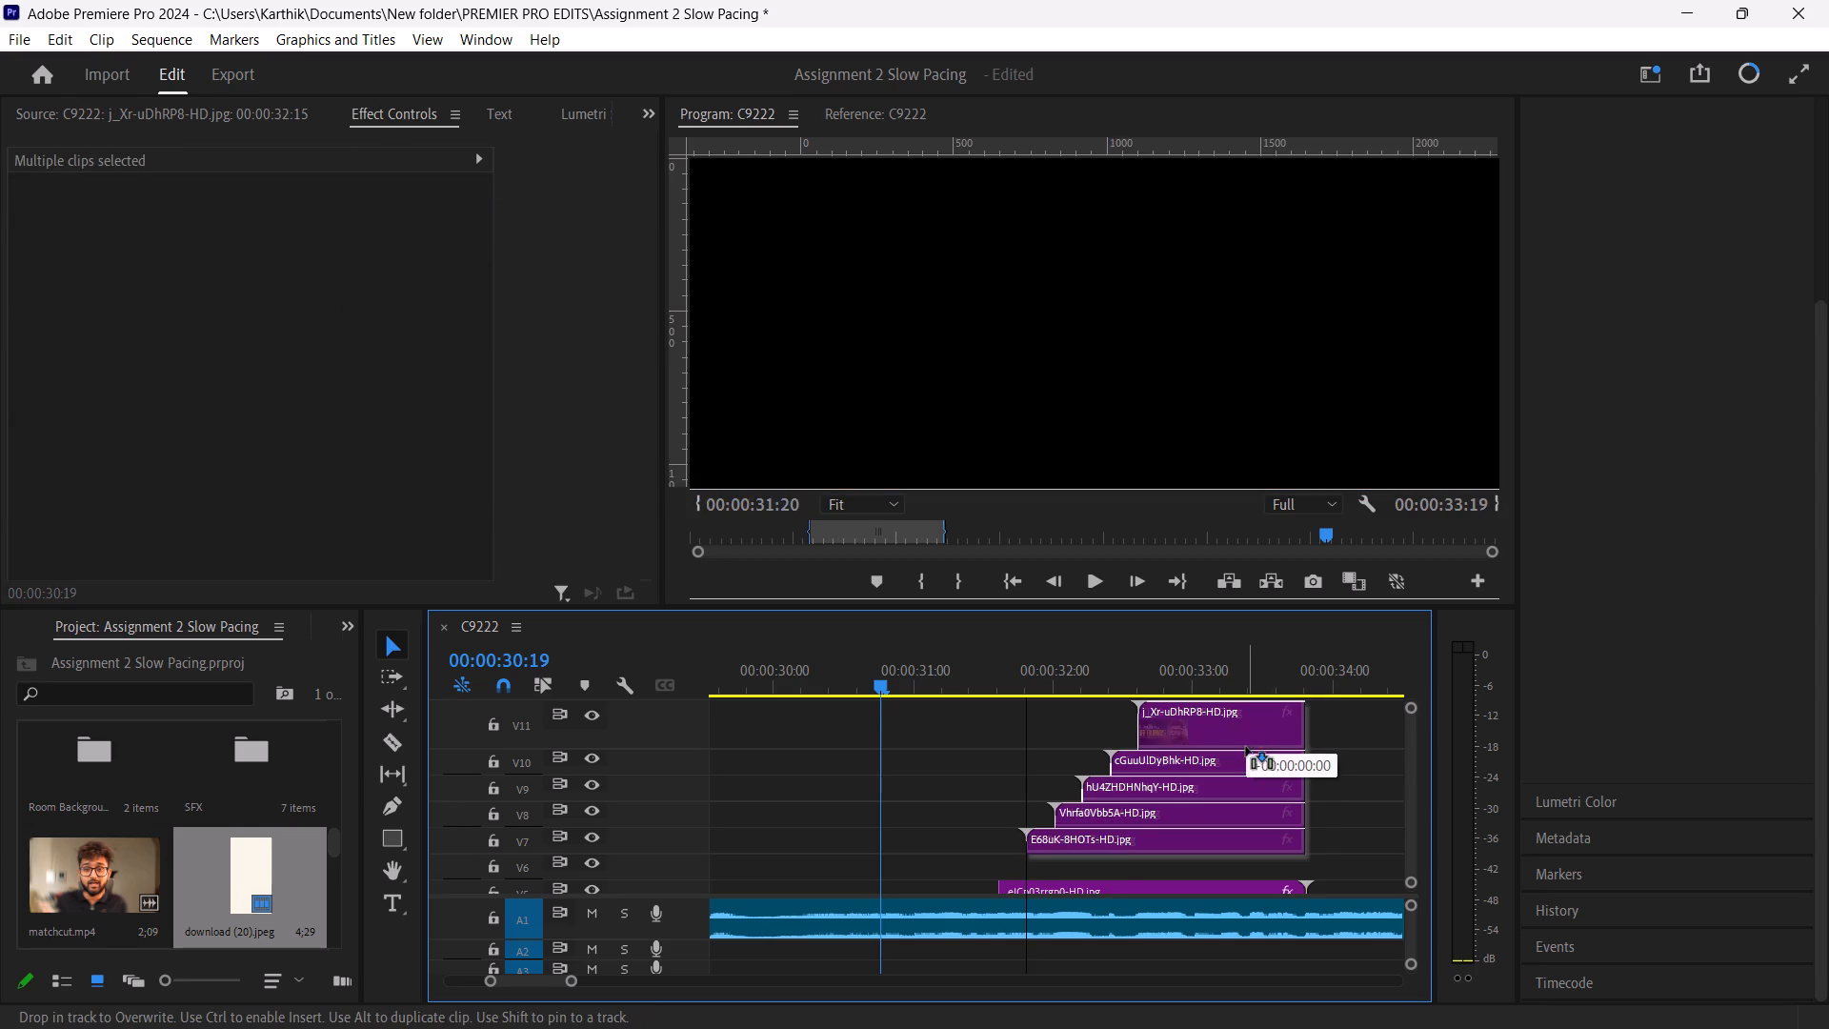
drag(1246, 747, 1248, 762)
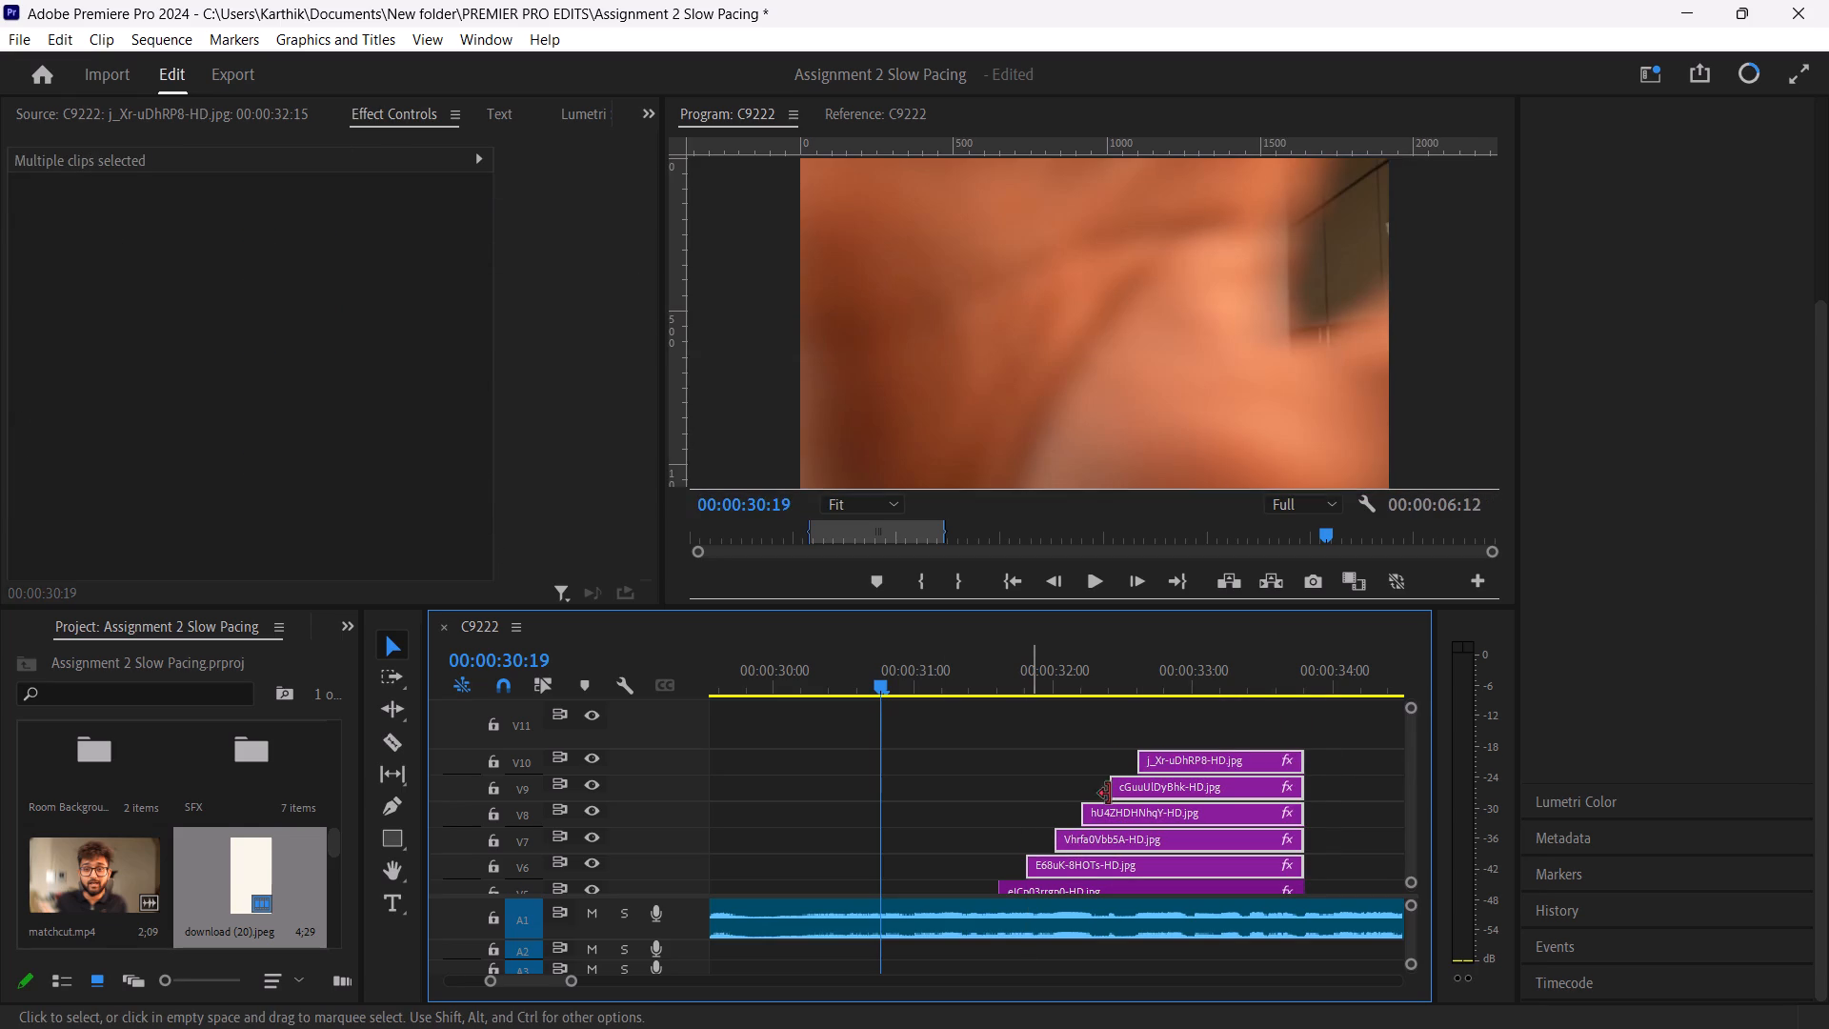
drag(1415, 785, 1417, 865)
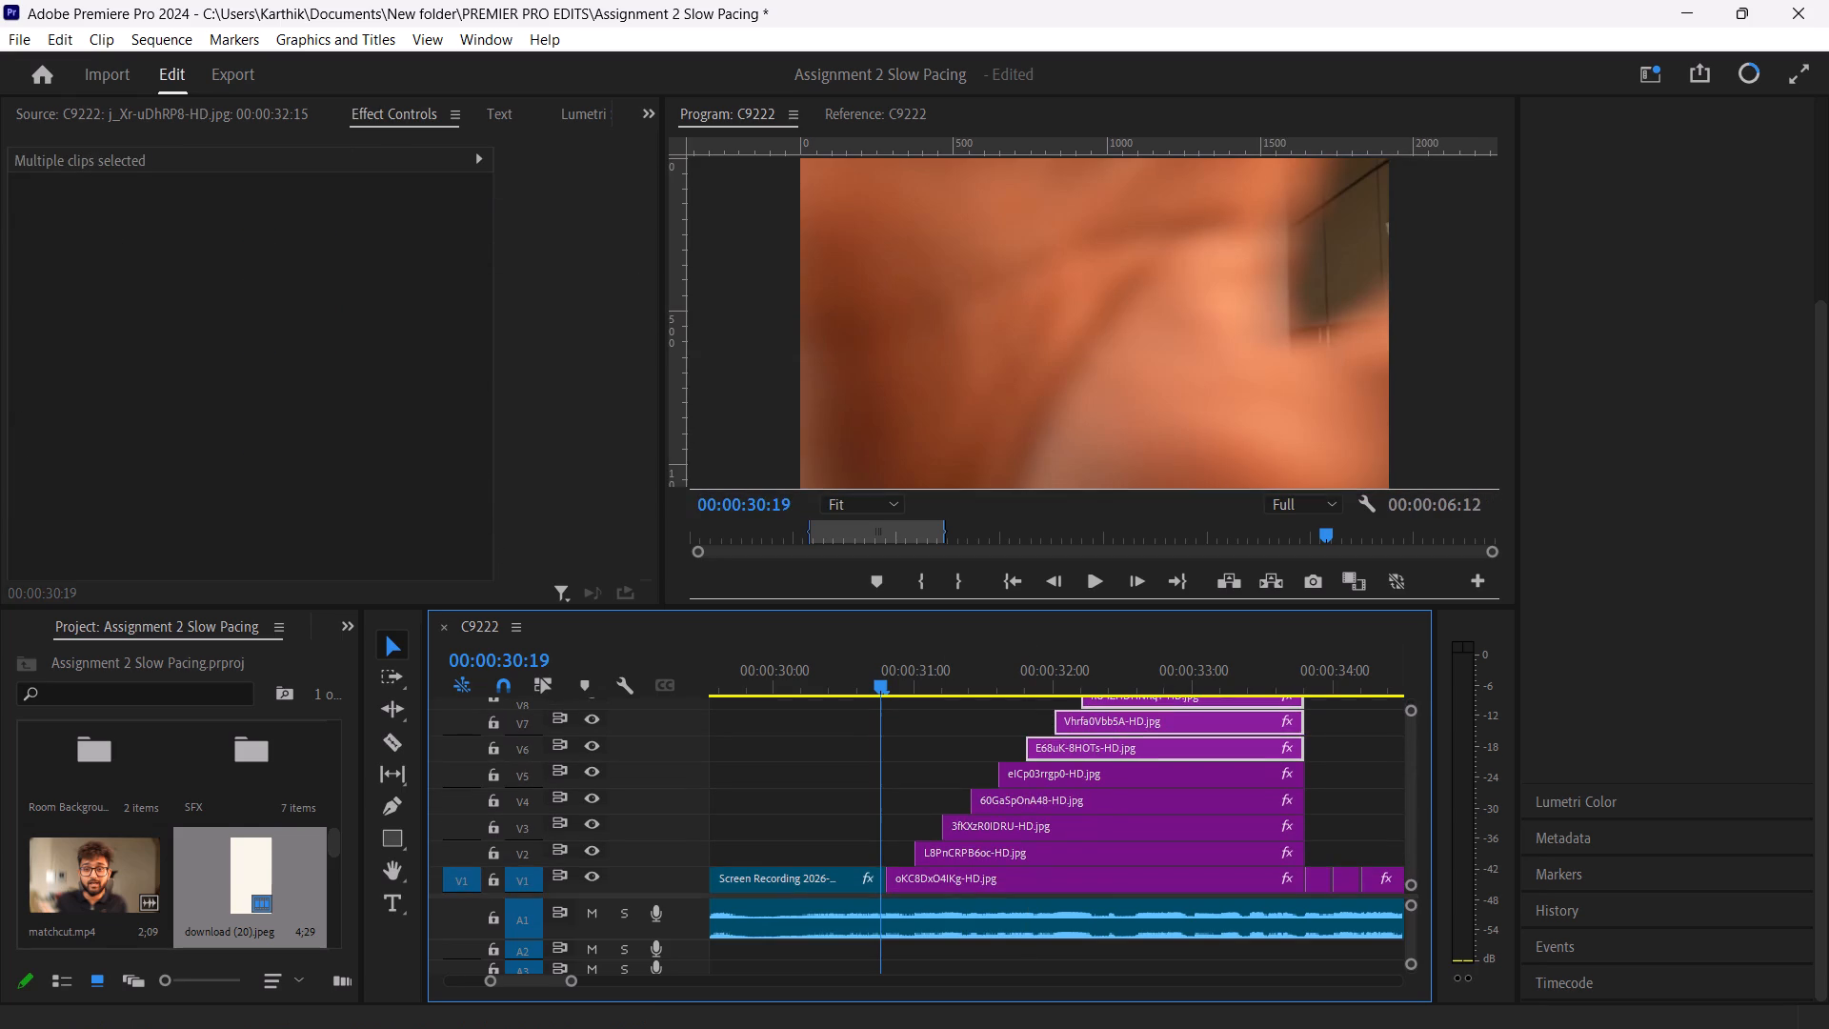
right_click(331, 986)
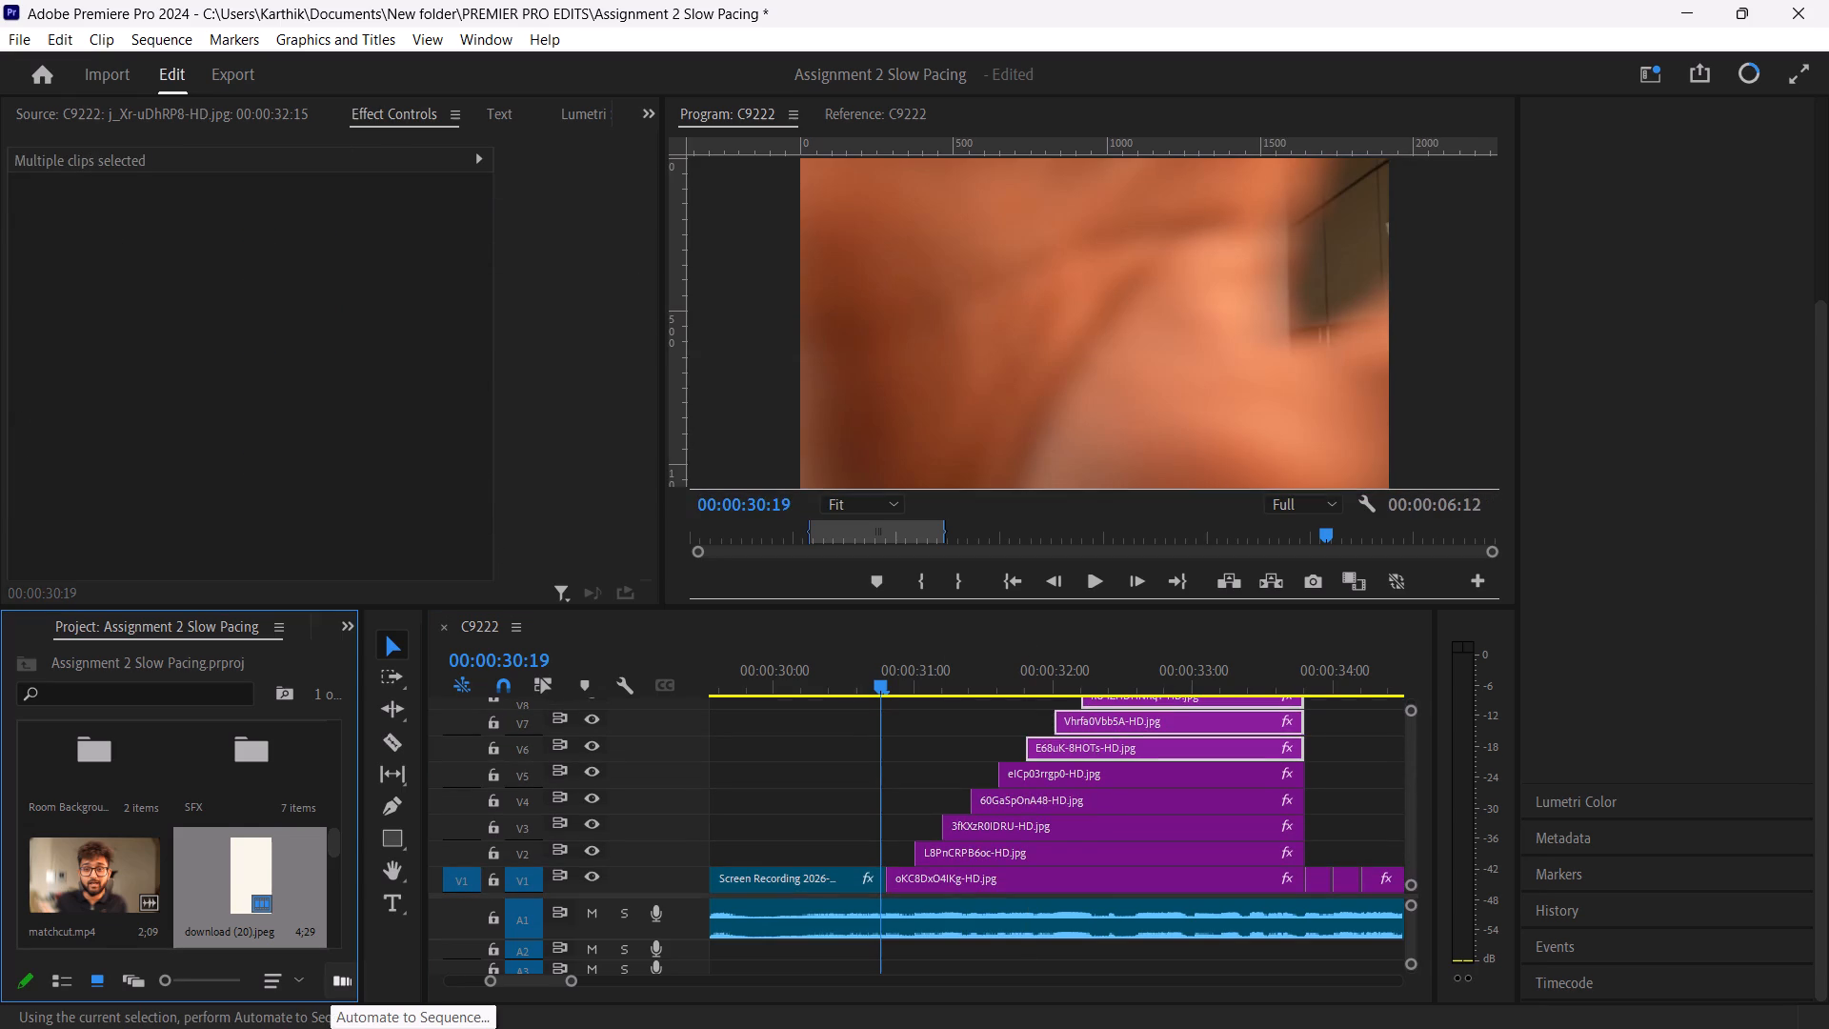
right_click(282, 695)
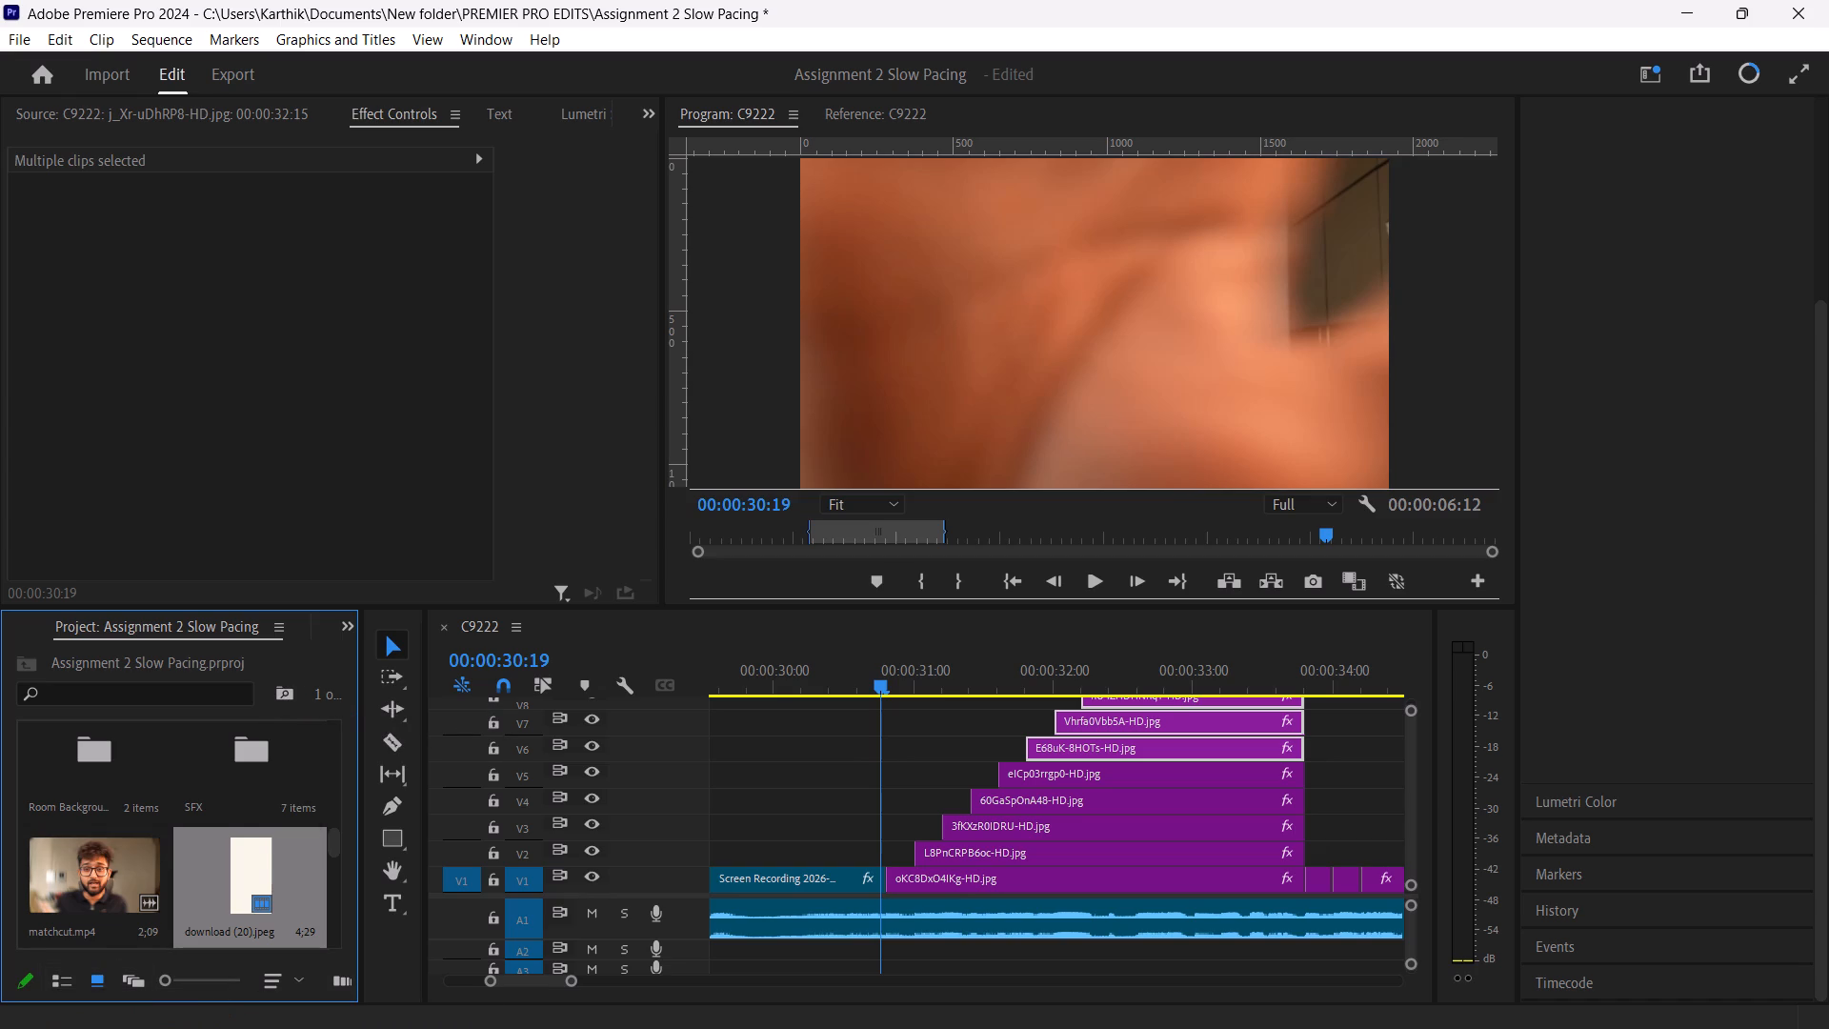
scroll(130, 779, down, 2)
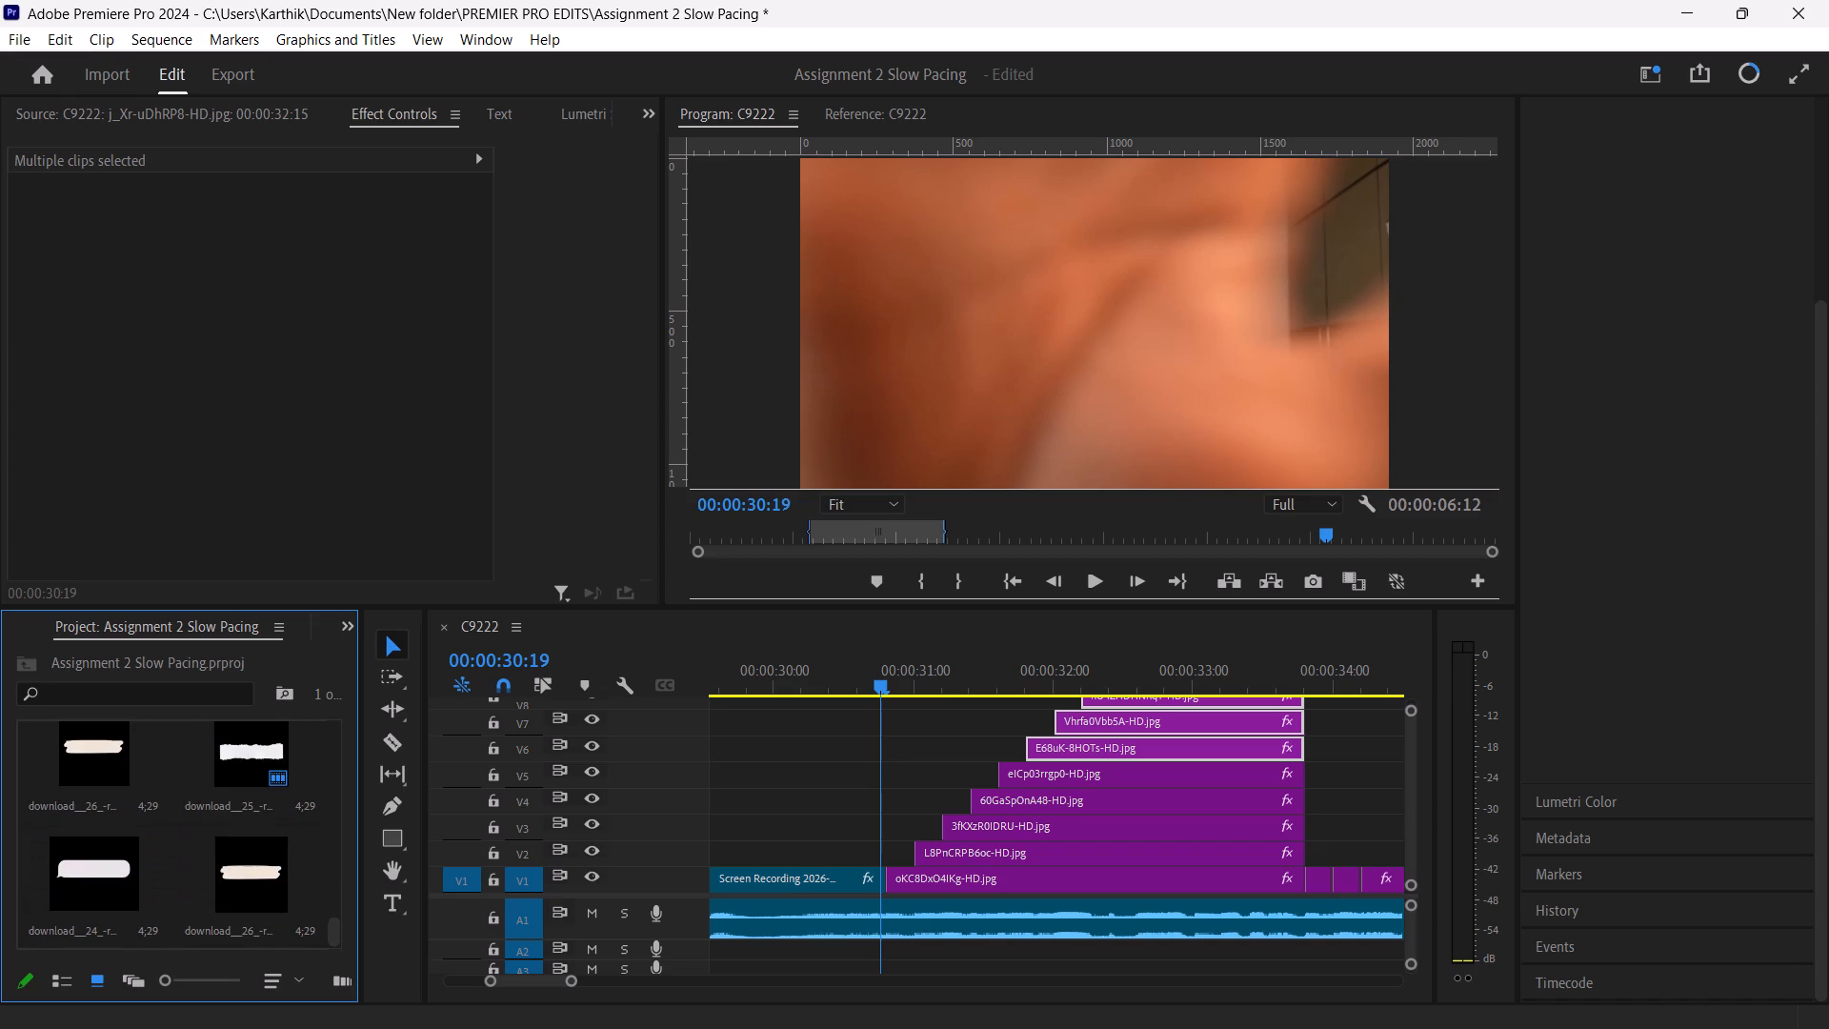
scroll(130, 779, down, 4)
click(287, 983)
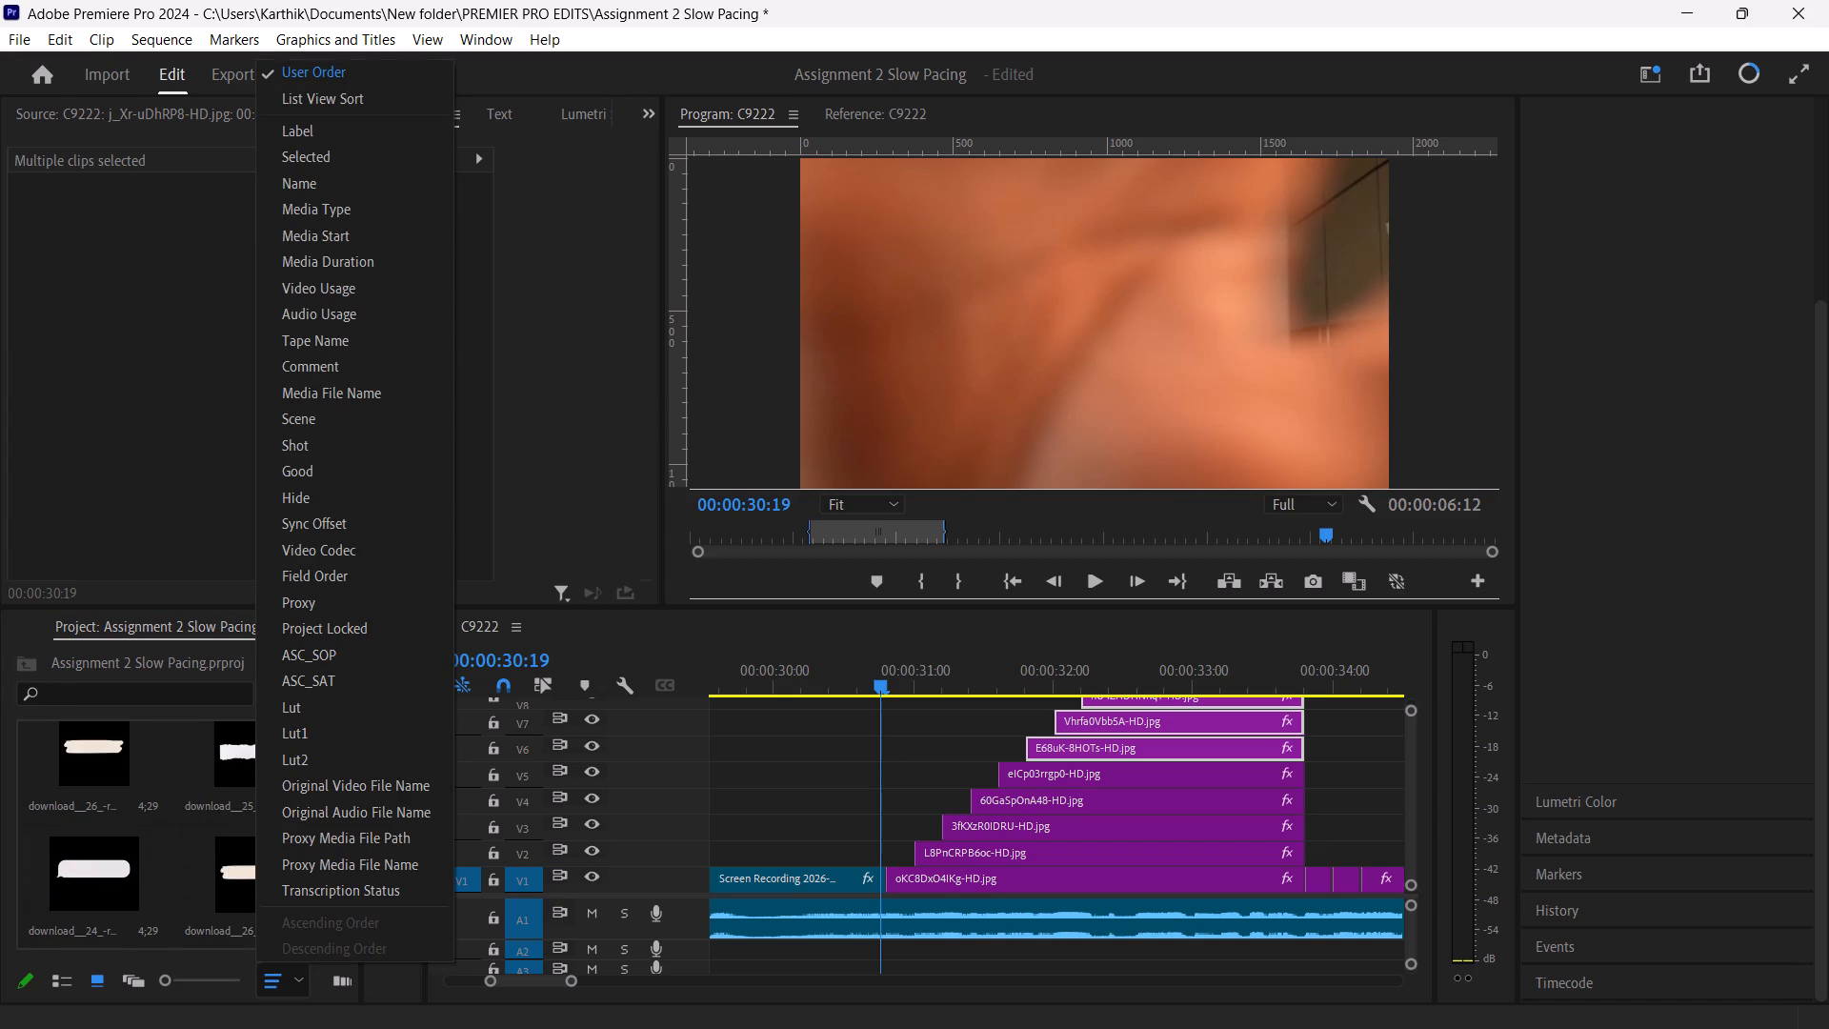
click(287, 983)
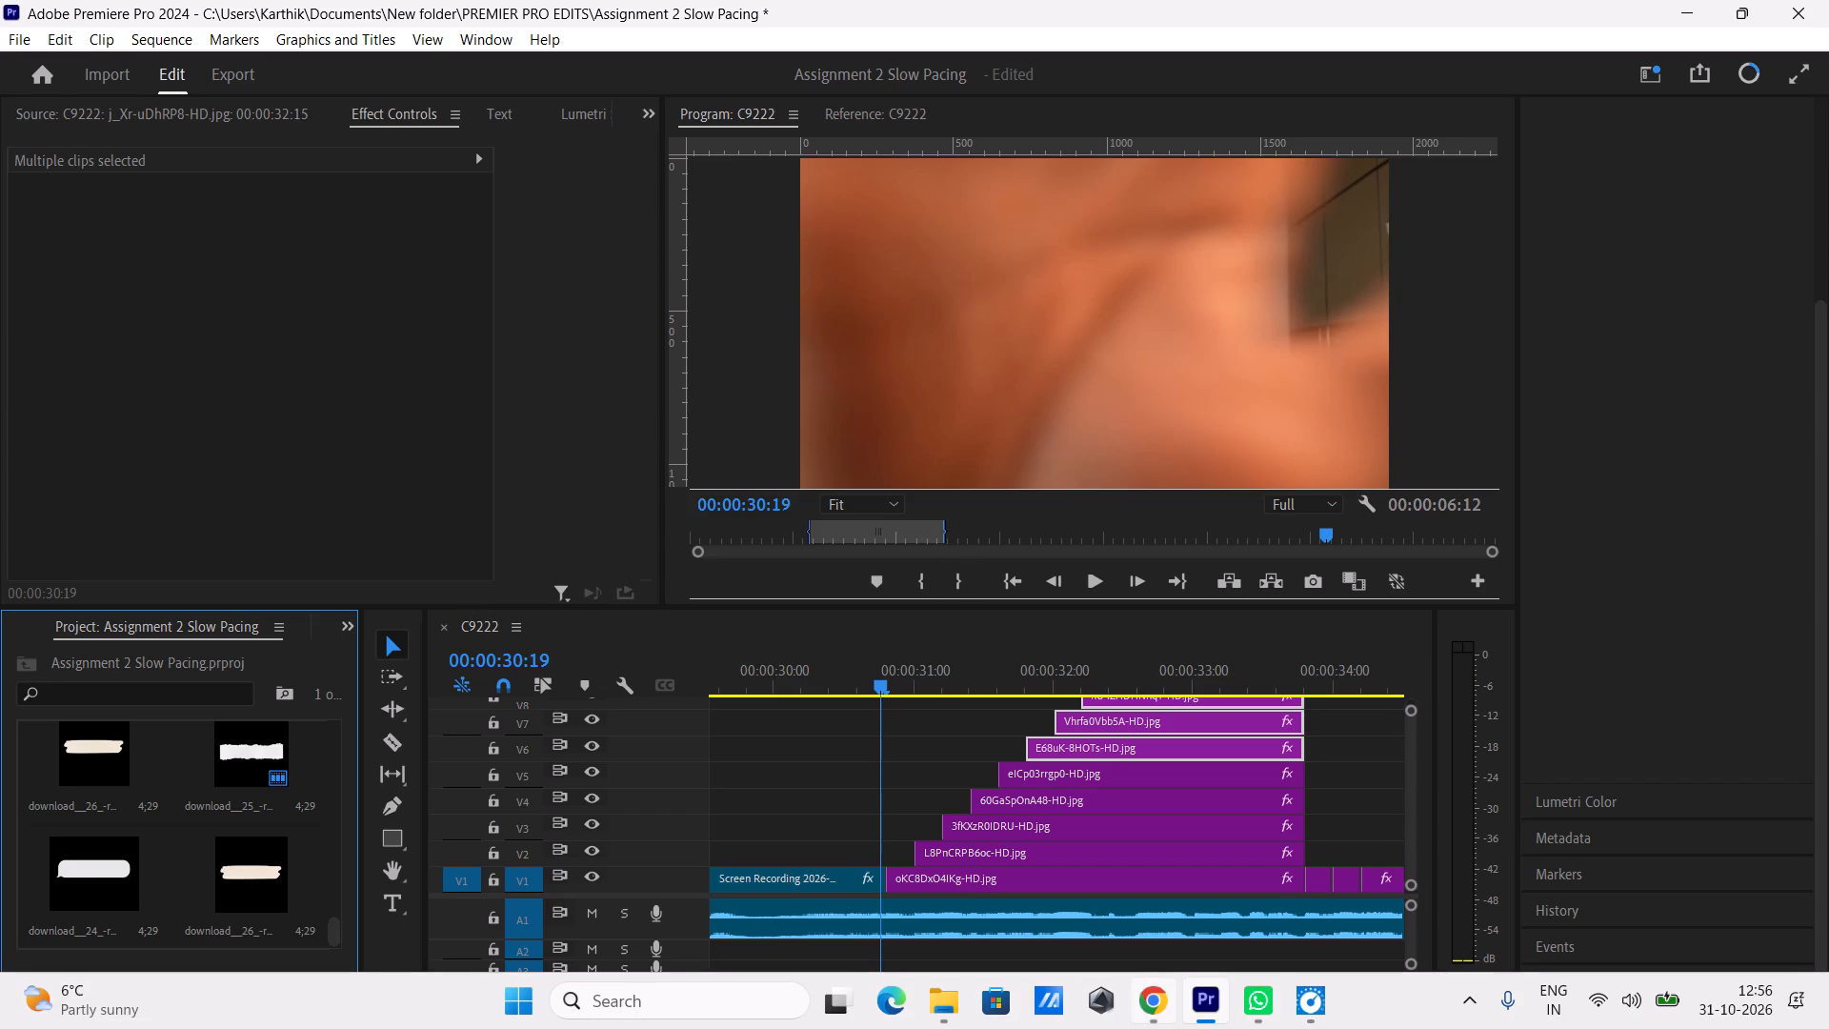
Switch to Chrome and replay the flash transition tutorial from 0:20 to review how the adjustment layer is created.
click(1216, 1012)
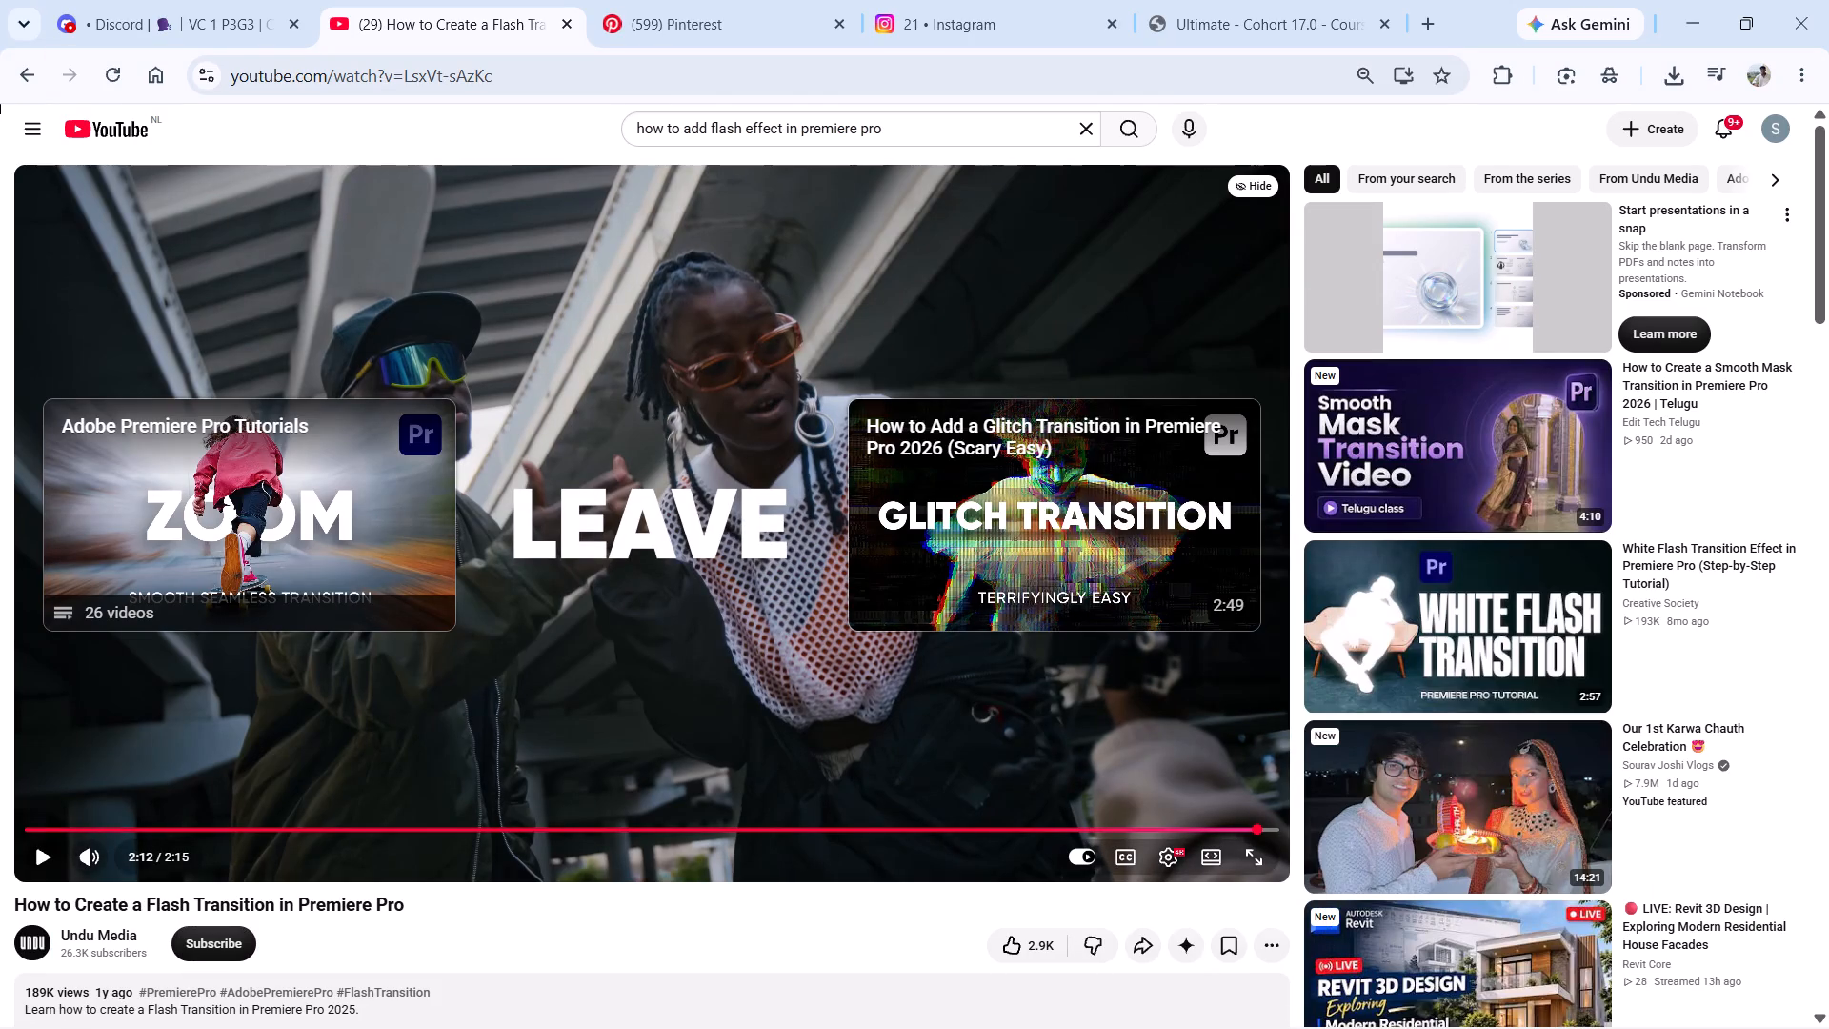
click(197, 835)
click(217, 820)
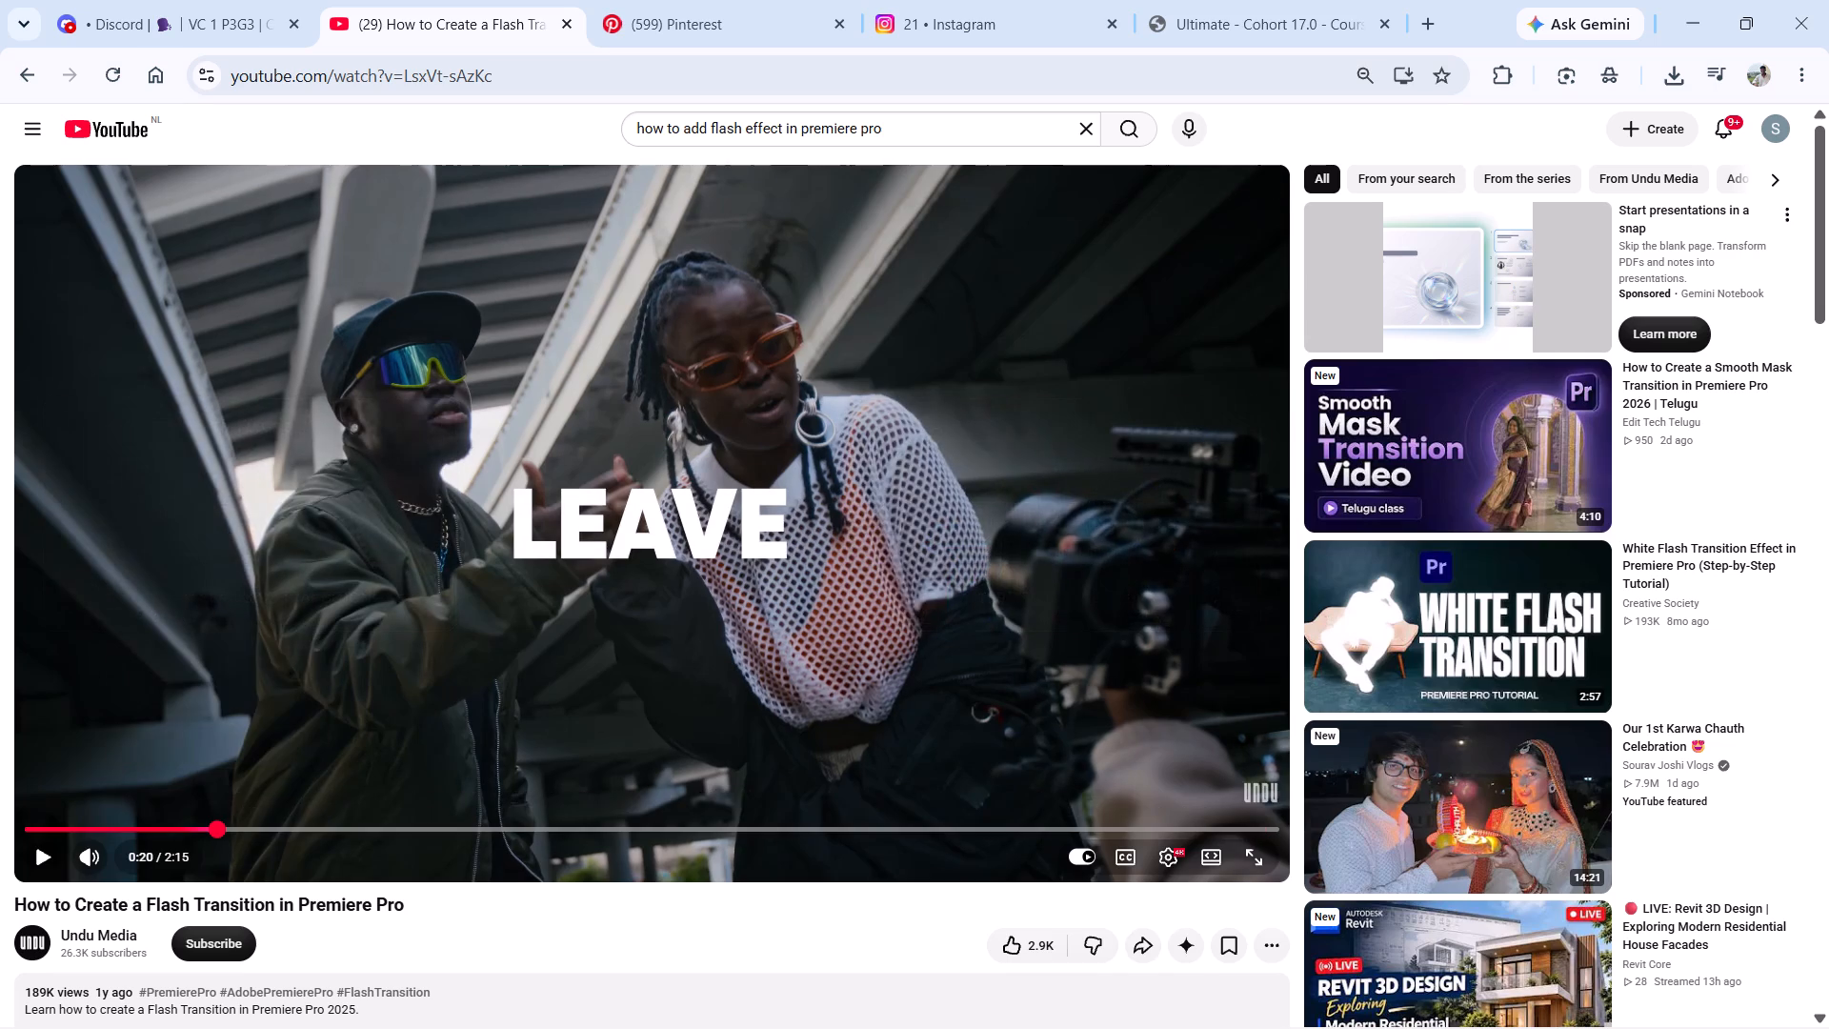
click(515, 659)
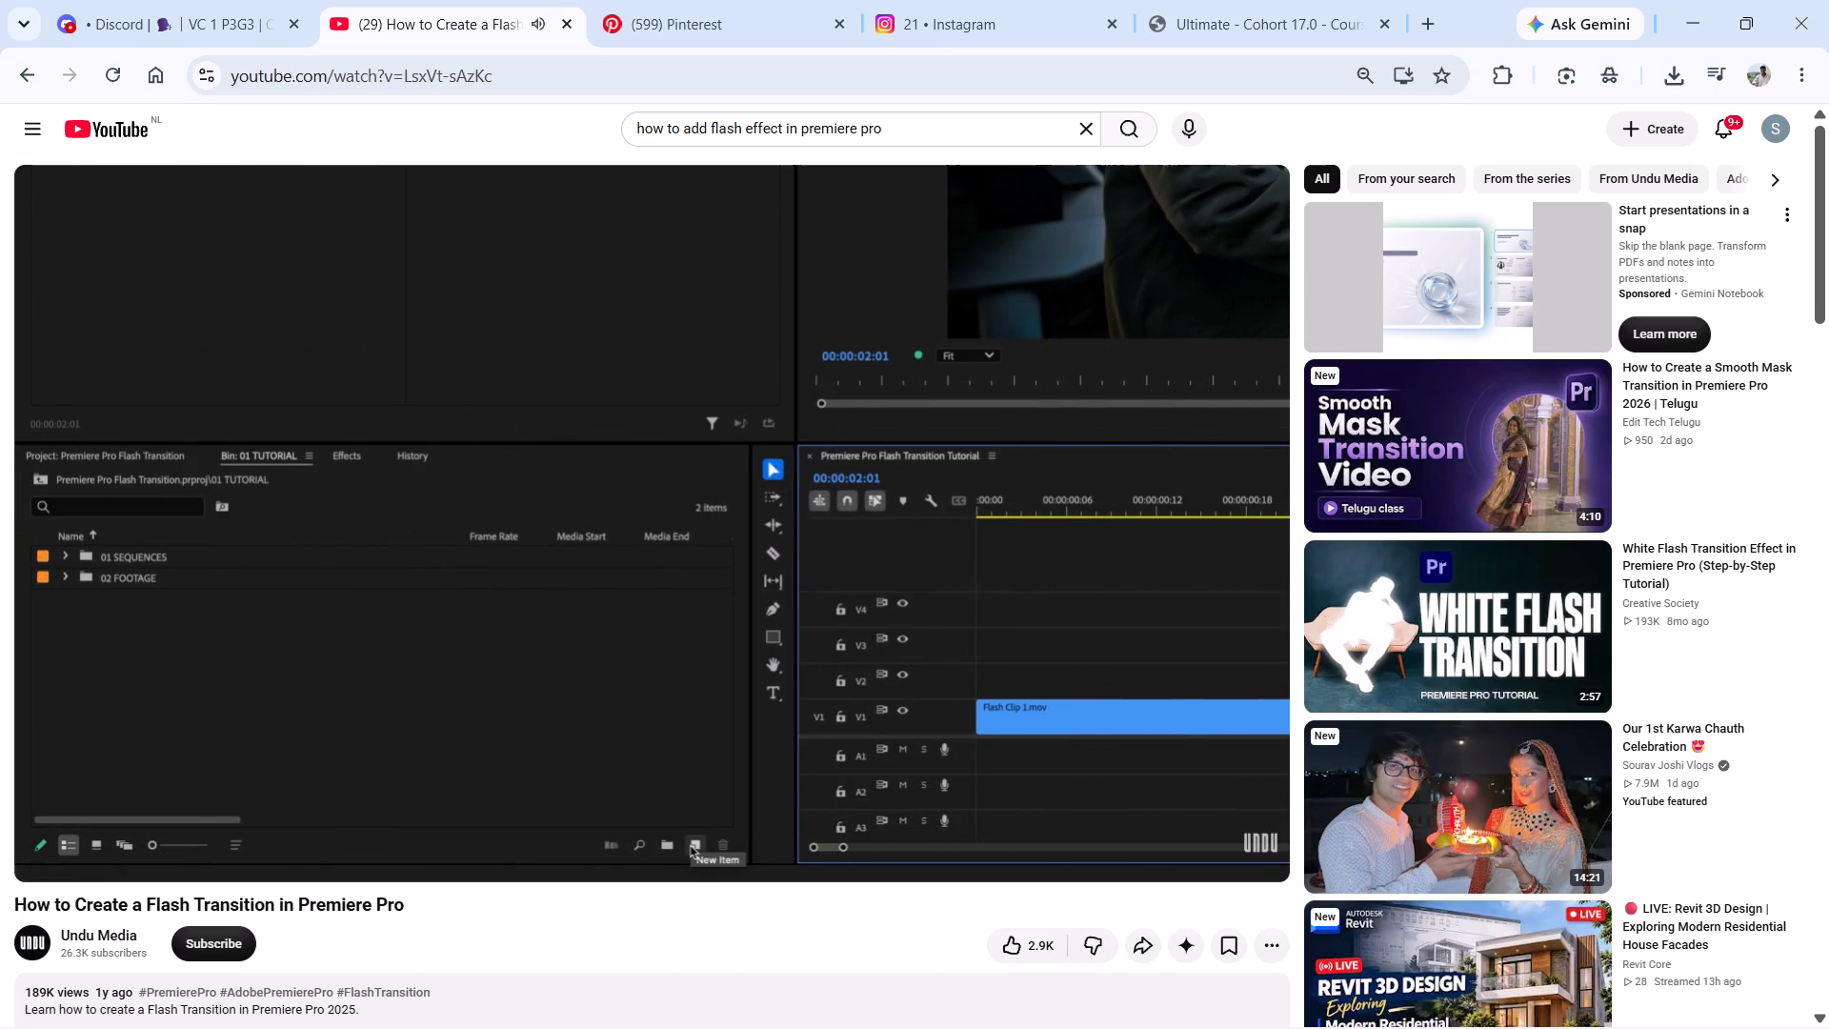
Play the flash transition tutorial on to 0:26 to see which new item is chosen for the adjustment layer.
click(515, 659)
click(539, 604)
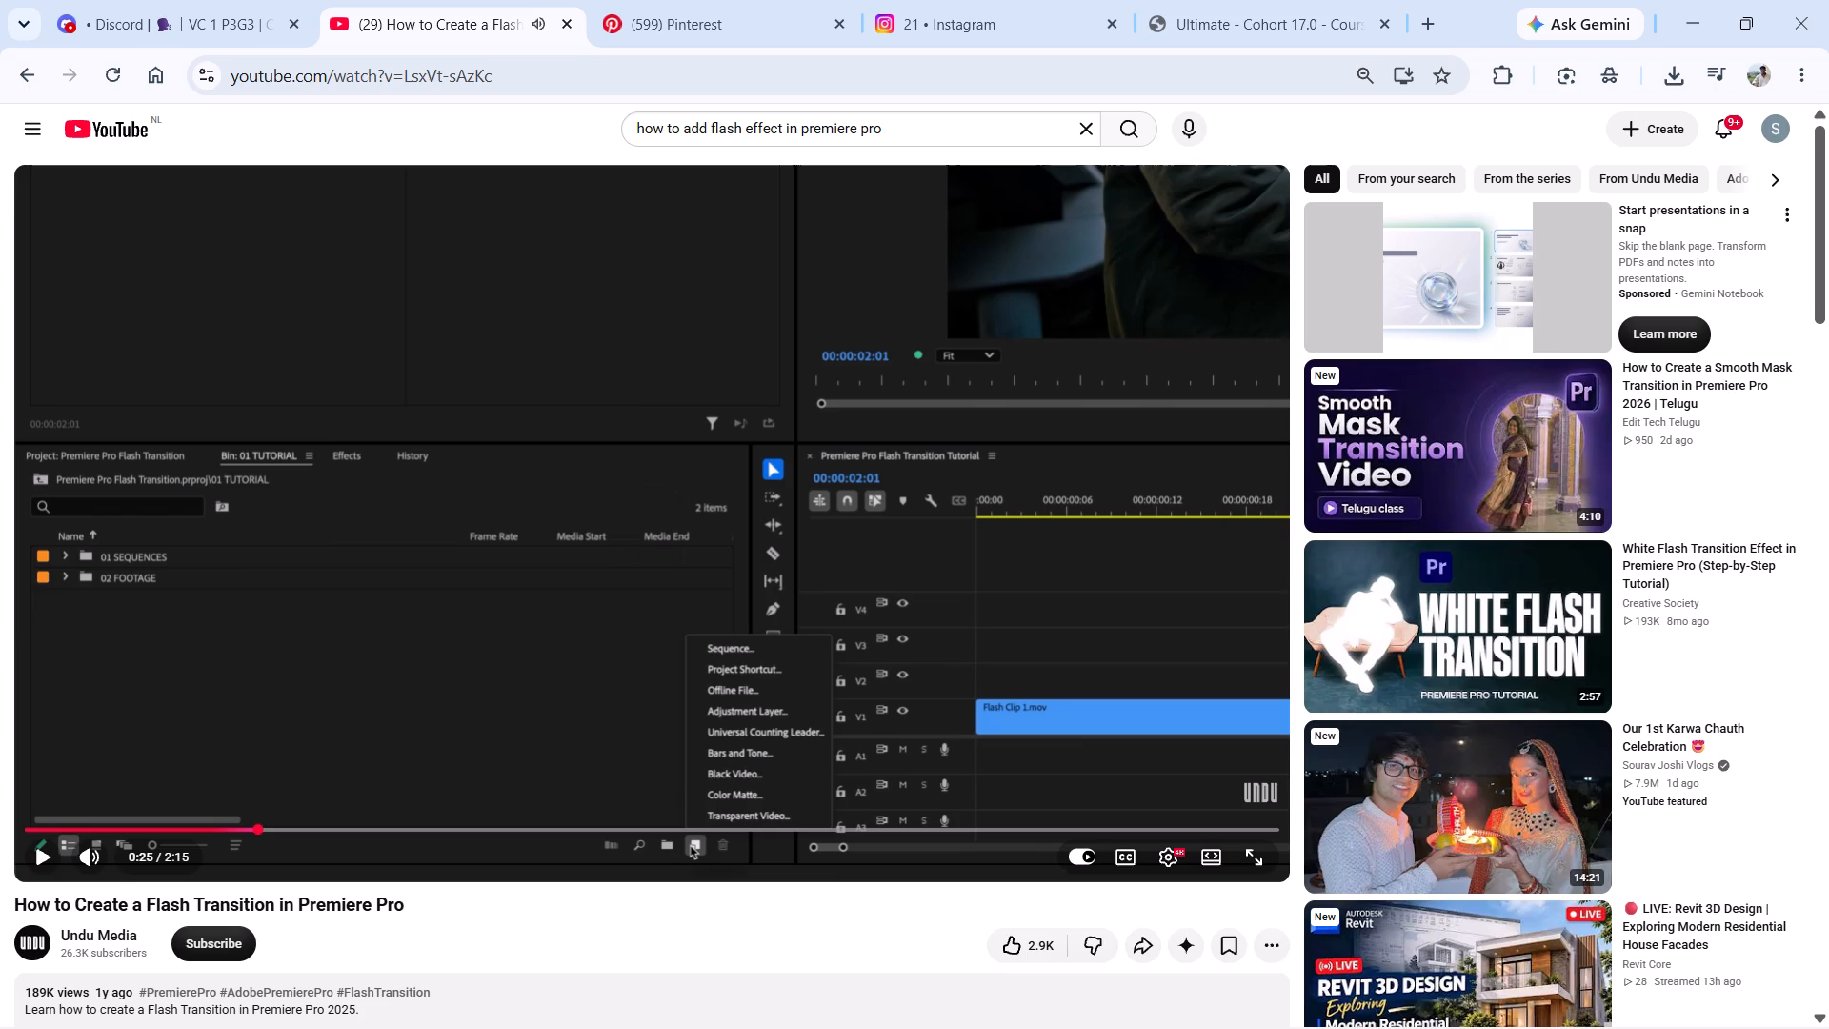
click(539, 604)
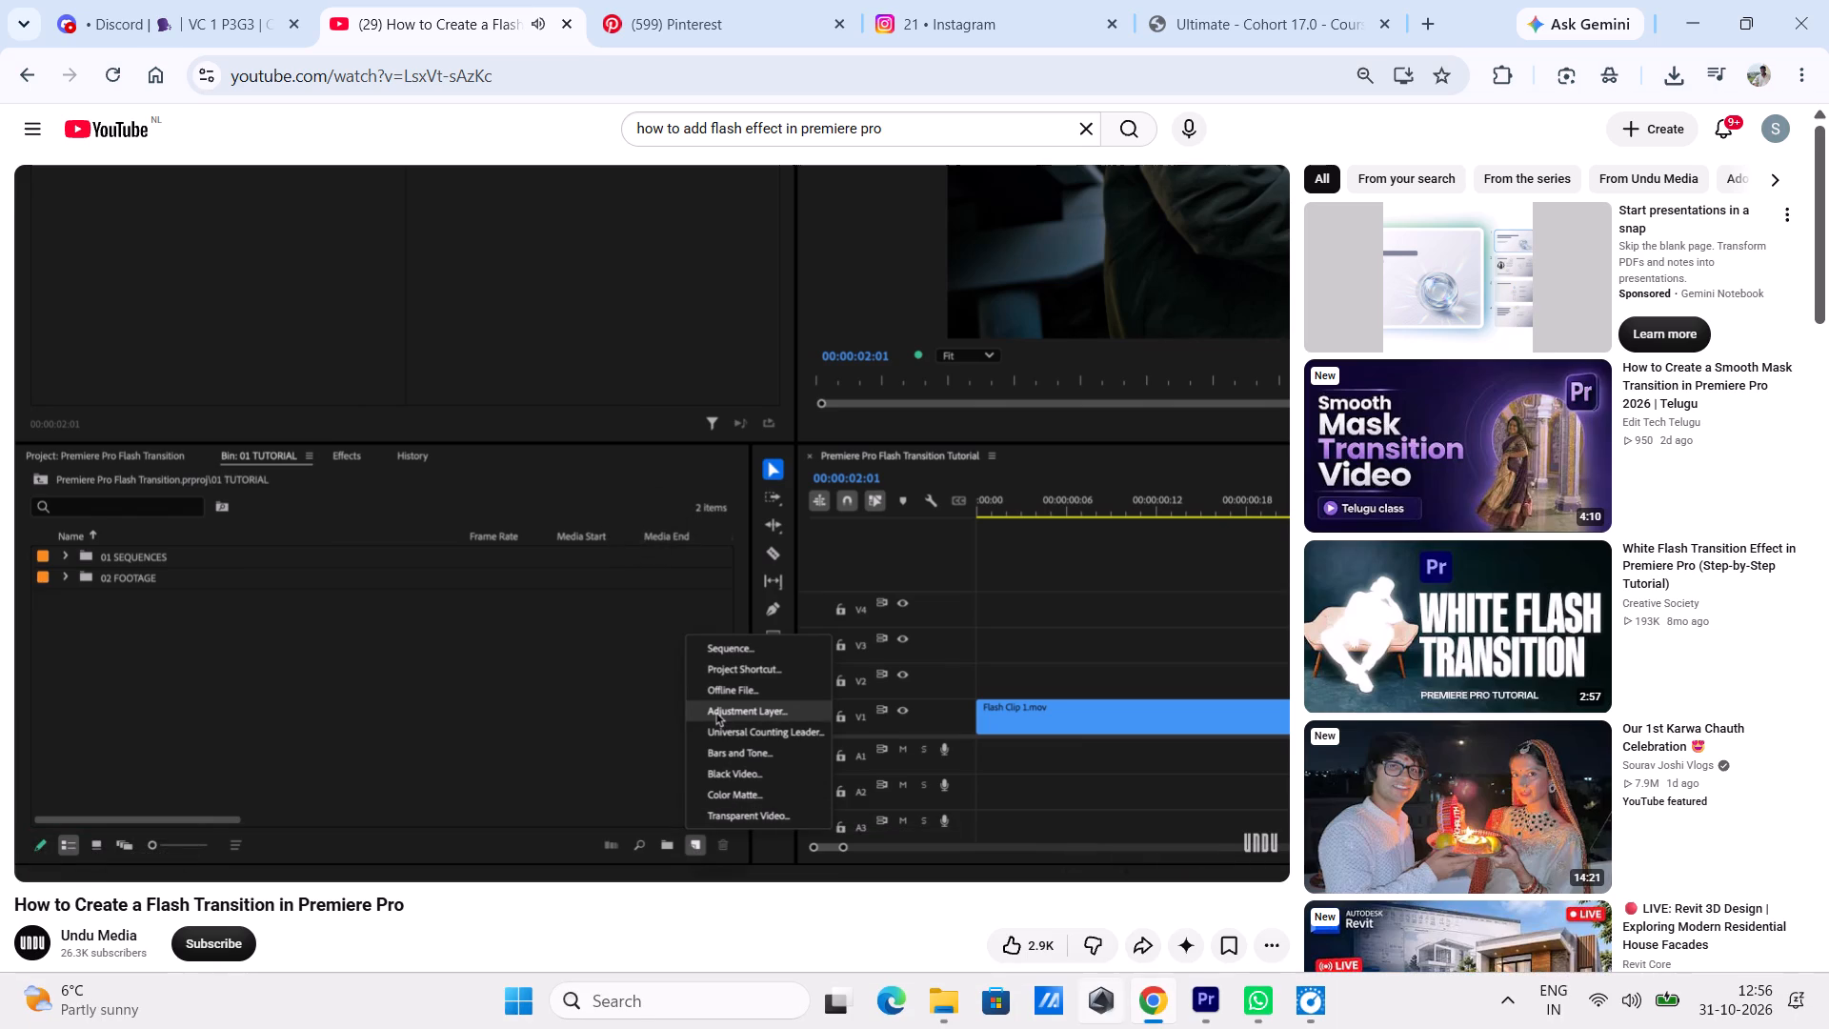
Switch to Premiere Pro and automate download__26_-removebg-preview.png to sequence C9222 at 00:00:30:19, sequentially as an overwrite edit on V1.
click(1195, 991)
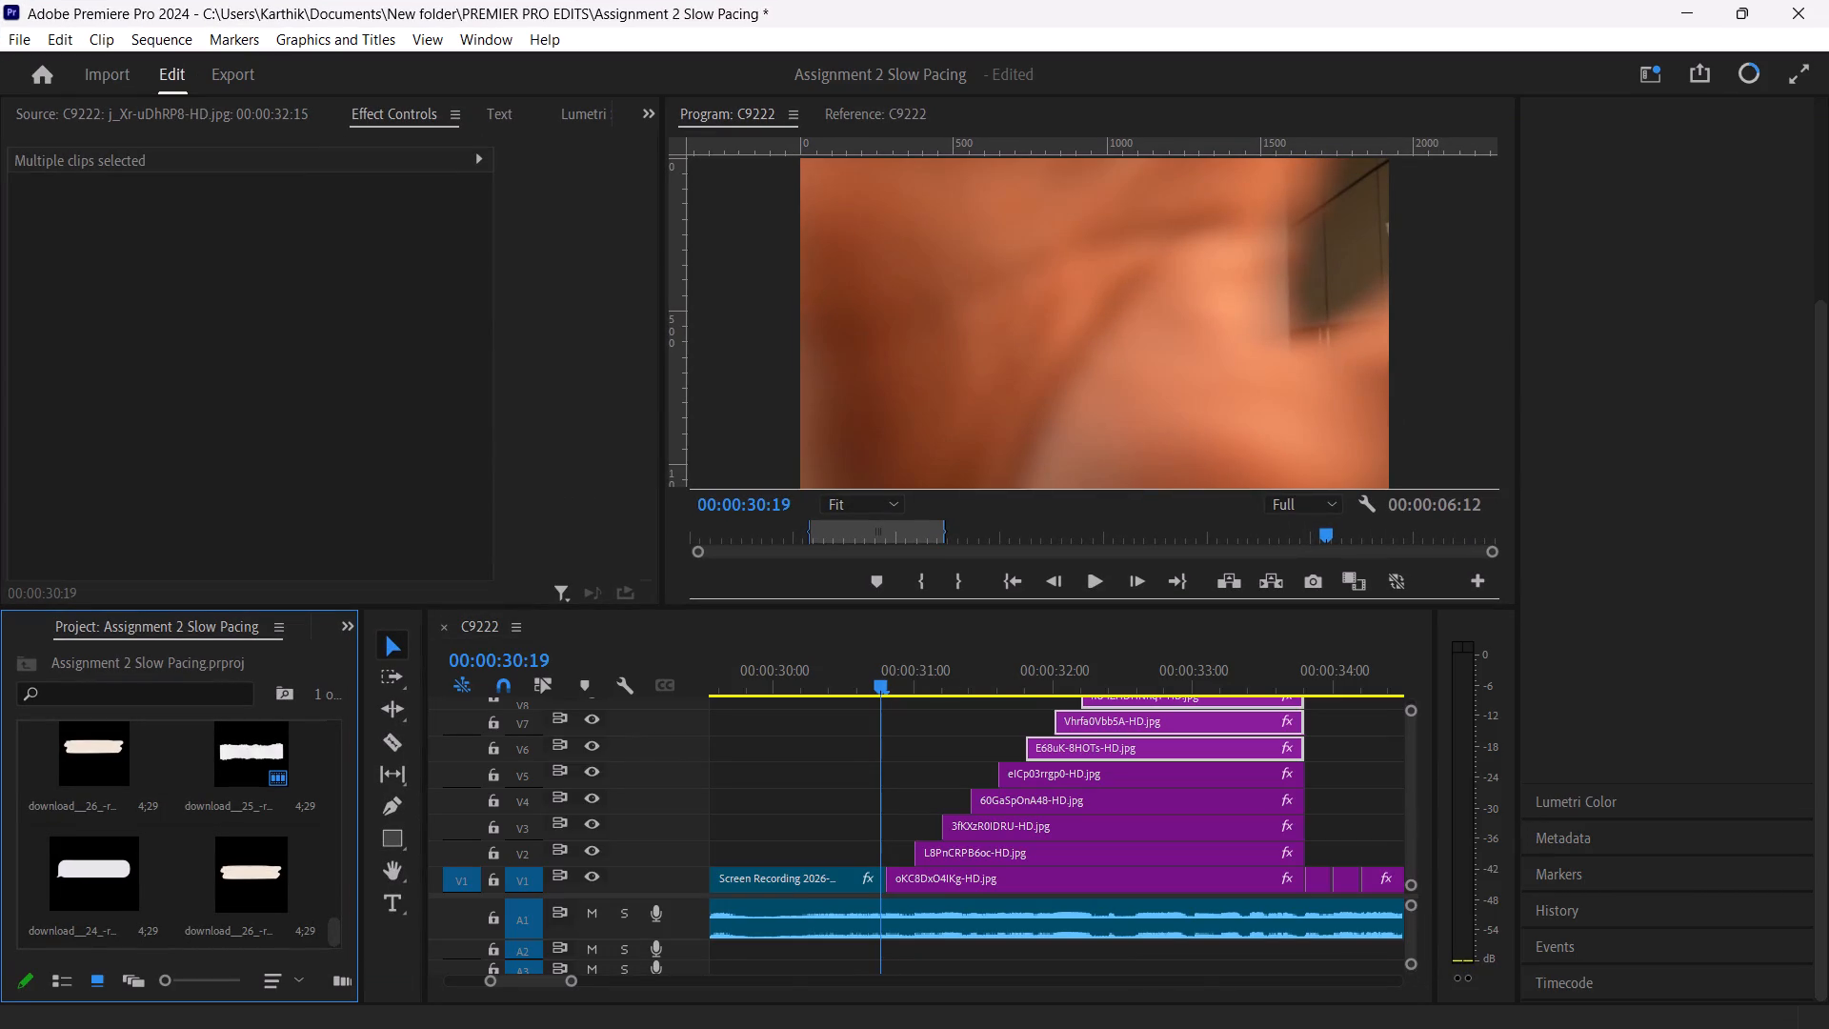
right_click(248, 889)
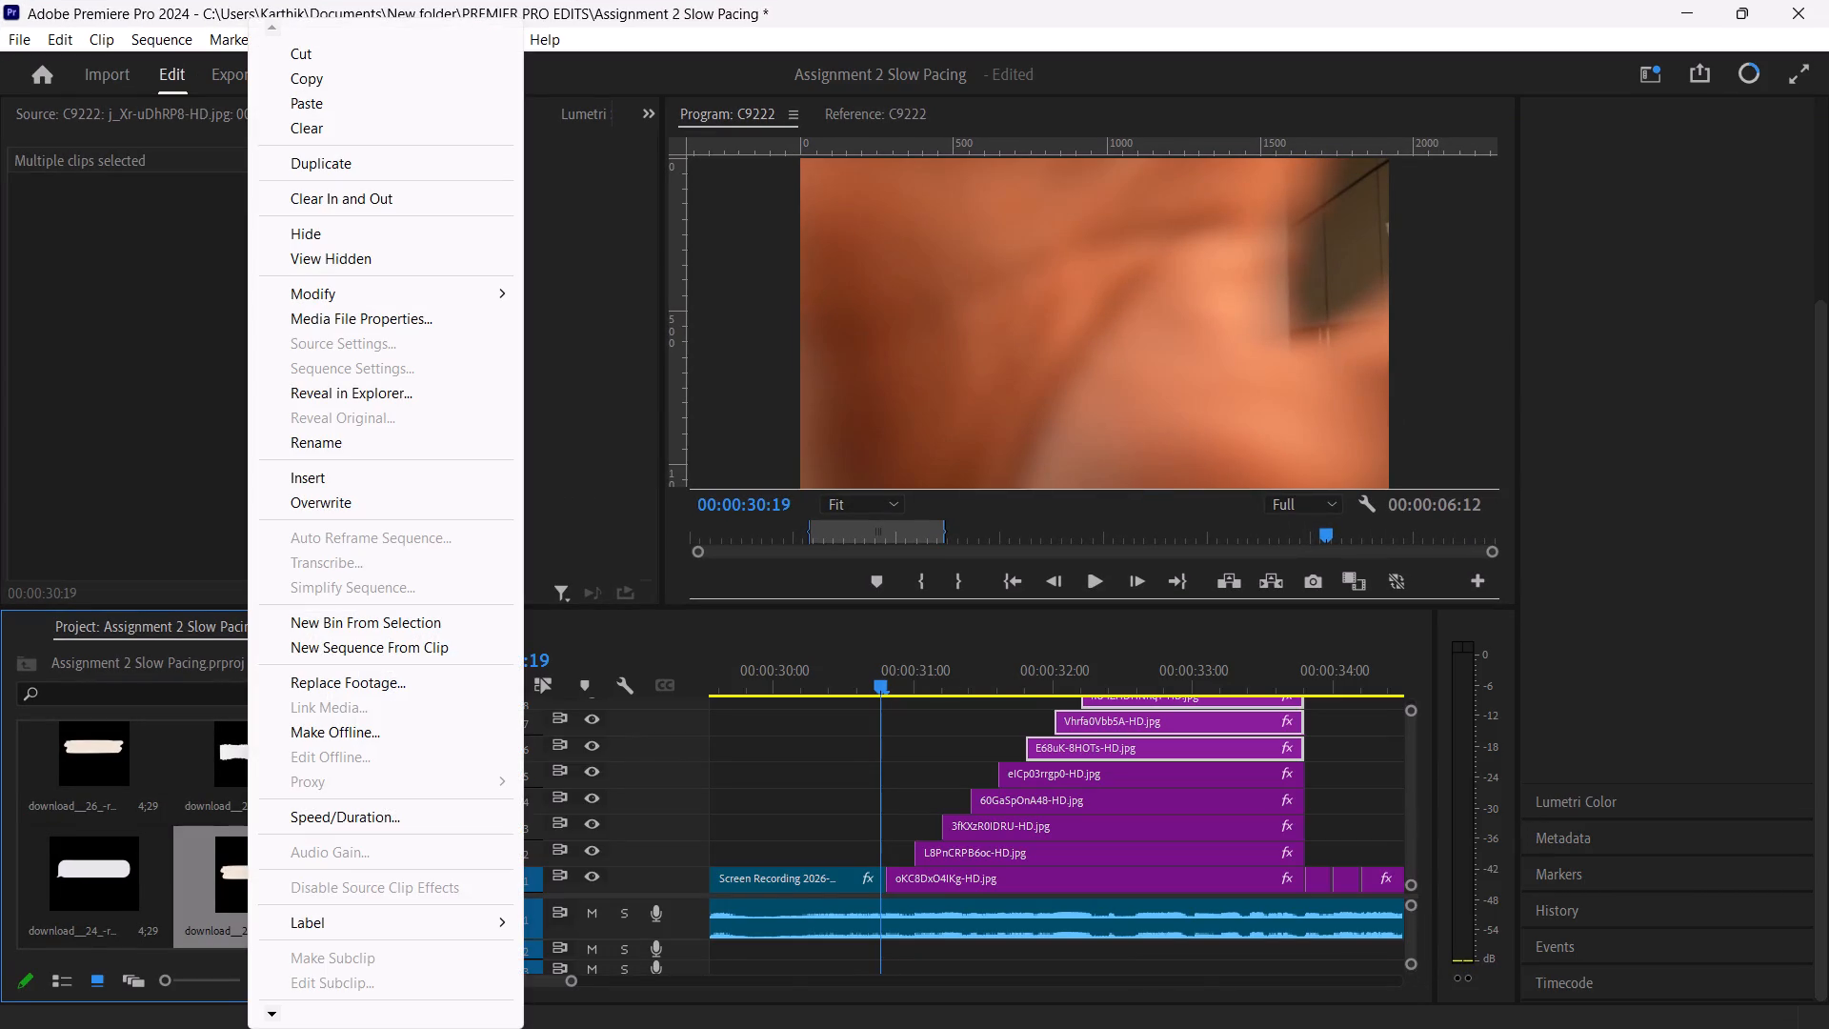
scroll(190, 858, down, 2)
click(172, 876)
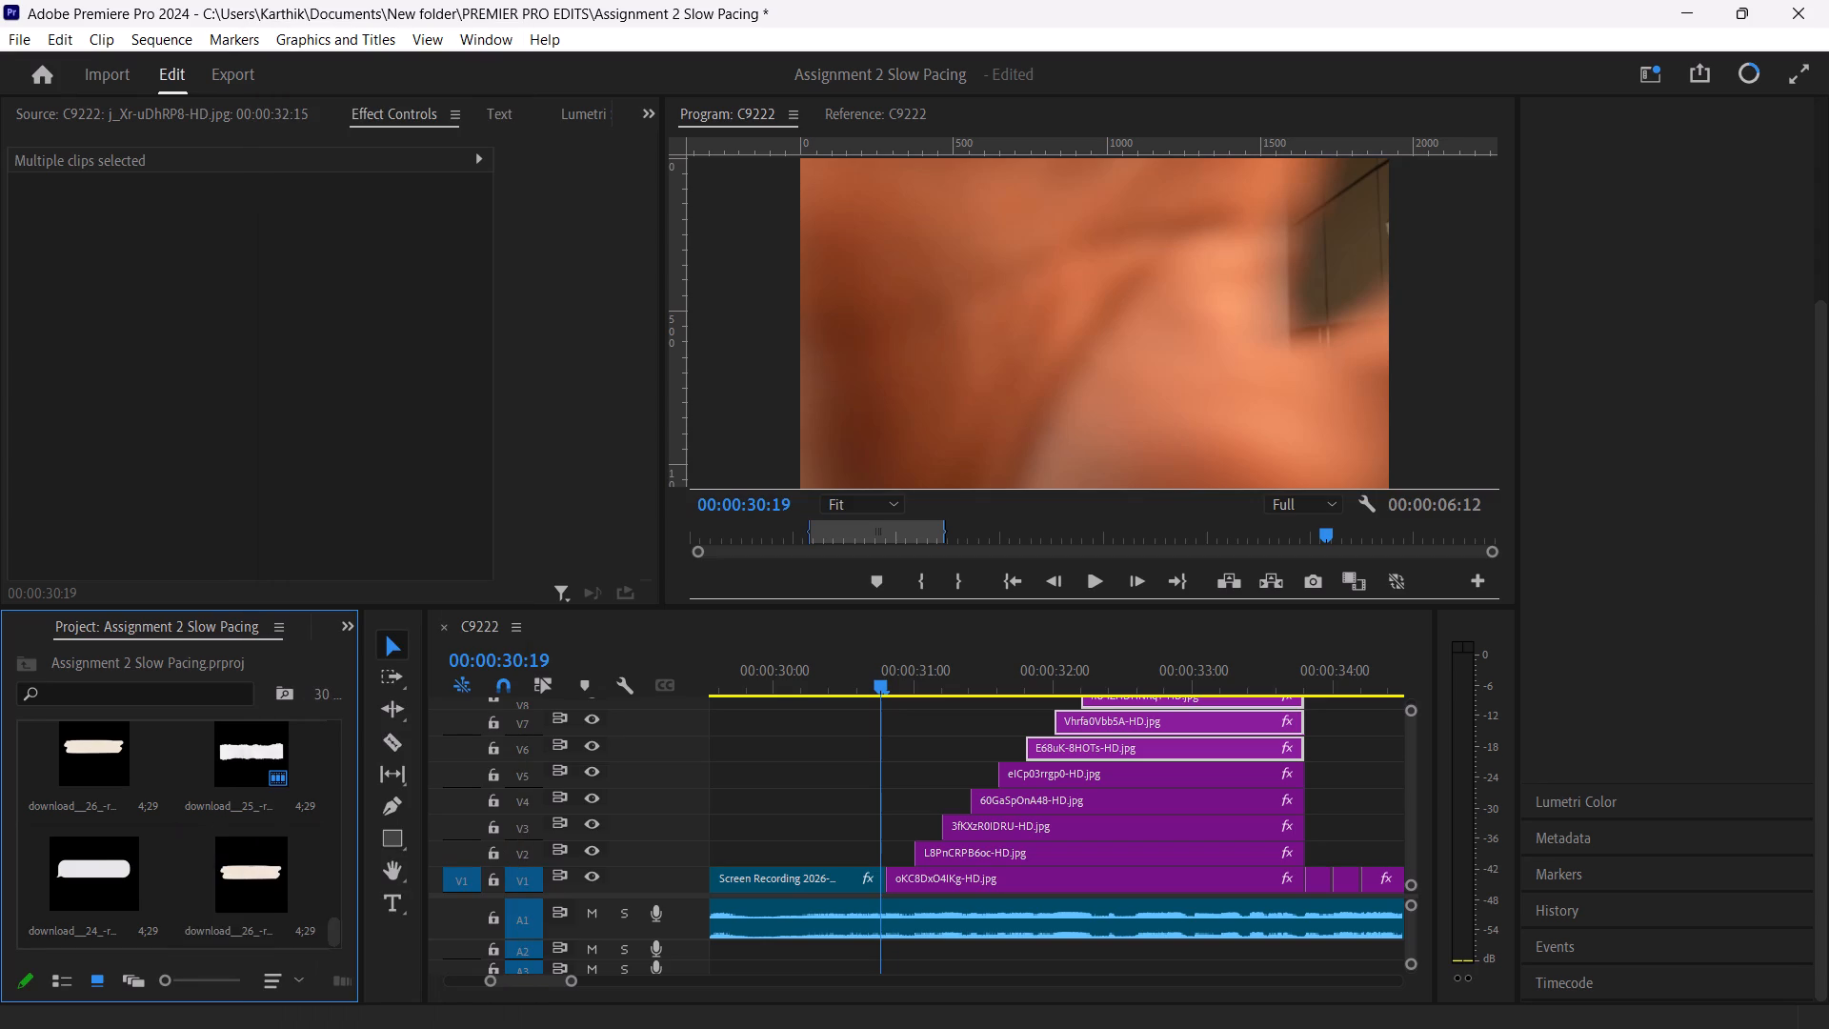
click(215, 880)
key(Down)
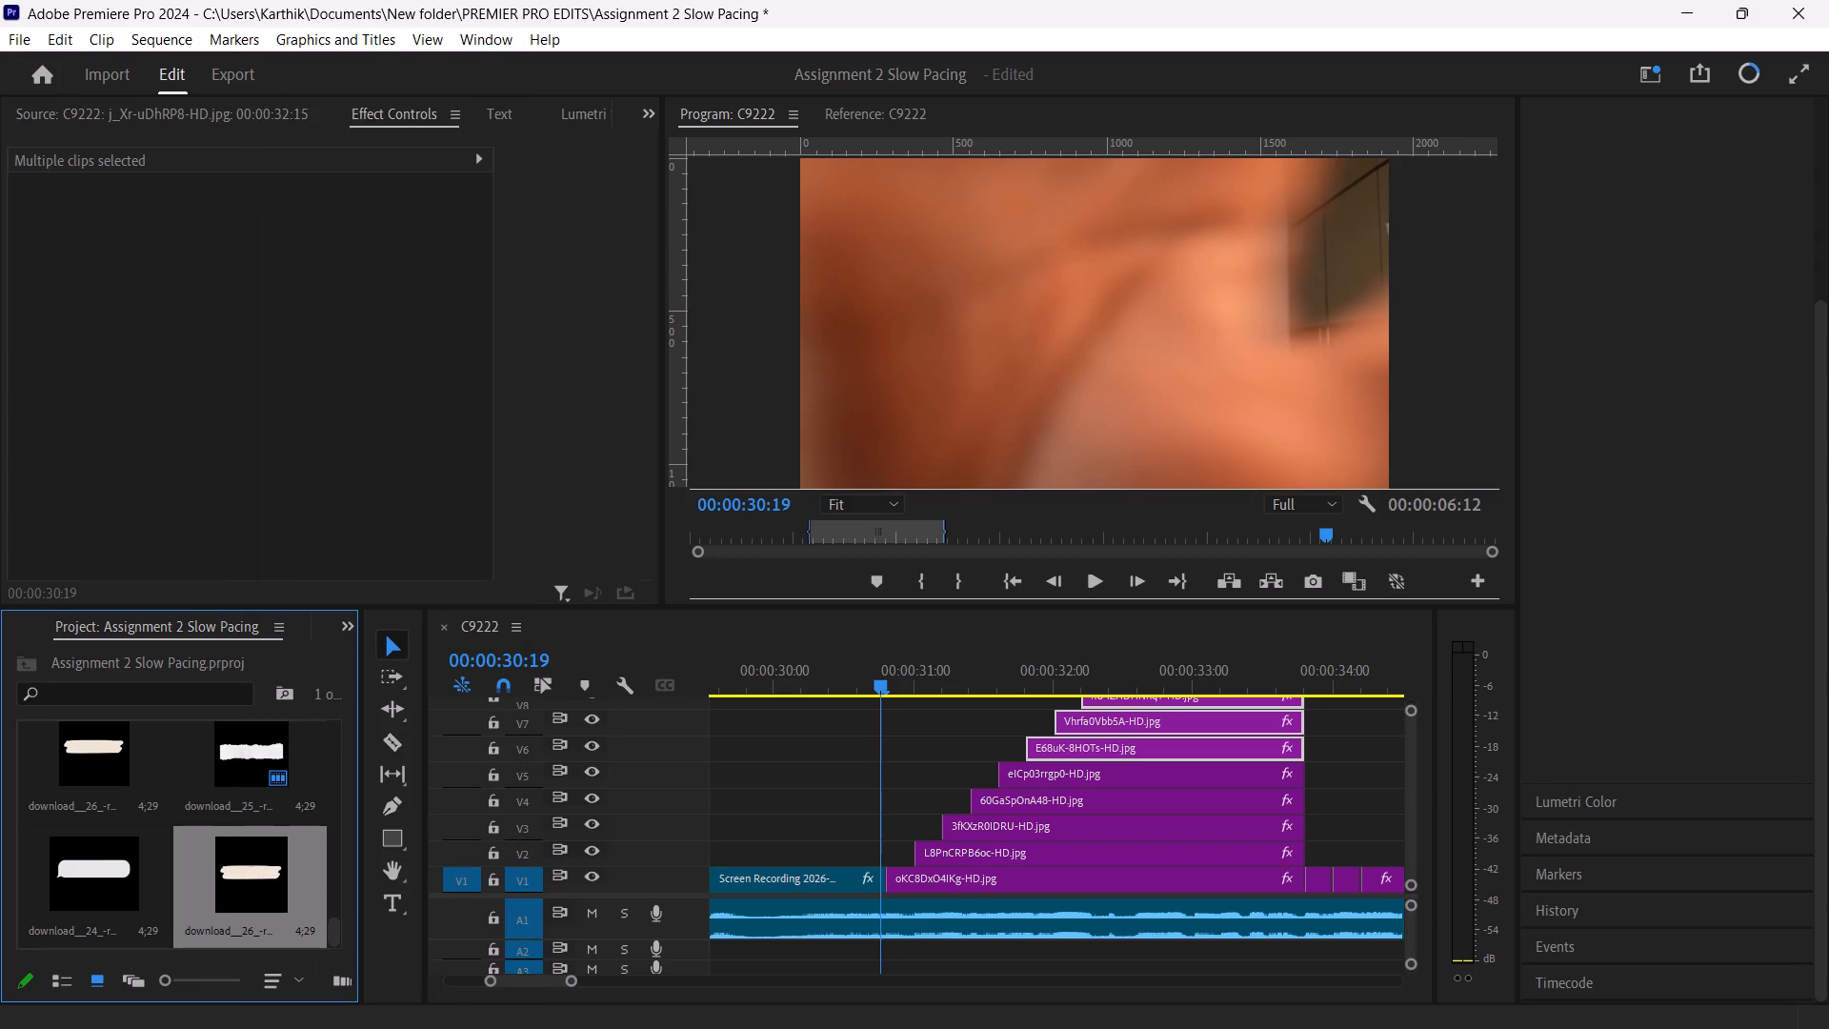
click(348, 979)
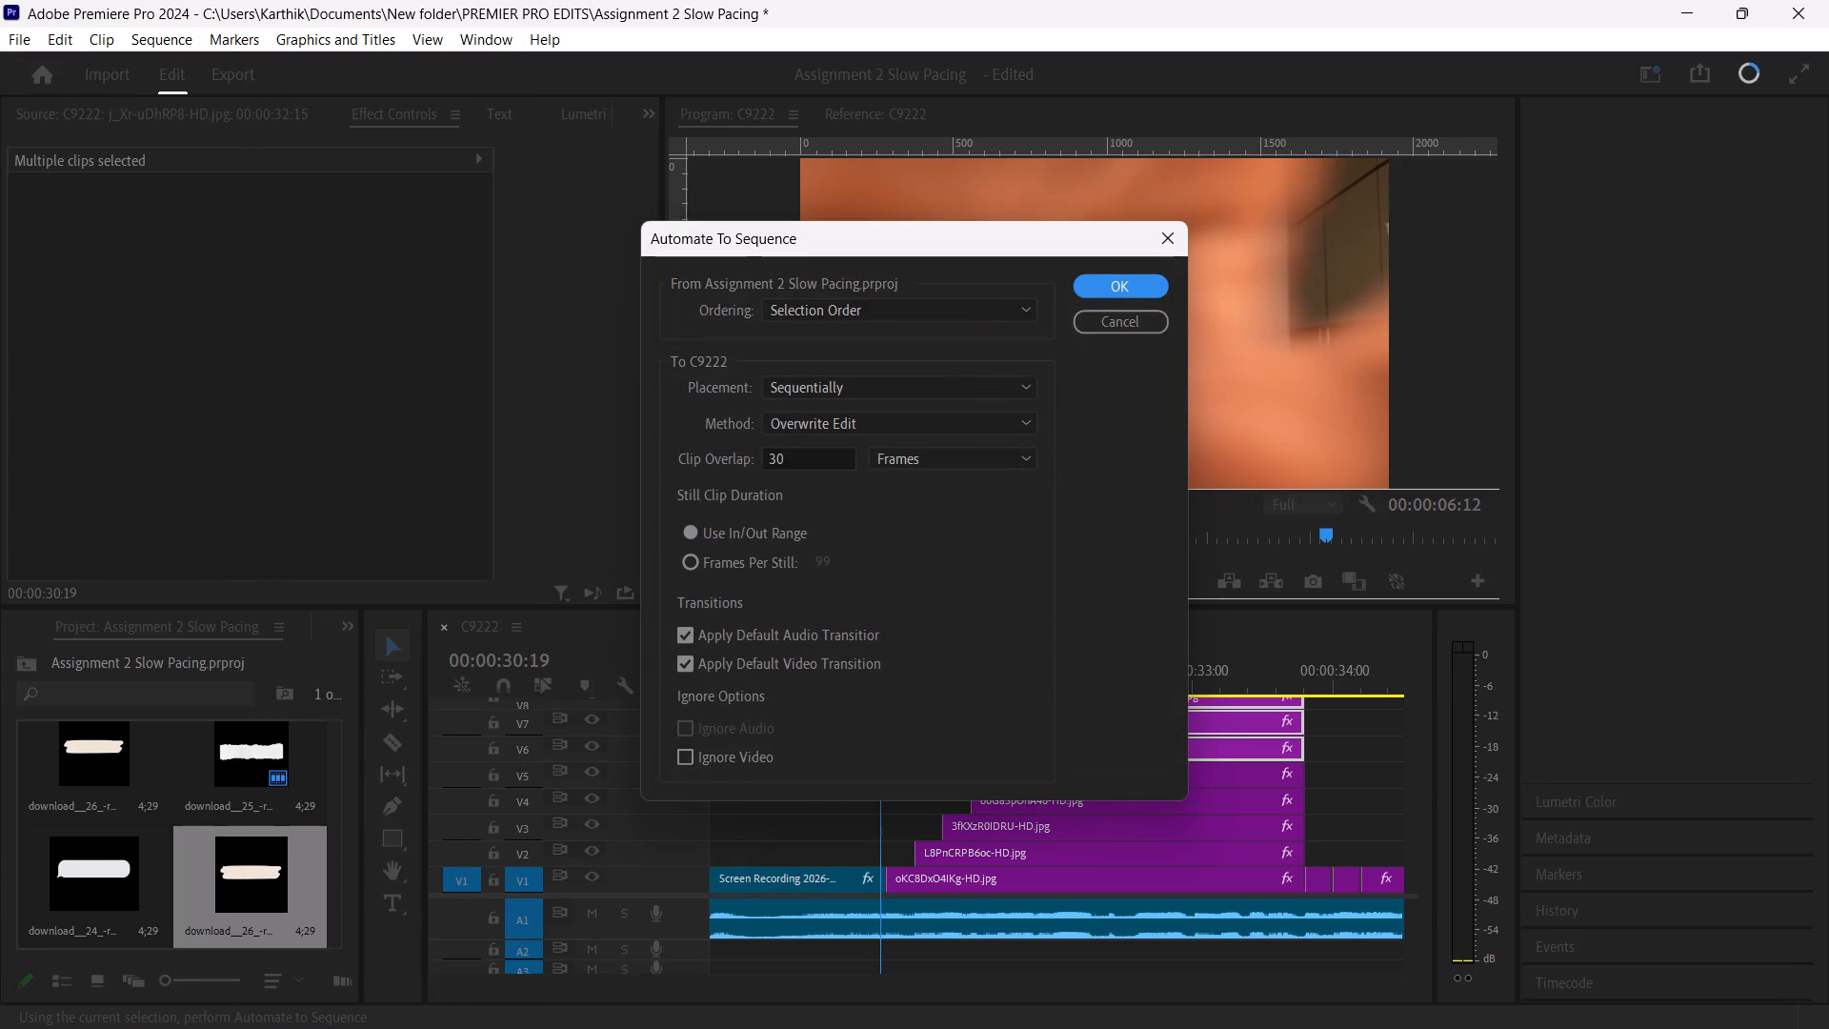
click(1163, 229)
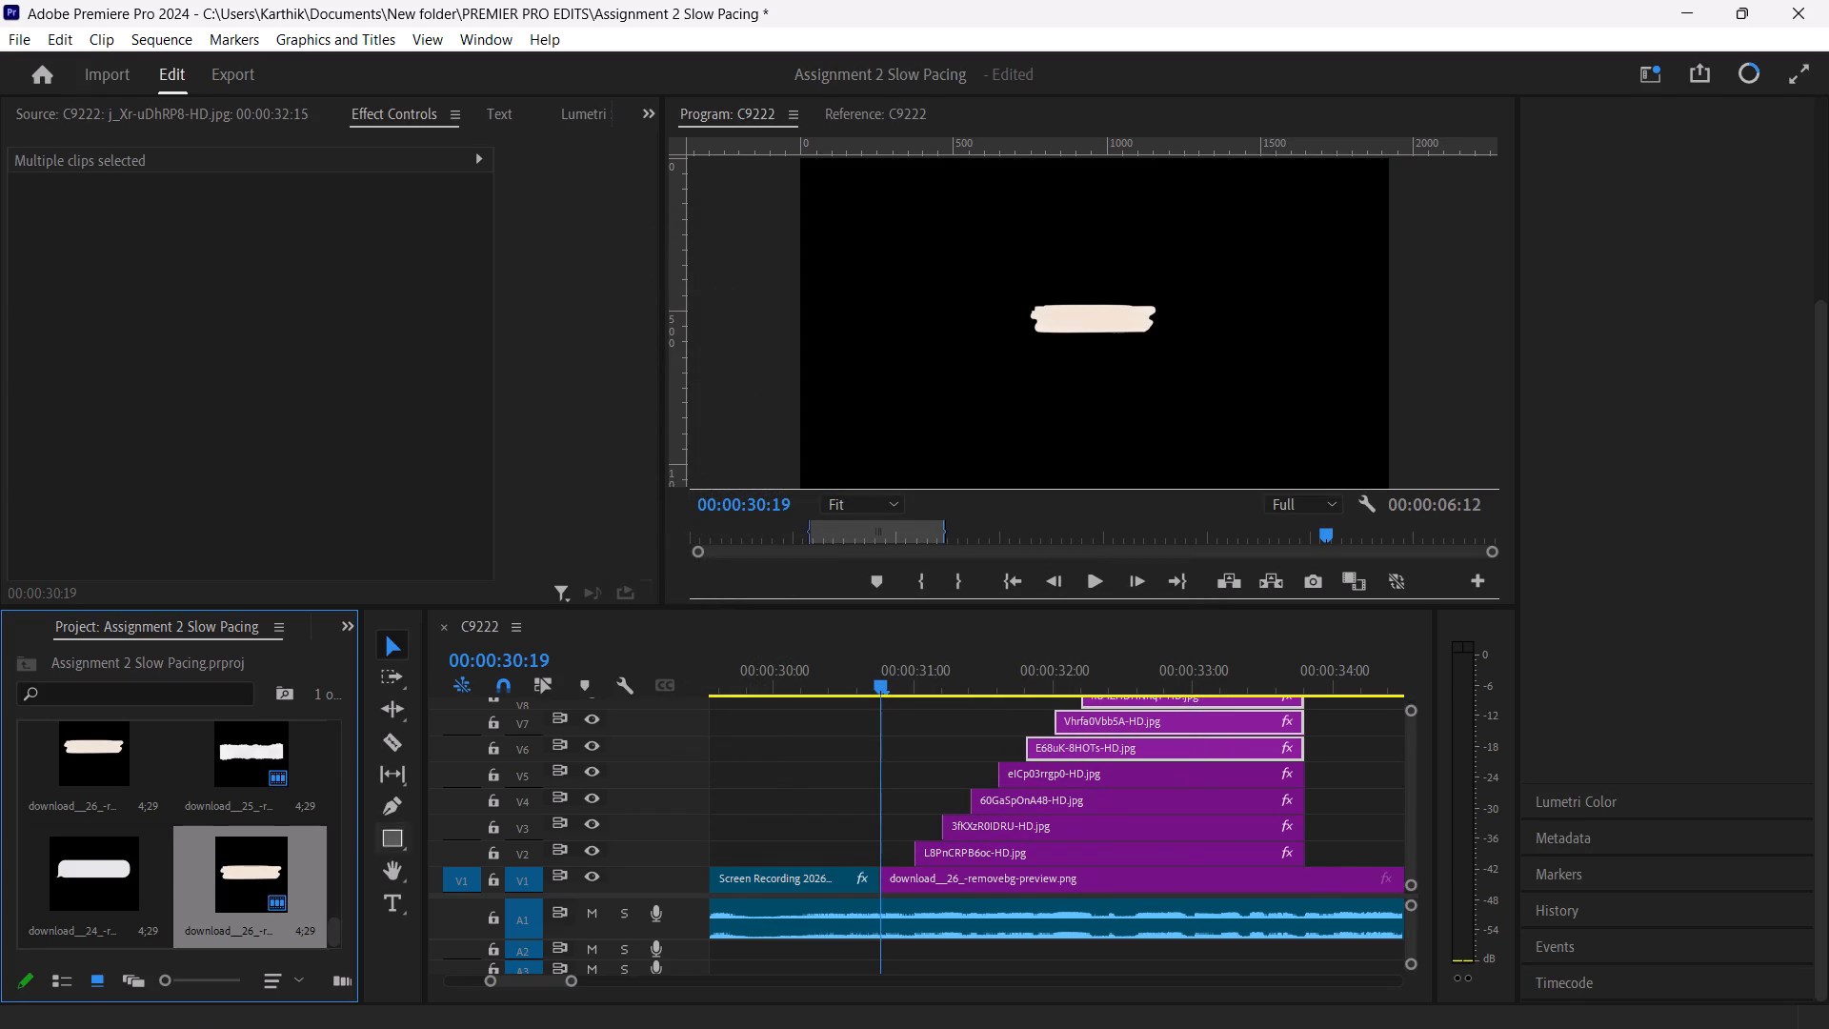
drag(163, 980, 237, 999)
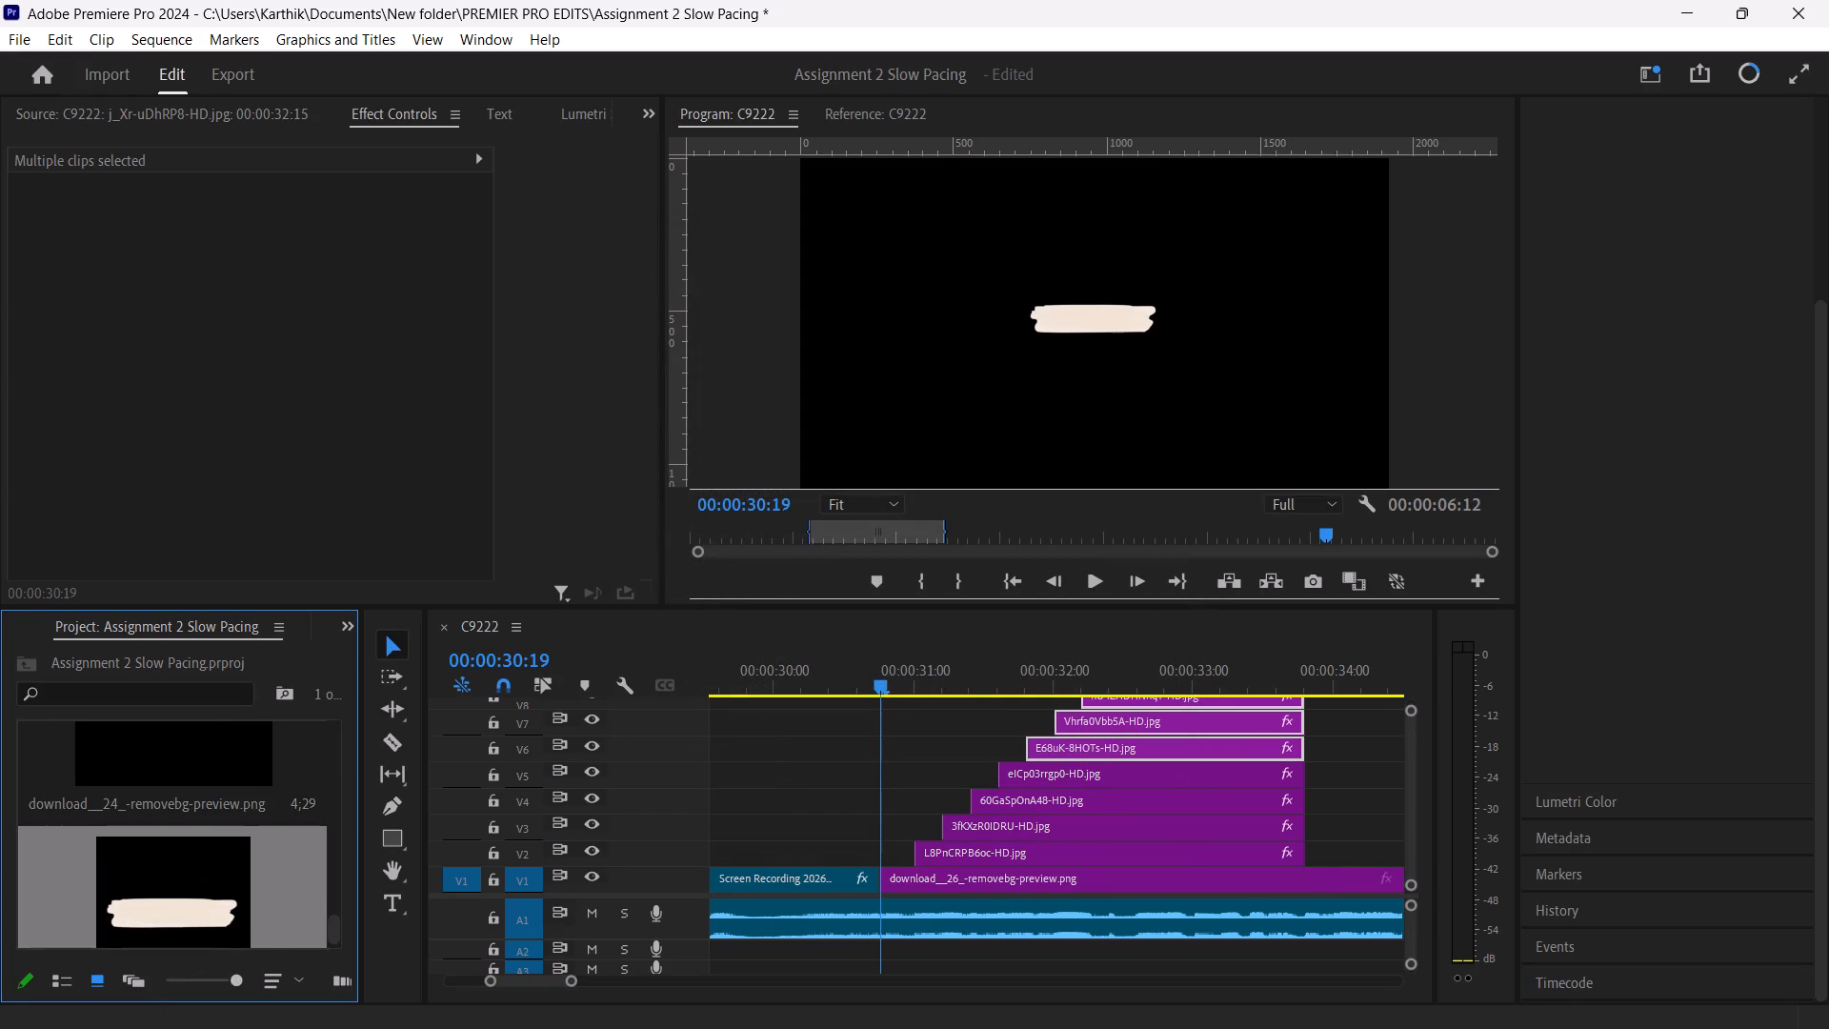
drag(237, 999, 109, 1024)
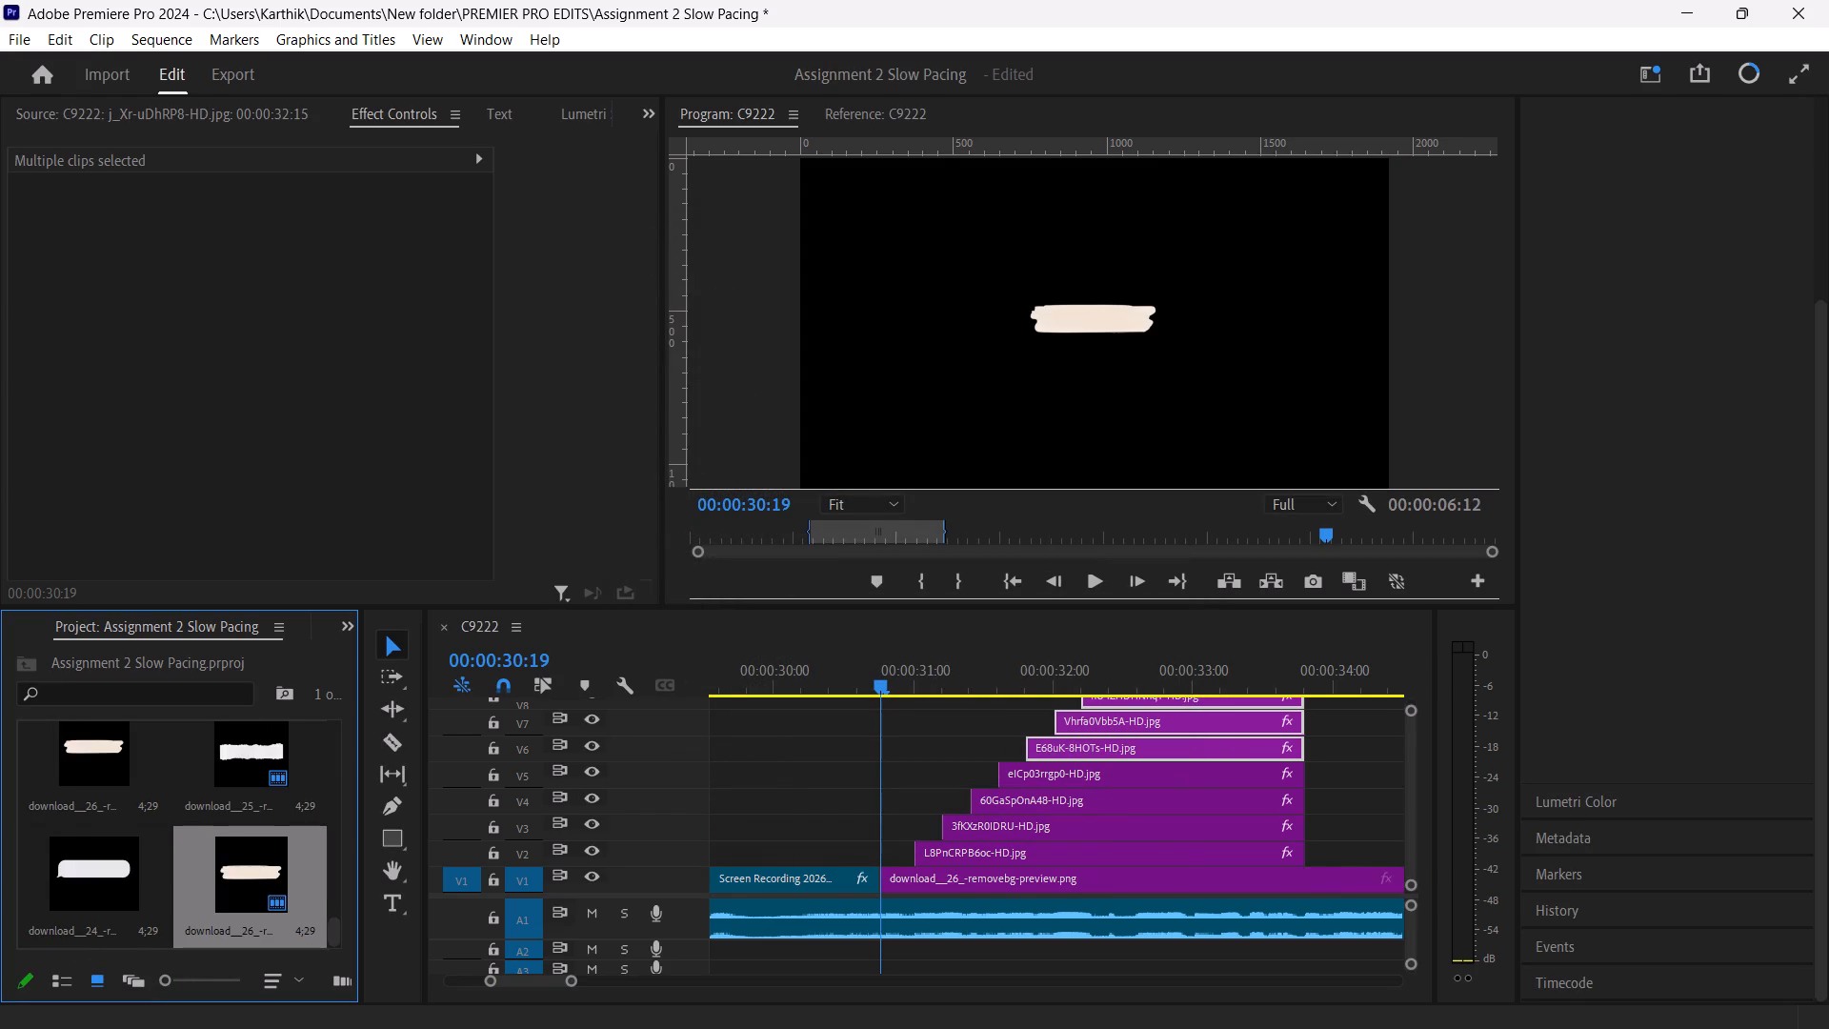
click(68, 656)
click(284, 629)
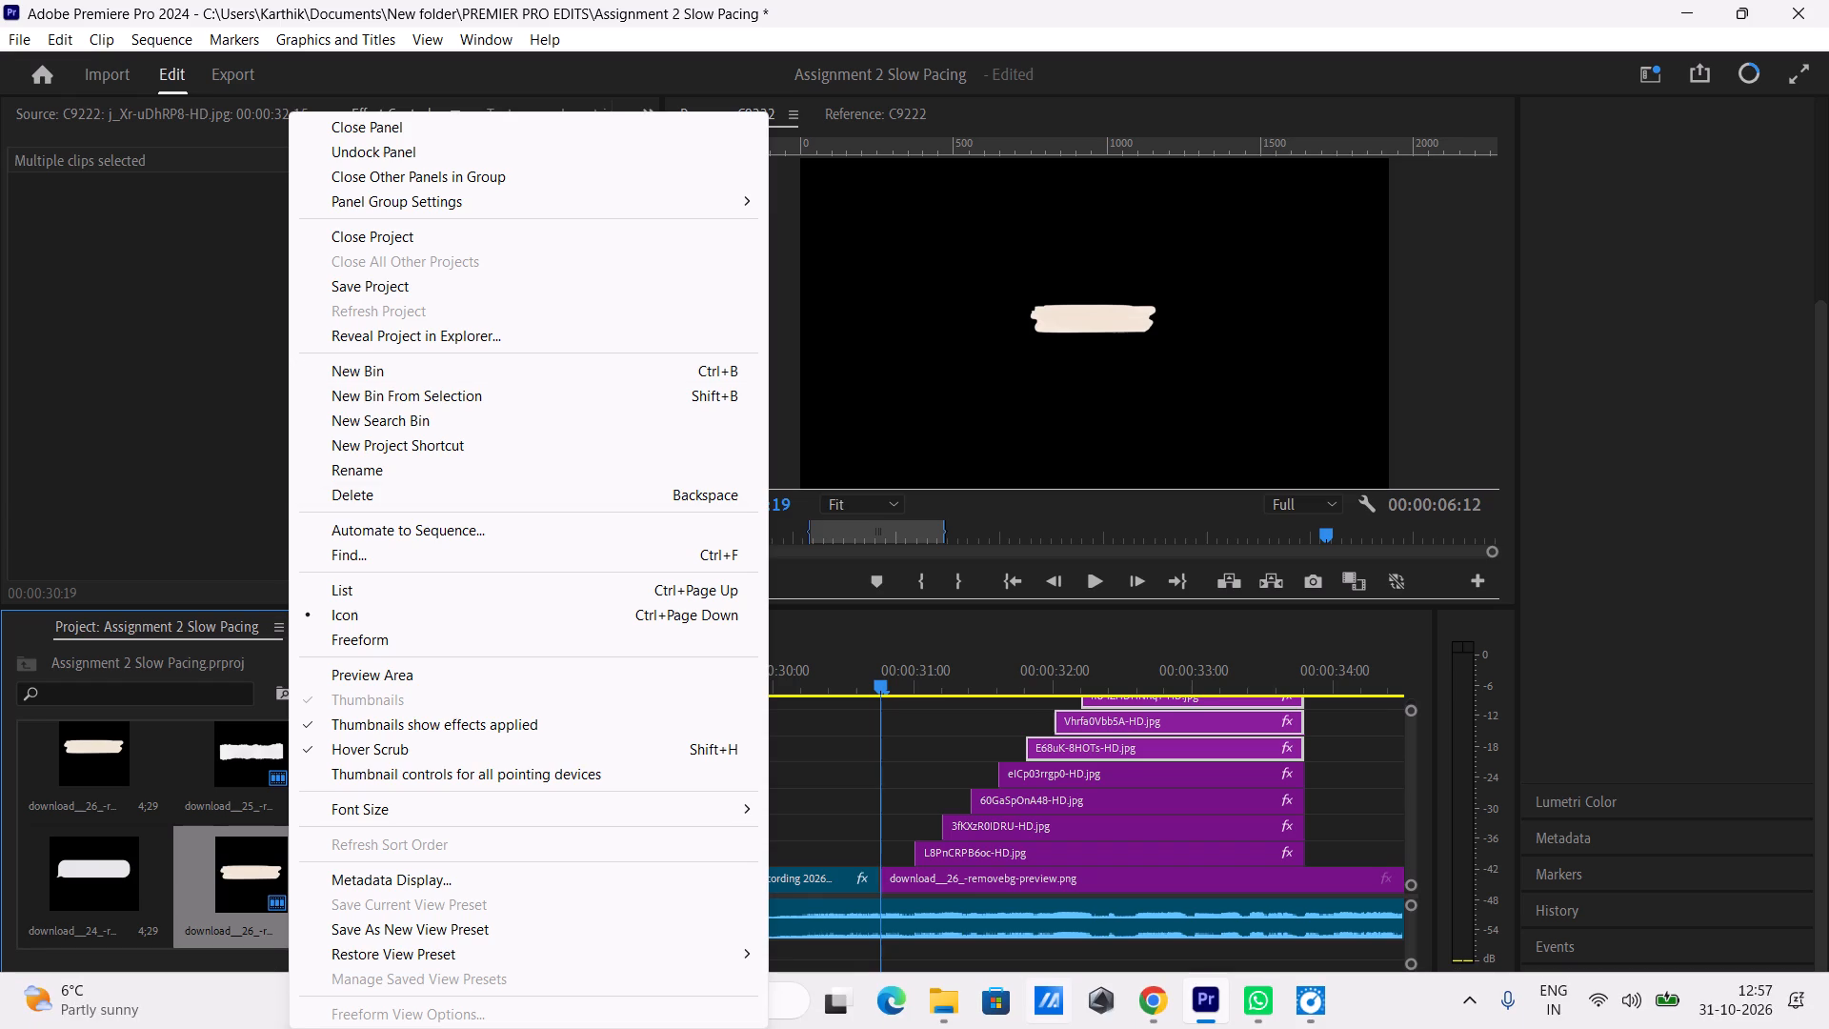
Switch to Chrome and replay the tutorial from about 0:22 to 0:26 to review where the adjustment layer is created.
click(1148, 990)
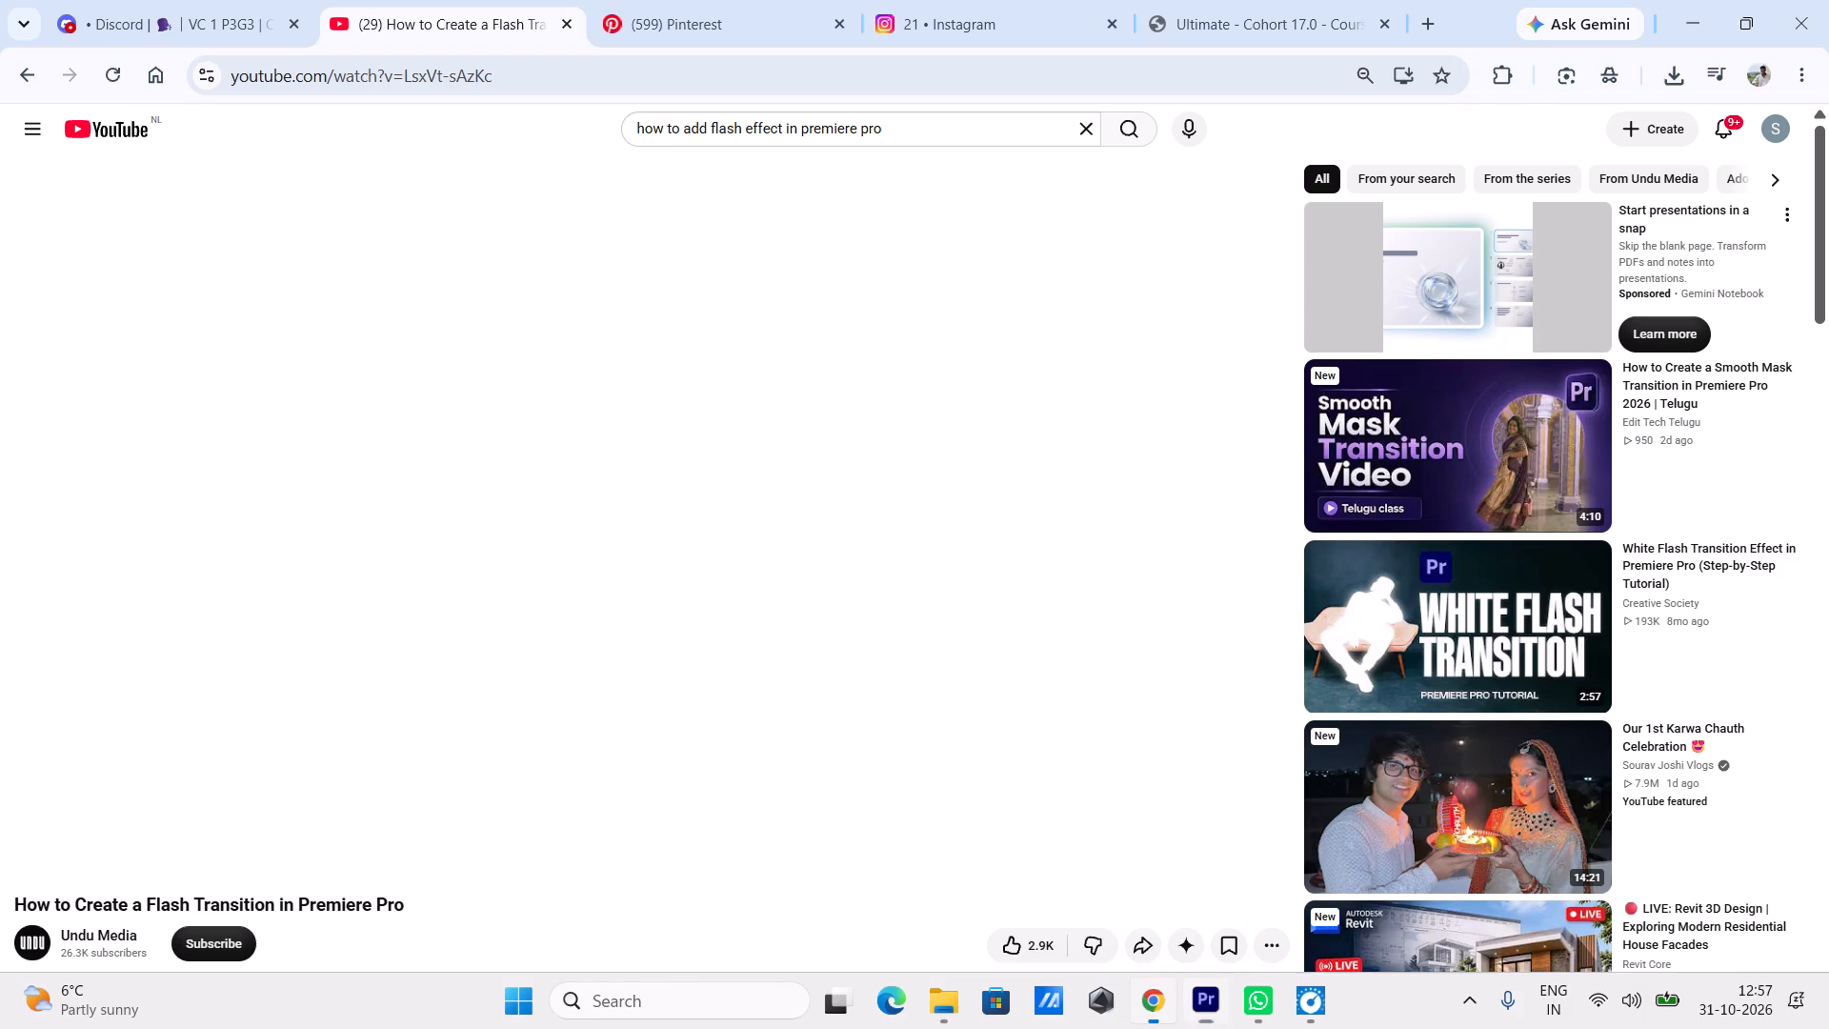
click(663, 634)
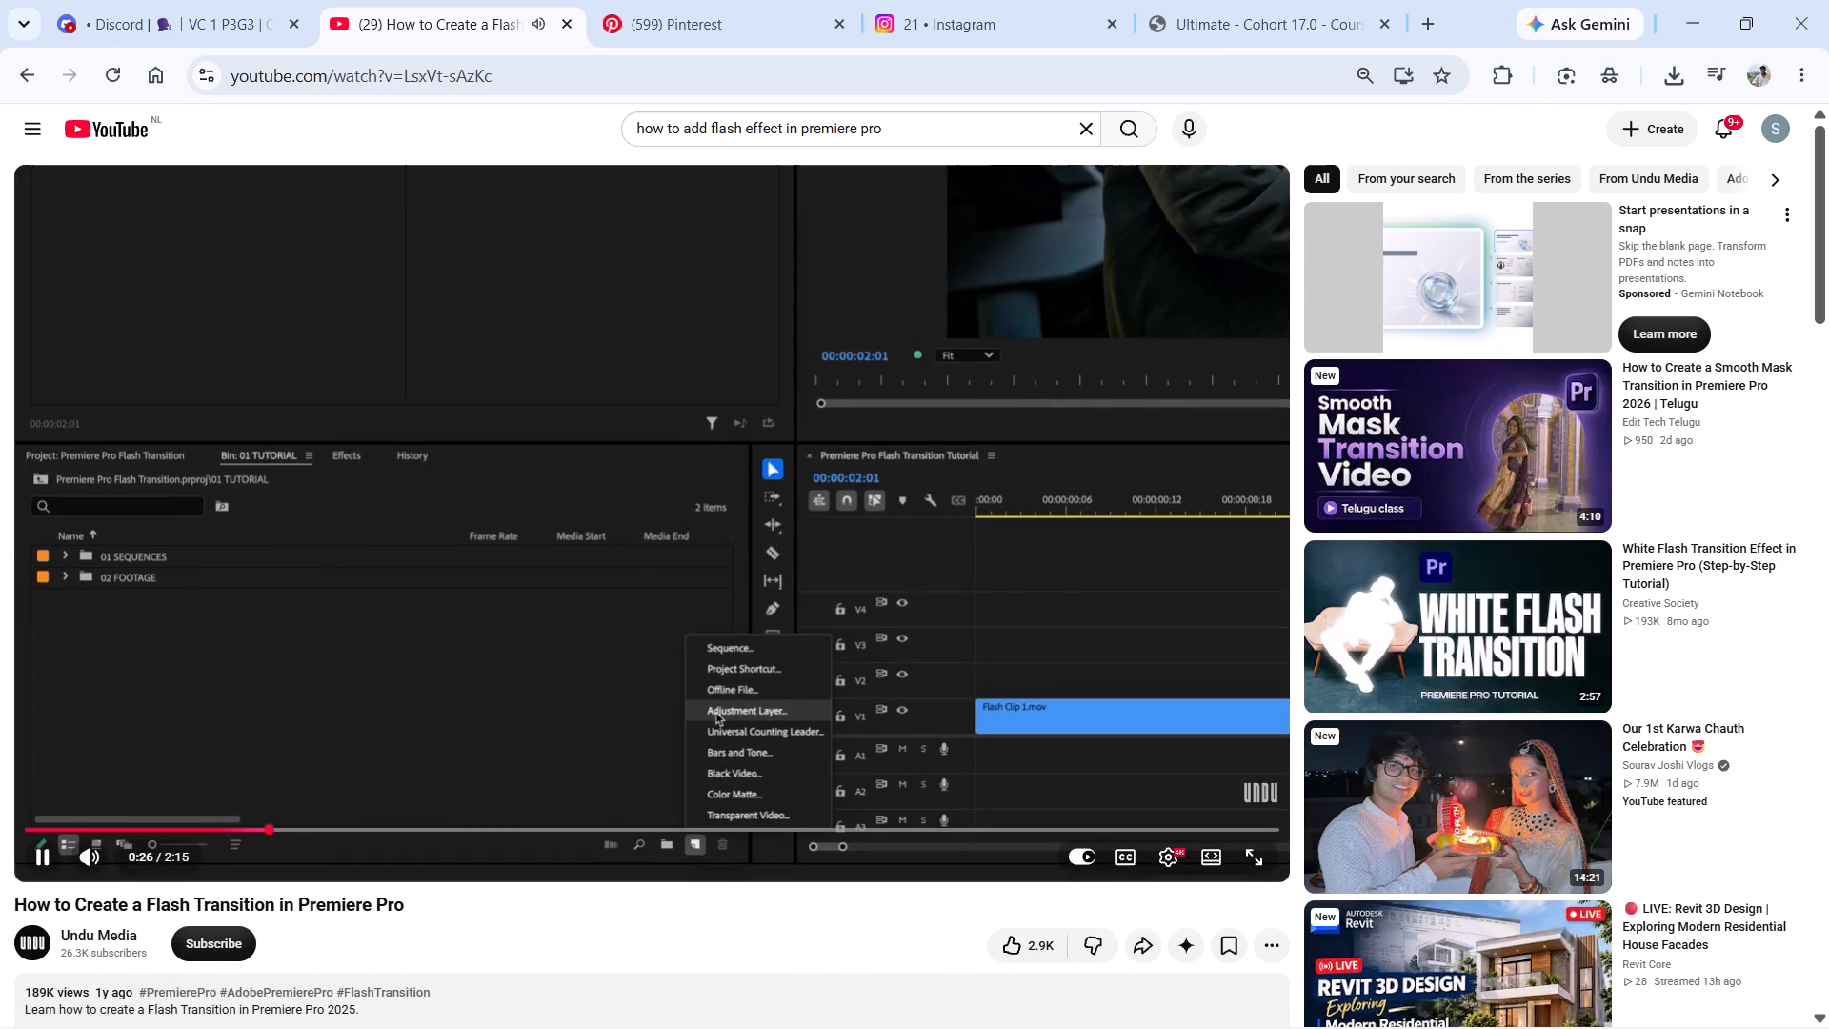
click(663, 634)
key(Left)
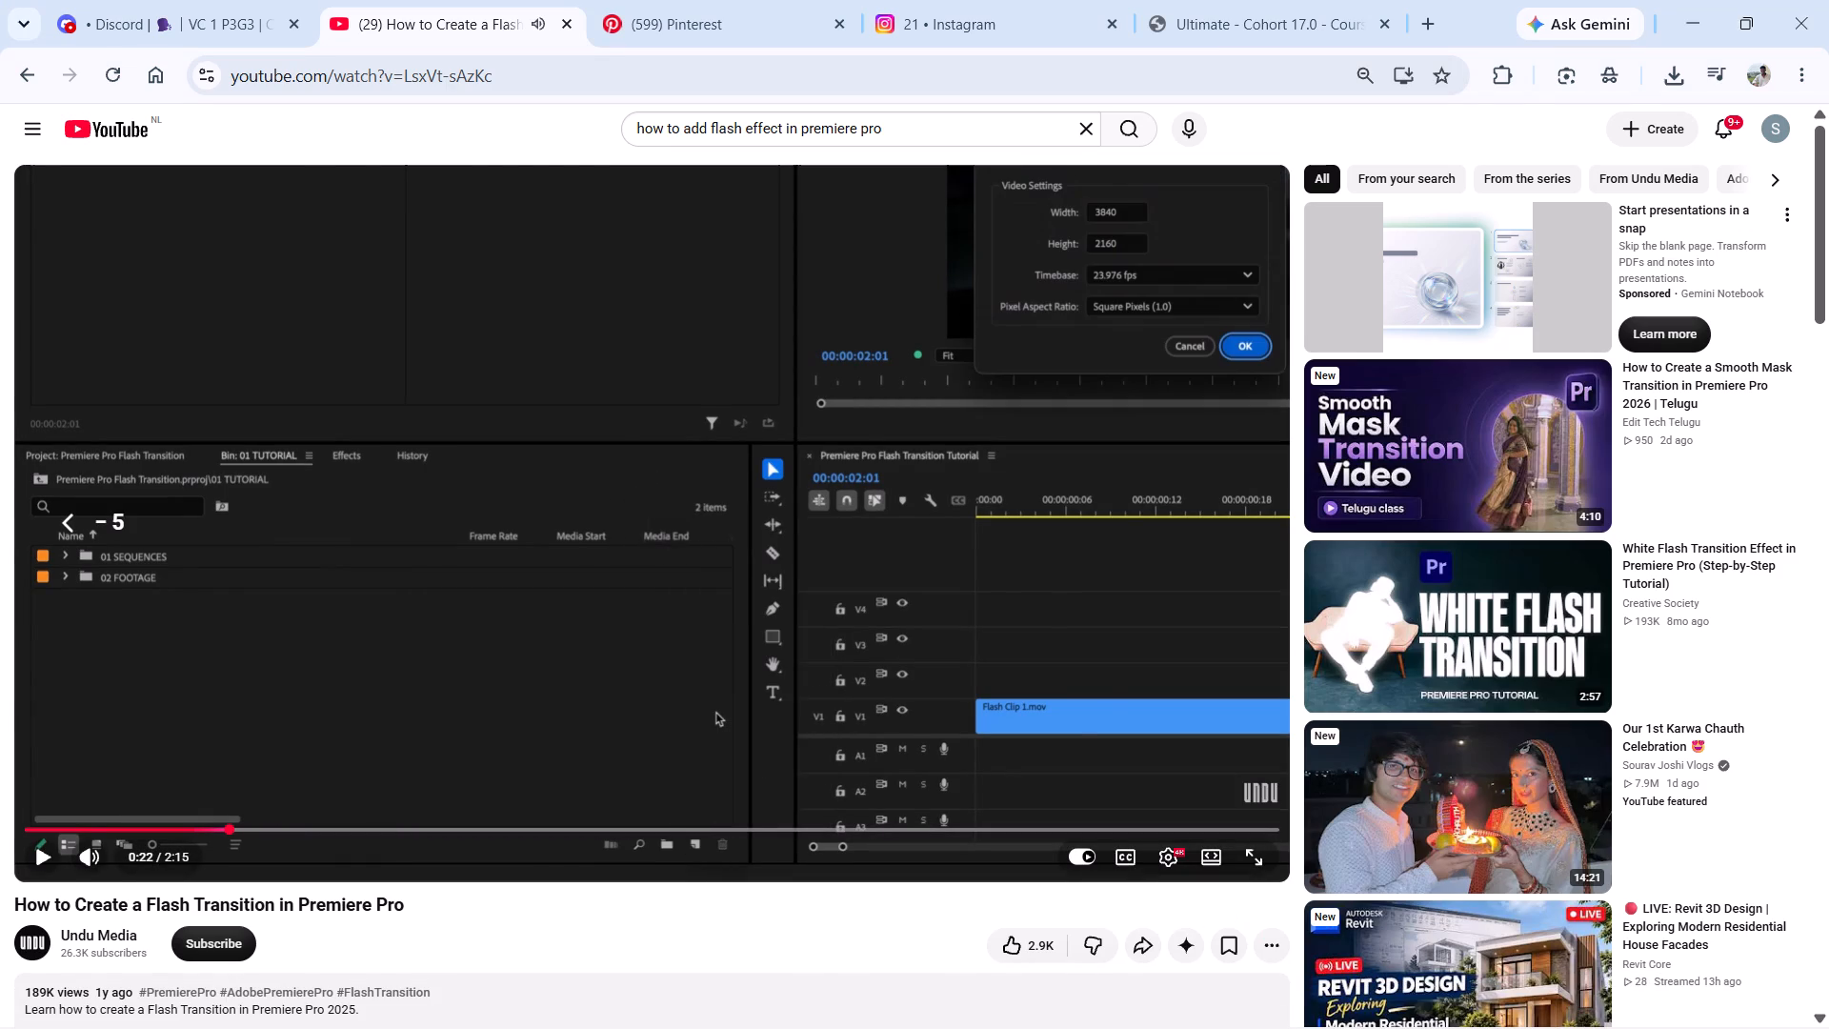
click(663, 634)
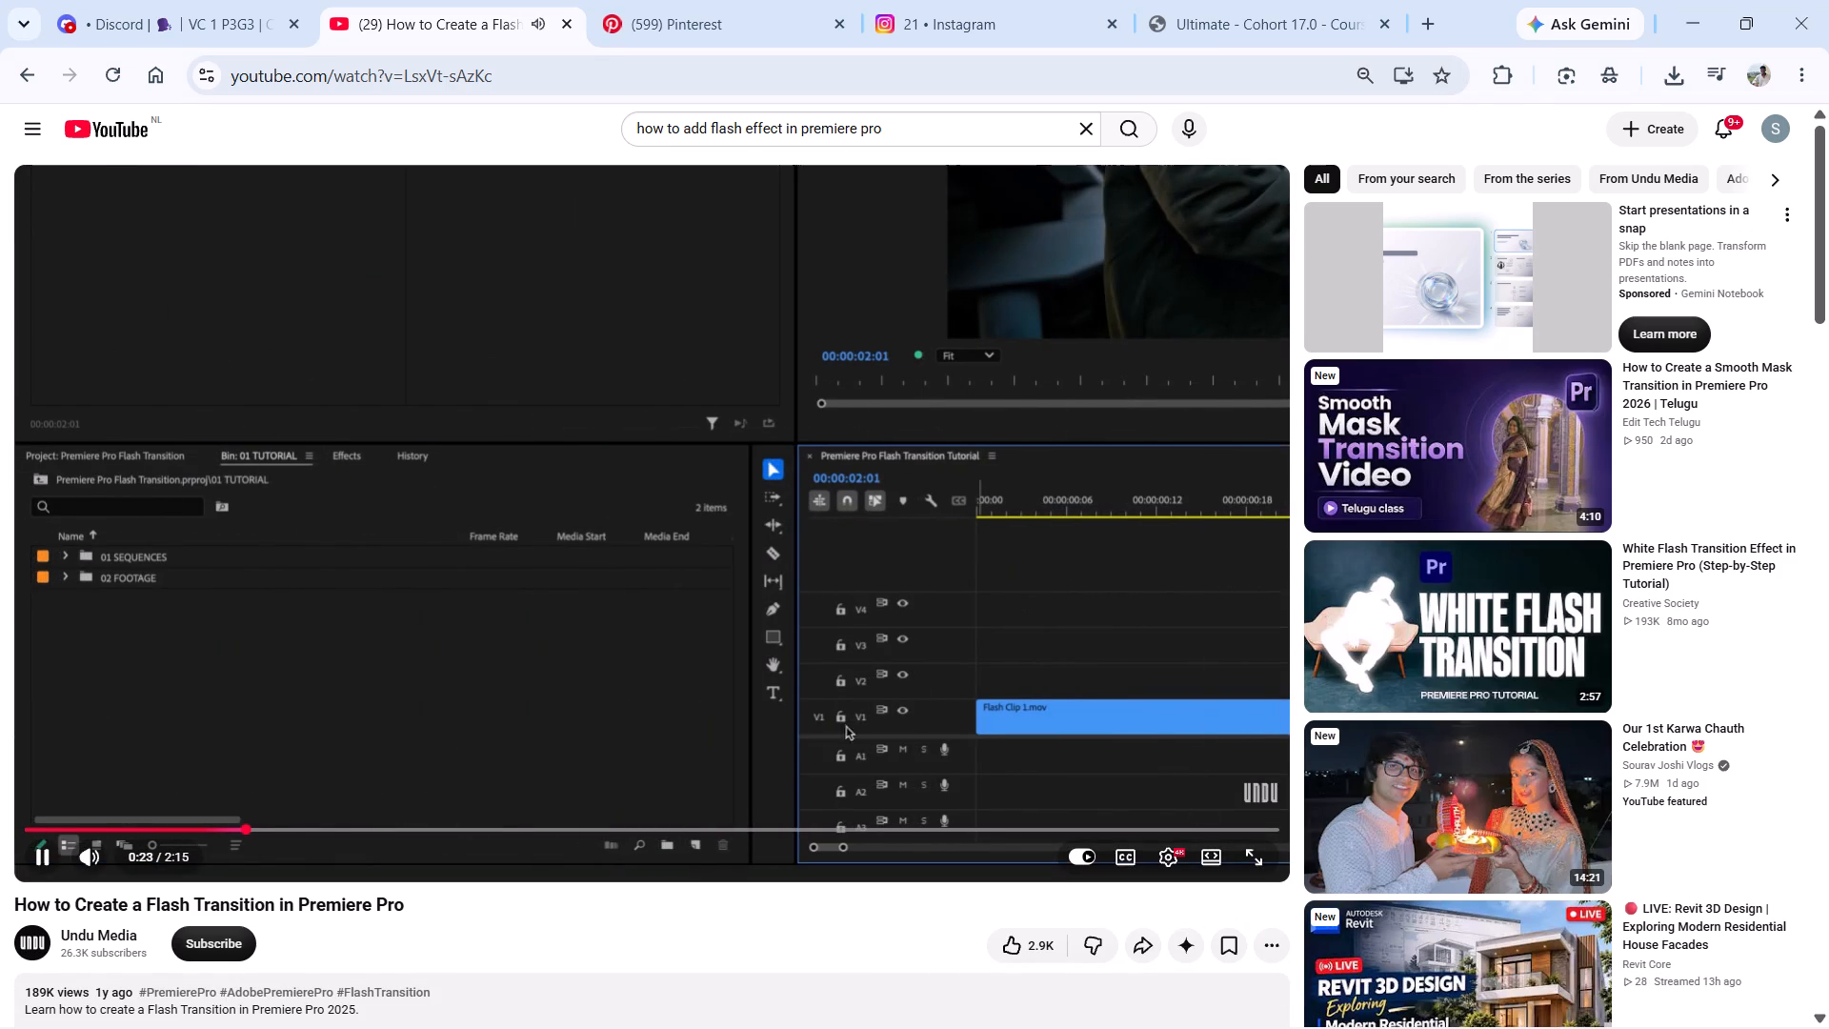
click(541, 611)
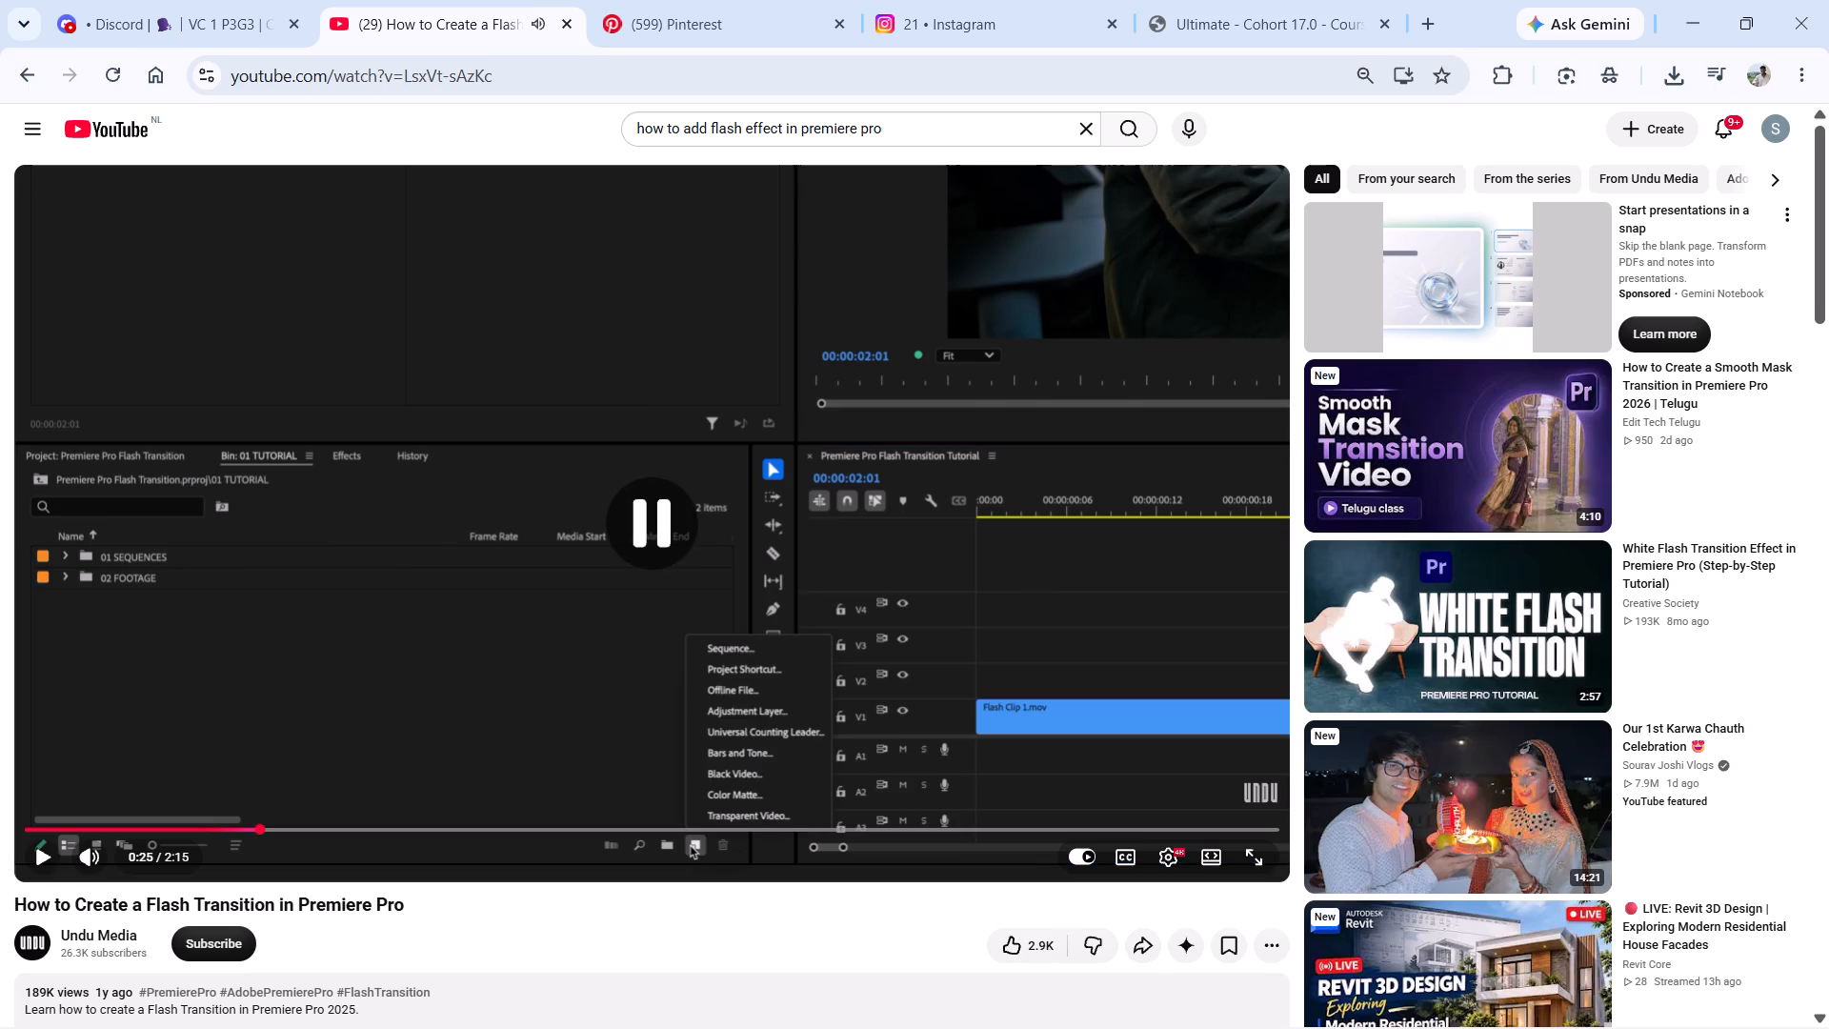
click(541, 611)
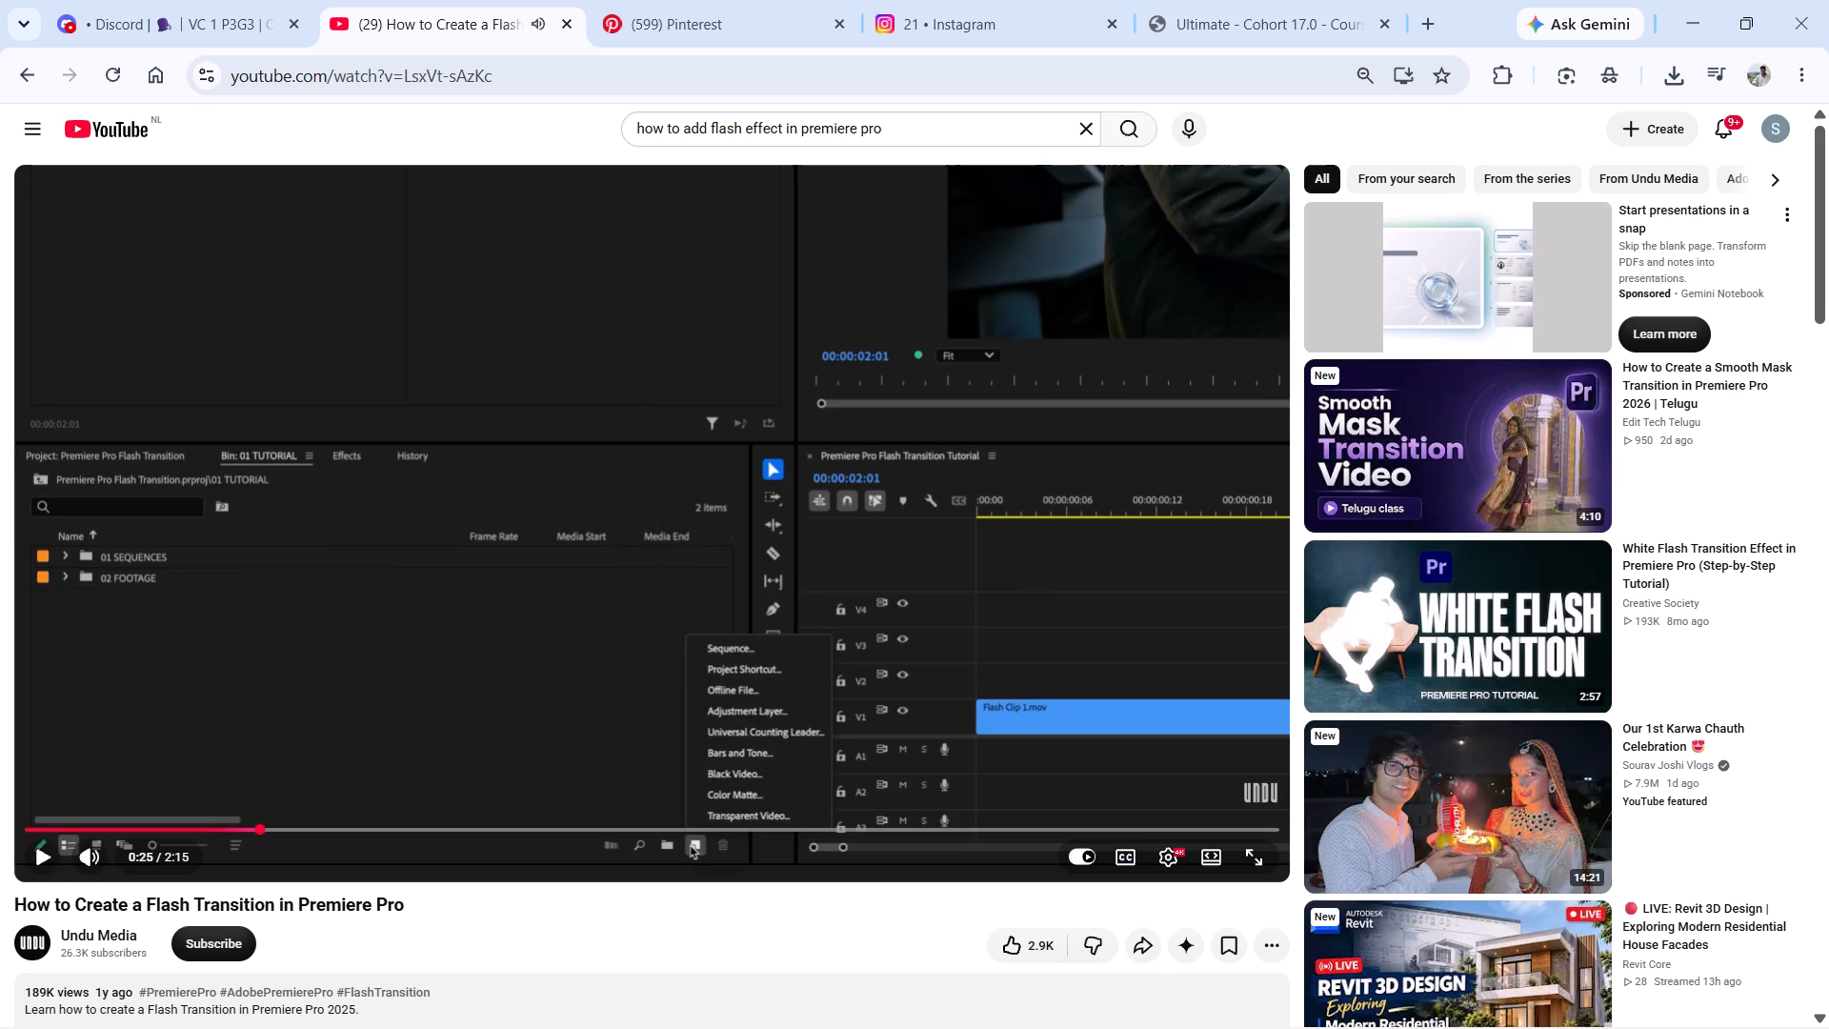
click(541, 611)
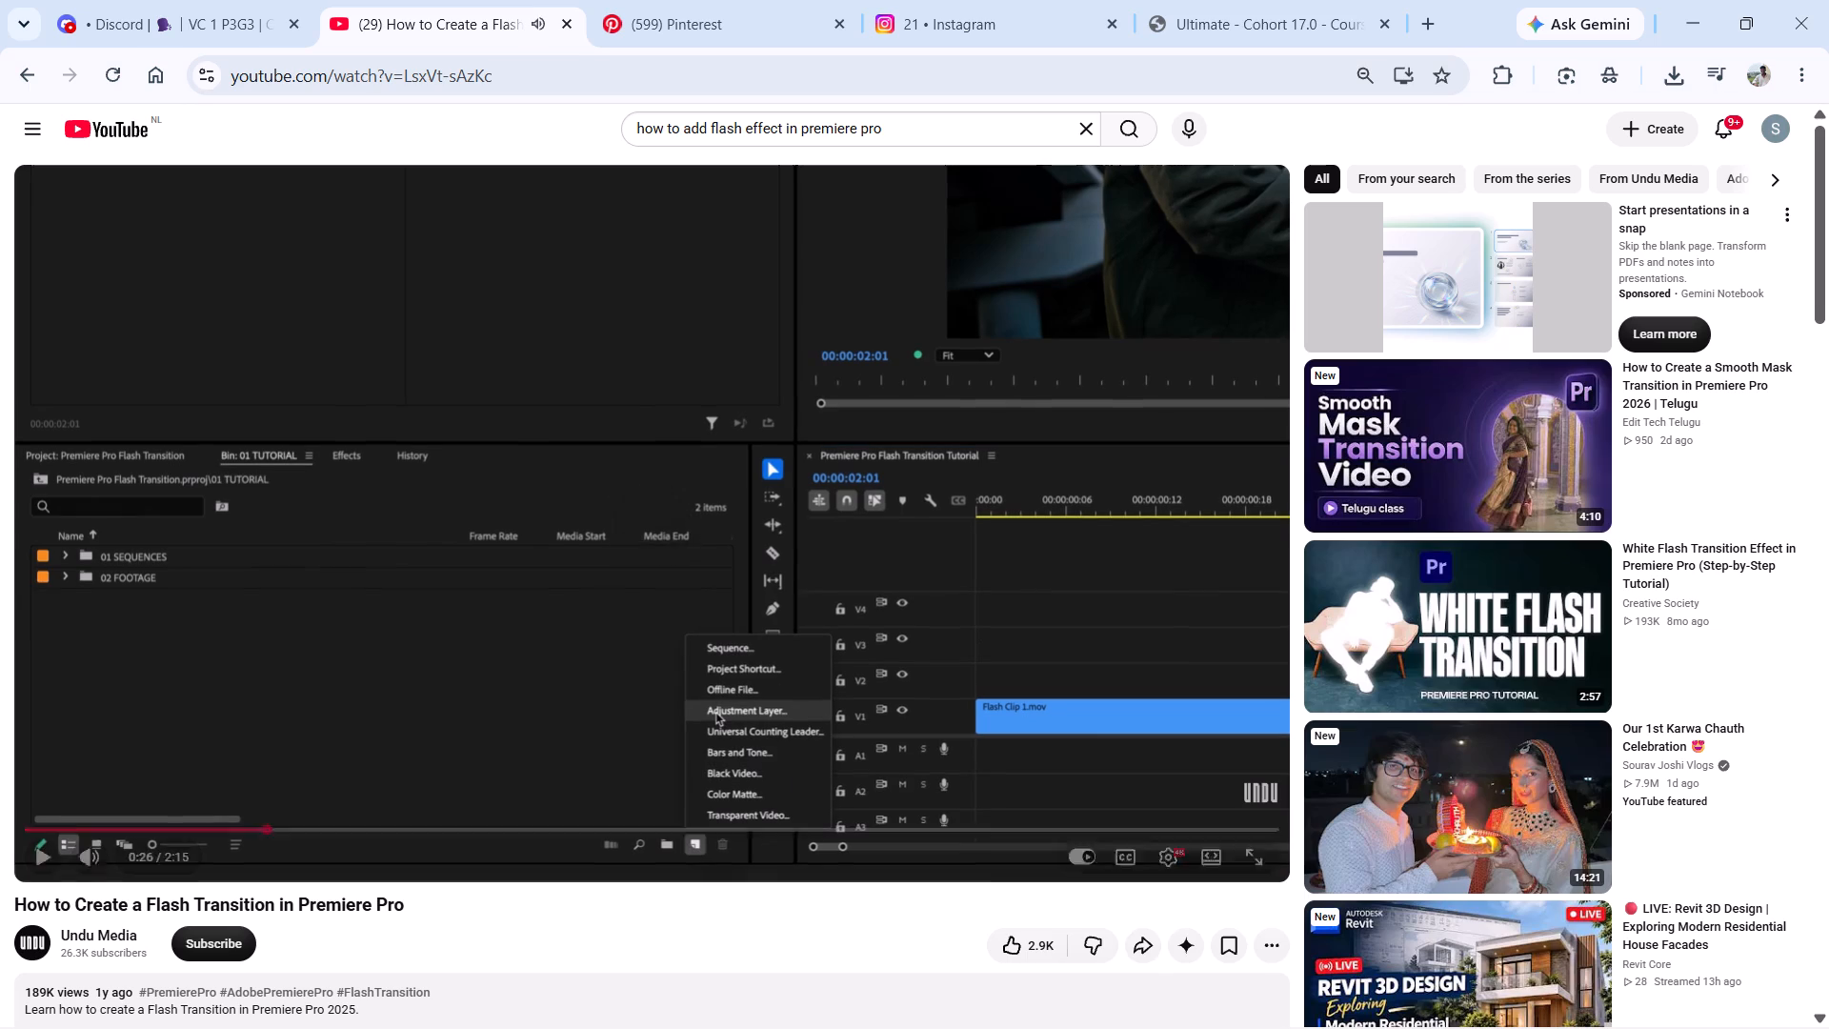
Switch to Premiere Pro and examine the project's search bin and window commands for a way to create an adjustment layer.
click(1201, 990)
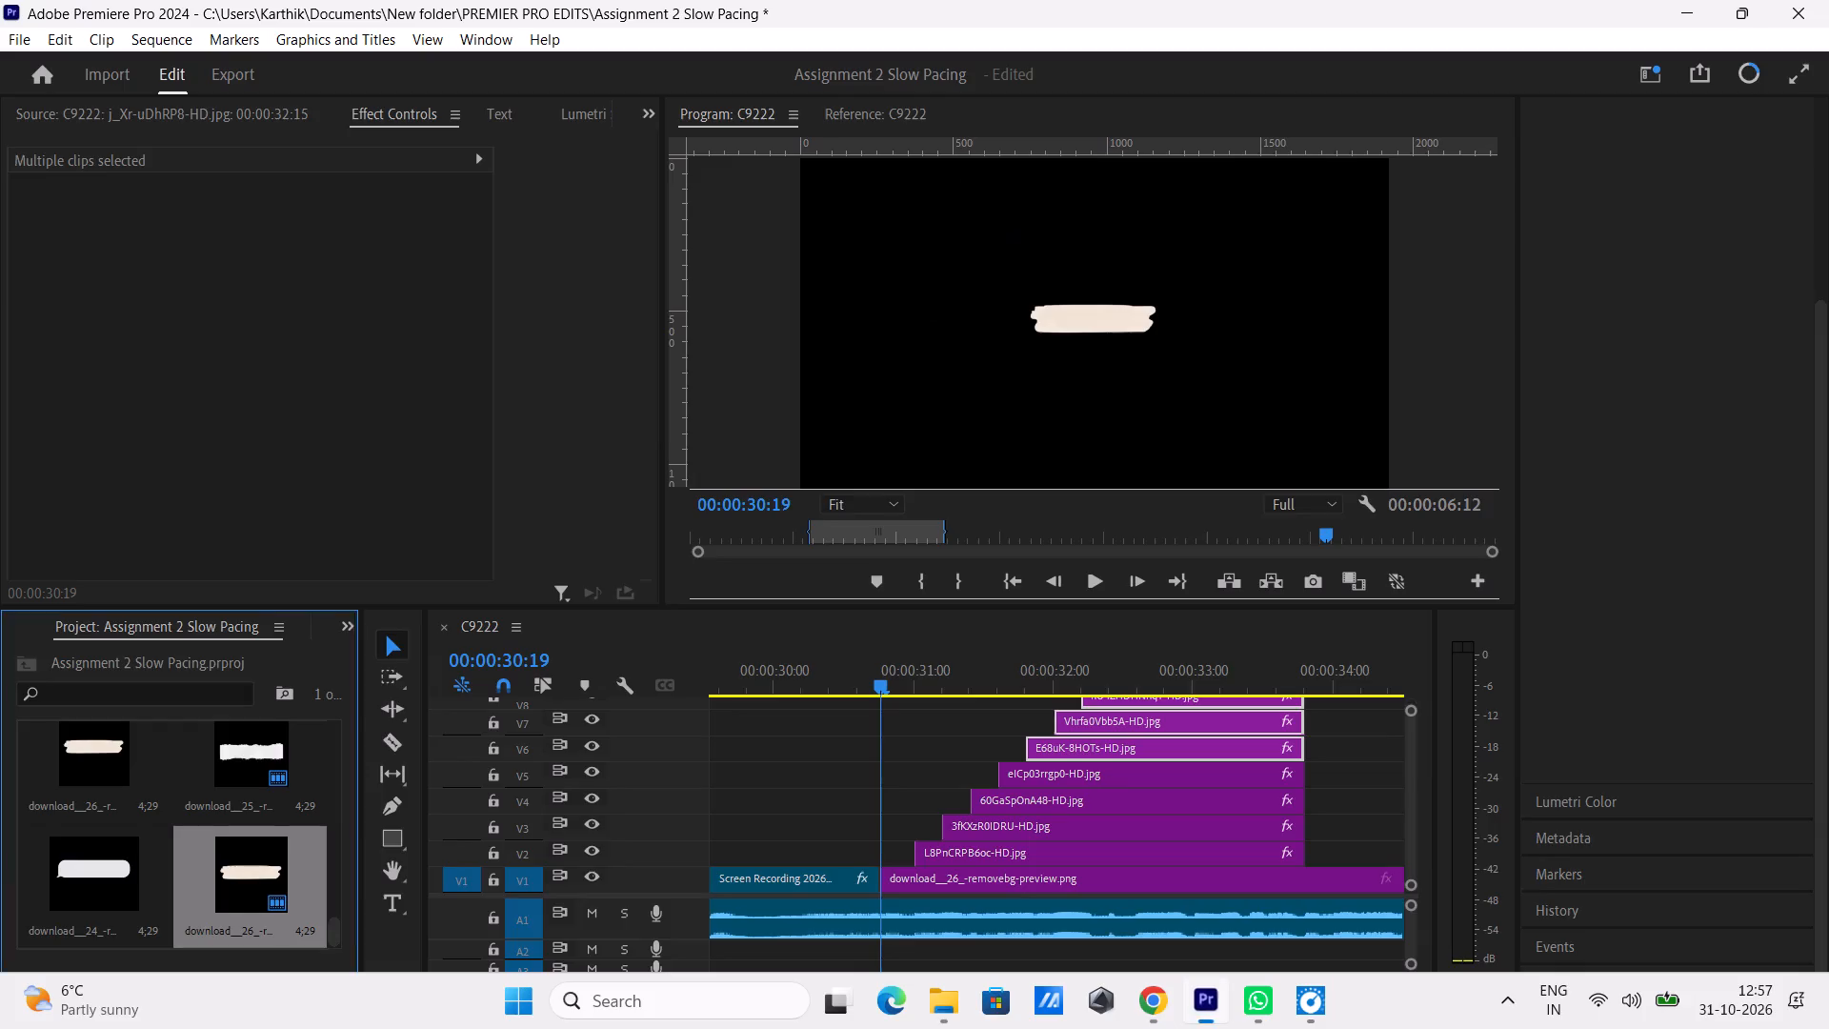
drag(324, 692, 318, 692)
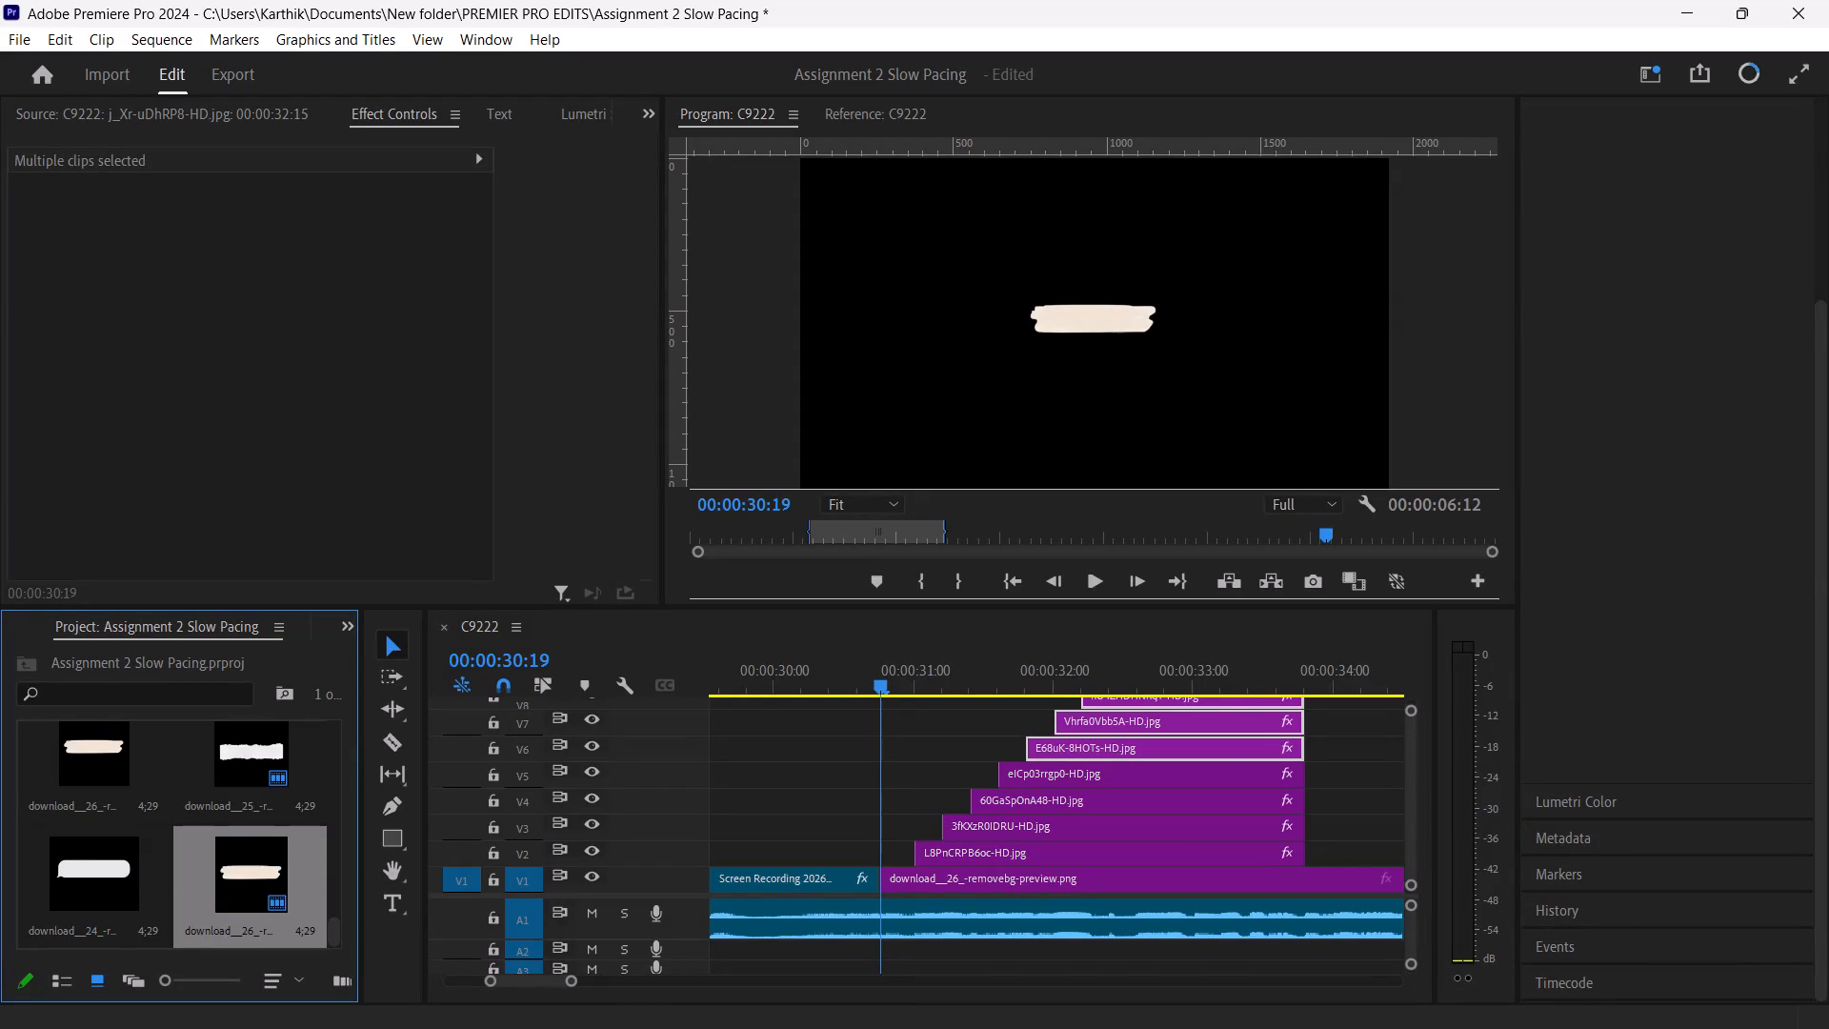
drag(318, 692, 297, 692)
double_click(297, 692)
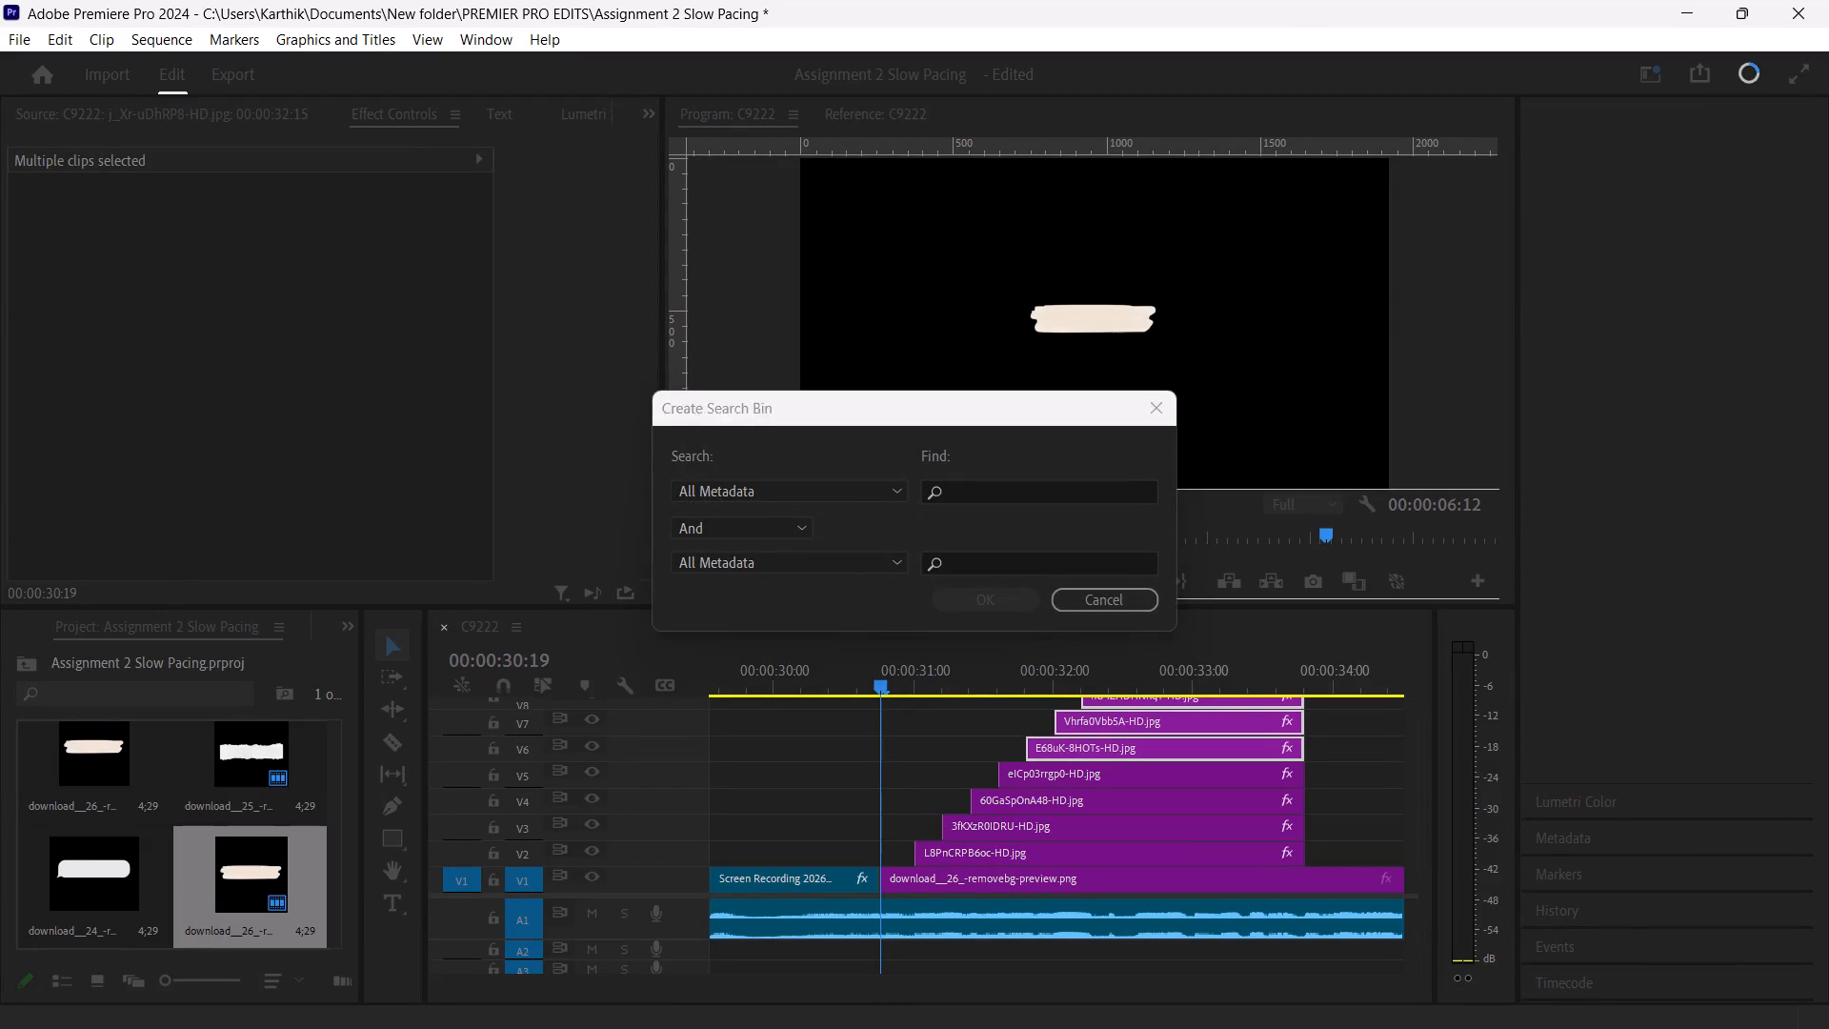
click(1081, 601)
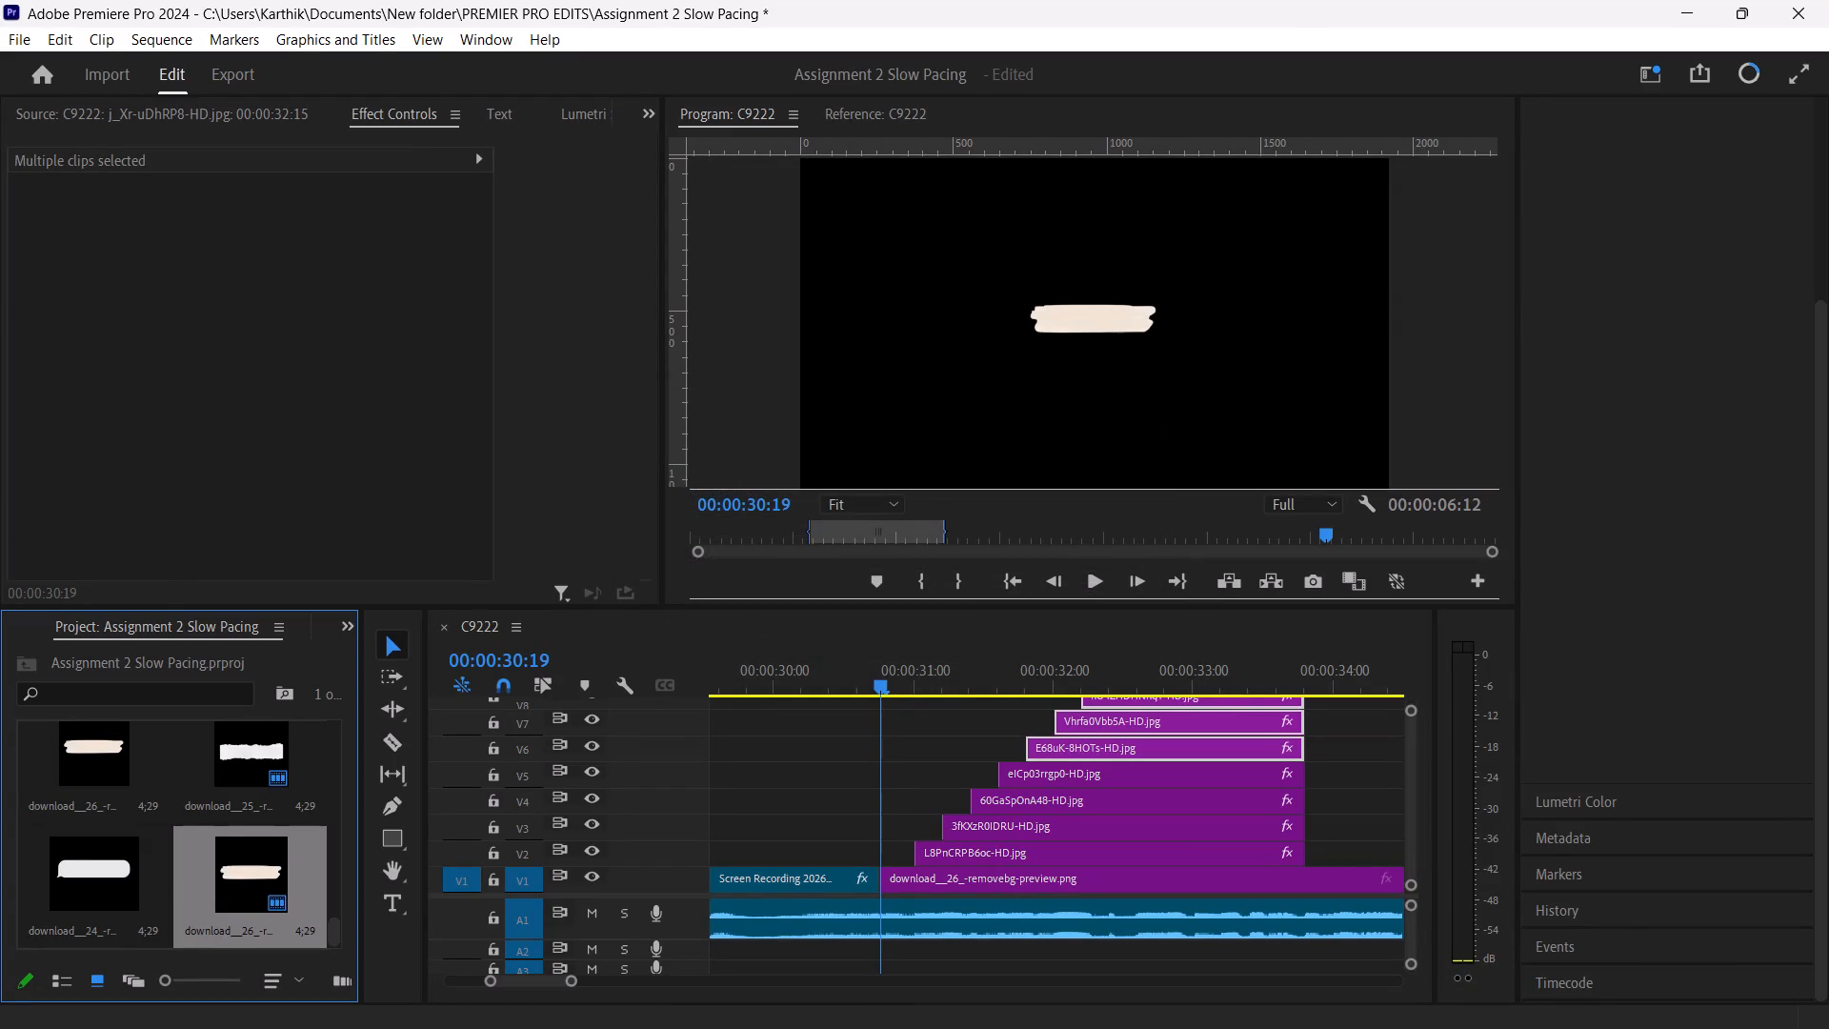
click(171, 33)
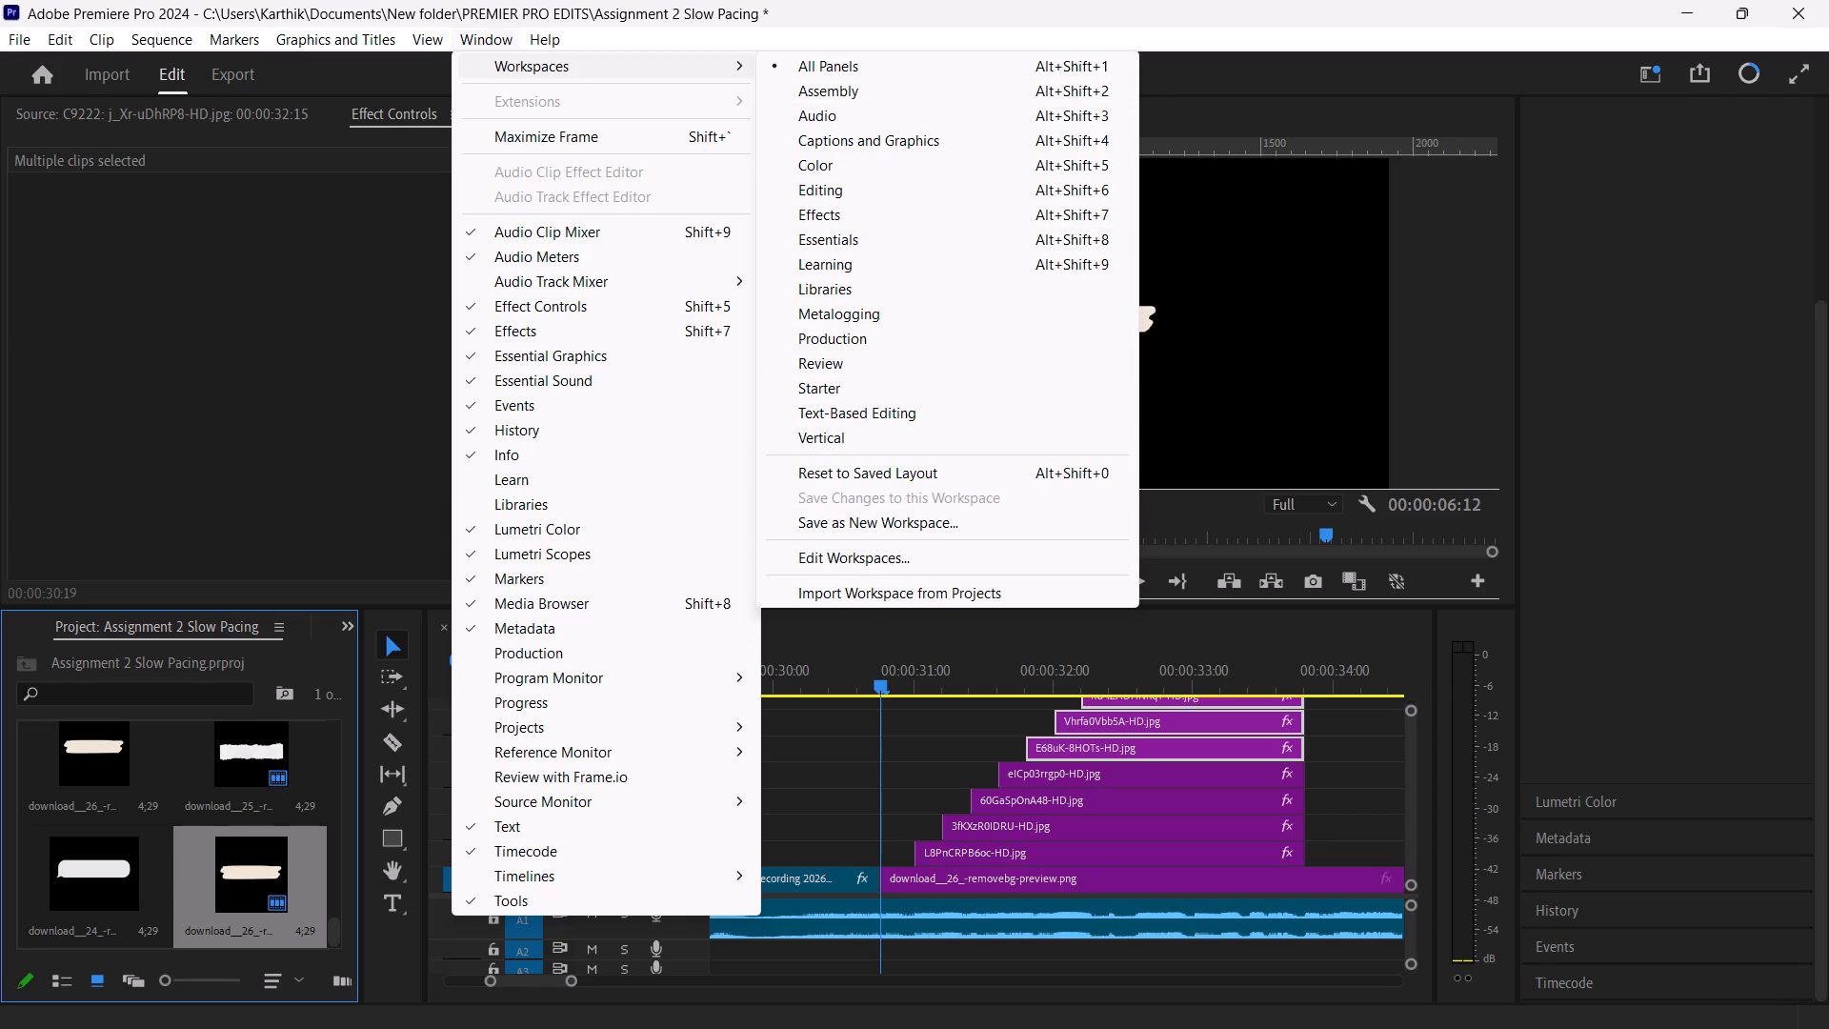
click(146, 789)
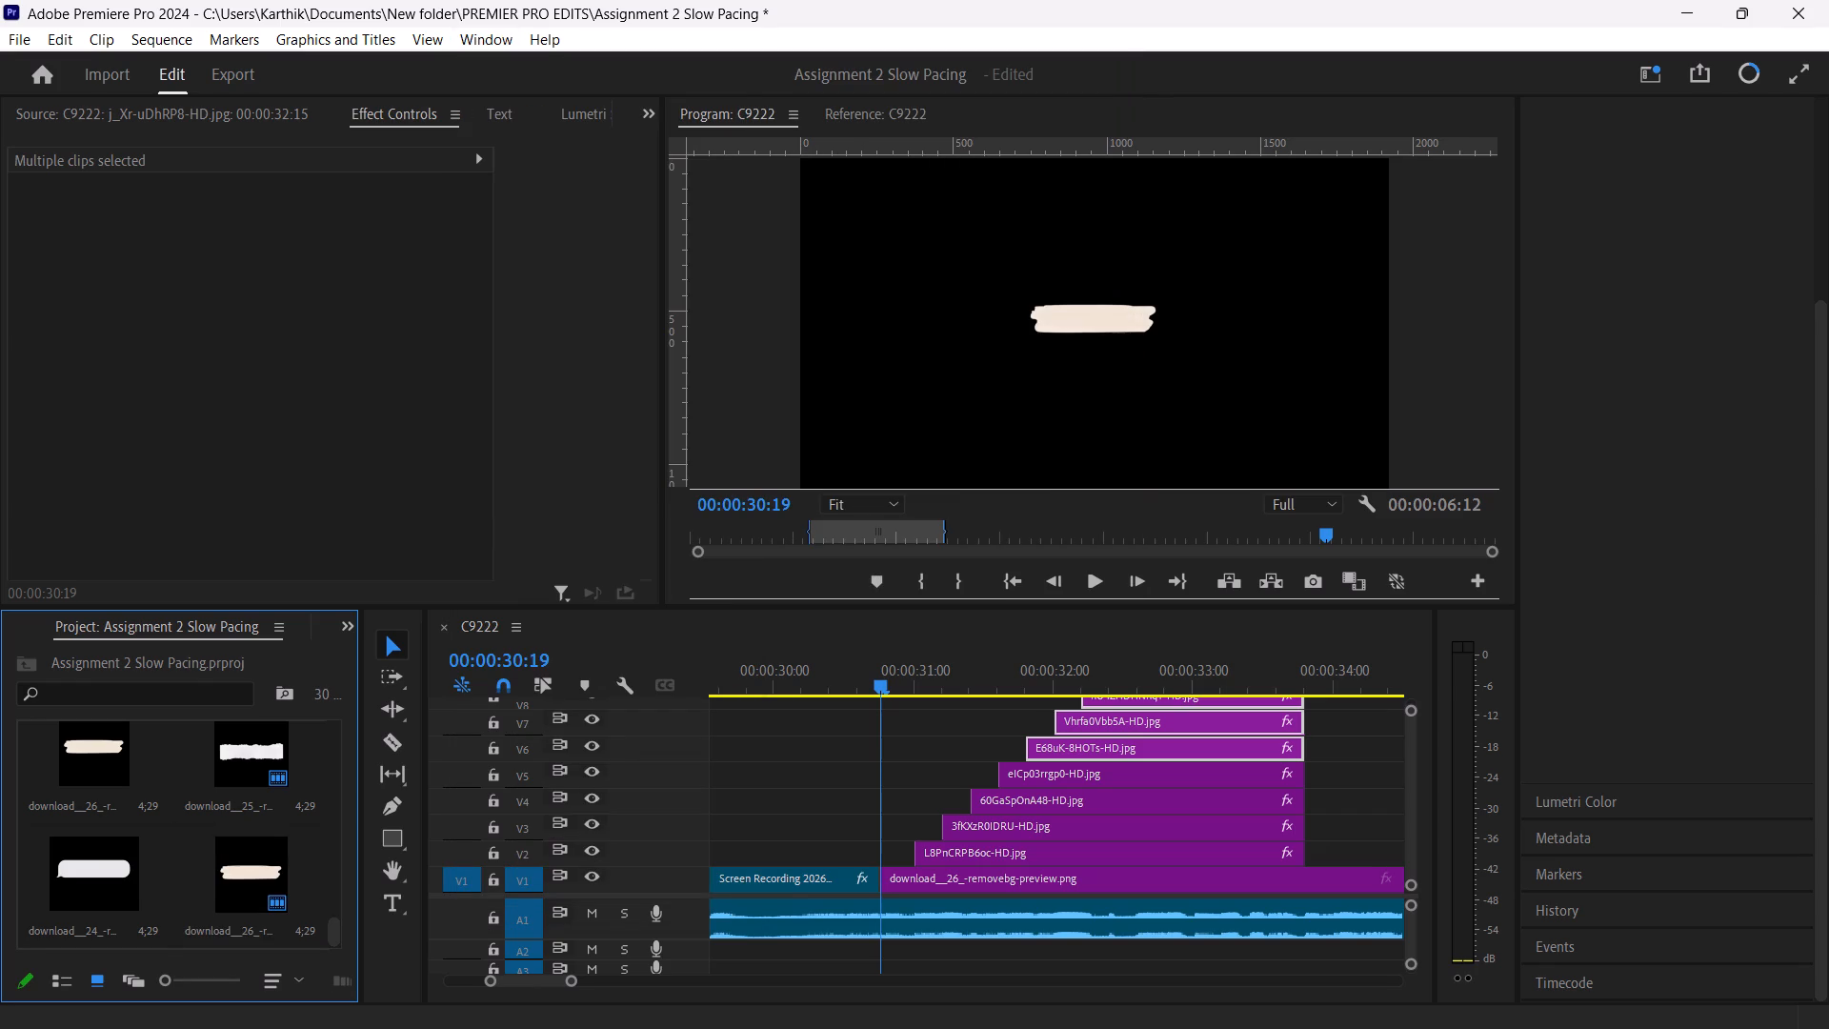
click(278, 696)
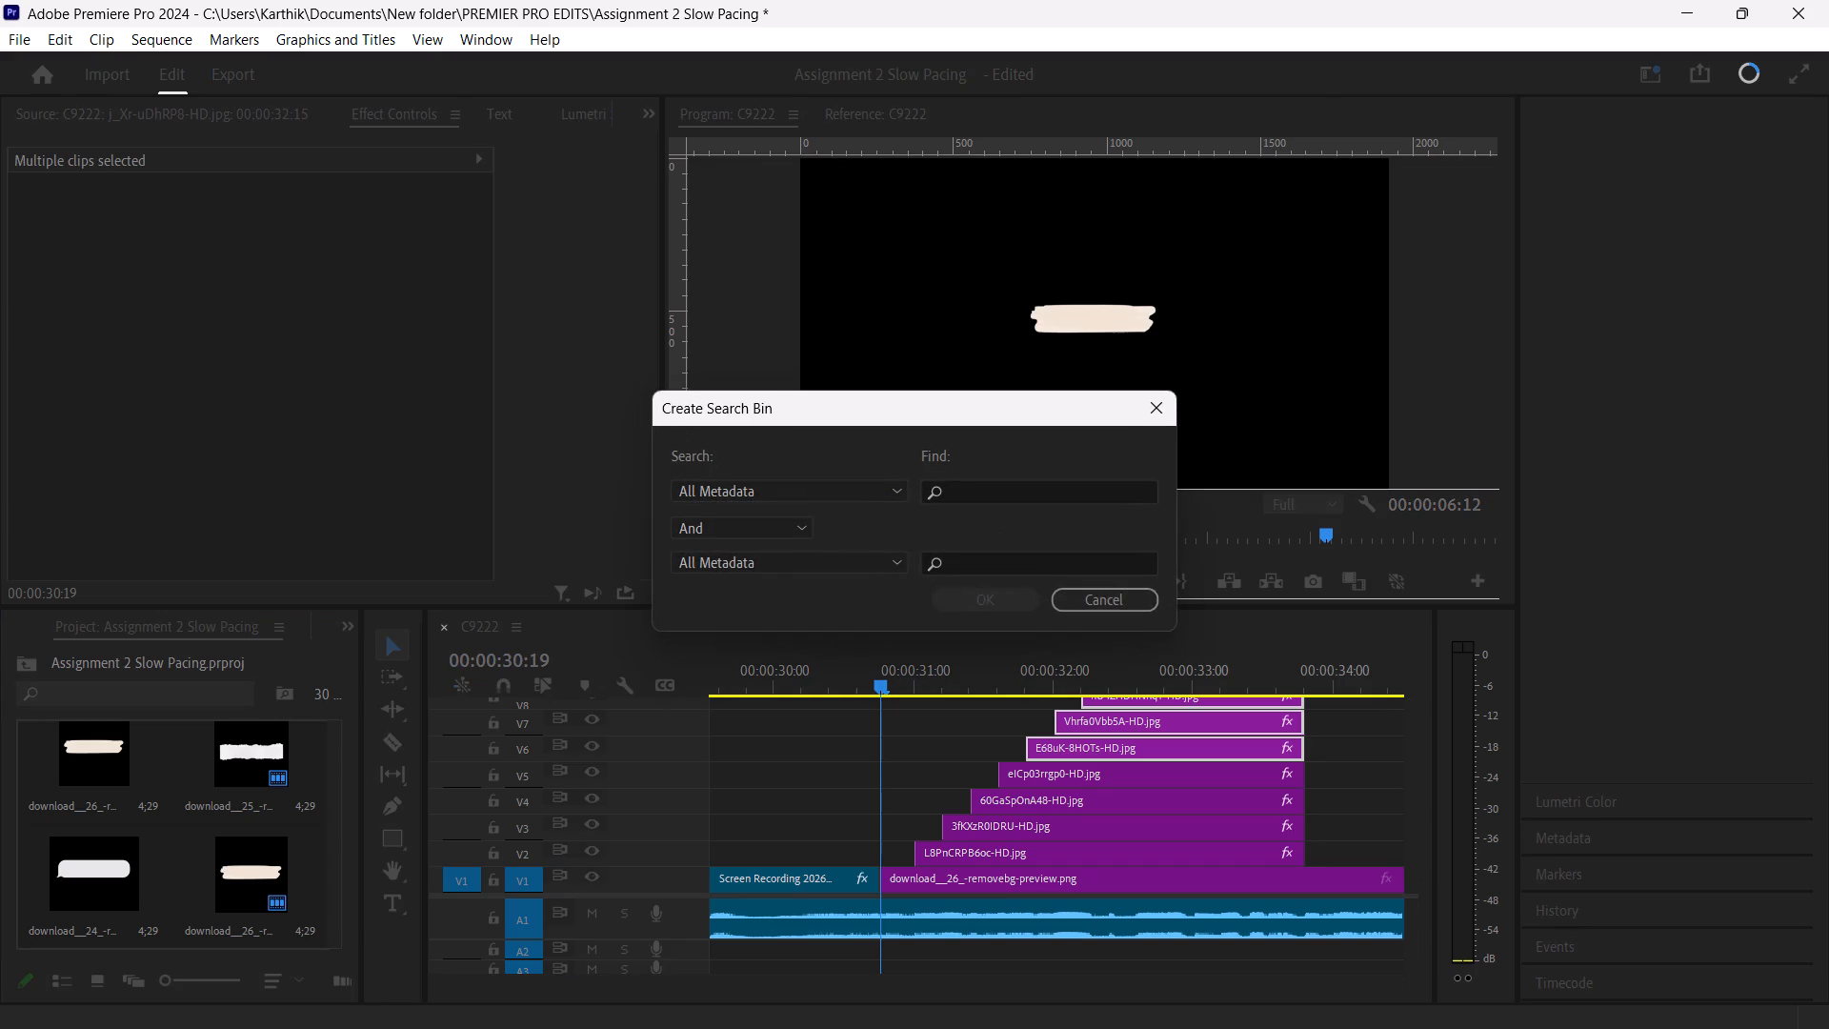
click(1115, 595)
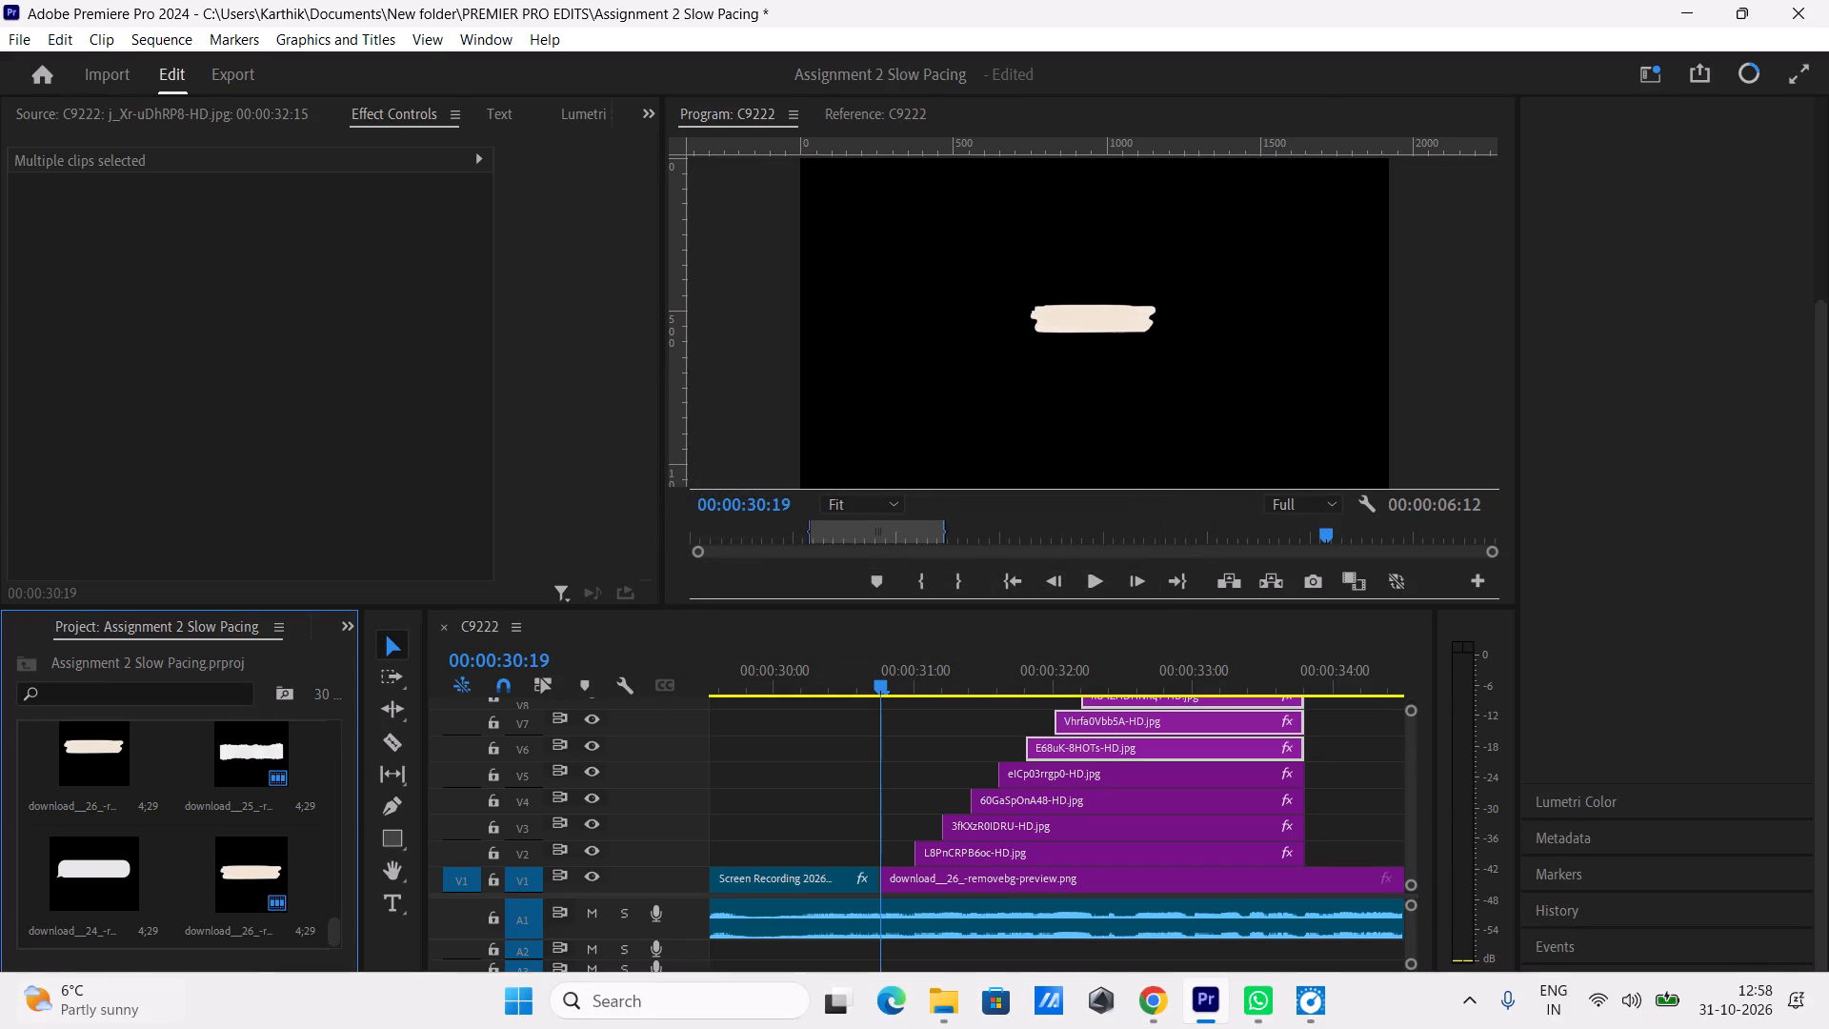
drag(312, 988, 312, 979)
click(312, 979)
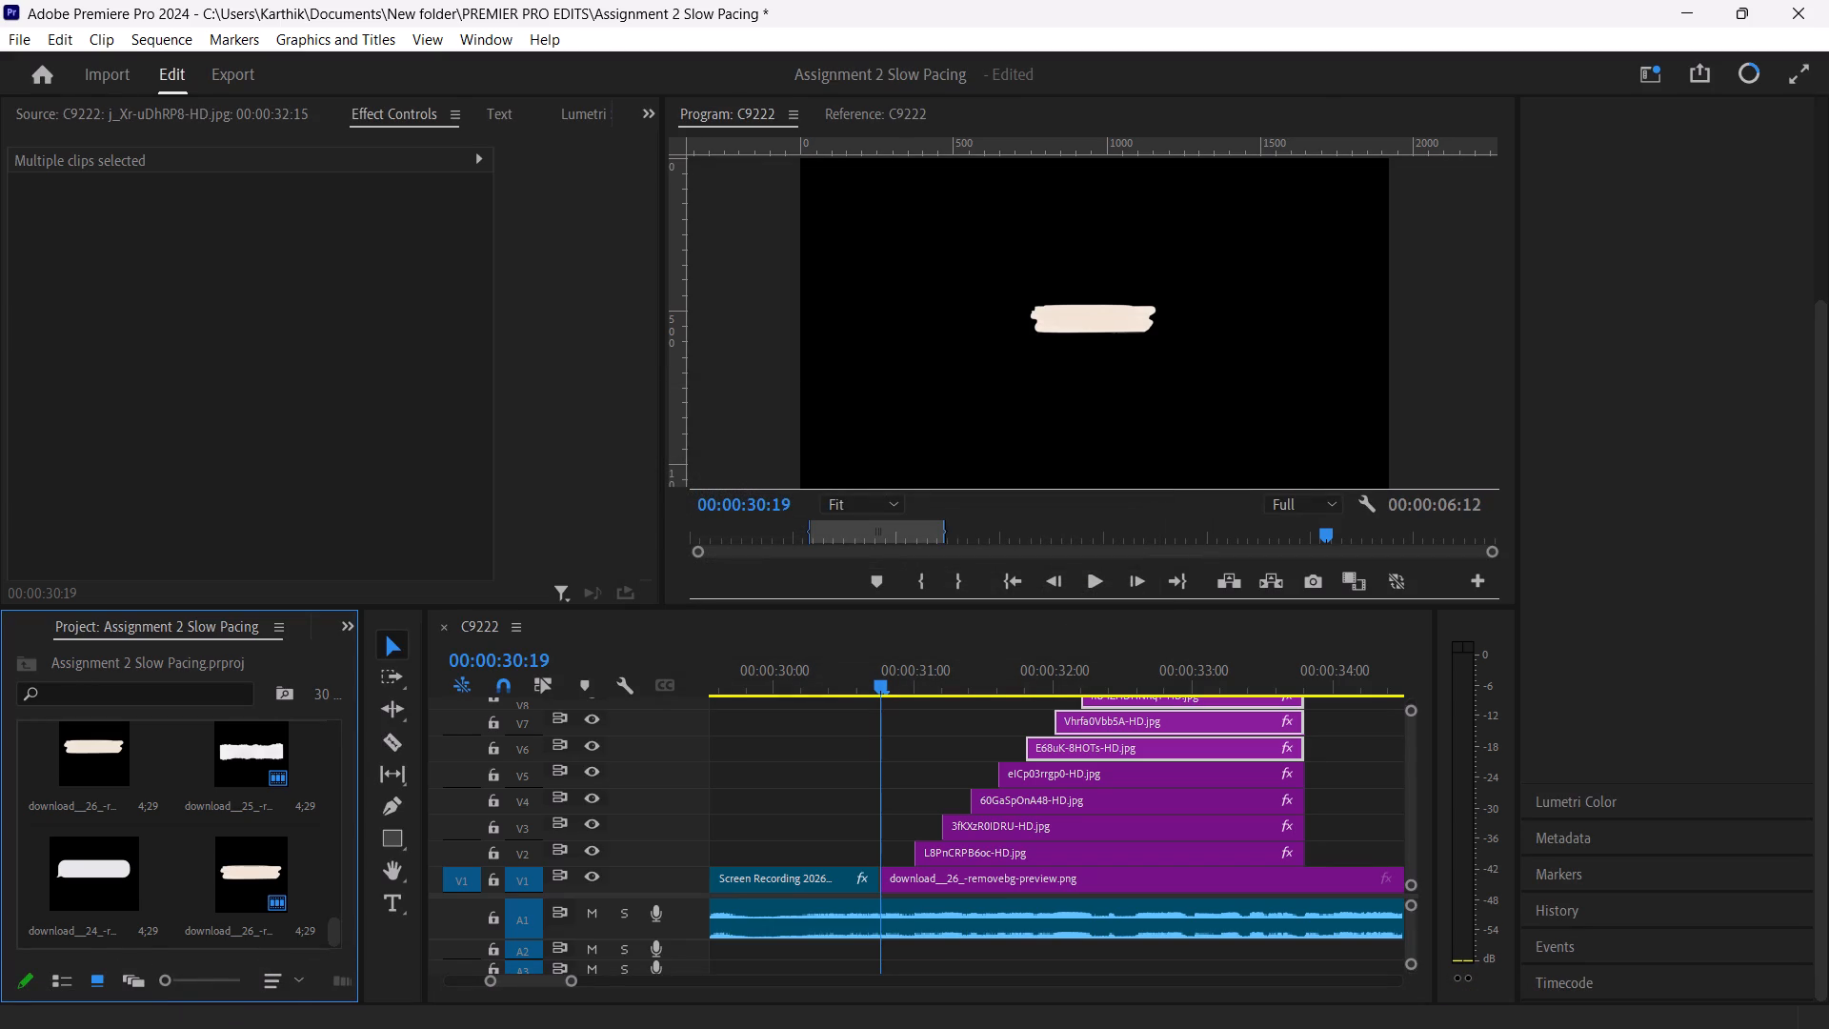
drag(322, 702, 259, 709)
drag(266, 628, 231, 630)
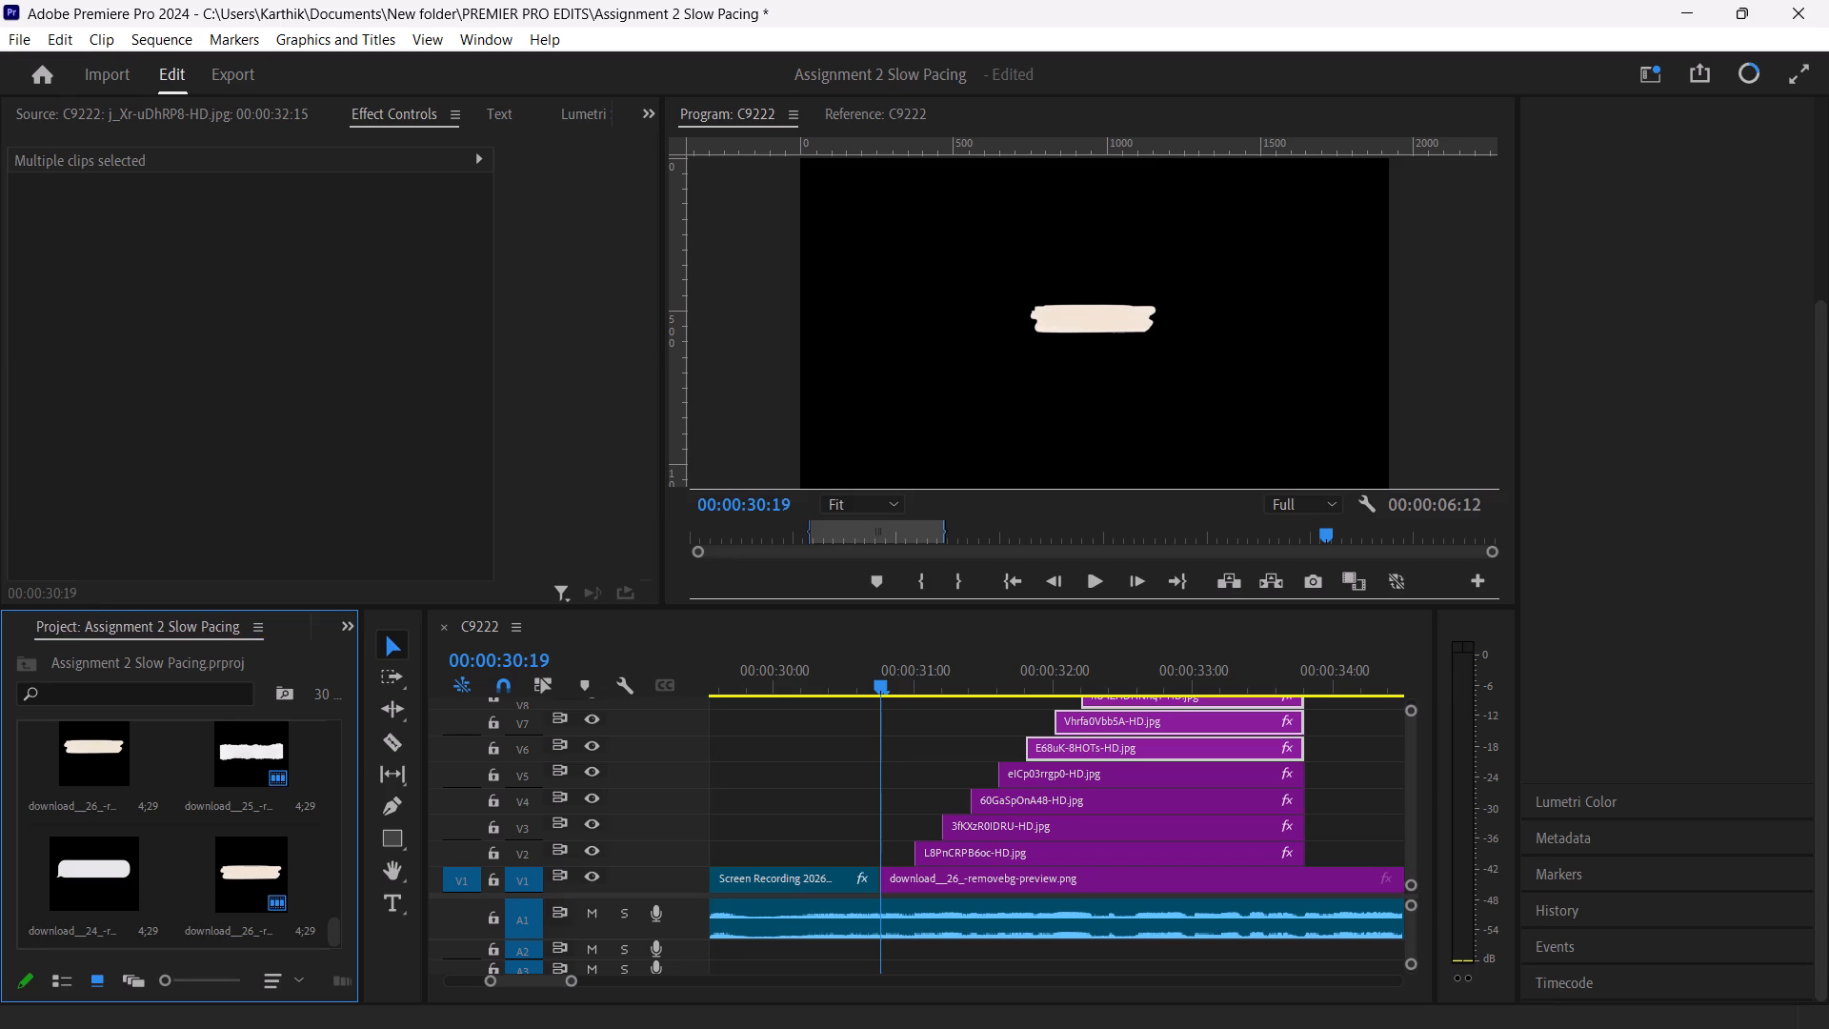
Examine the Media Browser and Libraries for a way to add a new item, and return to the project bin.
click(354, 628)
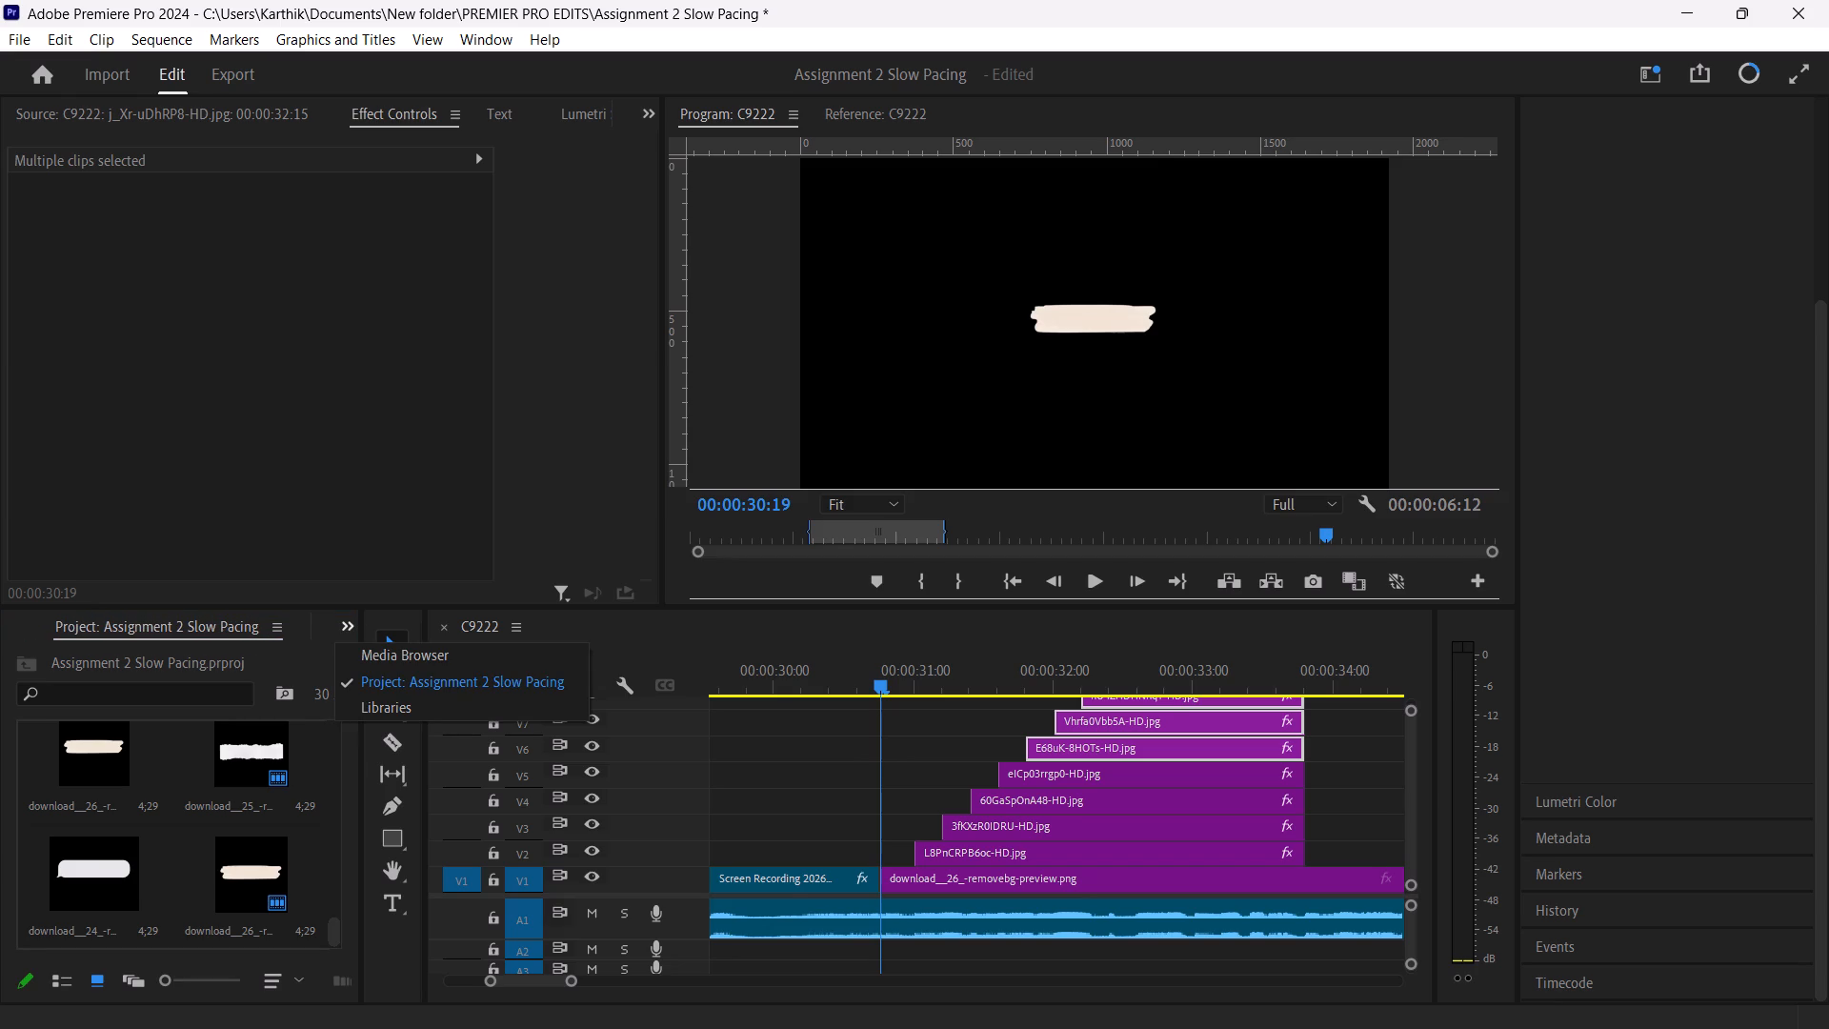
click(358, 662)
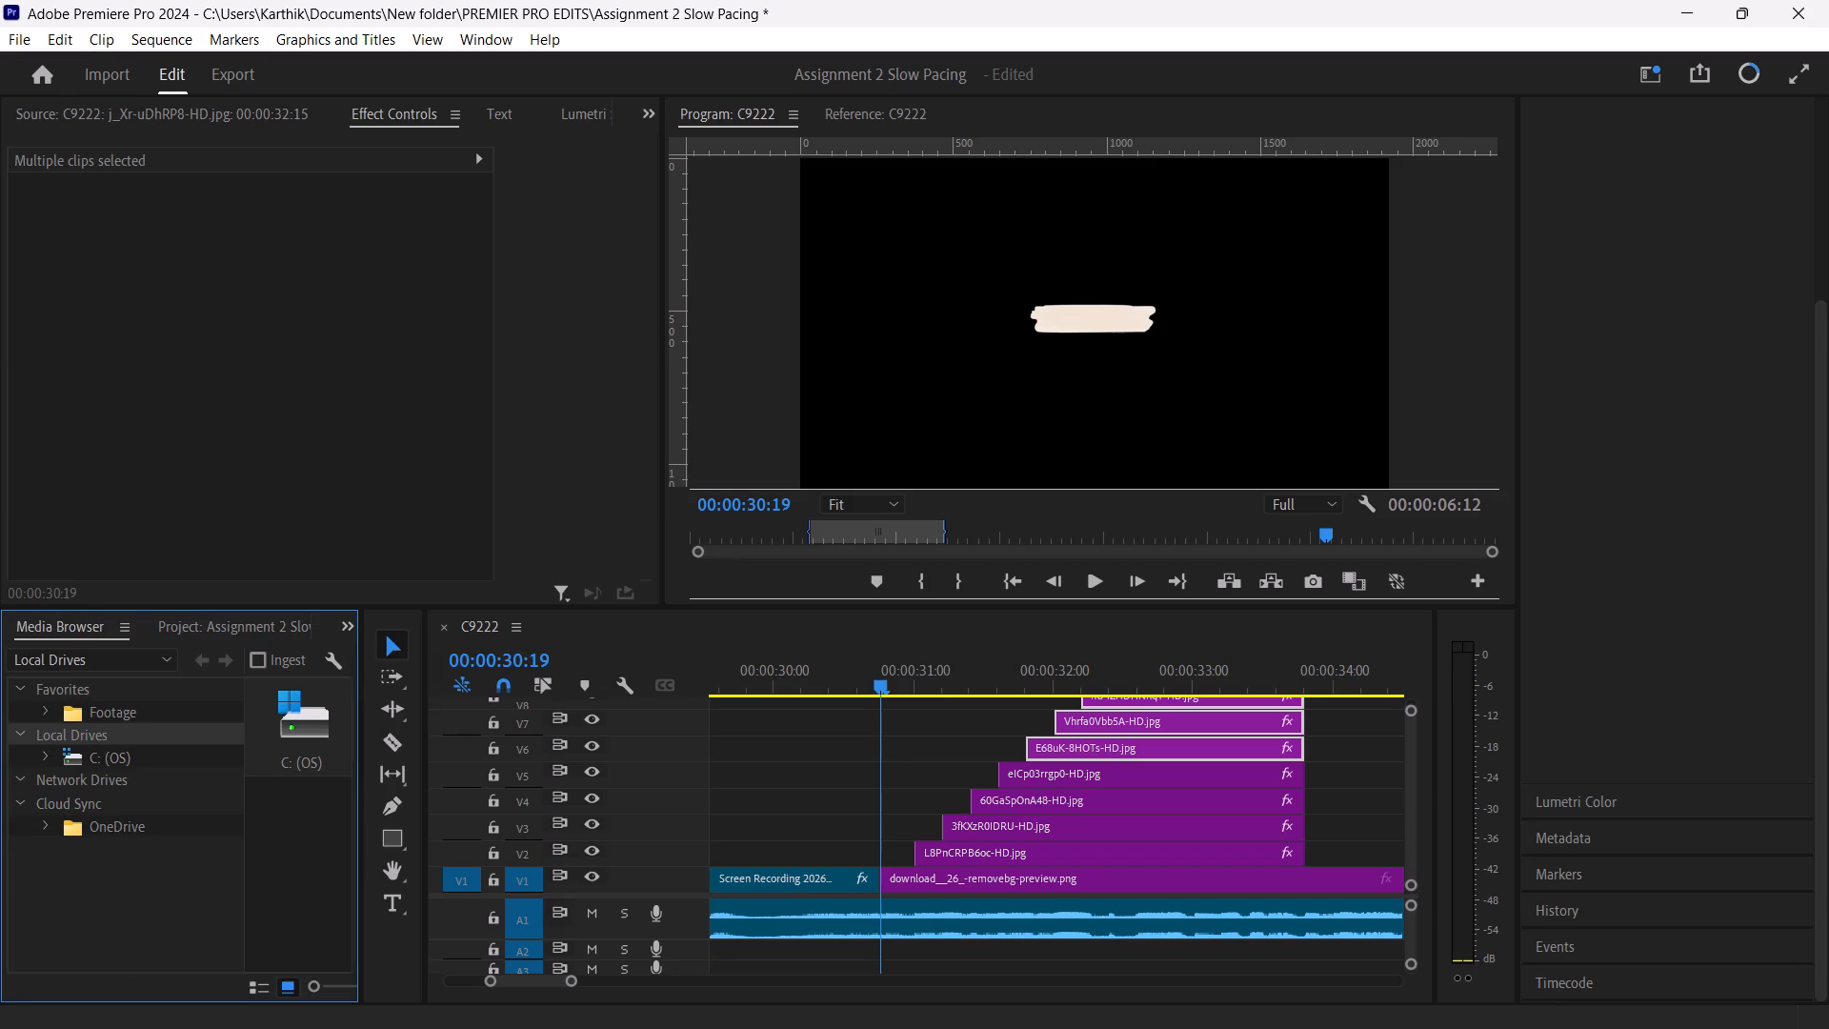
click(344, 626)
click(381, 702)
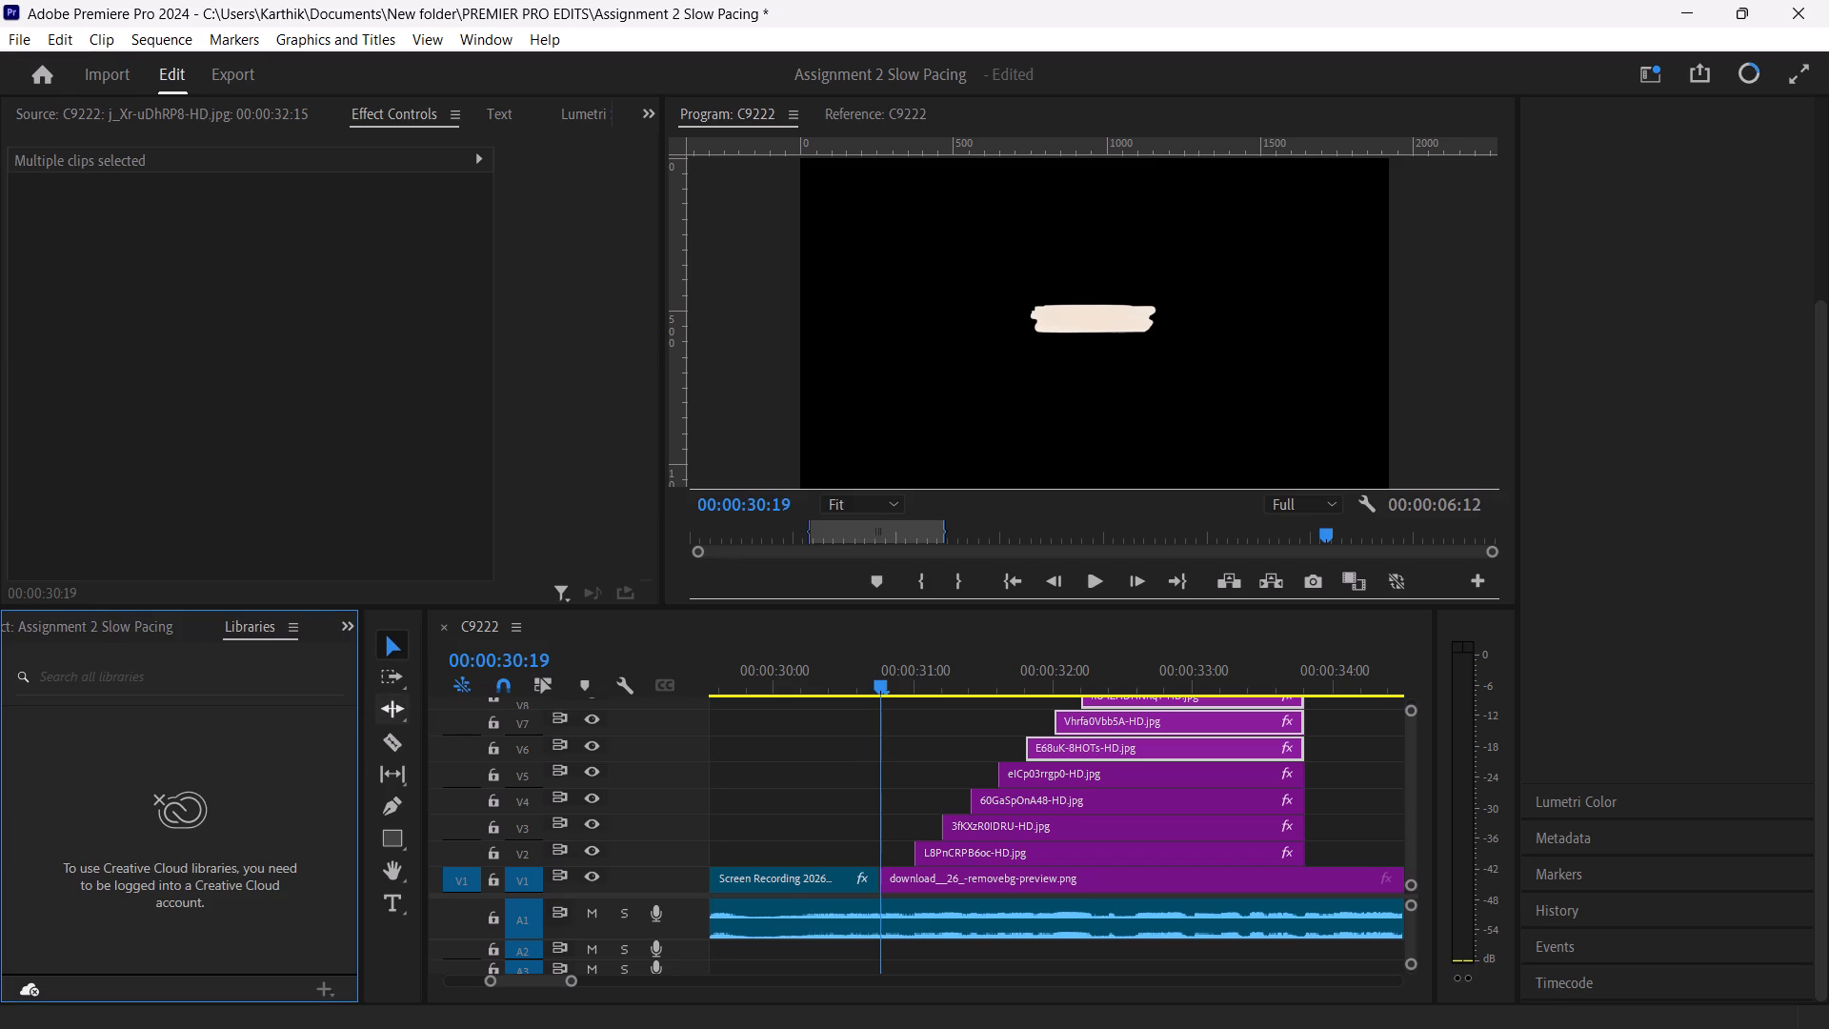
click(326, 995)
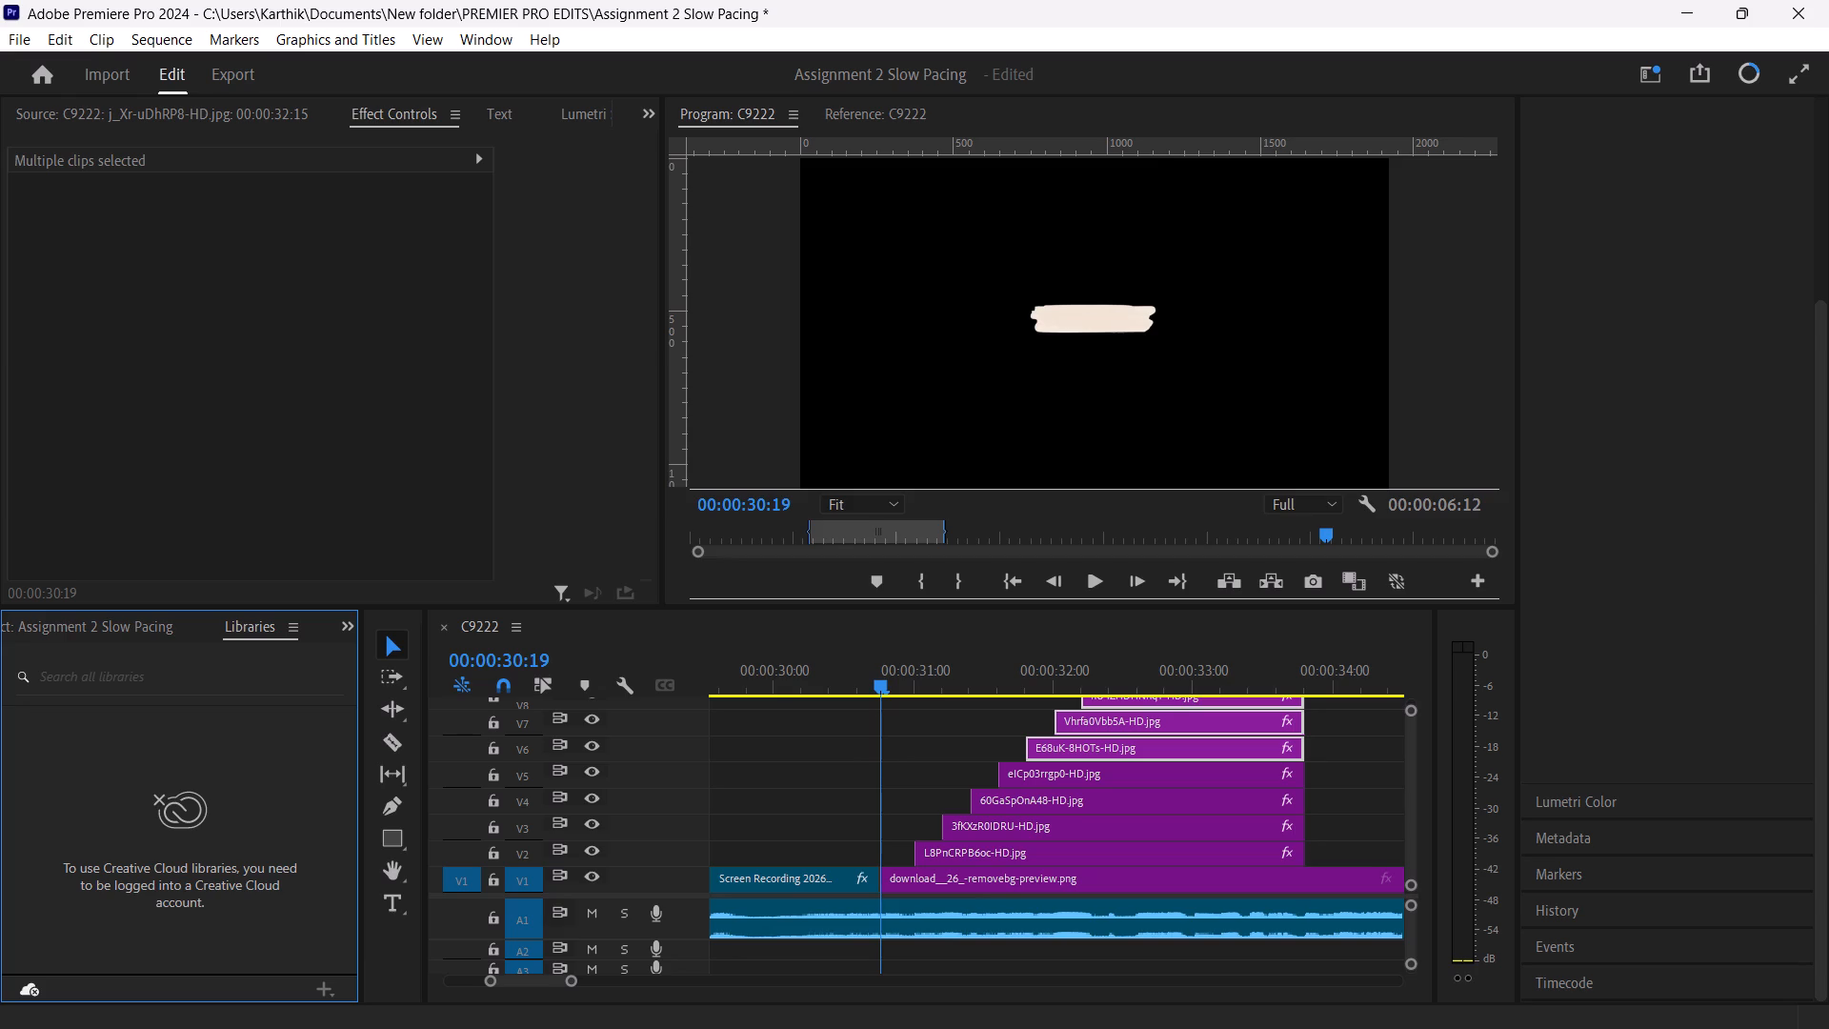
click(327, 995)
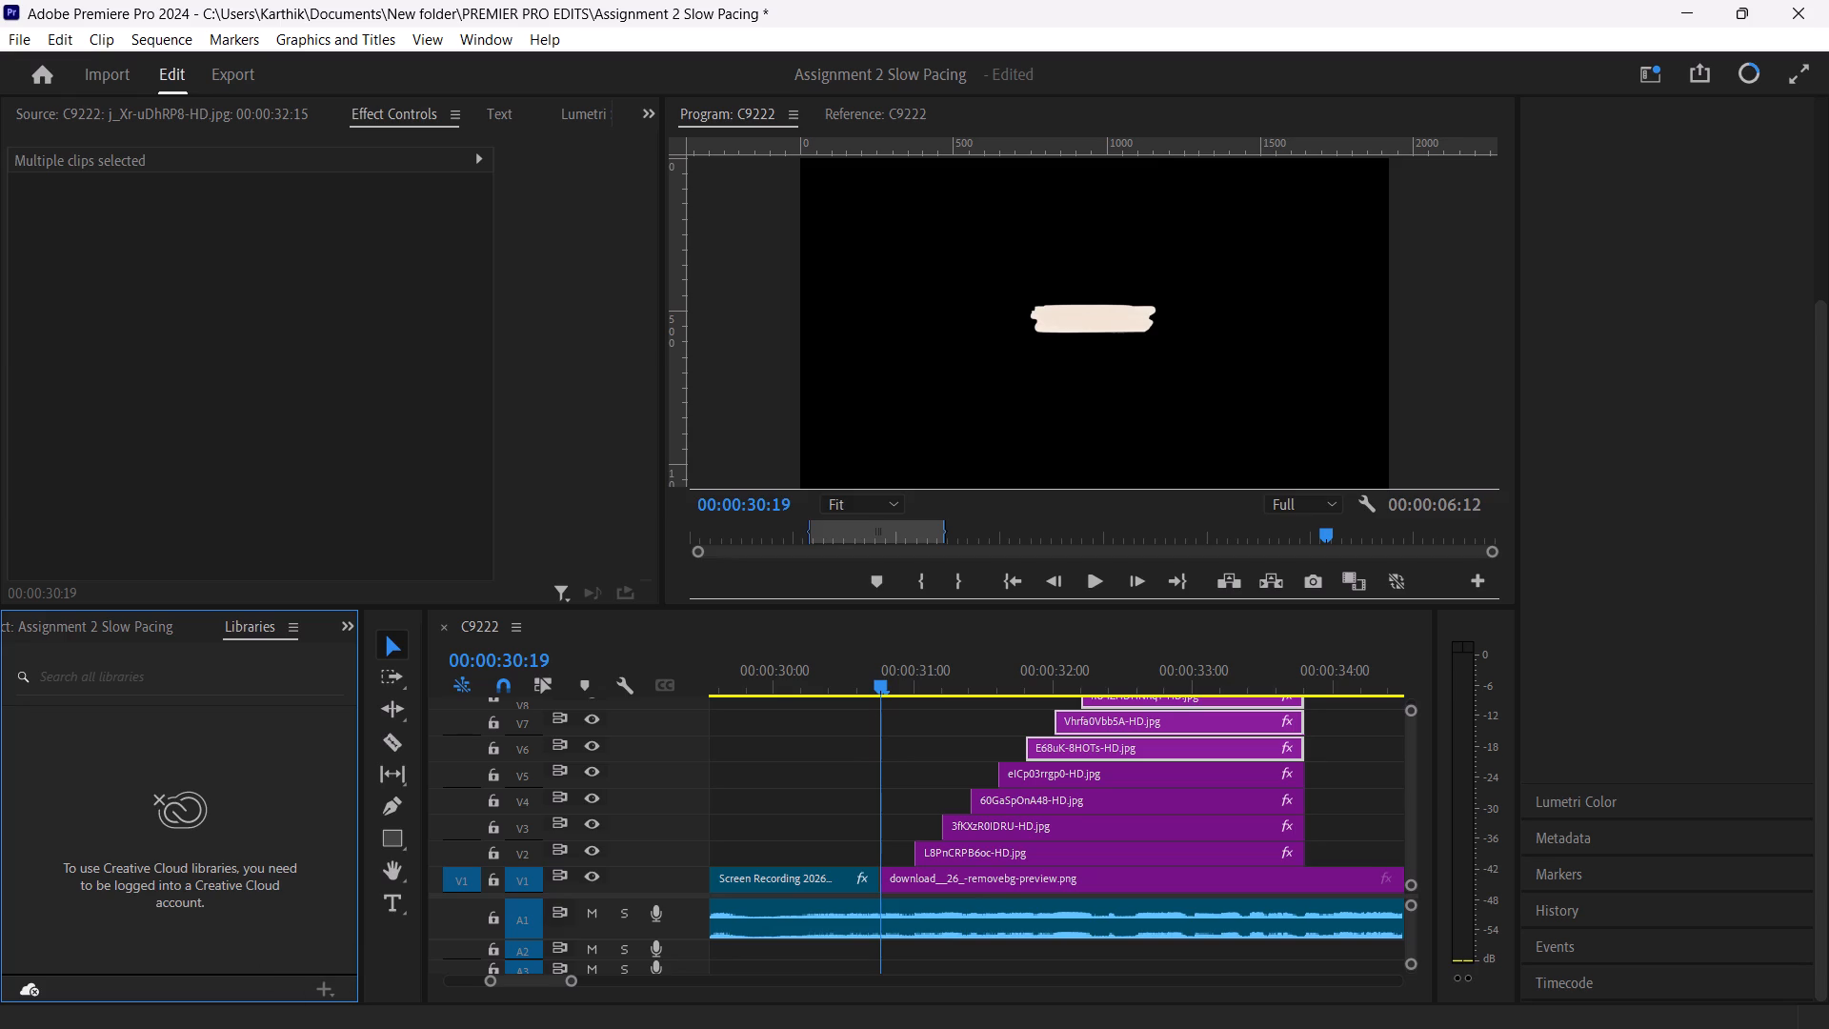
click(327, 994)
triple_click(329, 988)
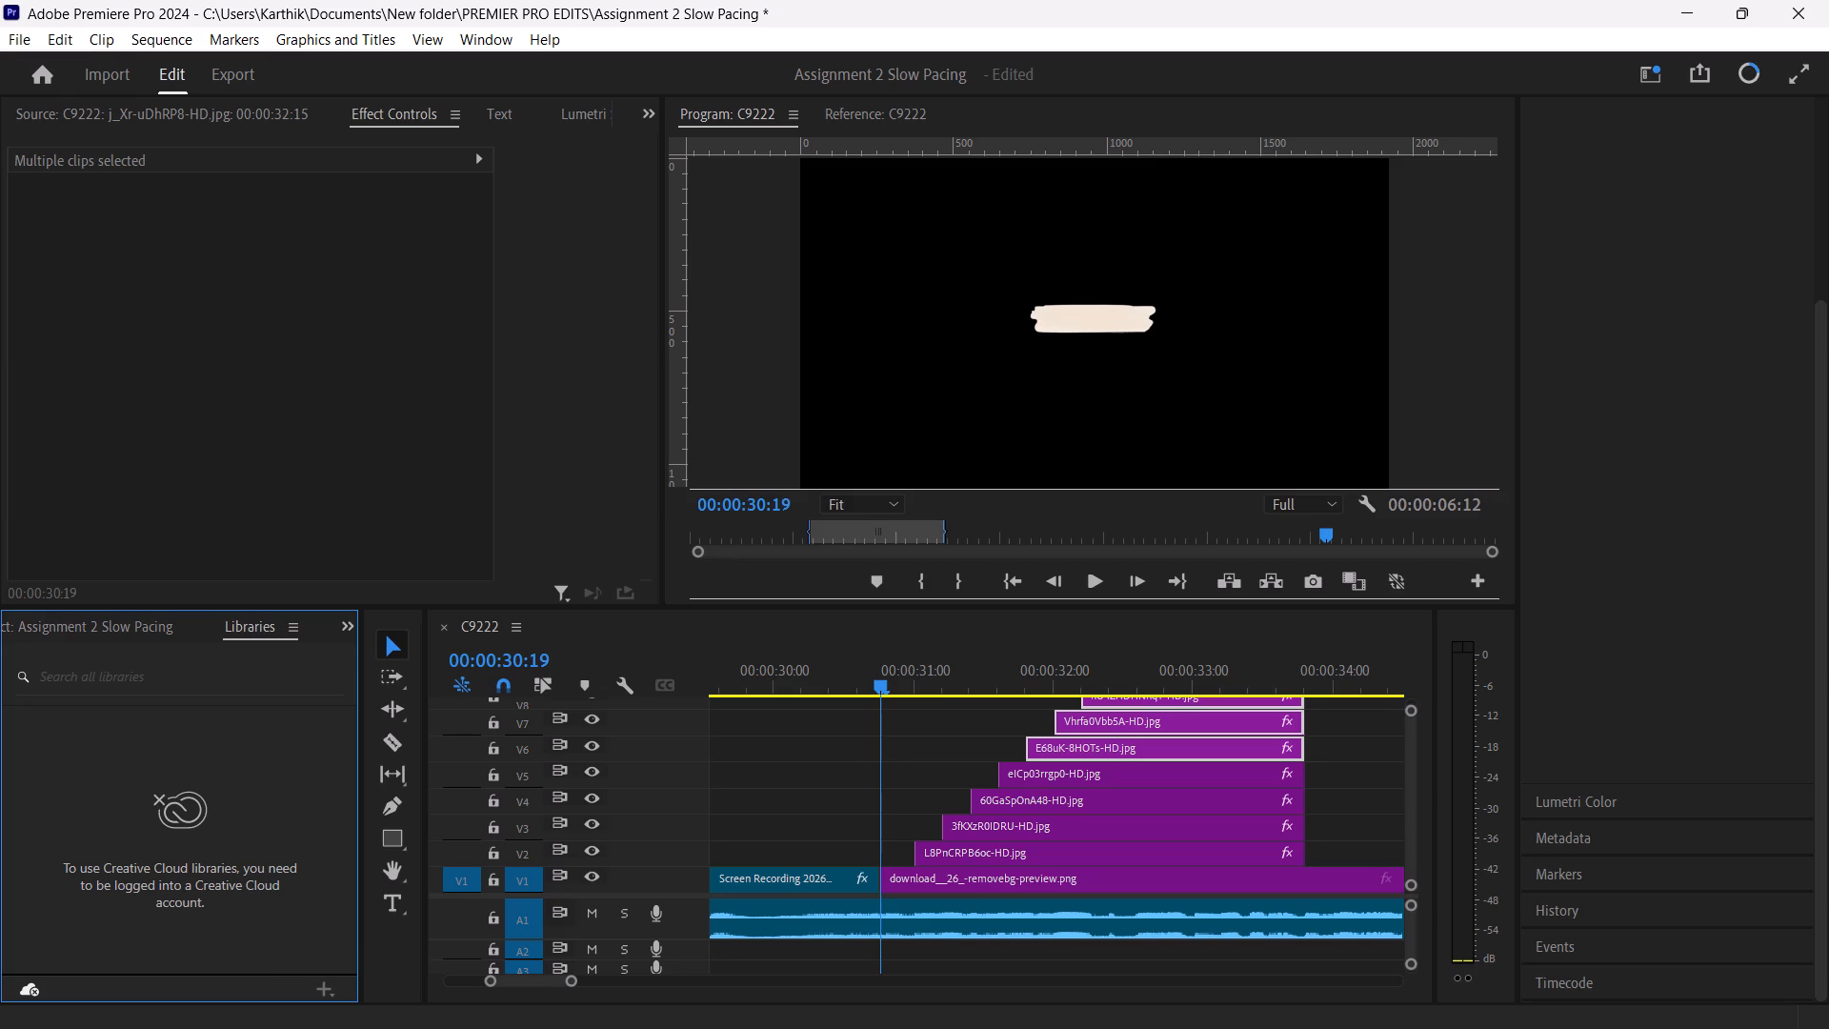
double_click(329, 988)
triple_click(327, 988)
click(148, 623)
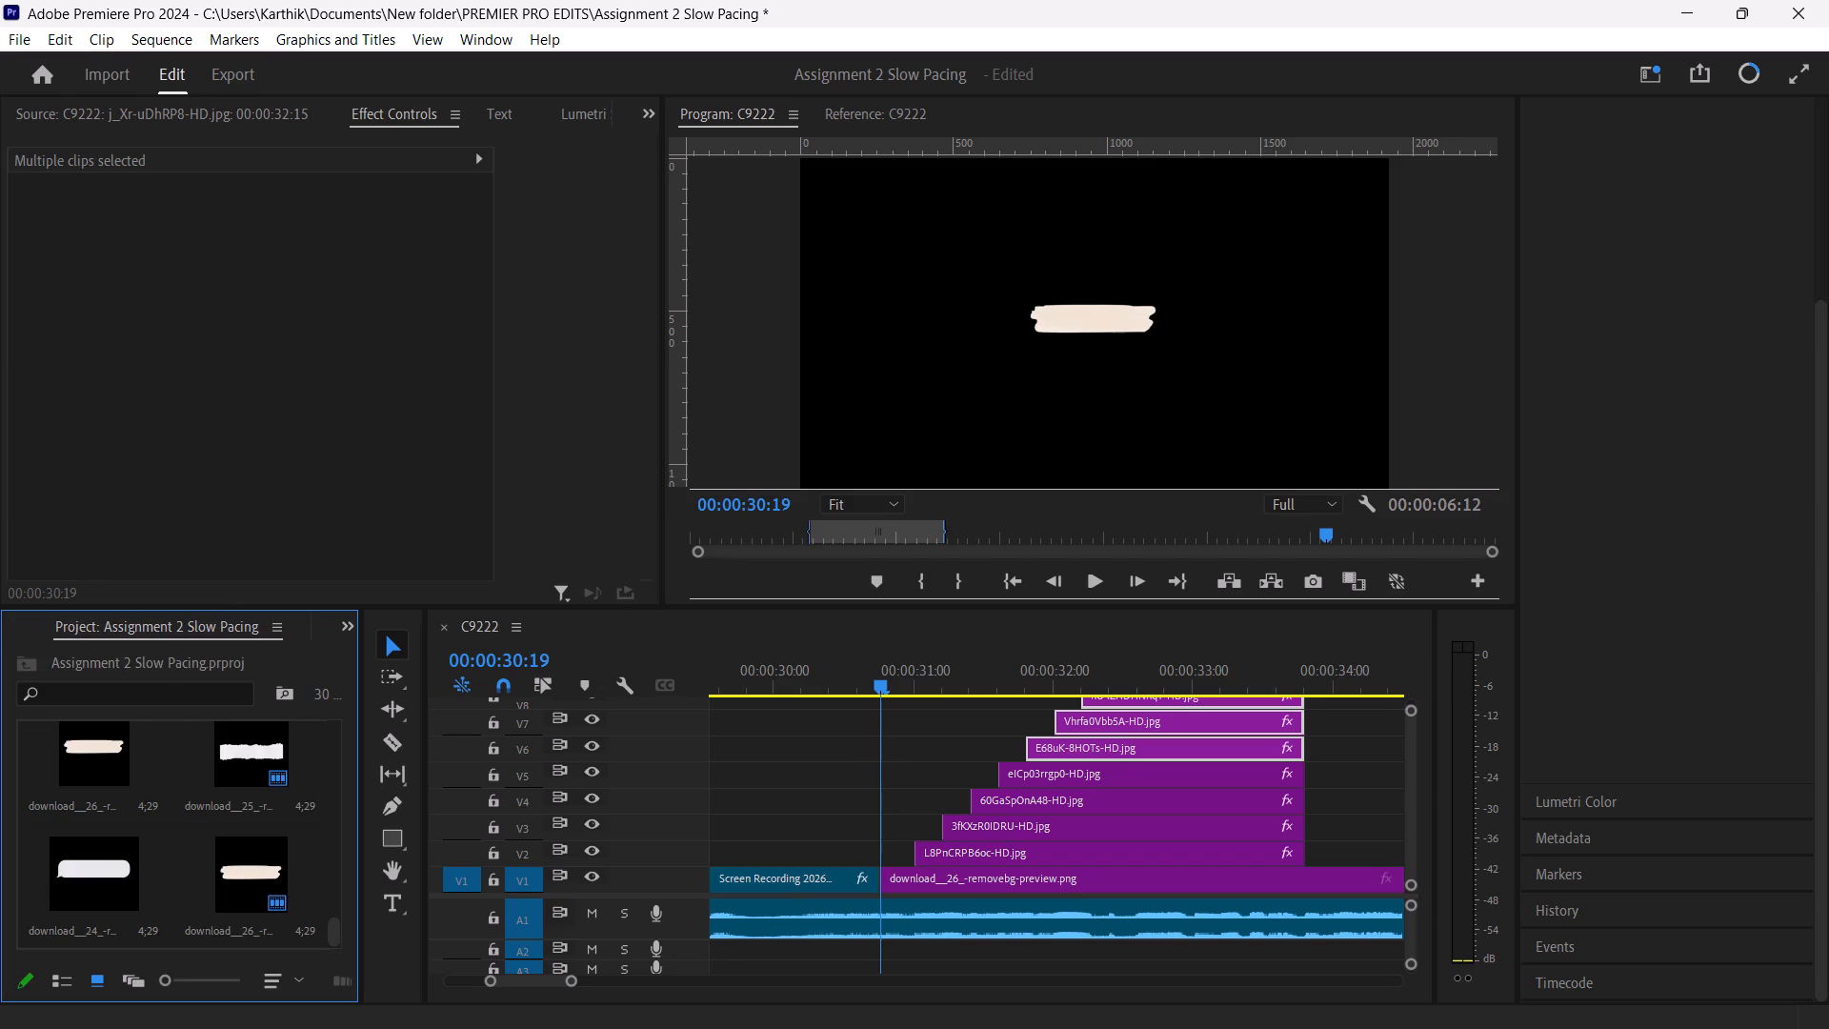
Show the project bin in Freeform view with the thumbnails at their smallest size.
right_click(64, 982)
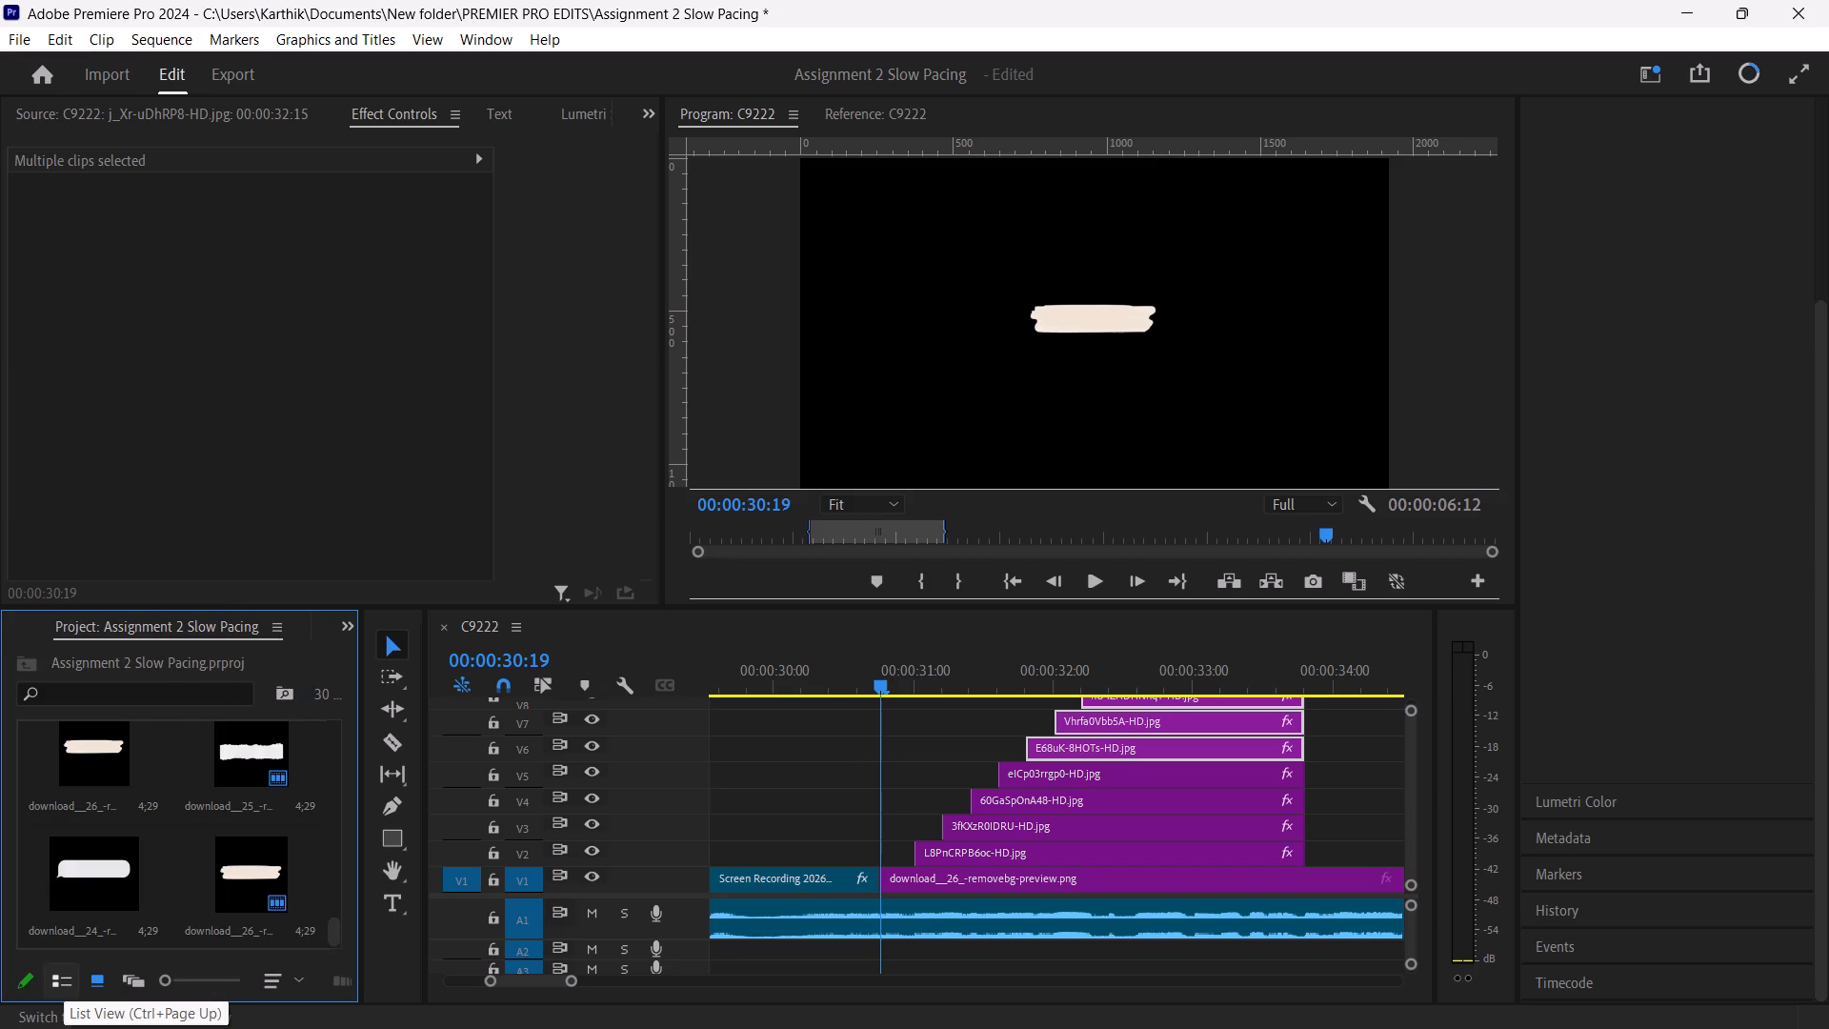
click(64, 982)
click(21, 973)
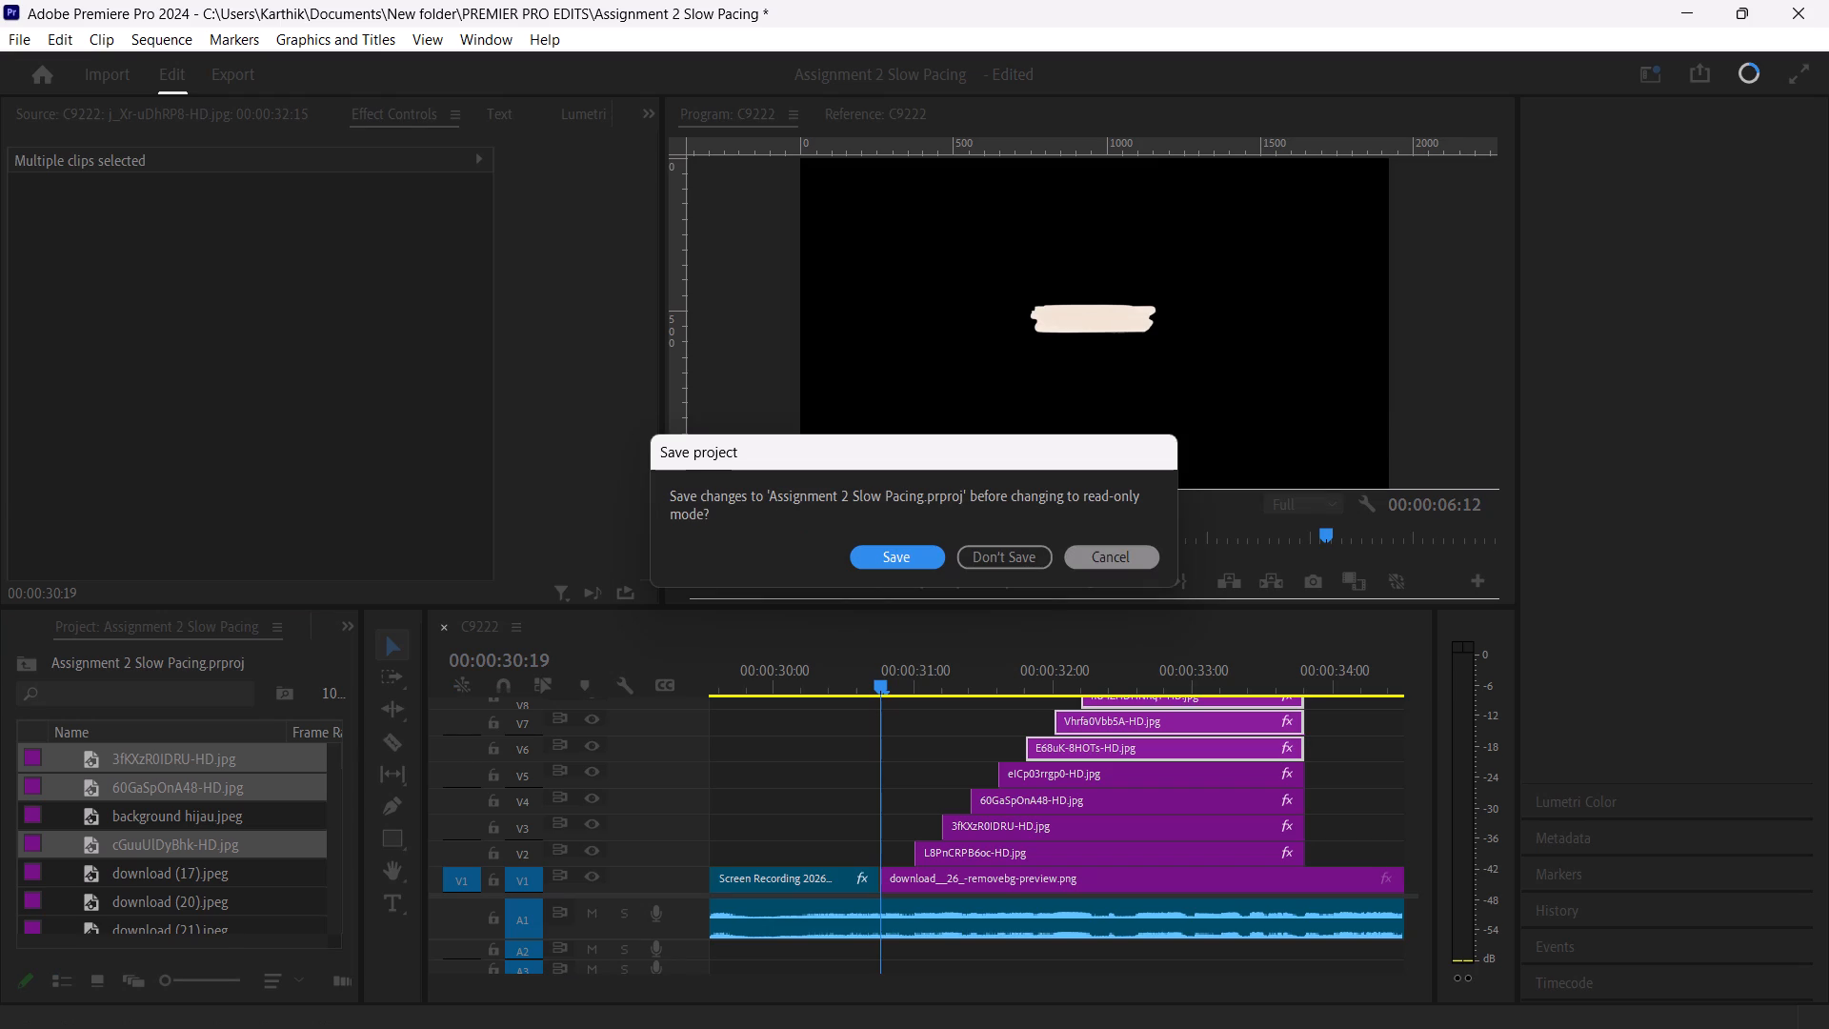
click(1097, 559)
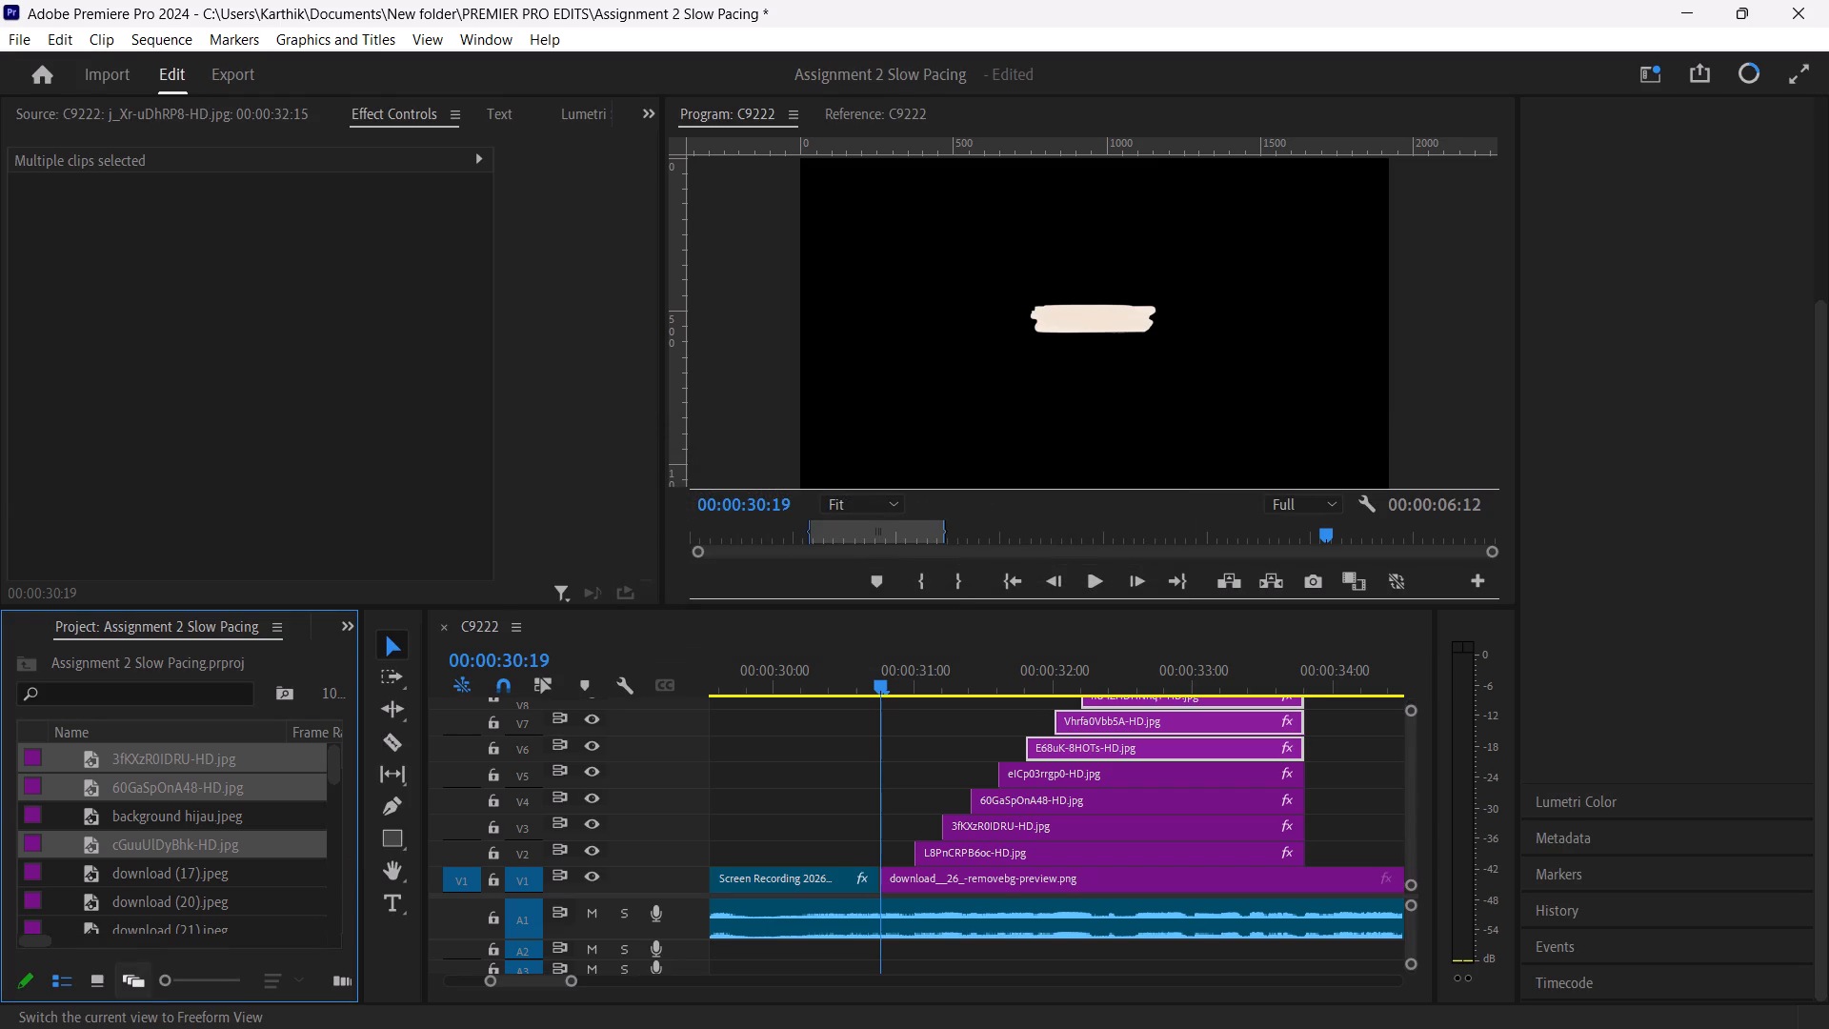
click(142, 974)
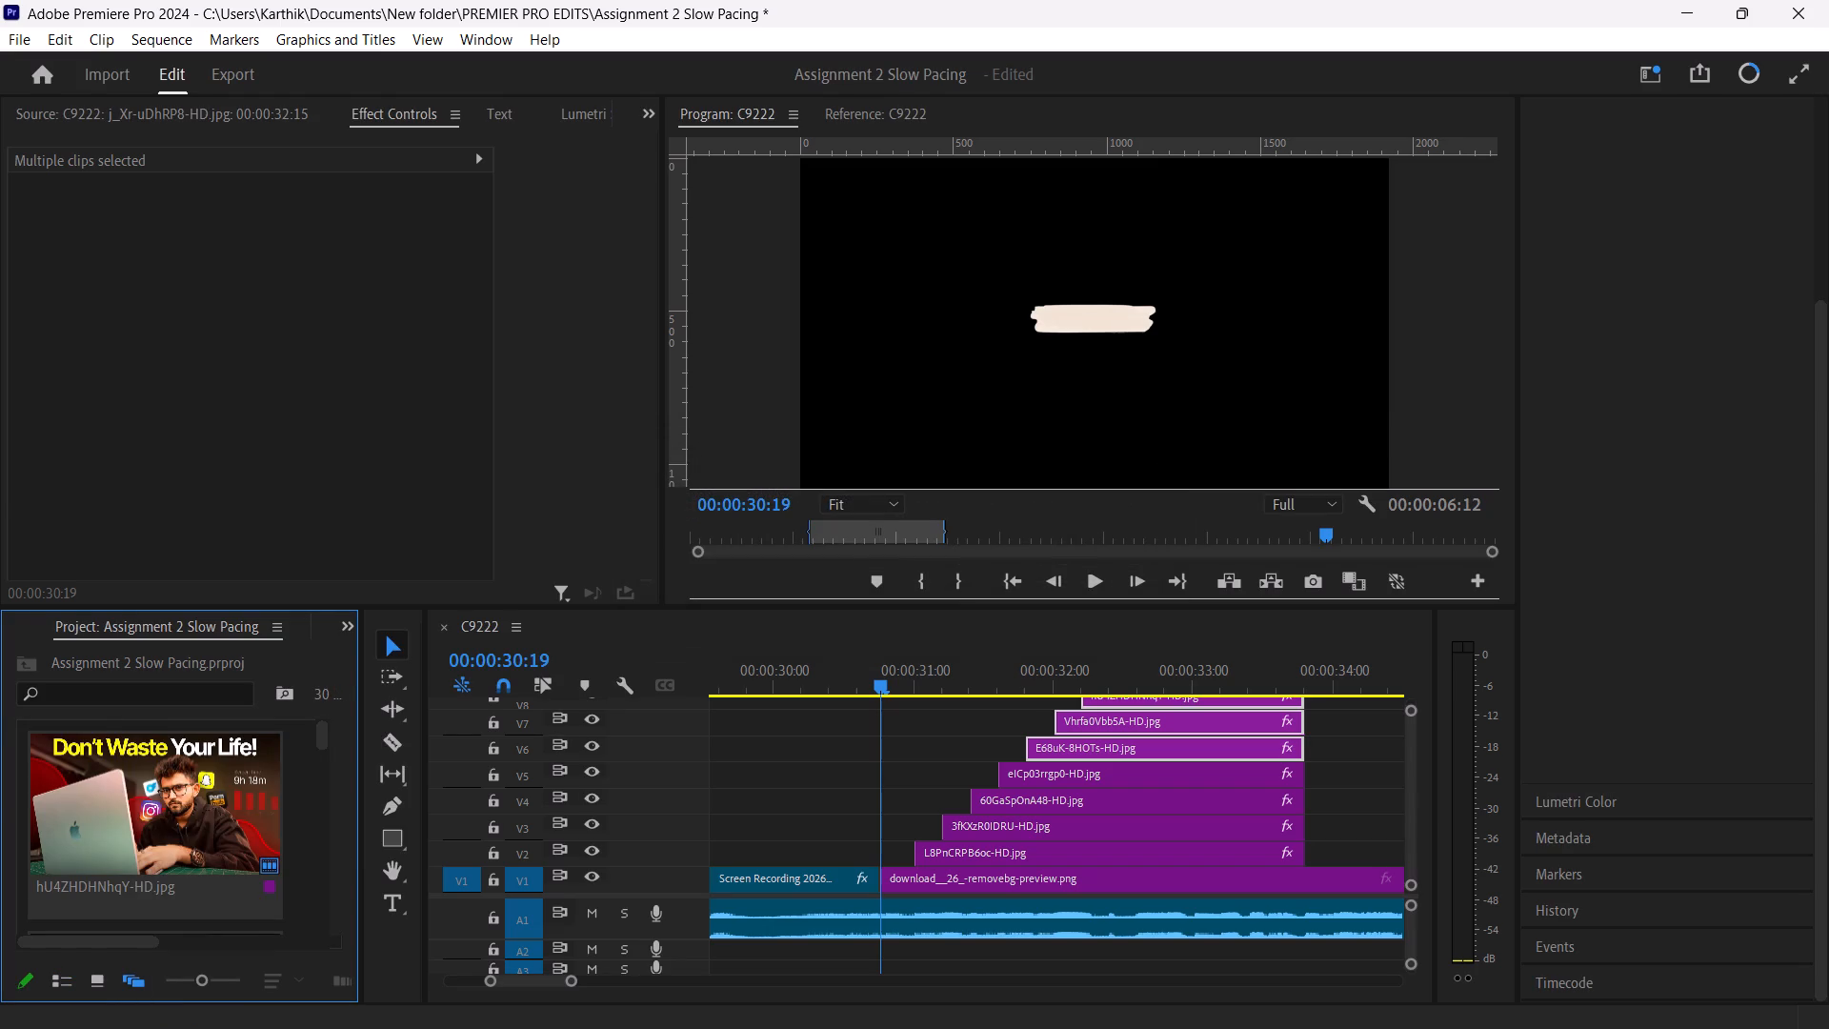
drag(193, 980, 139, 961)
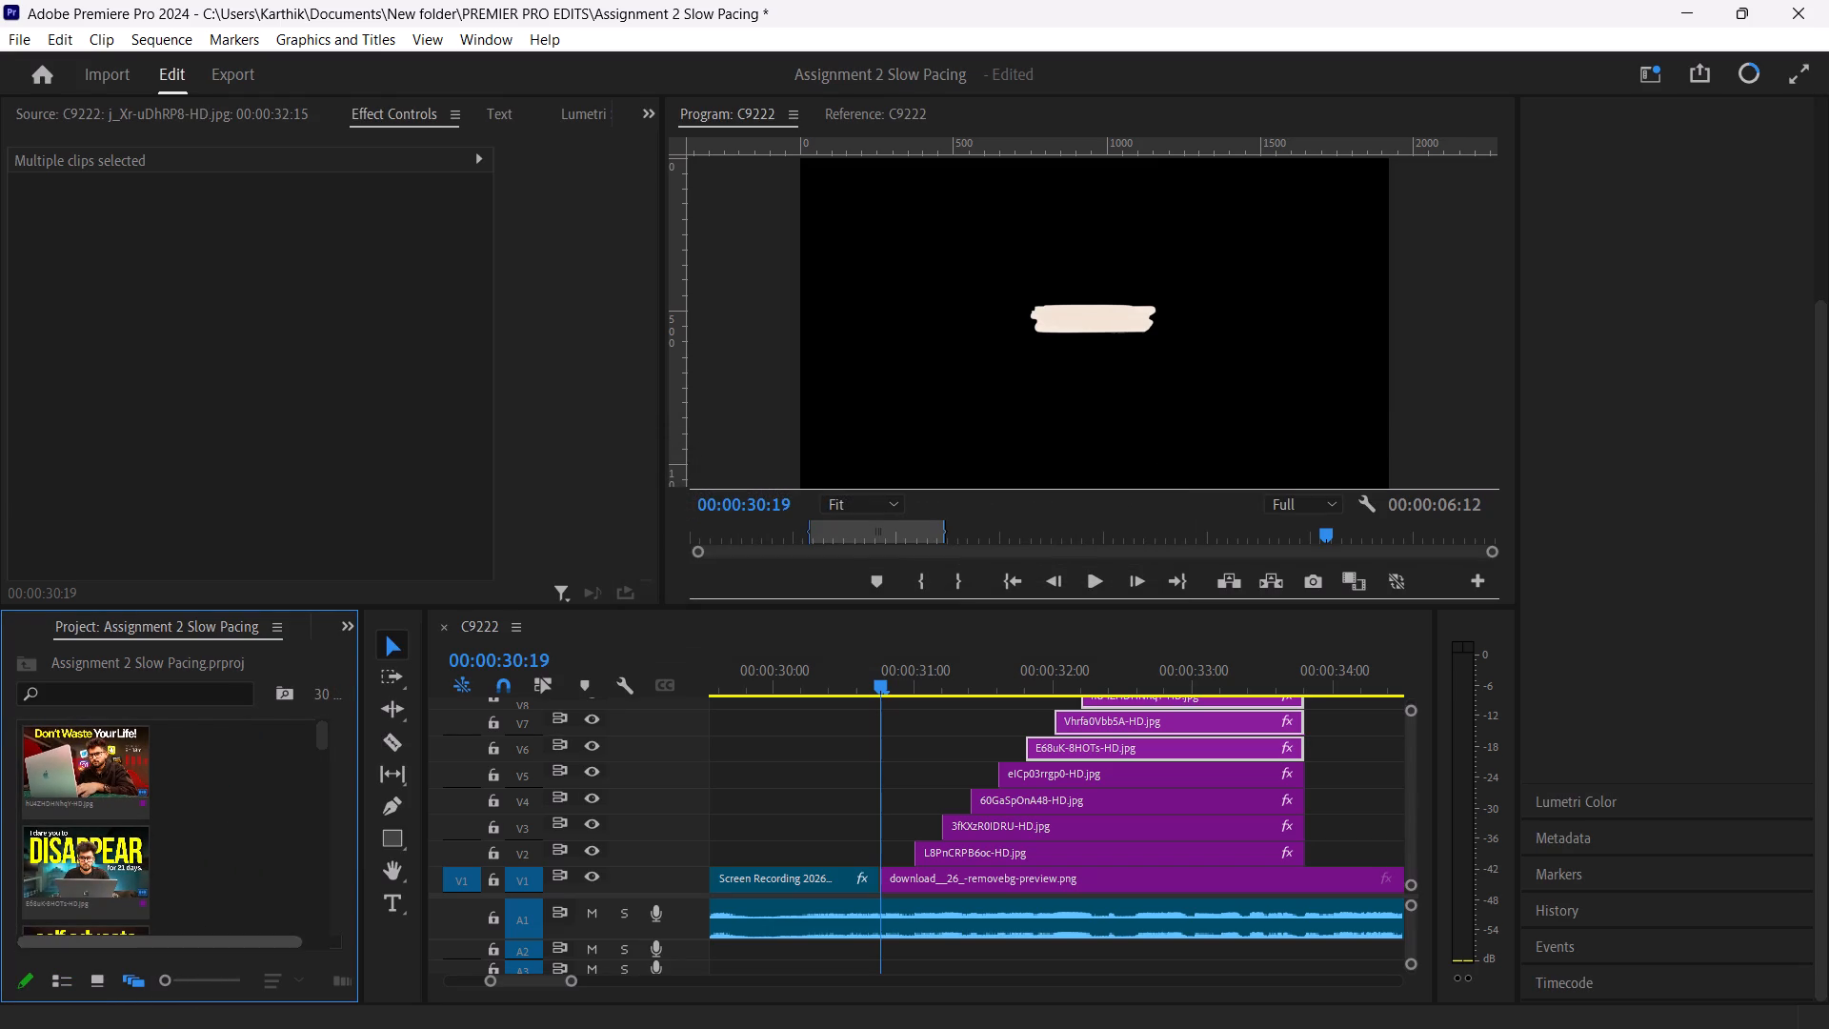
Create an adjustment layer in the project bin at 1920 × 1080, 25.00 fps, Square Pixels (1.0).
right_click(210, 865)
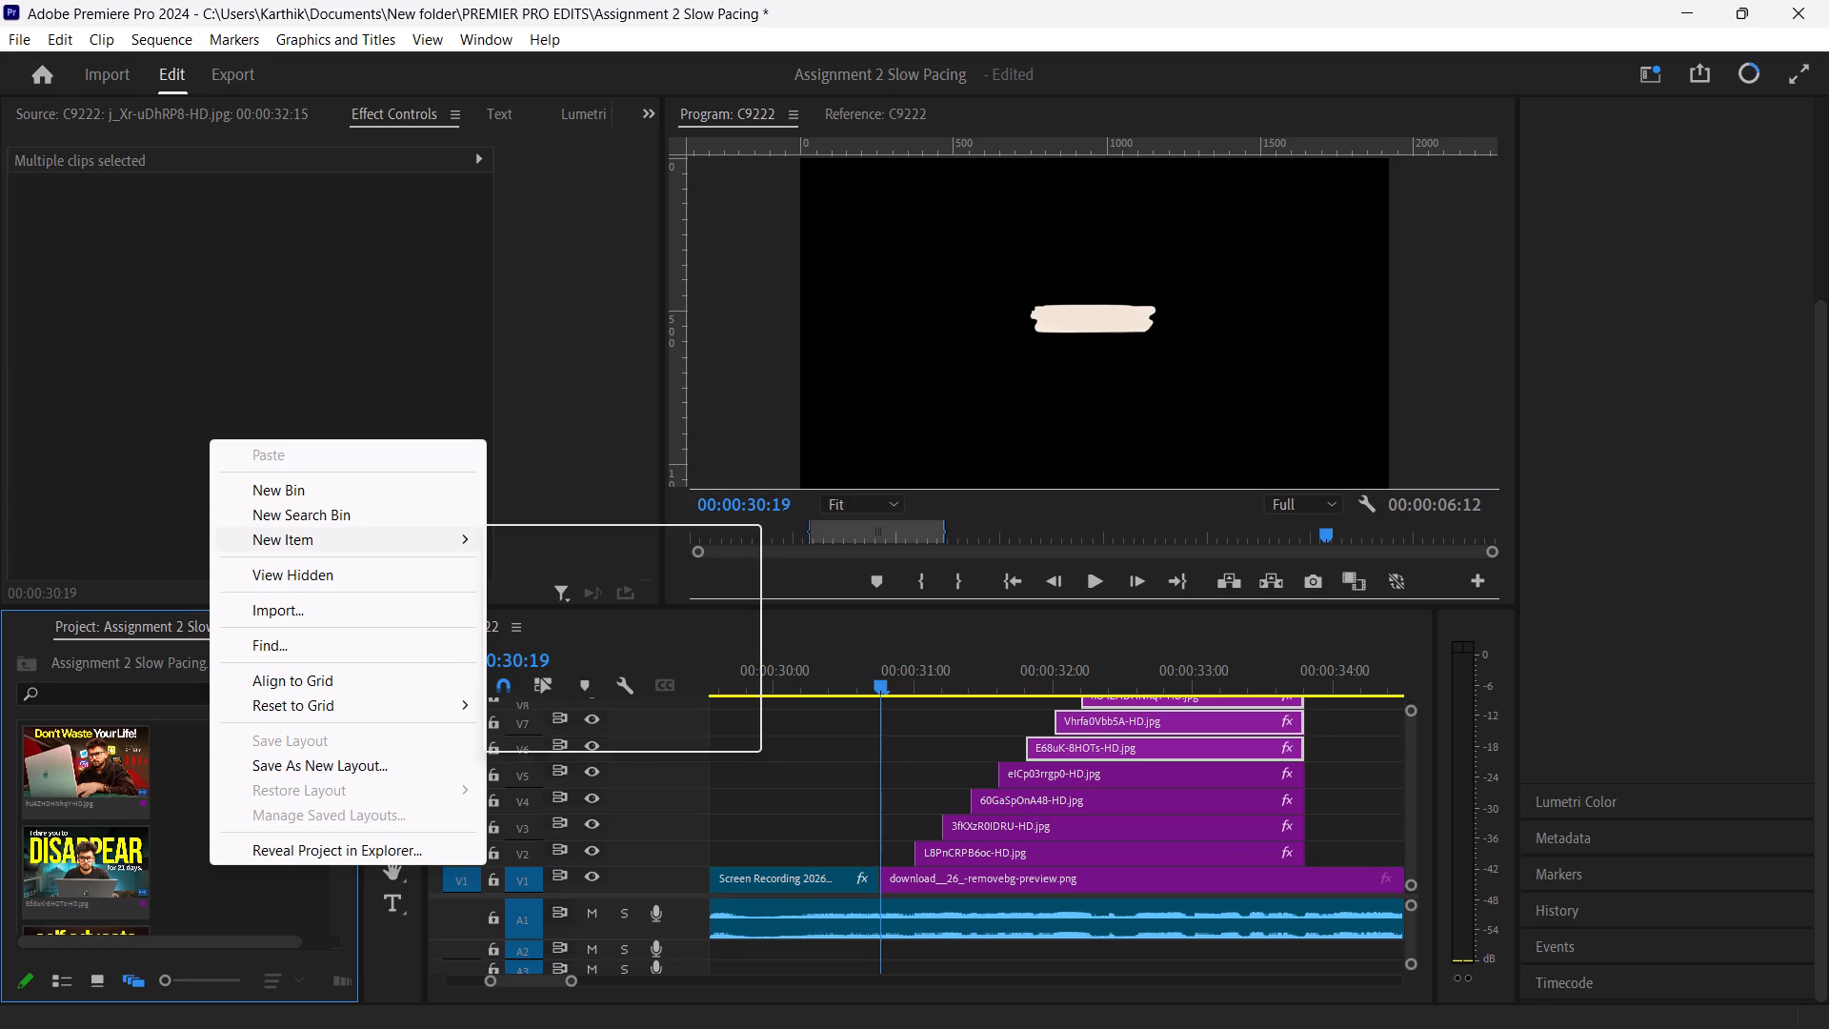
click(612, 606)
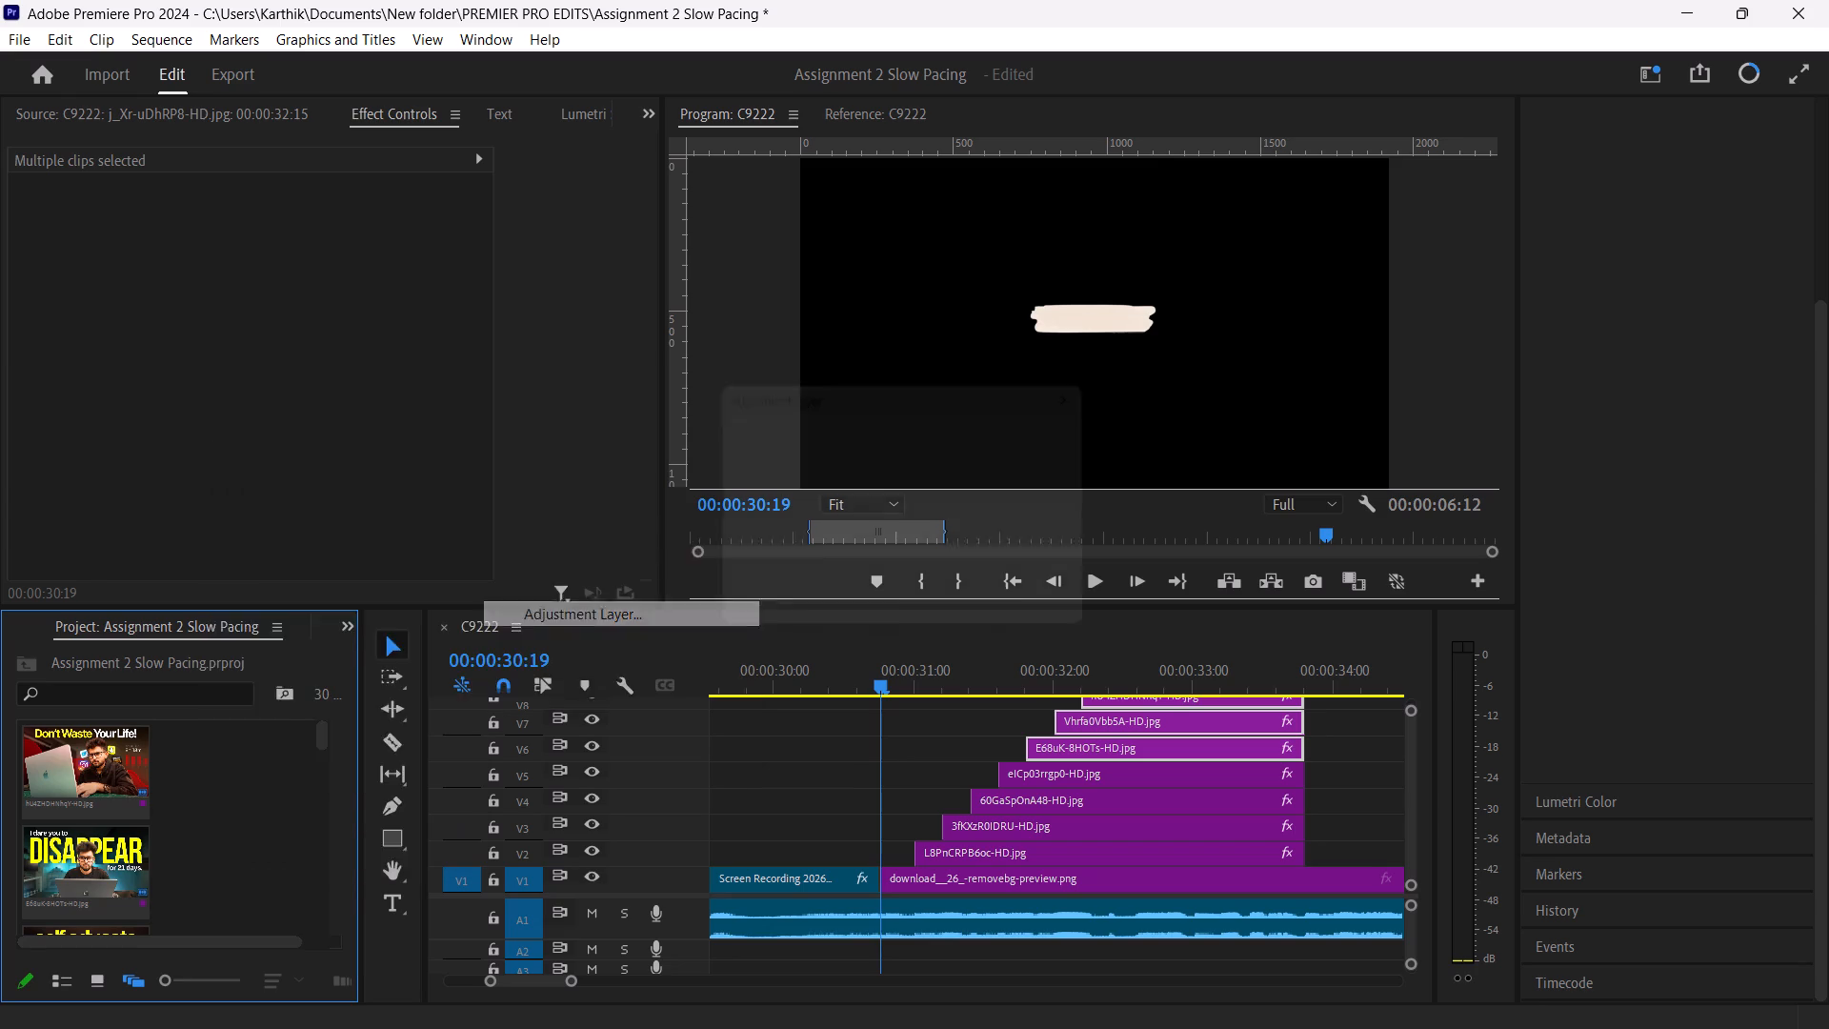
click(947, 612)
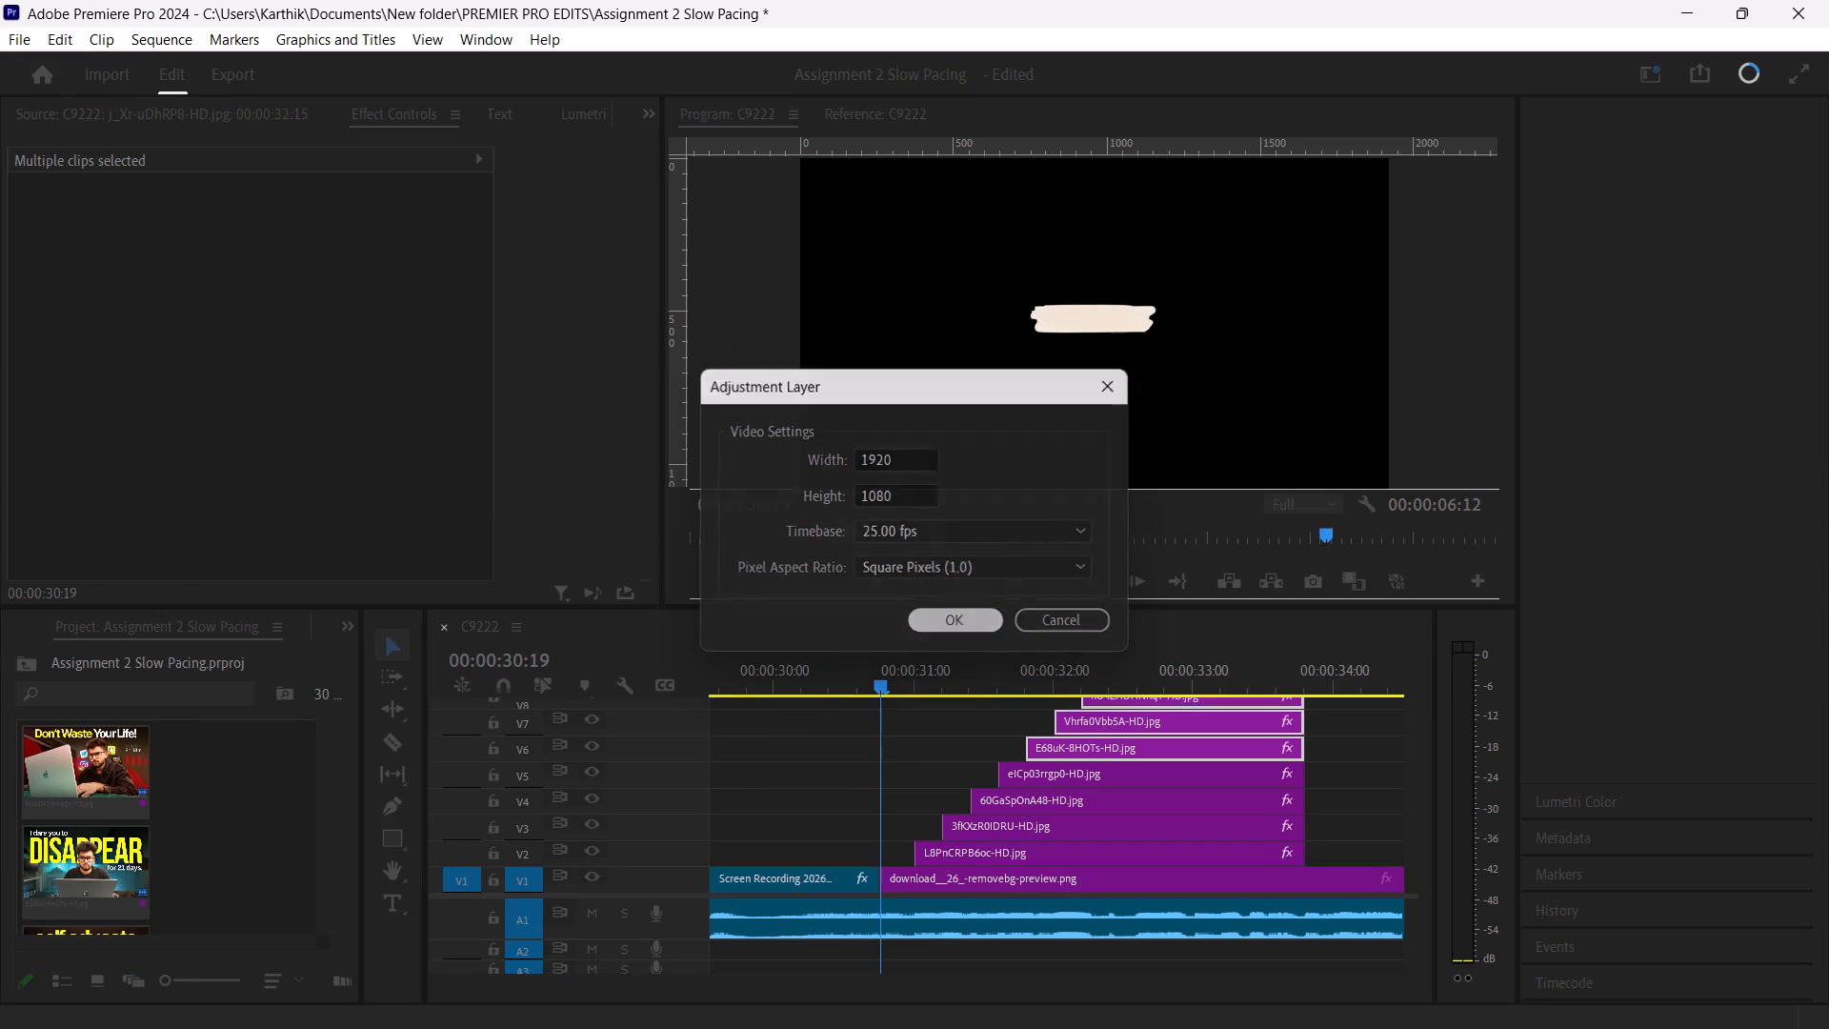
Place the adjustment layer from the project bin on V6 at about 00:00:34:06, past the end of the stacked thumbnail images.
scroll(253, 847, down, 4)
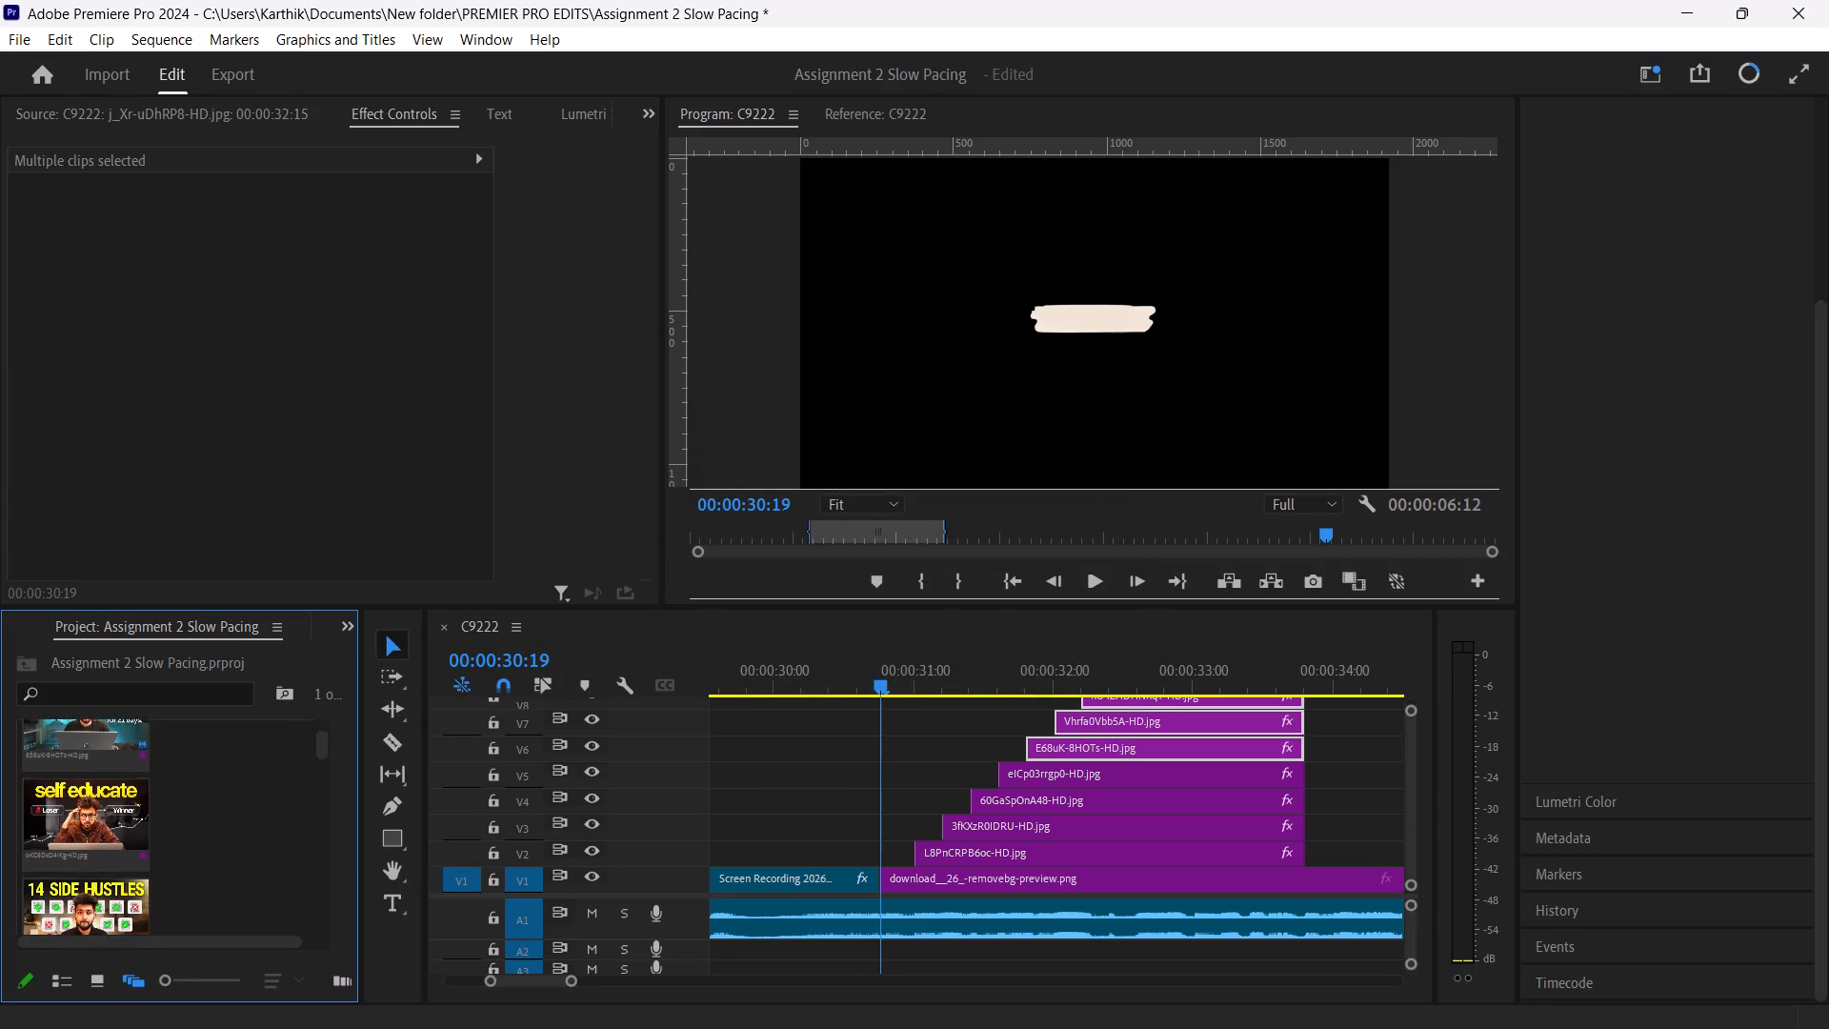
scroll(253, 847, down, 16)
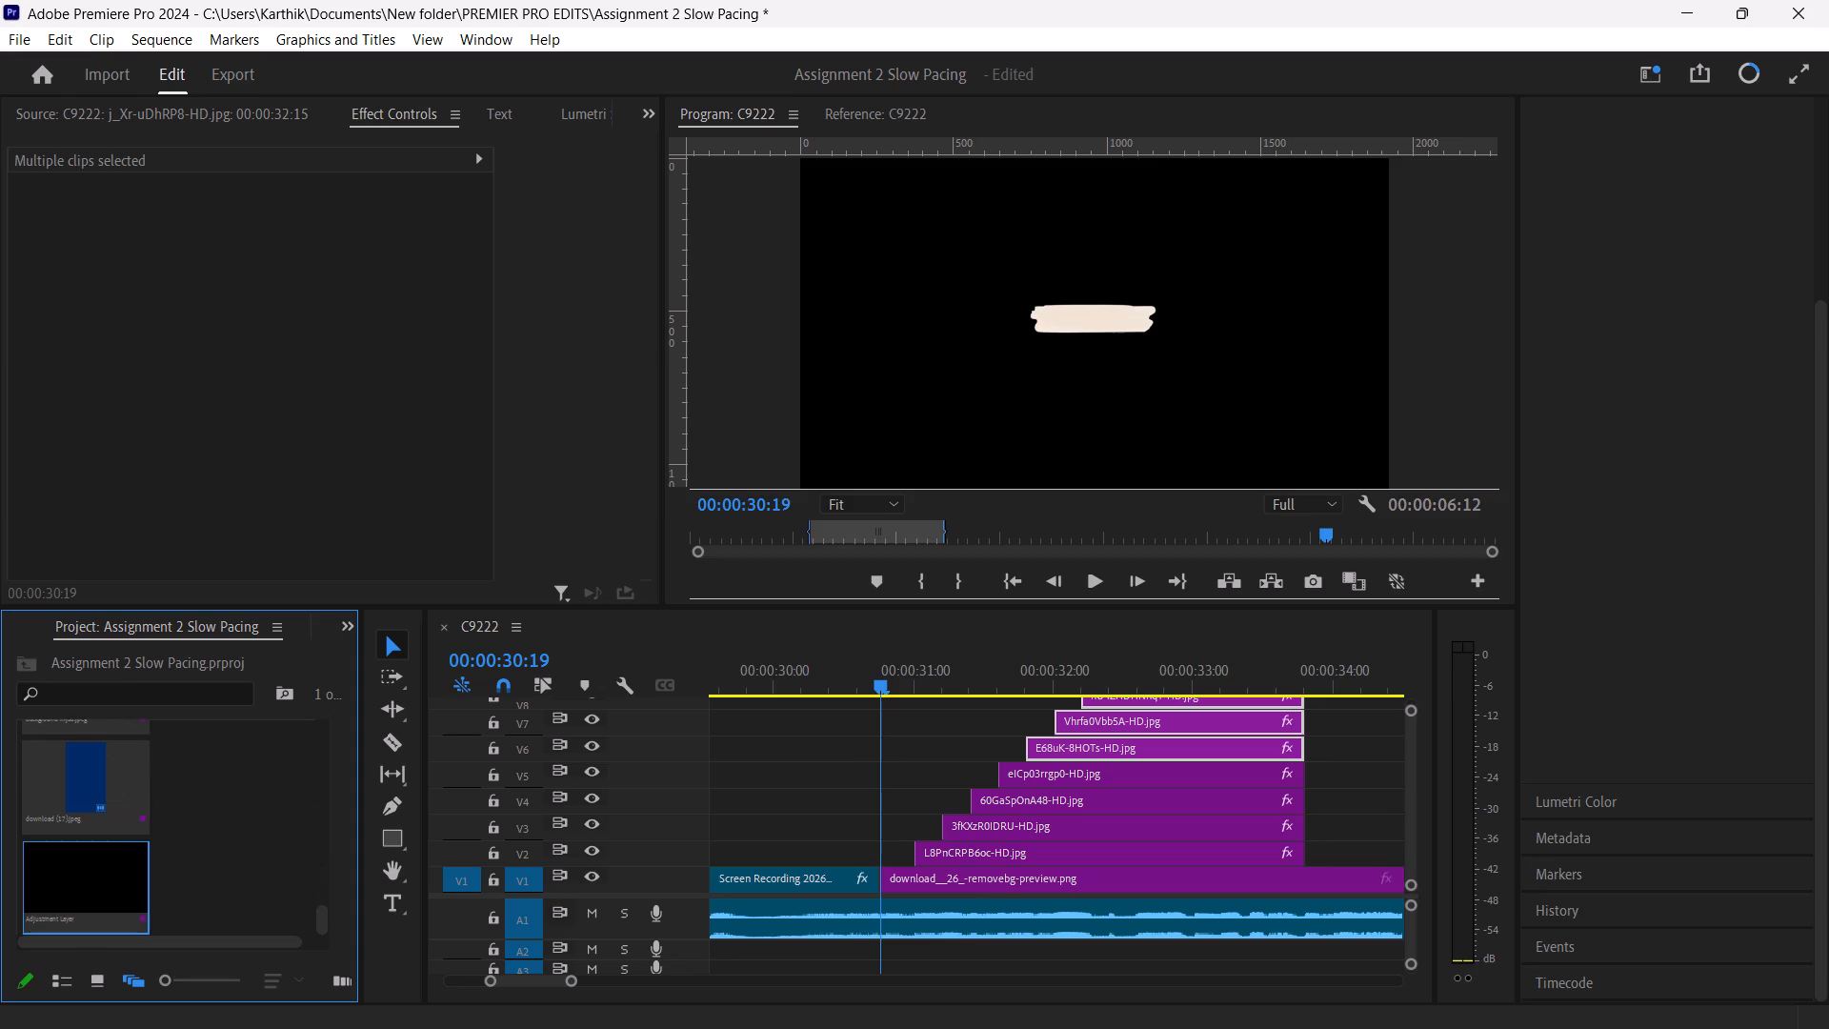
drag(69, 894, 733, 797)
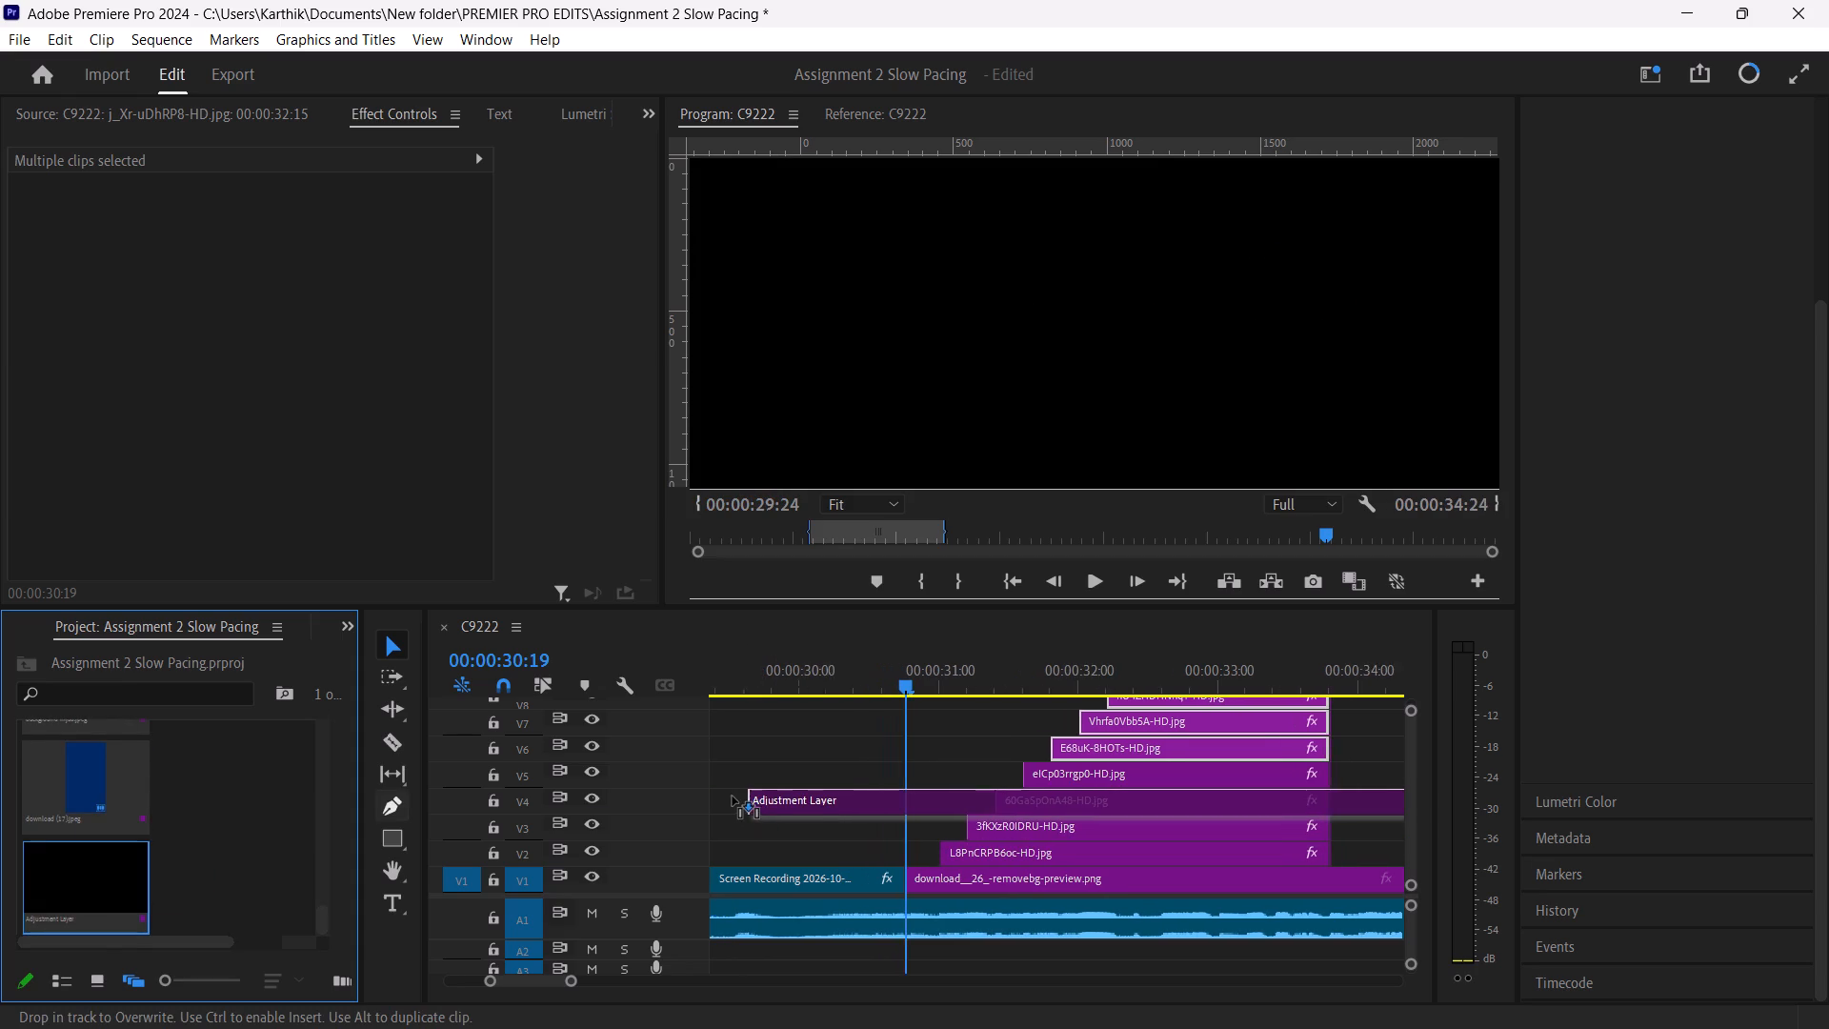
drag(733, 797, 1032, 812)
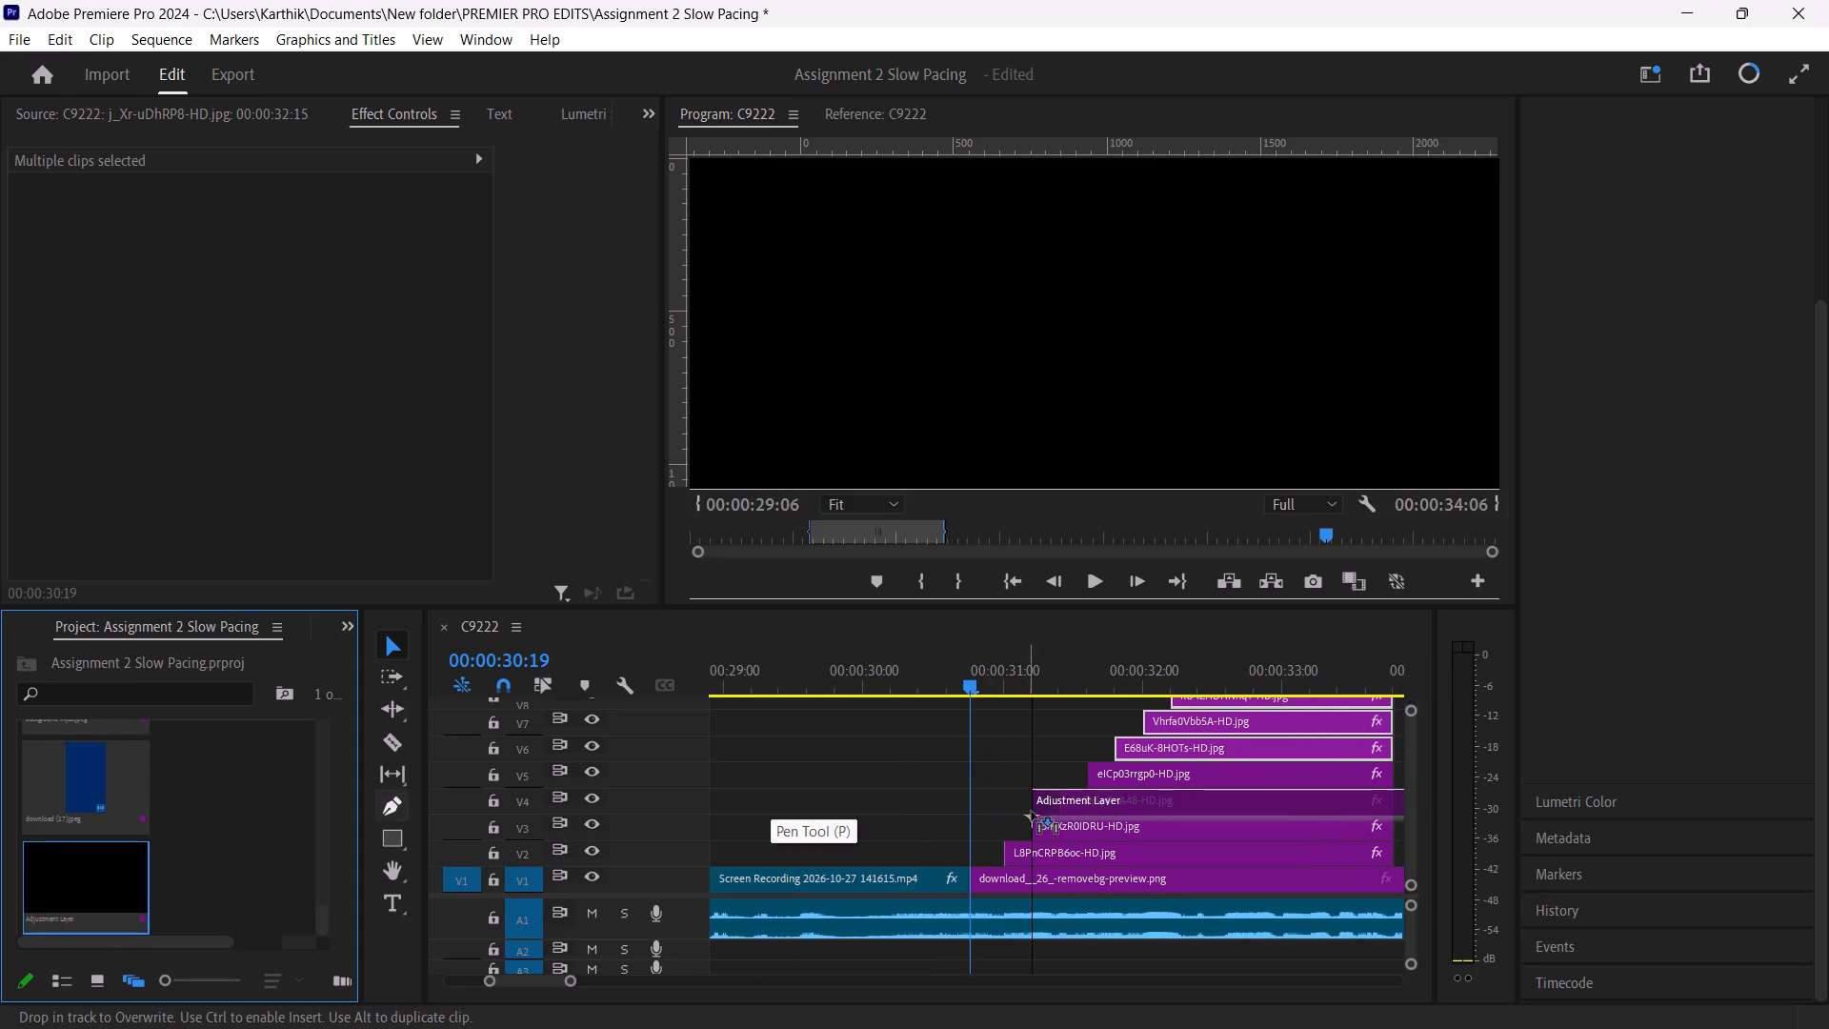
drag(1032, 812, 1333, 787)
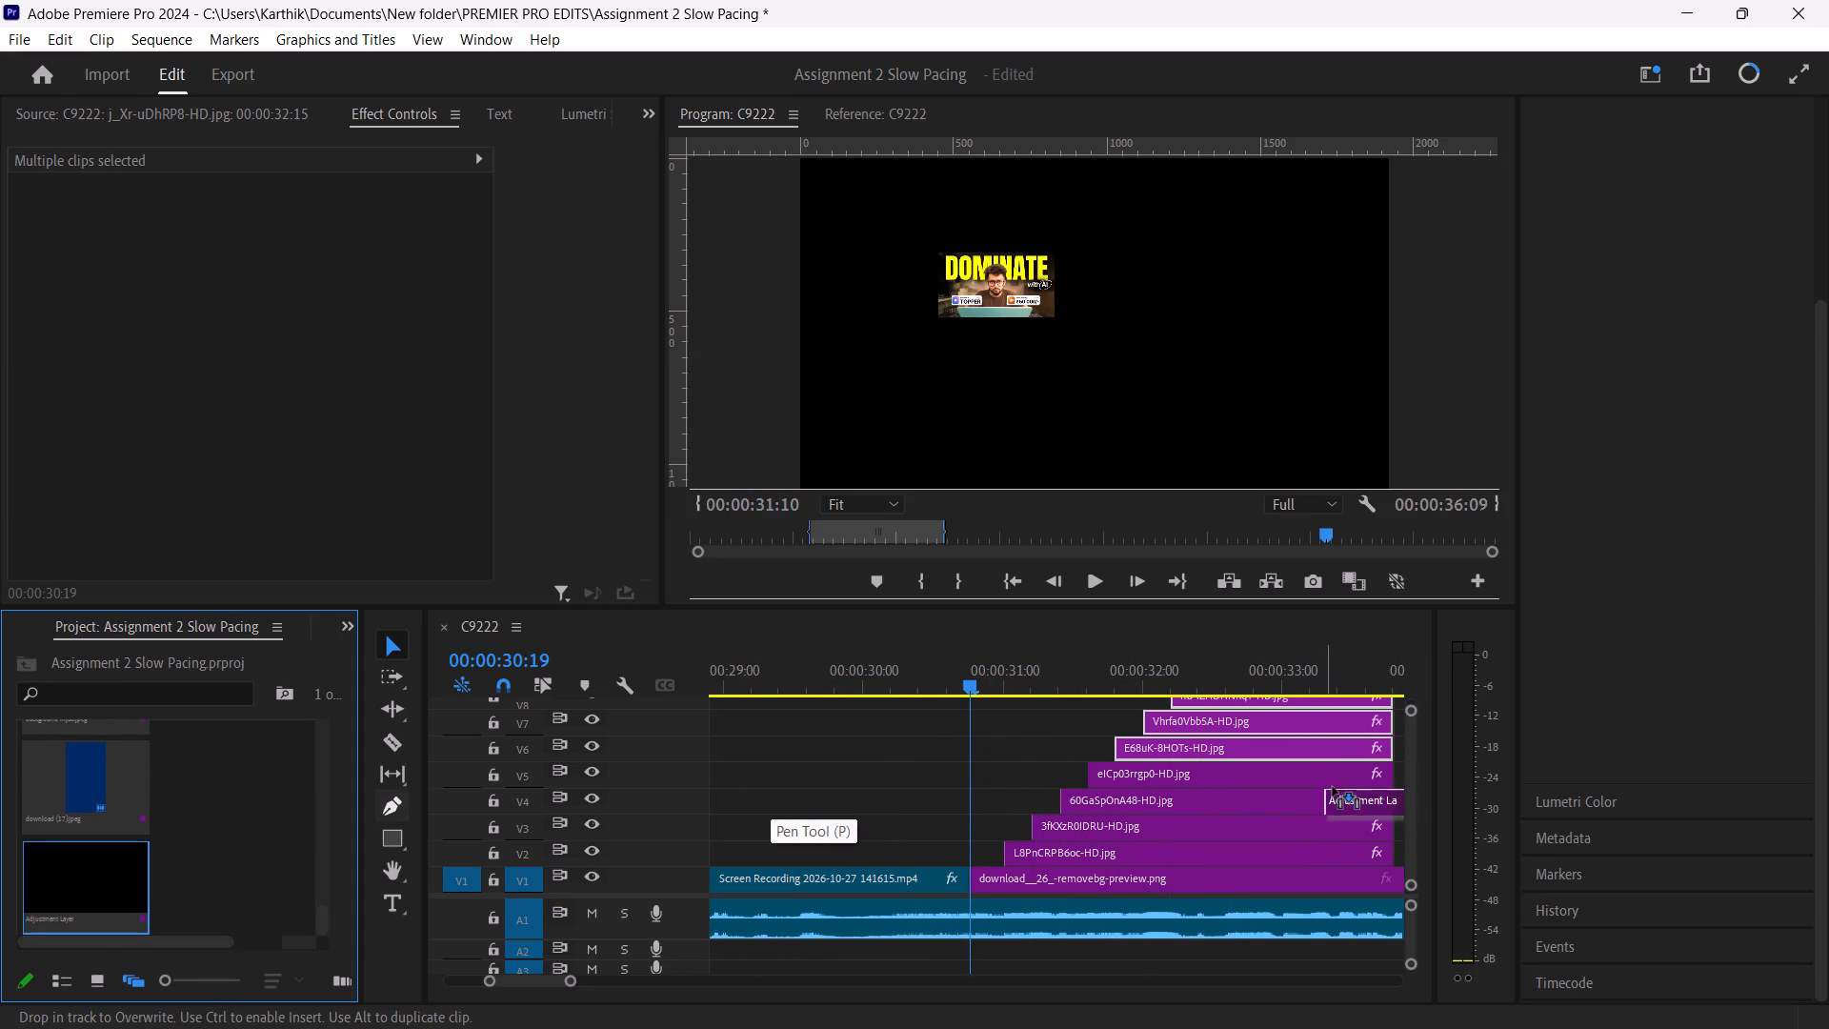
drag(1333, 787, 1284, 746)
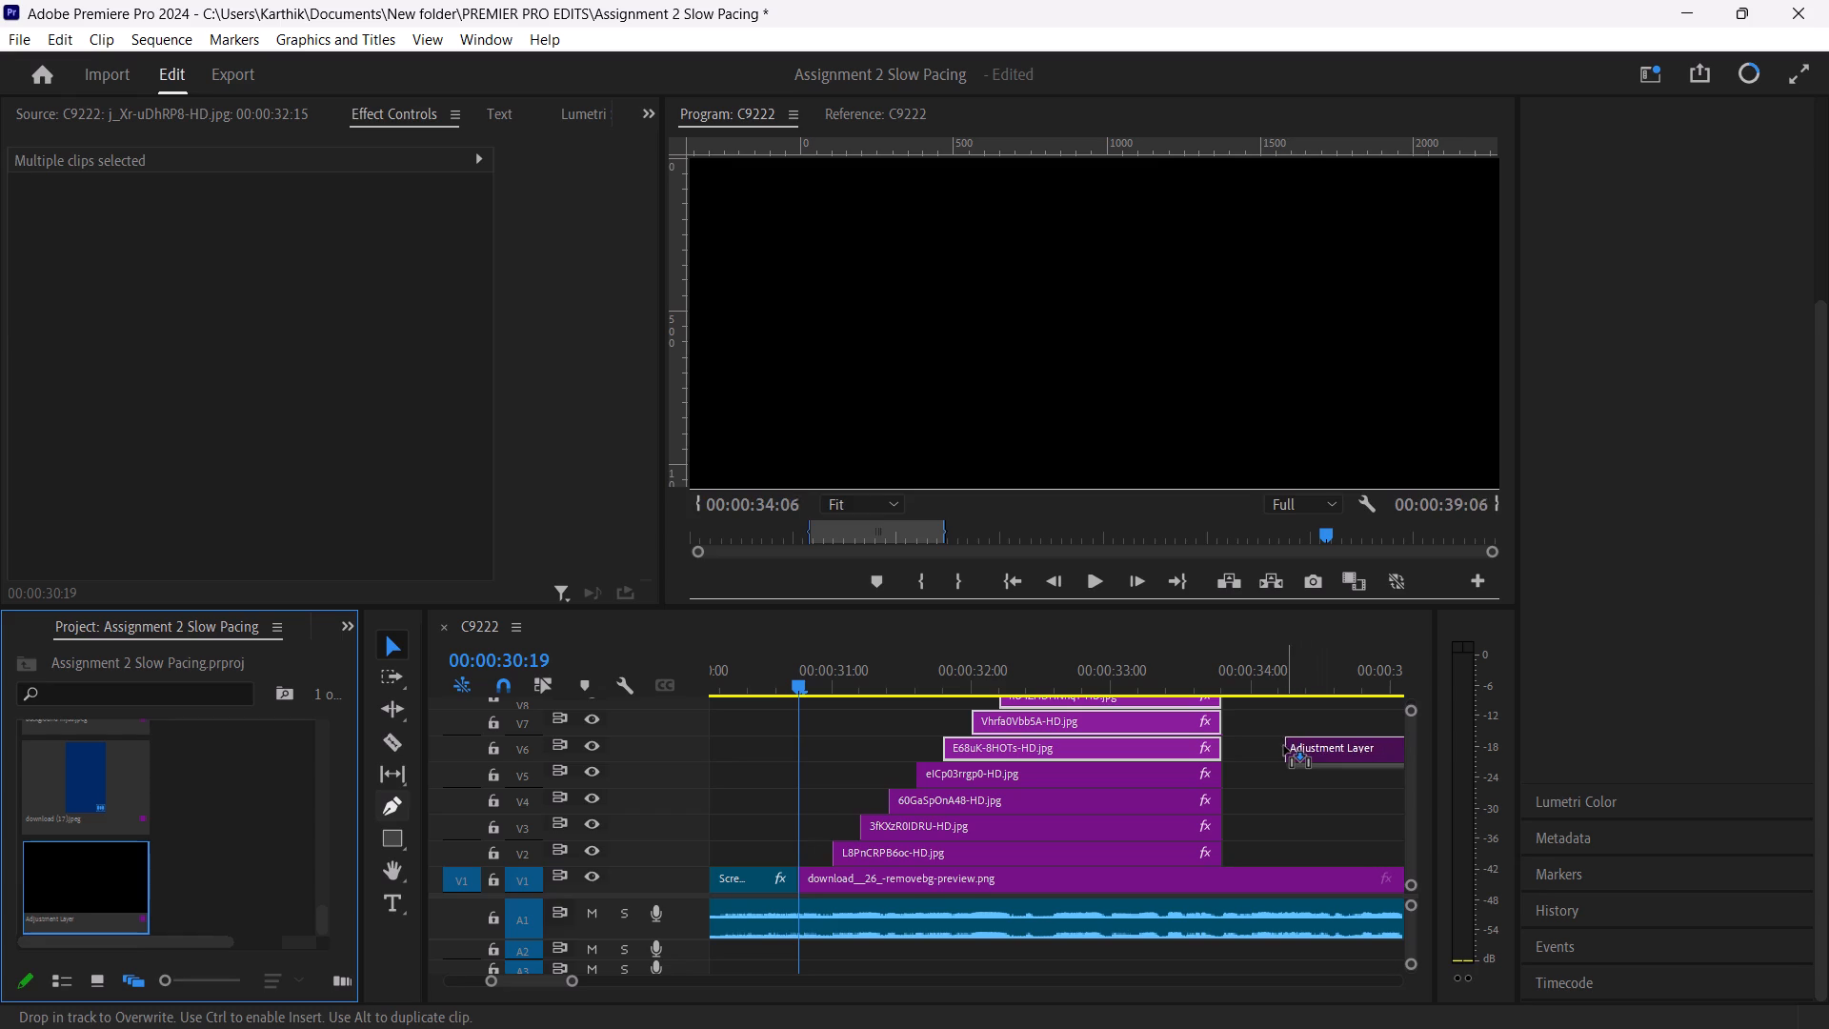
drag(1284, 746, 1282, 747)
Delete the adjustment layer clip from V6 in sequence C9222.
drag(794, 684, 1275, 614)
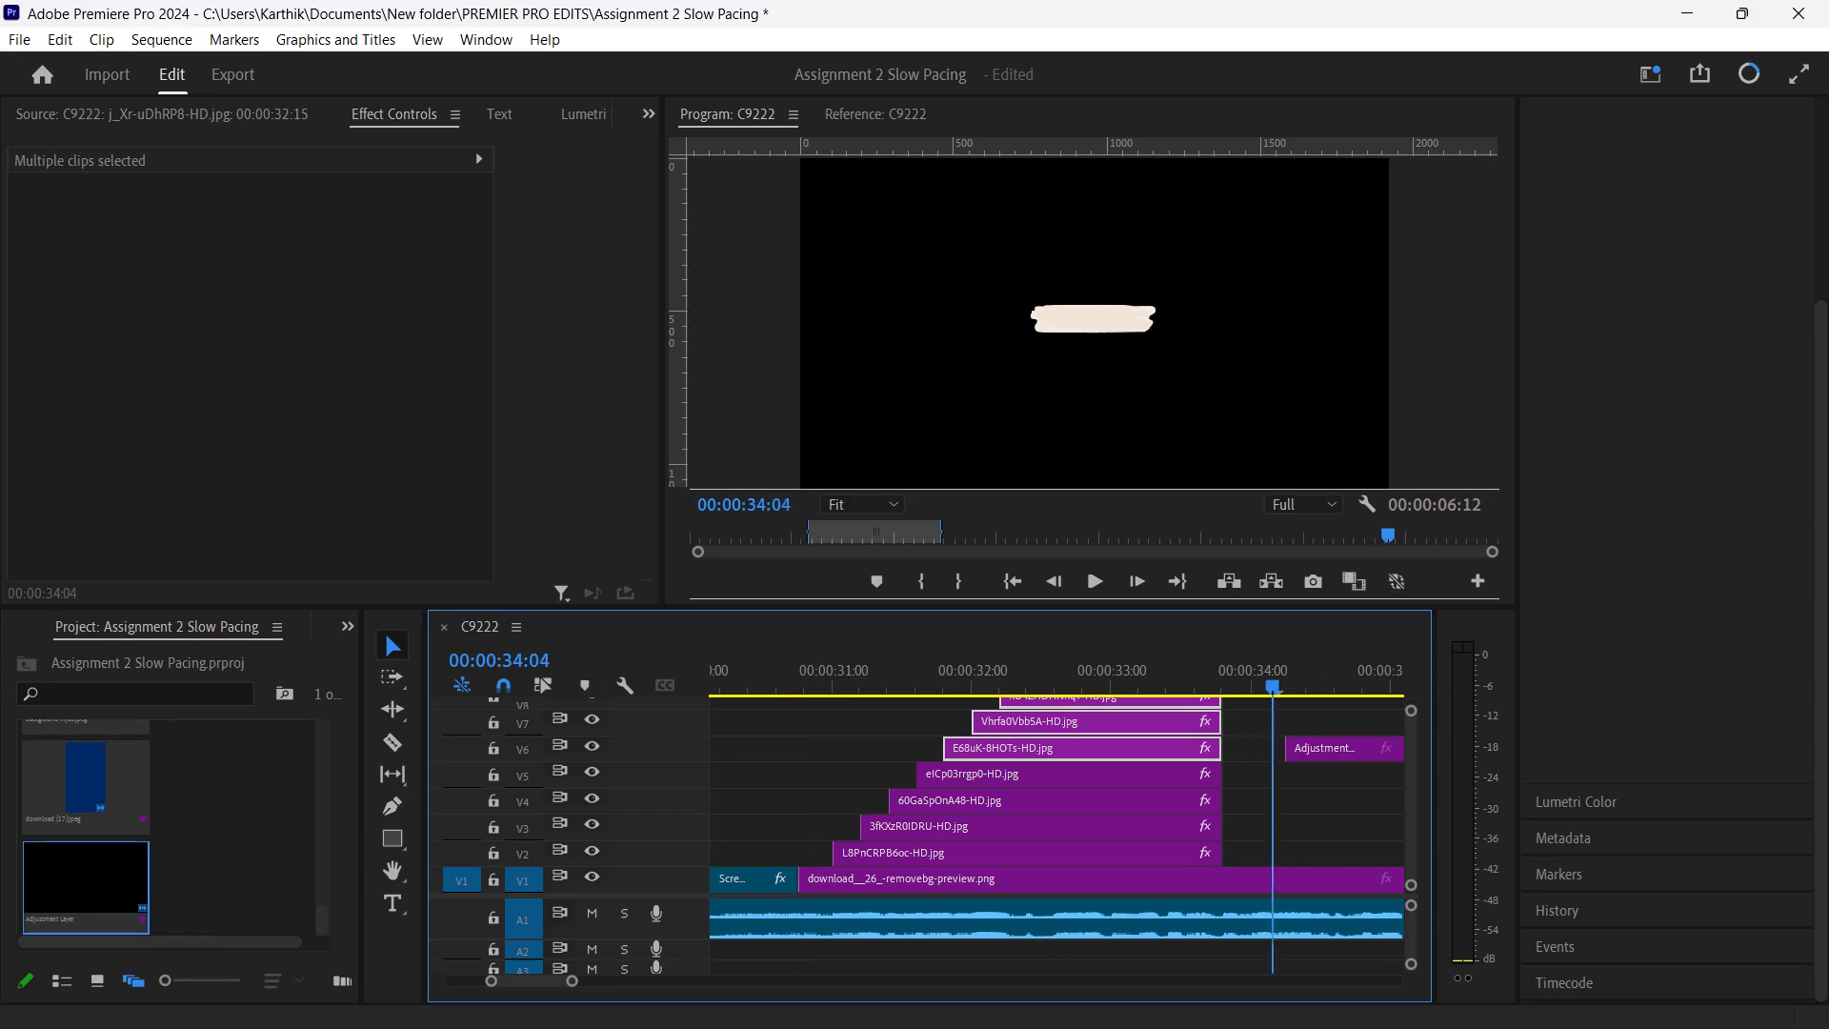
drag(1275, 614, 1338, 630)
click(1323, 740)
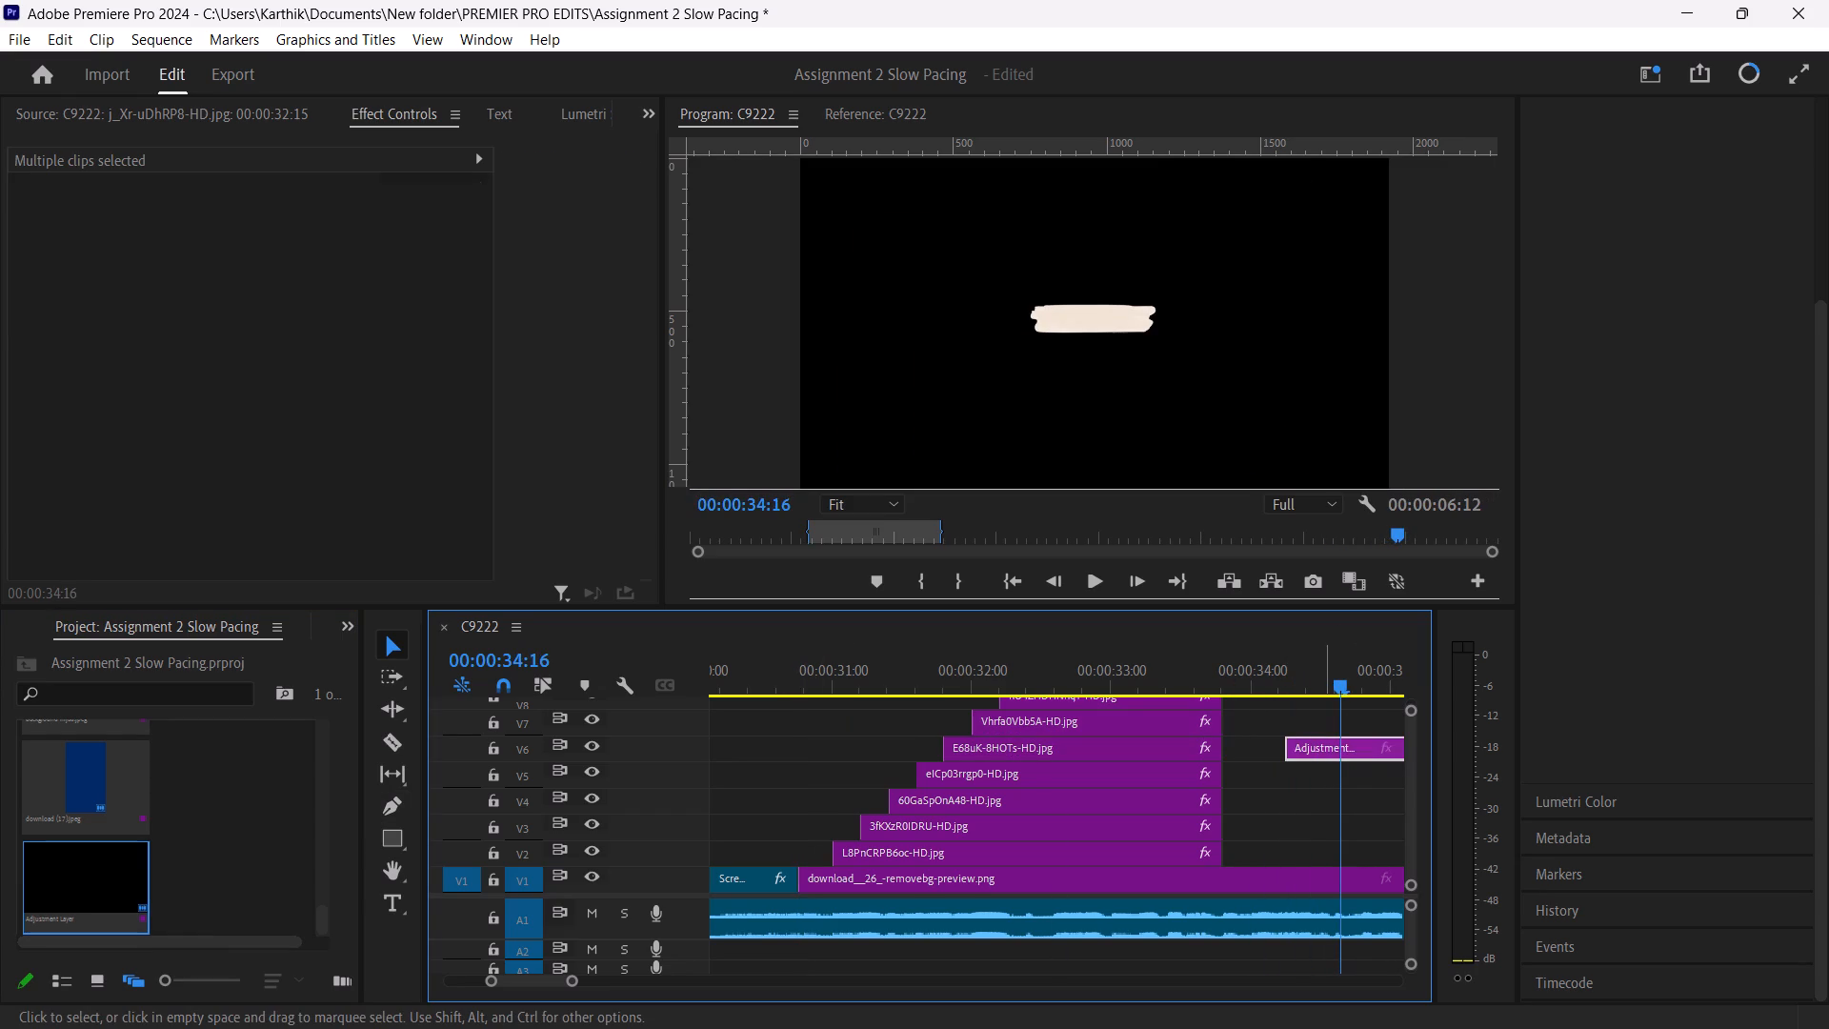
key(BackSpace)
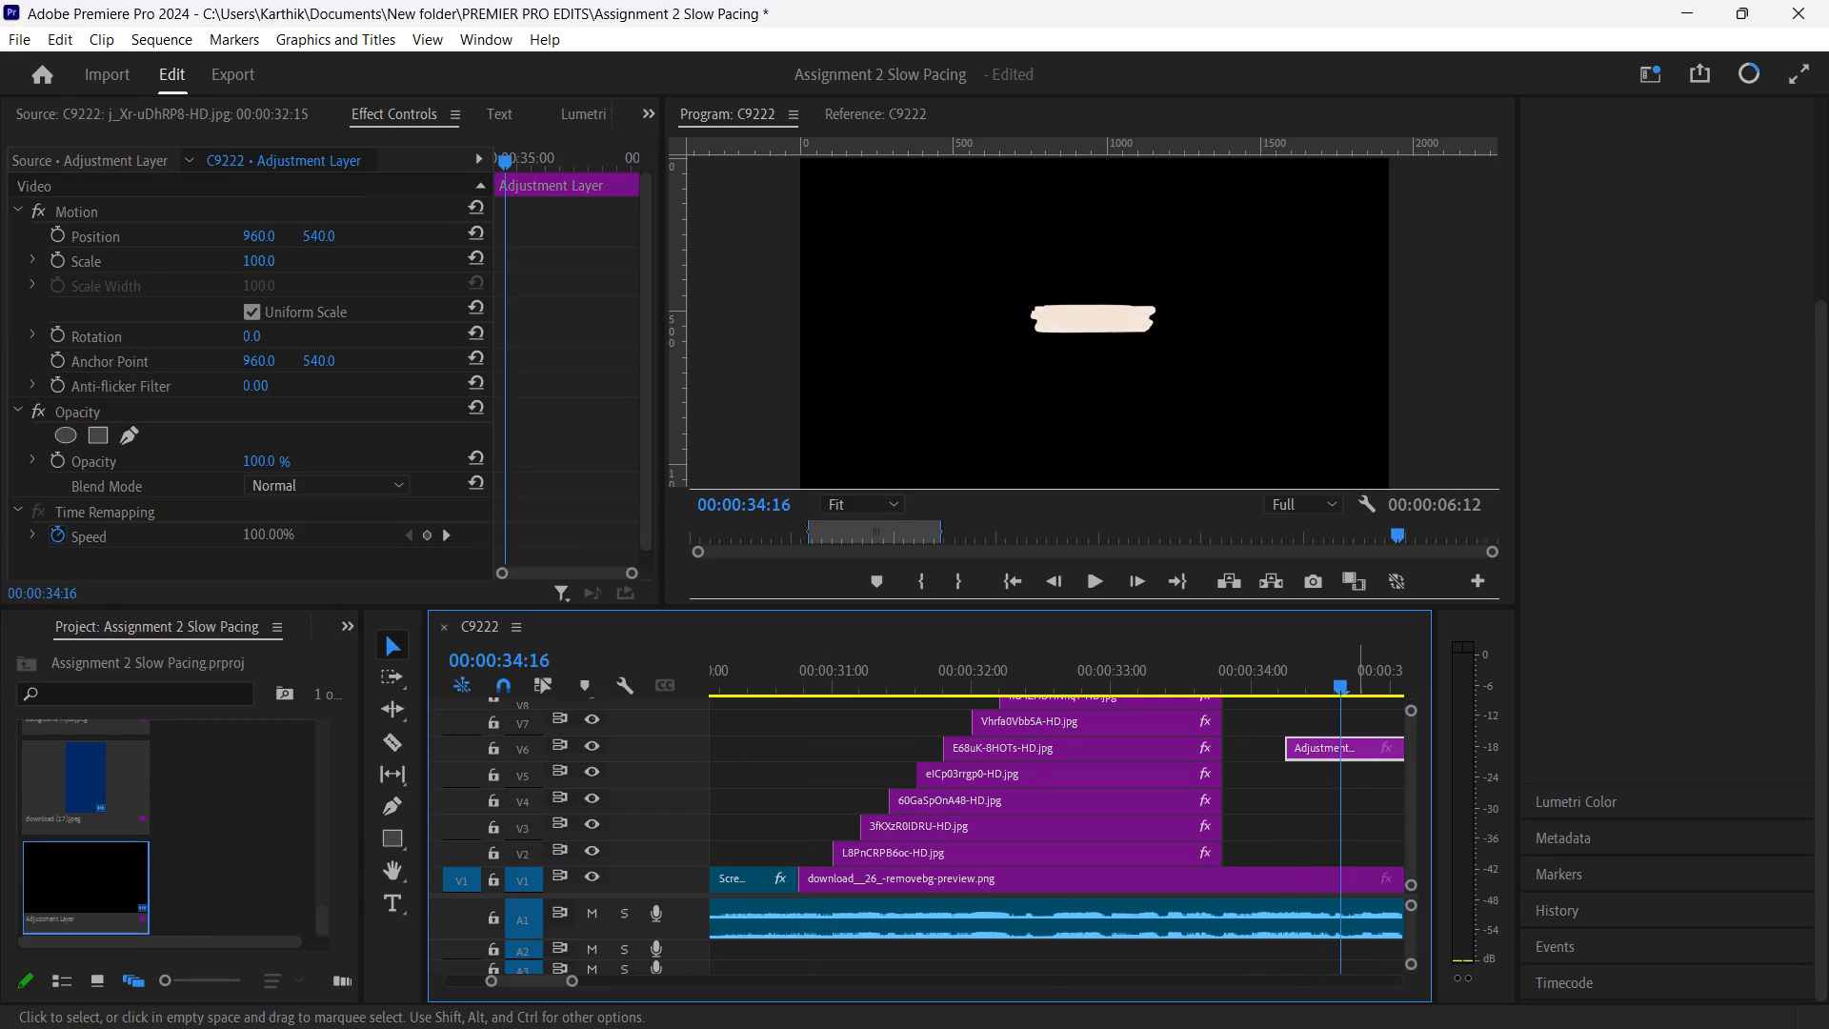
Check download__26_-removebg-preview.png against the stacked thumbnails and delete that clip from V1.
click(1299, 879)
drag(1339, 690, 1271, 698)
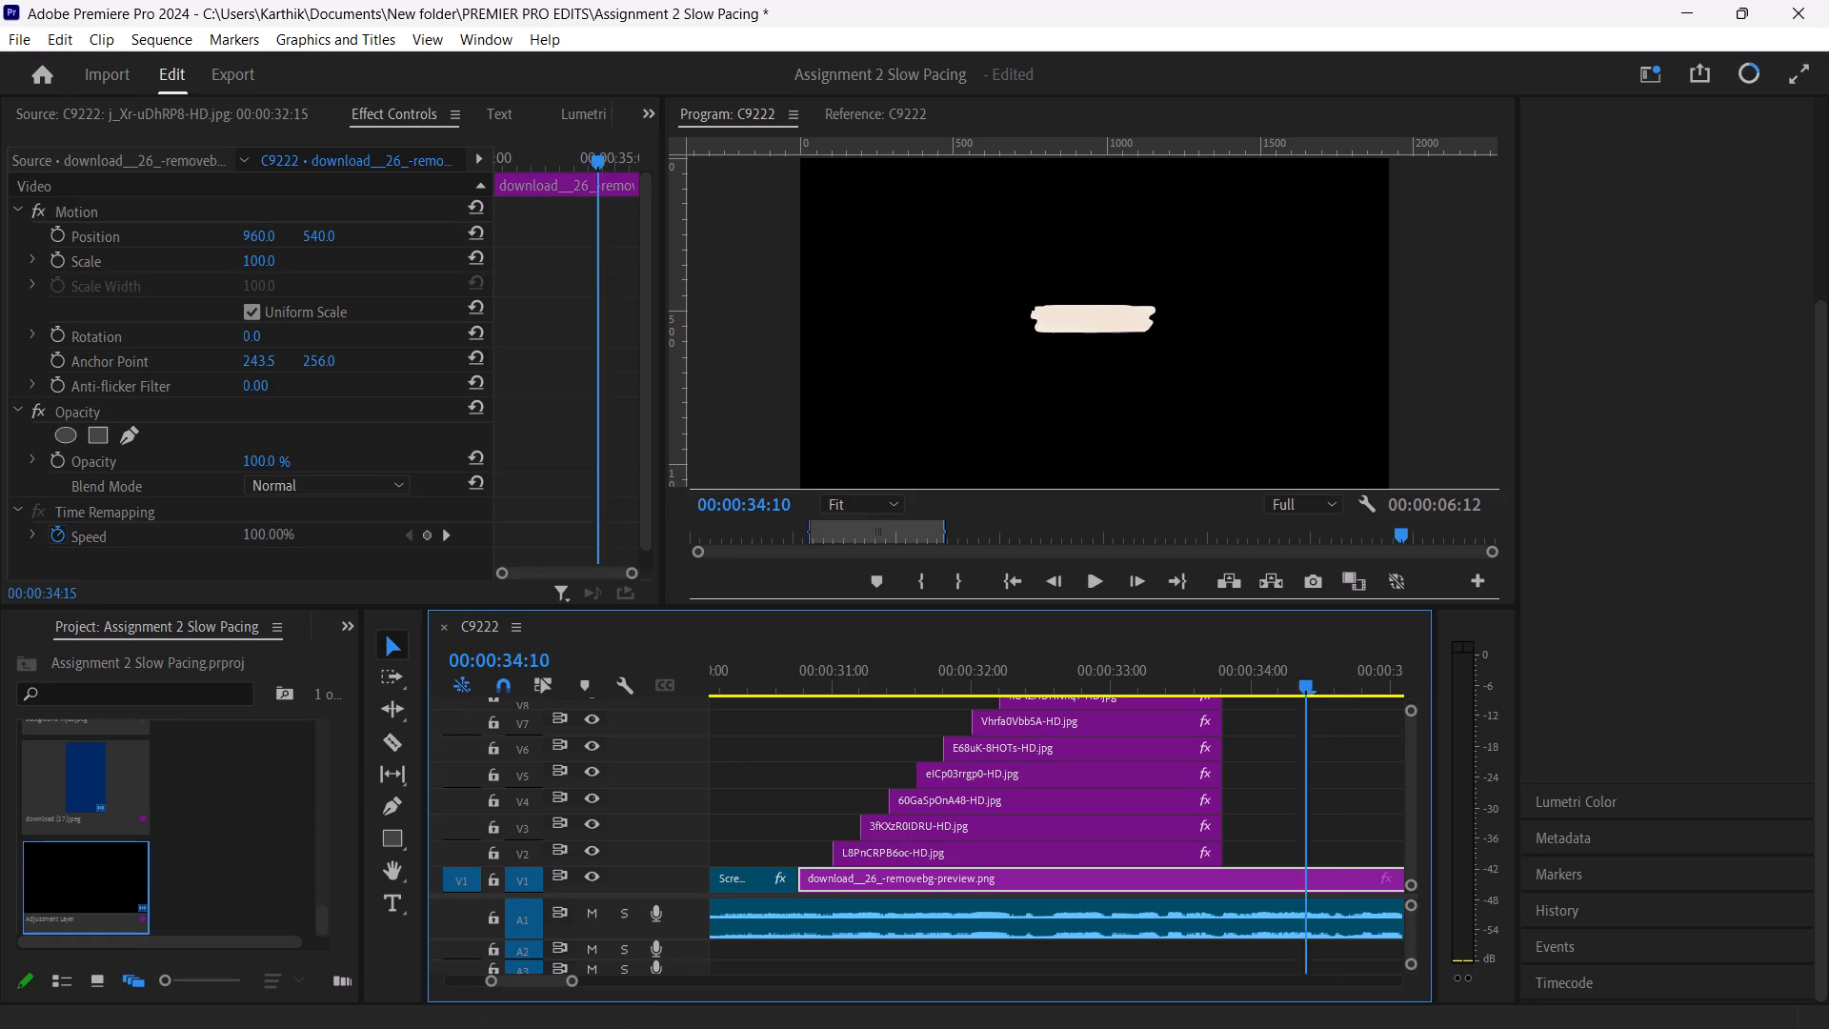
drag(1271, 698, 1294, 707)
double_click(1110, 329)
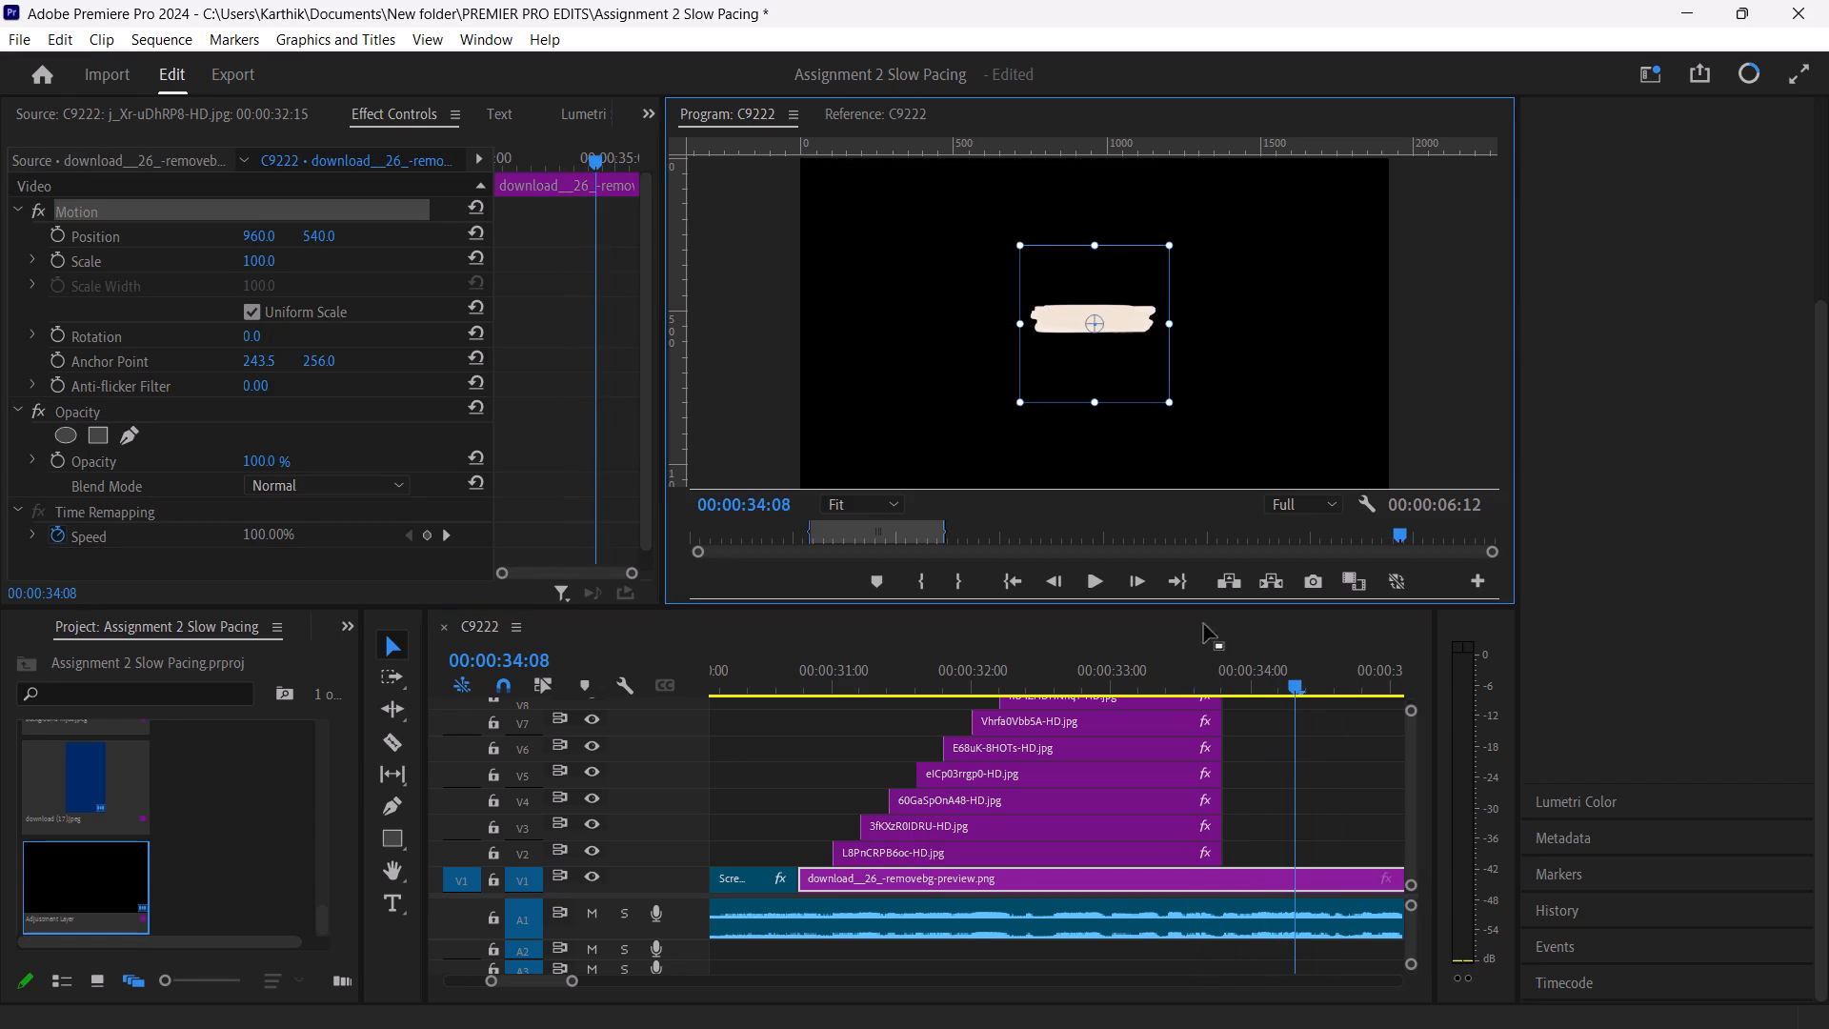
drag(1291, 690, 1112, 709)
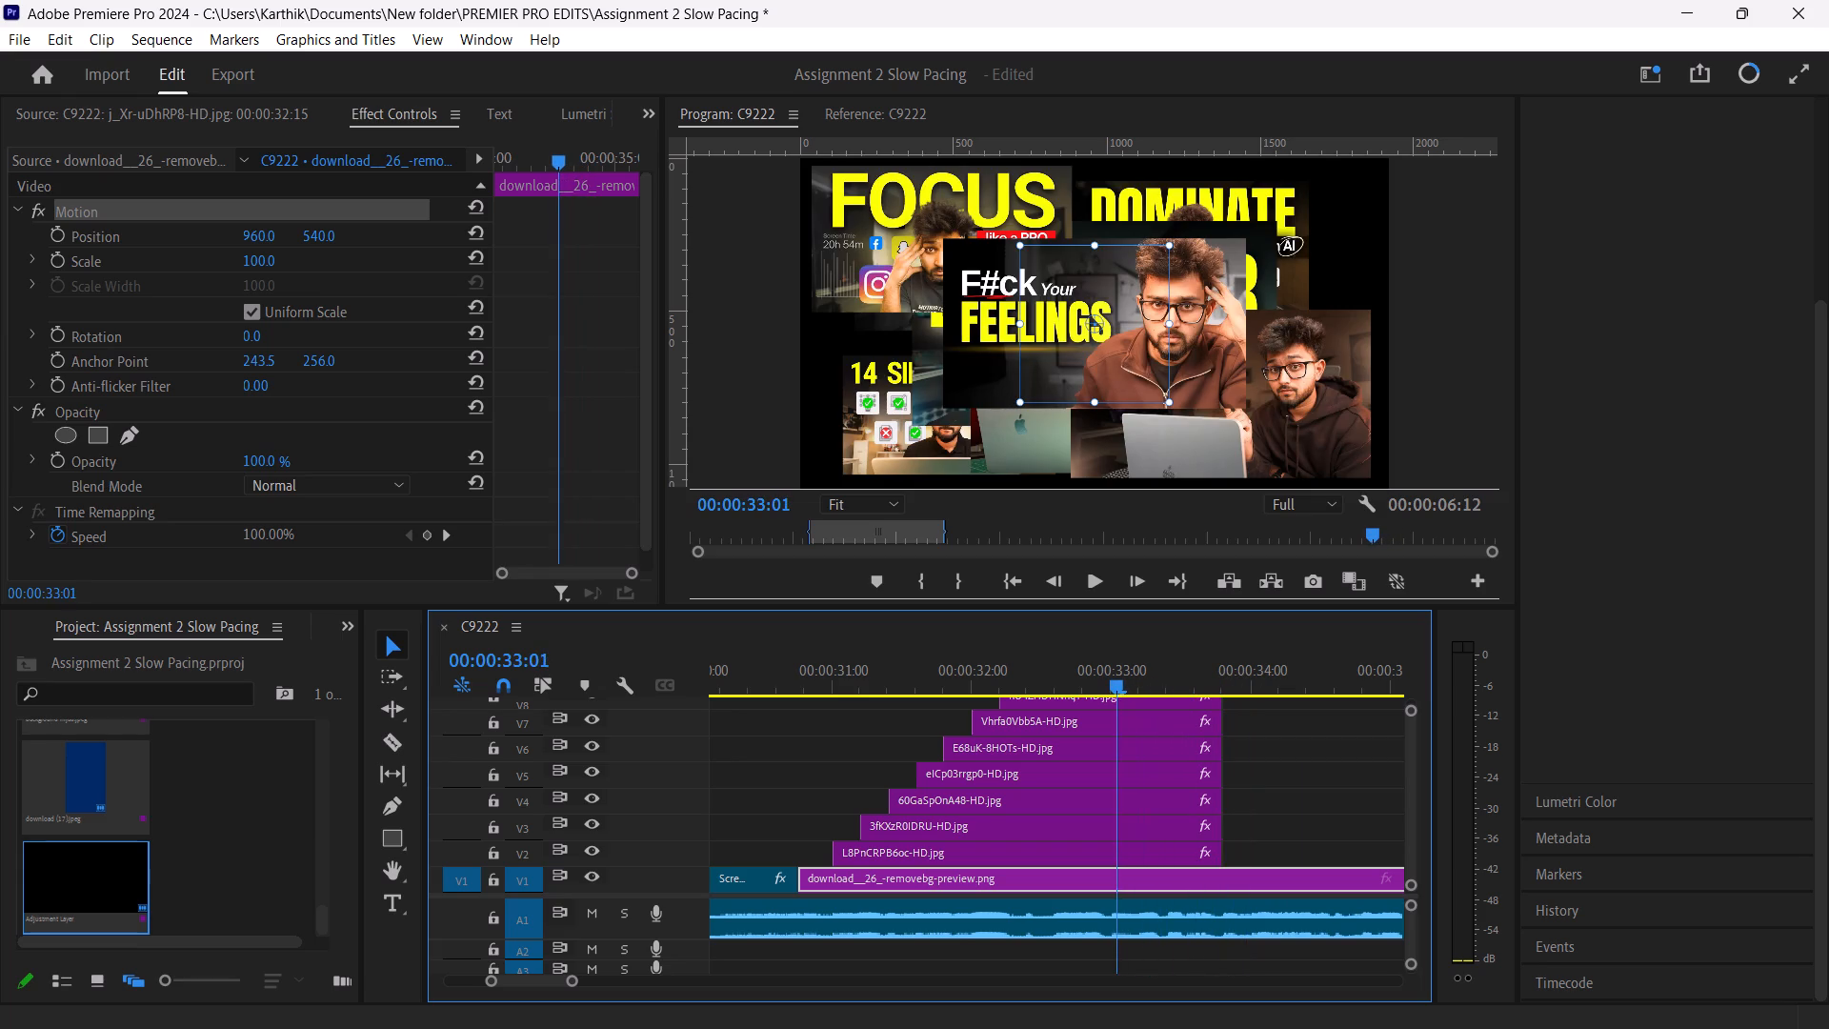
drag(1112, 709, 828, 837)
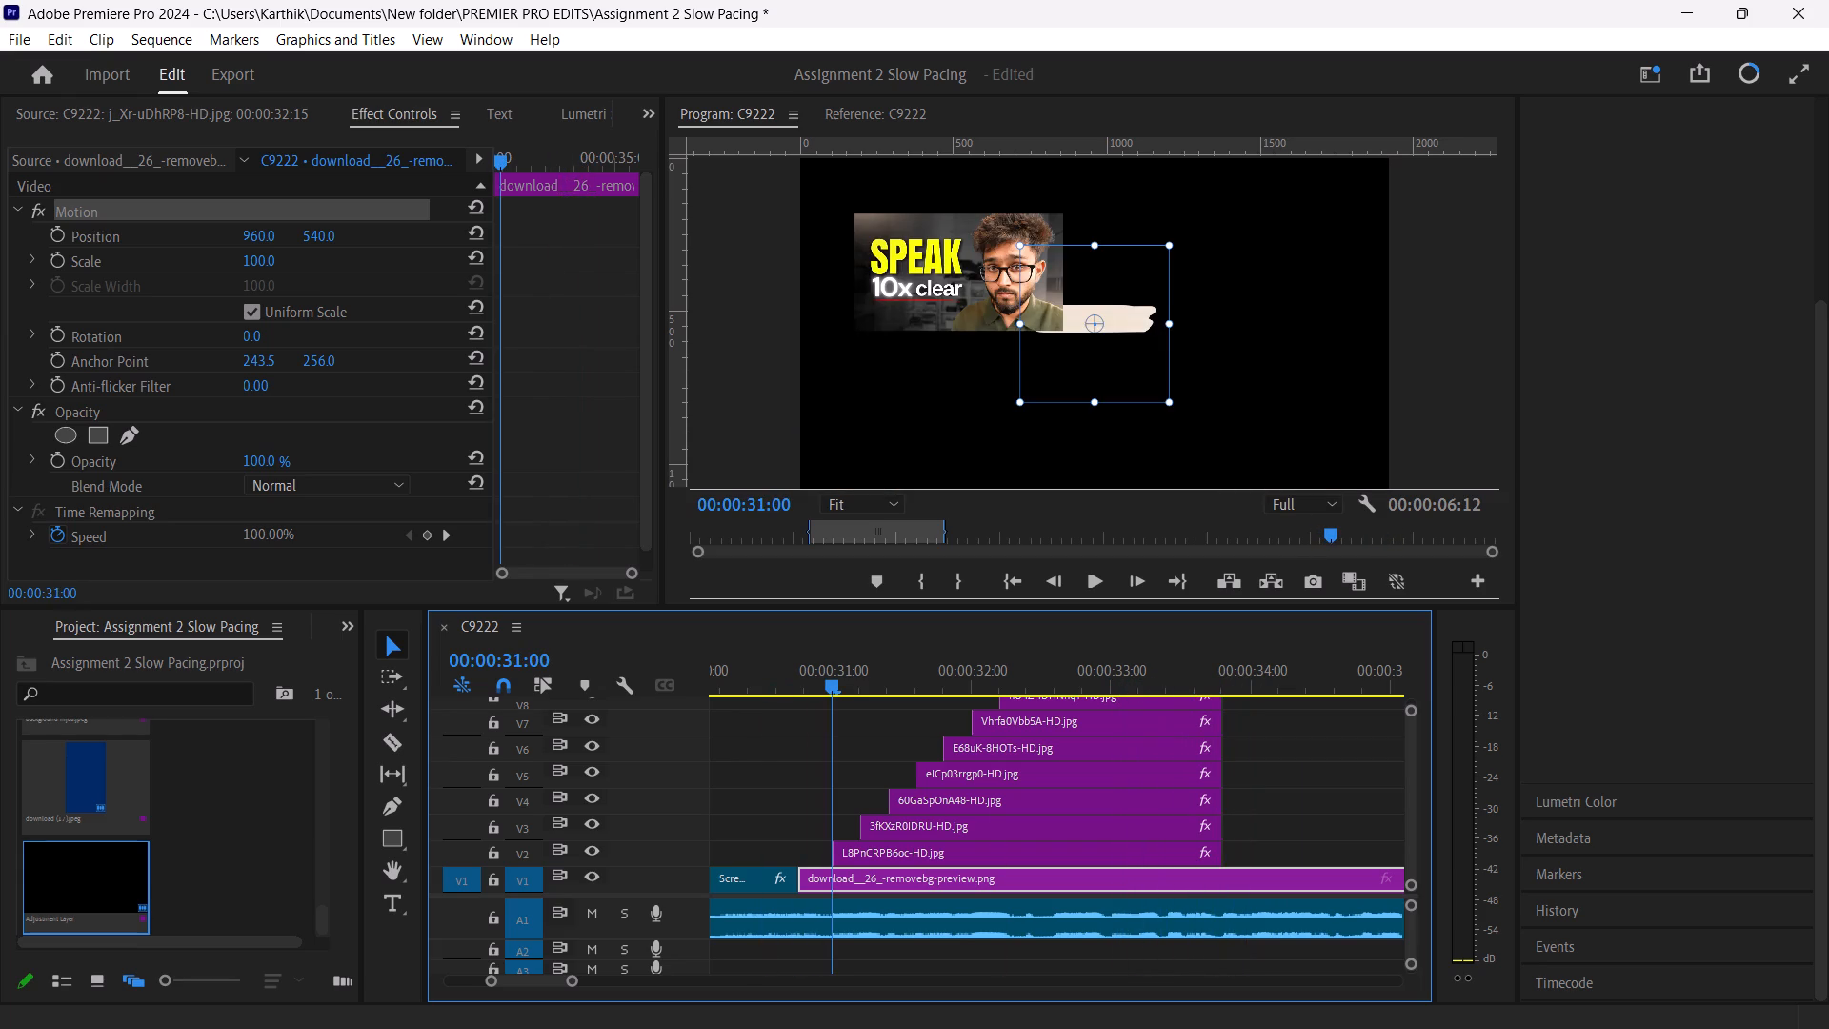
drag(828, 837, 817, 852)
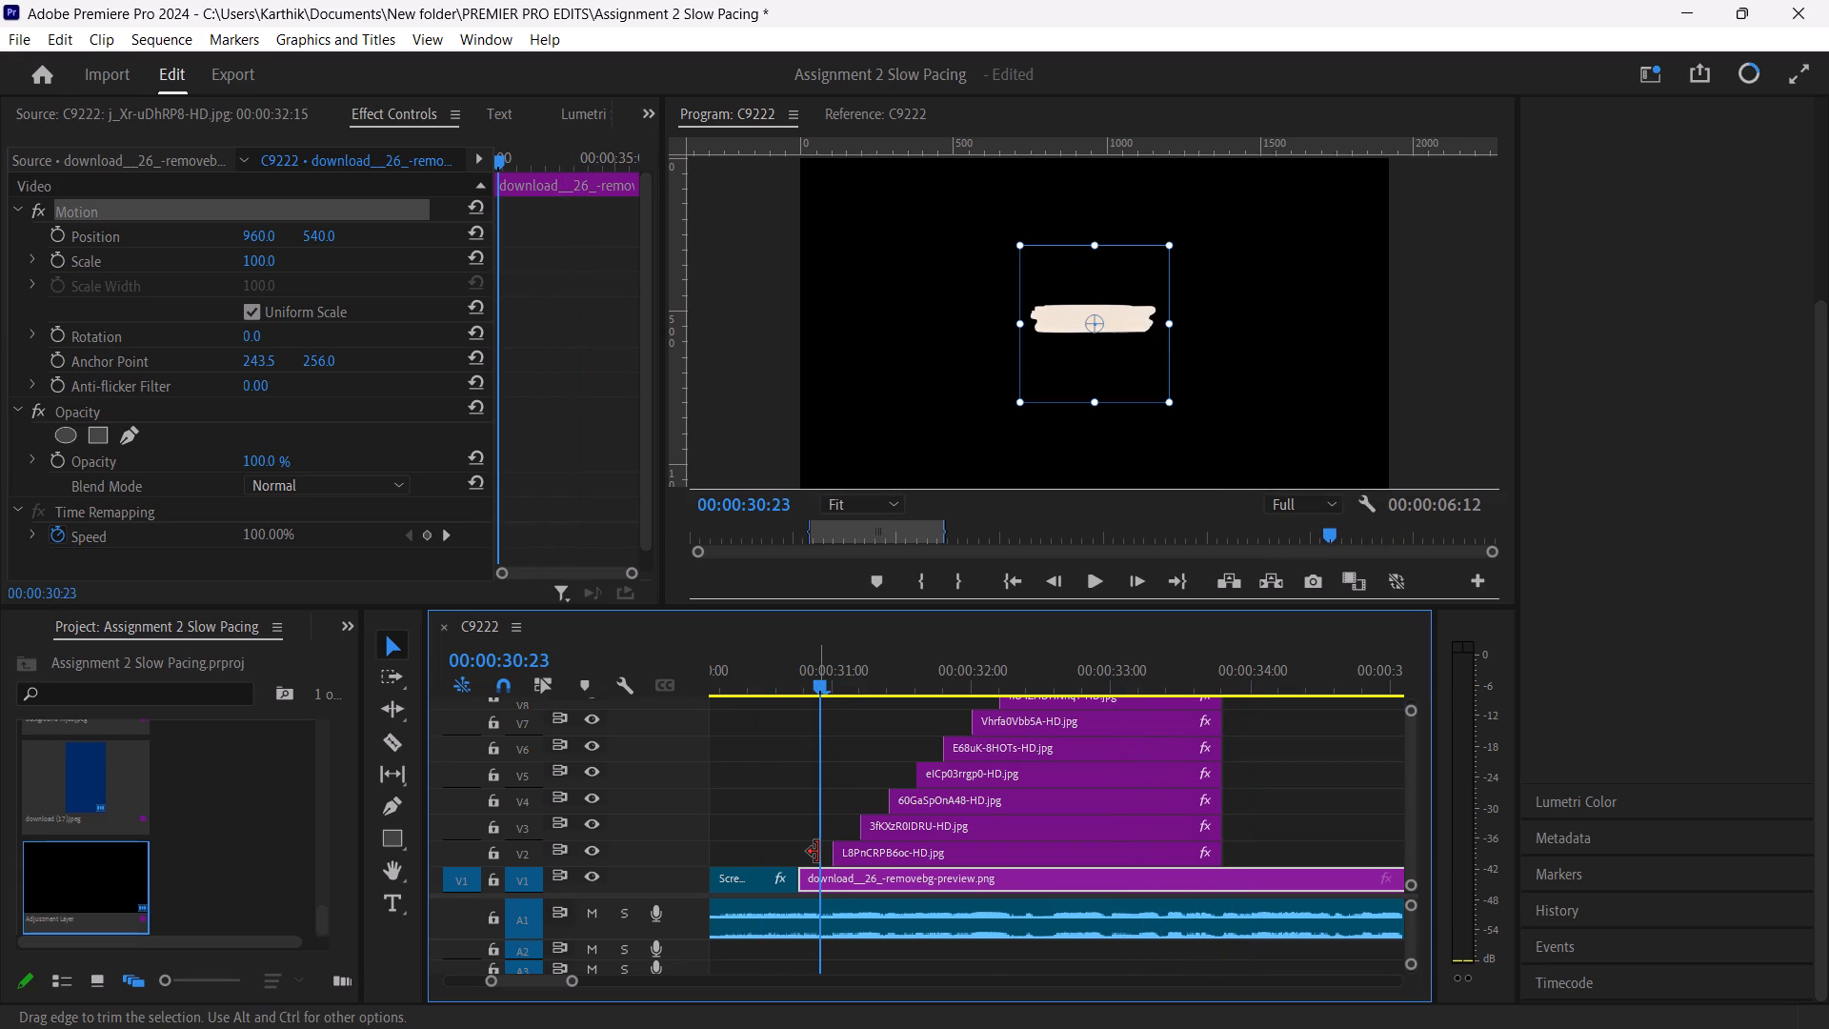
key(BackSpace)
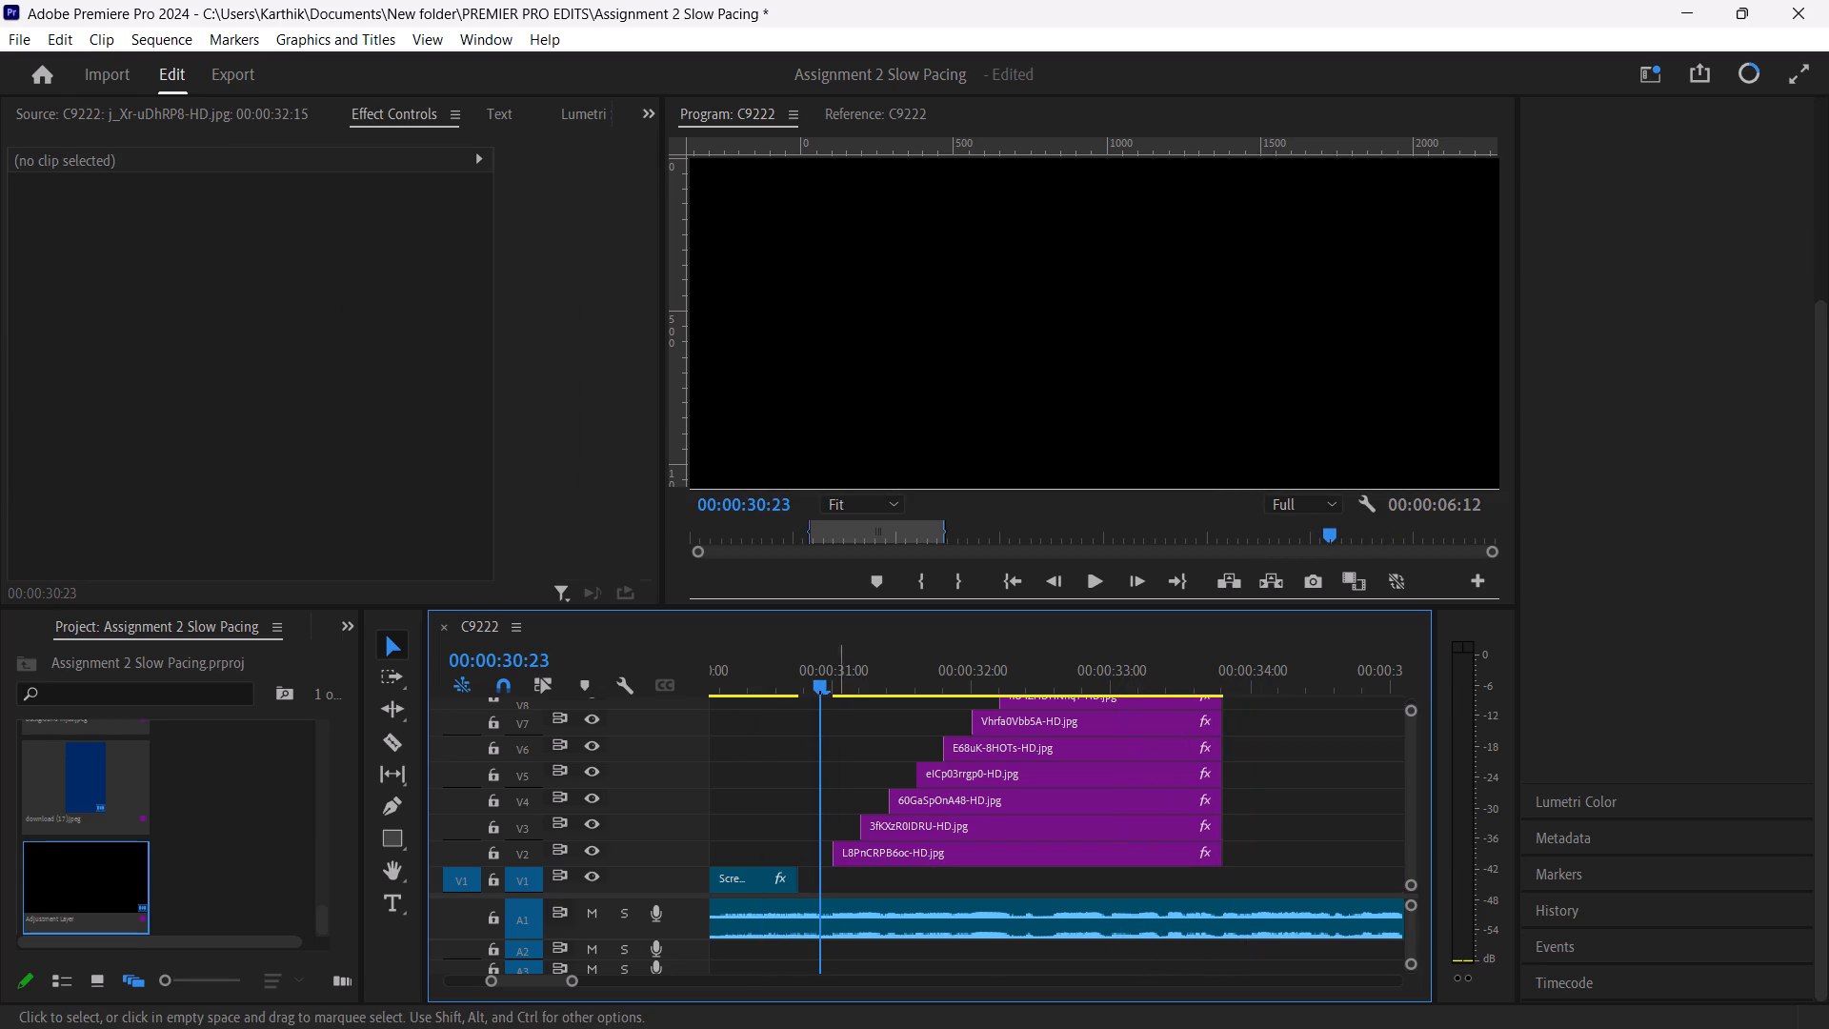
Play sequence C9222 from before the thumbnail stack to about 00:00:32:14 to review the thumbnails' appearance.
drag(823, 677, 715, 690)
key(space)
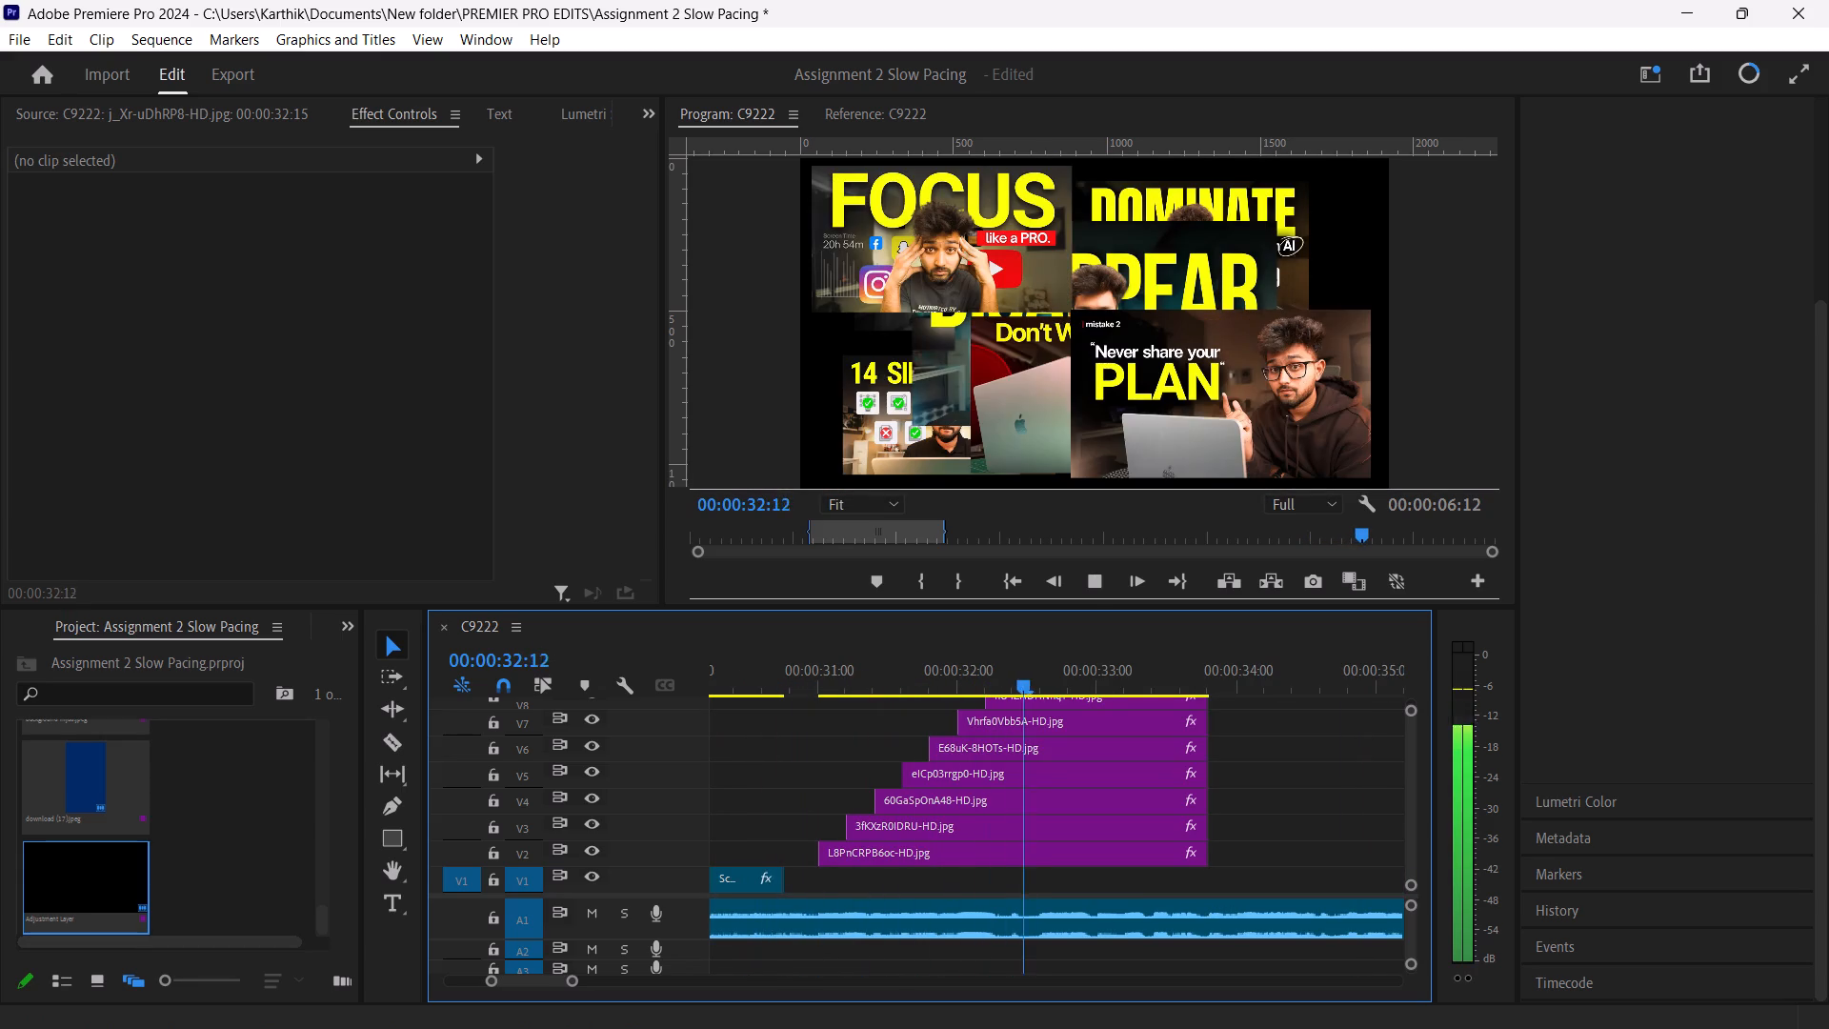
key(space)
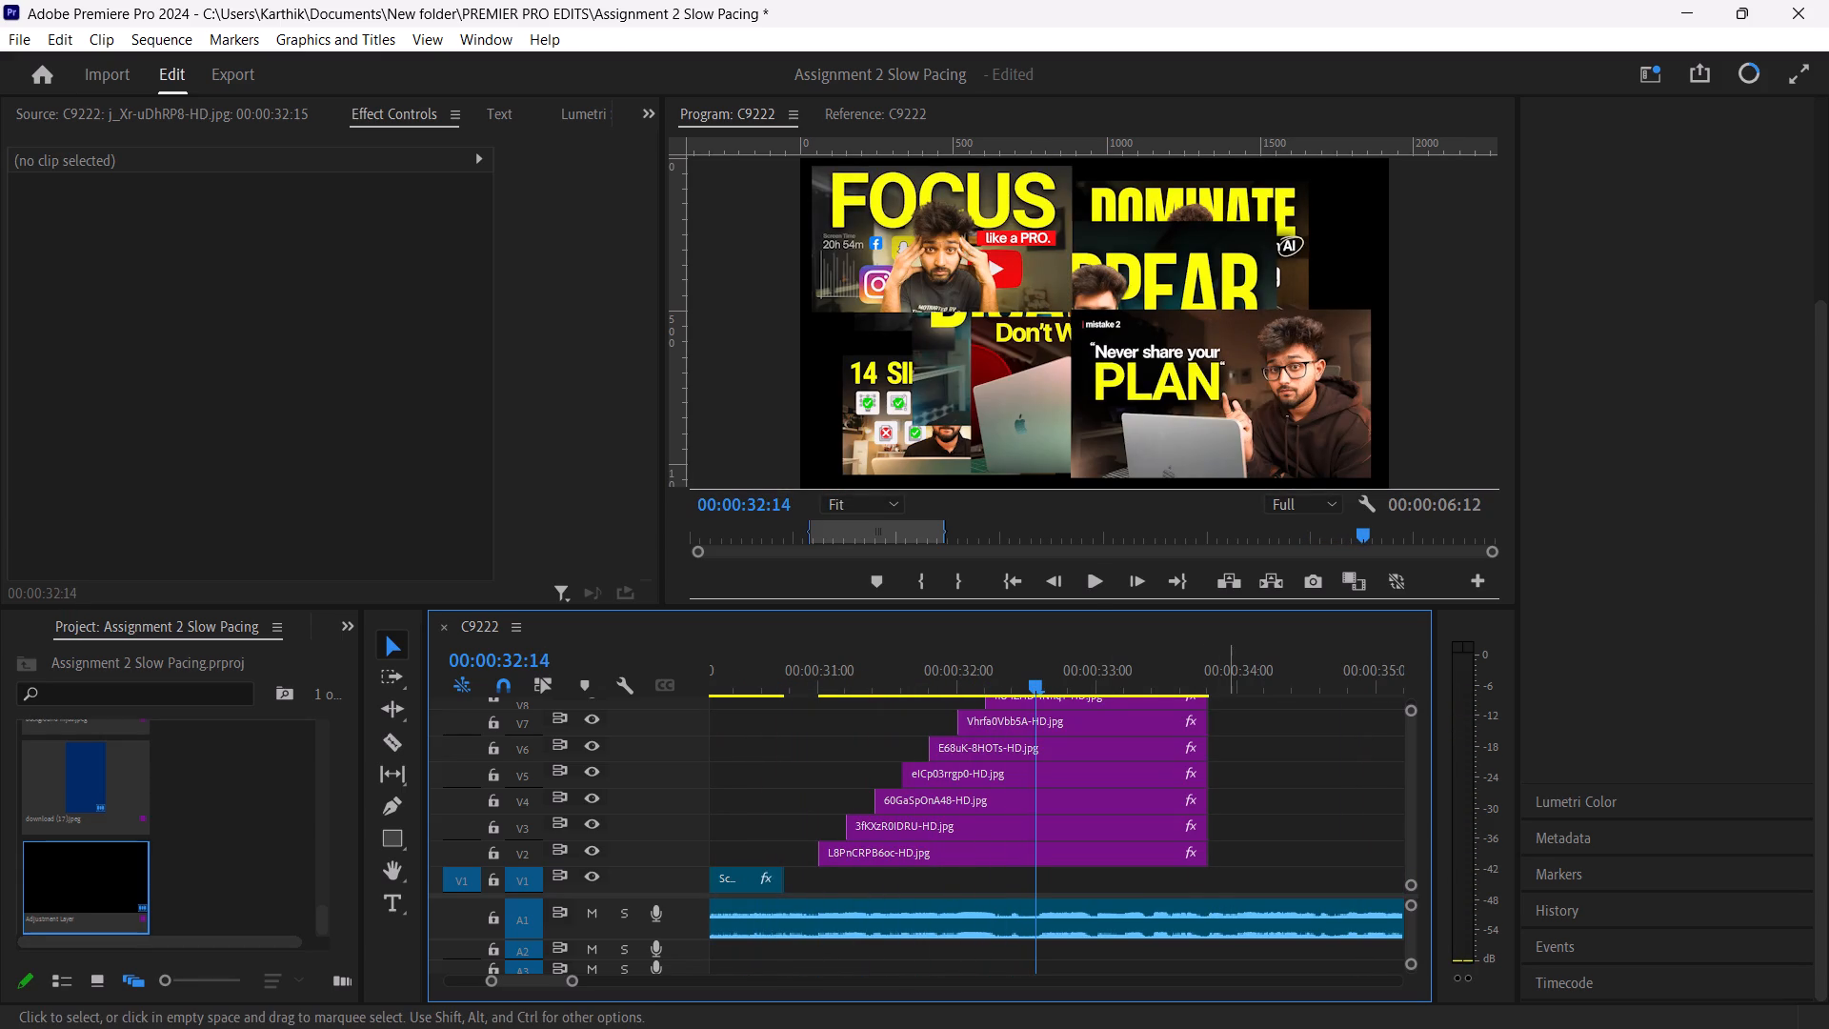
Move the stacked thumbnail clips on V2 through V7 down one track, keeping their timing.
drag(1227, 881, 1109, 724)
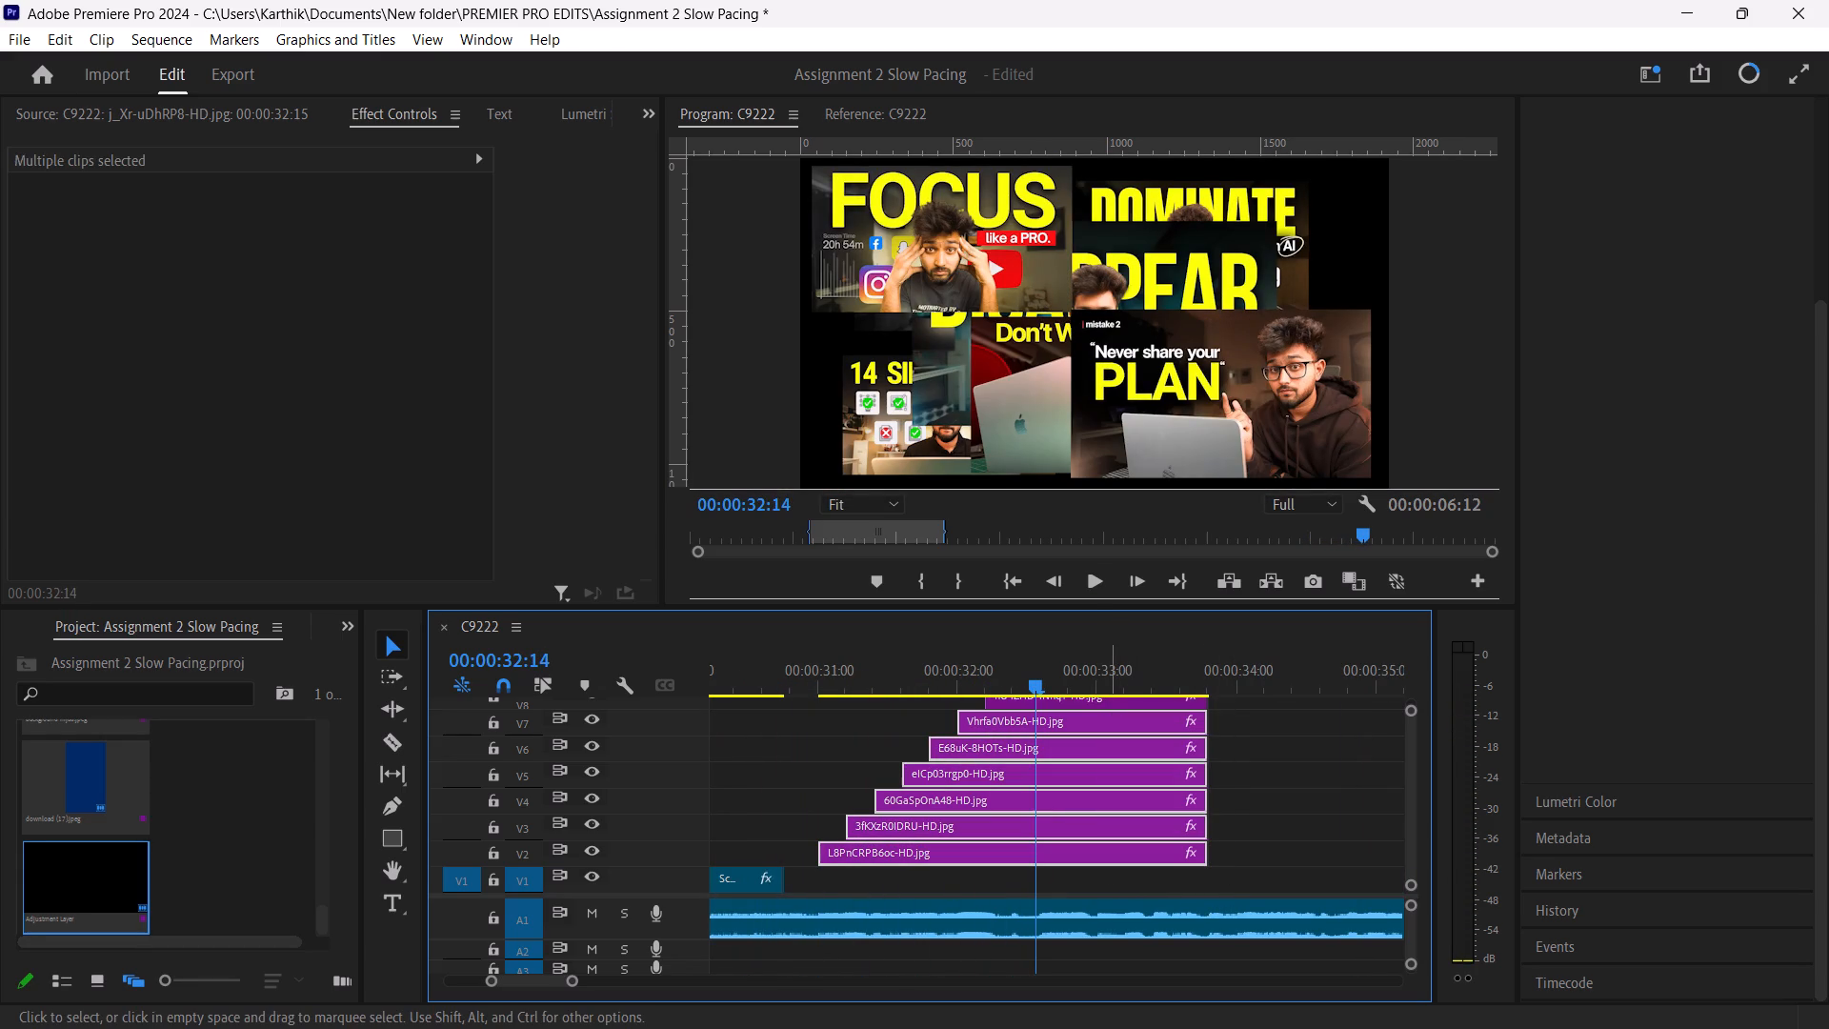
drag(1109, 721, 1102, 769)
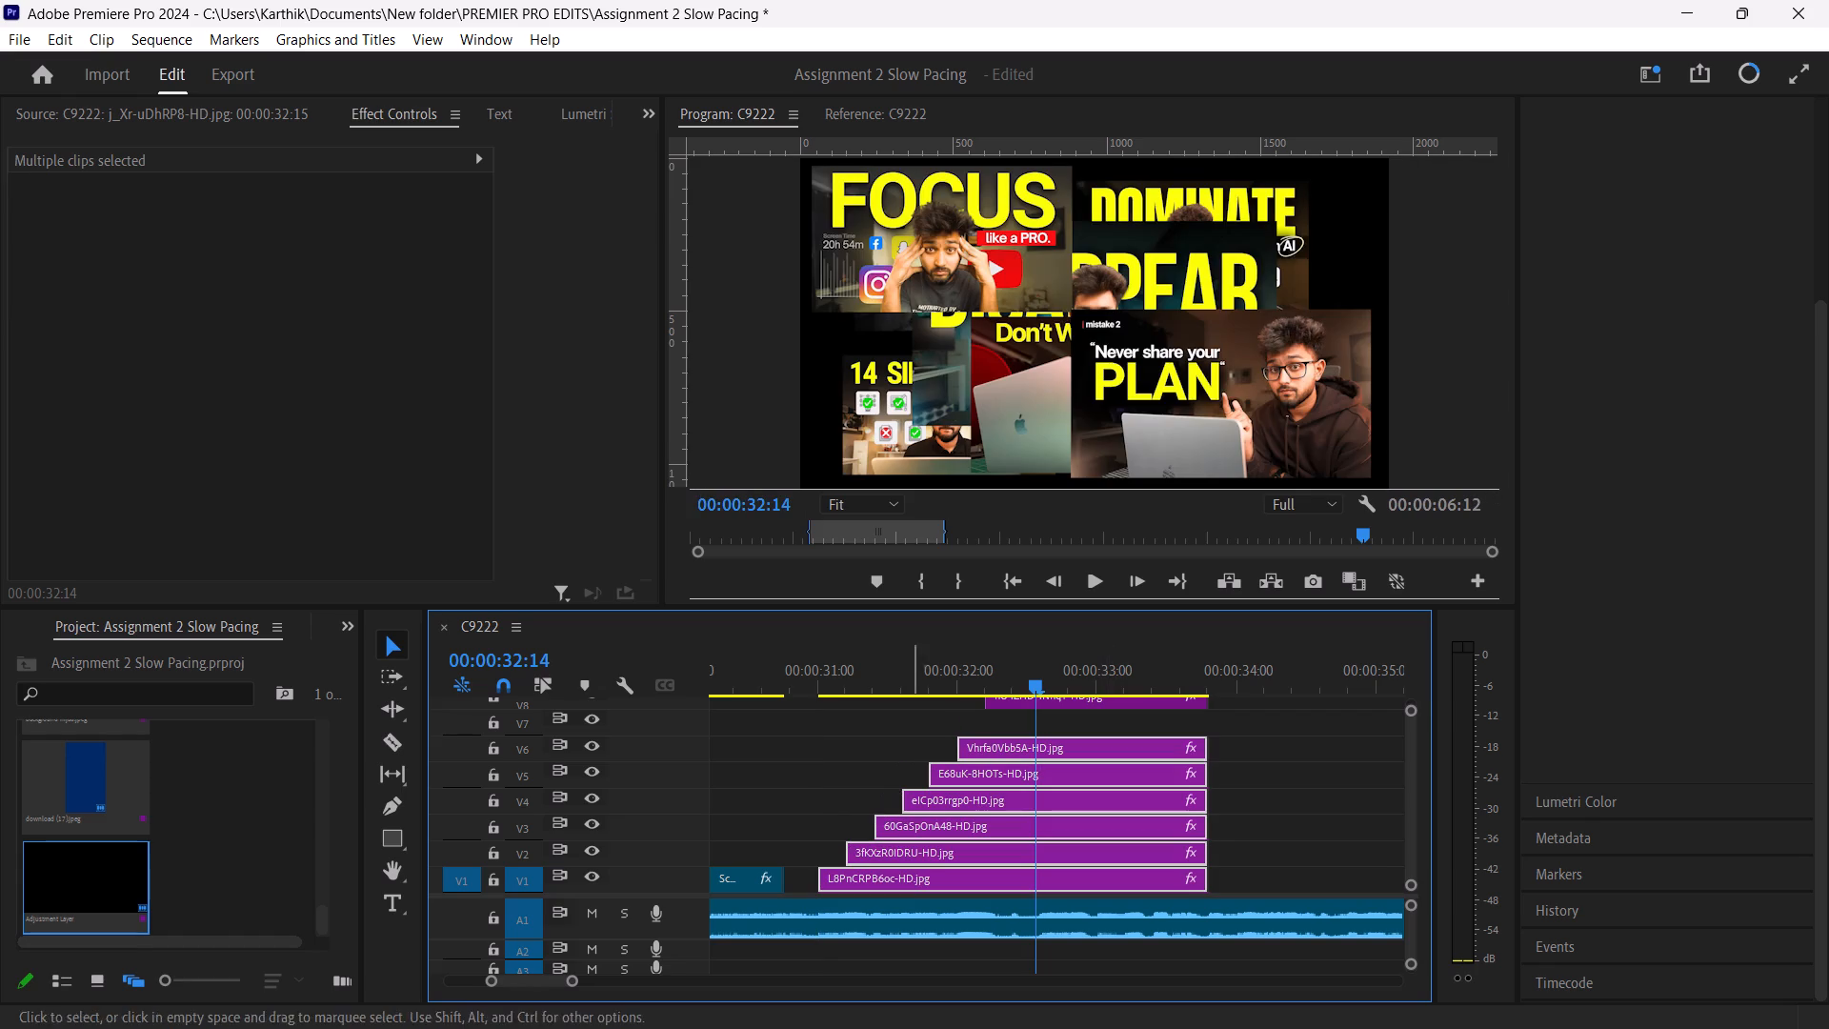
Move the thumbnail clips on V1 through V6 earlier together so the stack starts where the screen recording clip ends.
drag(1037, 691, 753, 694)
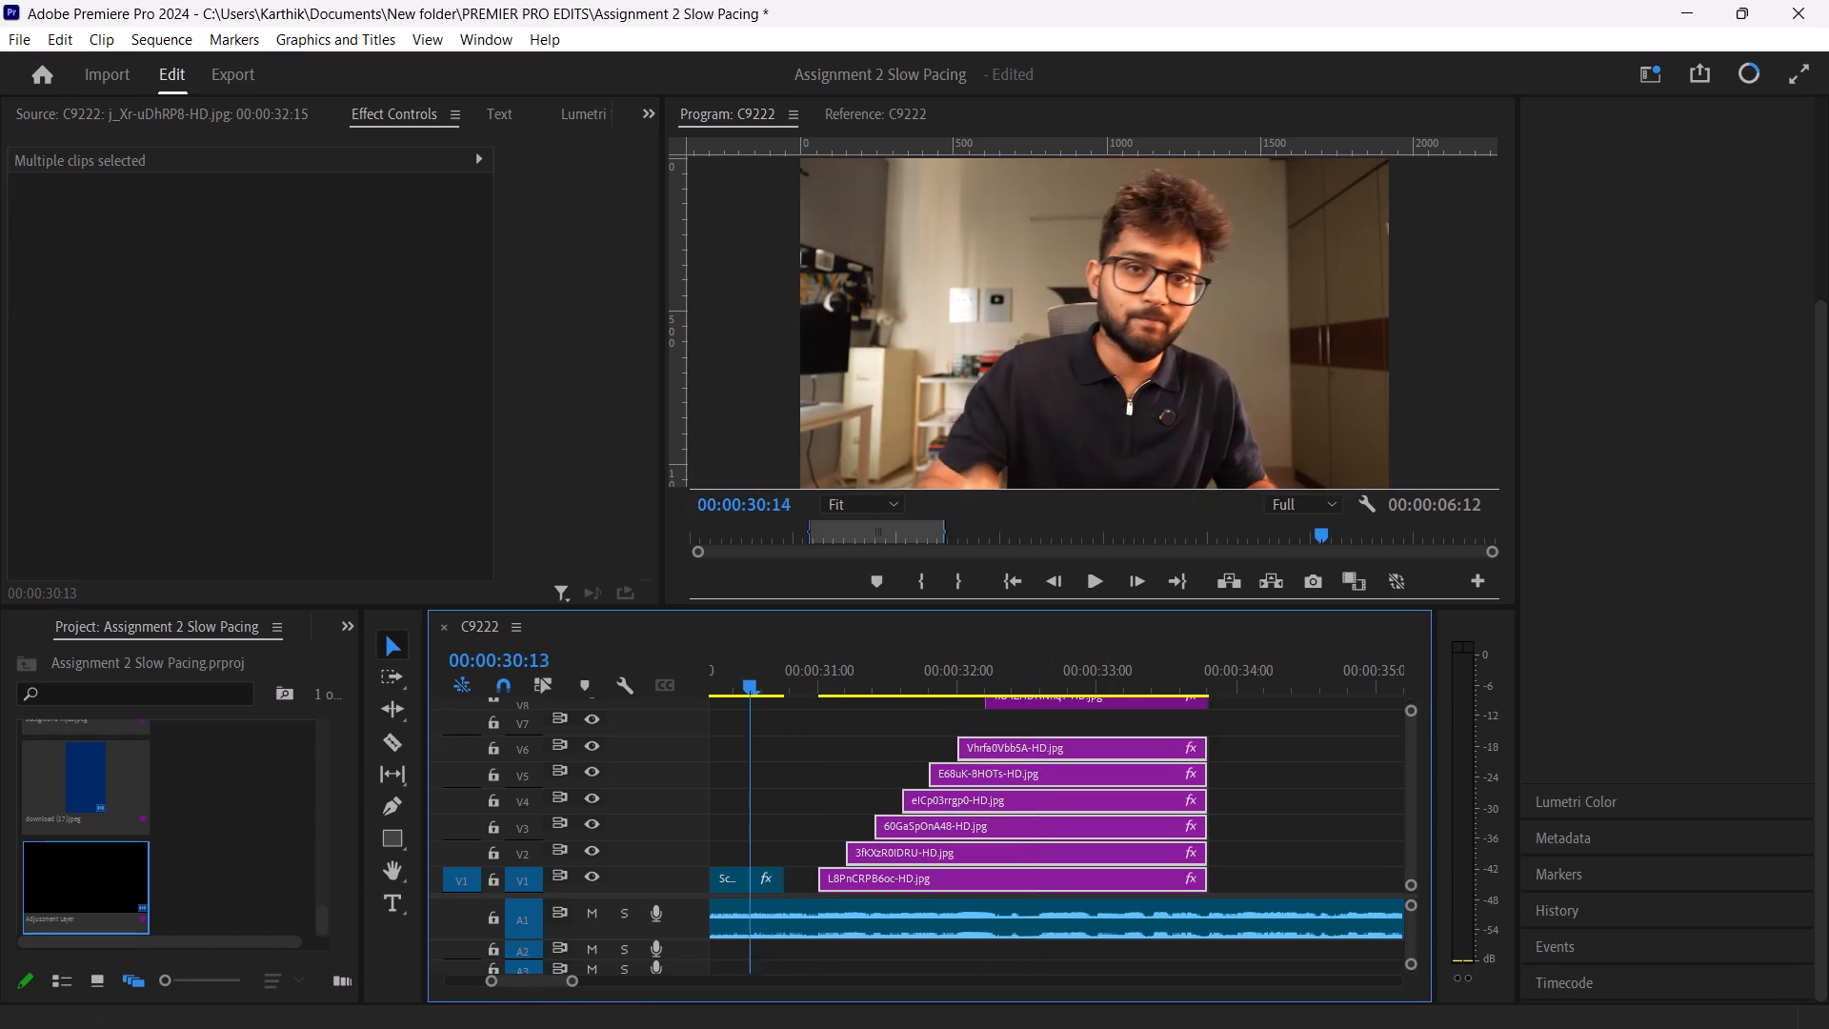
drag(753, 694, 740, 693)
key(space)
key(space)
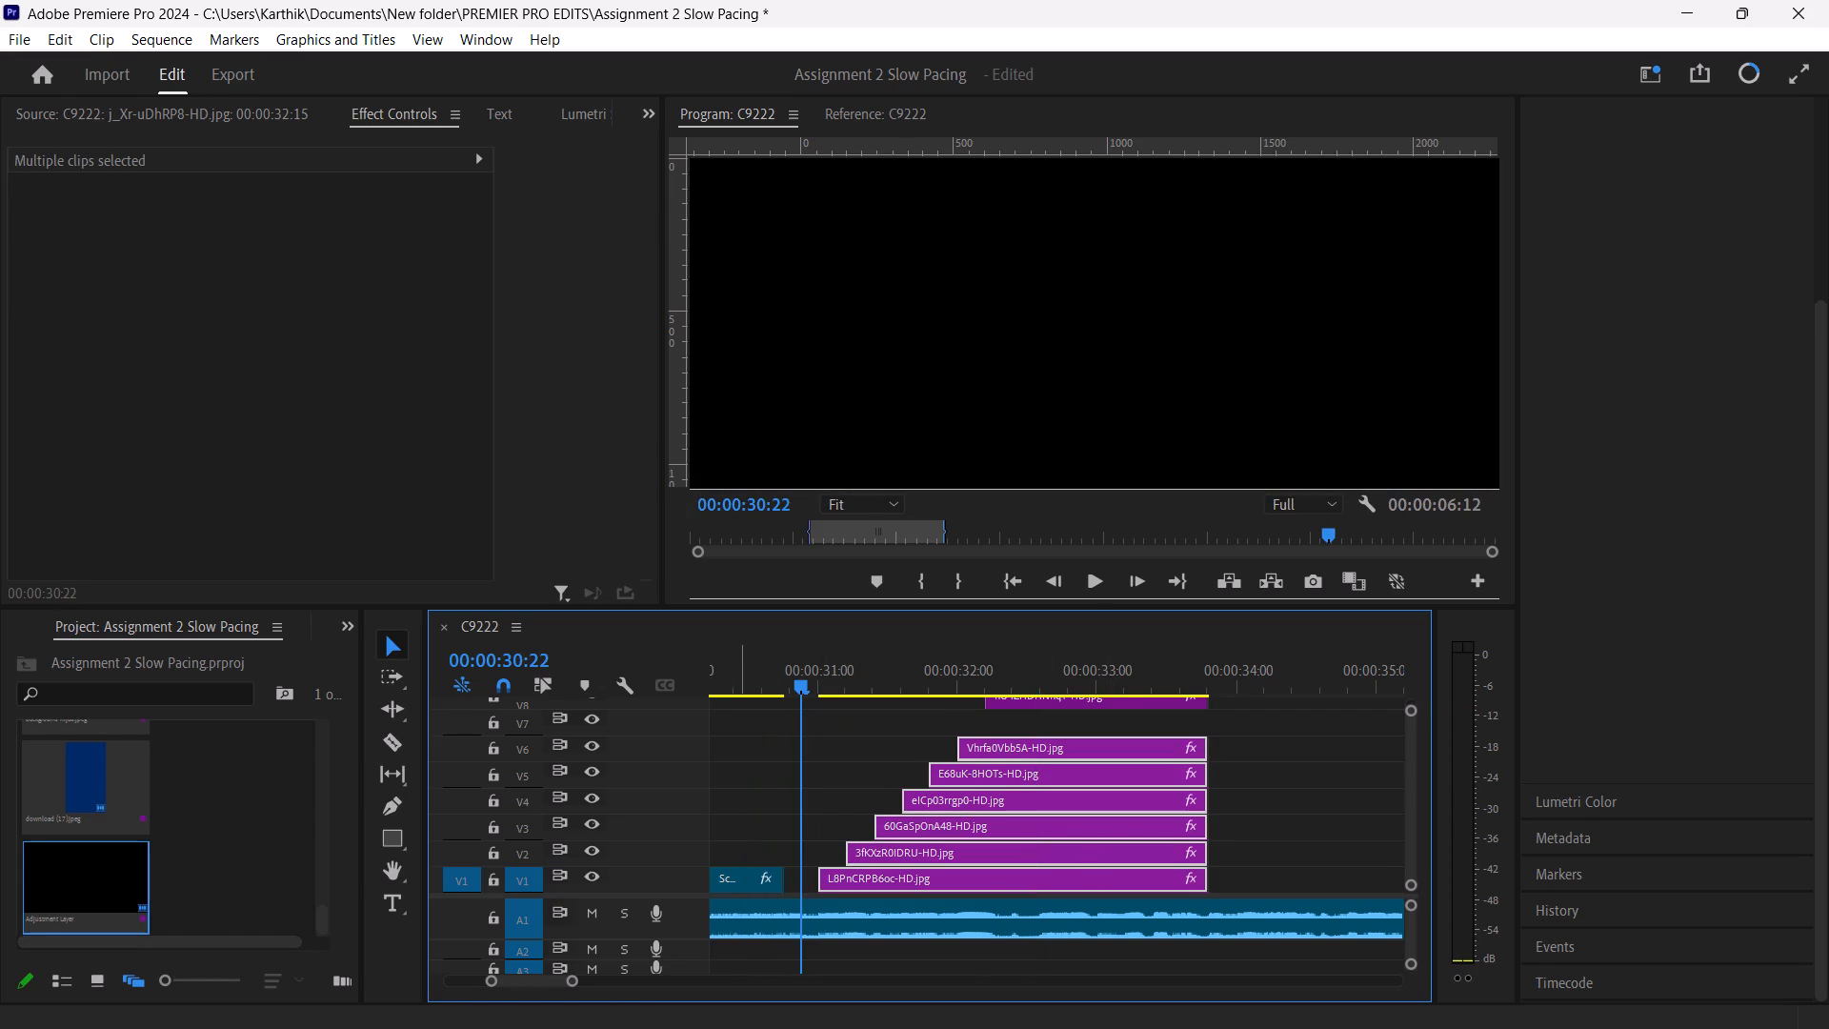
drag(1136, 873, 1120, 873)
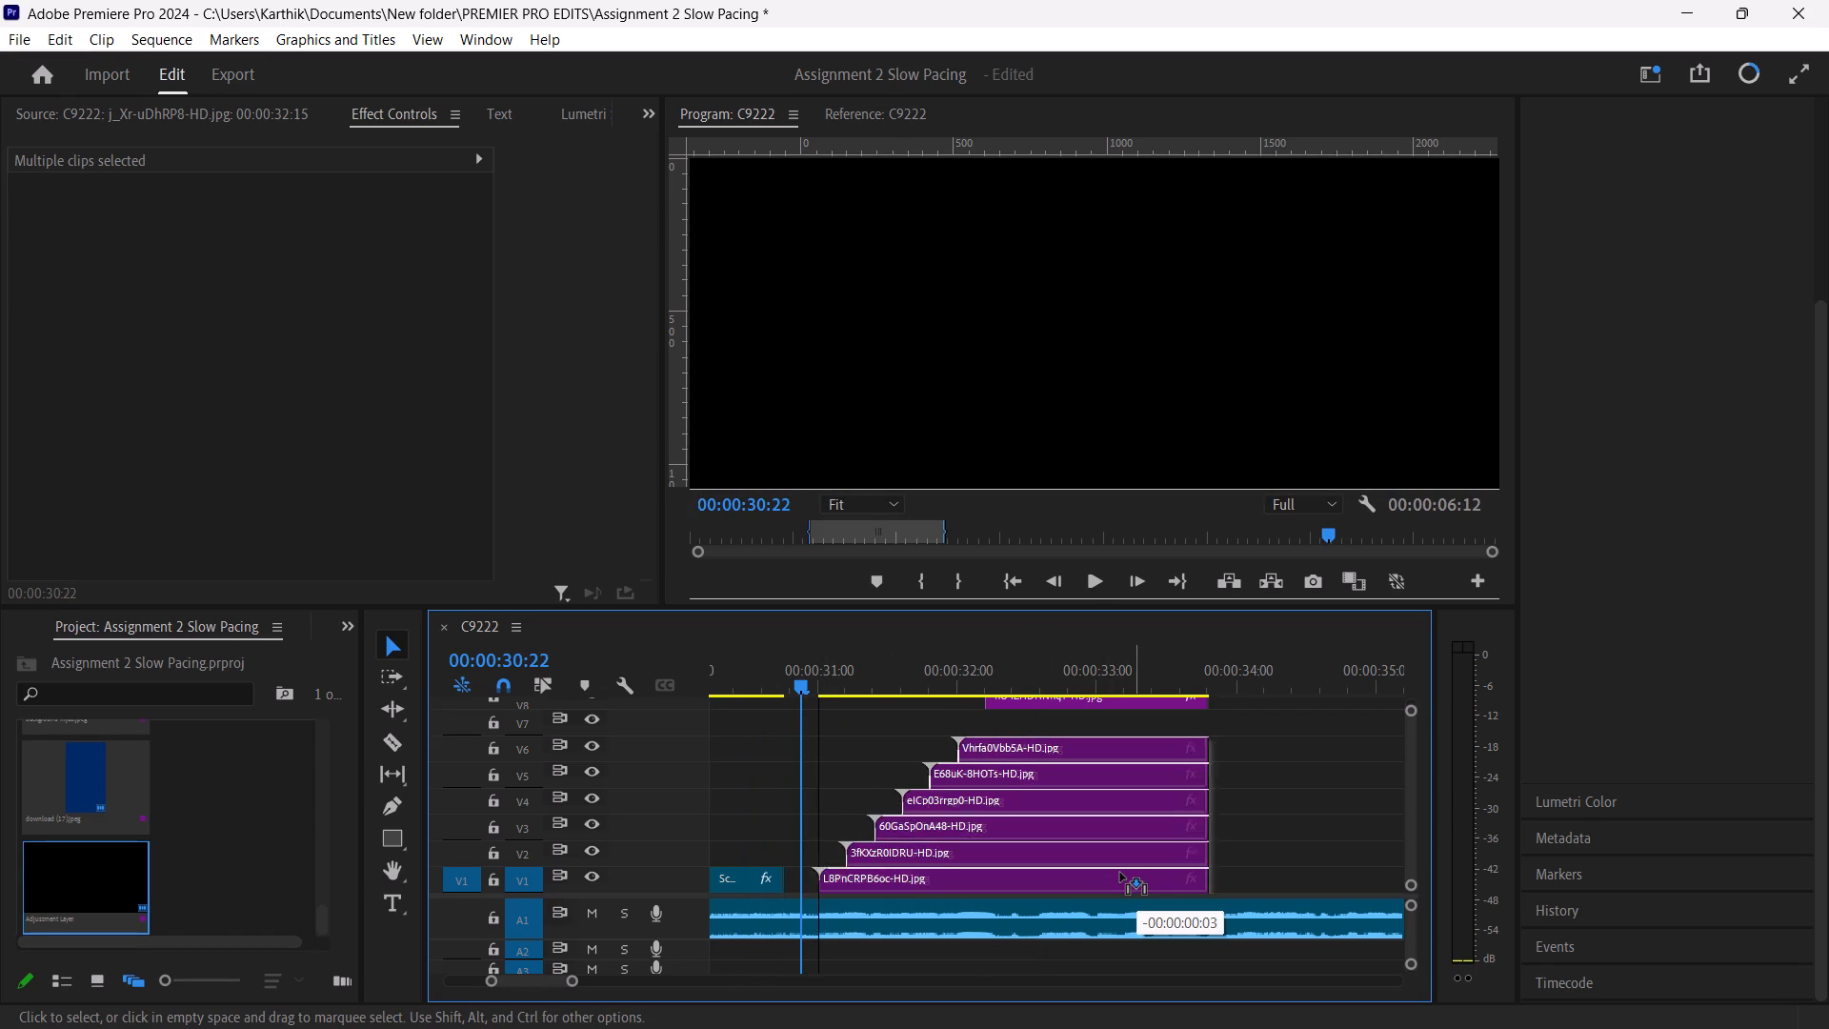
drag(1120, 873, 1101, 874)
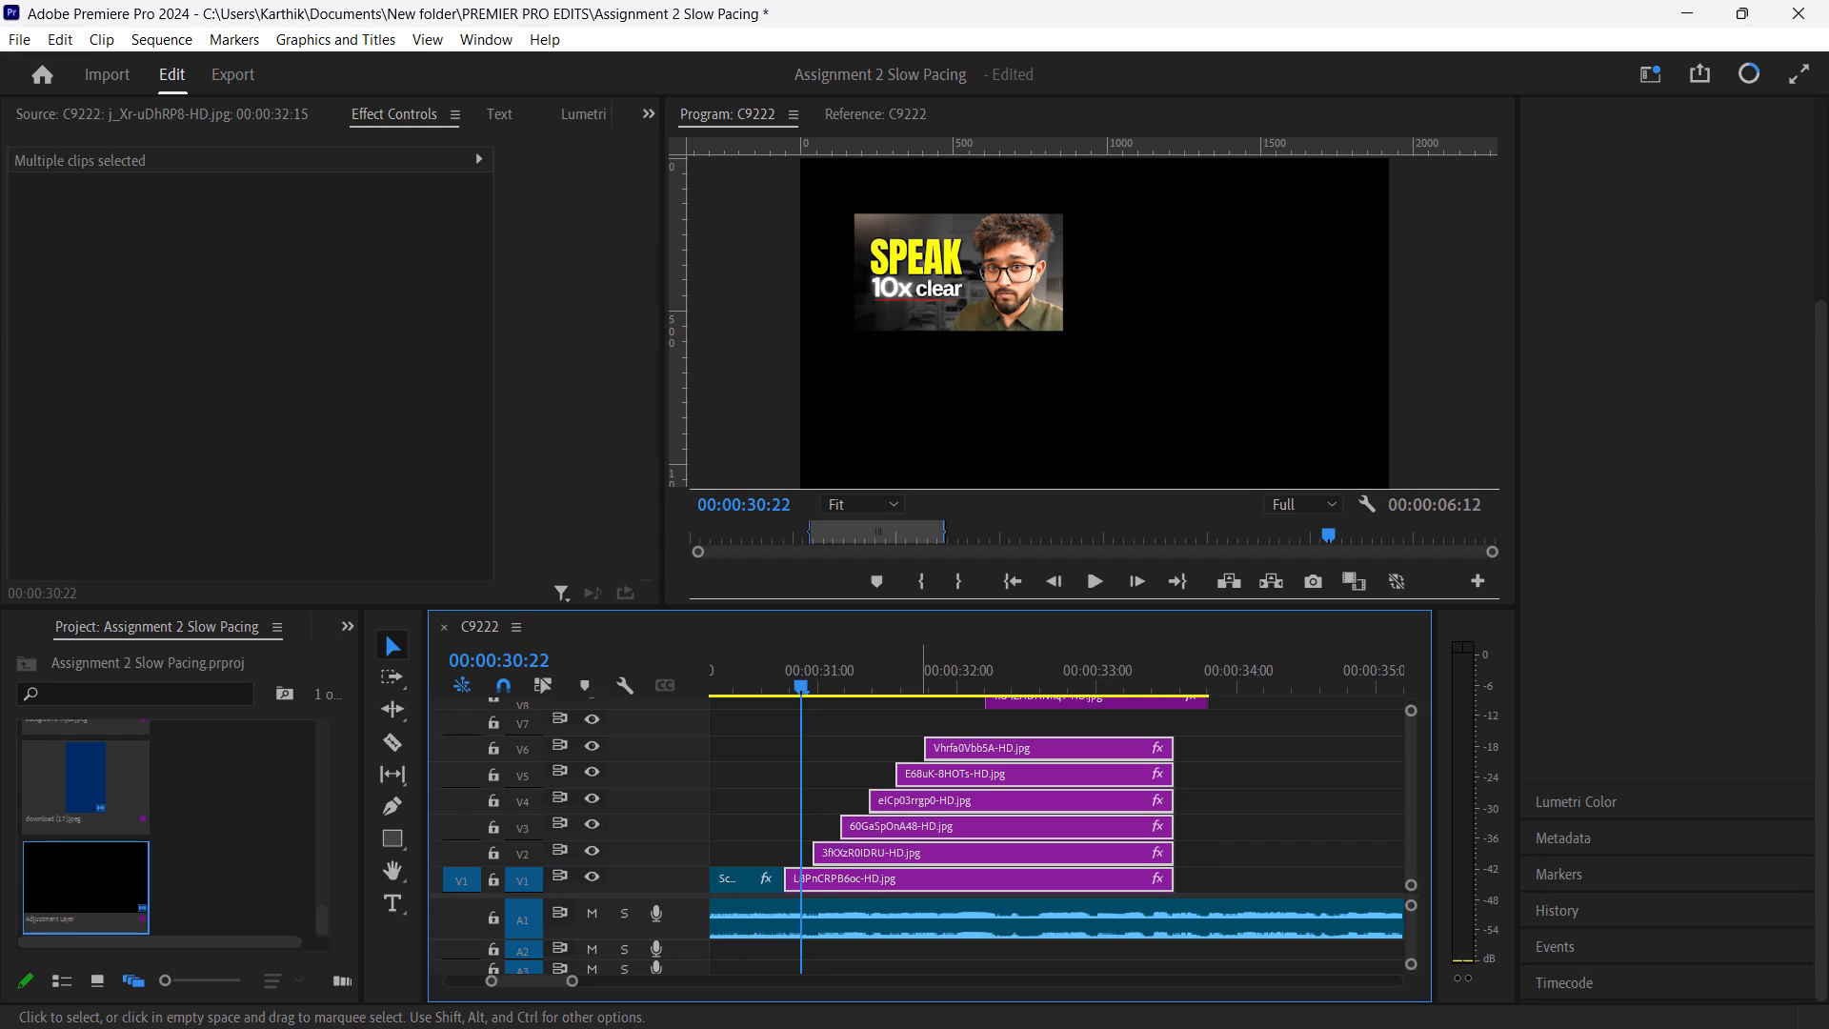
Move the three thumbnail clips on V8, V9 and V10 down one track to V7, V8 and V9, keeping their timing.
click(1414, 782)
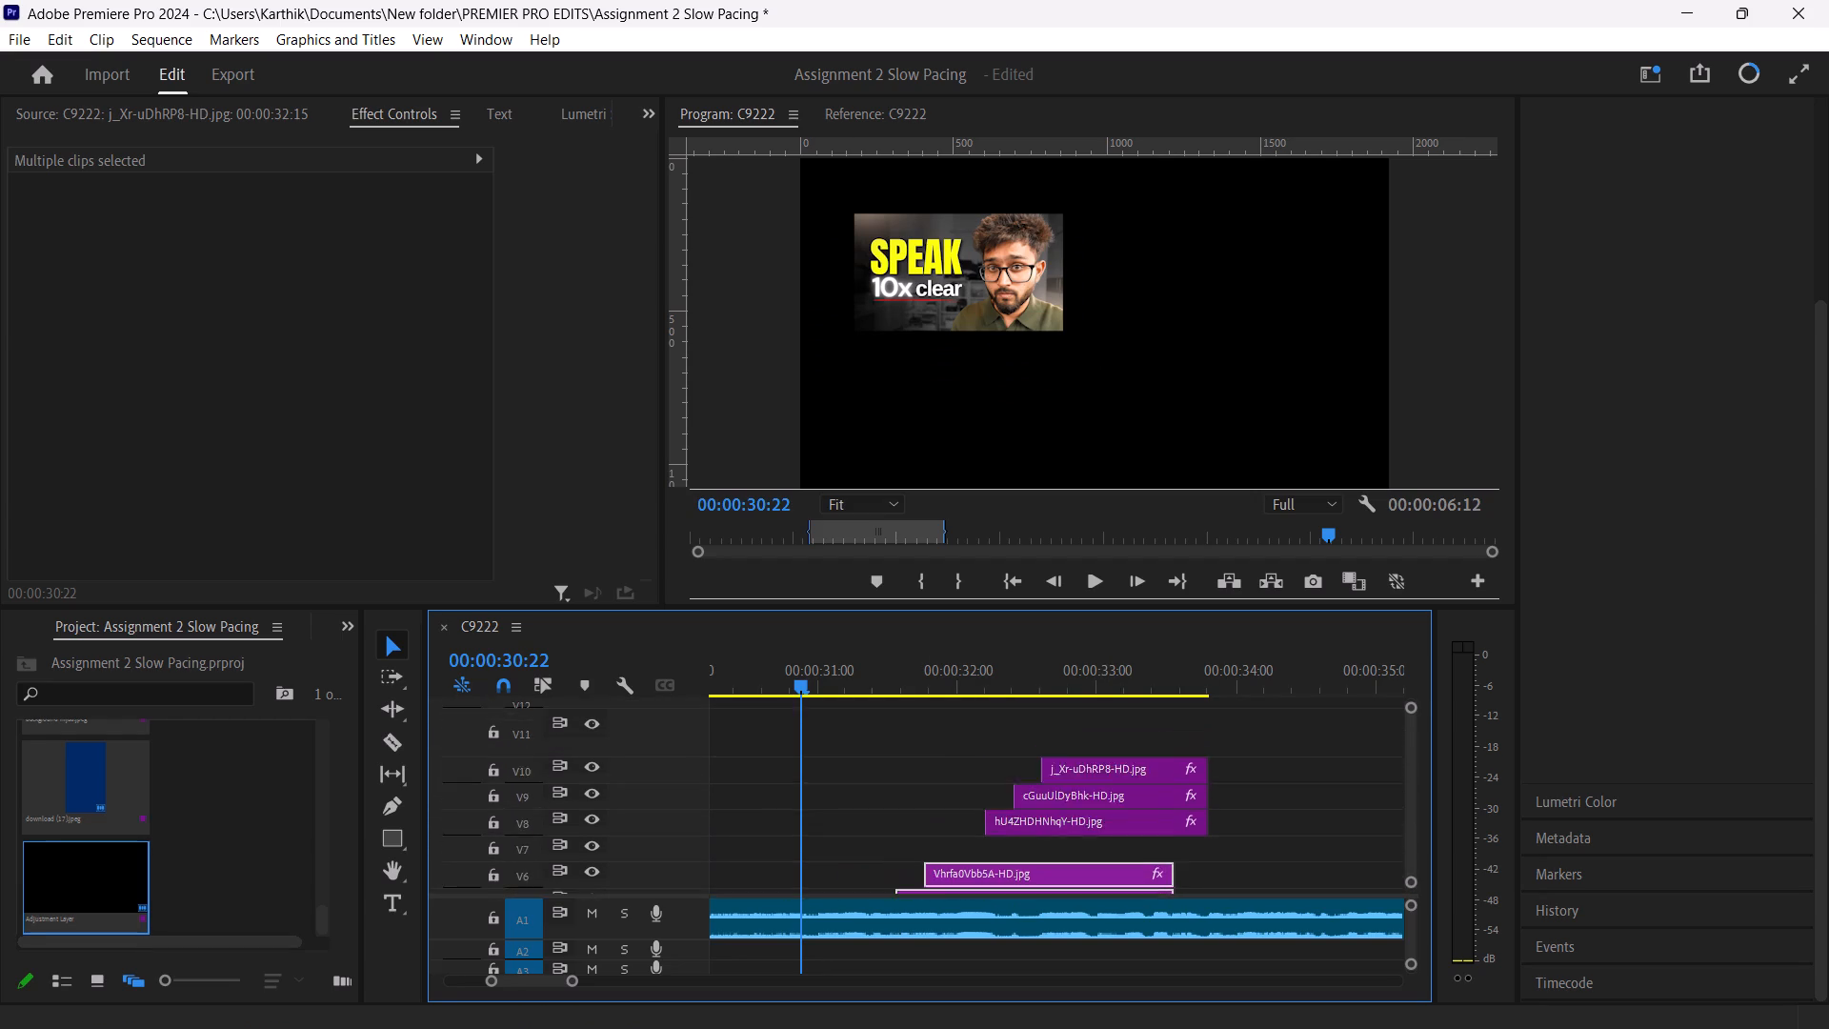
drag(1238, 881, 1210, 871)
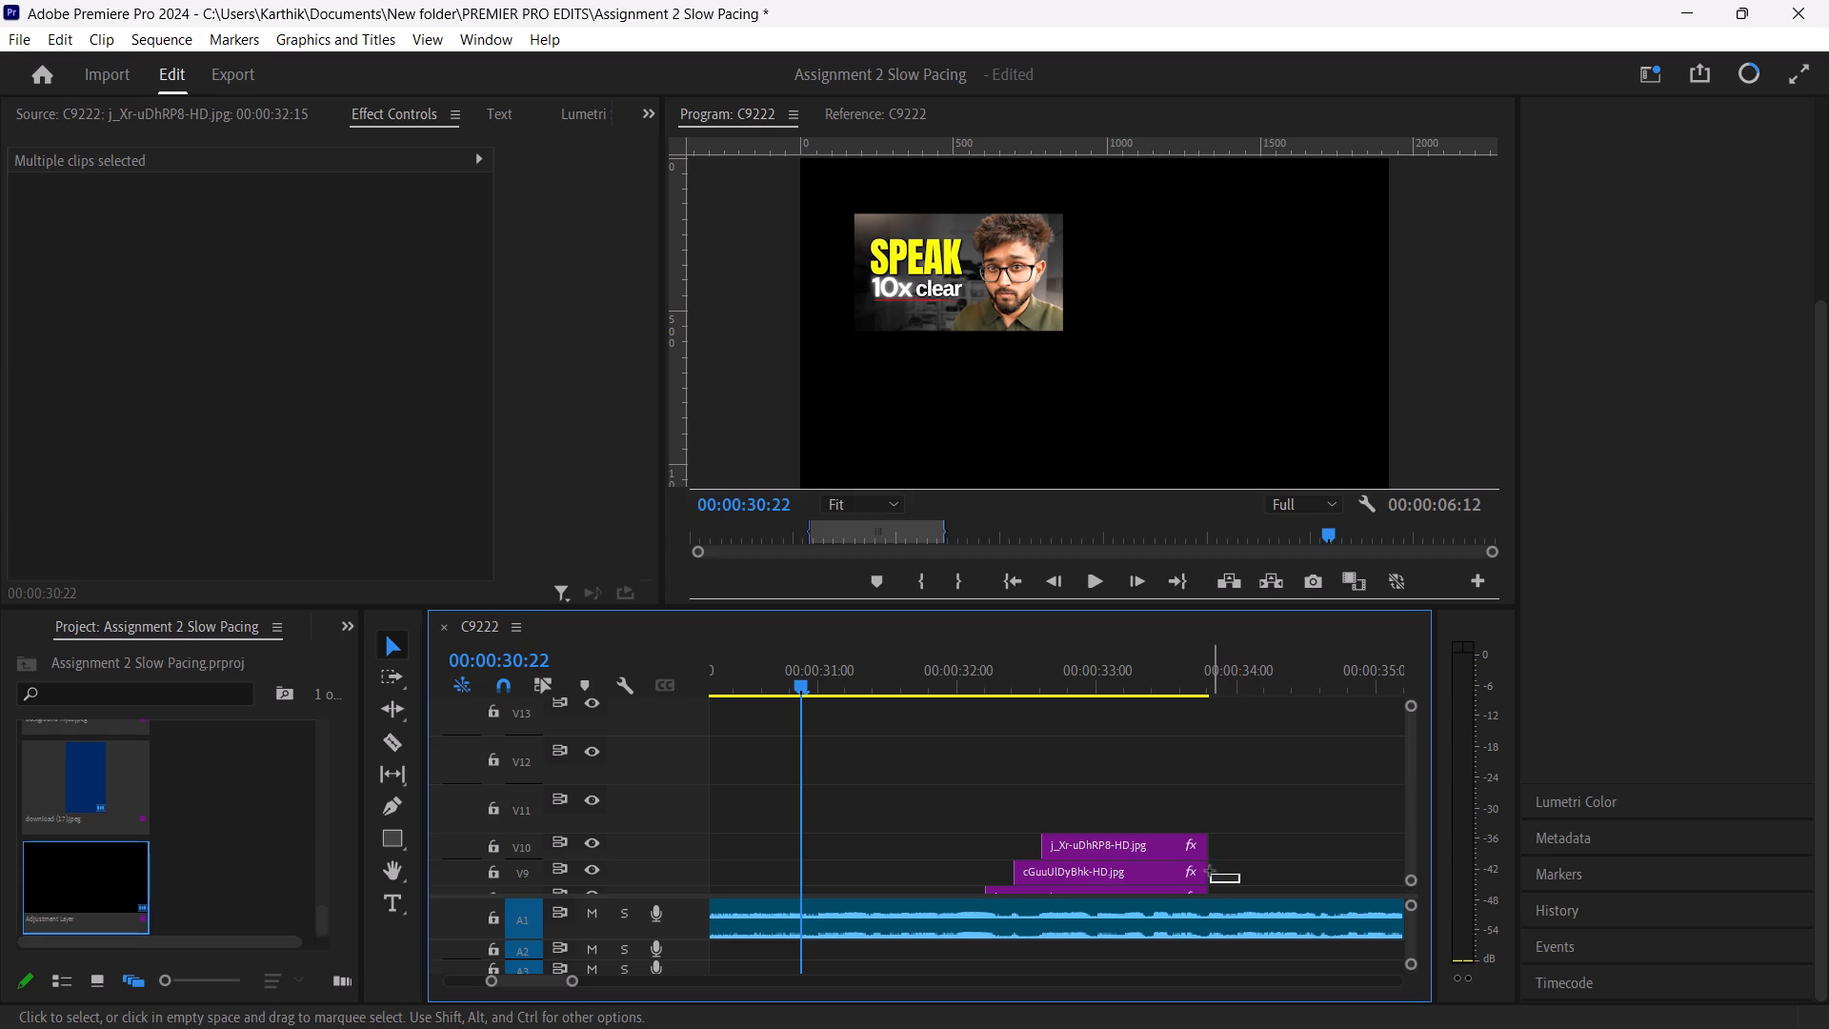
drag(1210, 871, 1204, 837)
click(1412, 799)
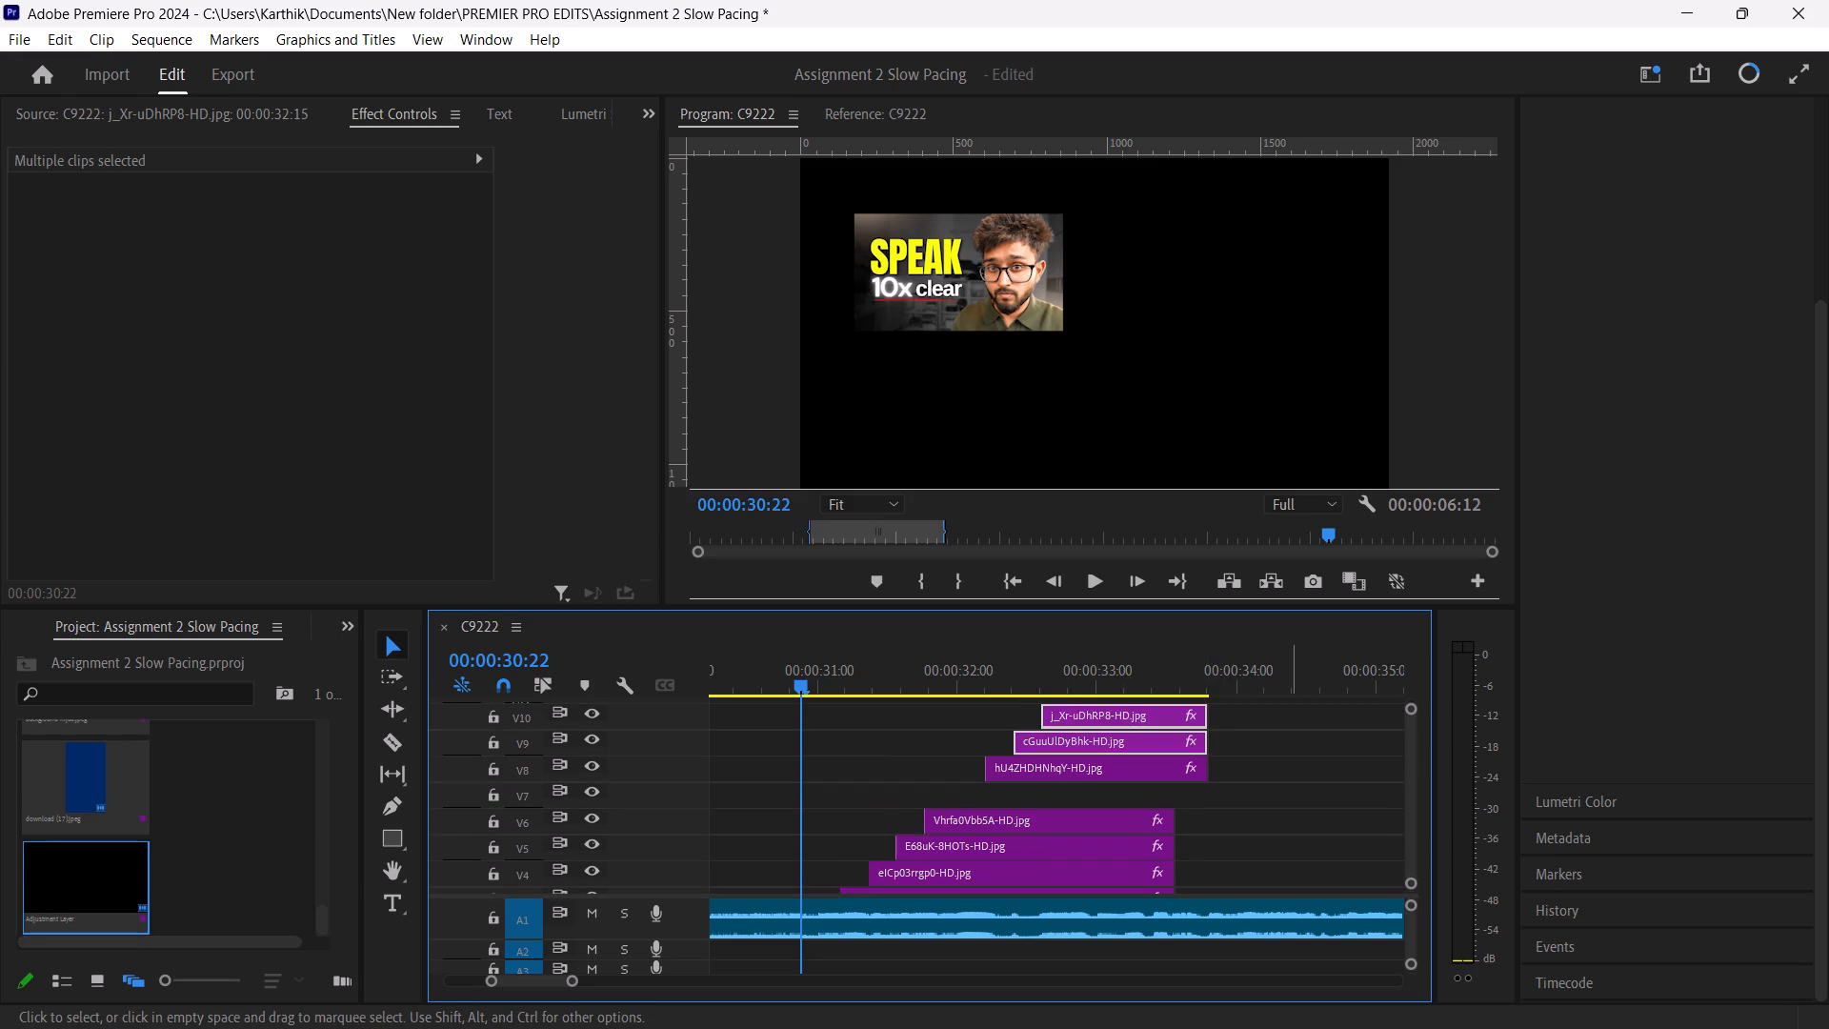
drag(1249, 810, 1155, 696)
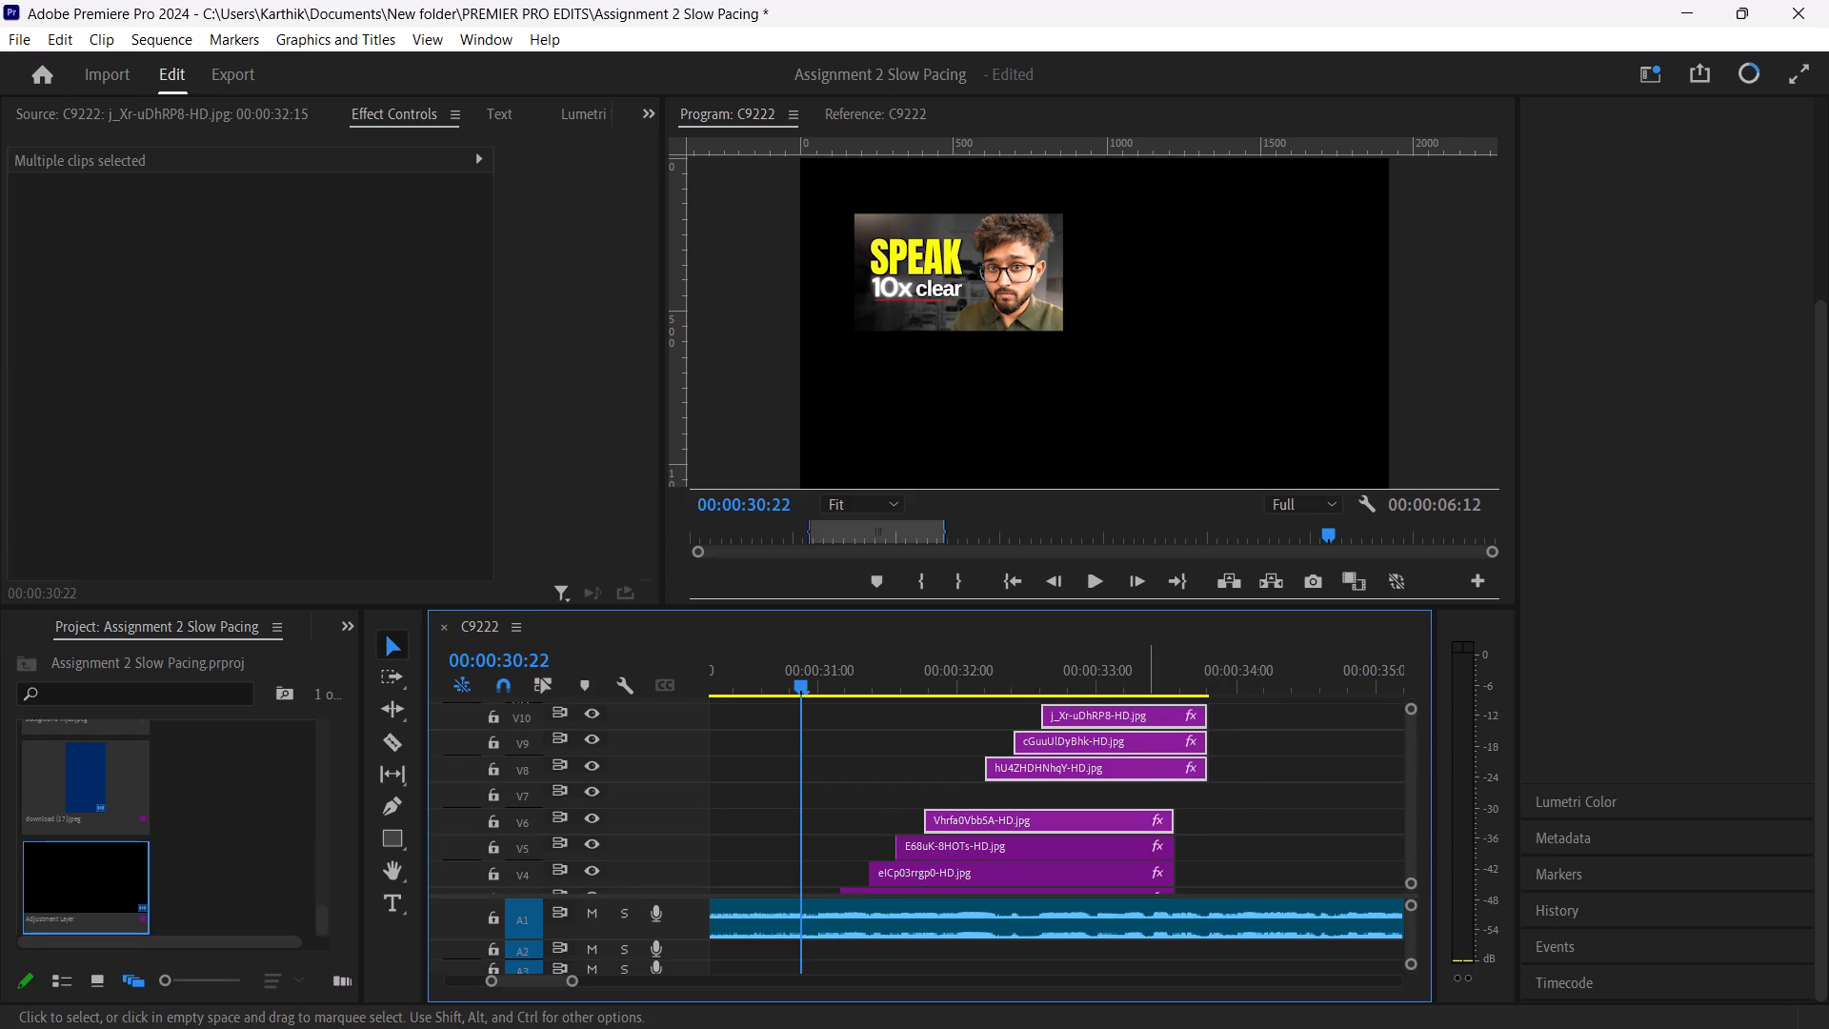
drag(1147, 698, 1138, 730)
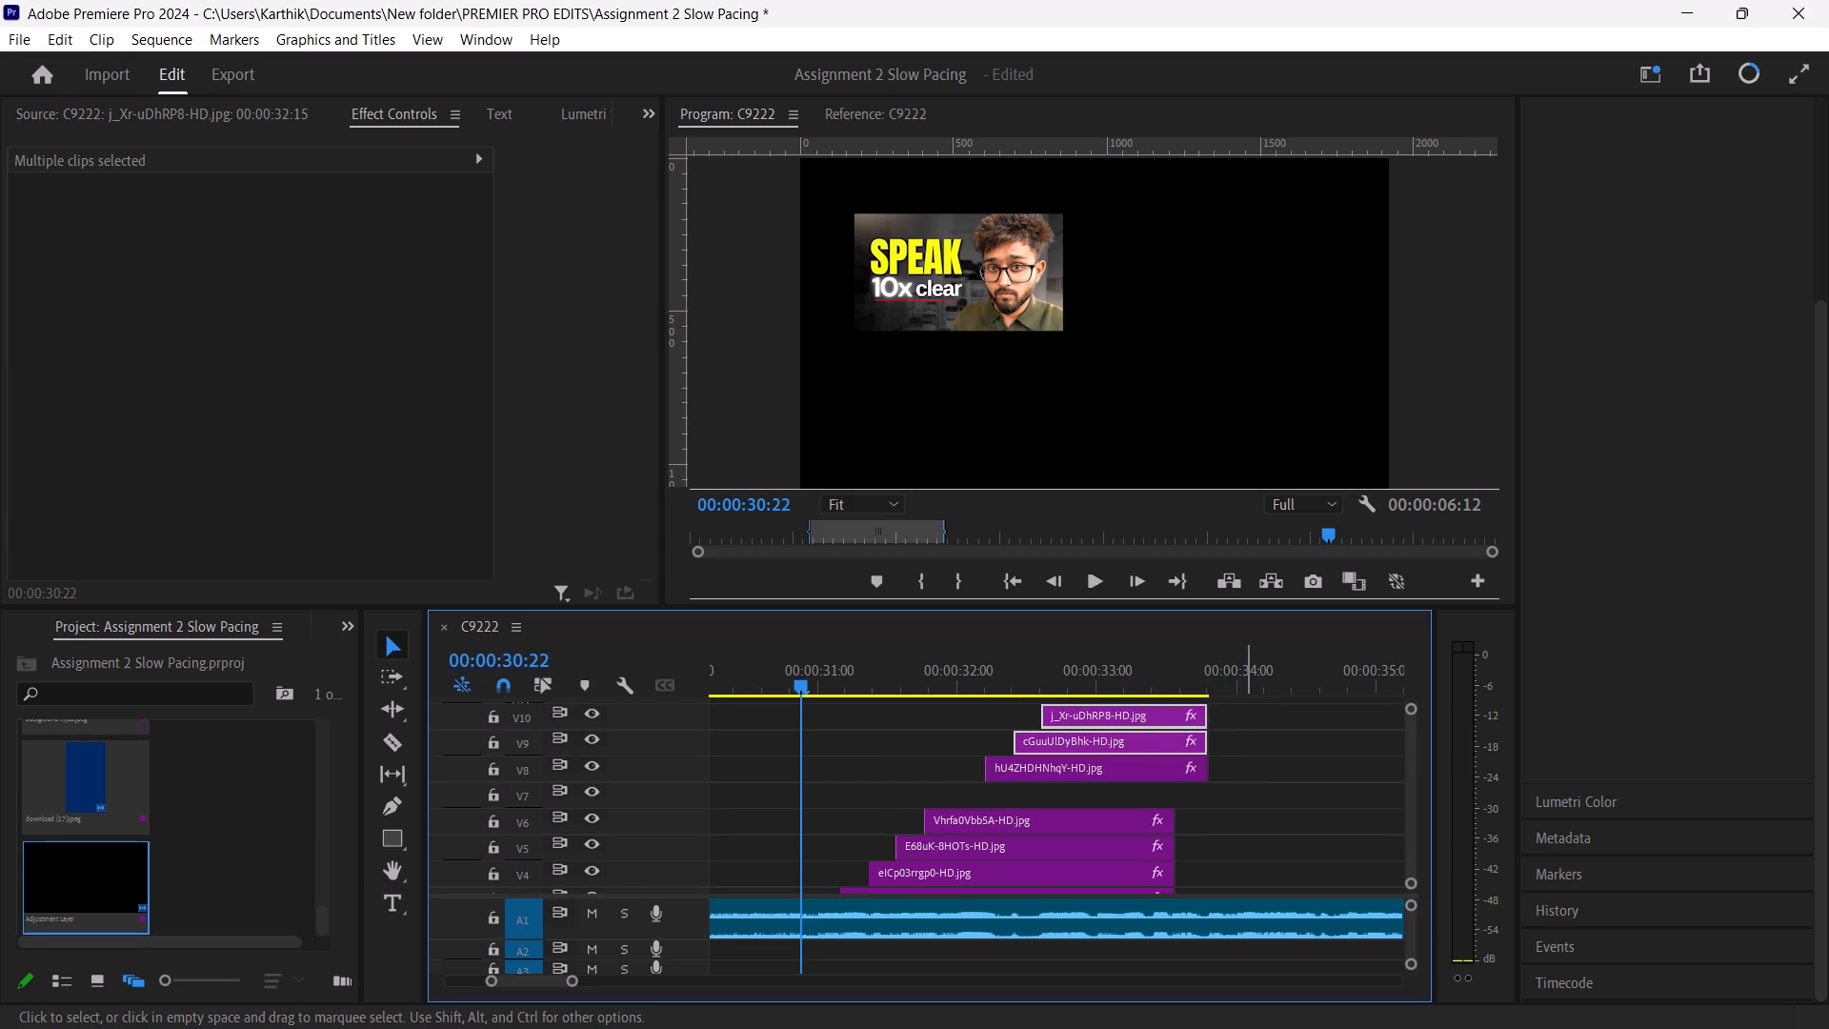
drag(1244, 832, 1181, 712)
drag(1146, 712, 1142, 733)
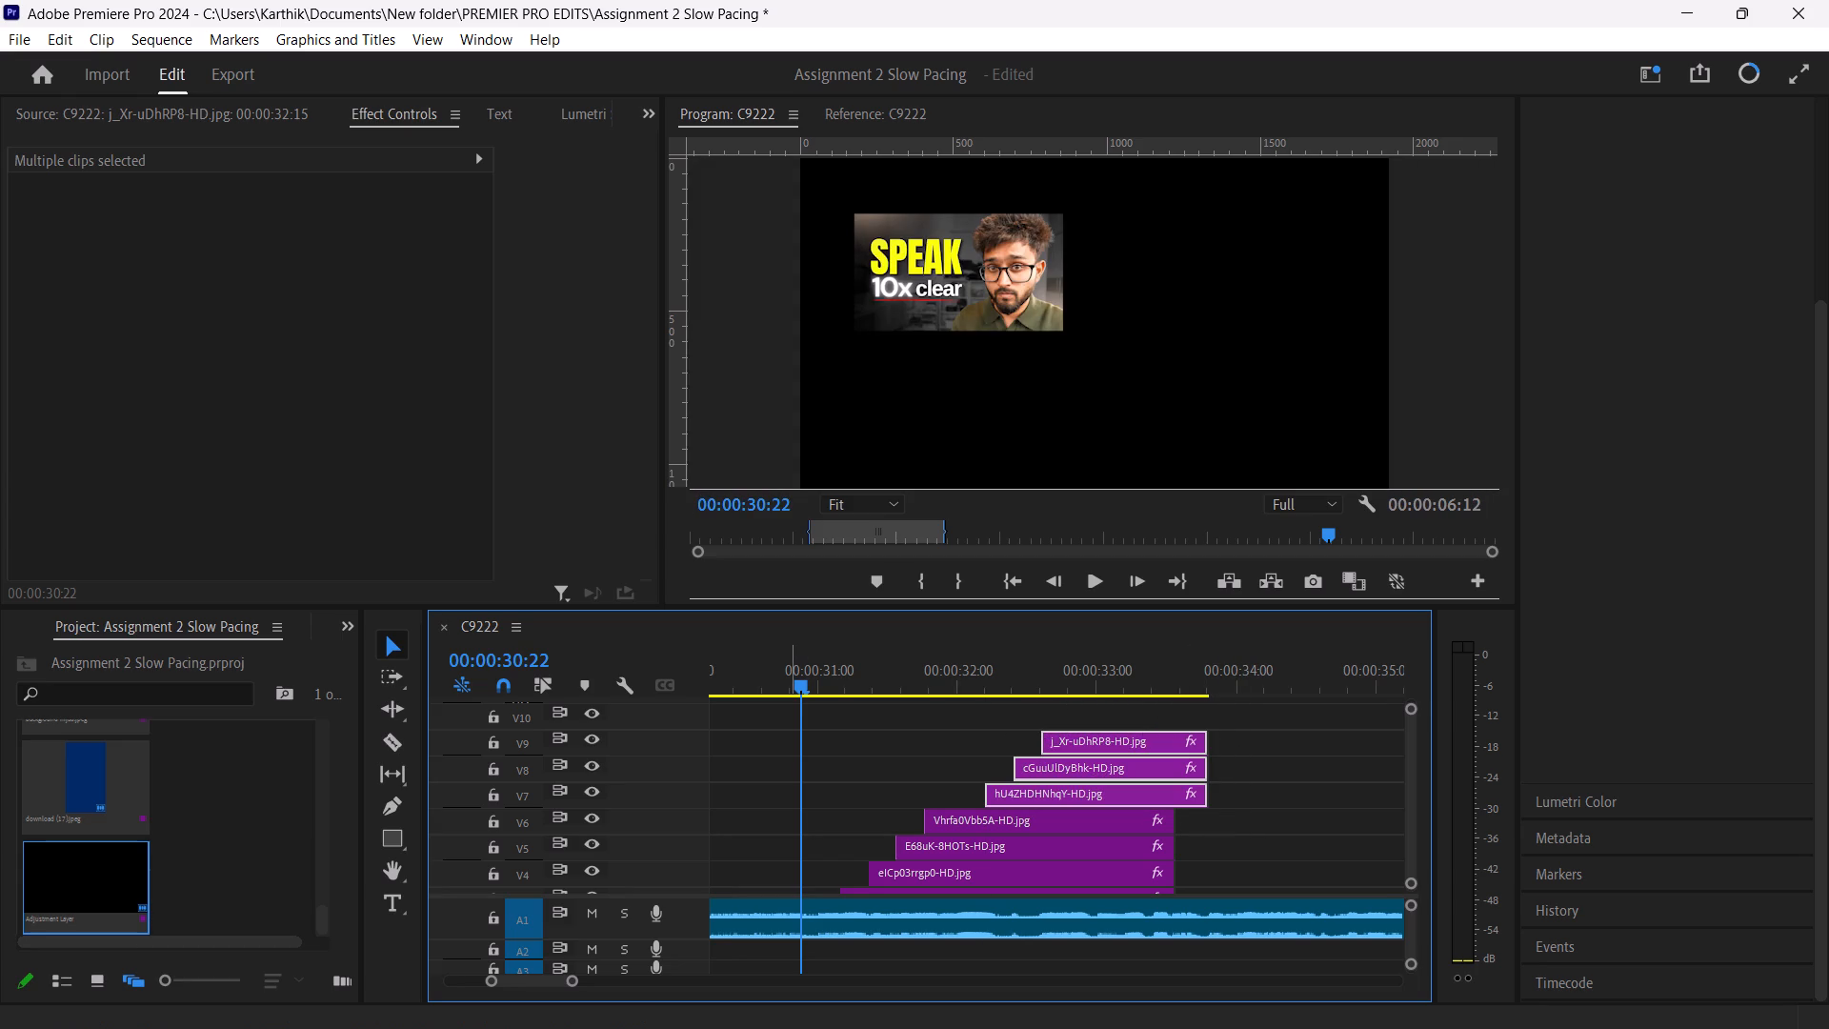
Play the sequence through the thumbnail stack, and replay its start from about 00:00:30:11, to check the pacing.
key(space)
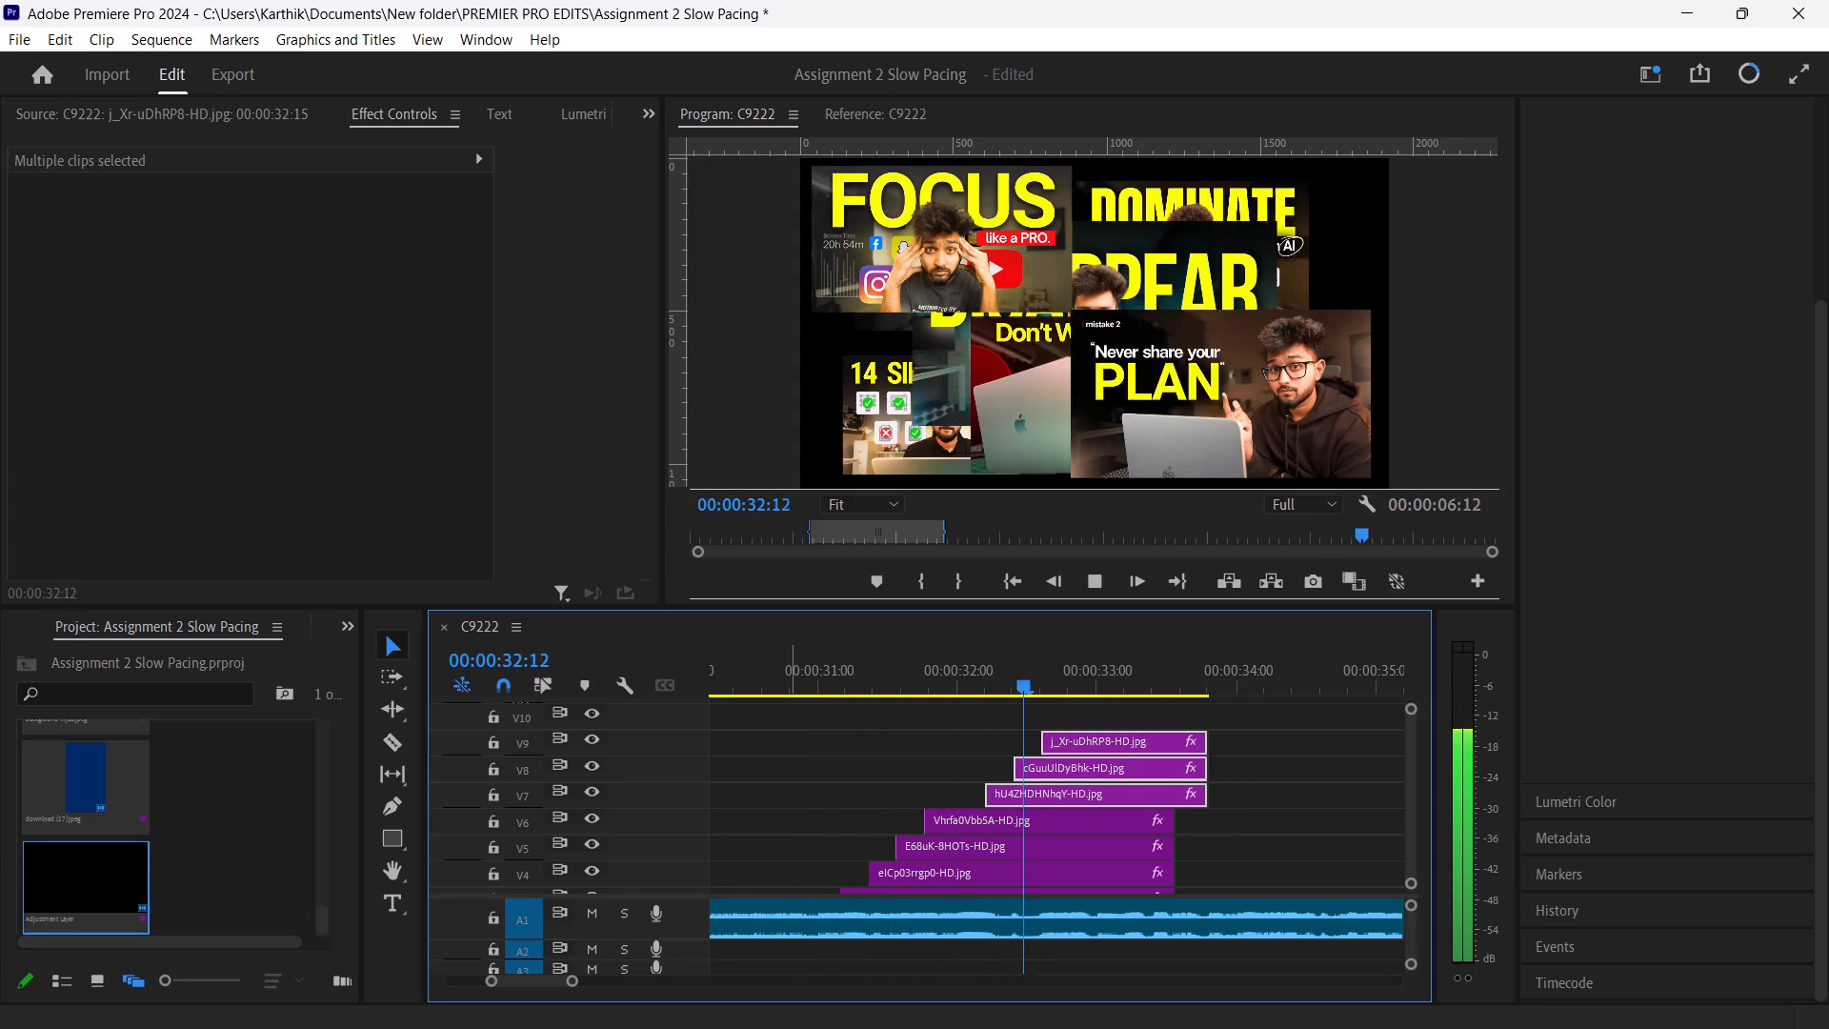
key(space)
key(space)
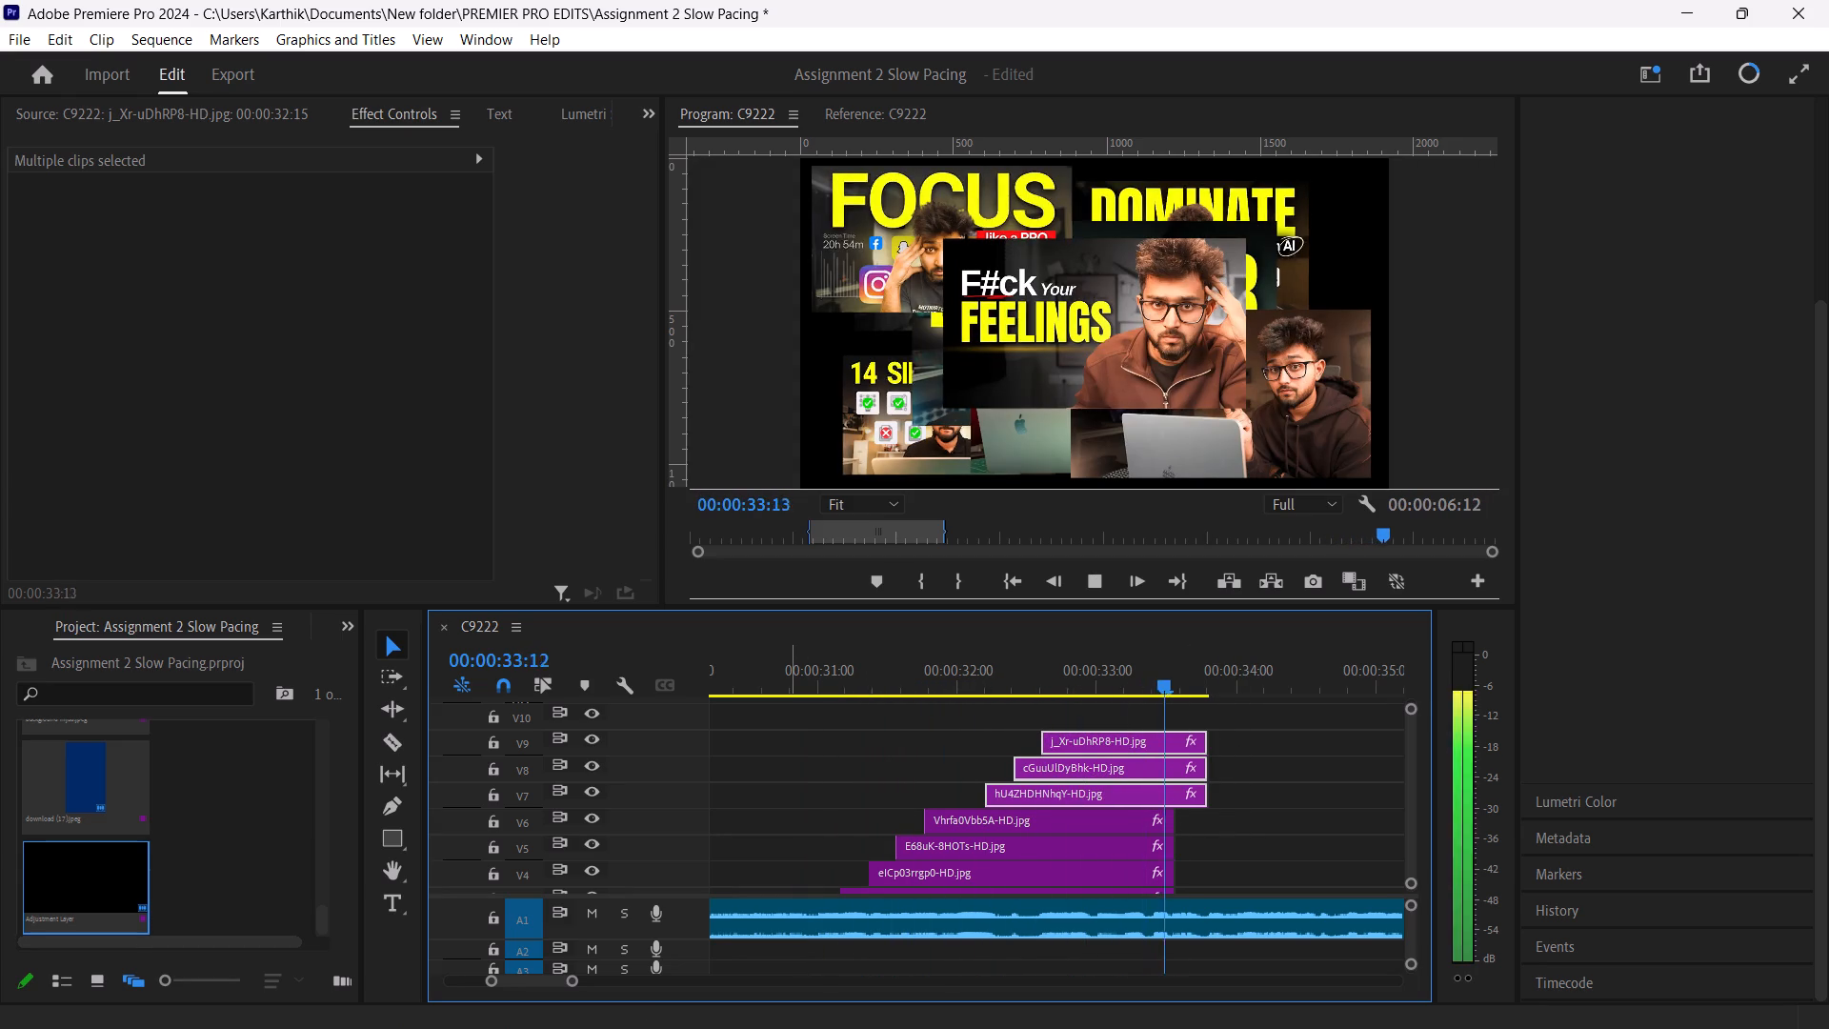
key(space)
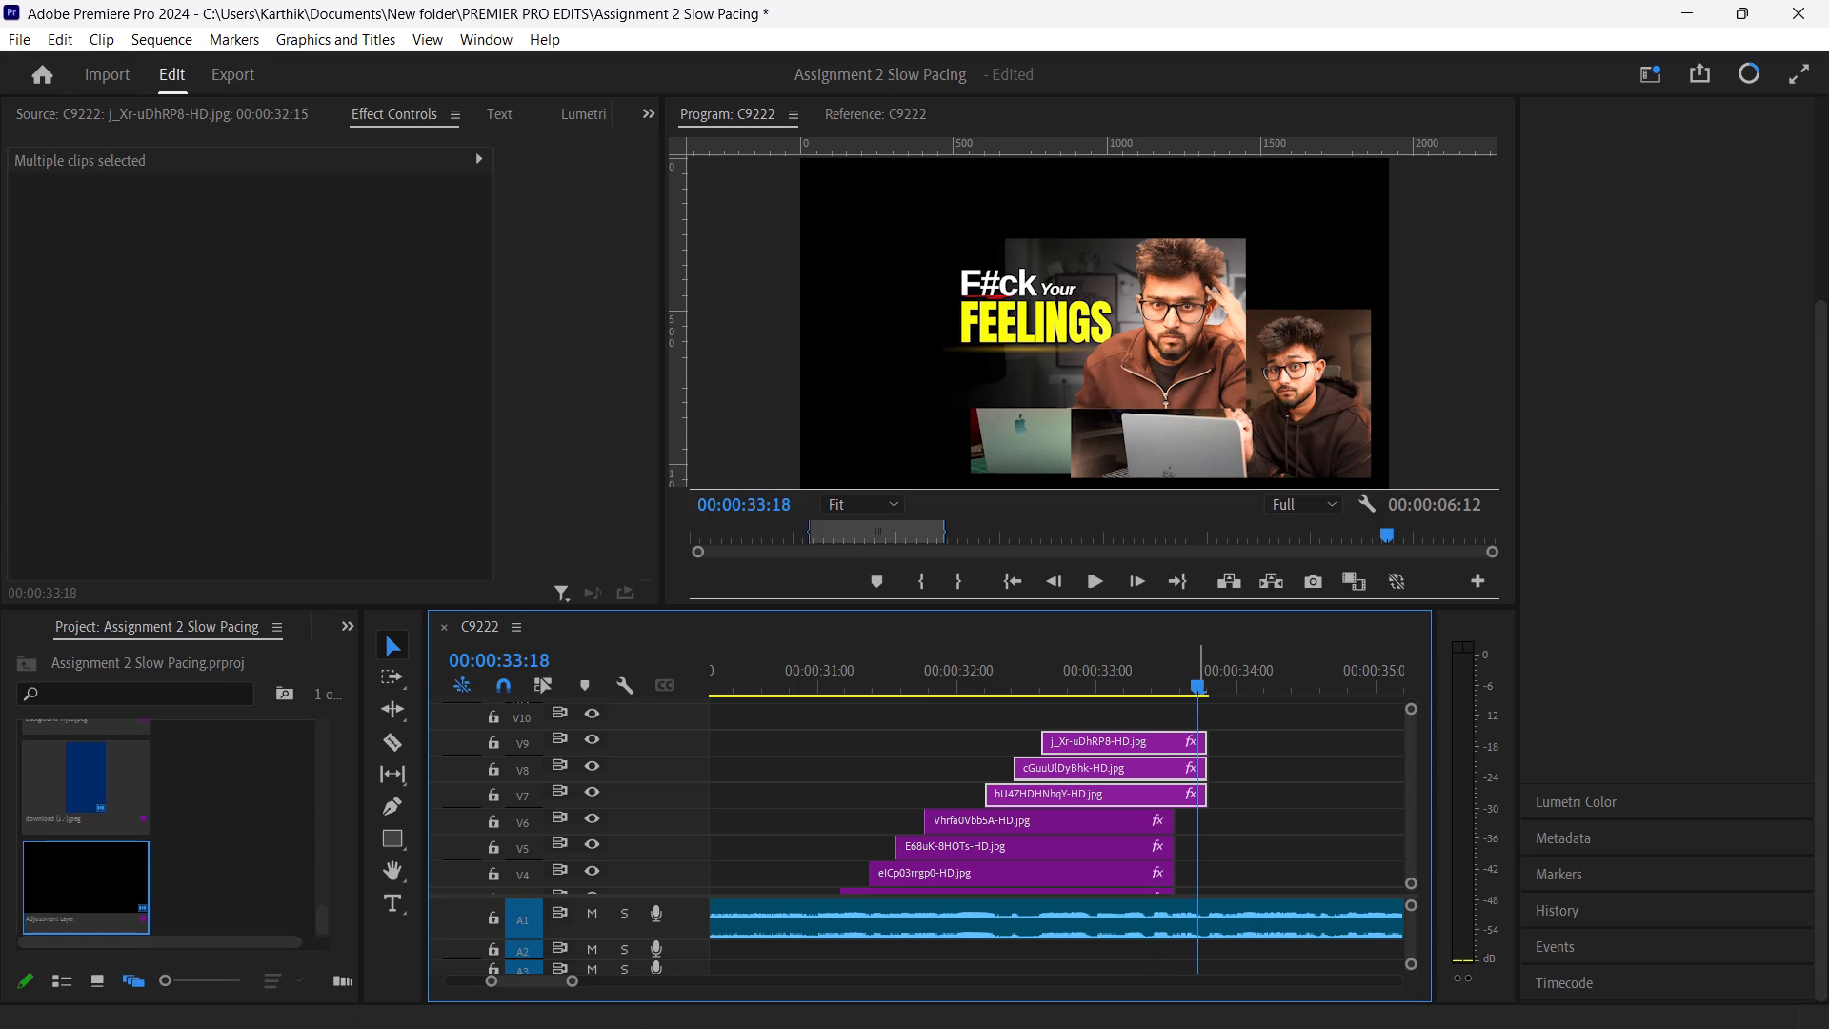
drag(1200, 688, 744, 693)
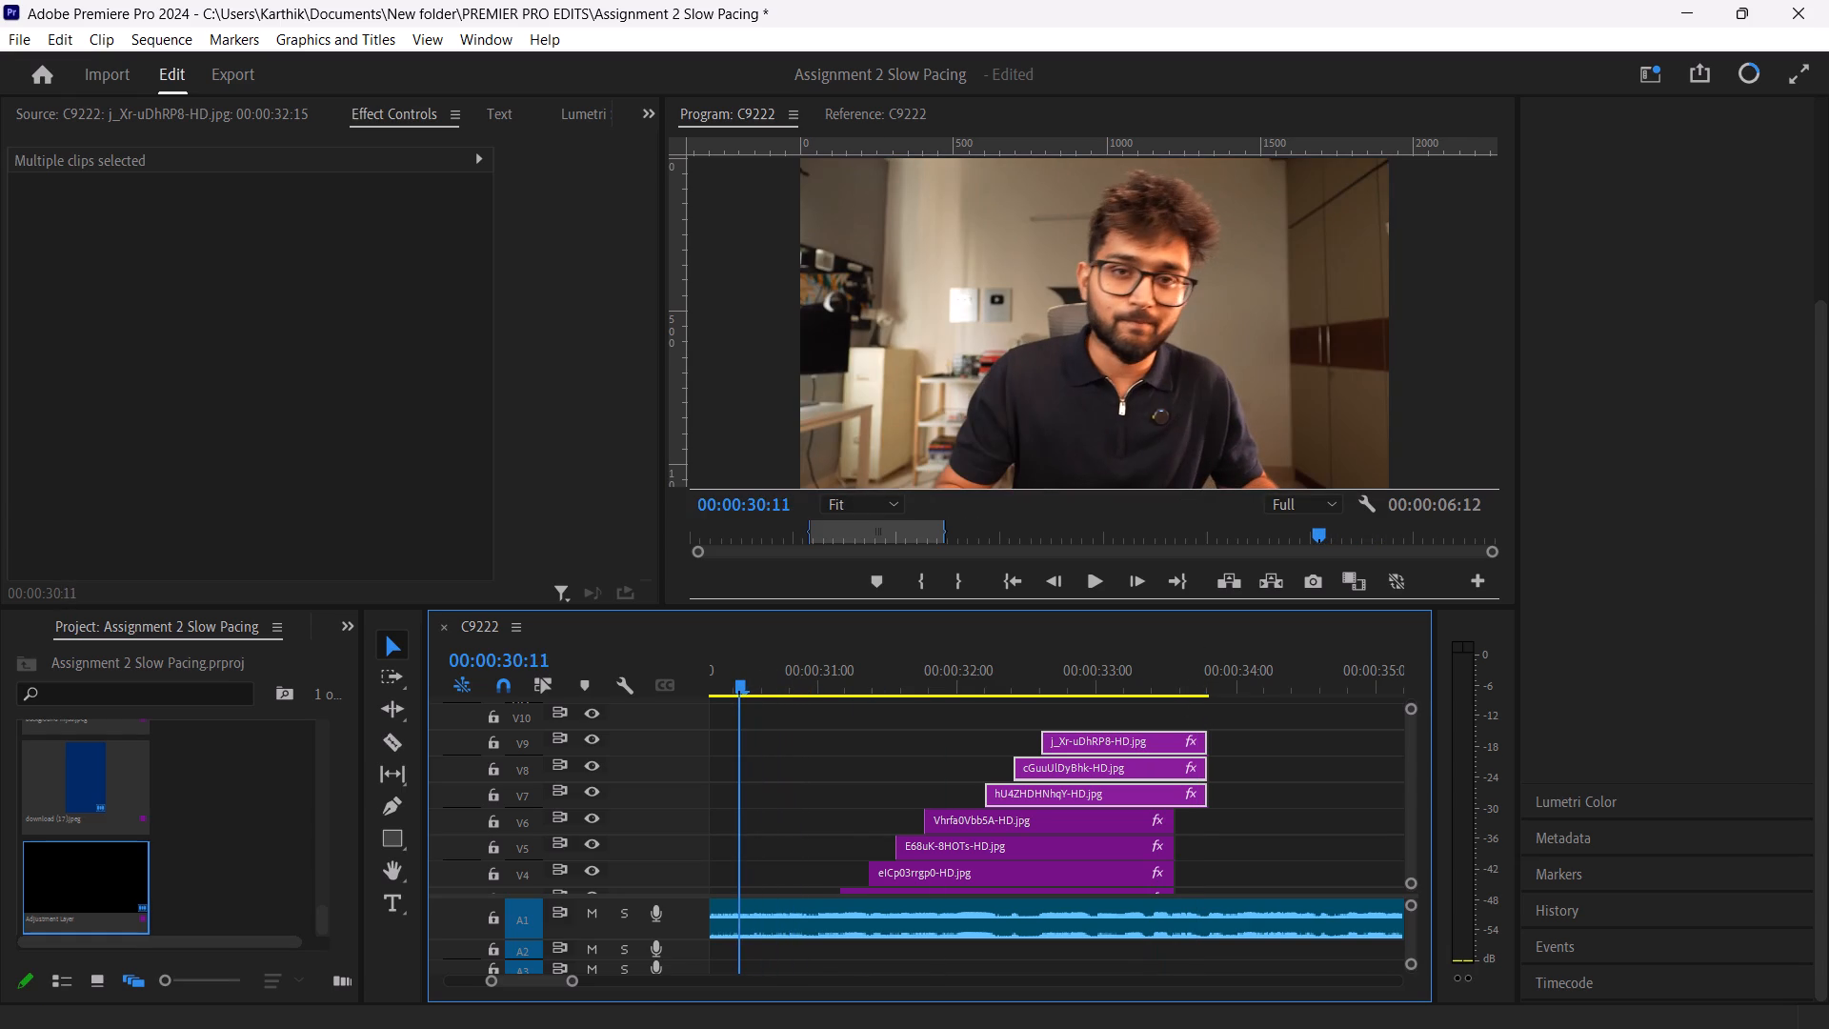
drag(744, 693, 744, 691)
key(space)
key(space)
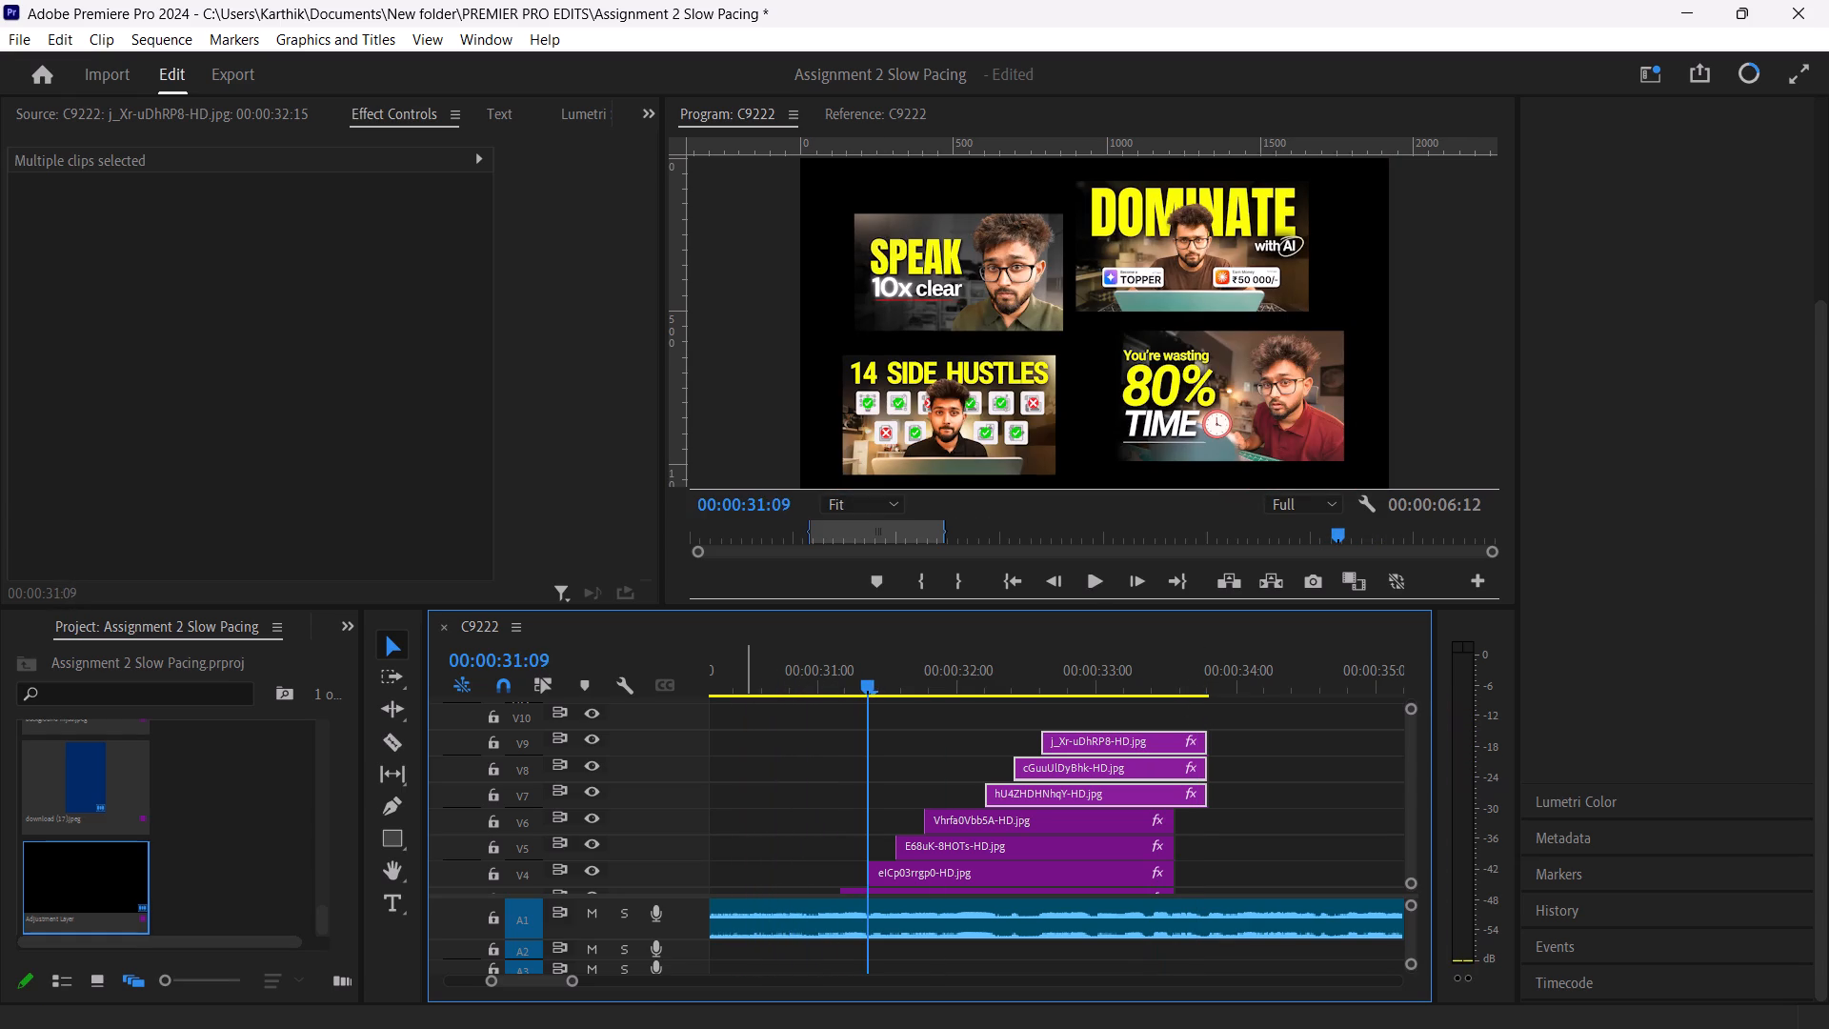
Look over the track stack and play sequence C9222 through the thumbnails up to the Graphic clip at about 00:00:35:18.
drag(1411, 743, 1418, 821)
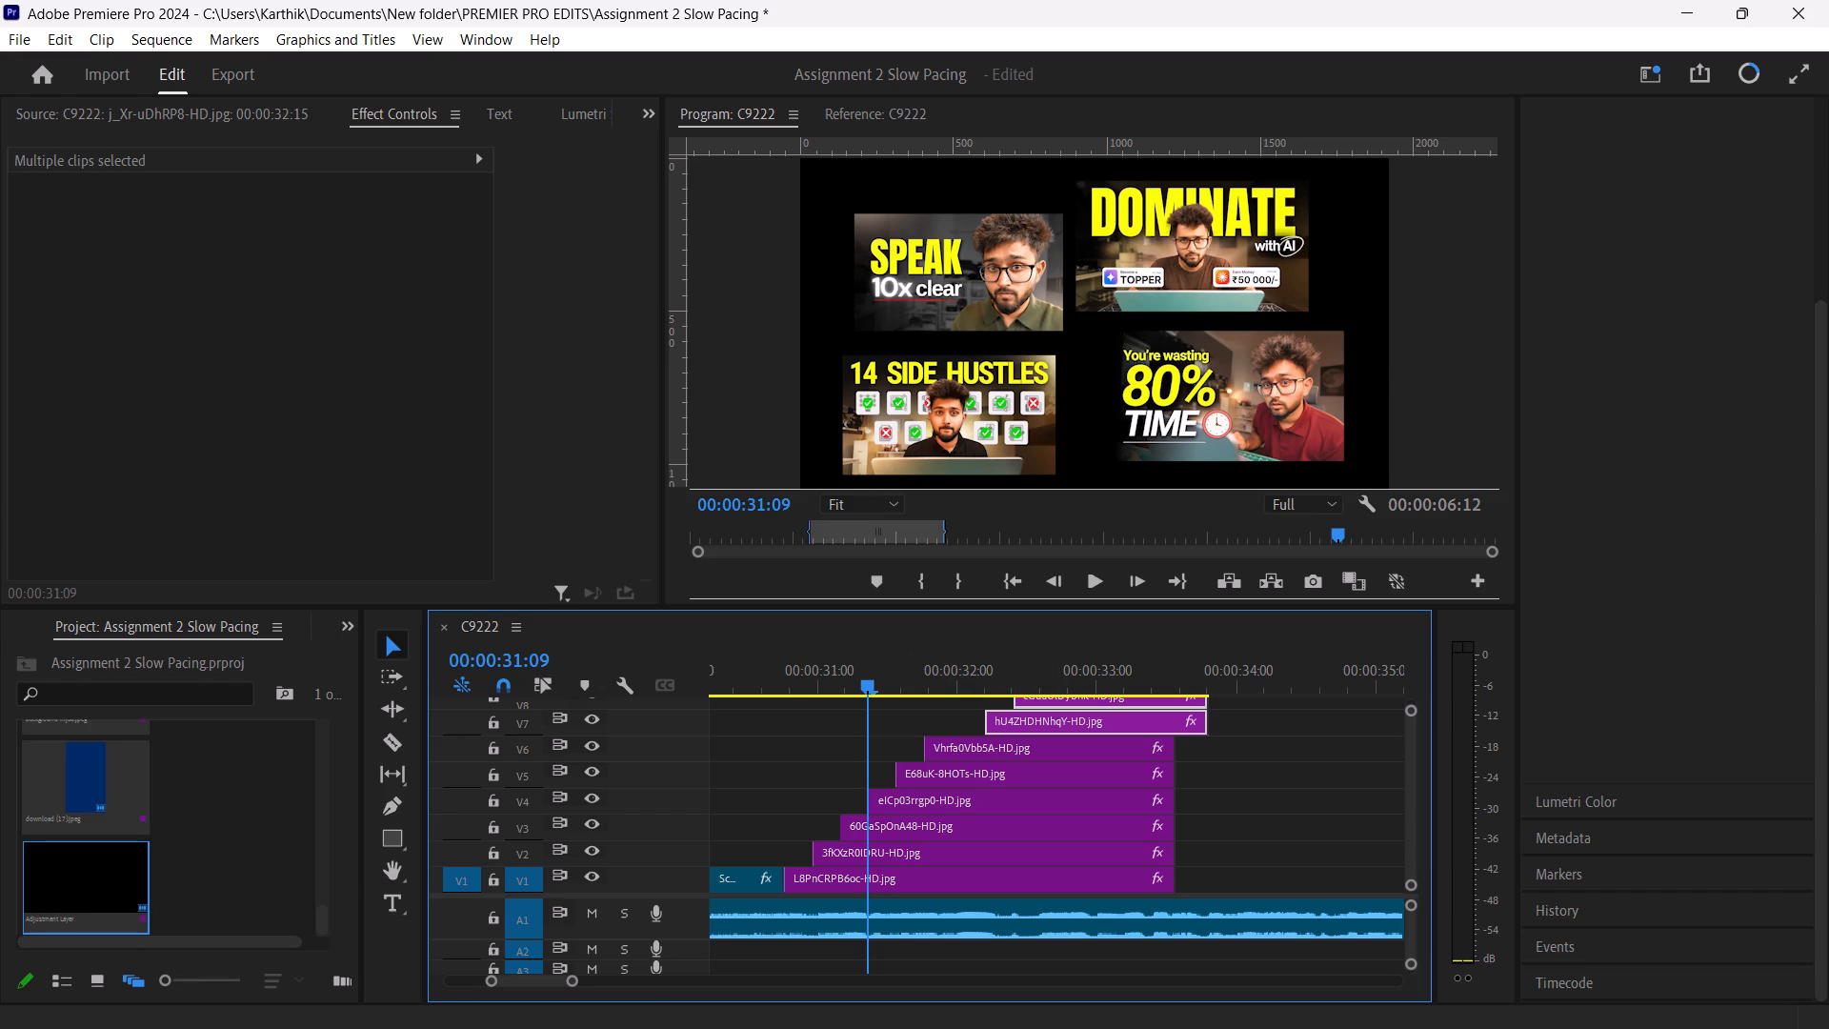
drag(1409, 809, 1409, 792)
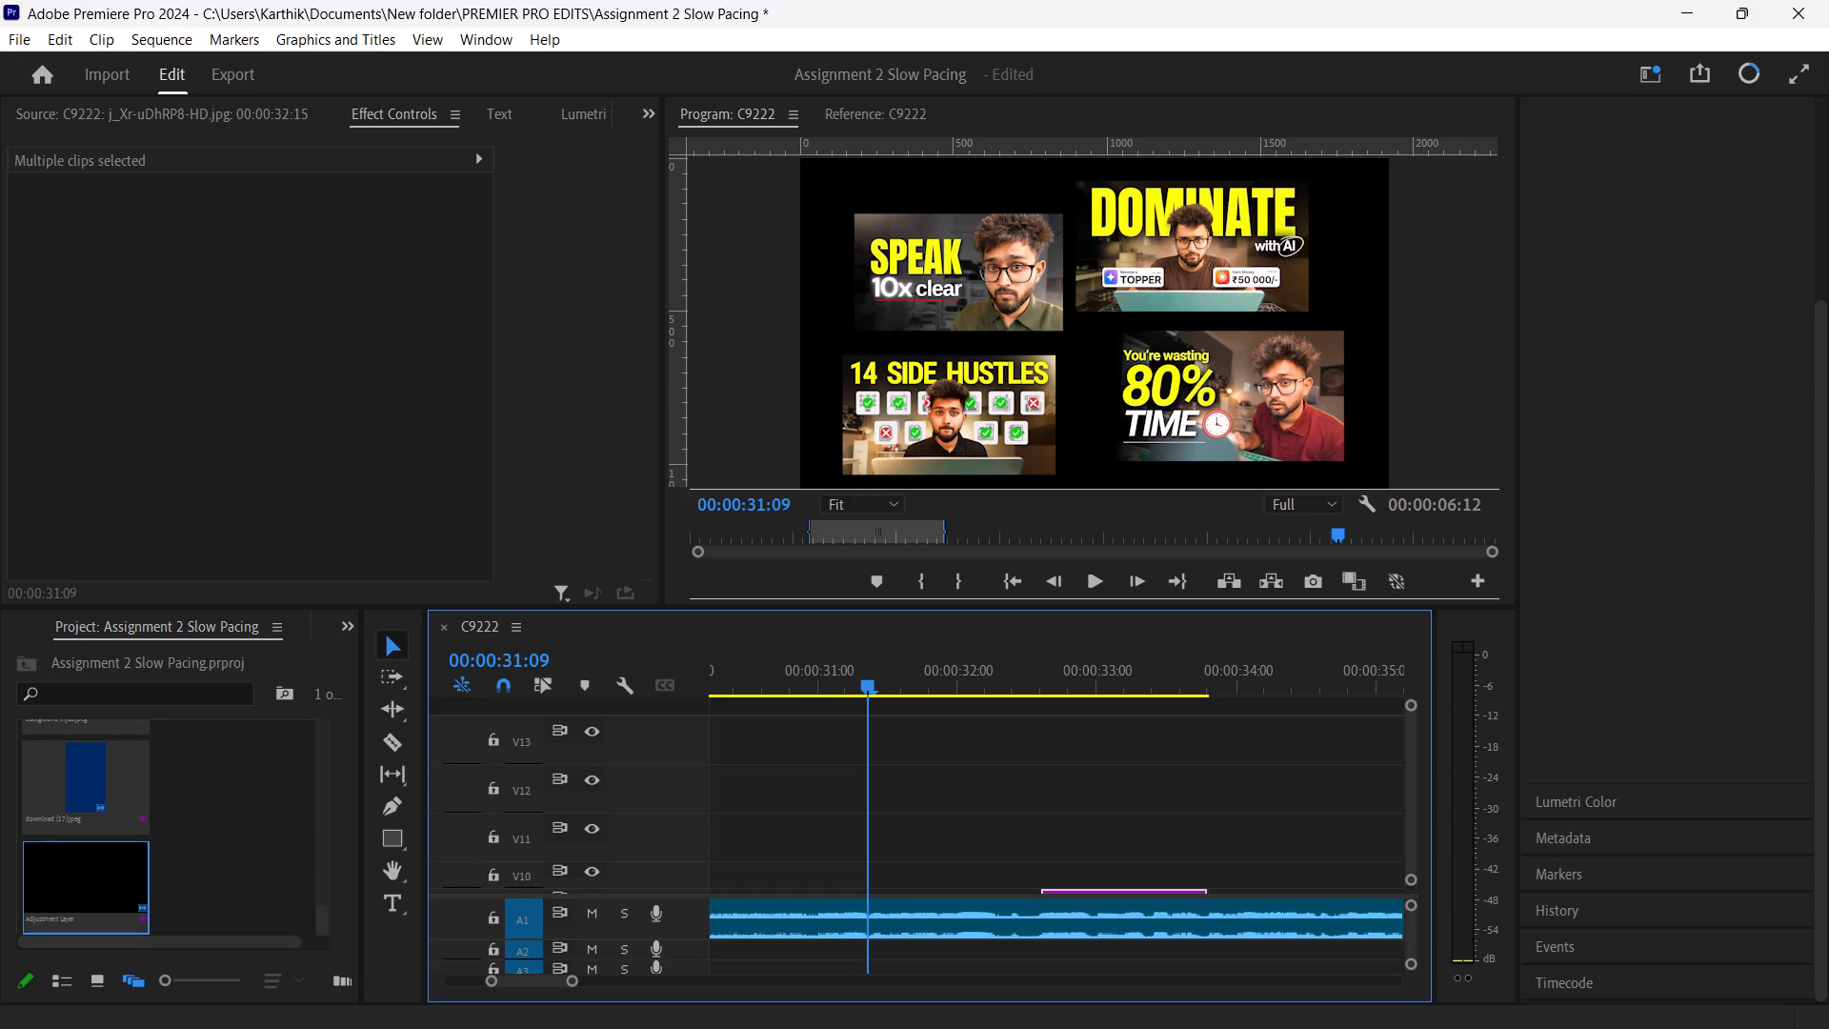
drag(1409, 792, 1412, 883)
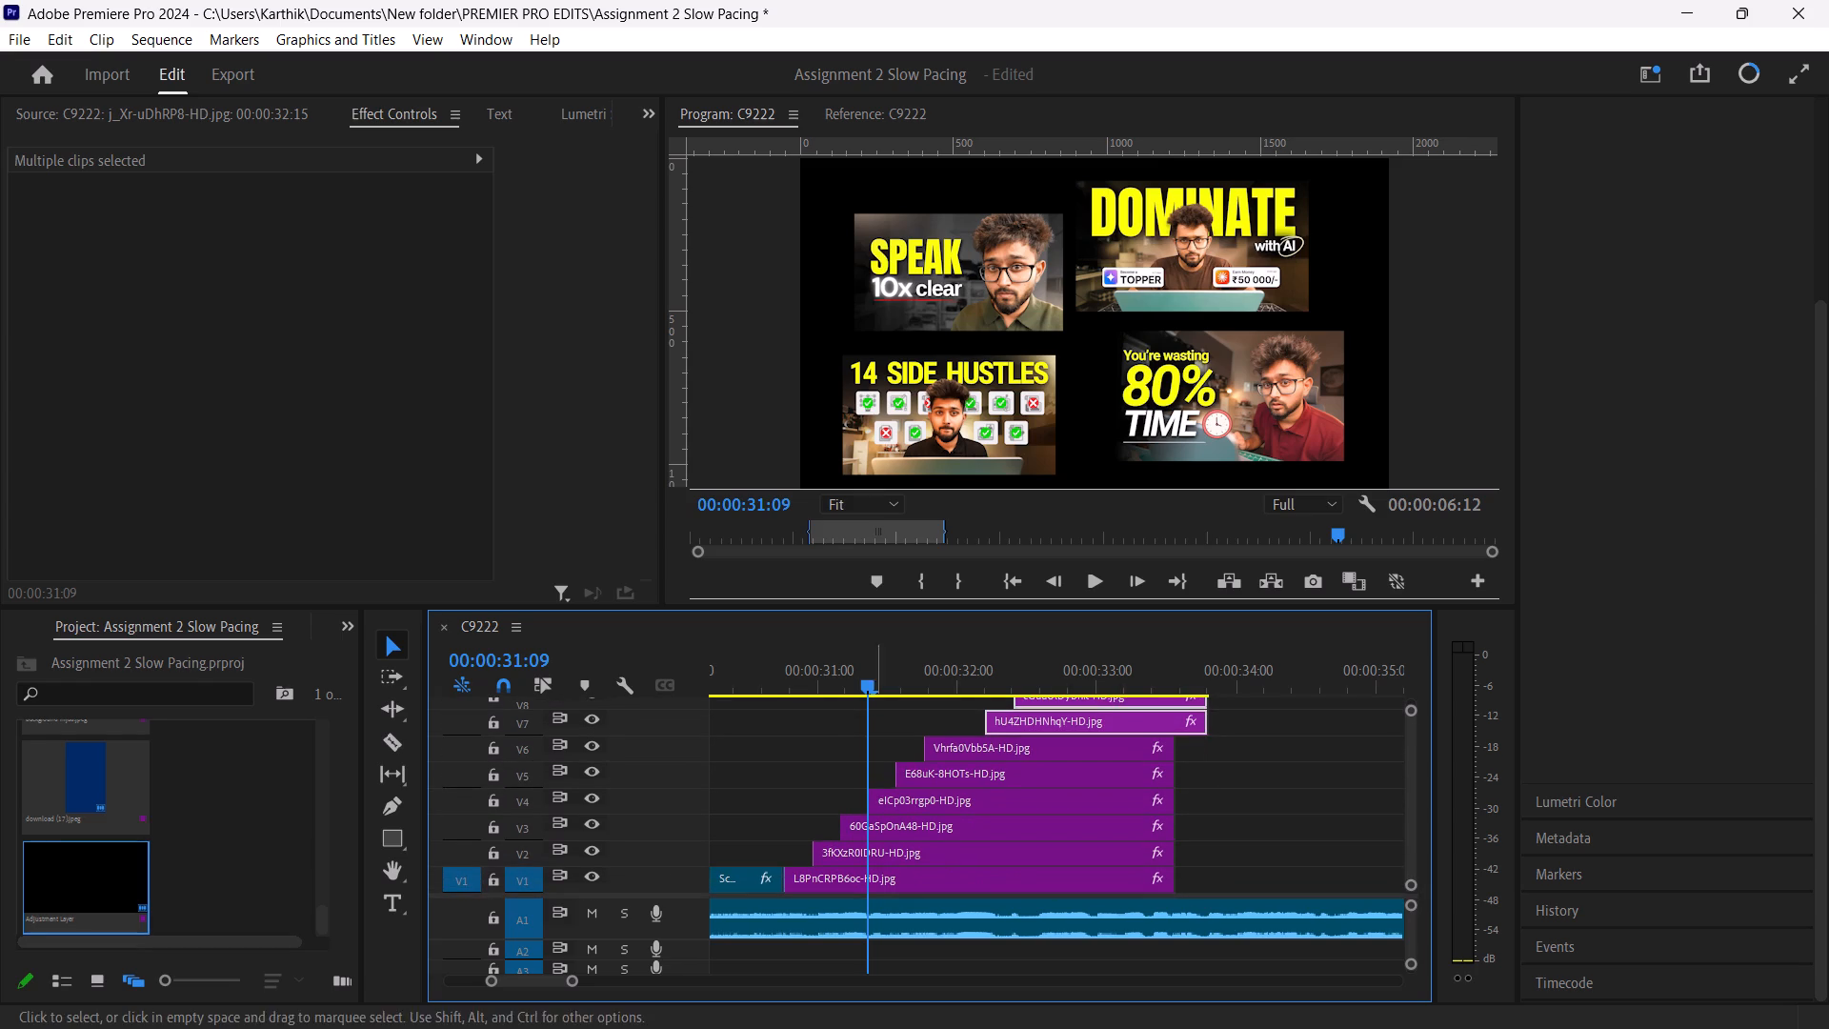
drag(576, 976, 557, 984)
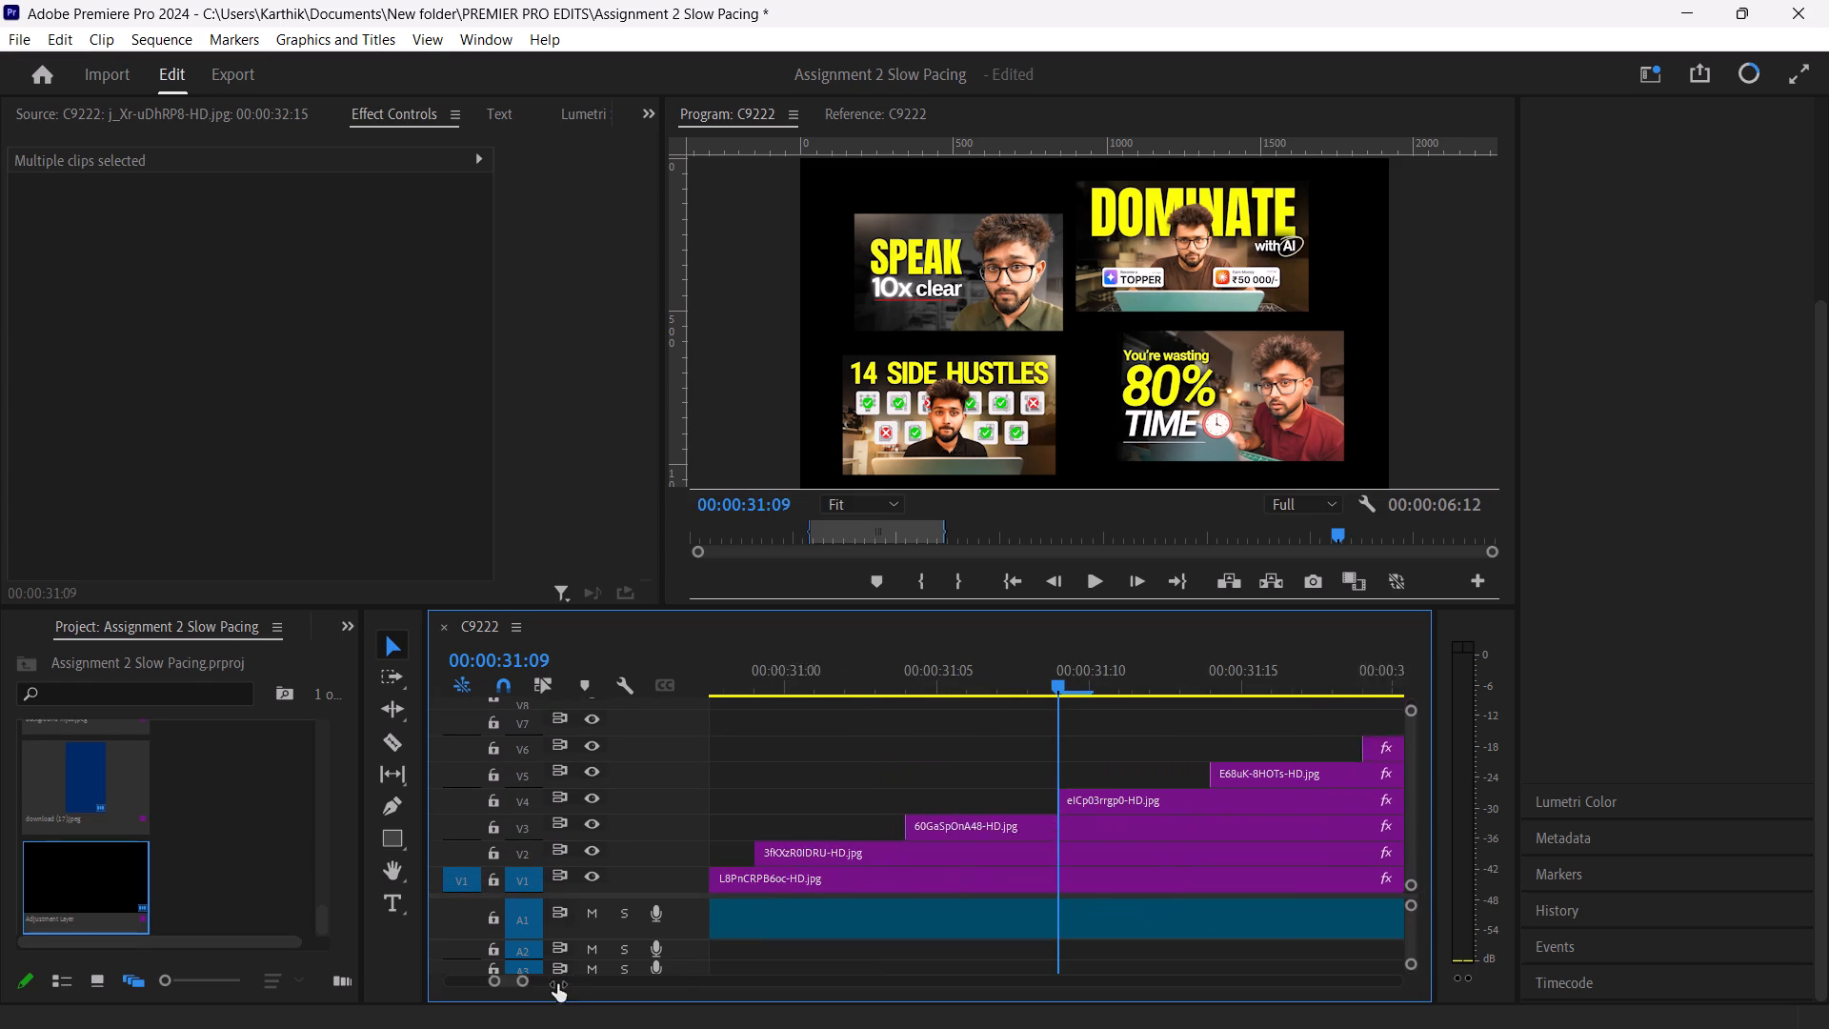
drag(557, 984, 611, 990)
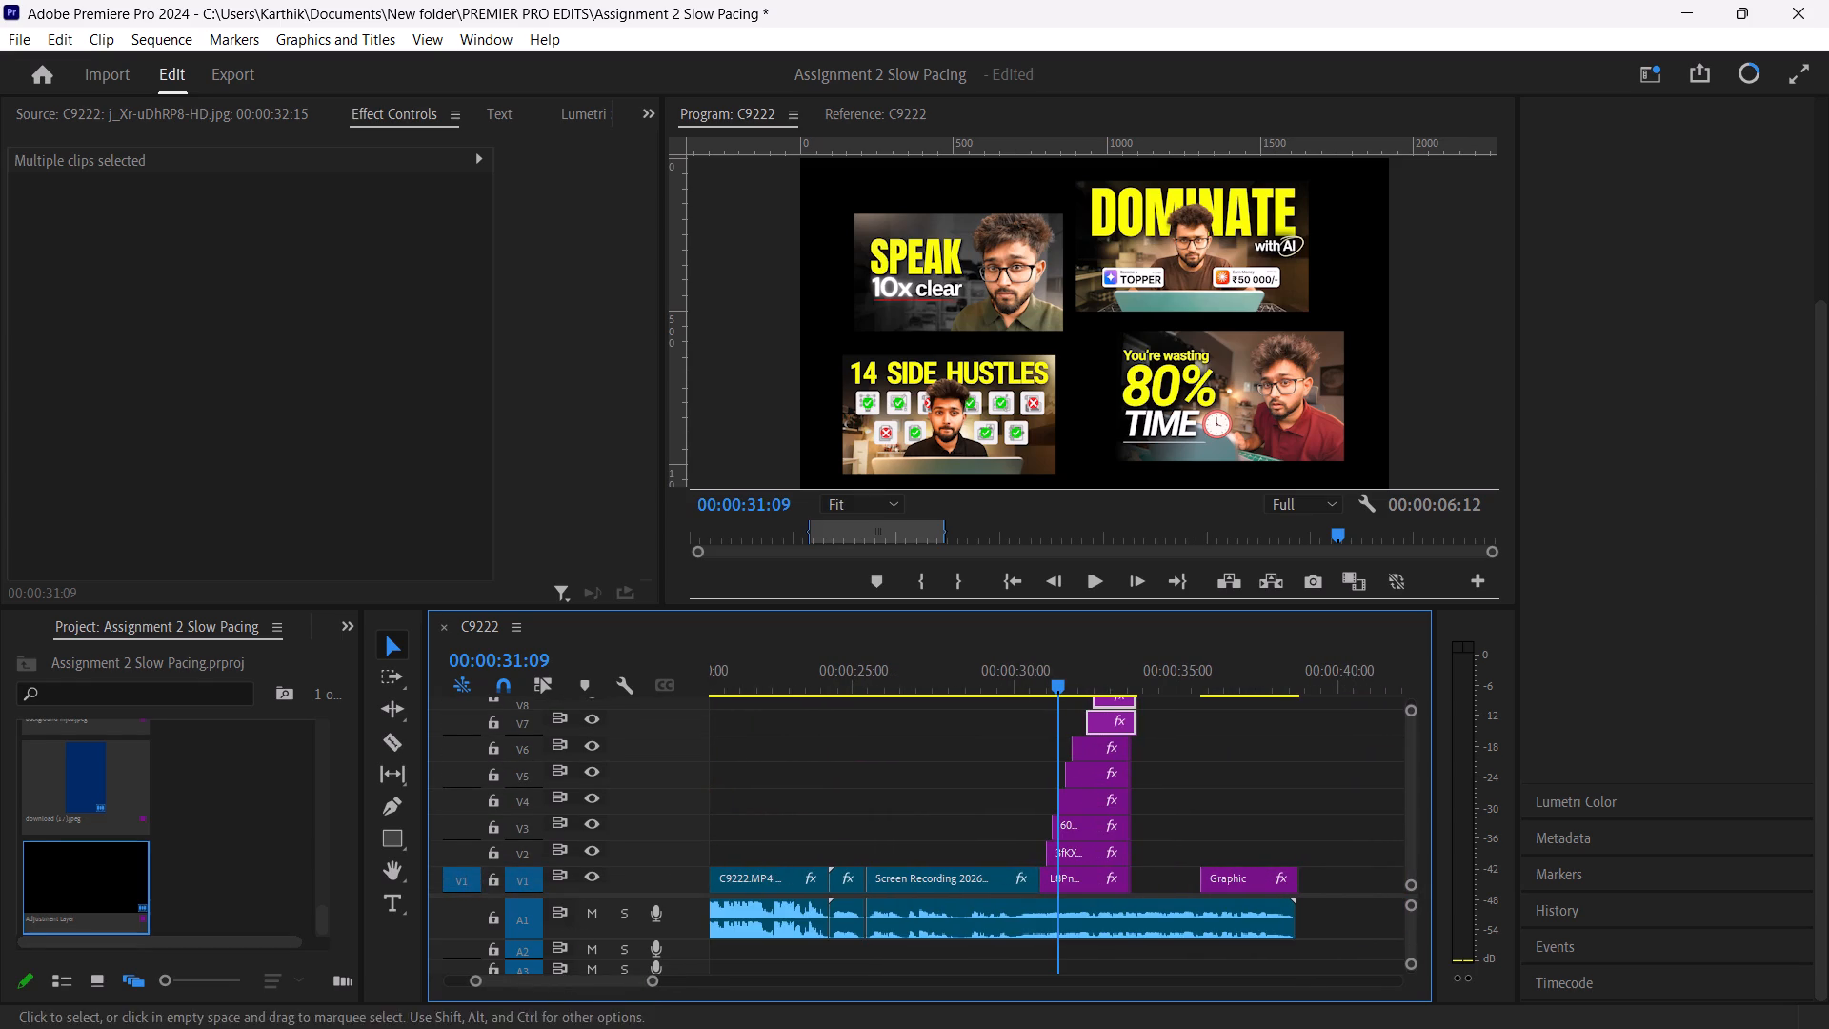
drag(1051, 676, 1032, 761)
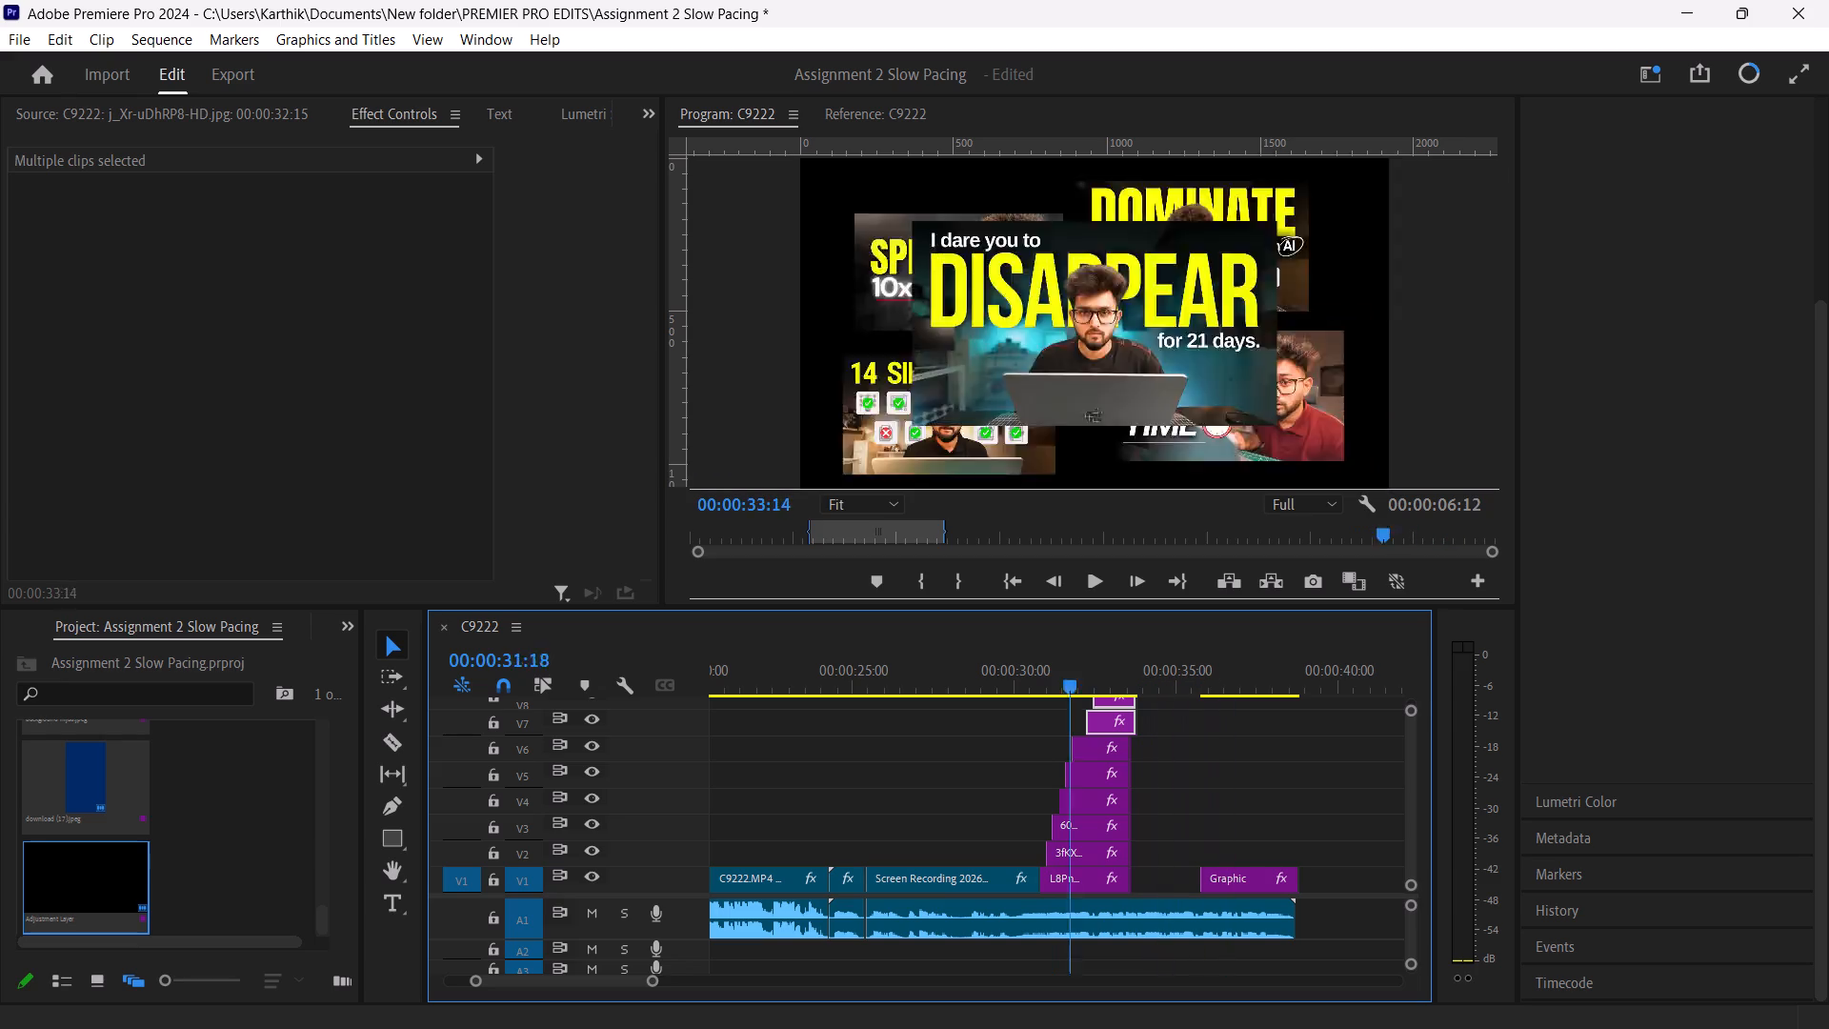
drag(1032, 761, 892, 752)
key(space)
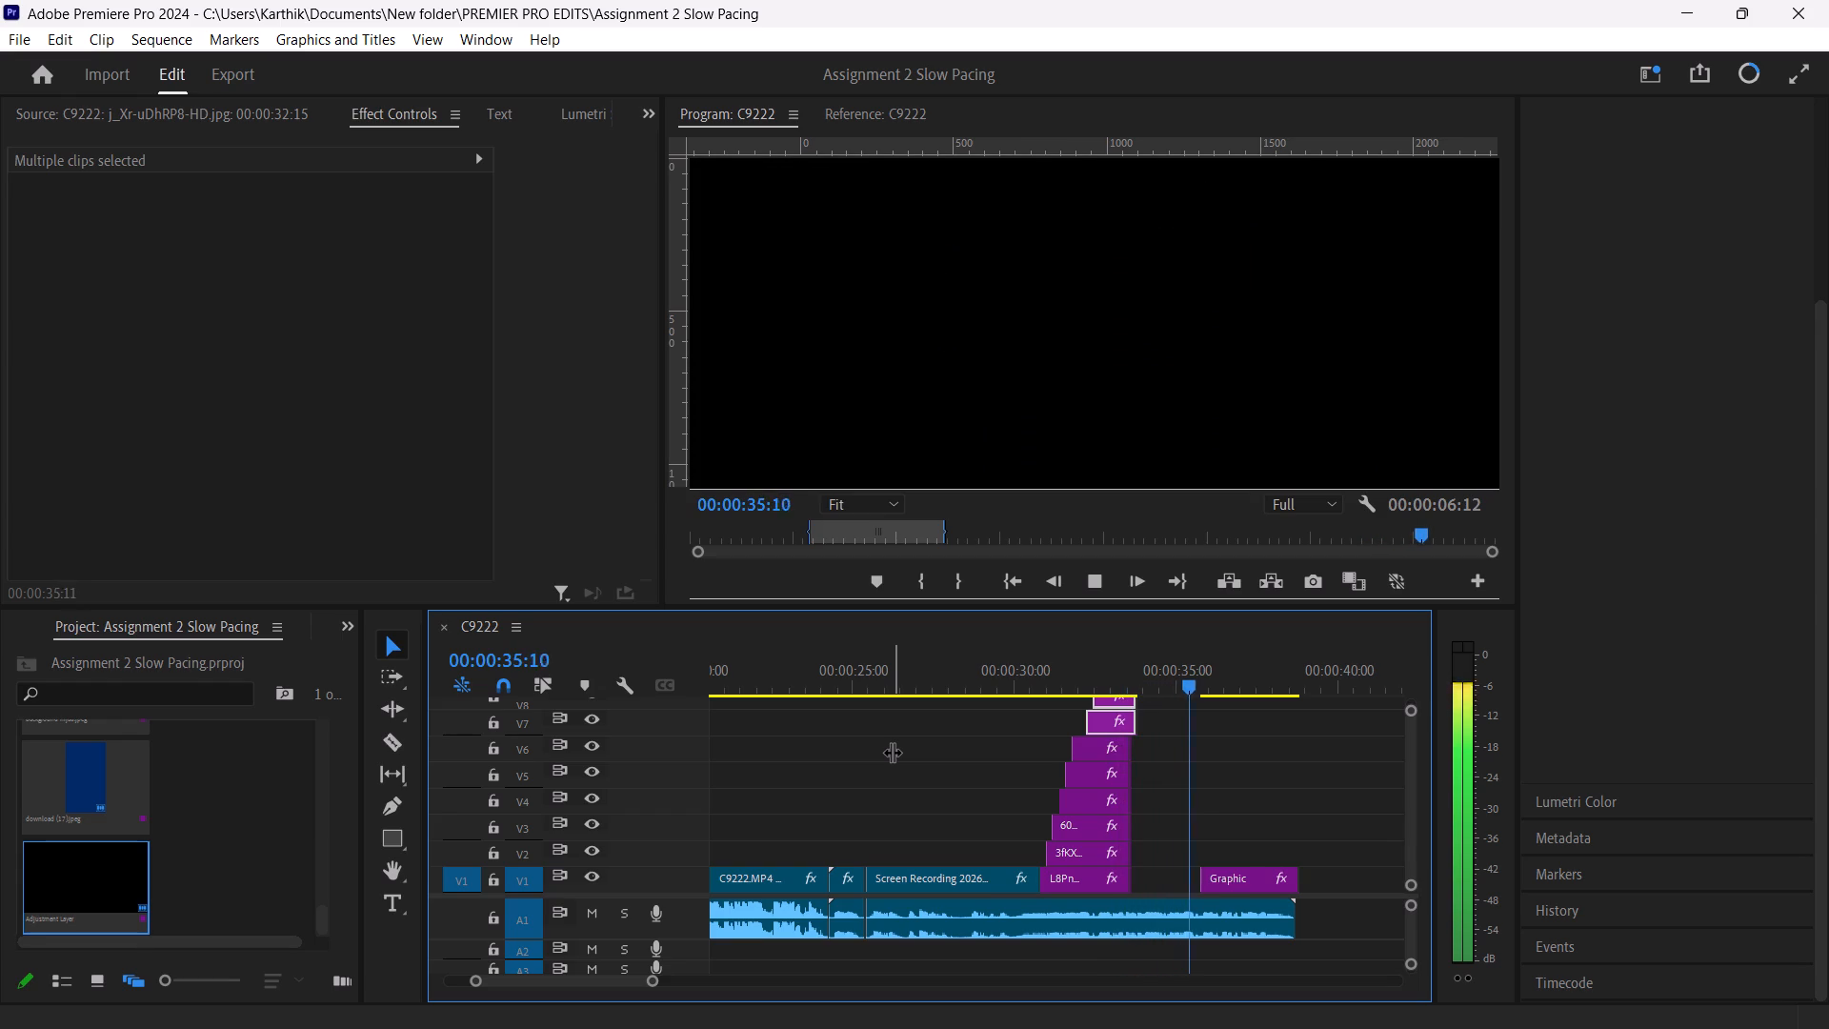
key(space)
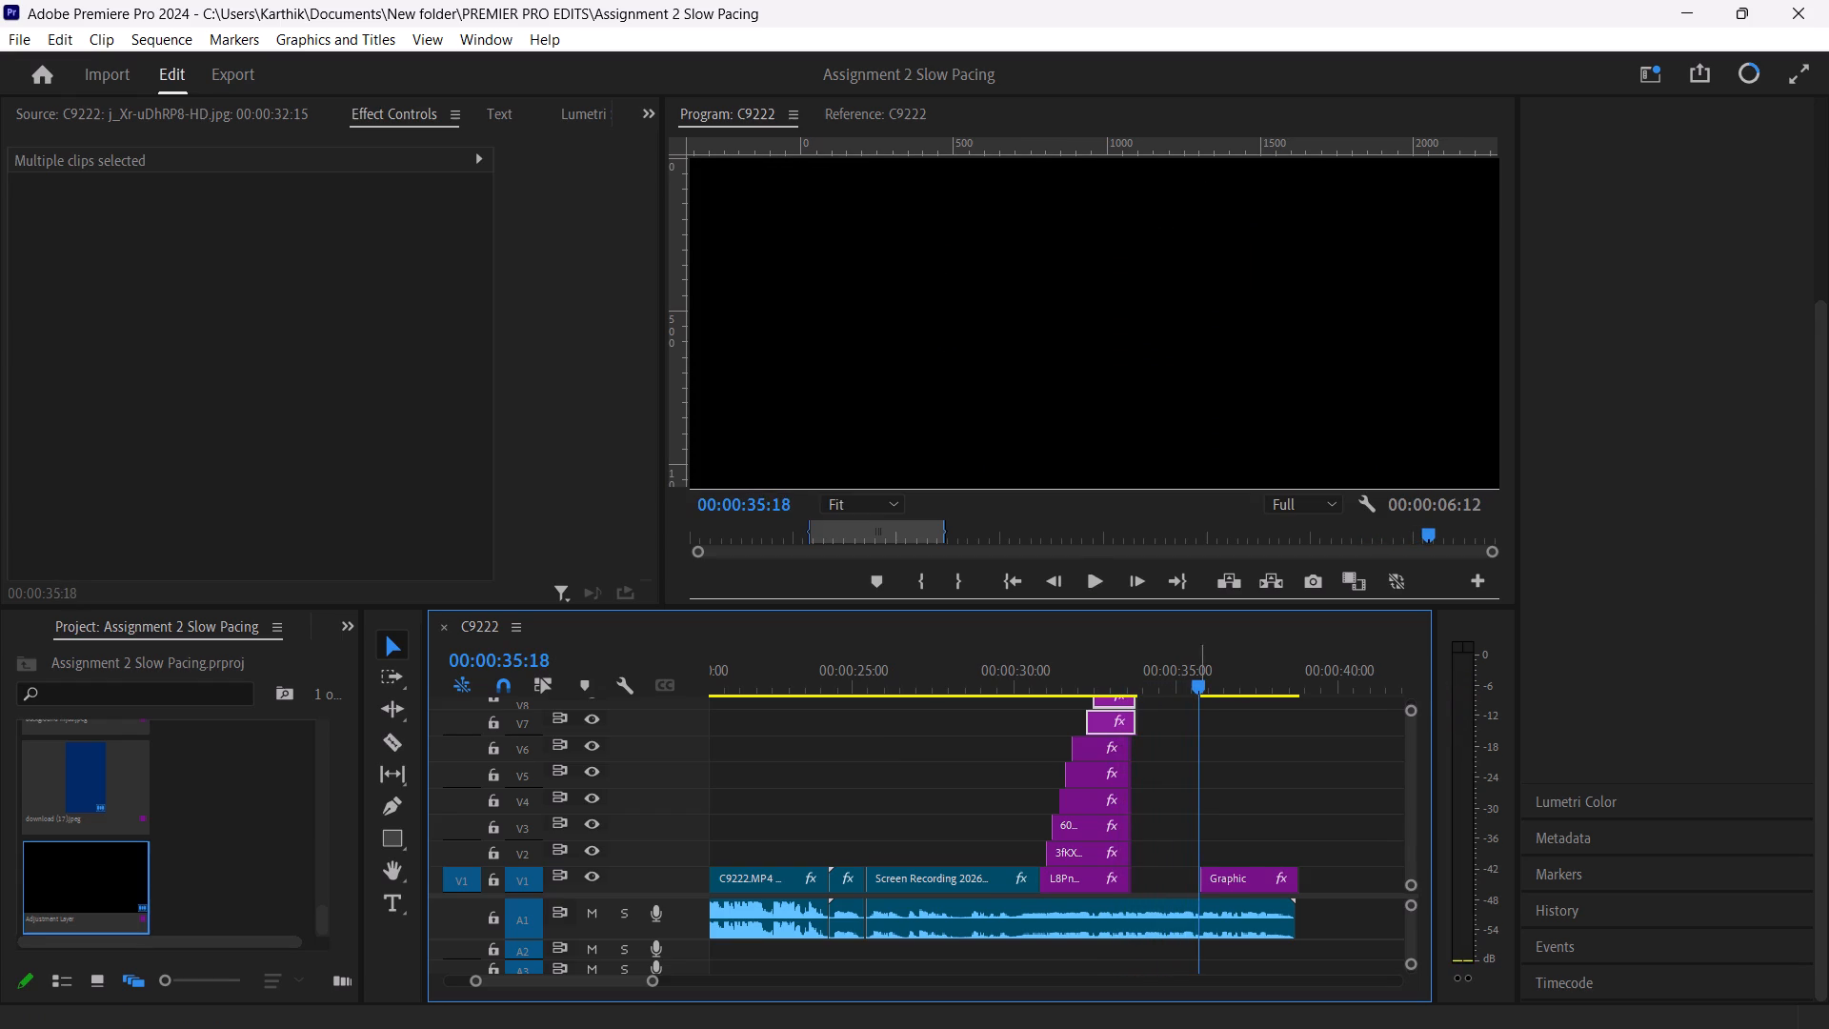
drag(1201, 676, 1052, 676)
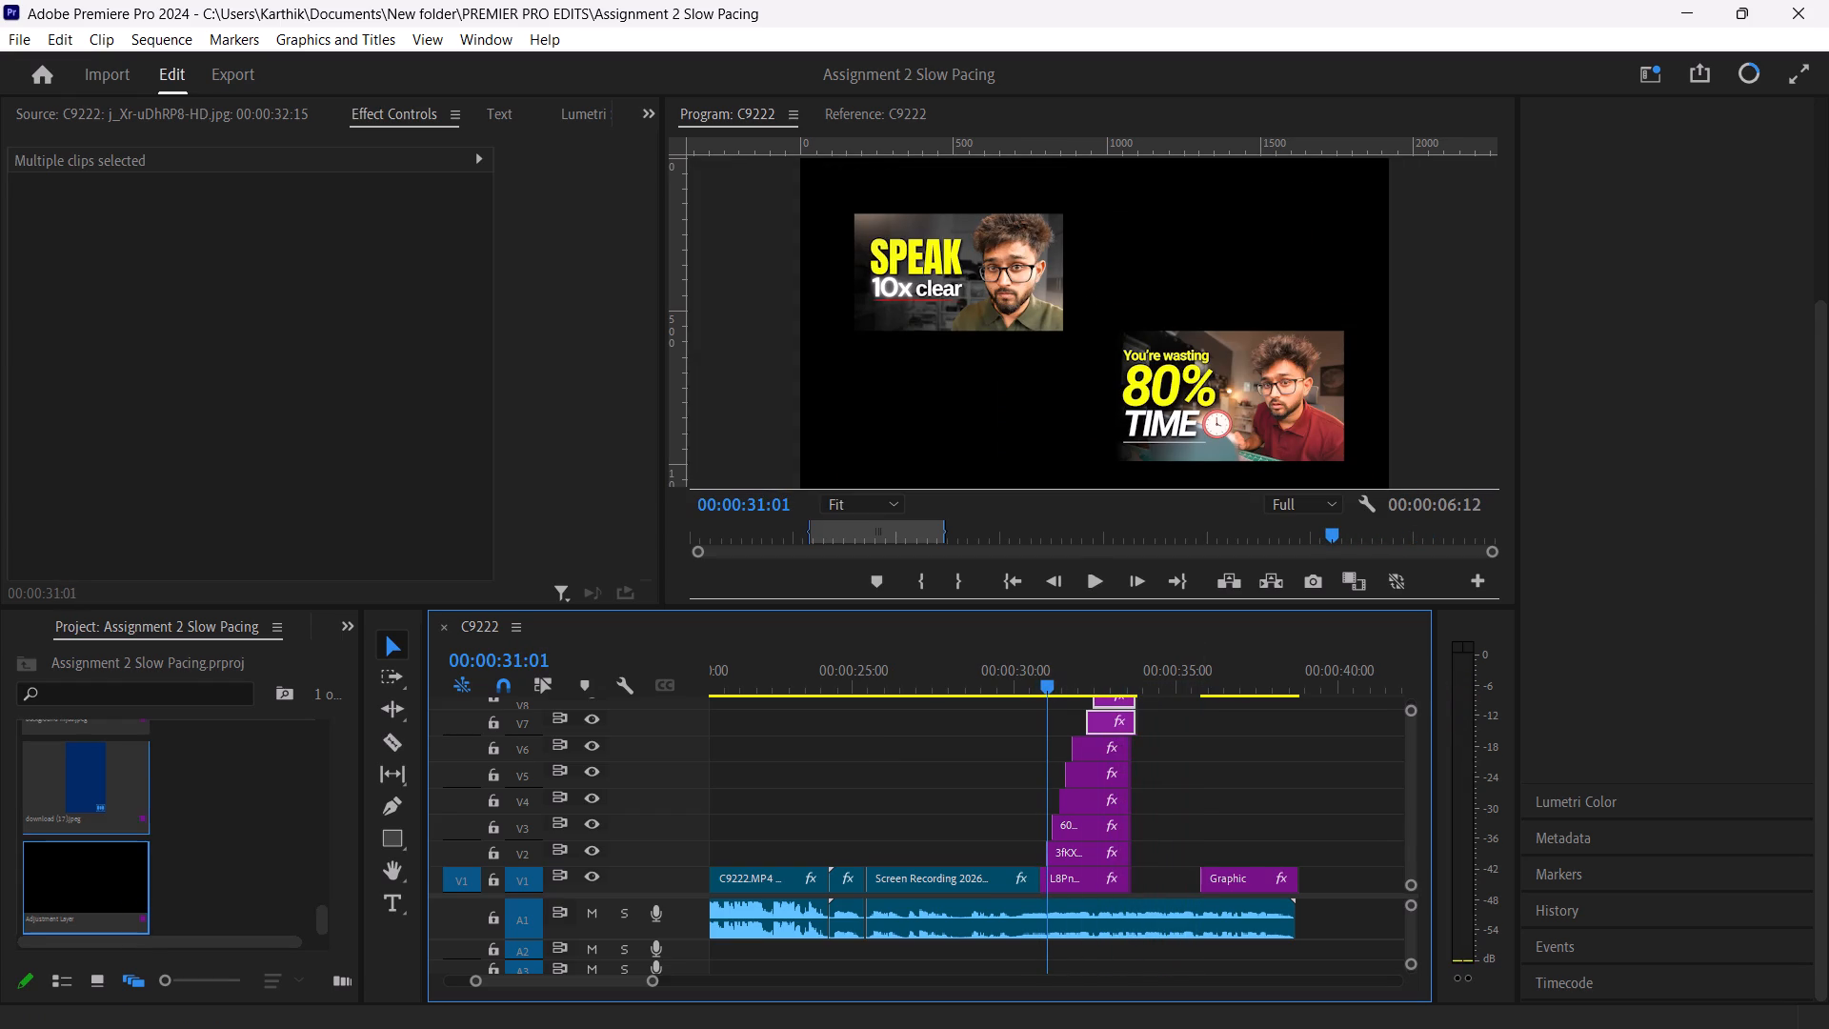
Browse the project media from download (21).png back through the folders and thumbnail images to the self educate thumbnail.
click(94, 807)
key(Up)
key(Up)
key(Up)
key(Up)
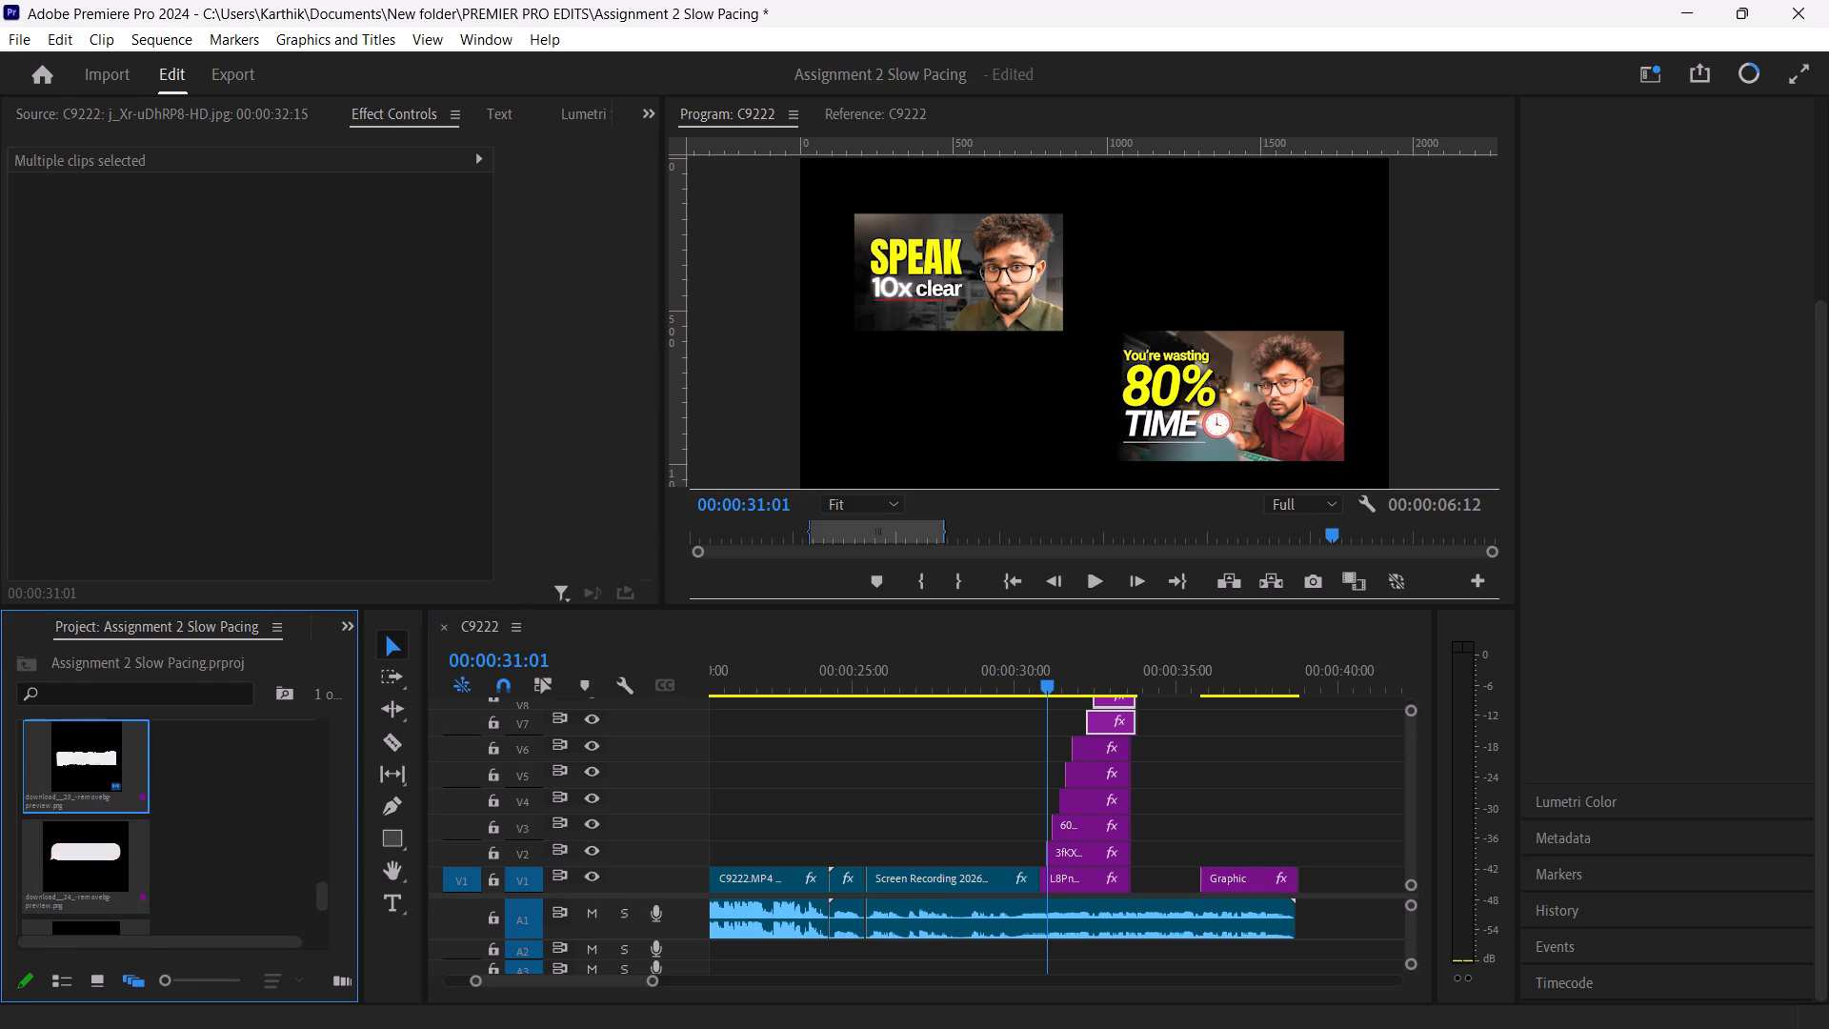
key(Up)
key(Up)
key(Up)
key(Up)
key(Up)
key(Up)
key(Up)
key(Up)
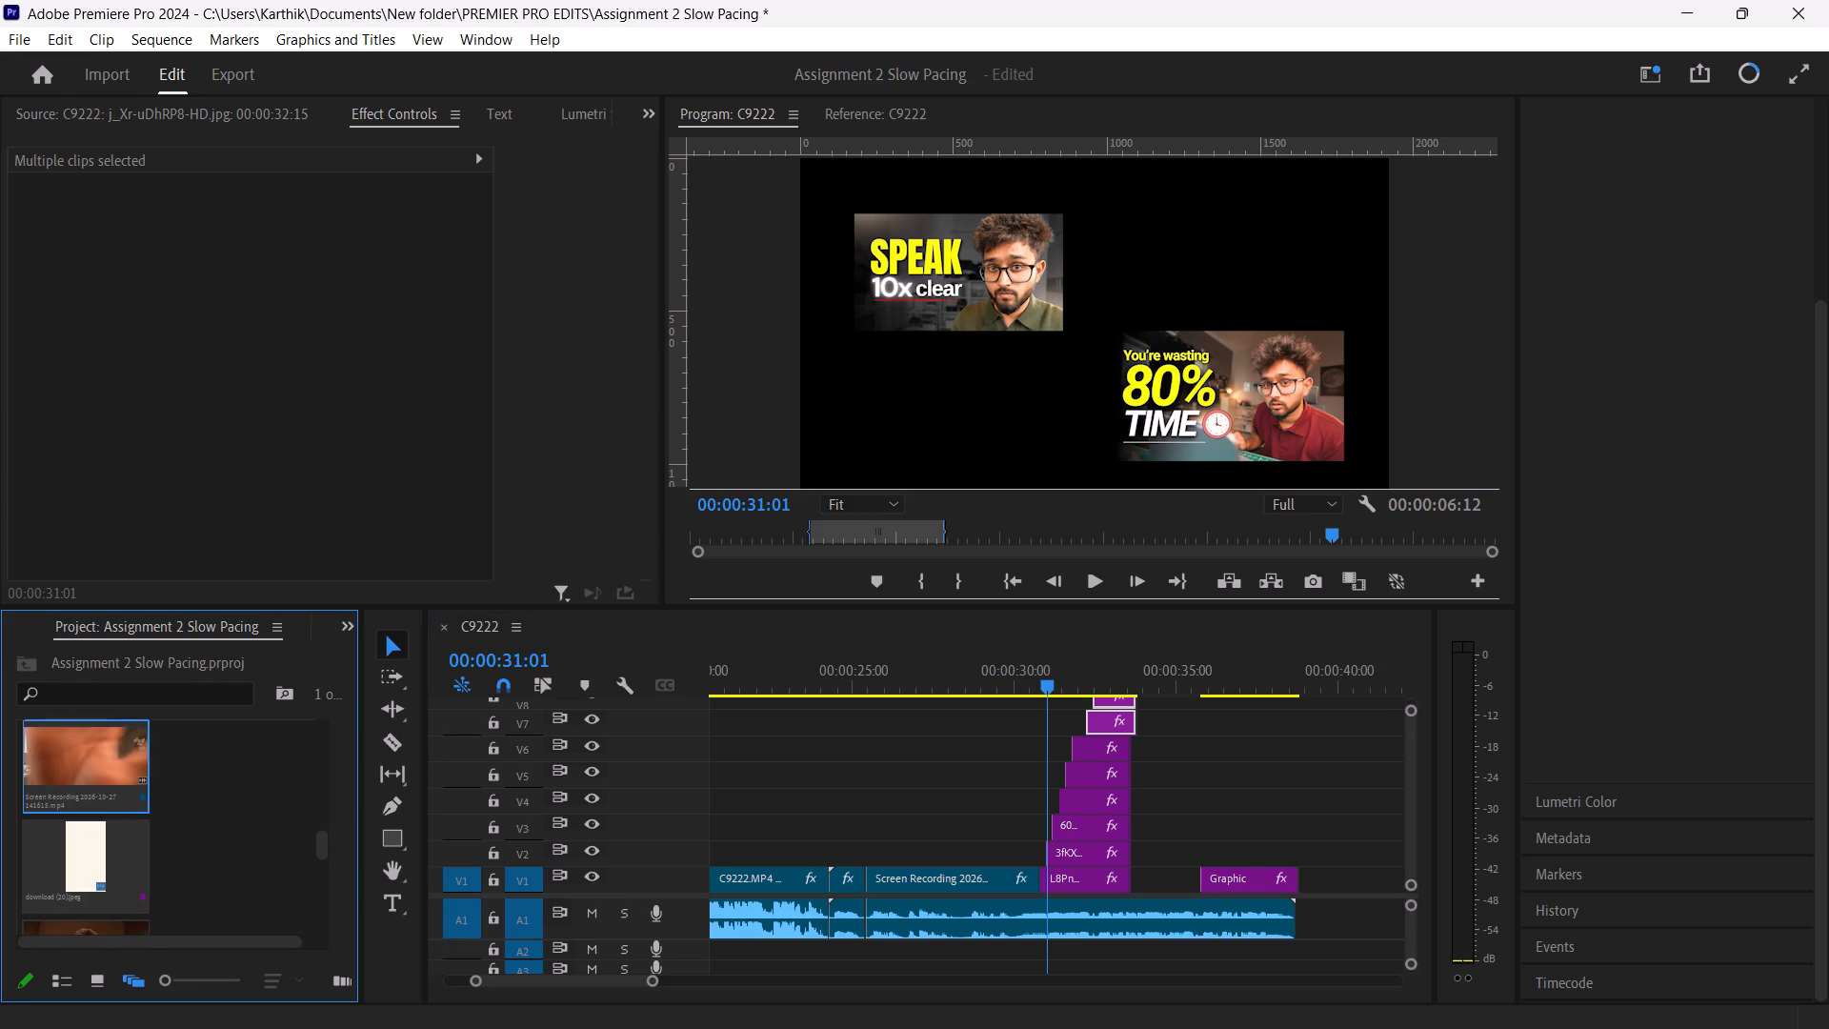
key(Up)
key(Up)
key(Up)
key(Up)
key(Up)
key(Up)
key(Up)
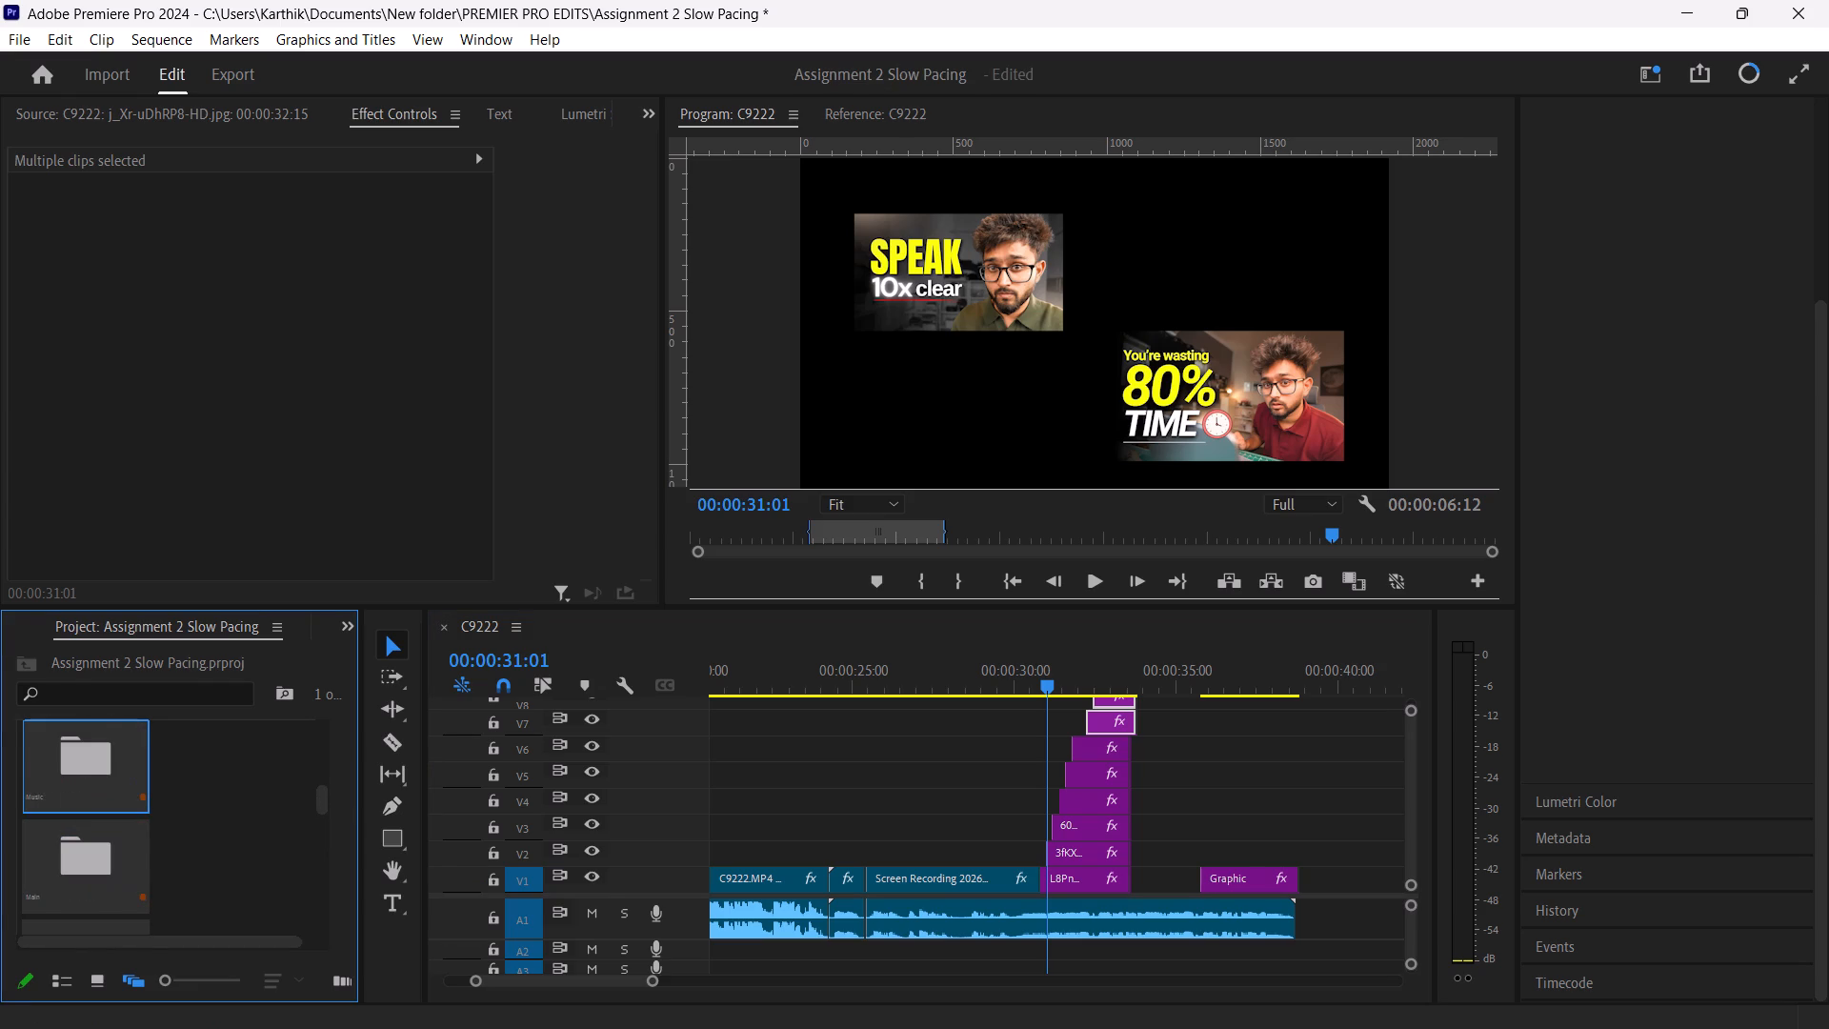
key(Up)
key(Up)
key(Up)
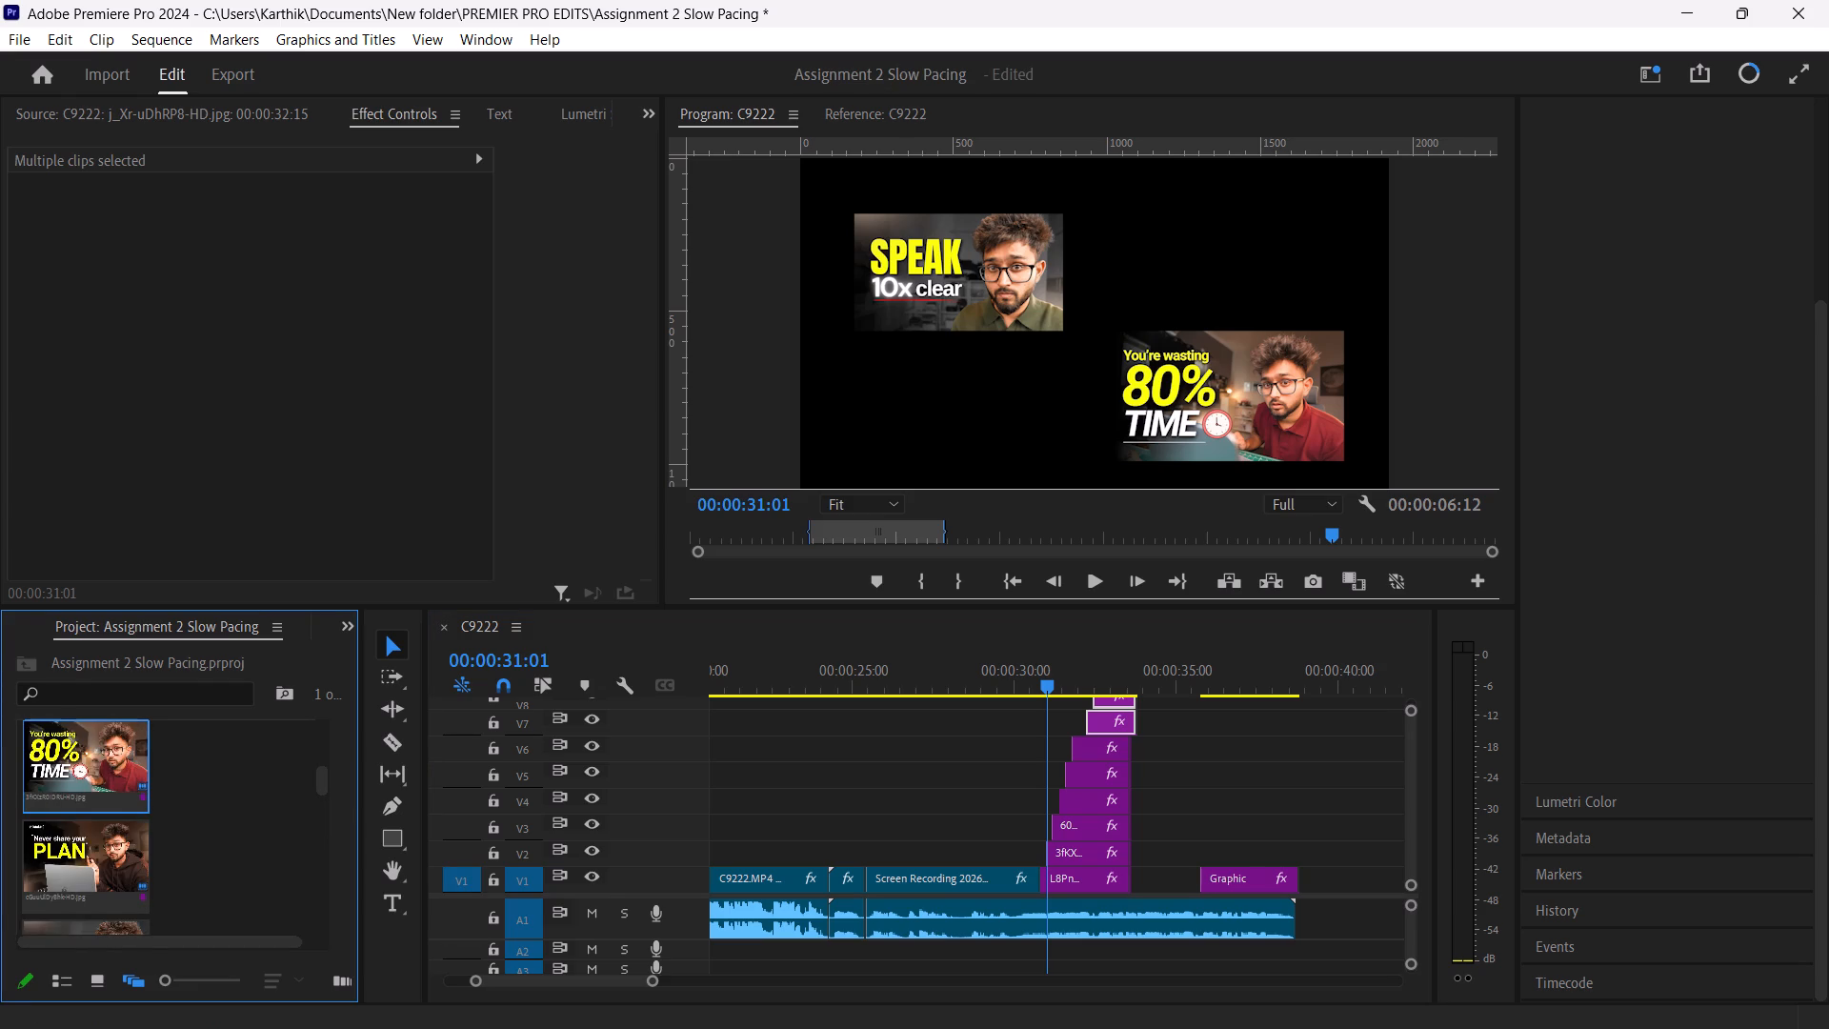
key(Up)
key(Up)
key(Up)
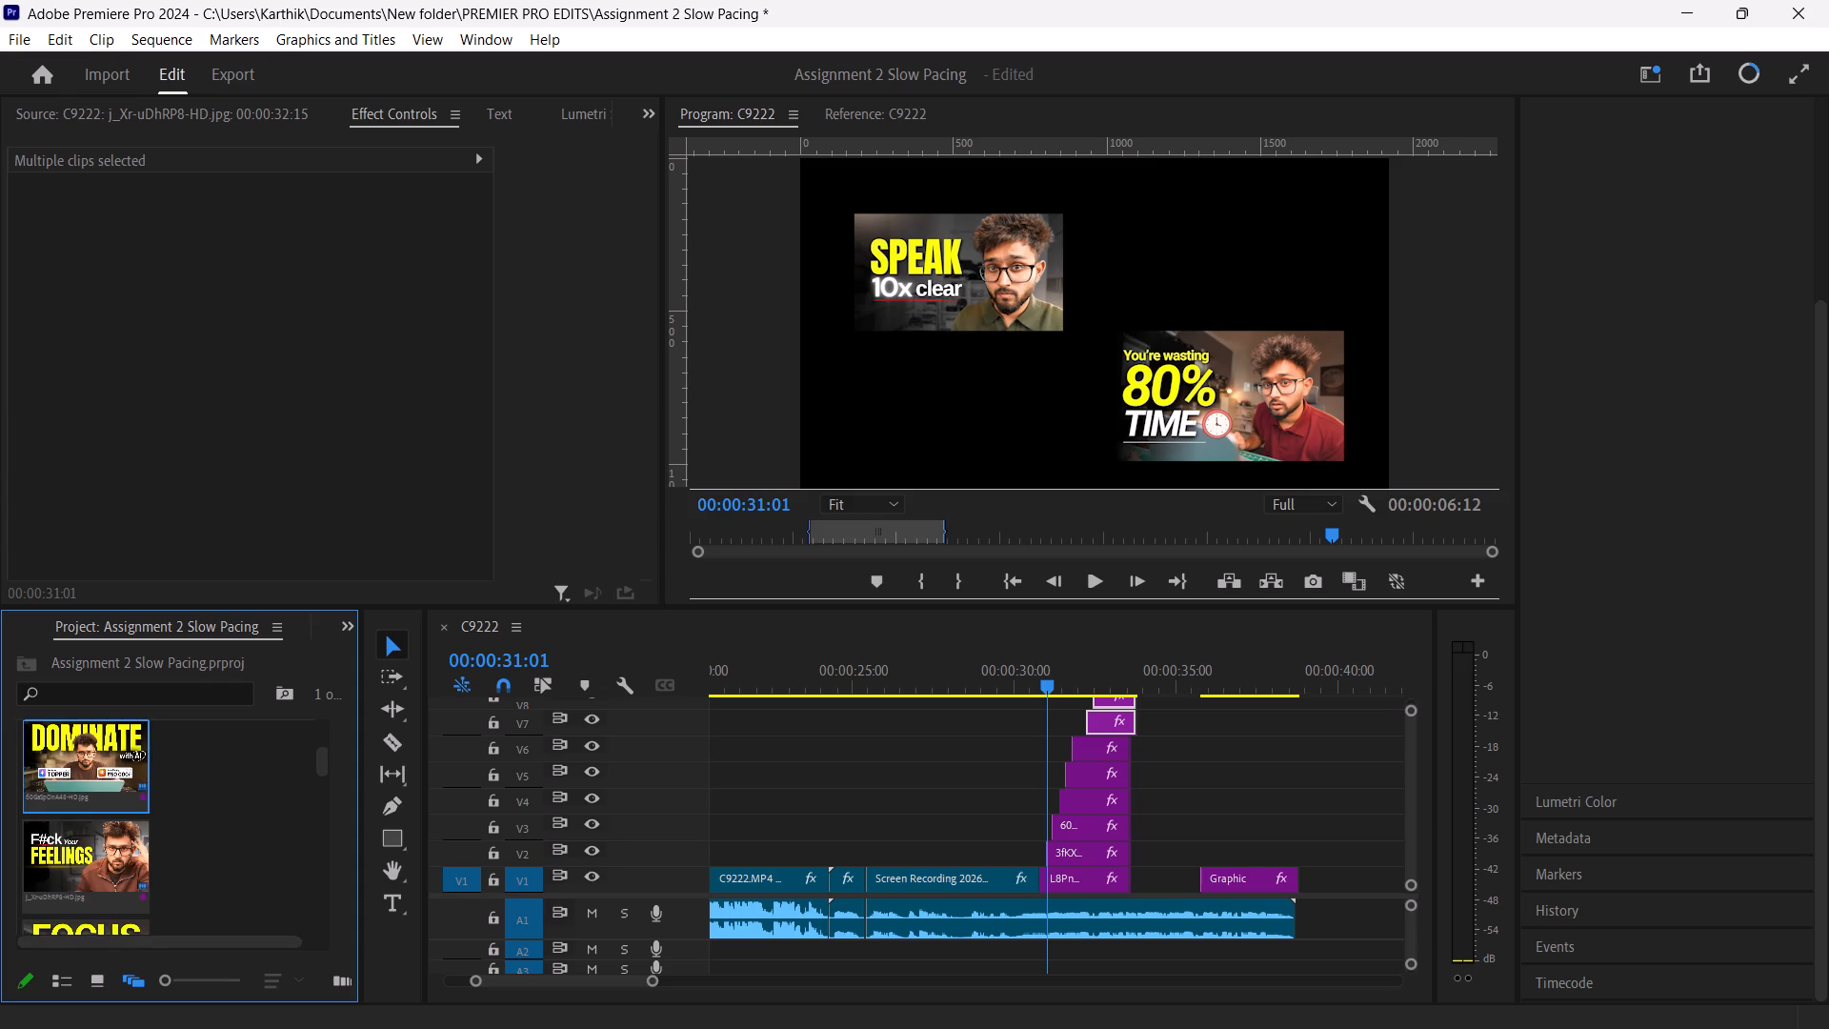
key(Up)
key(Up)
key(Up)
key(Down)
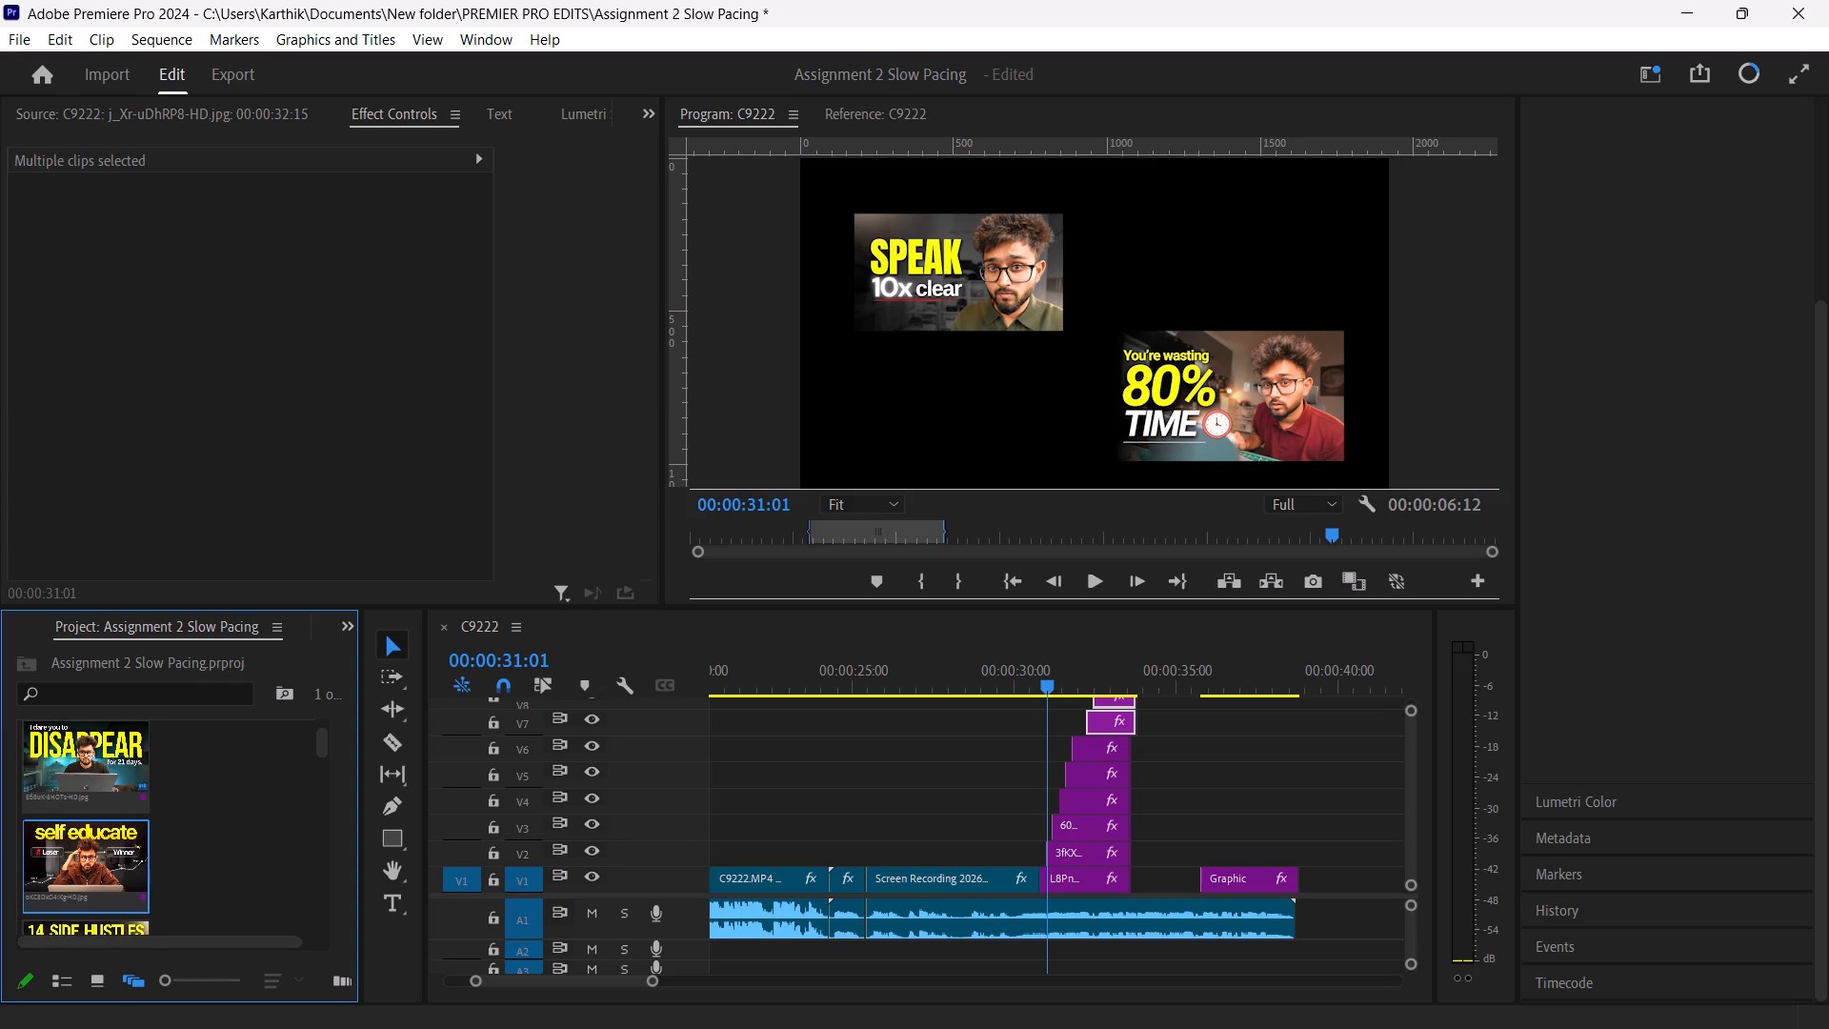
Move the whole thumbnail stack up one track, so it begins on V2, and later, starting at about 00:00:31:04.
drag(1055, 685, 1085, 685)
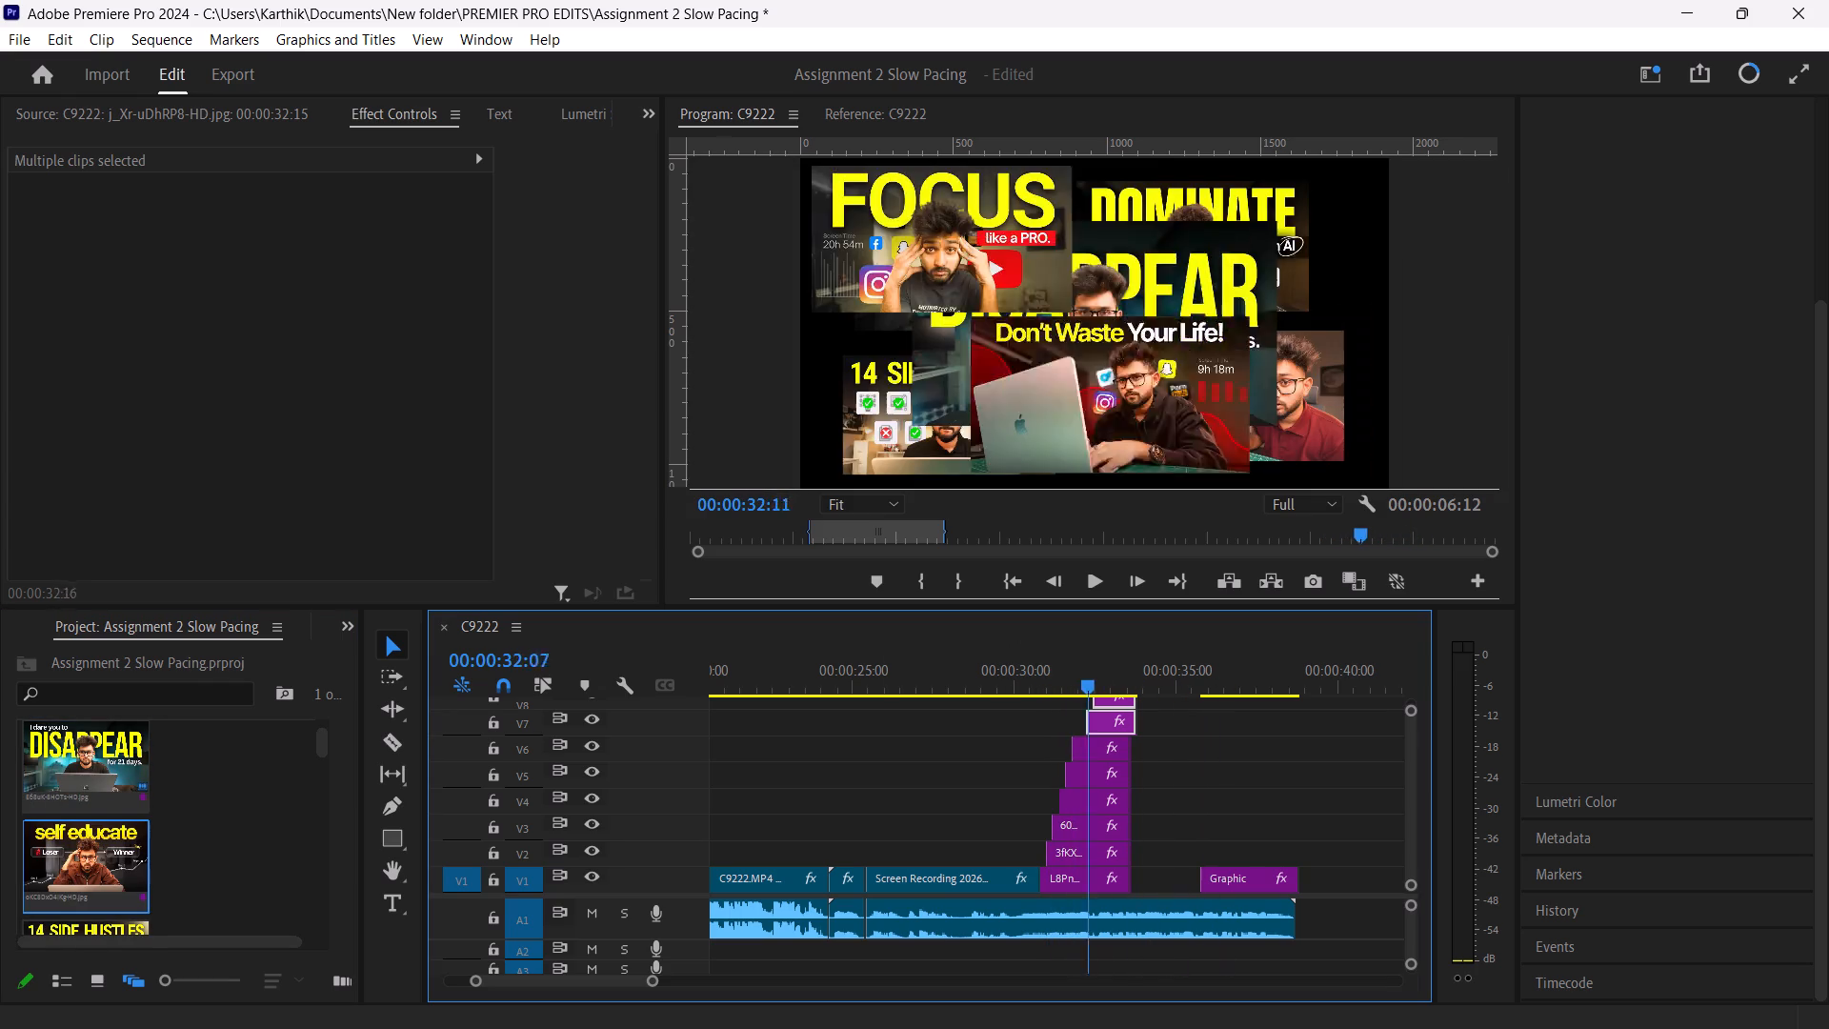
drag(1085, 685, 1042, 688)
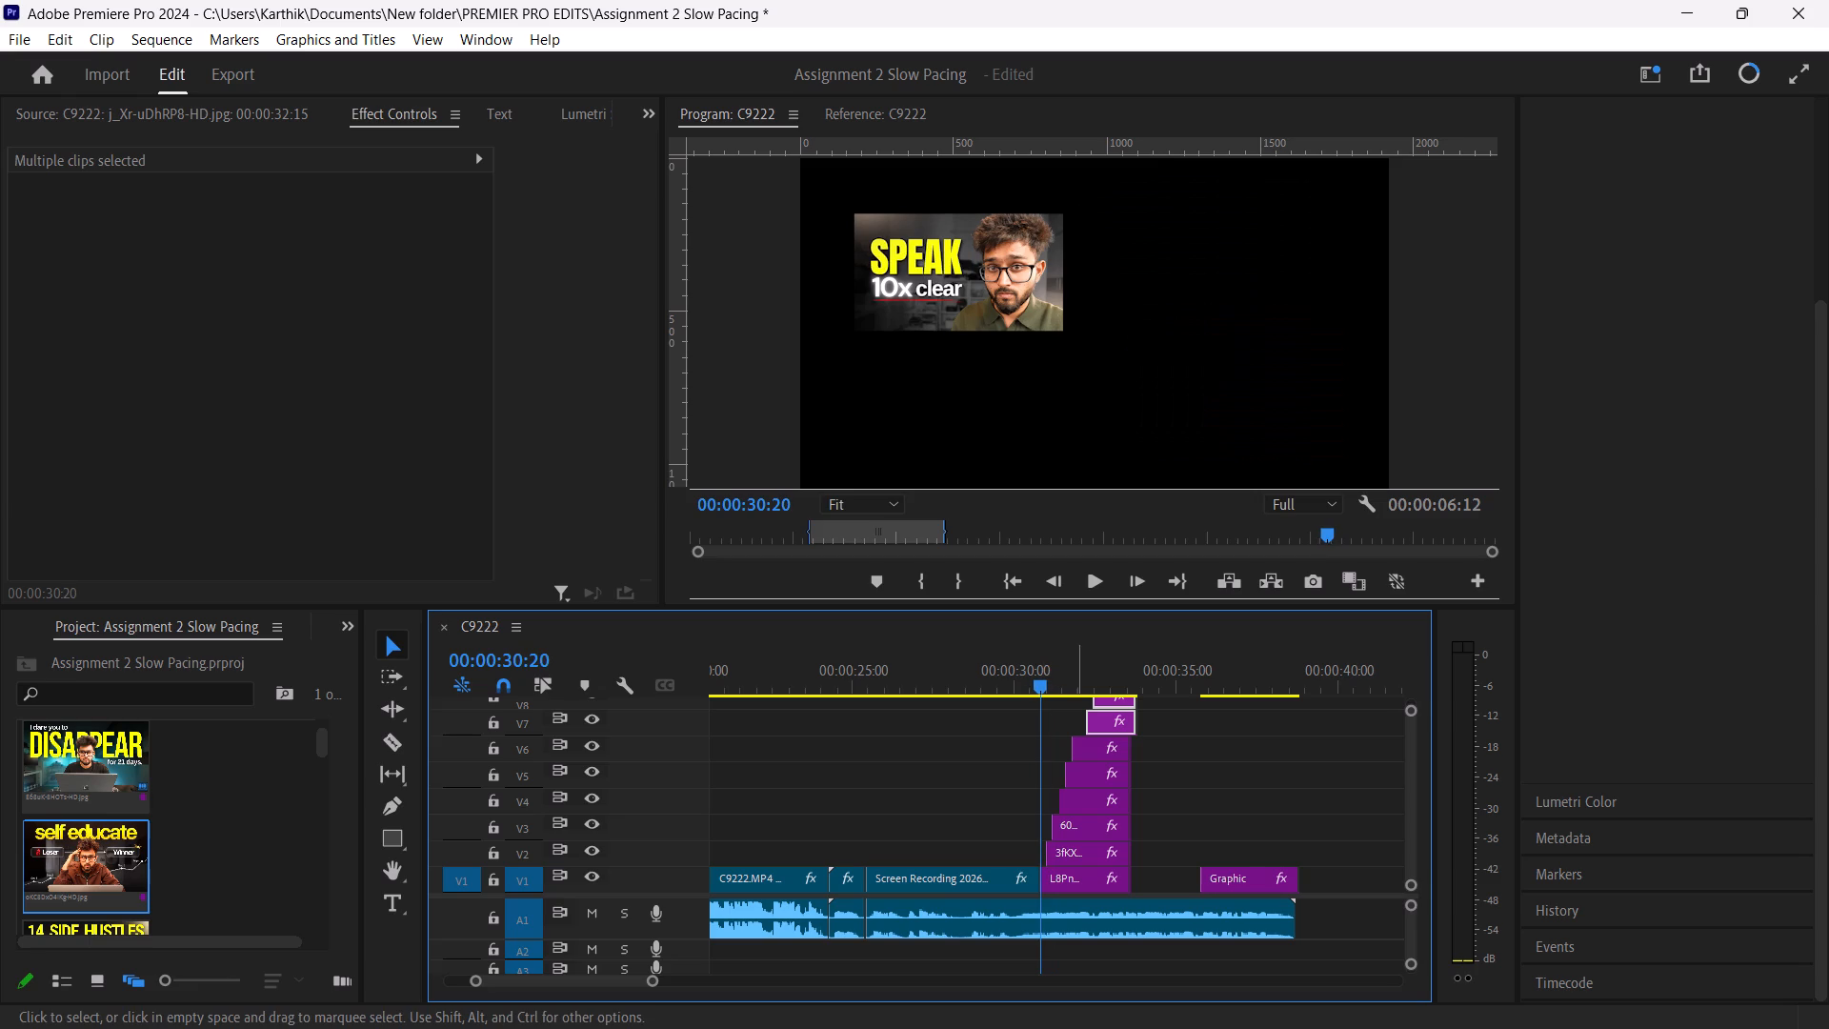
drag(1162, 884, 1119, 878)
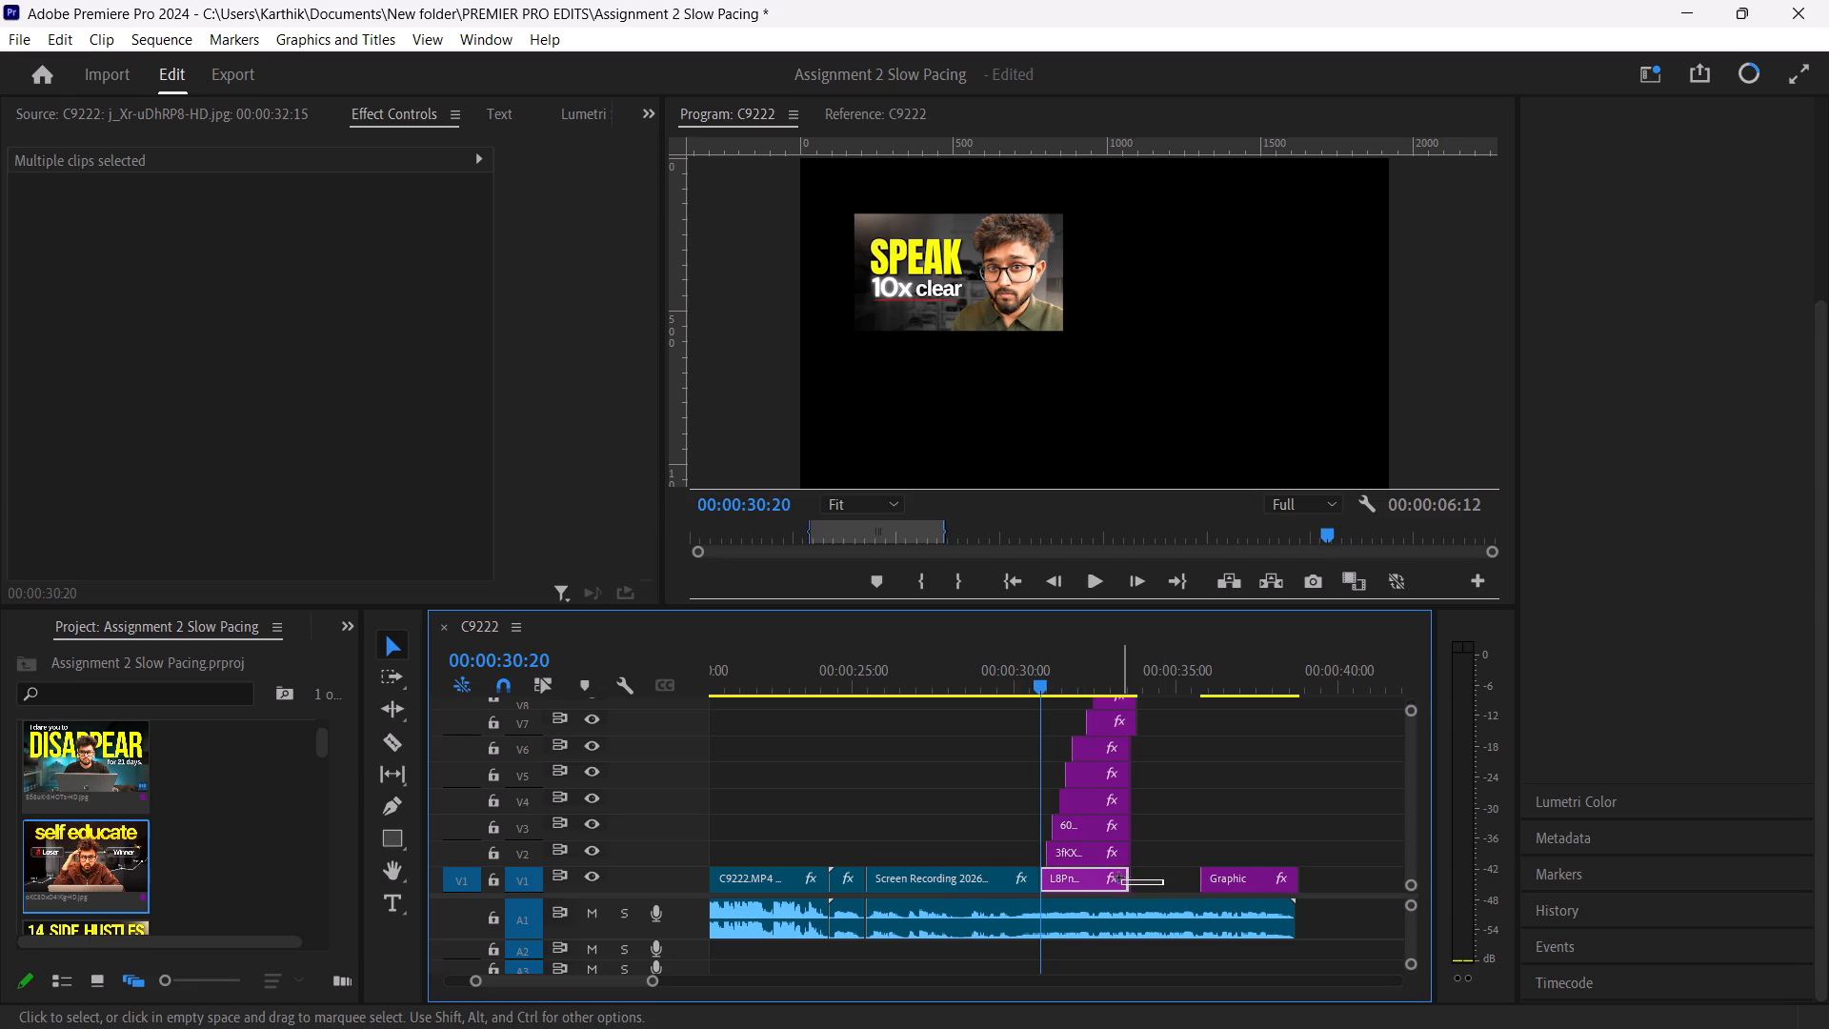
drag(1119, 878, 1104, 678)
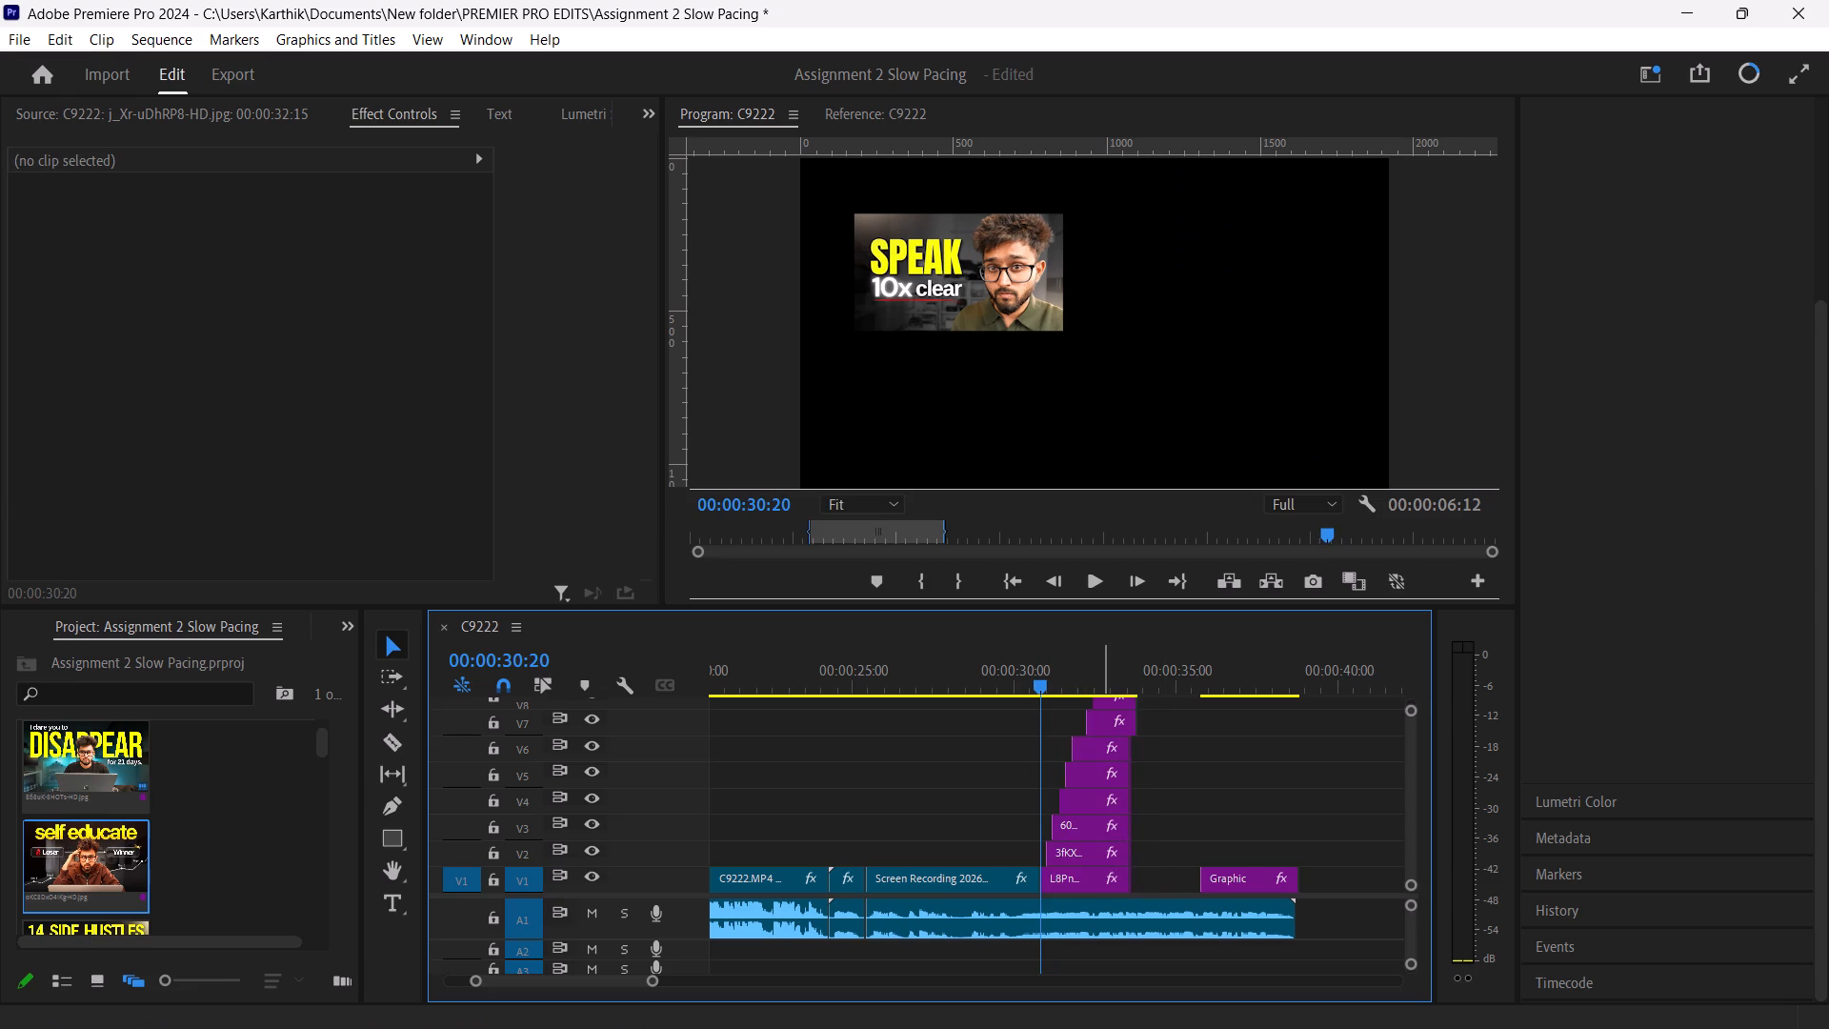
drag(1159, 879, 1113, 684)
drag(1086, 819, 1104, 818)
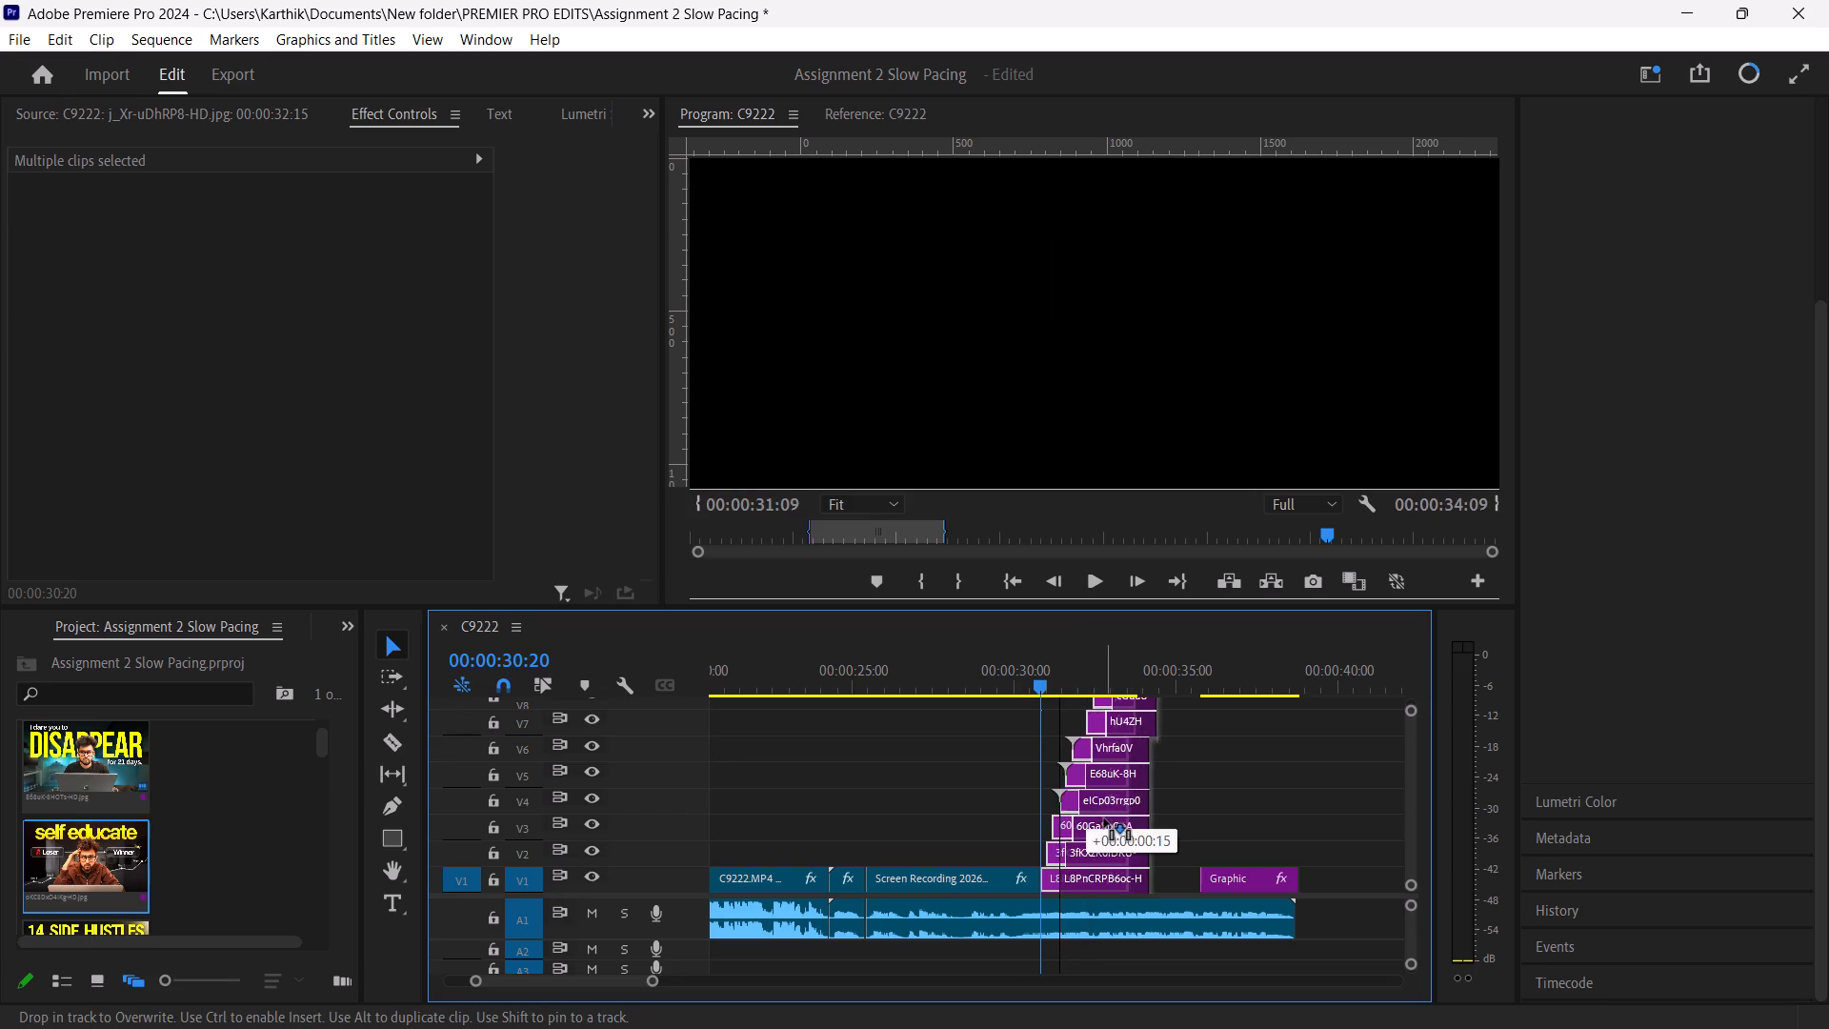
drag(1104, 818, 1118, 803)
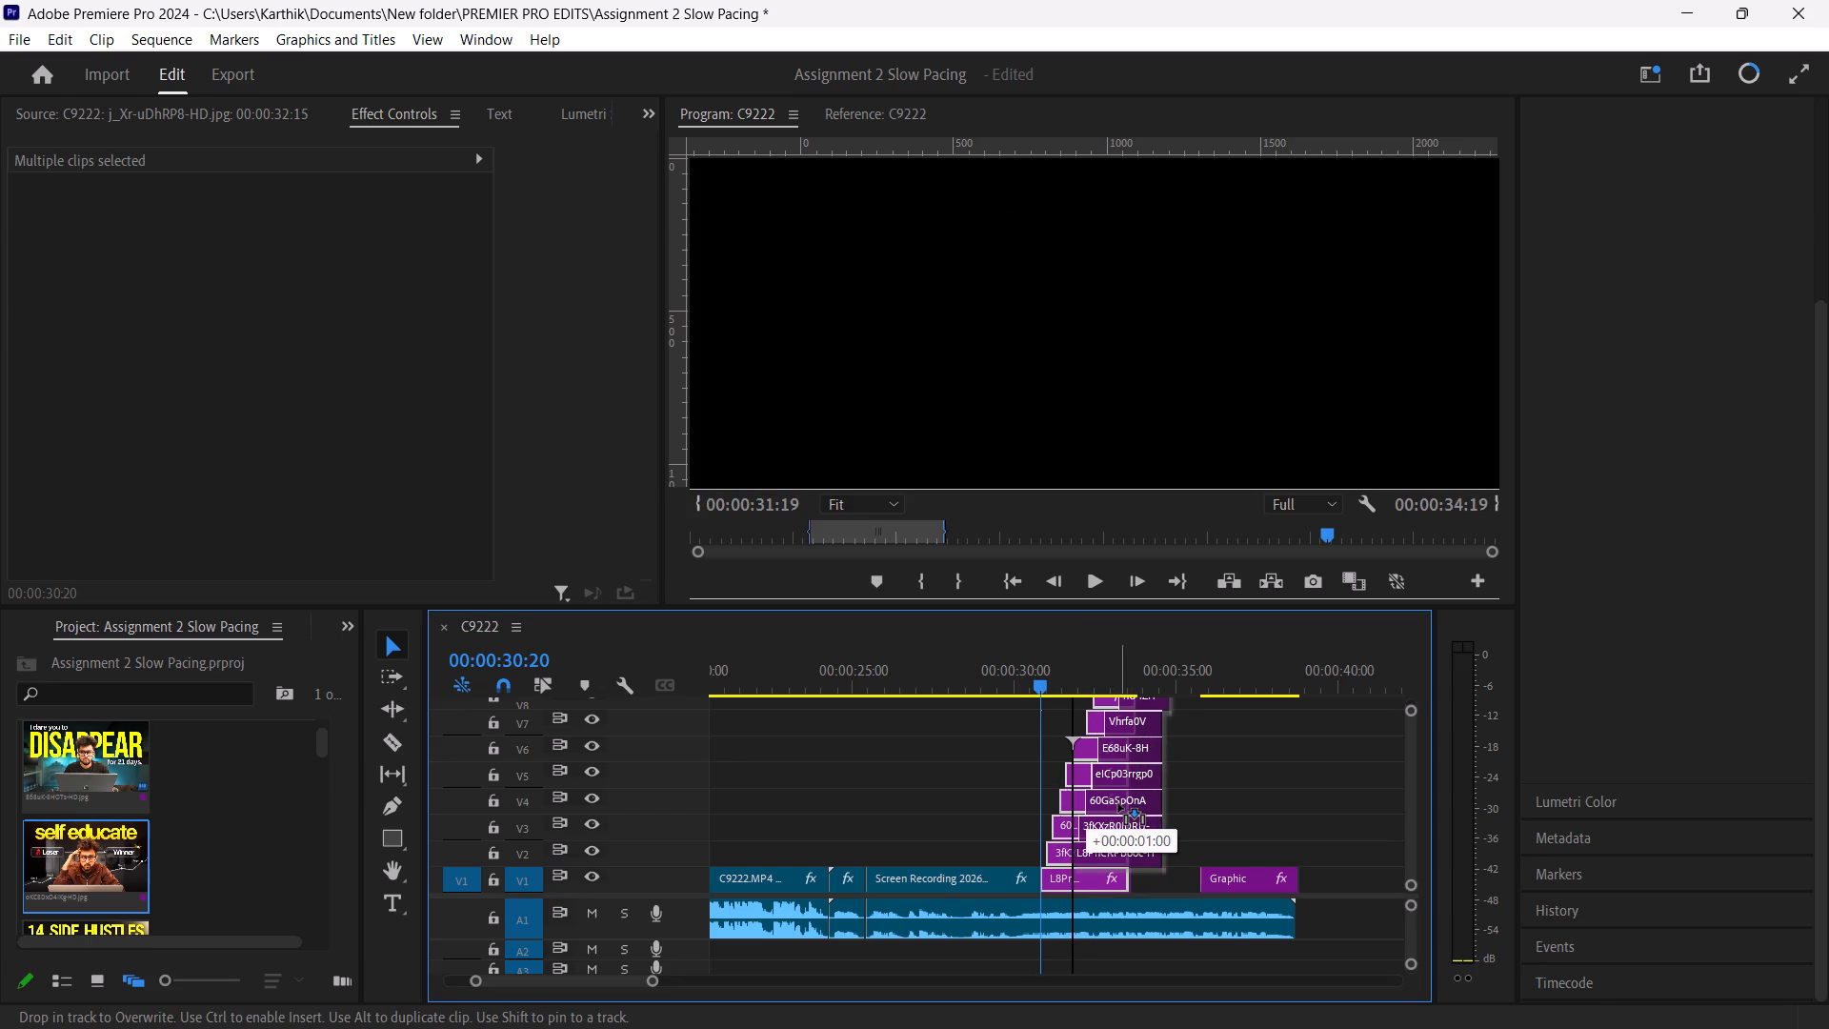
drag(1118, 803, 1100, 802)
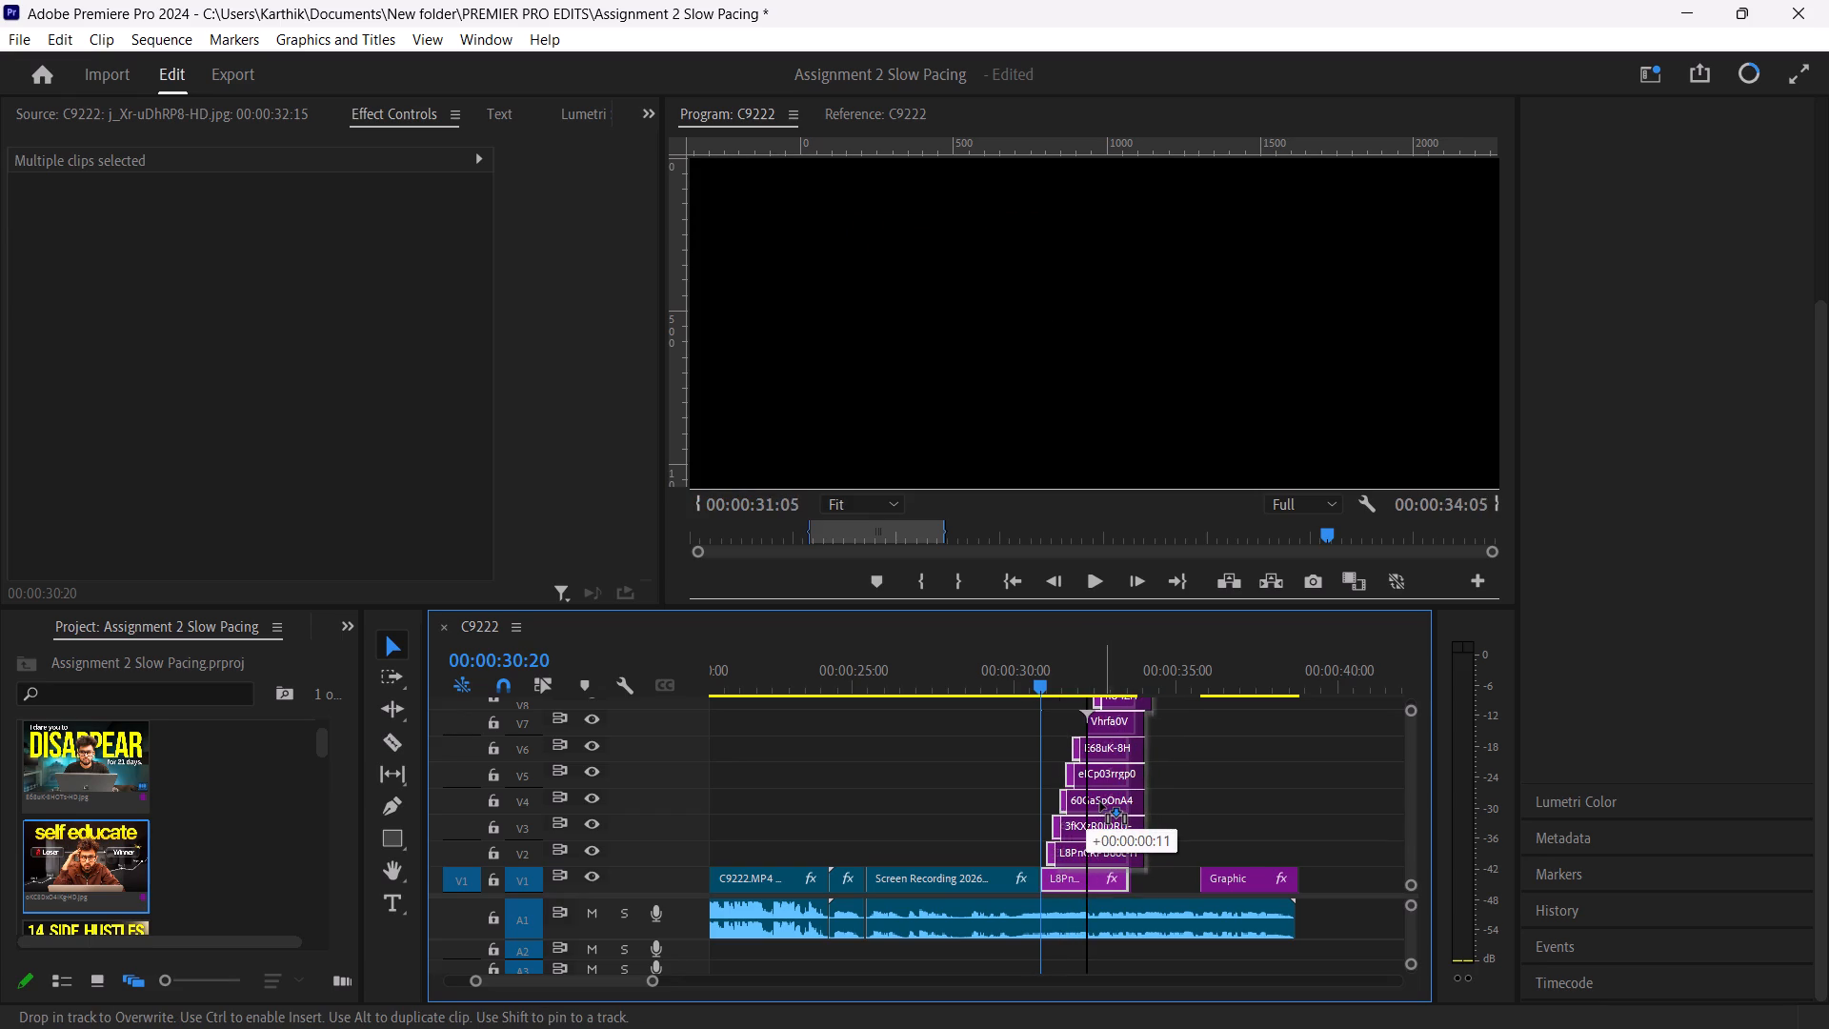
drag(1100, 802, 1095, 800)
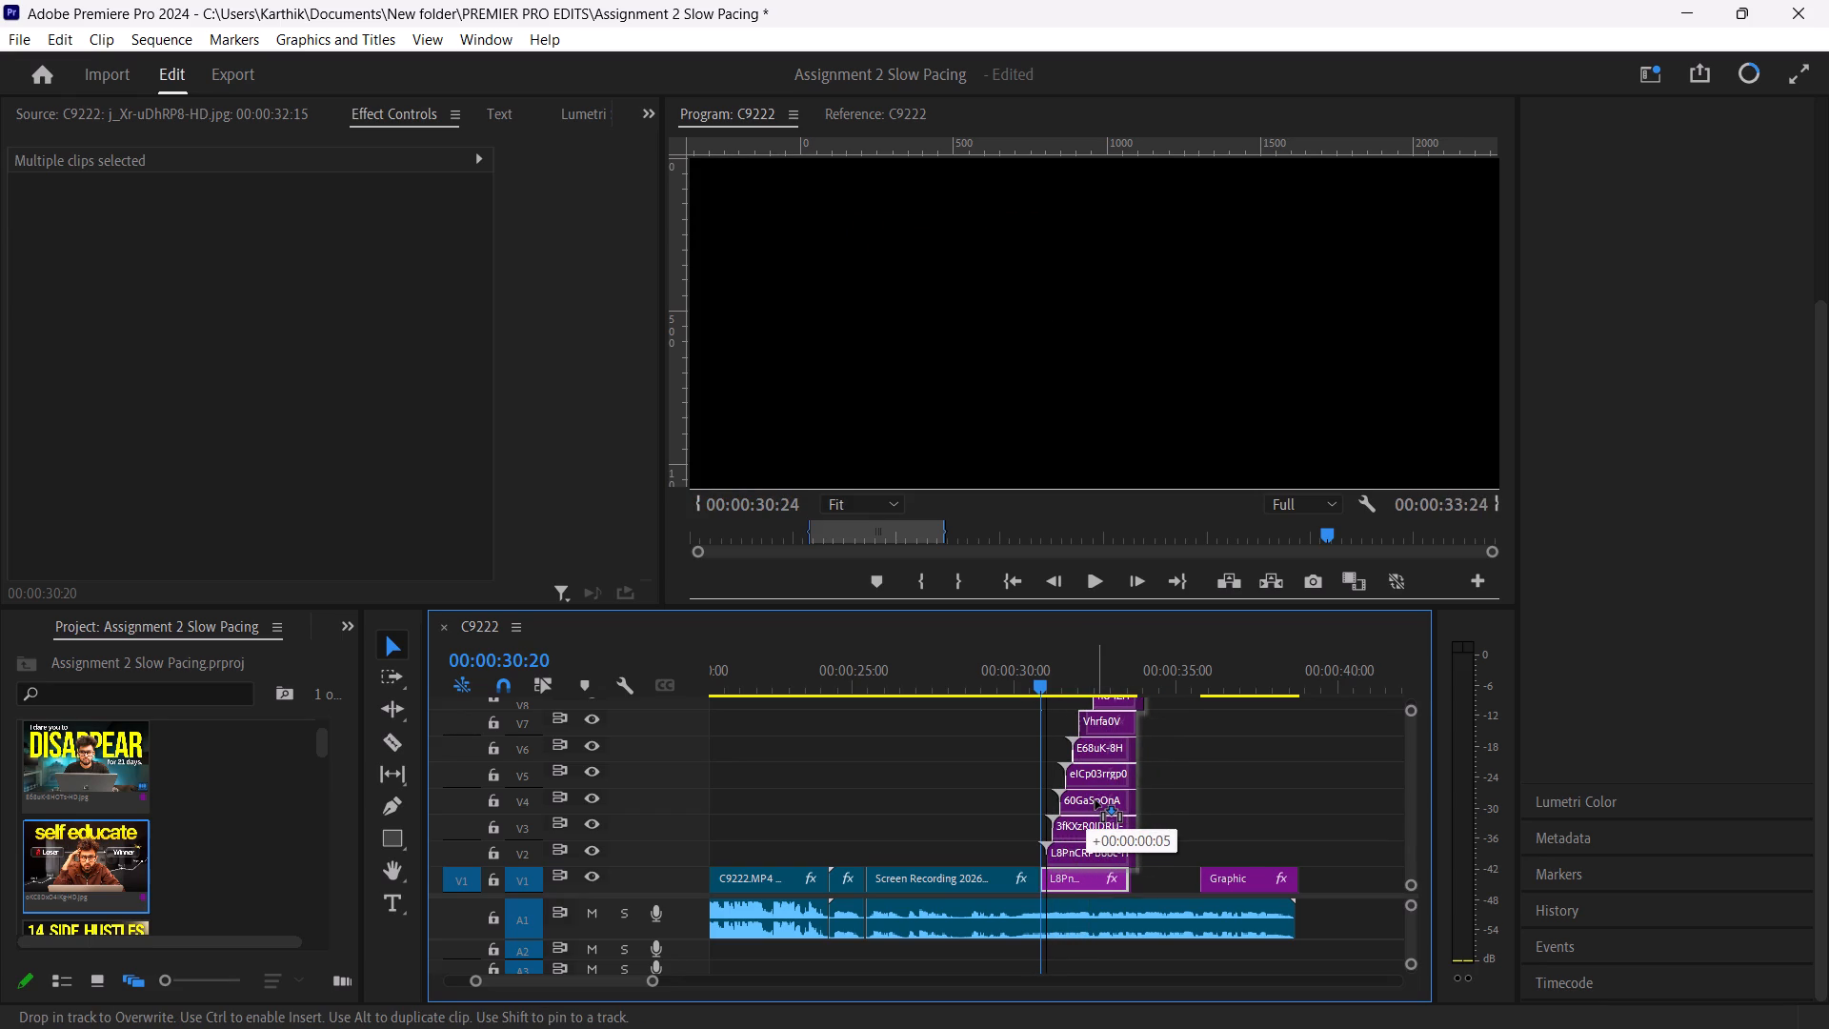
drag(1095, 800, 1098, 799)
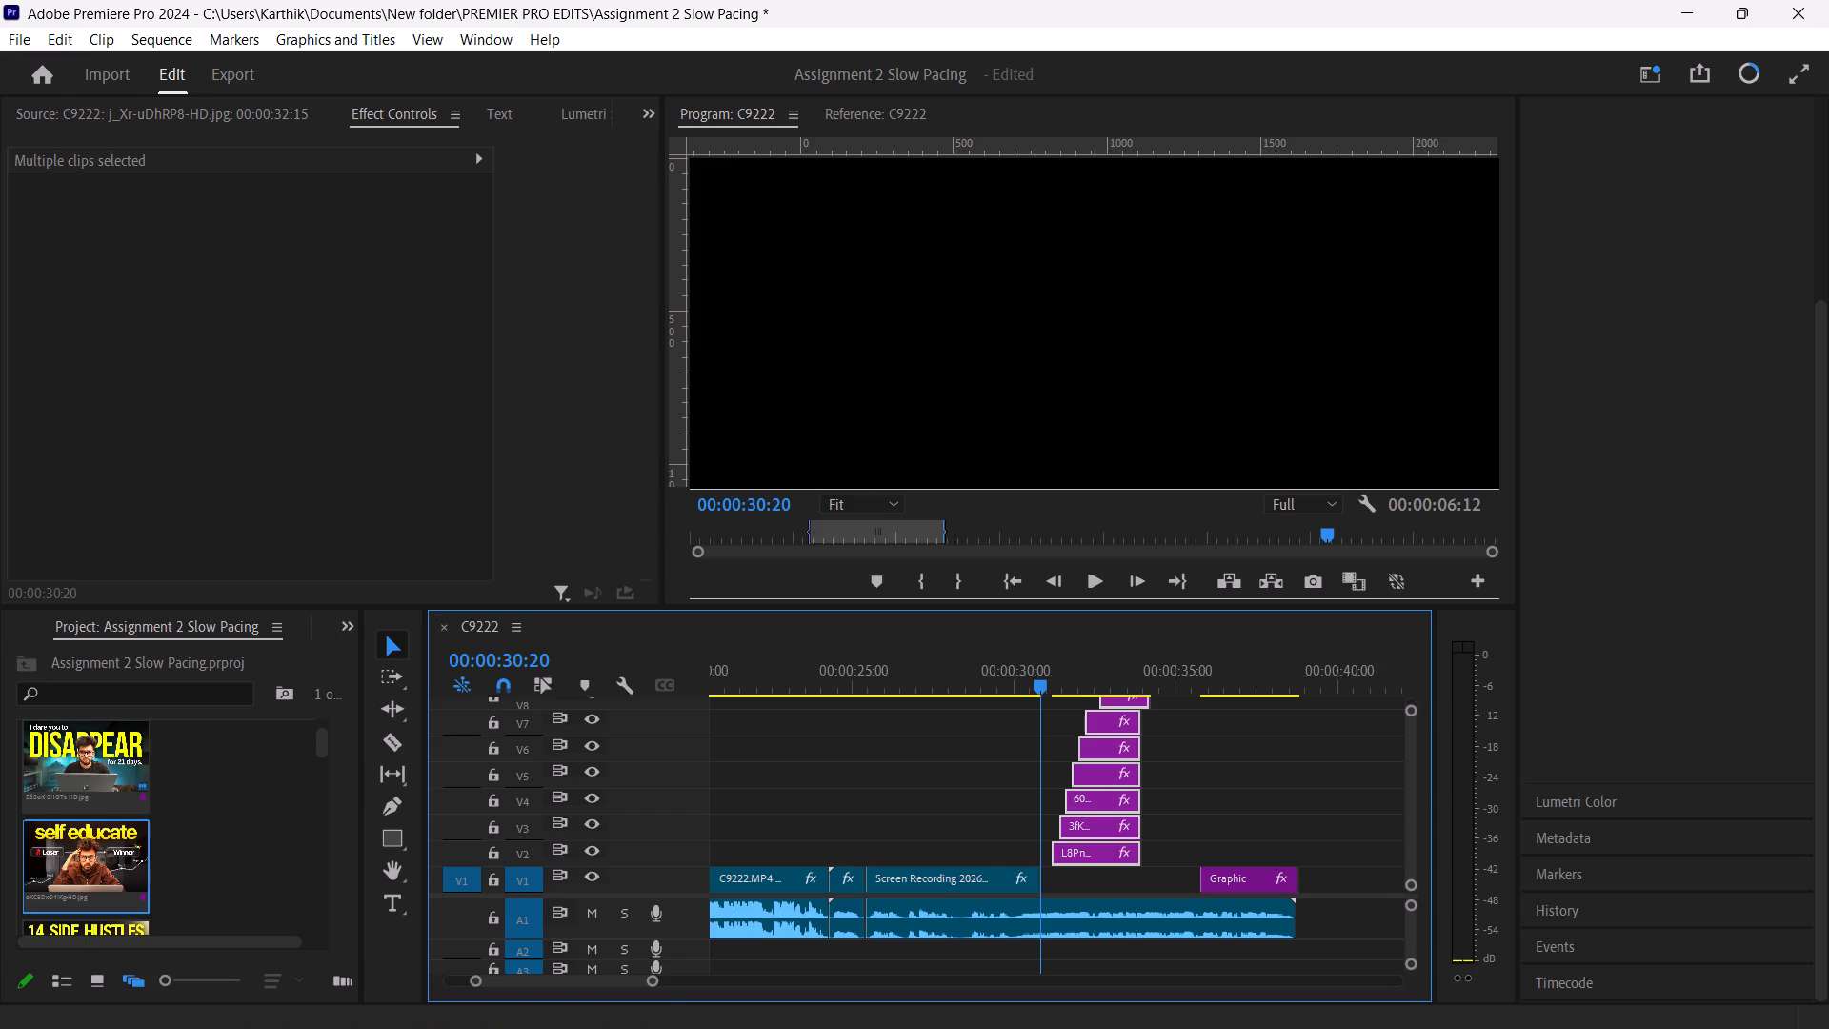
Shift the whole thumbnail stack a few frames earlier on its current tracks, so the V2 clip starts at about 00:00:30:24.
drag(656, 982, 616, 984)
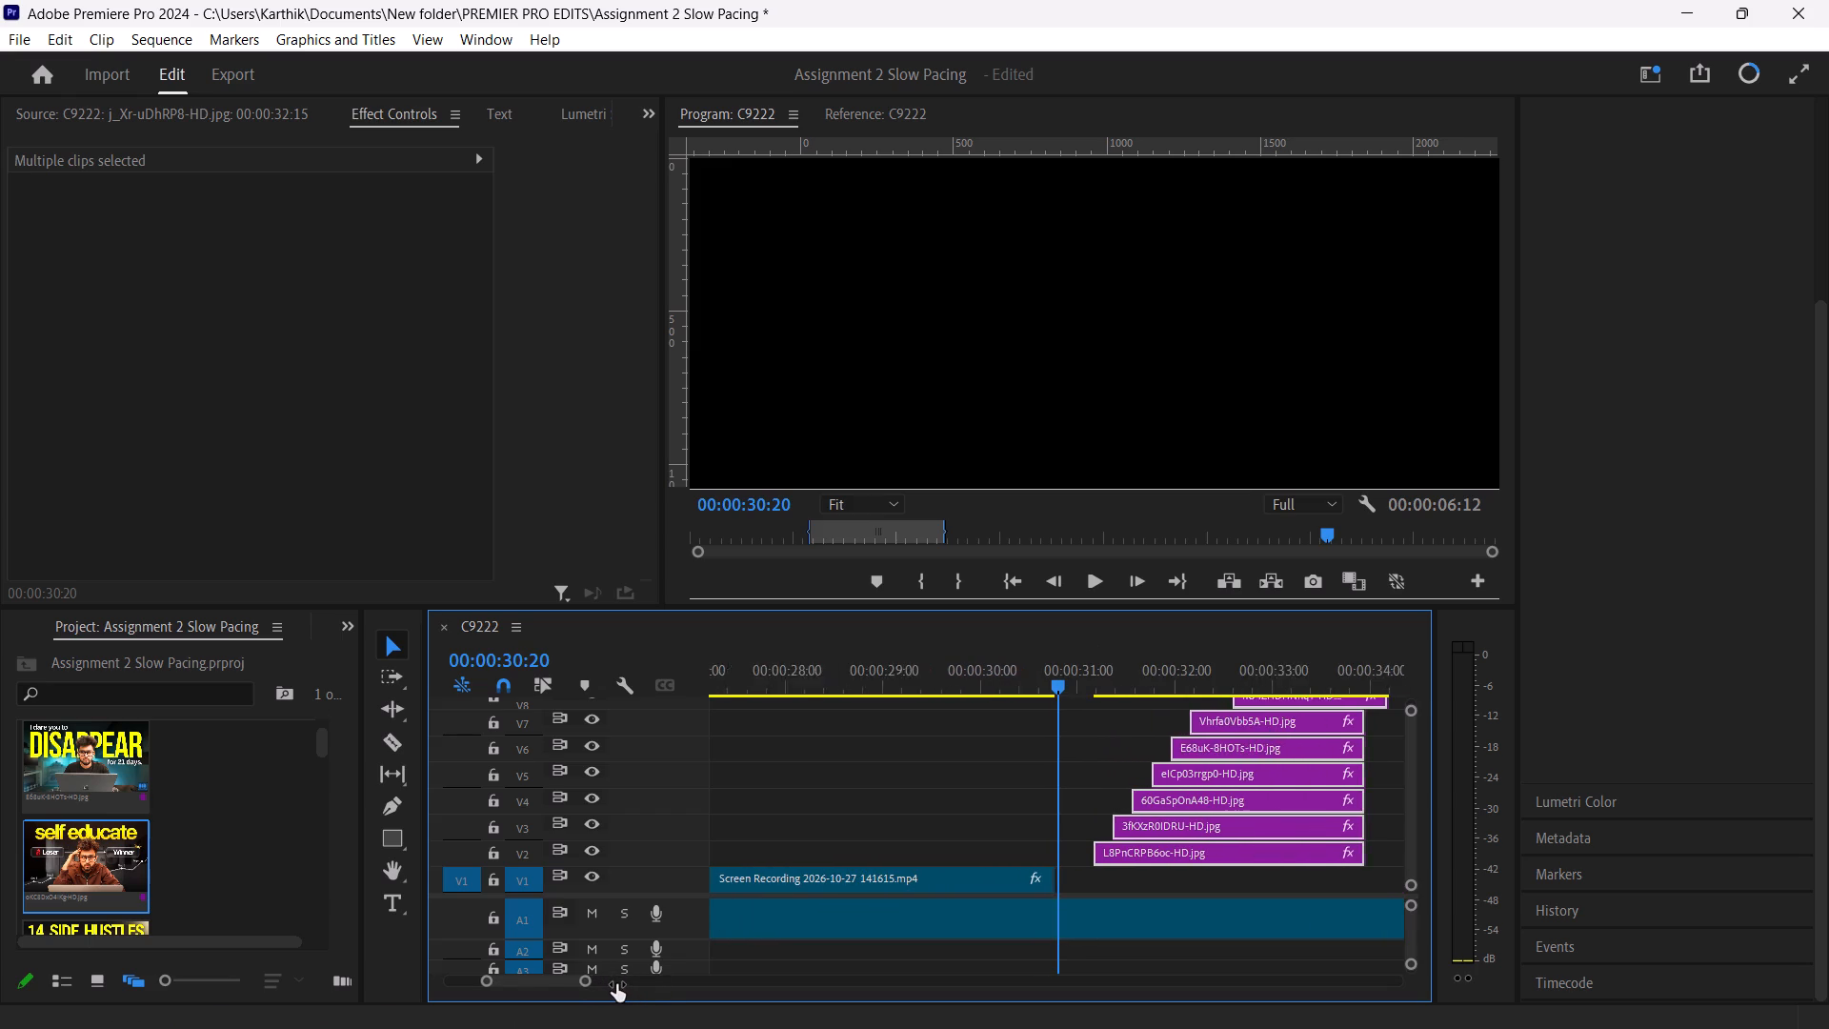
drag(616, 984, 592, 981)
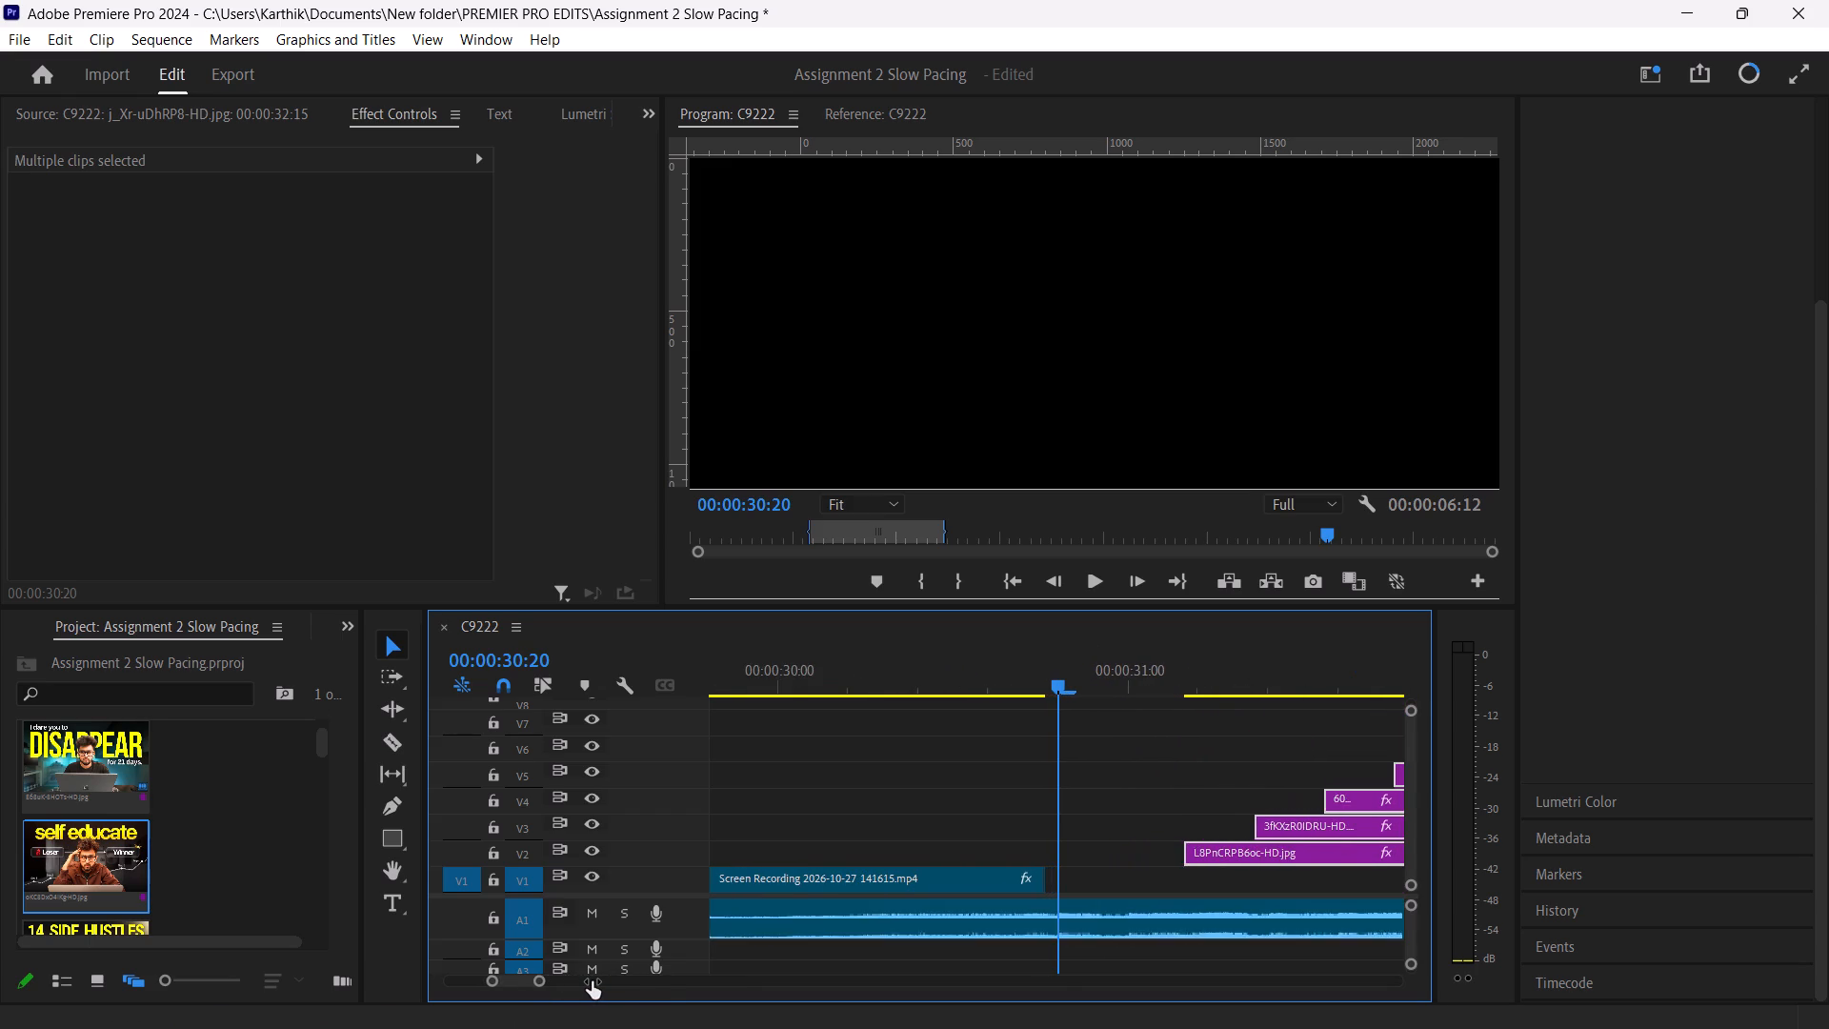
drag(592, 981, 549, 982)
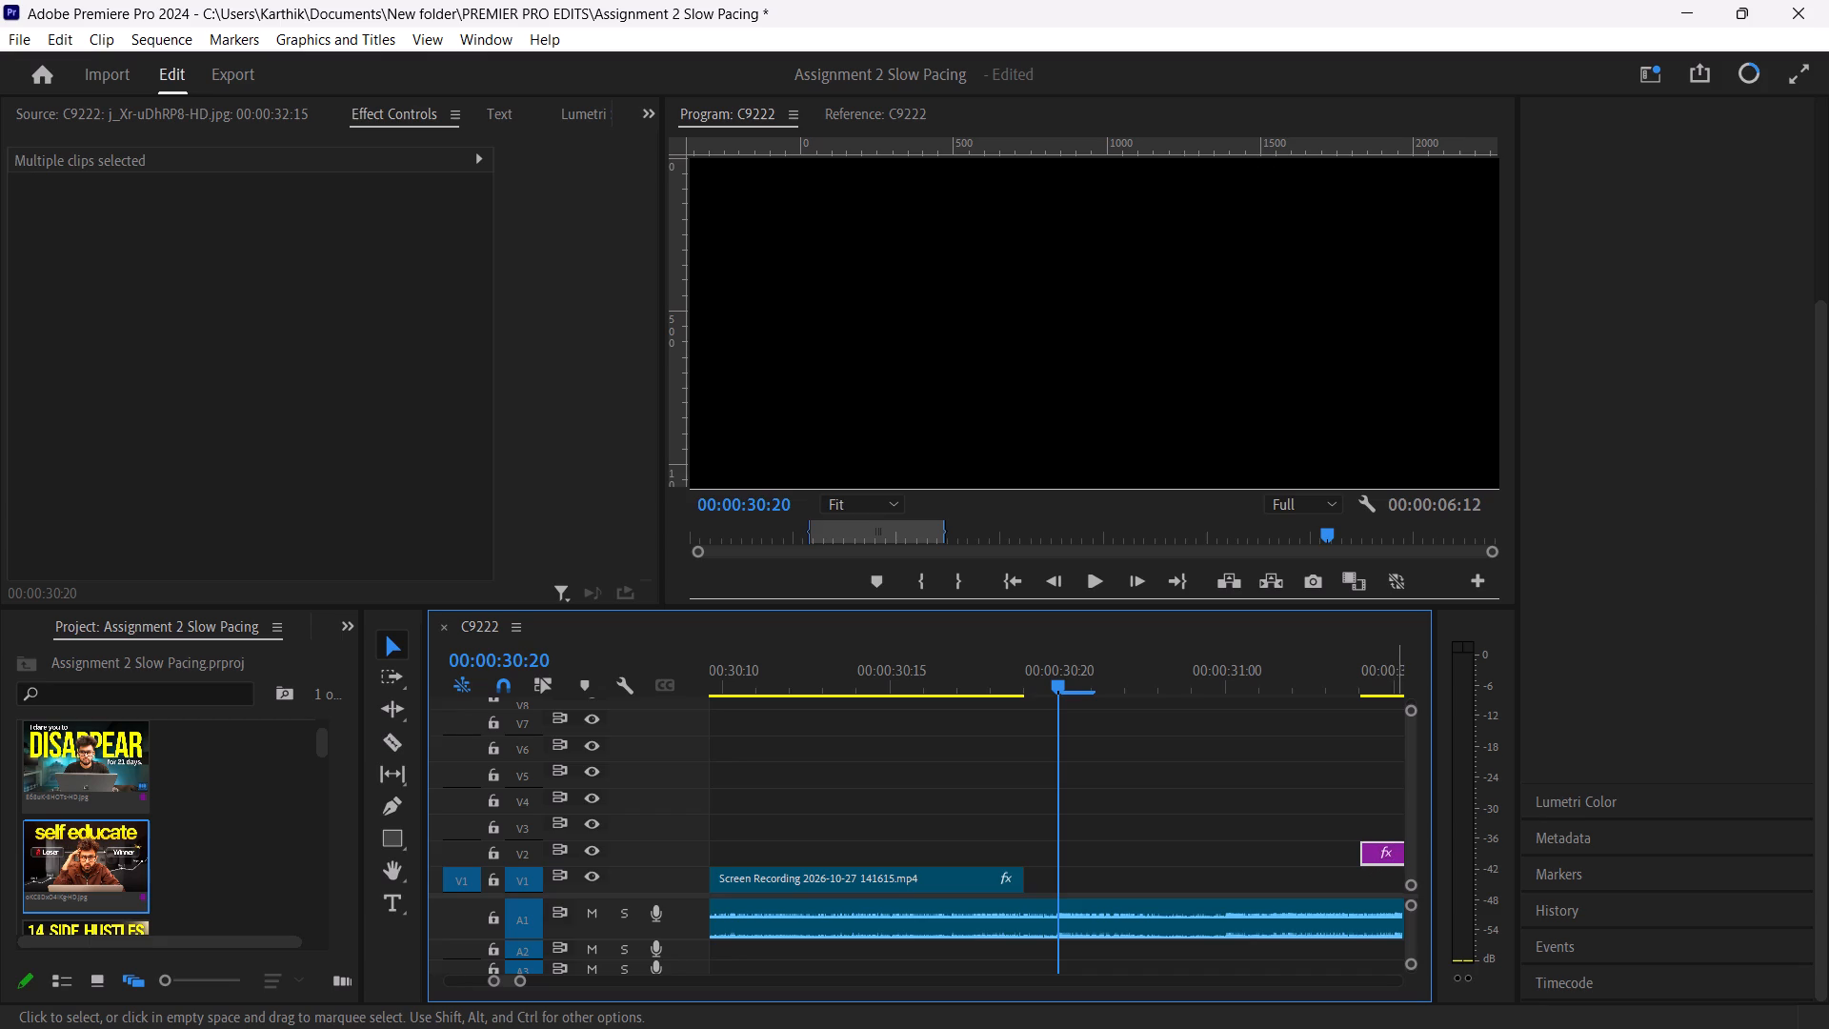
drag(1399, 853, 1306, 853)
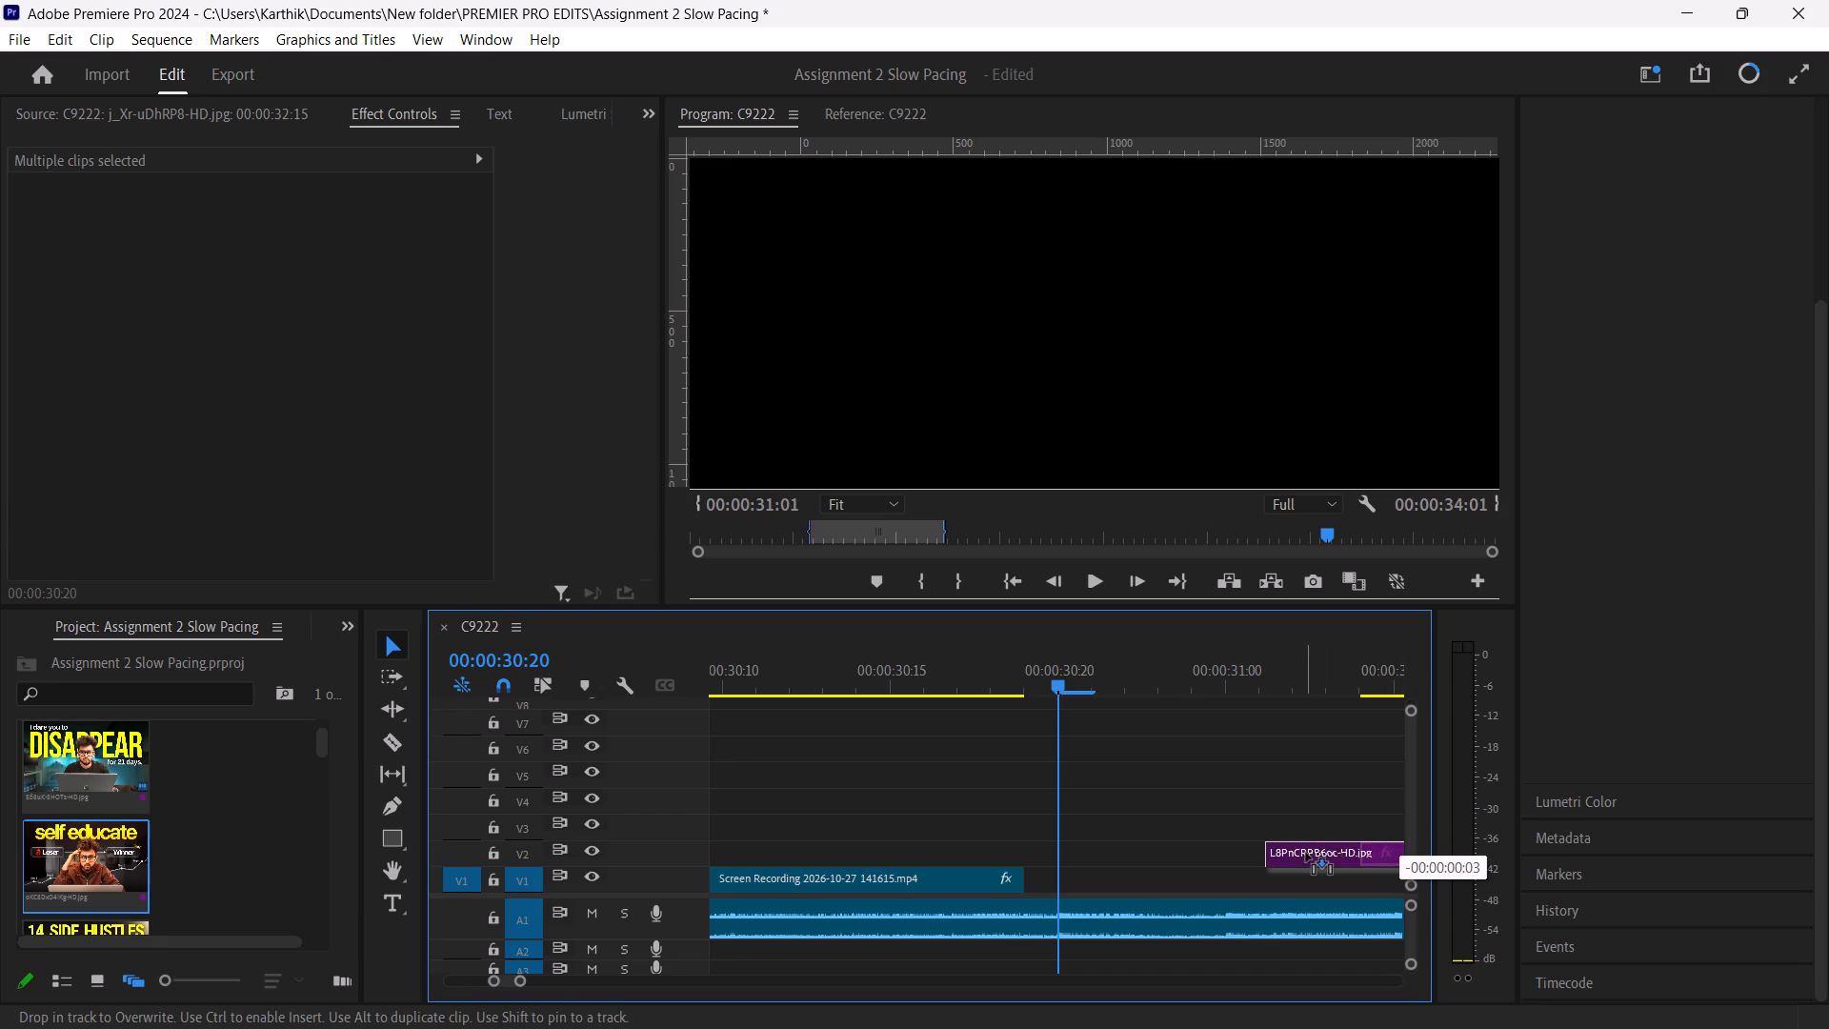
drag(1306, 853, 1243, 861)
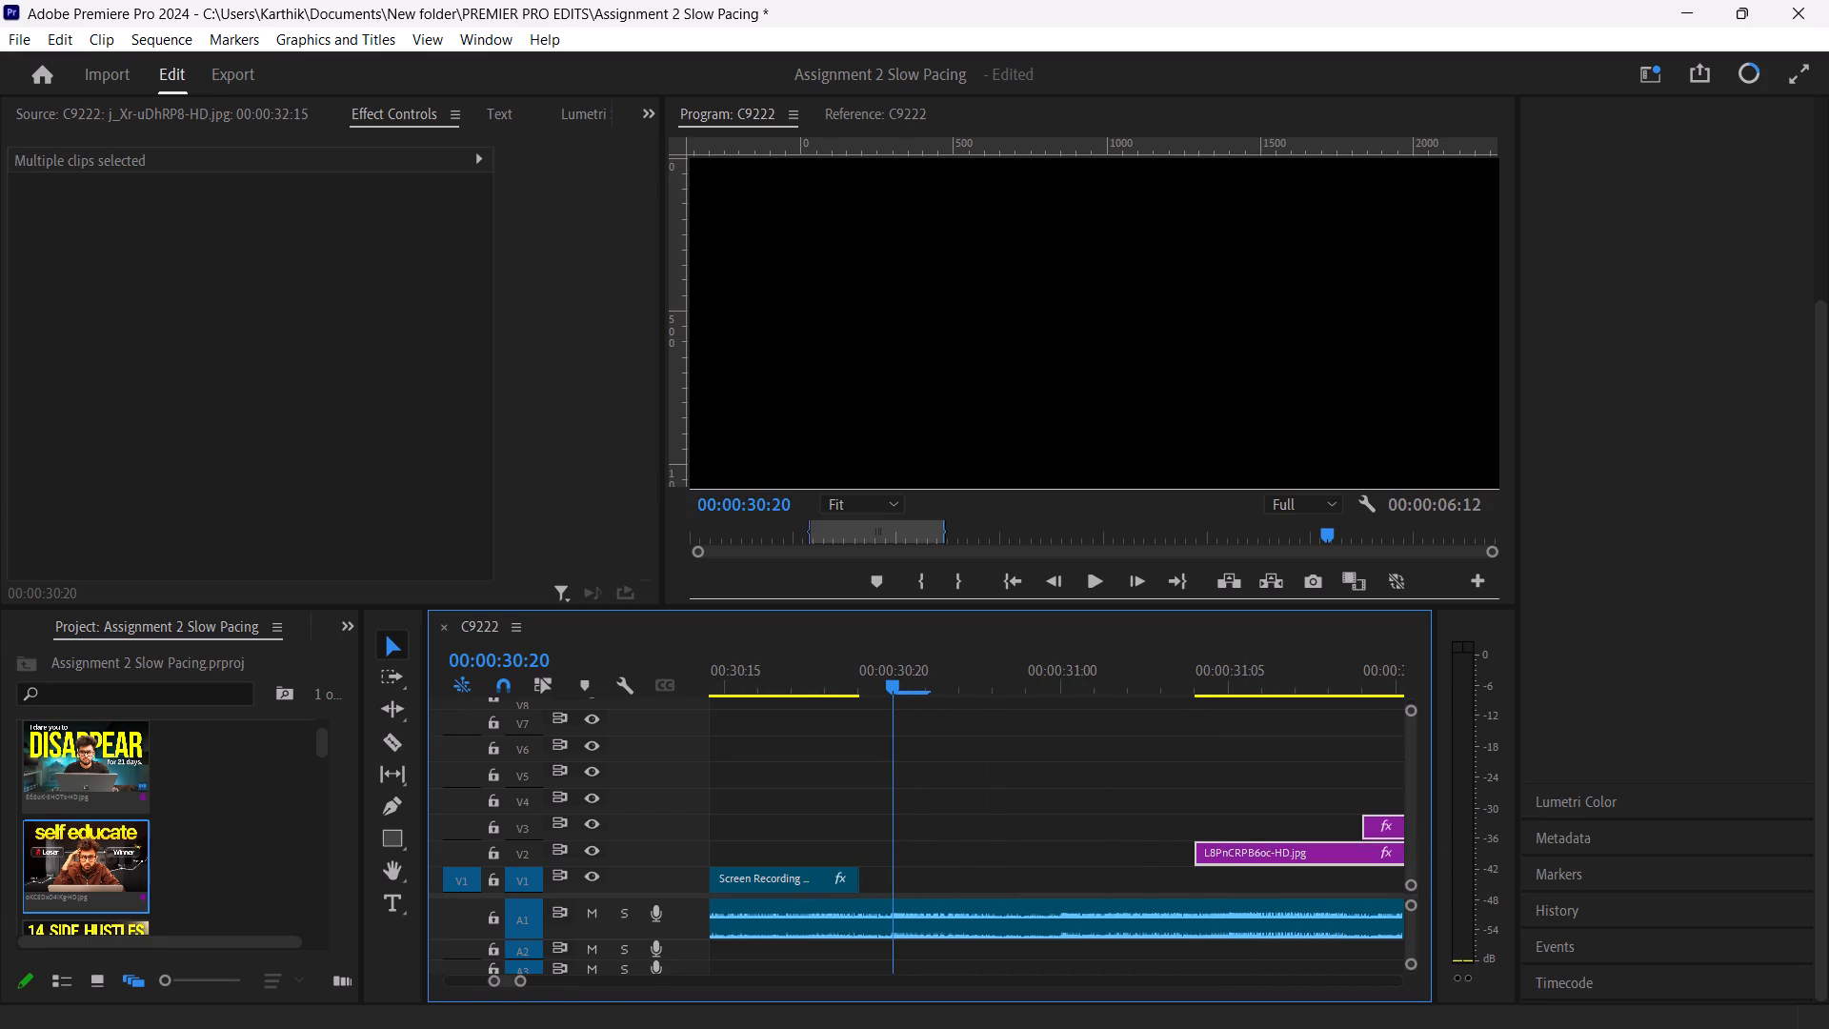
click(507, 980)
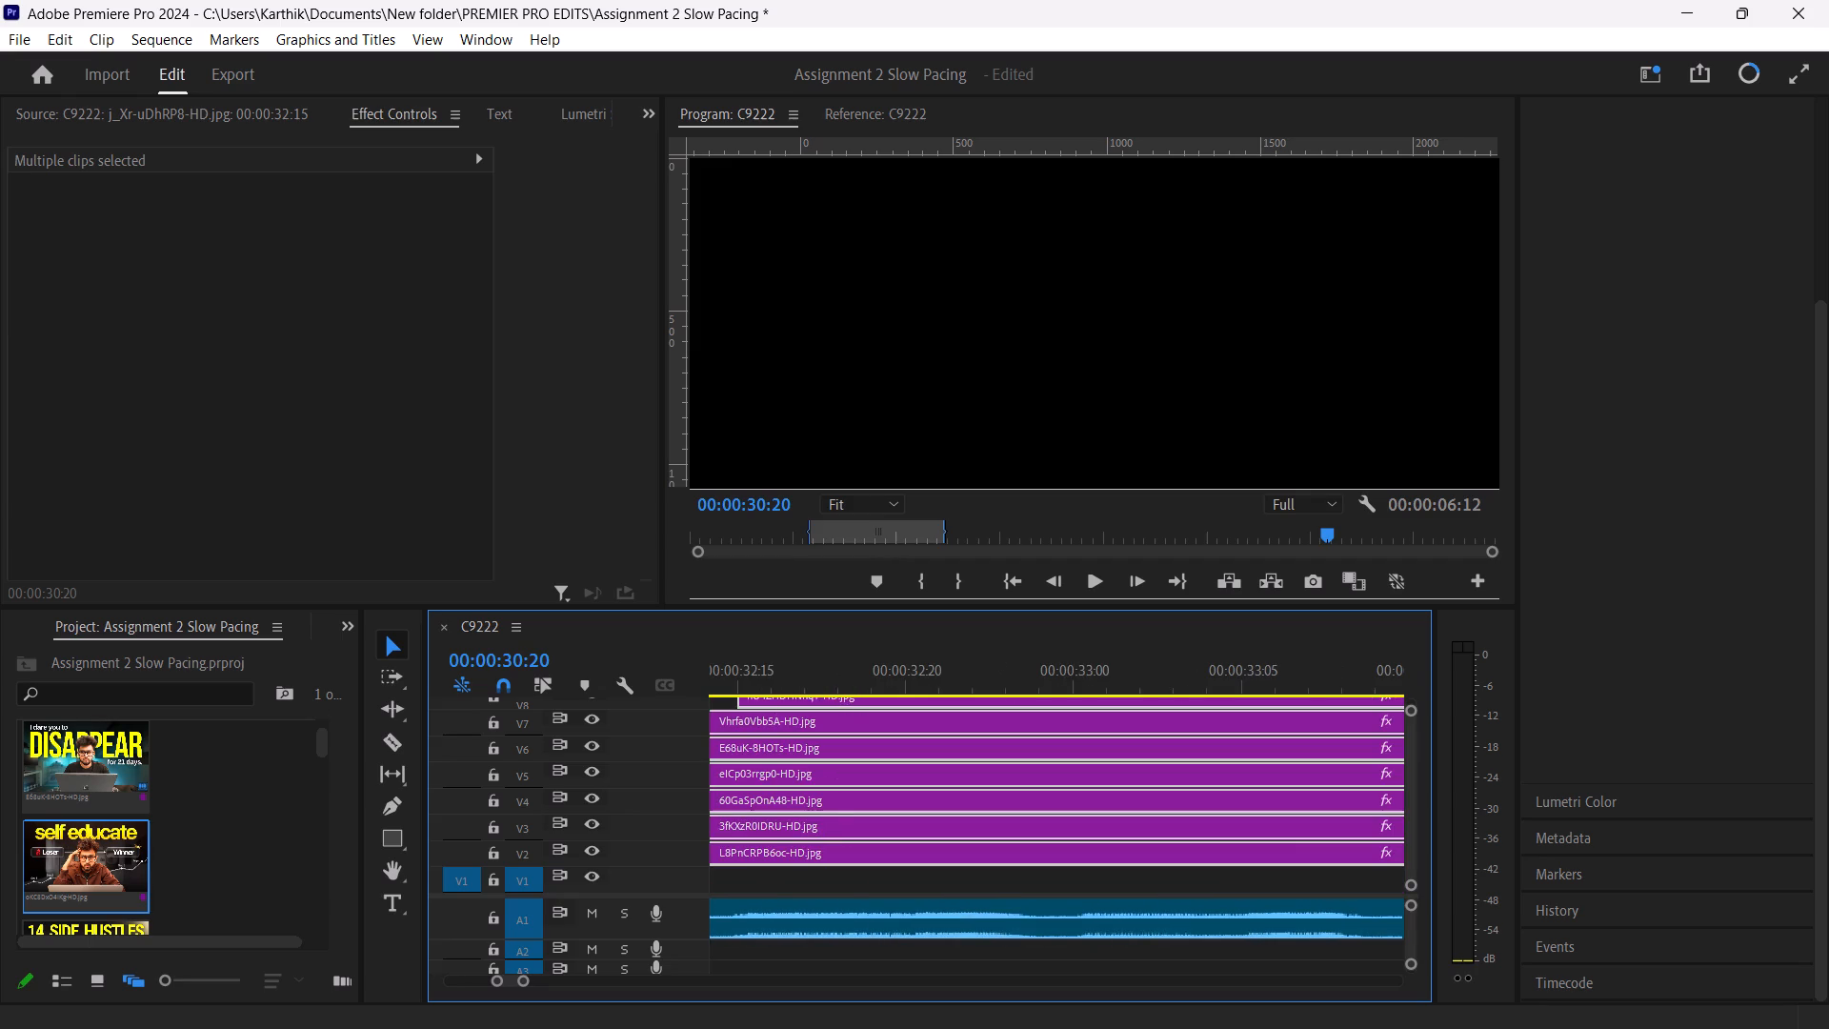
drag(524, 985, 579, 994)
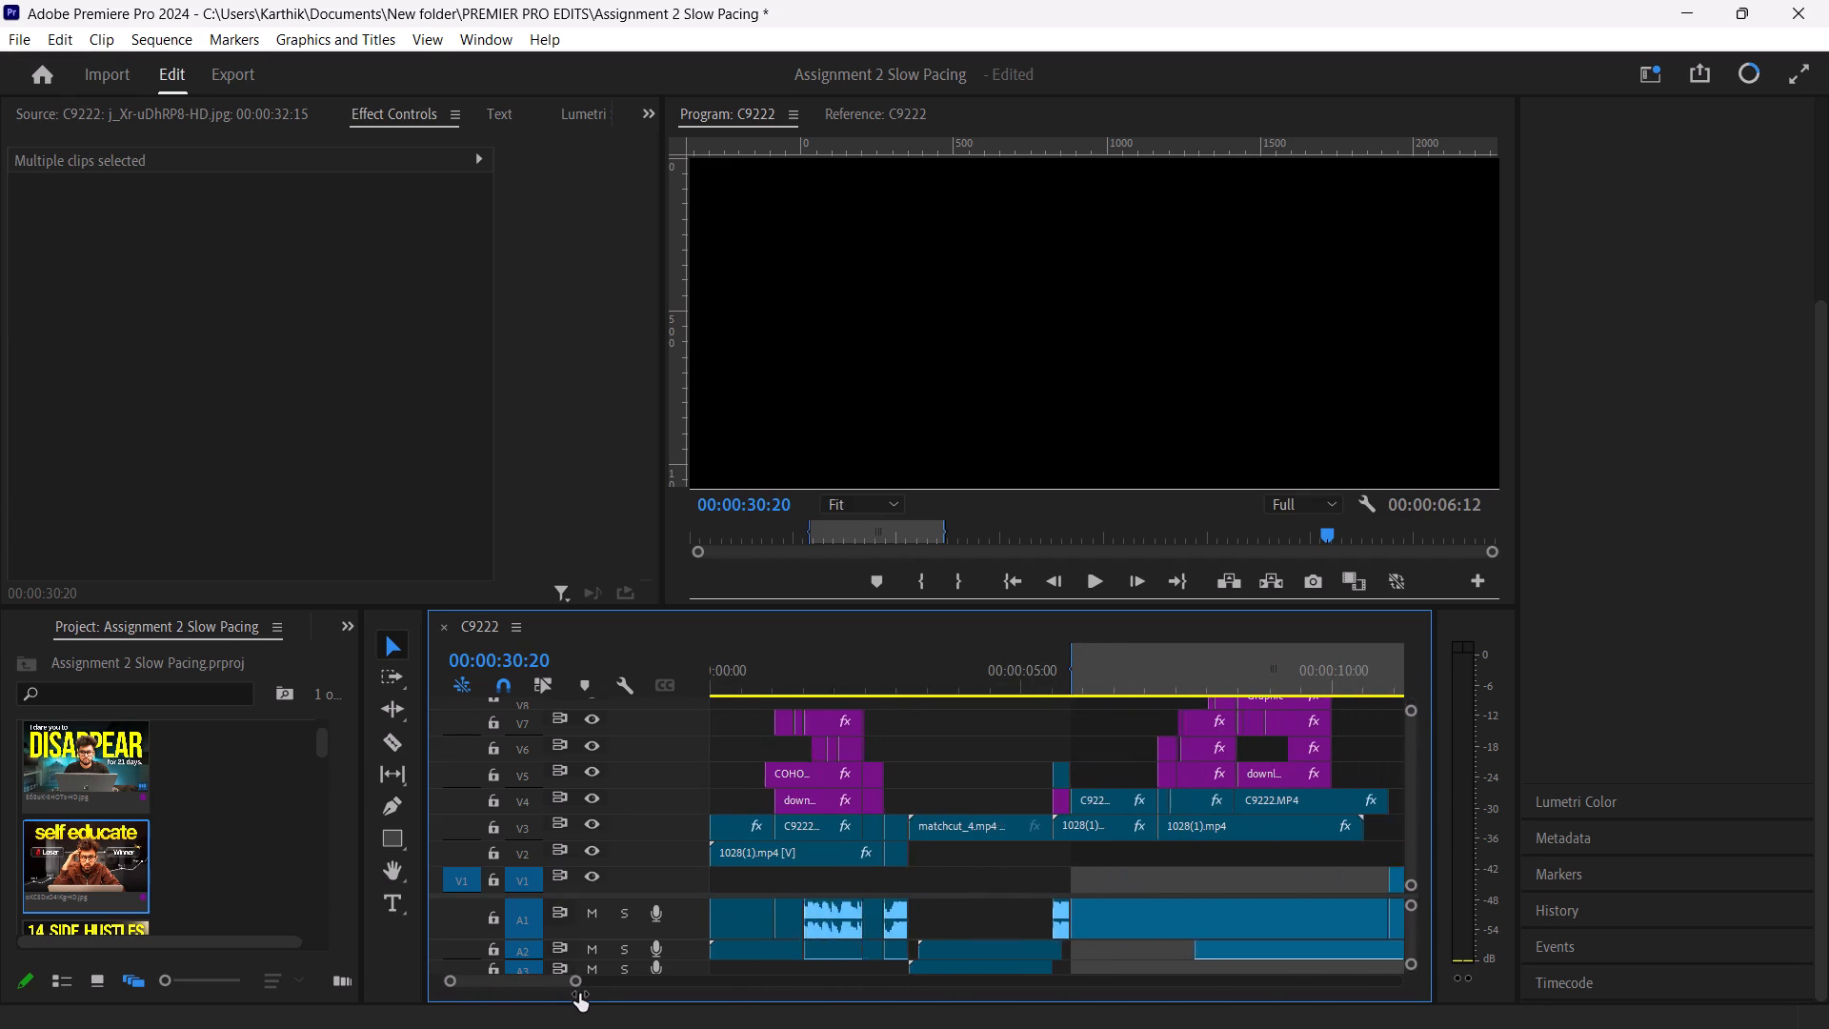
drag(579, 994, 717, 1011)
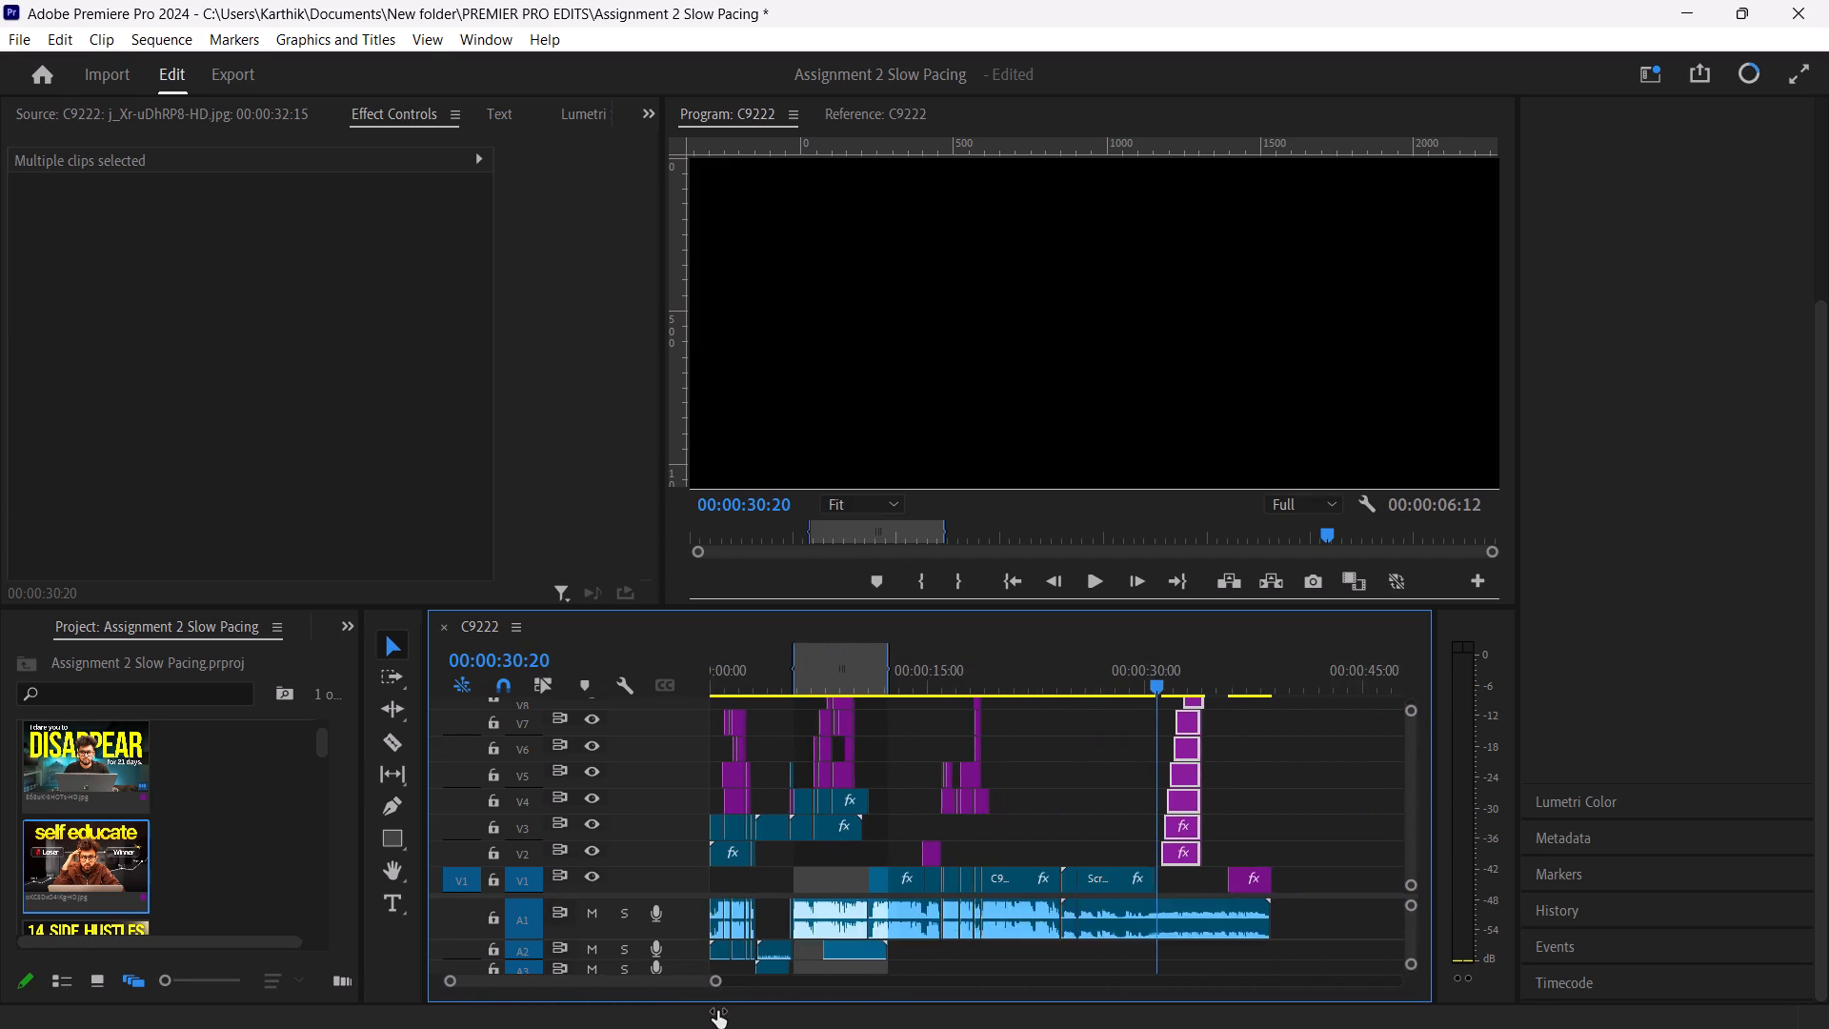
drag(717, 1011, 643, 1027)
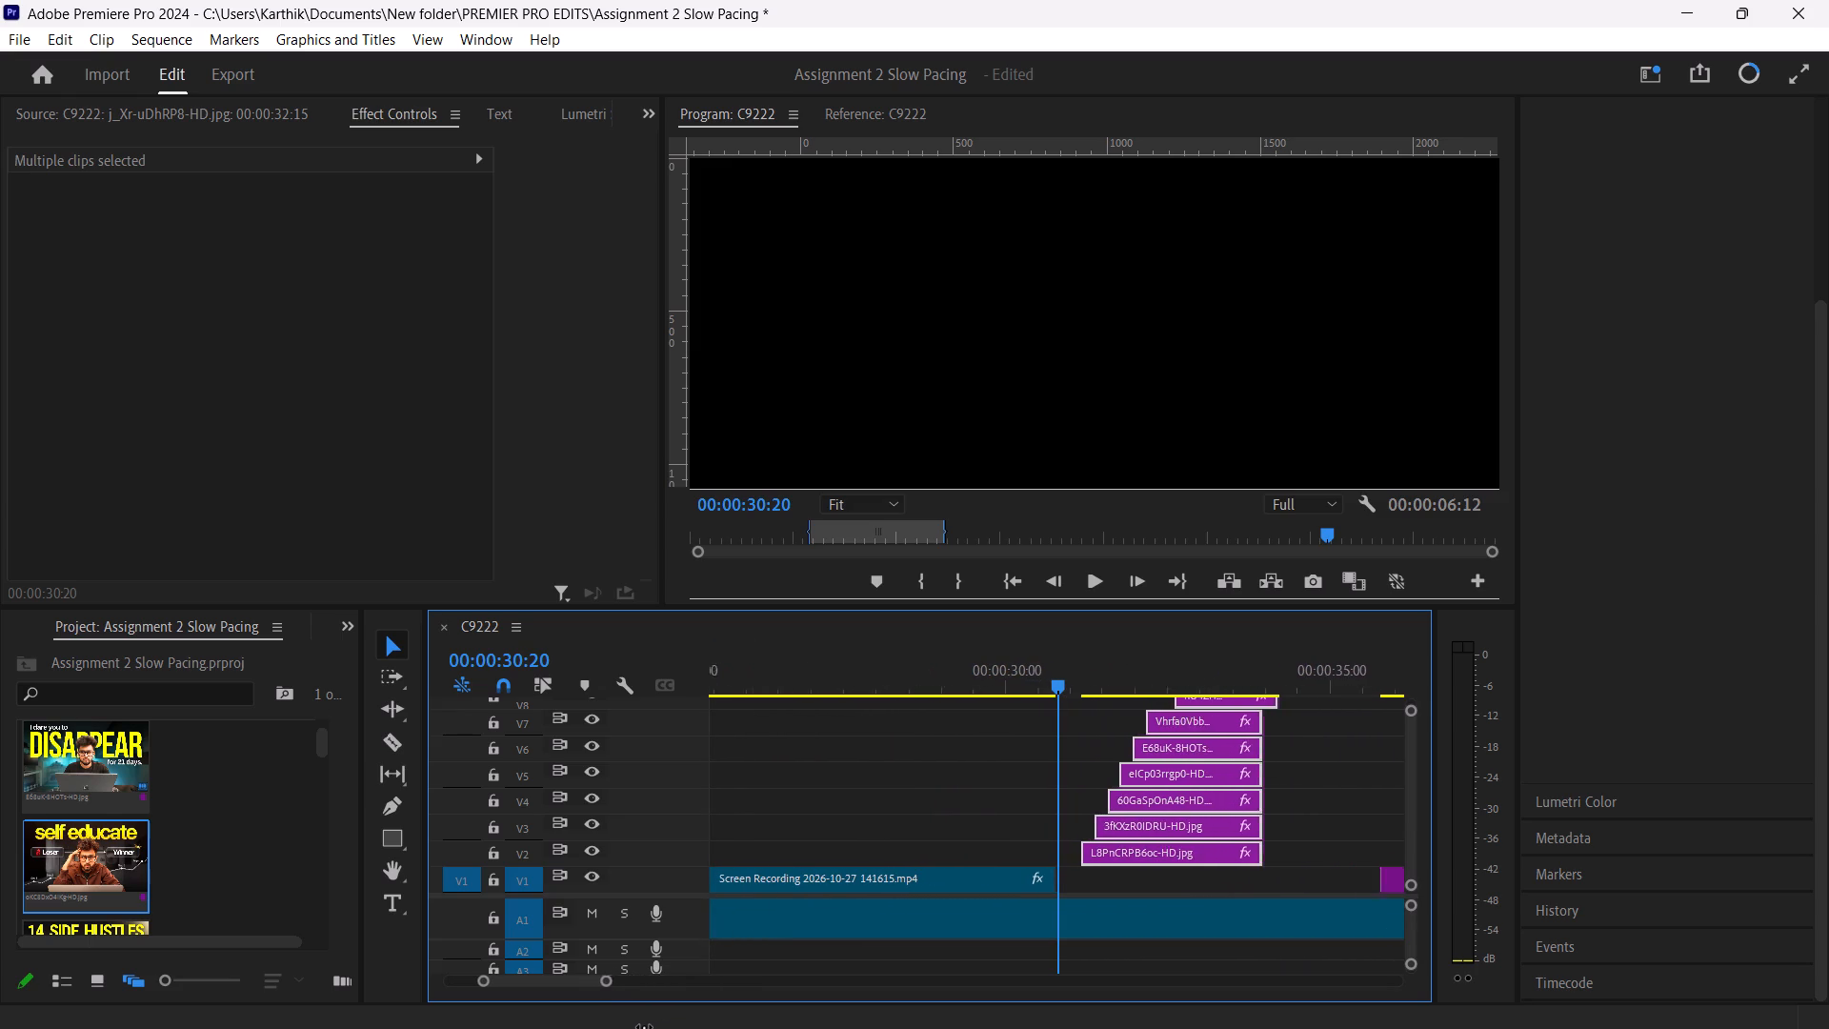
drag(643, 1027, 635, 1026)
click(1365, 875)
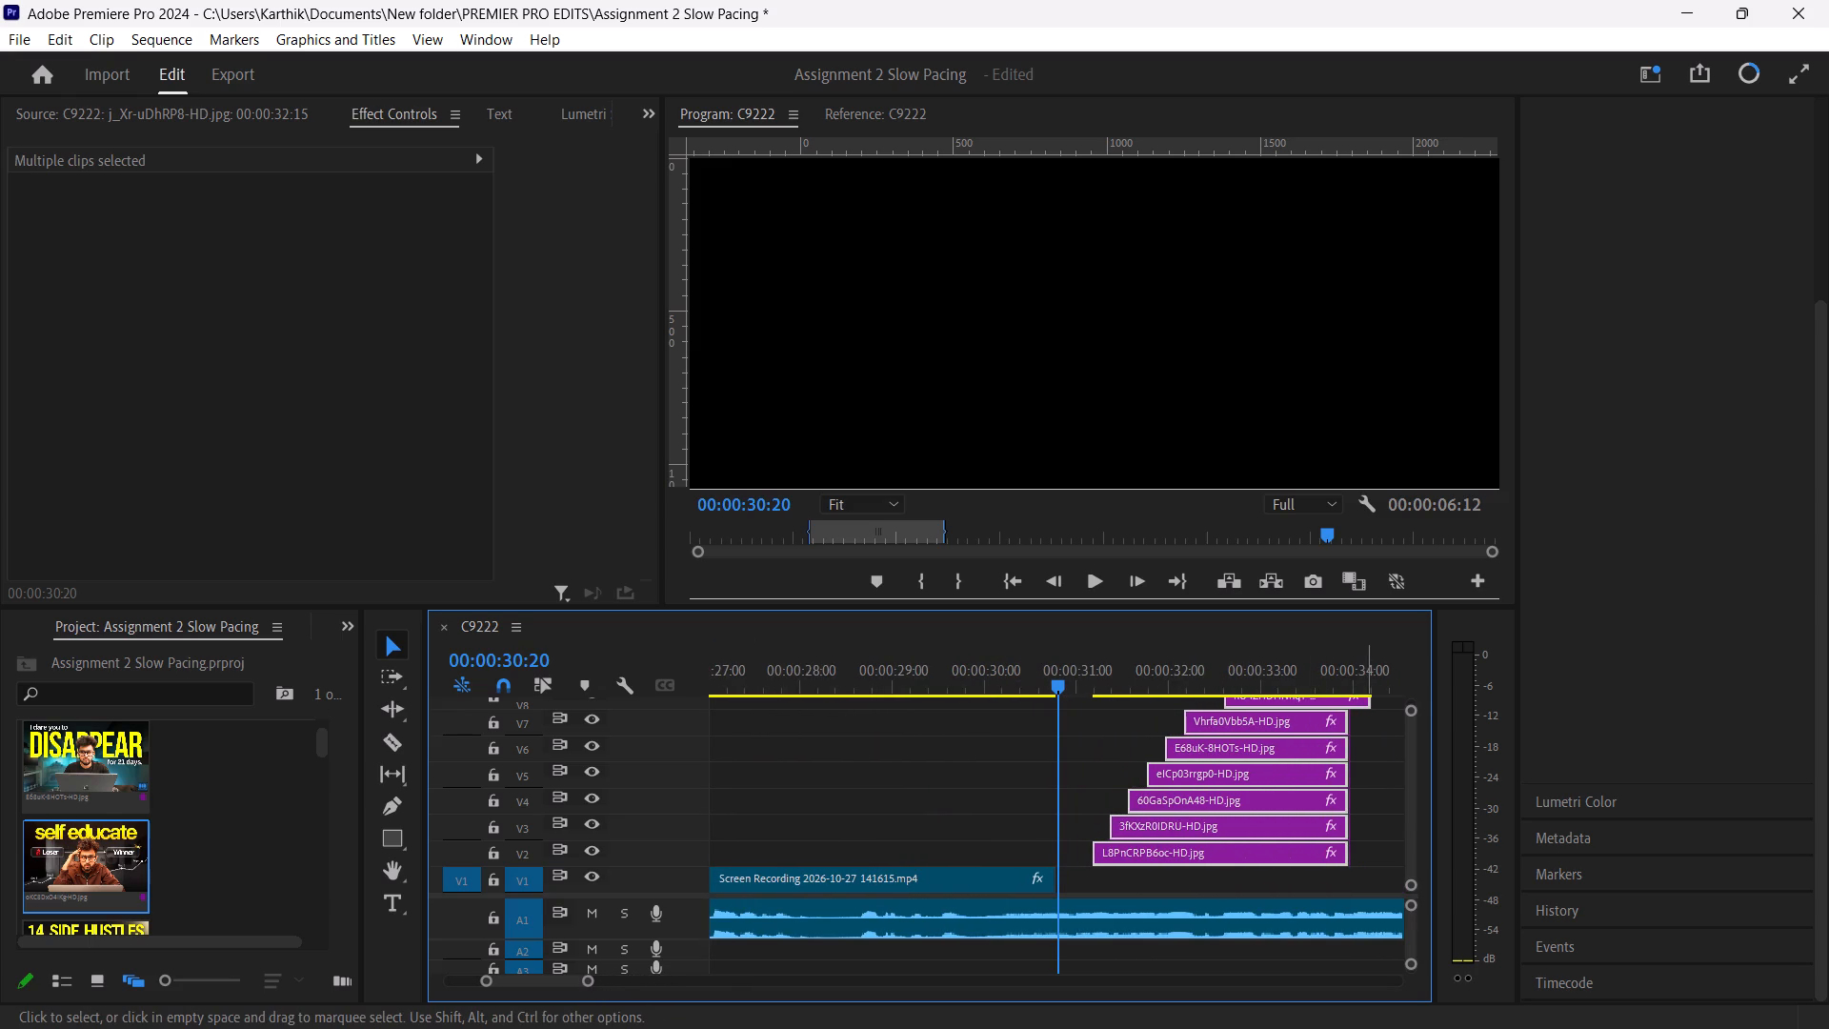
drag(1365, 875, 1374, 867)
click(1375, 859)
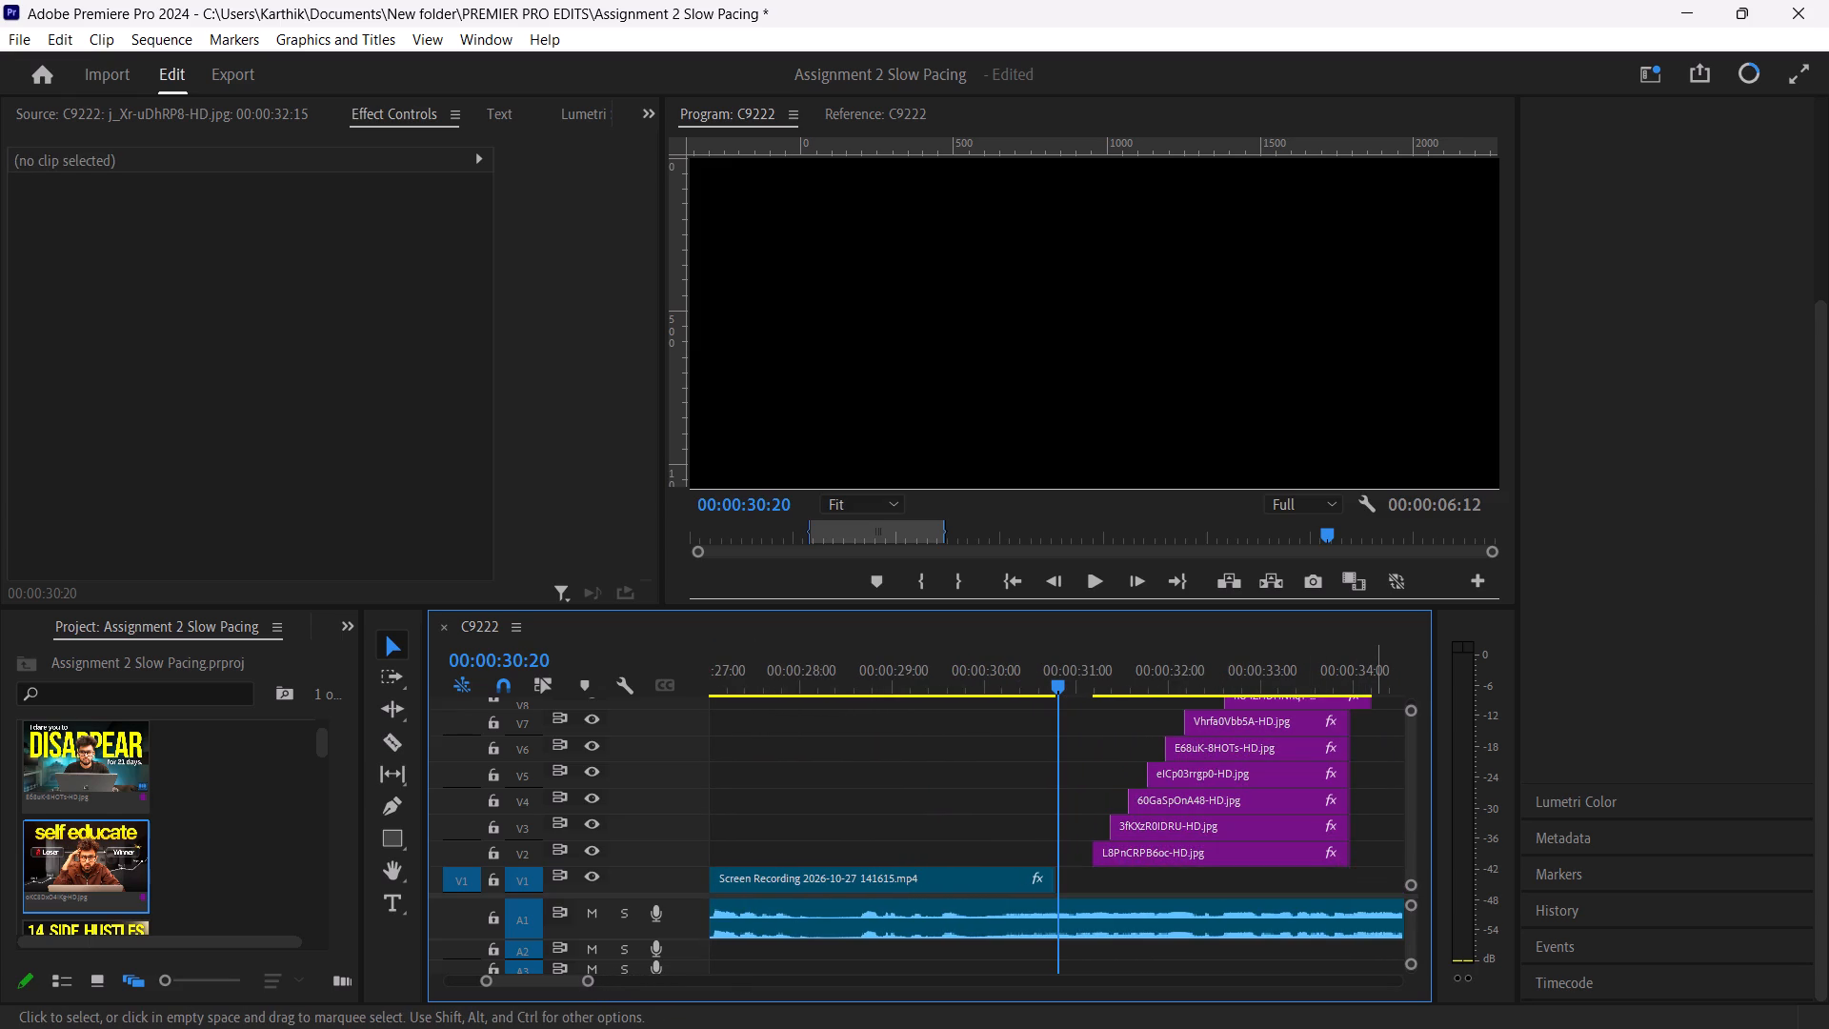
drag(1375, 859, 1308, 690)
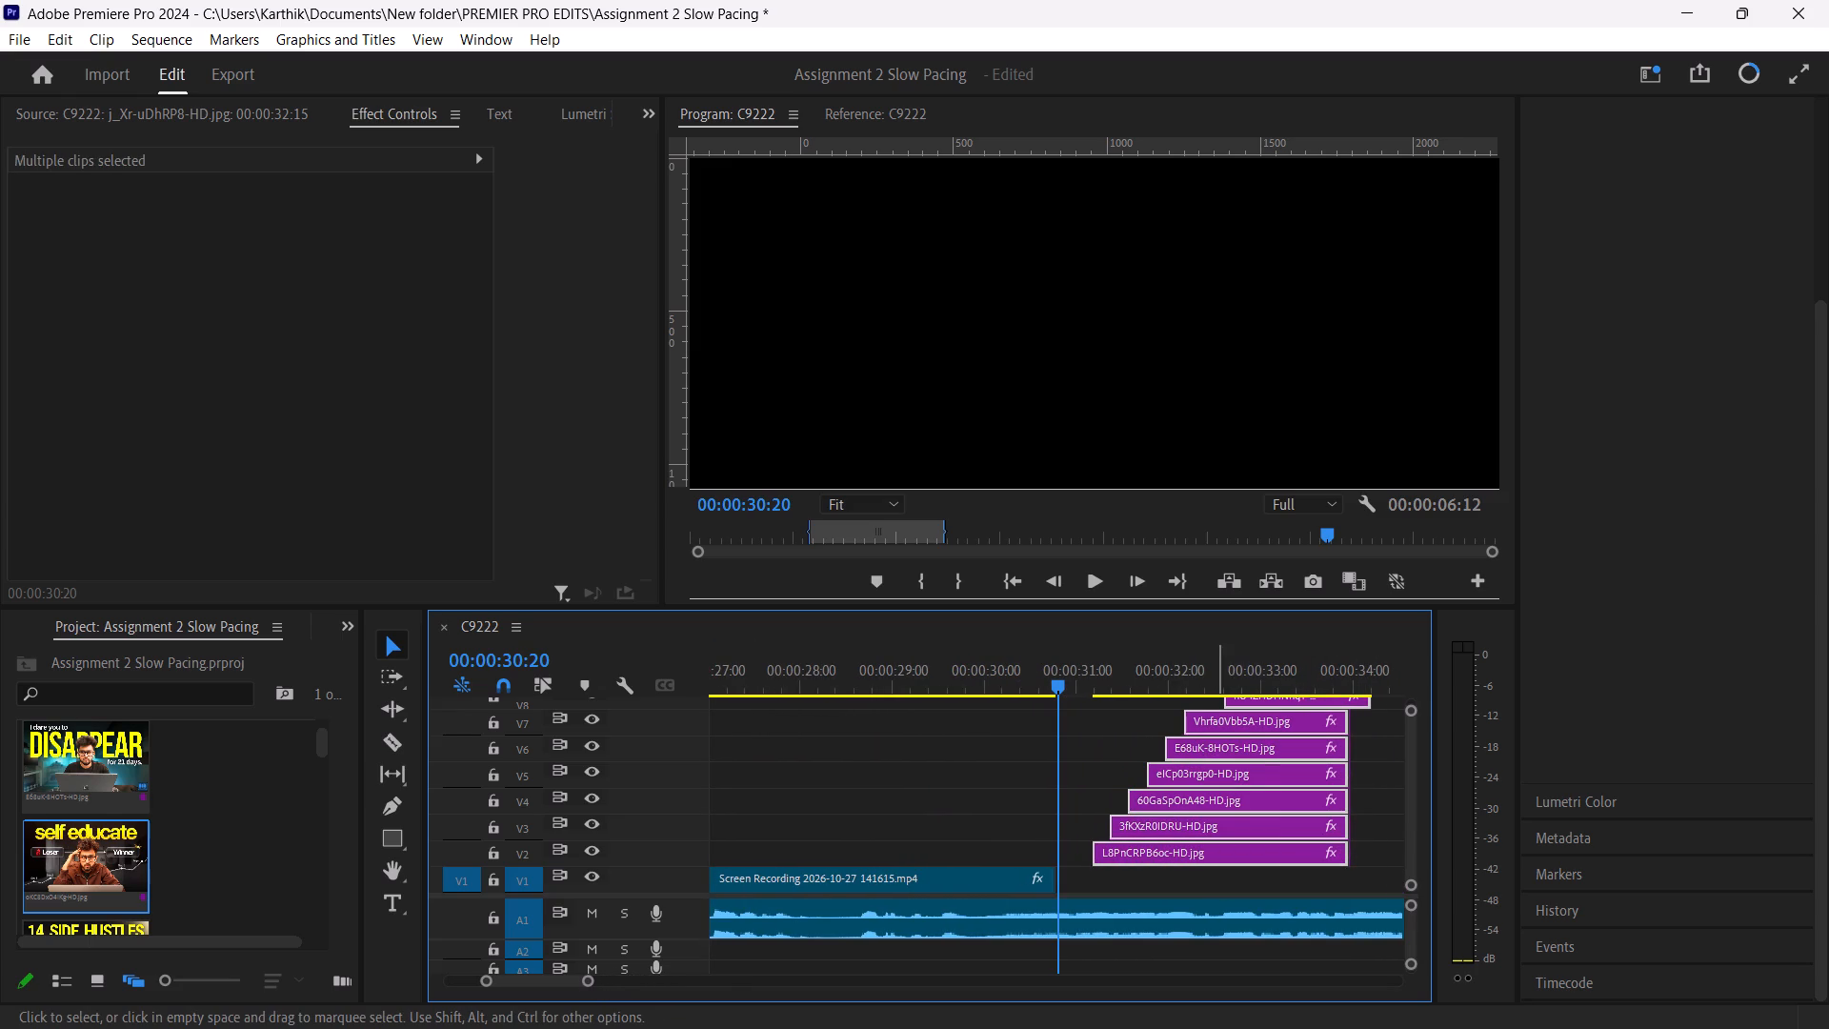
drag(1214, 851, 1200, 853)
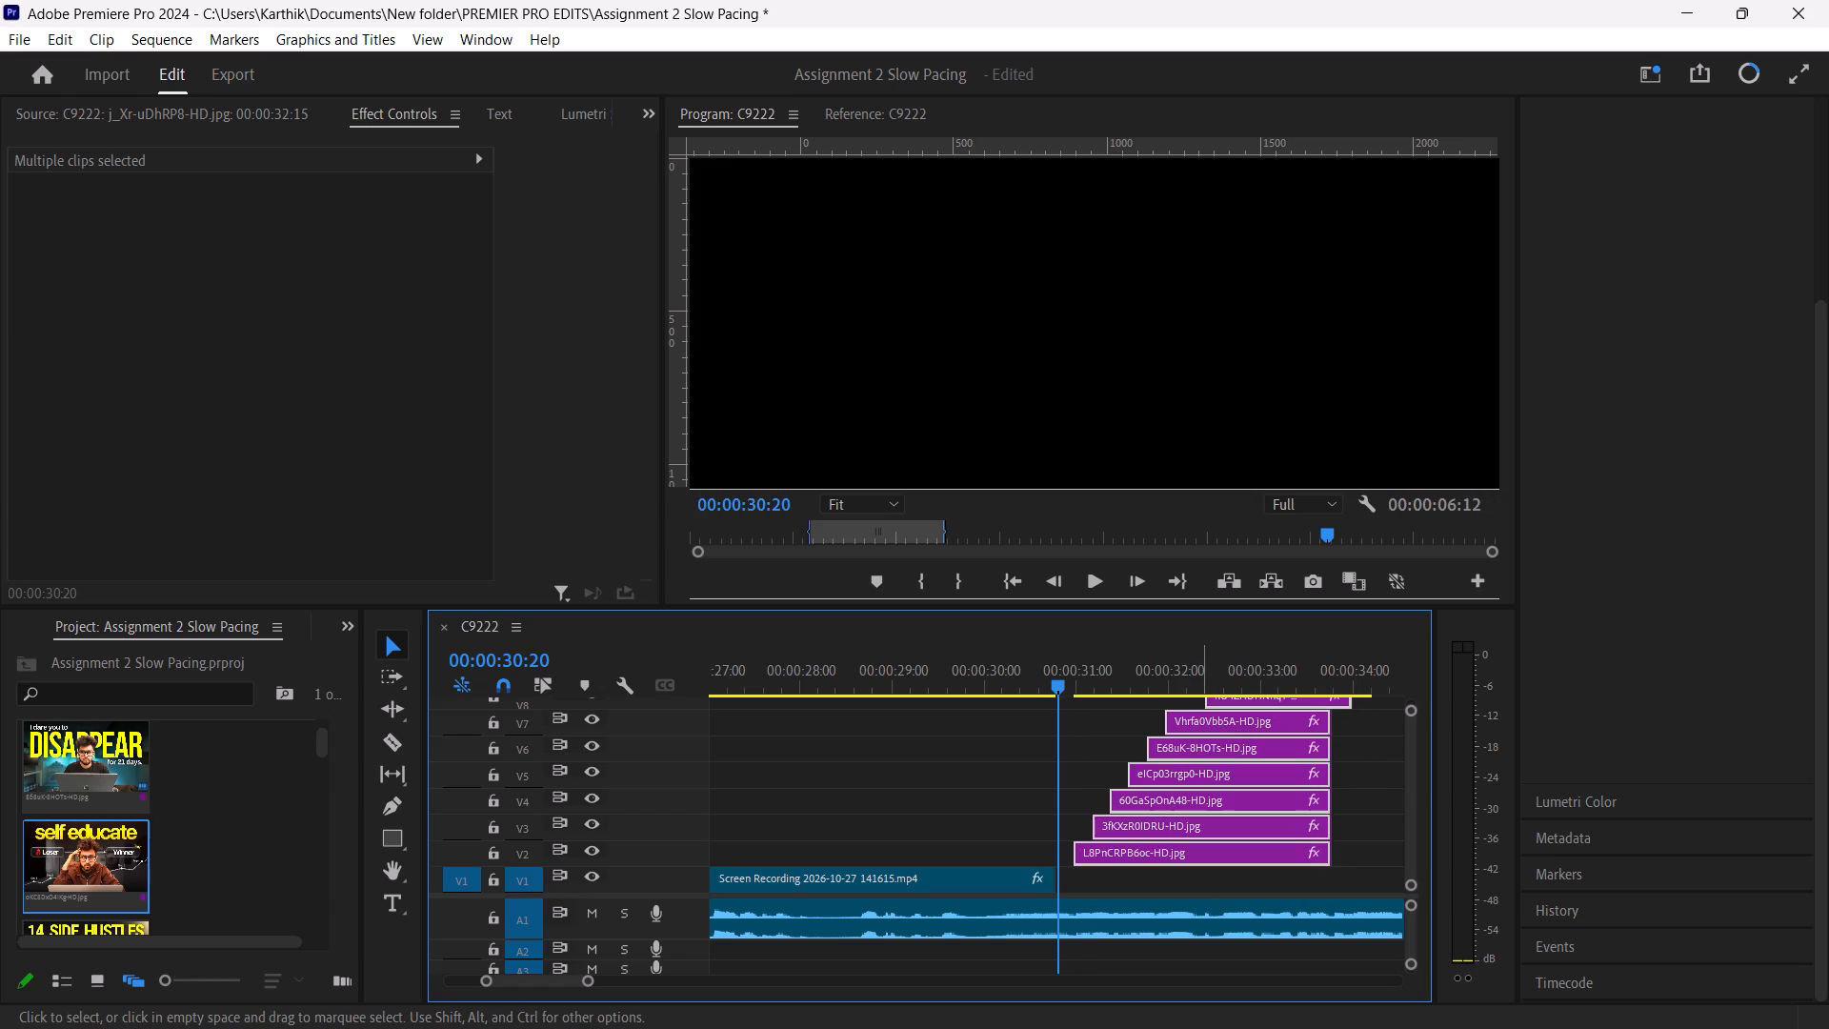
Place the self educate thumbnail on V1 at about 00:00:30:19, beneath the stack and directly after the Screen Recording clip.
drag(74, 877, 970, 921)
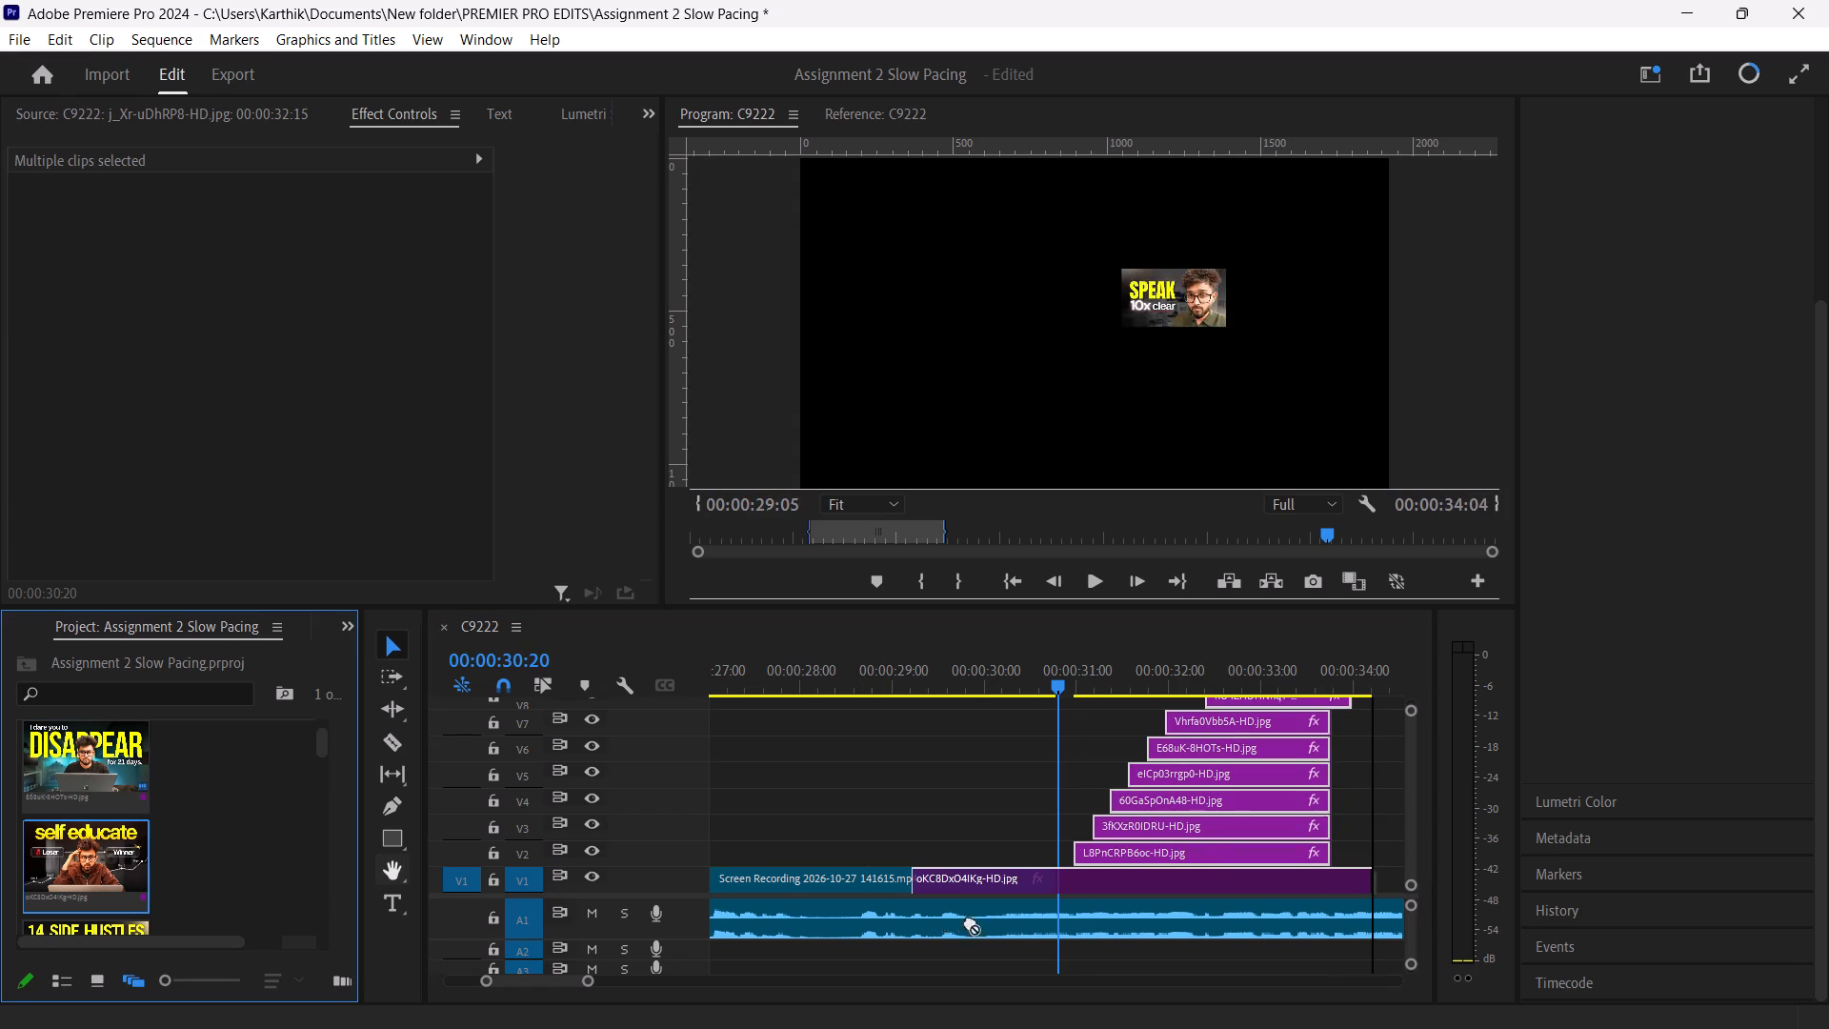
drag(970, 921, 1101, 889)
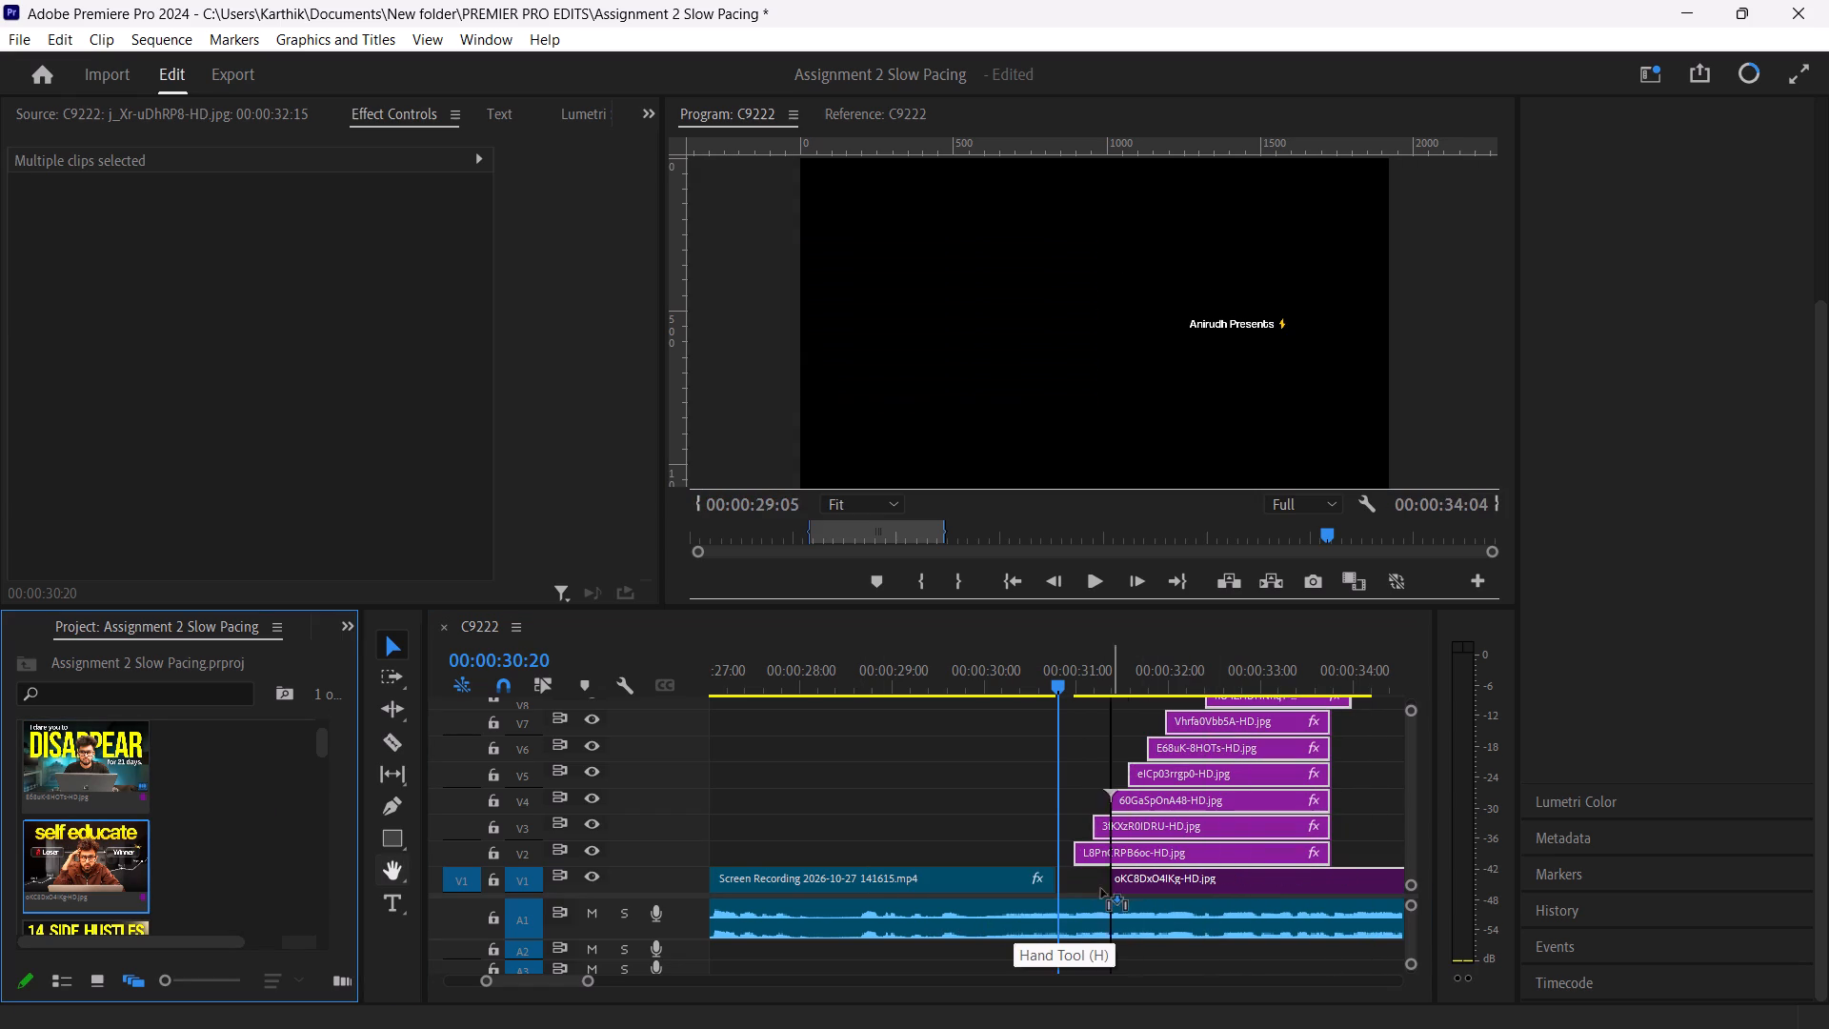
drag(1101, 889, 1055, 891)
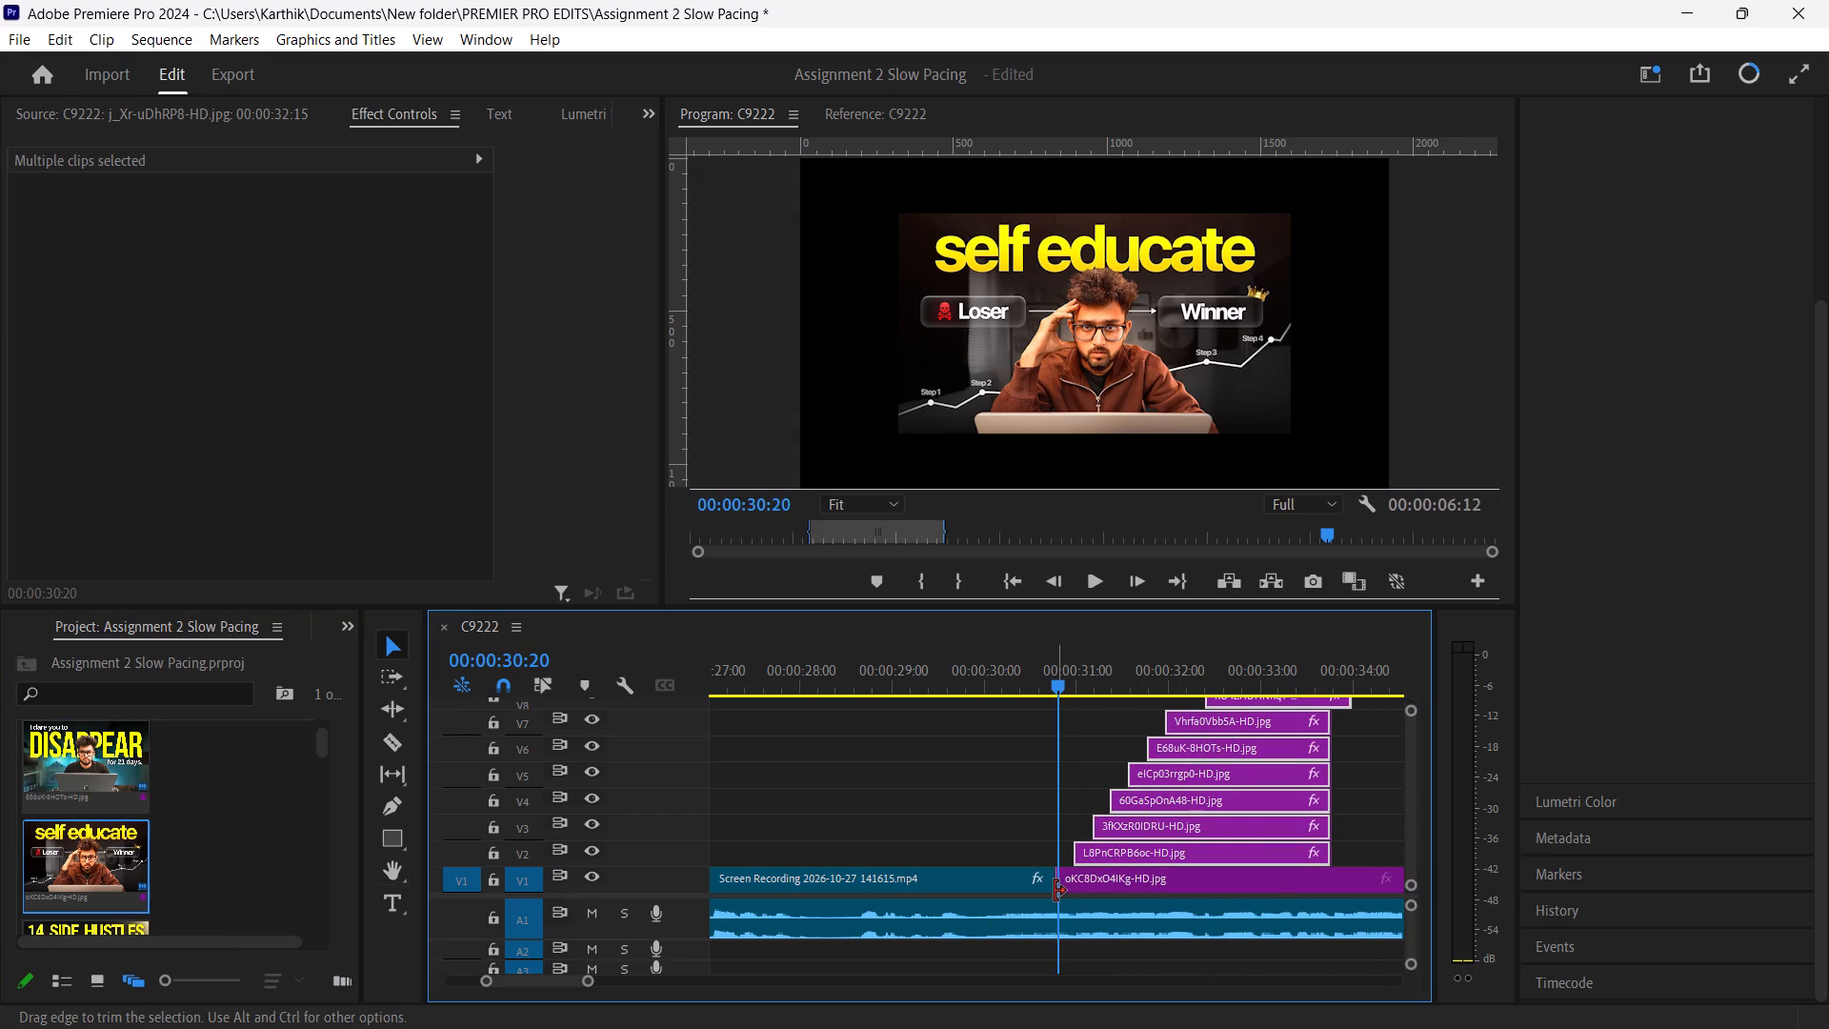
Play through the stack, cut the self educate clip on V1 at 00:00:33:18 and delete the part after the cut.
key(space)
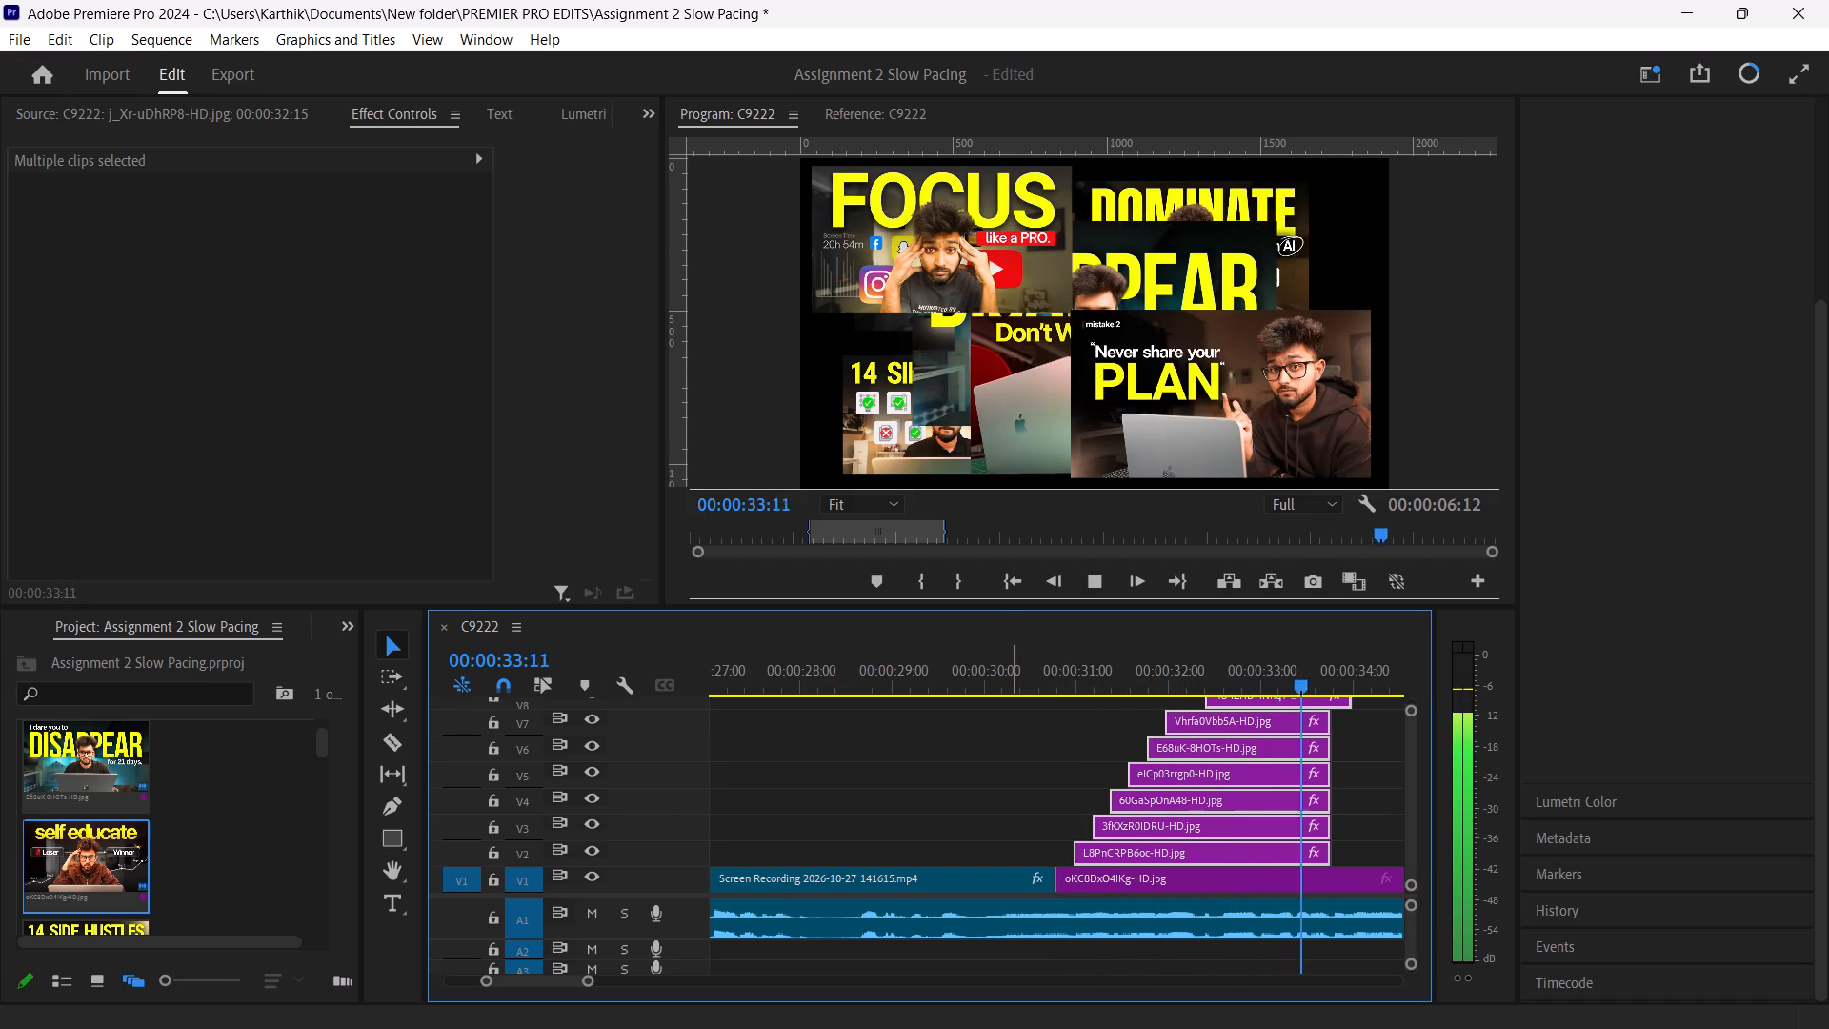
key(space)
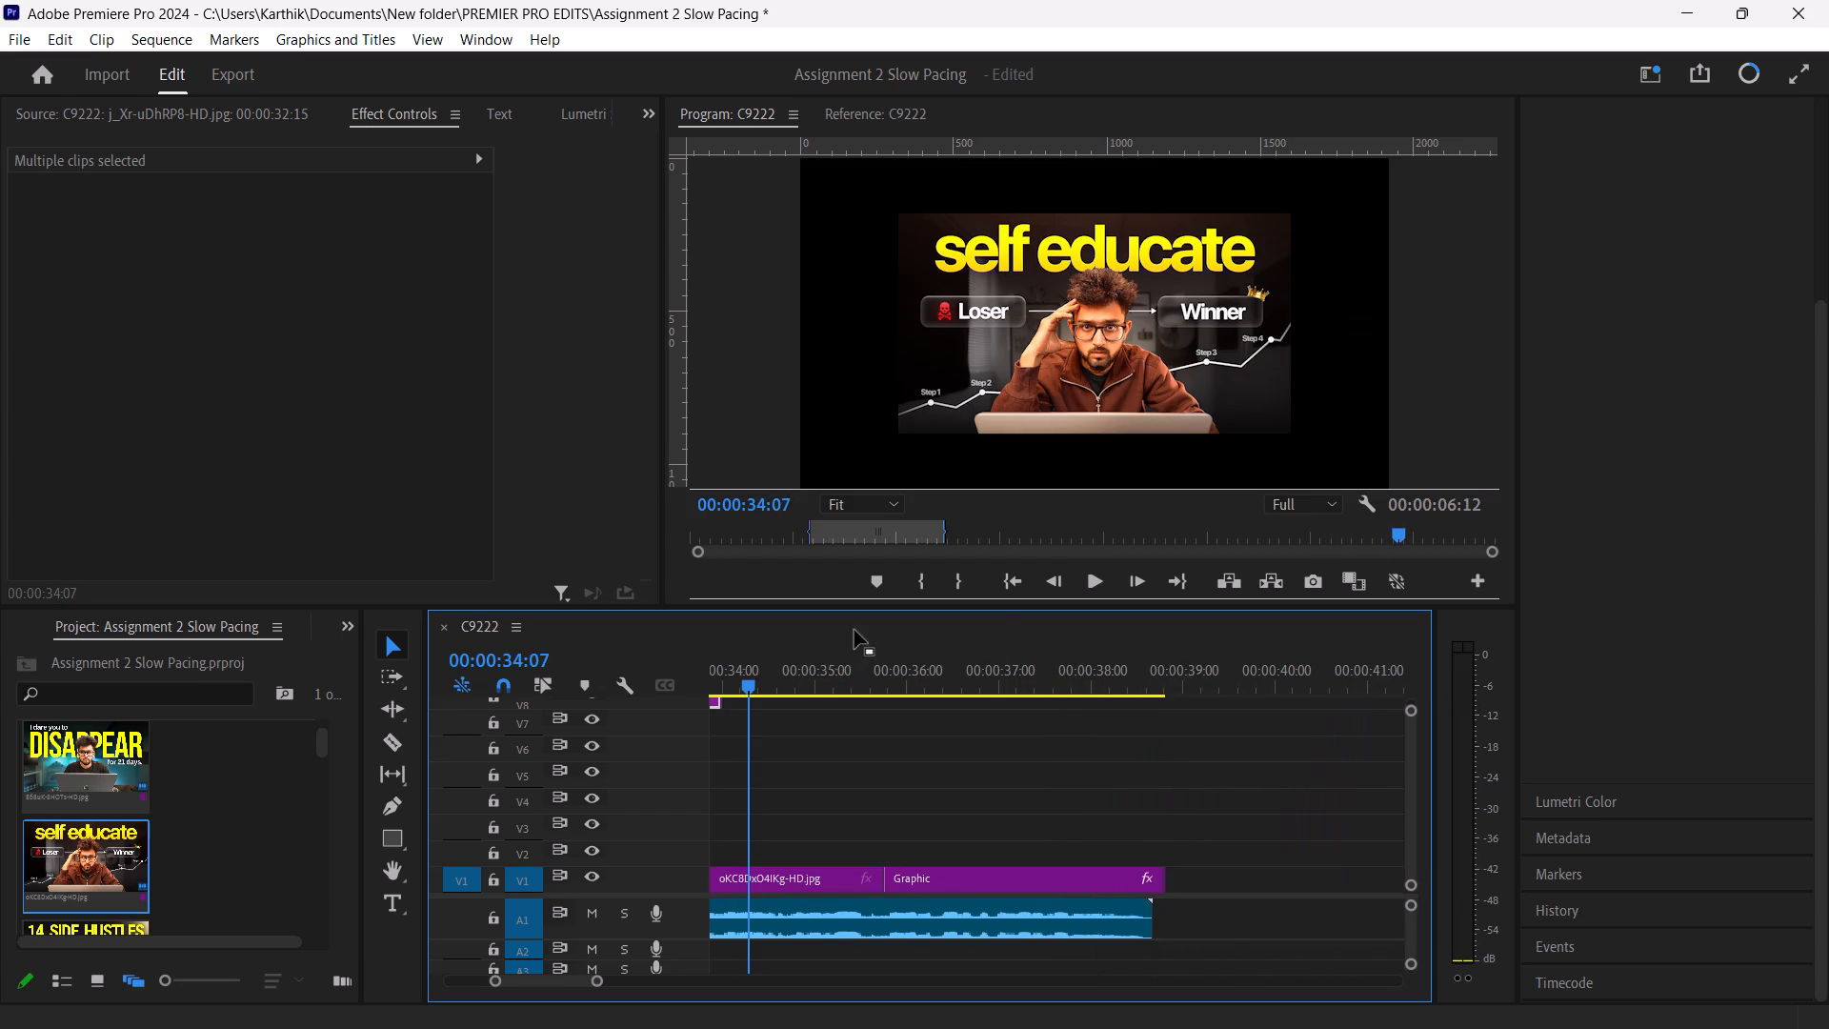
drag(743, 695, 710, 701)
drag(753, 681, 1043, 667)
click(1132, 875)
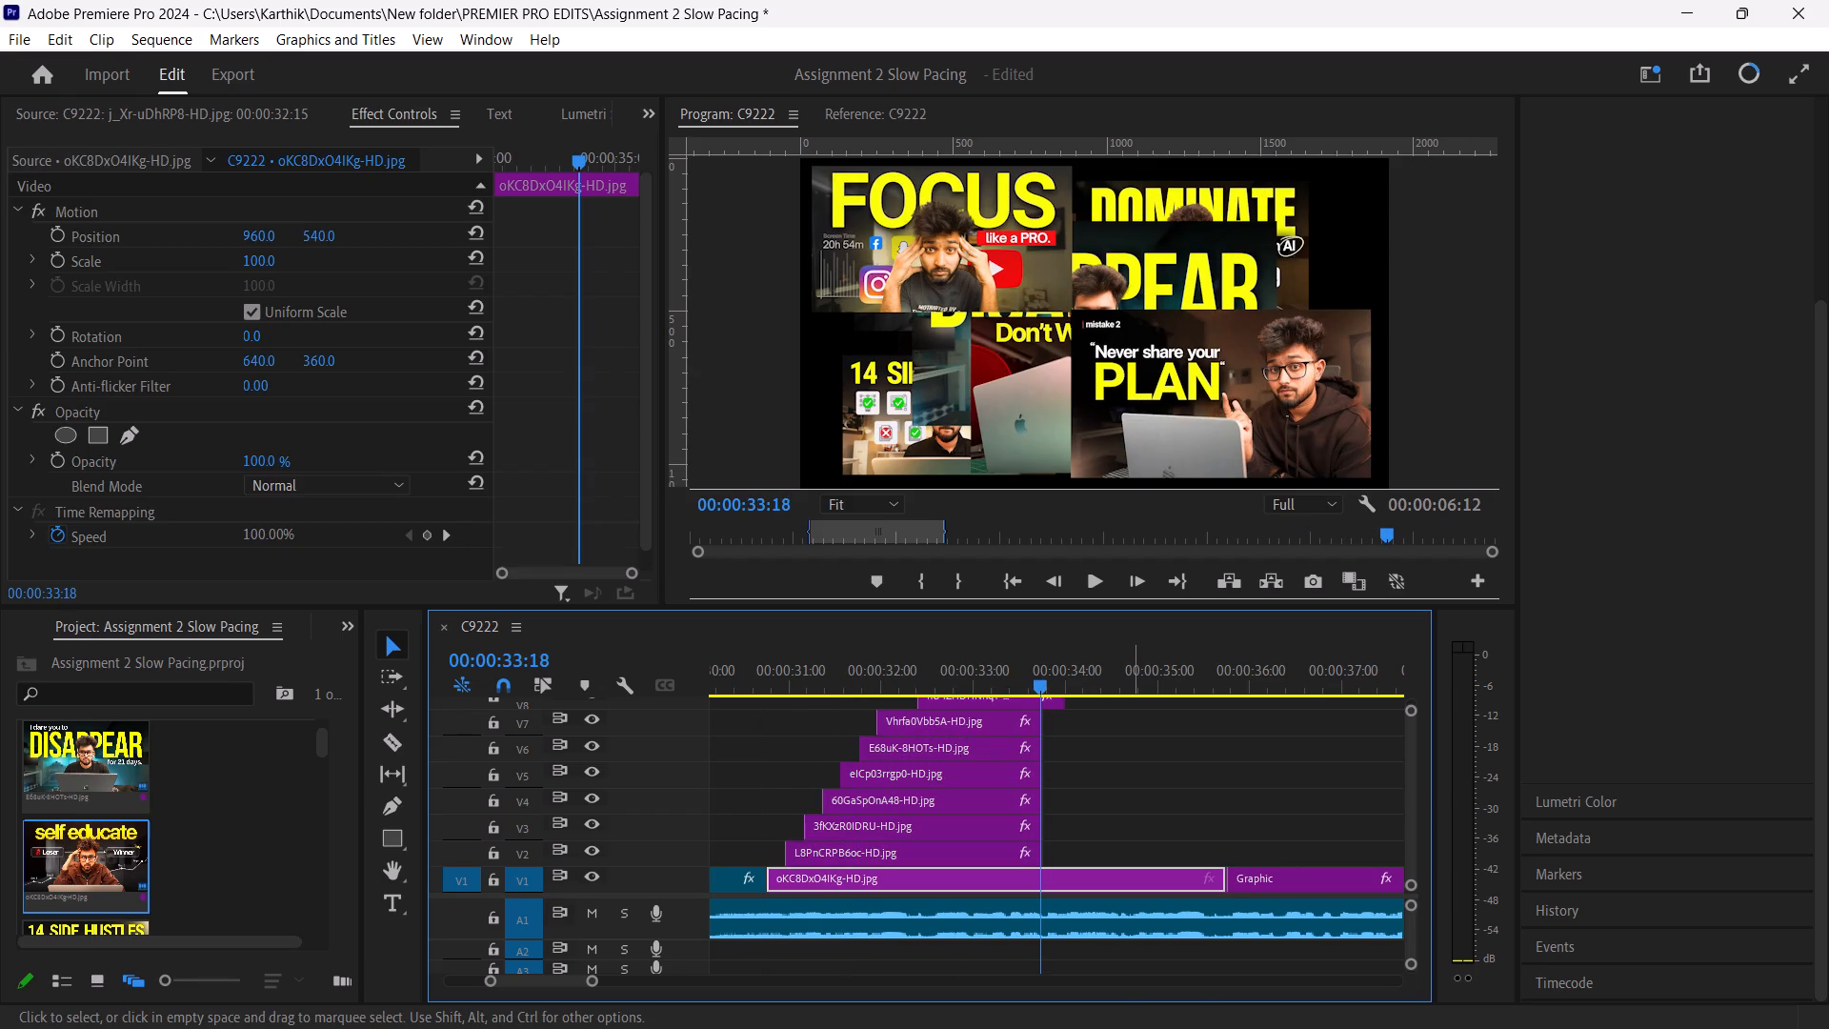
key(c)
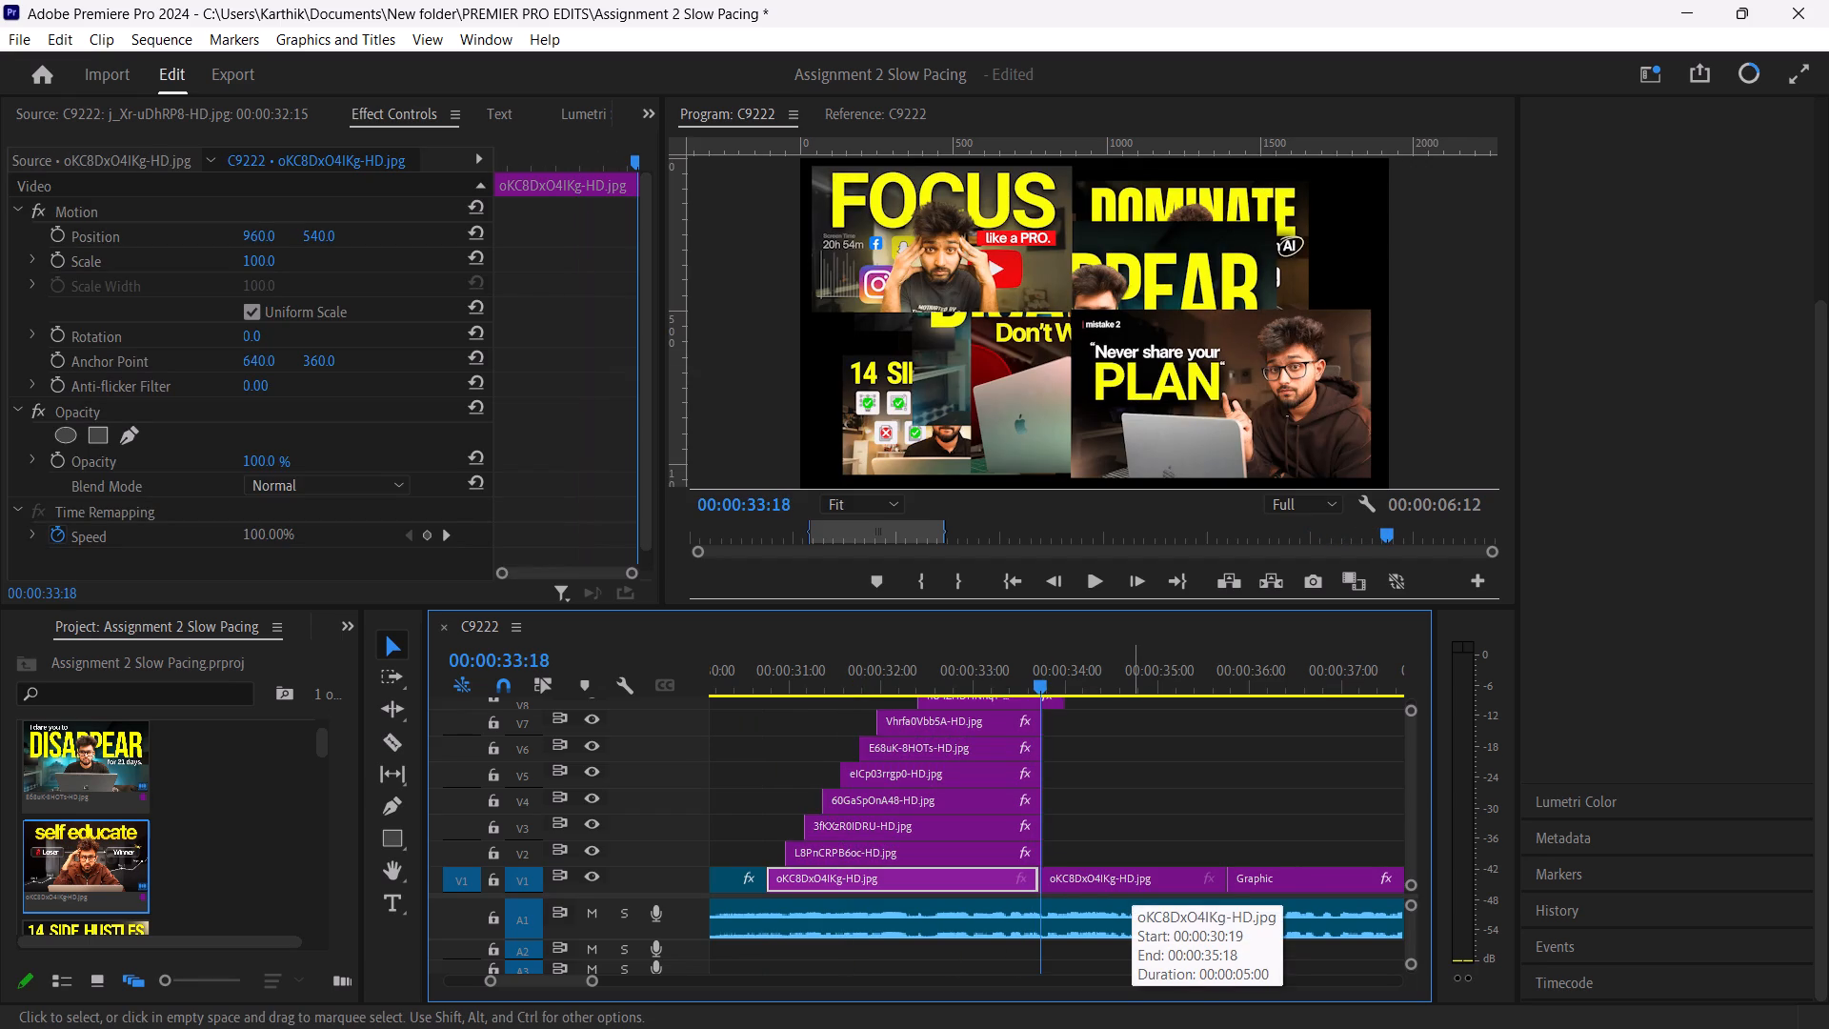
click(1132, 875)
key(BackSpace)
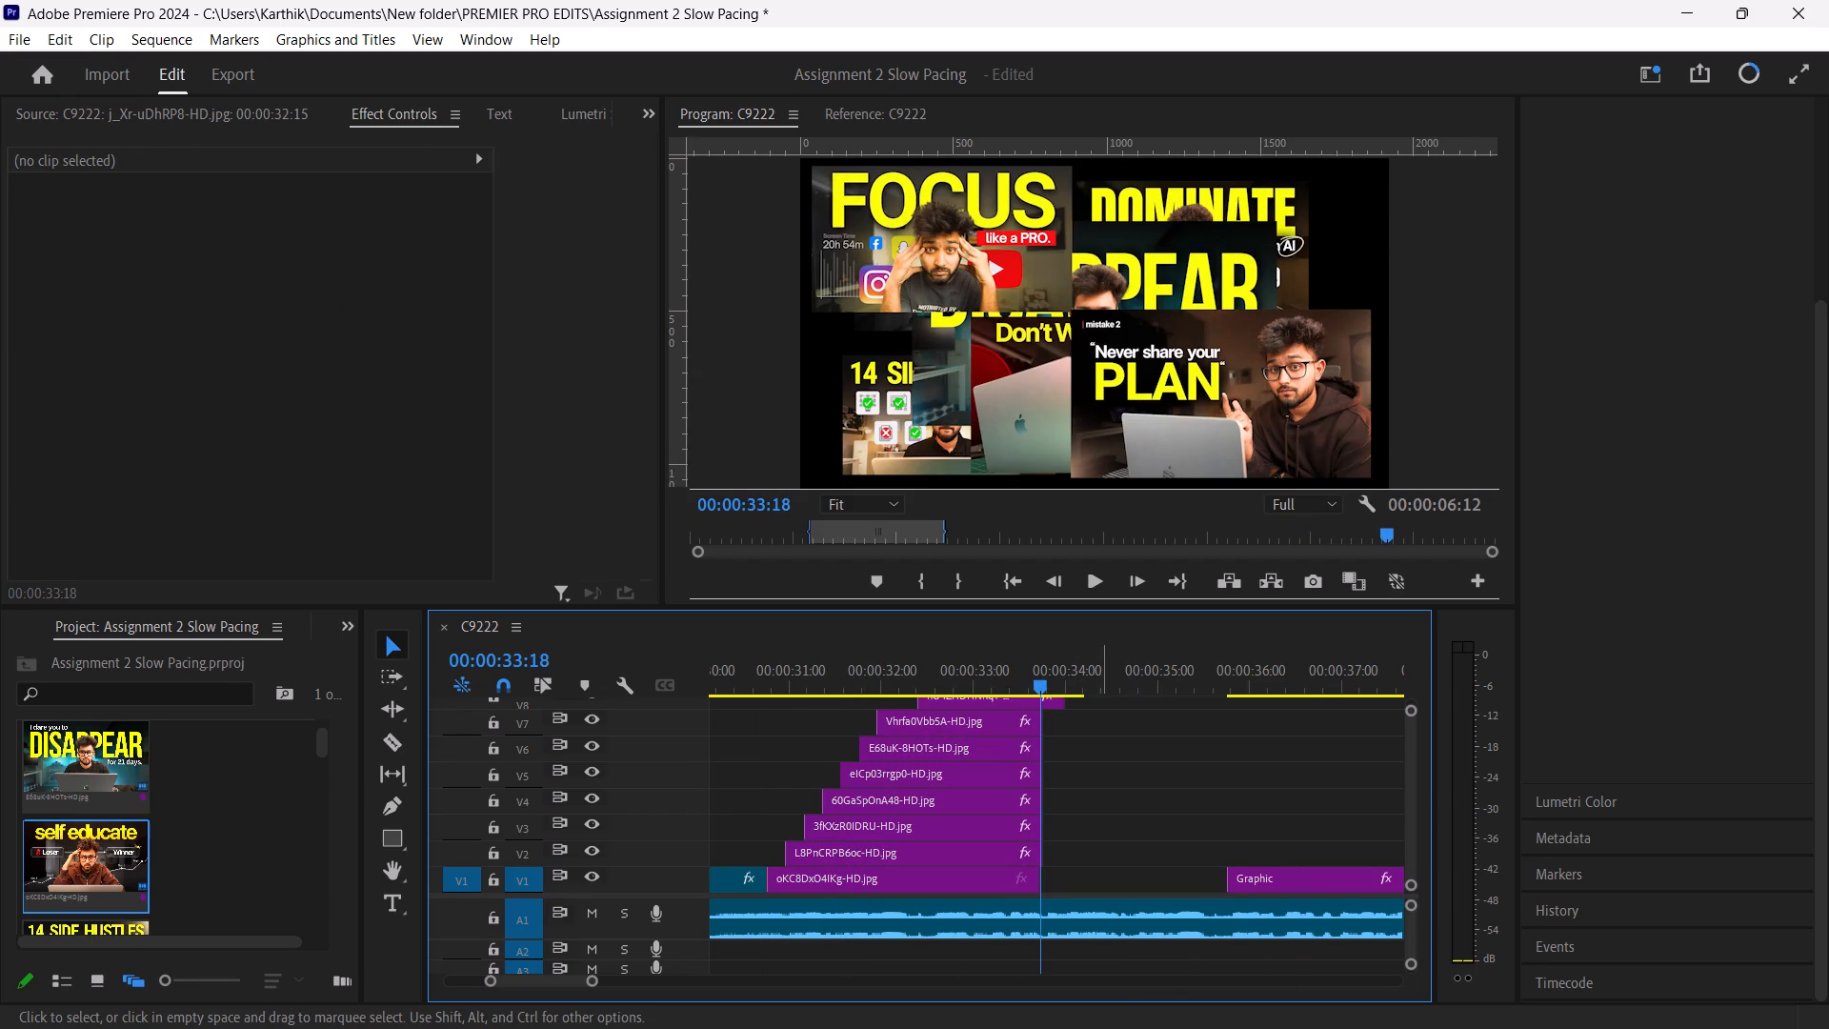
Cut the two topmost thumbnail clips, on V8 and V9, at 00:00:33:18 and delete the parts after the cut.
drag(1412, 768, 1413, 751)
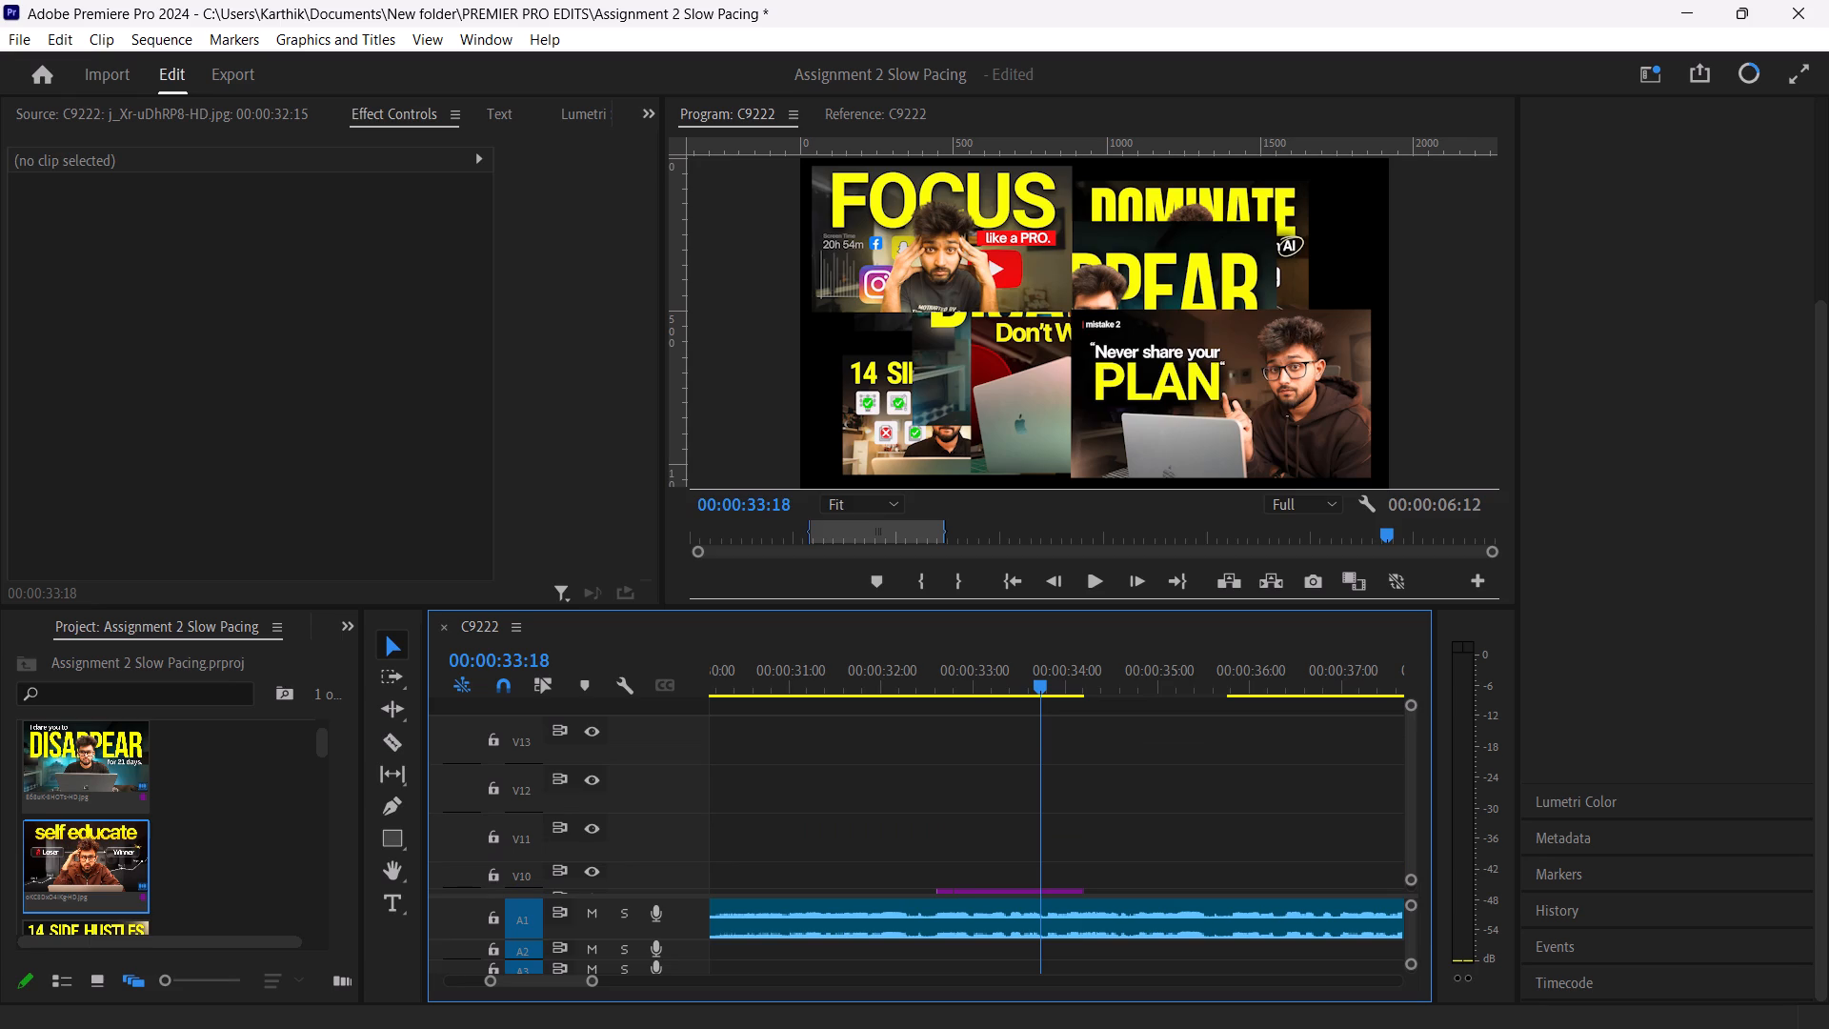
click(1414, 766)
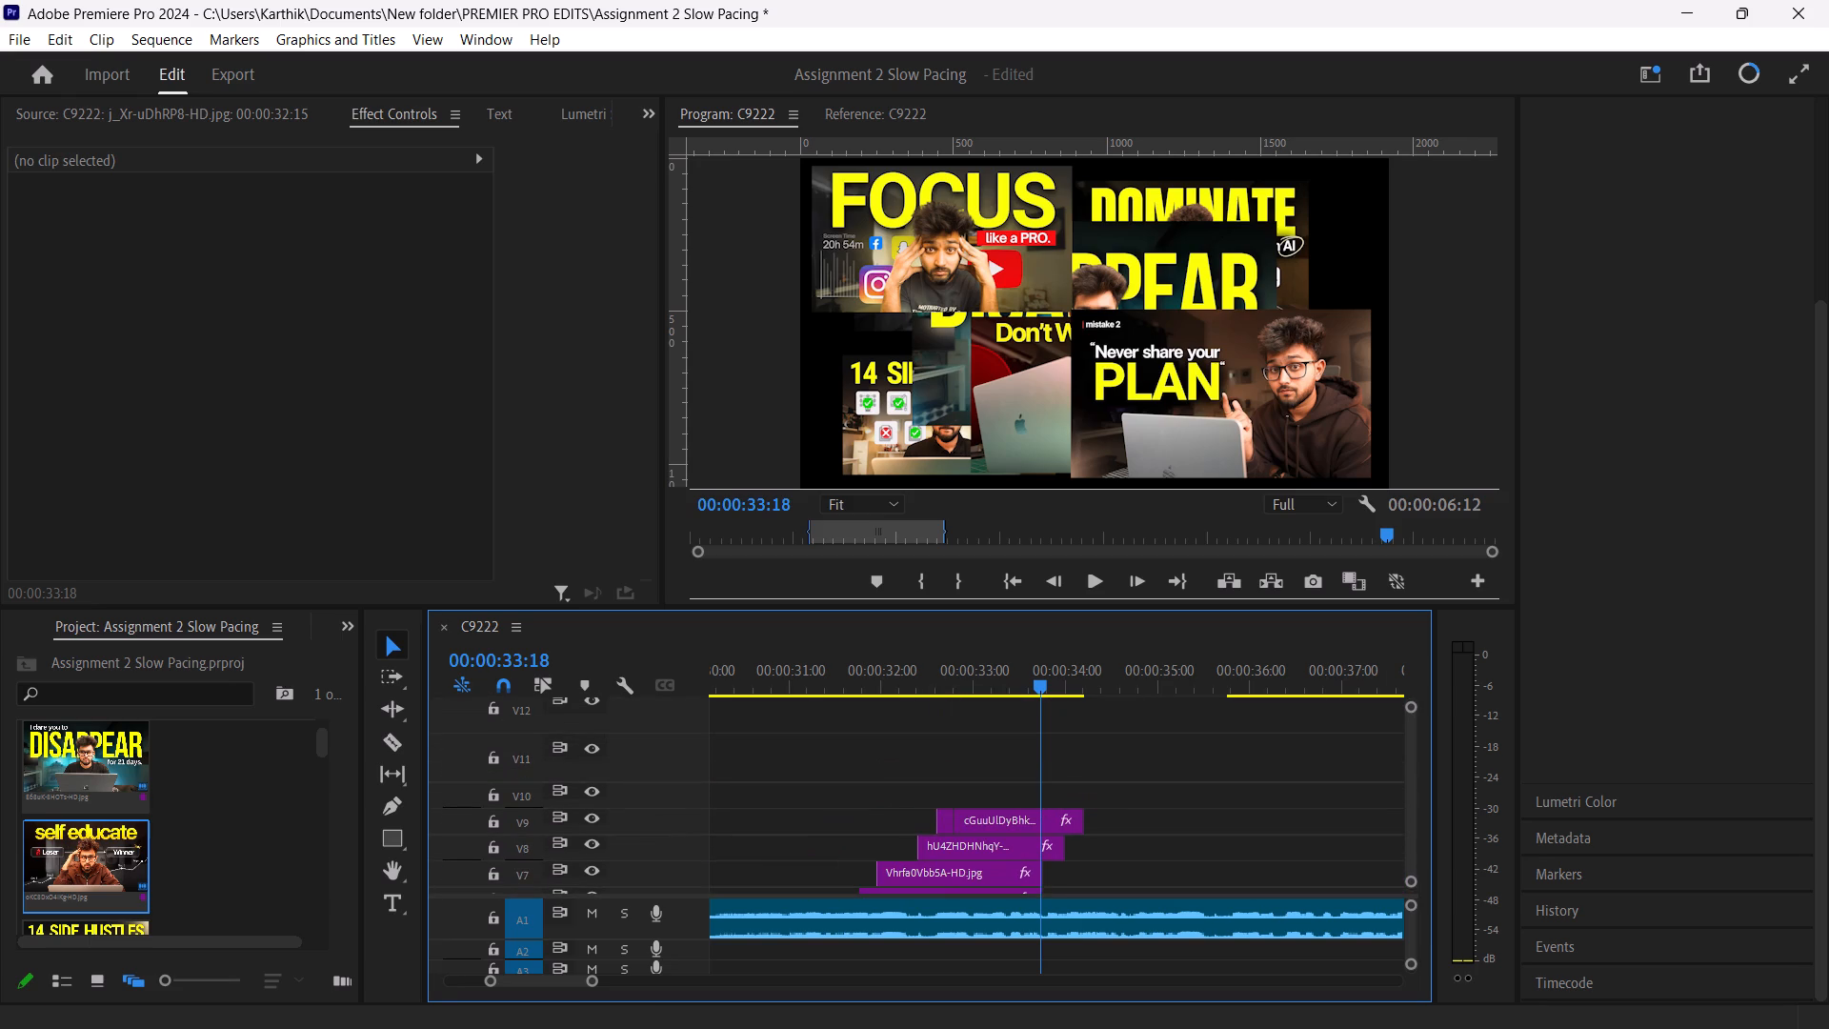
drag(1095, 886, 1051, 817)
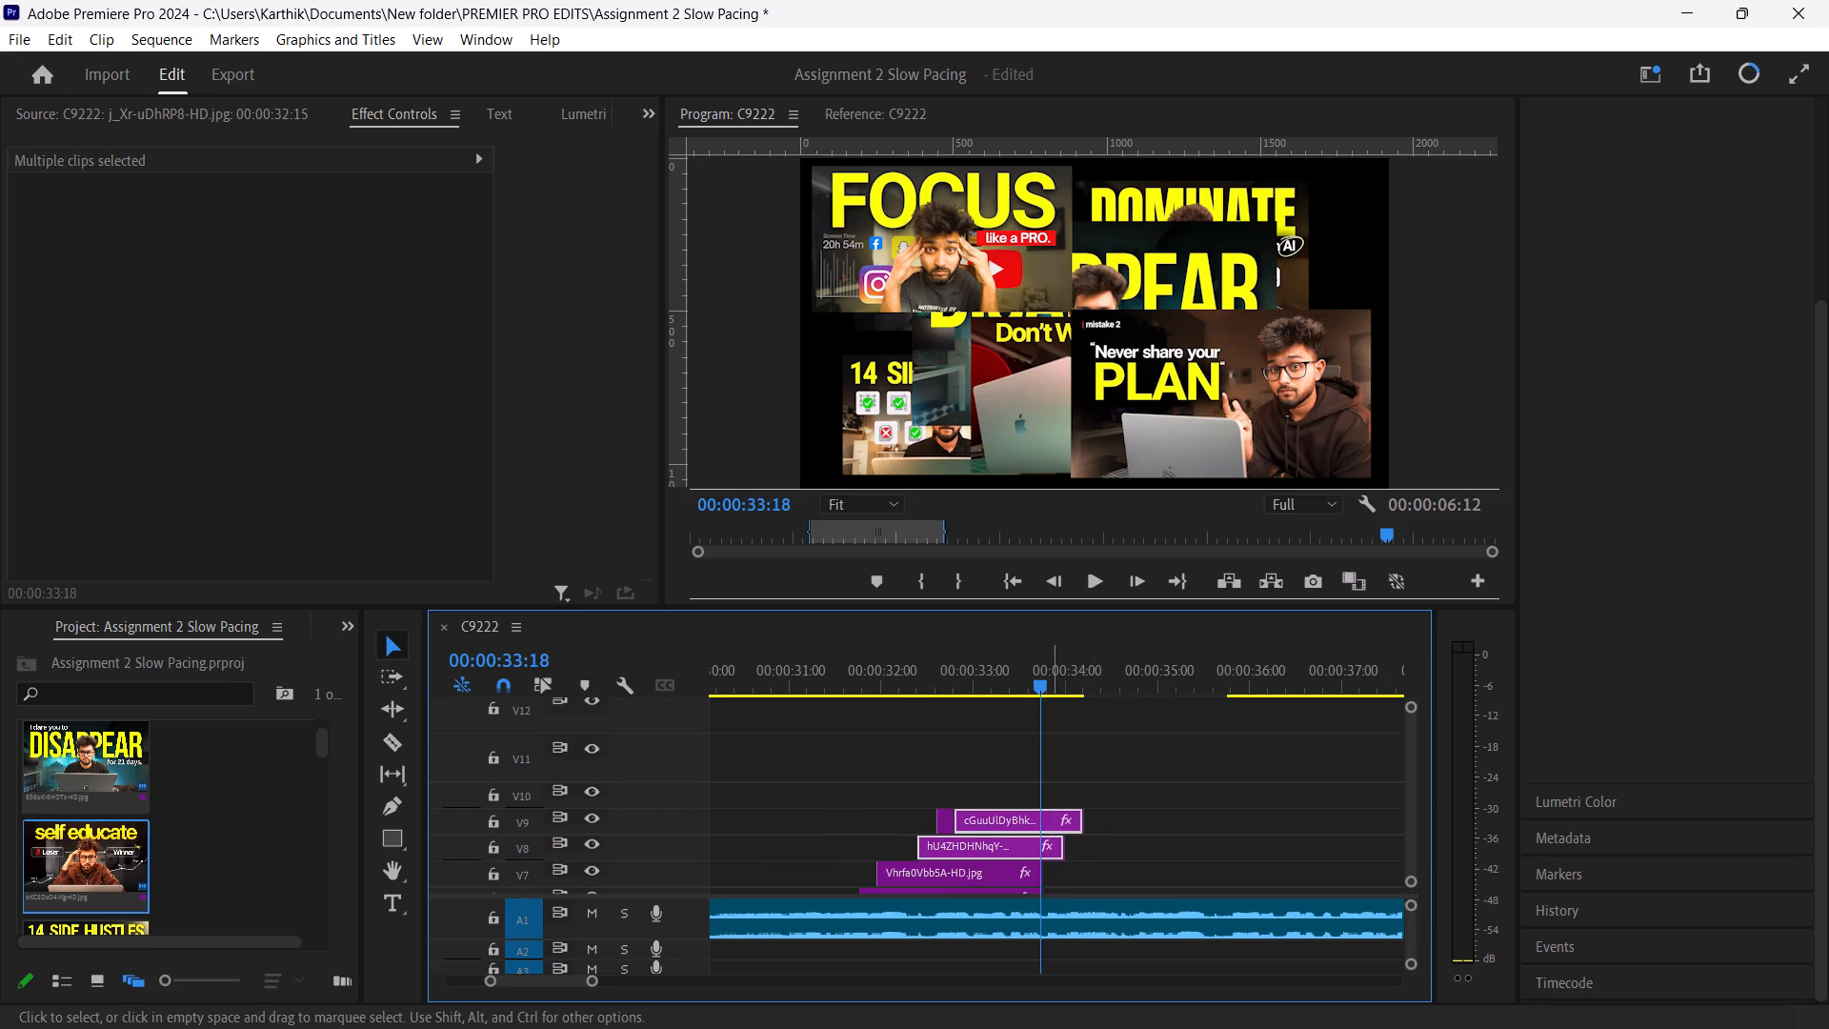
key(c)
click(1072, 825)
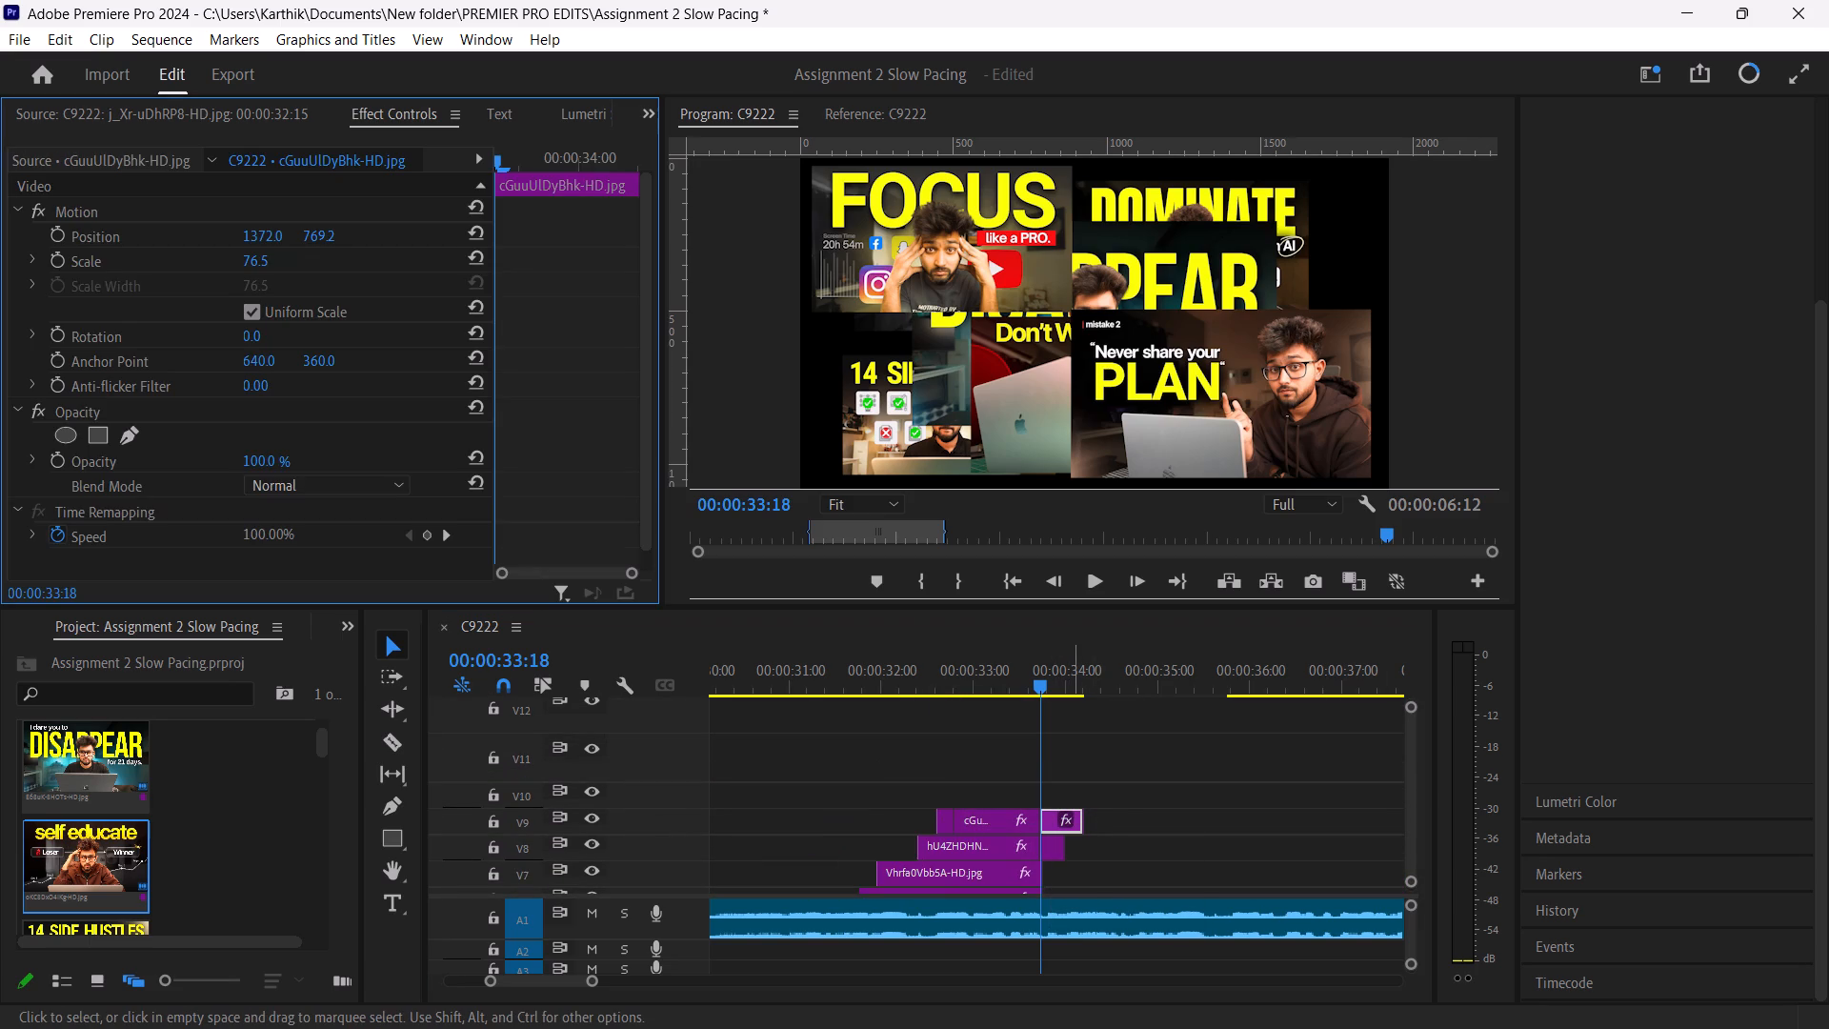
key(BackSpace)
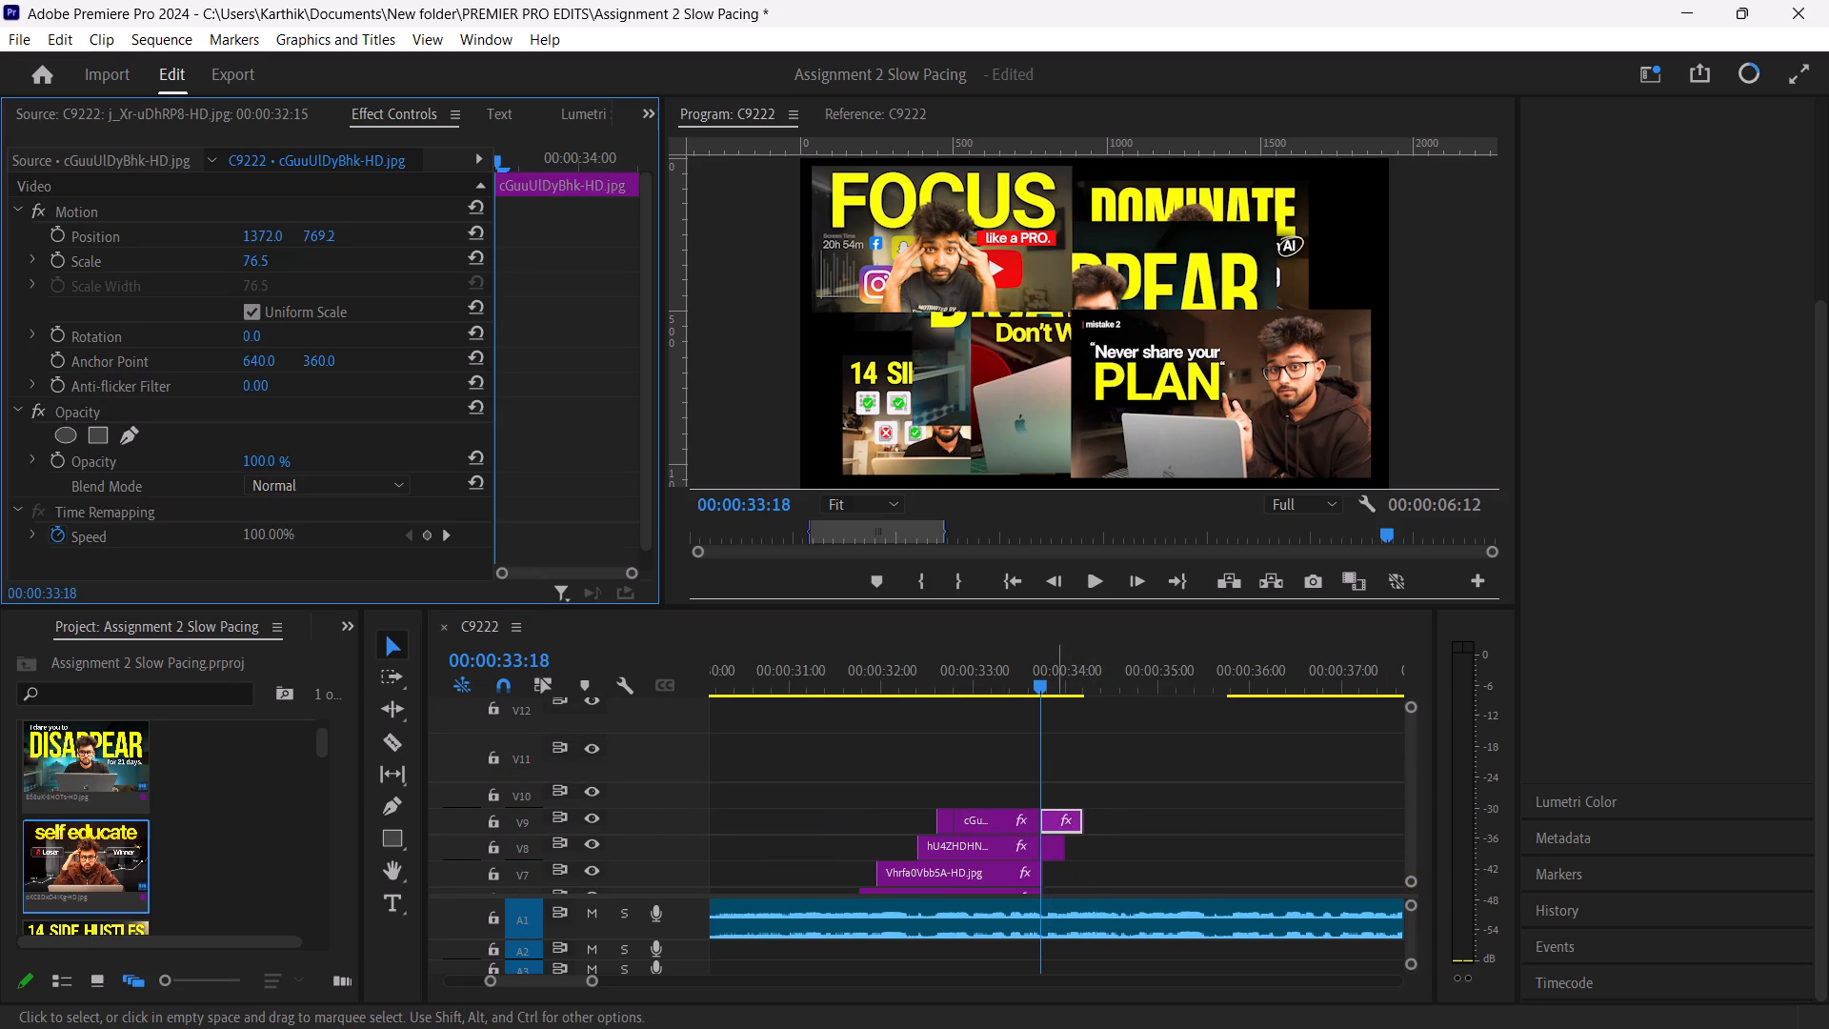
click(1053, 824)
key(BackSpace)
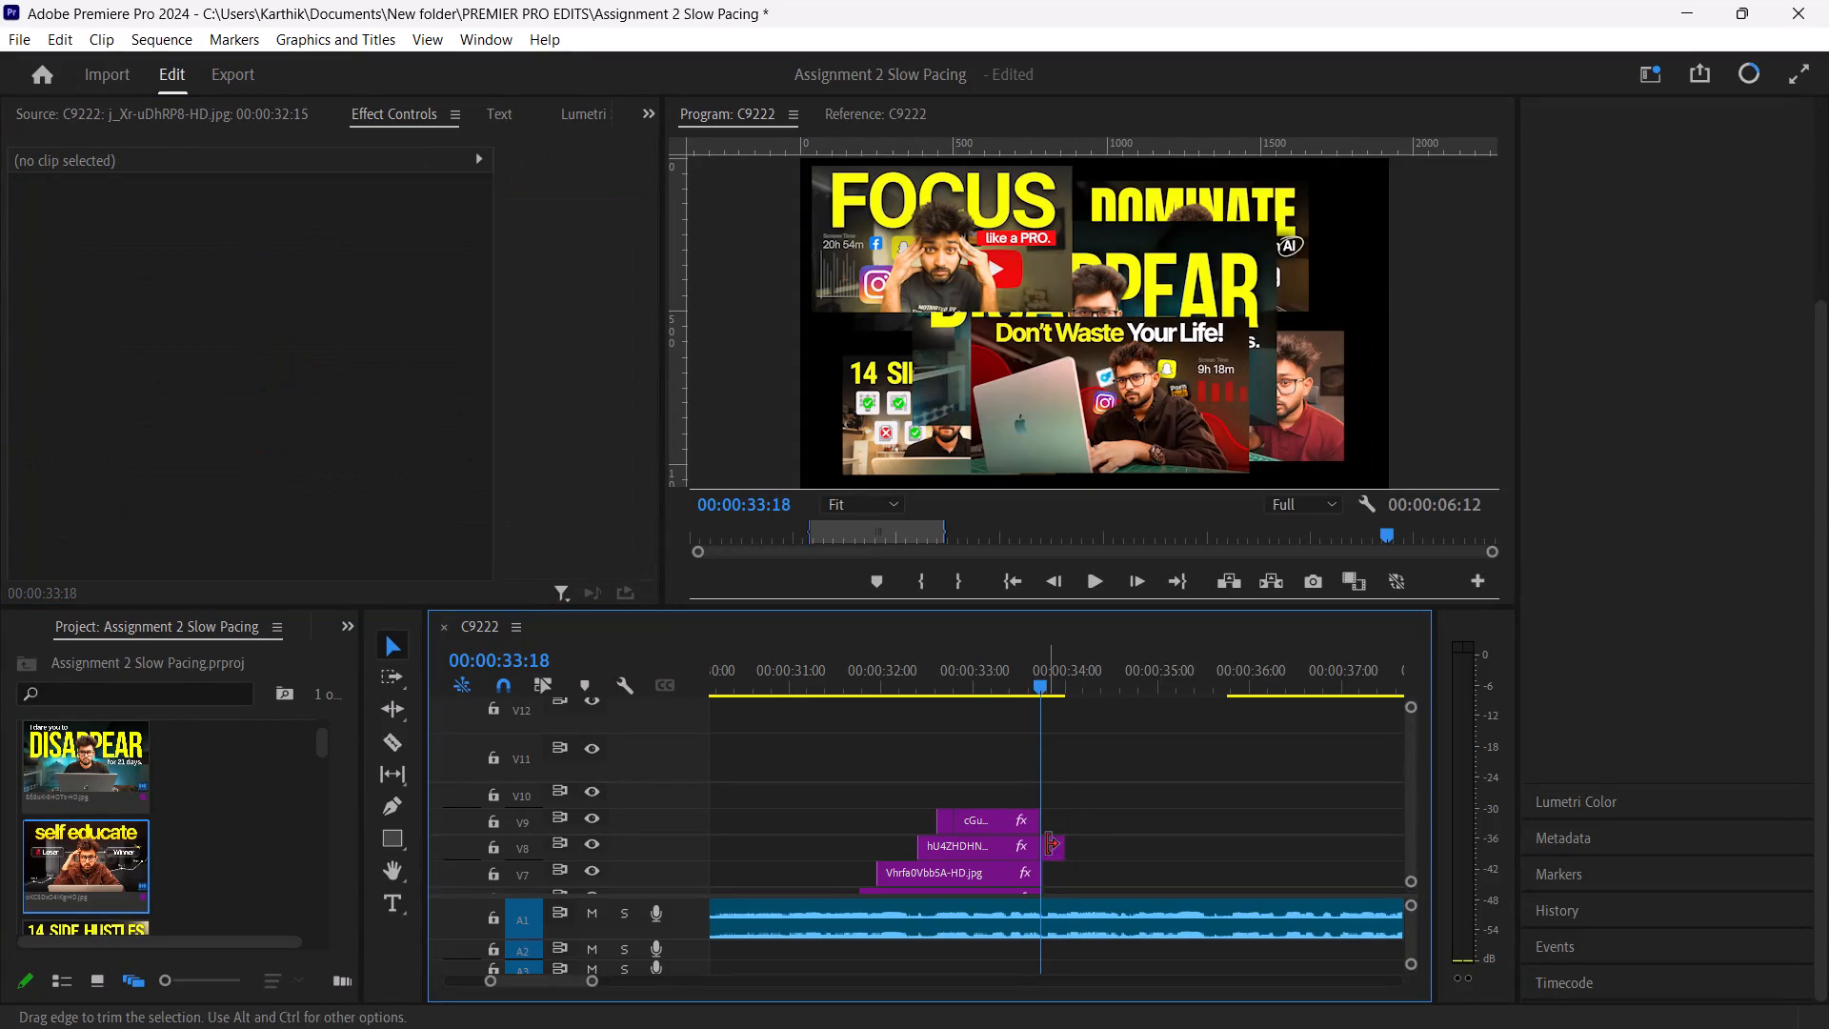
click(1049, 848)
key(BackSpace)
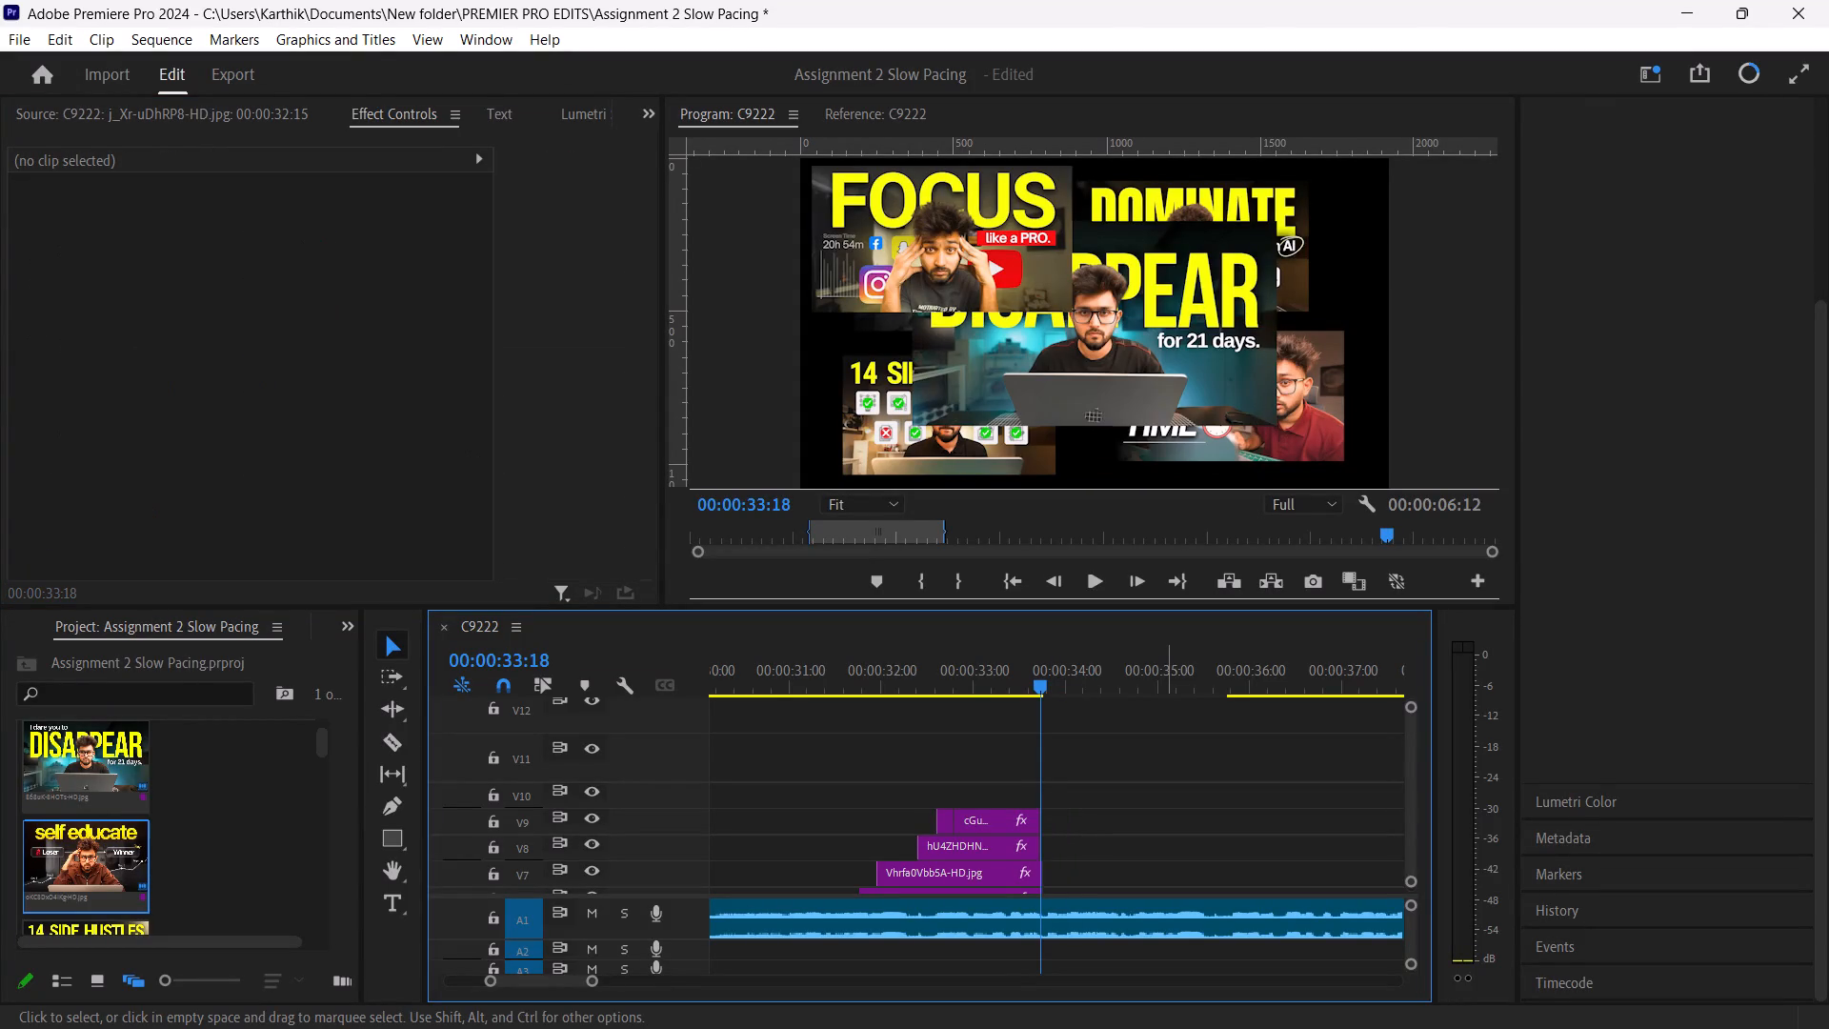
Move the Graphic title clip on V1 earlier, so it starts directly after the thumbnail stack at about 00:00:33:19.
scroll(1165, 814, down, 1)
scroll(1165, 814, up, 1)
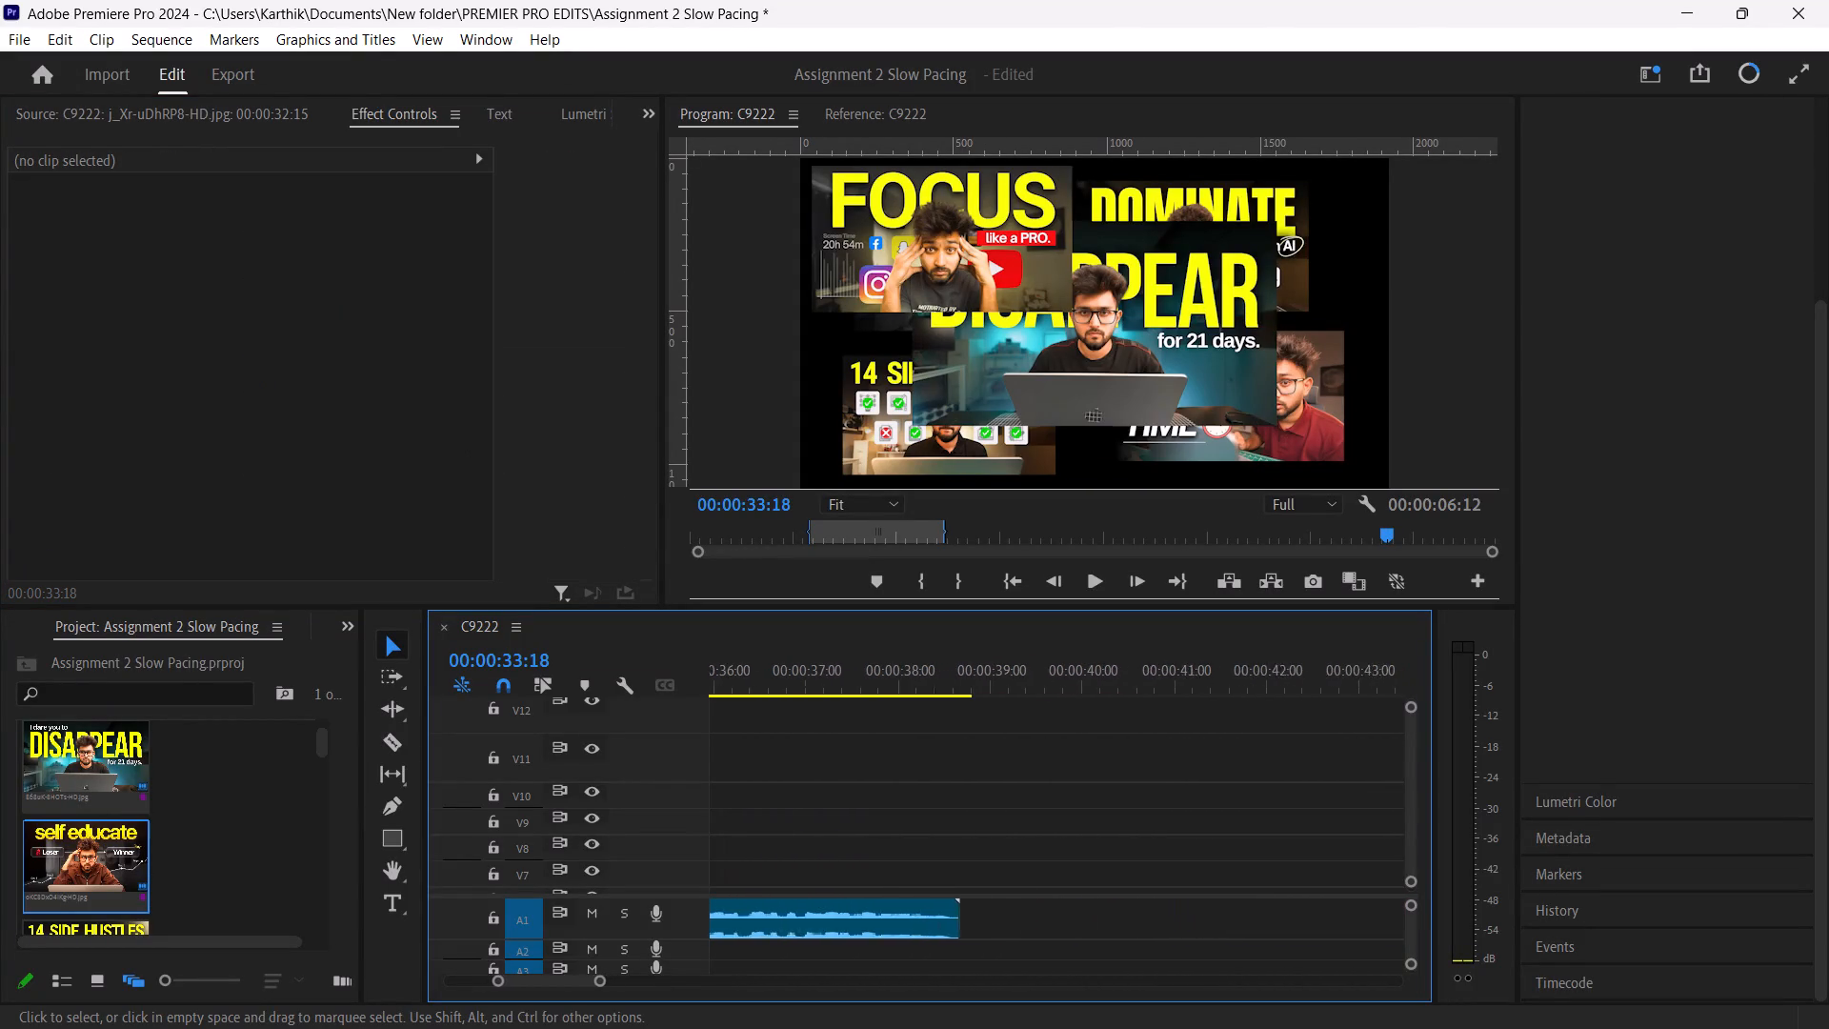
scroll(1165, 814, up, 2)
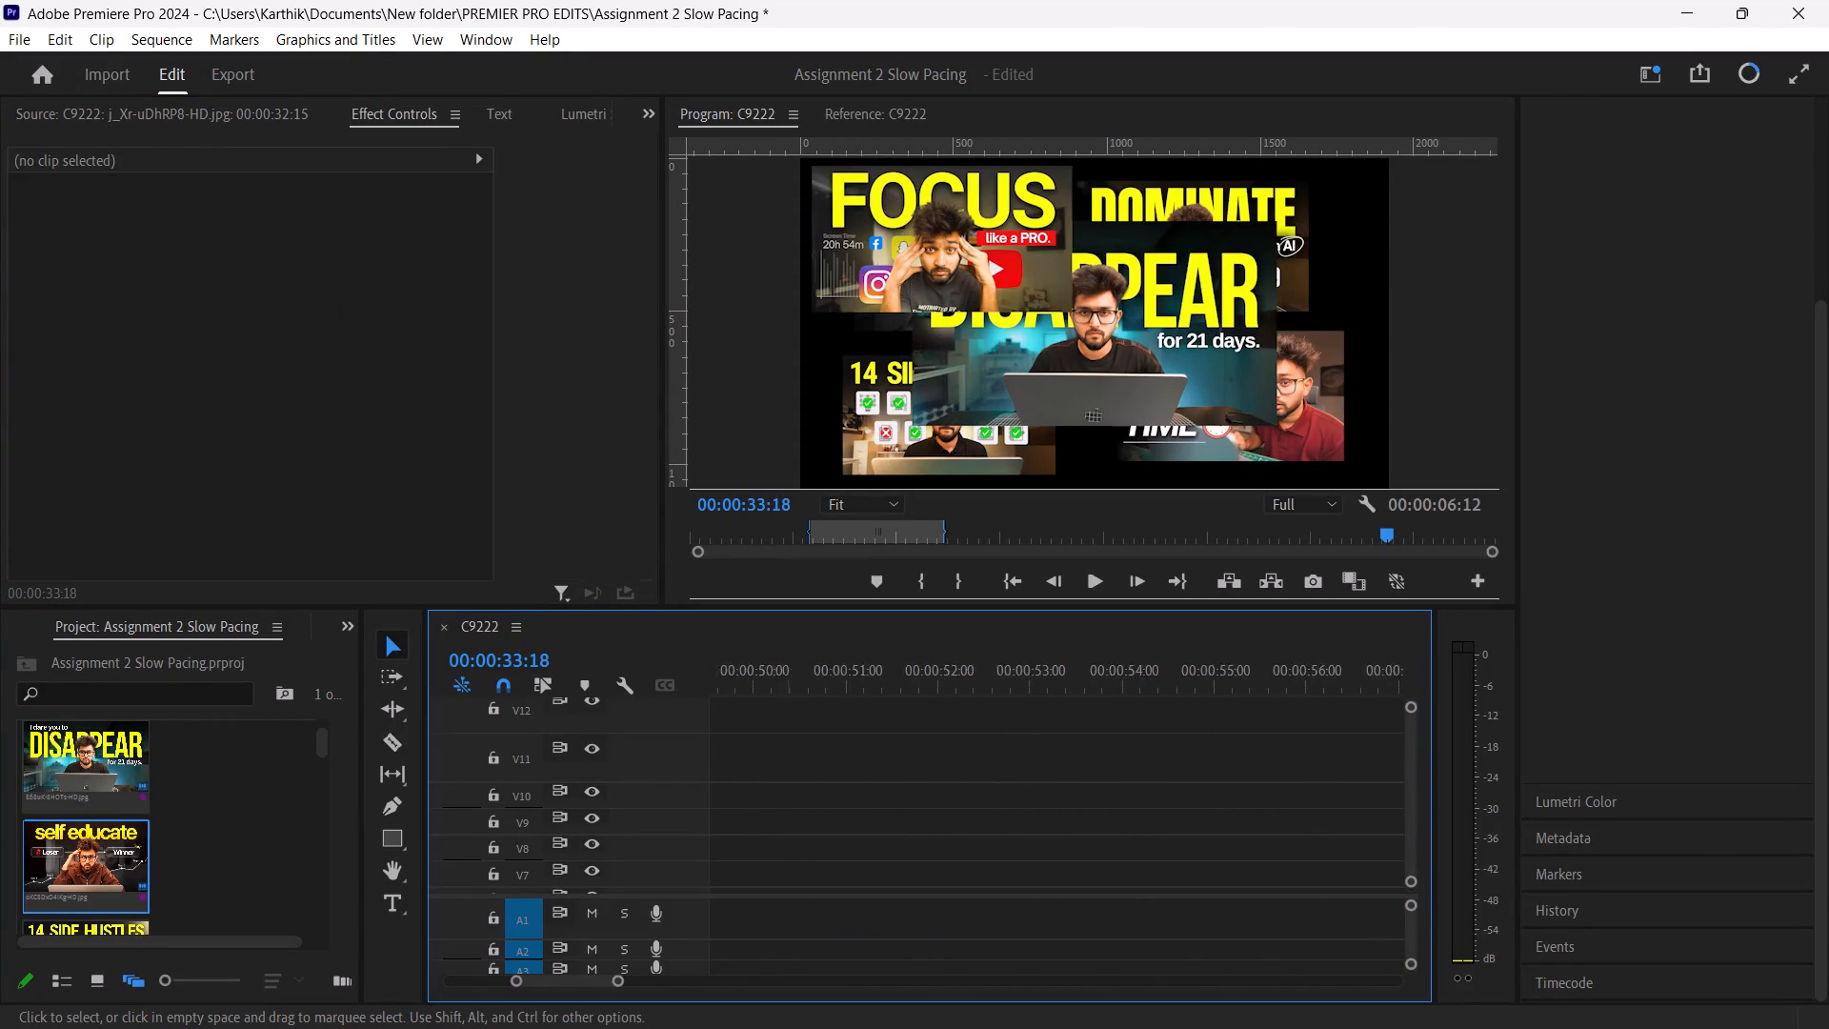
scroll(1165, 814, up, 2)
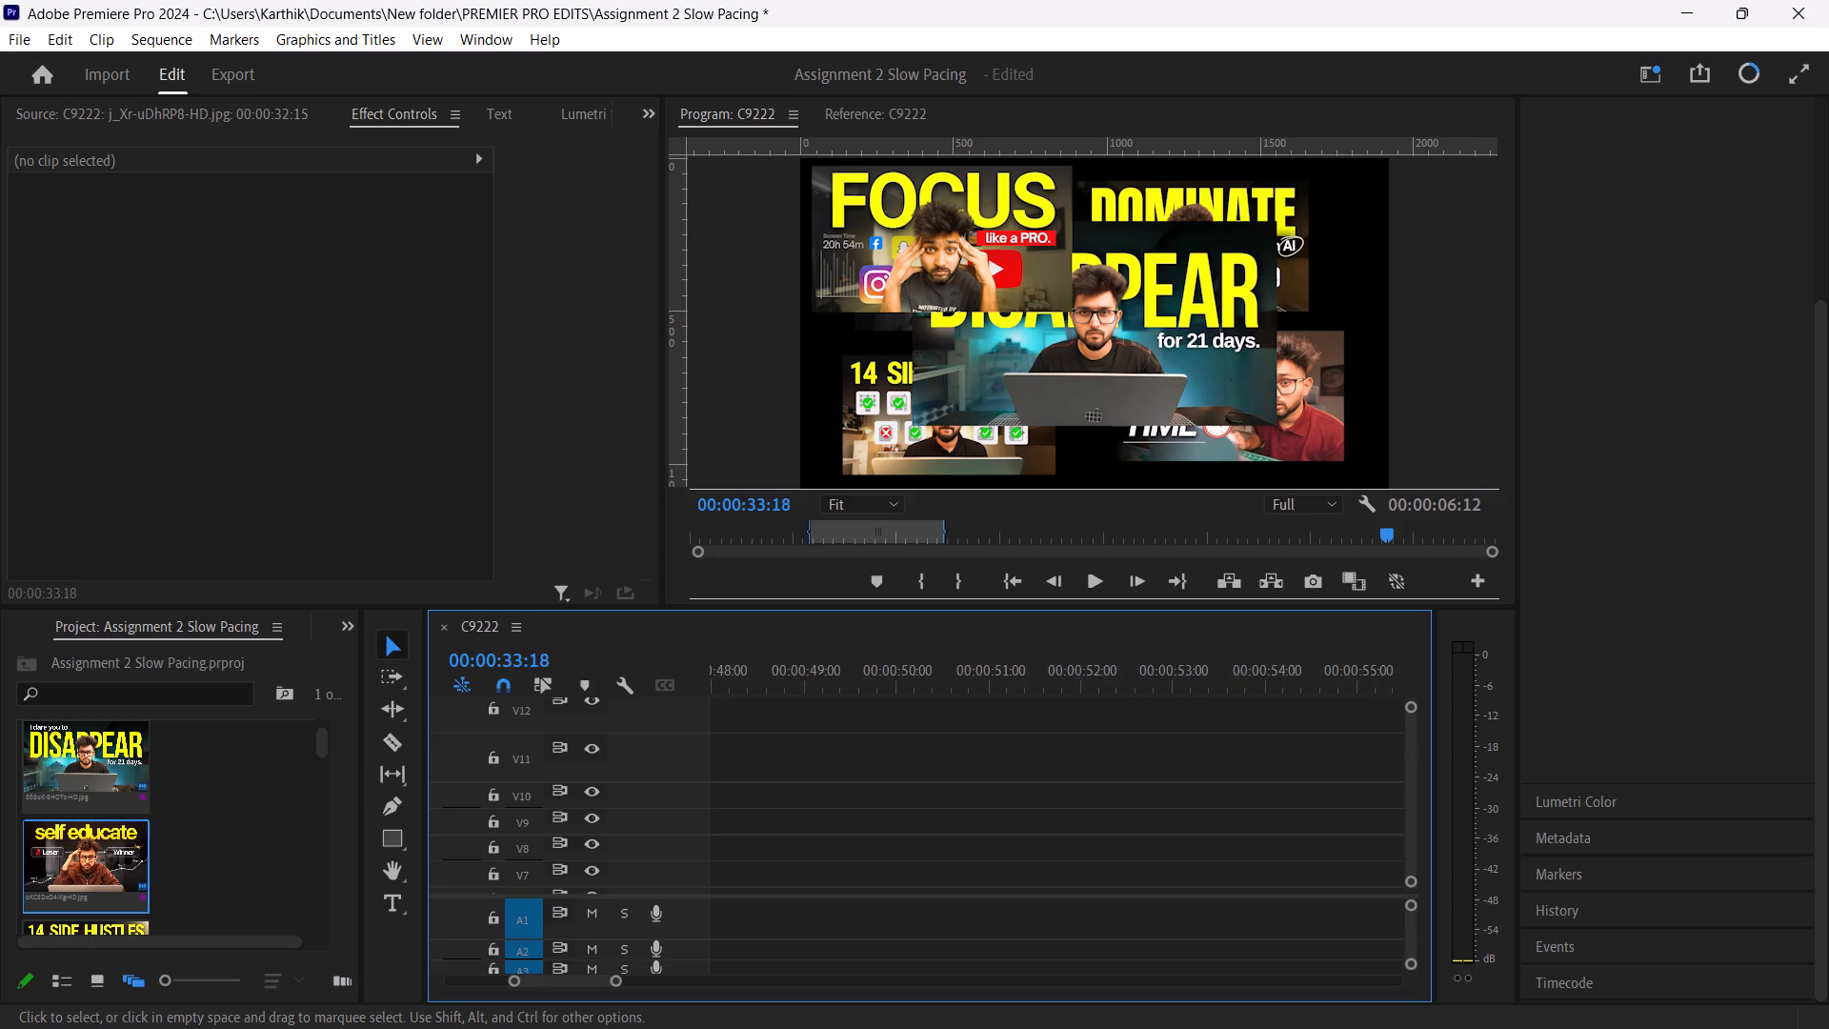
scroll(1165, 814, up, 2)
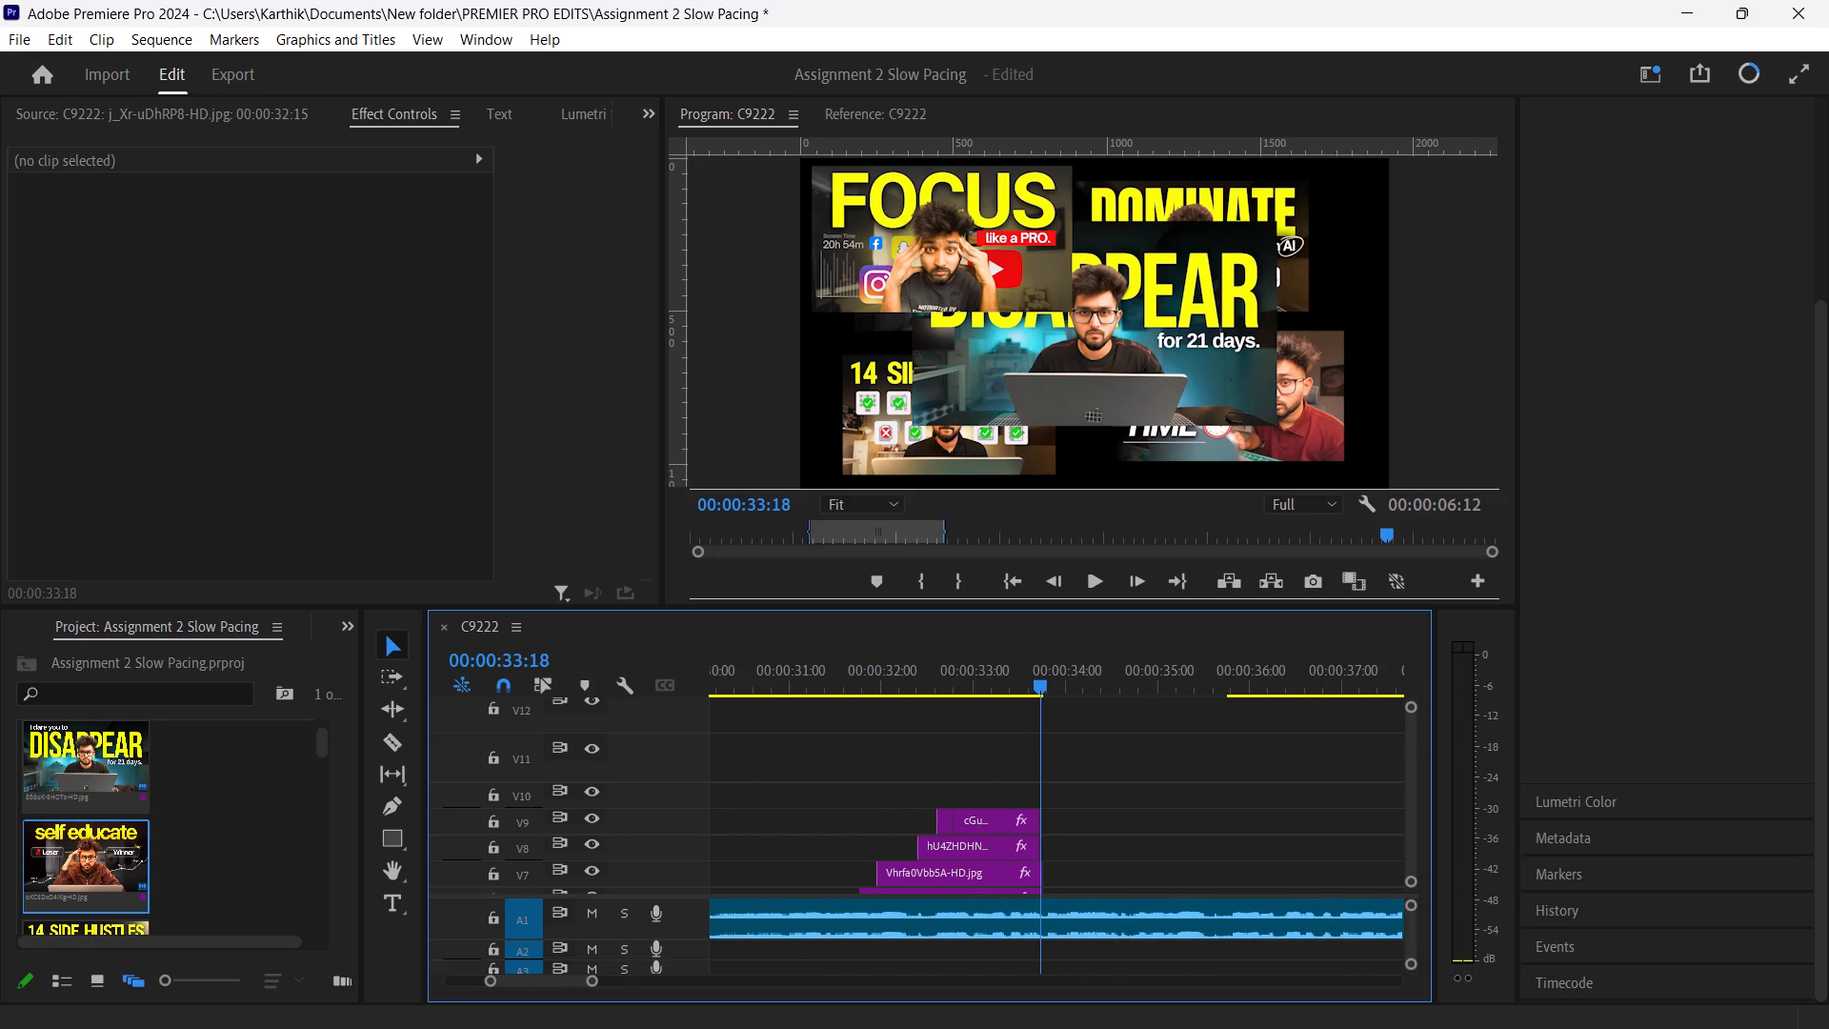
drag(1414, 820, 1415, 842)
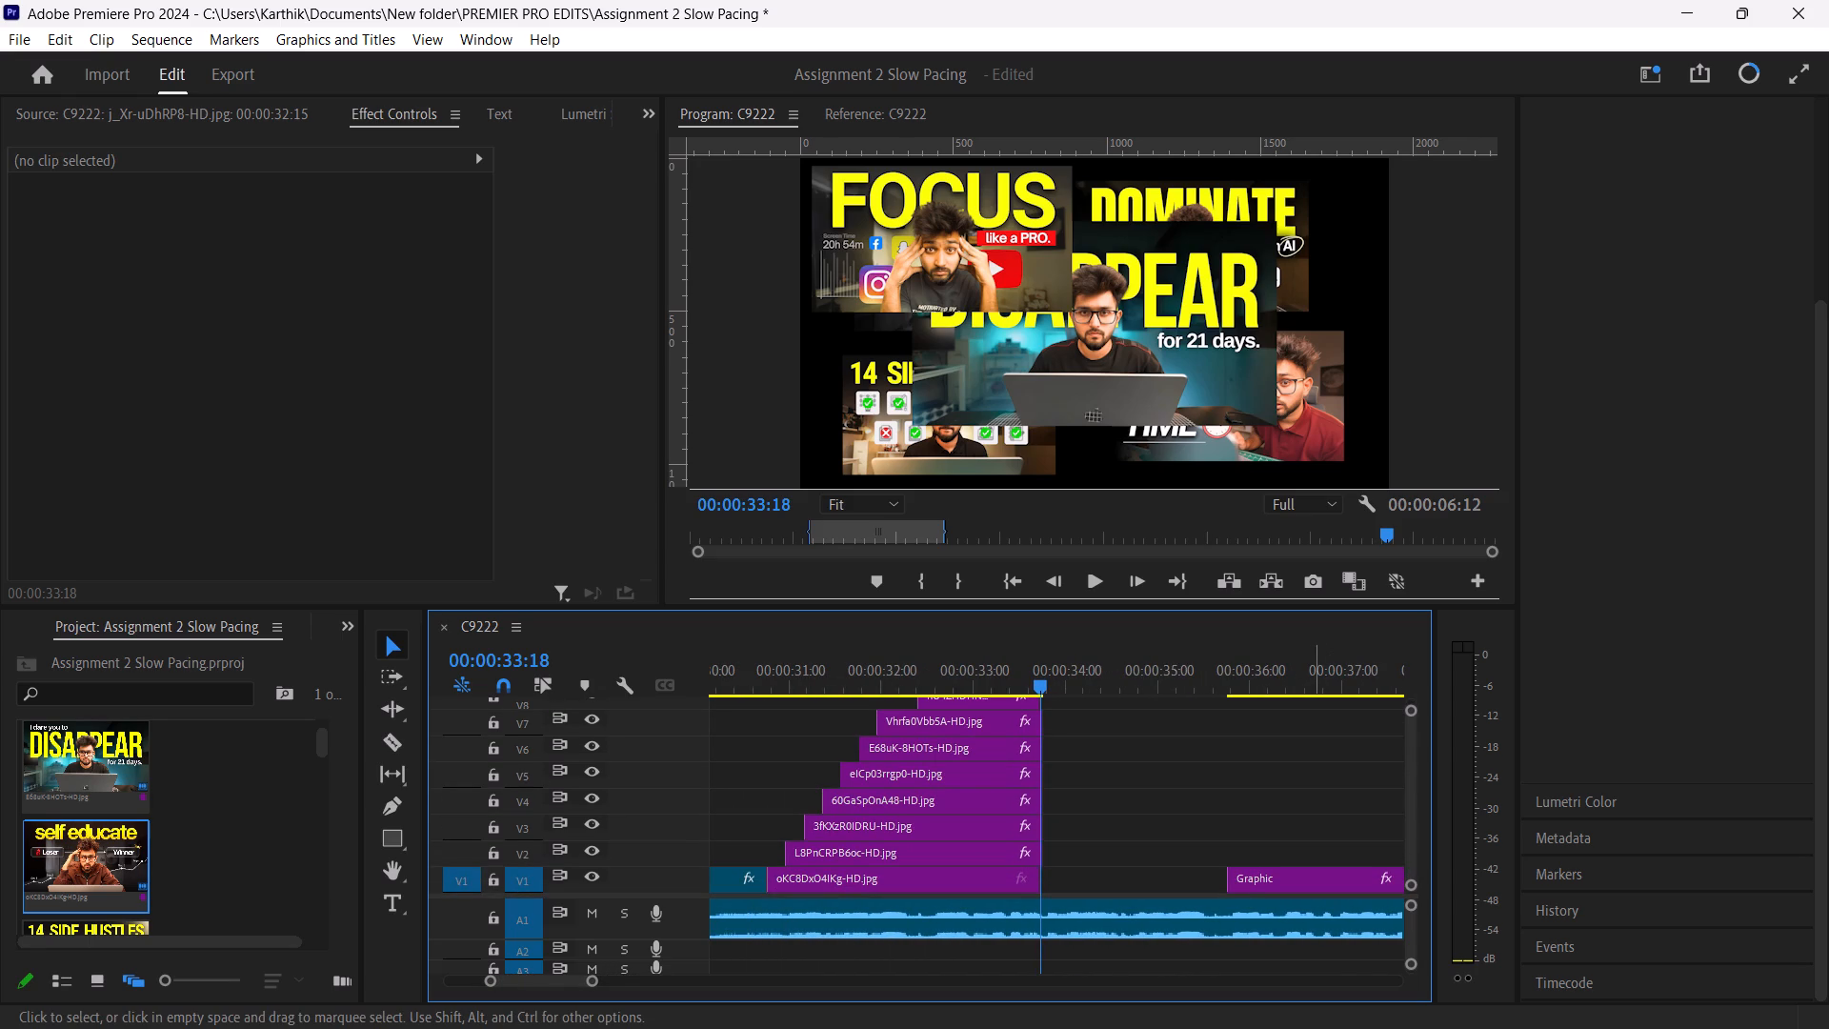
drag(1306, 876, 1134, 873)
Play the sequence from about 00:00:30:13 through the thumbnail stack into the Graphic title to check the timing.
drag(1035, 683, 737, 711)
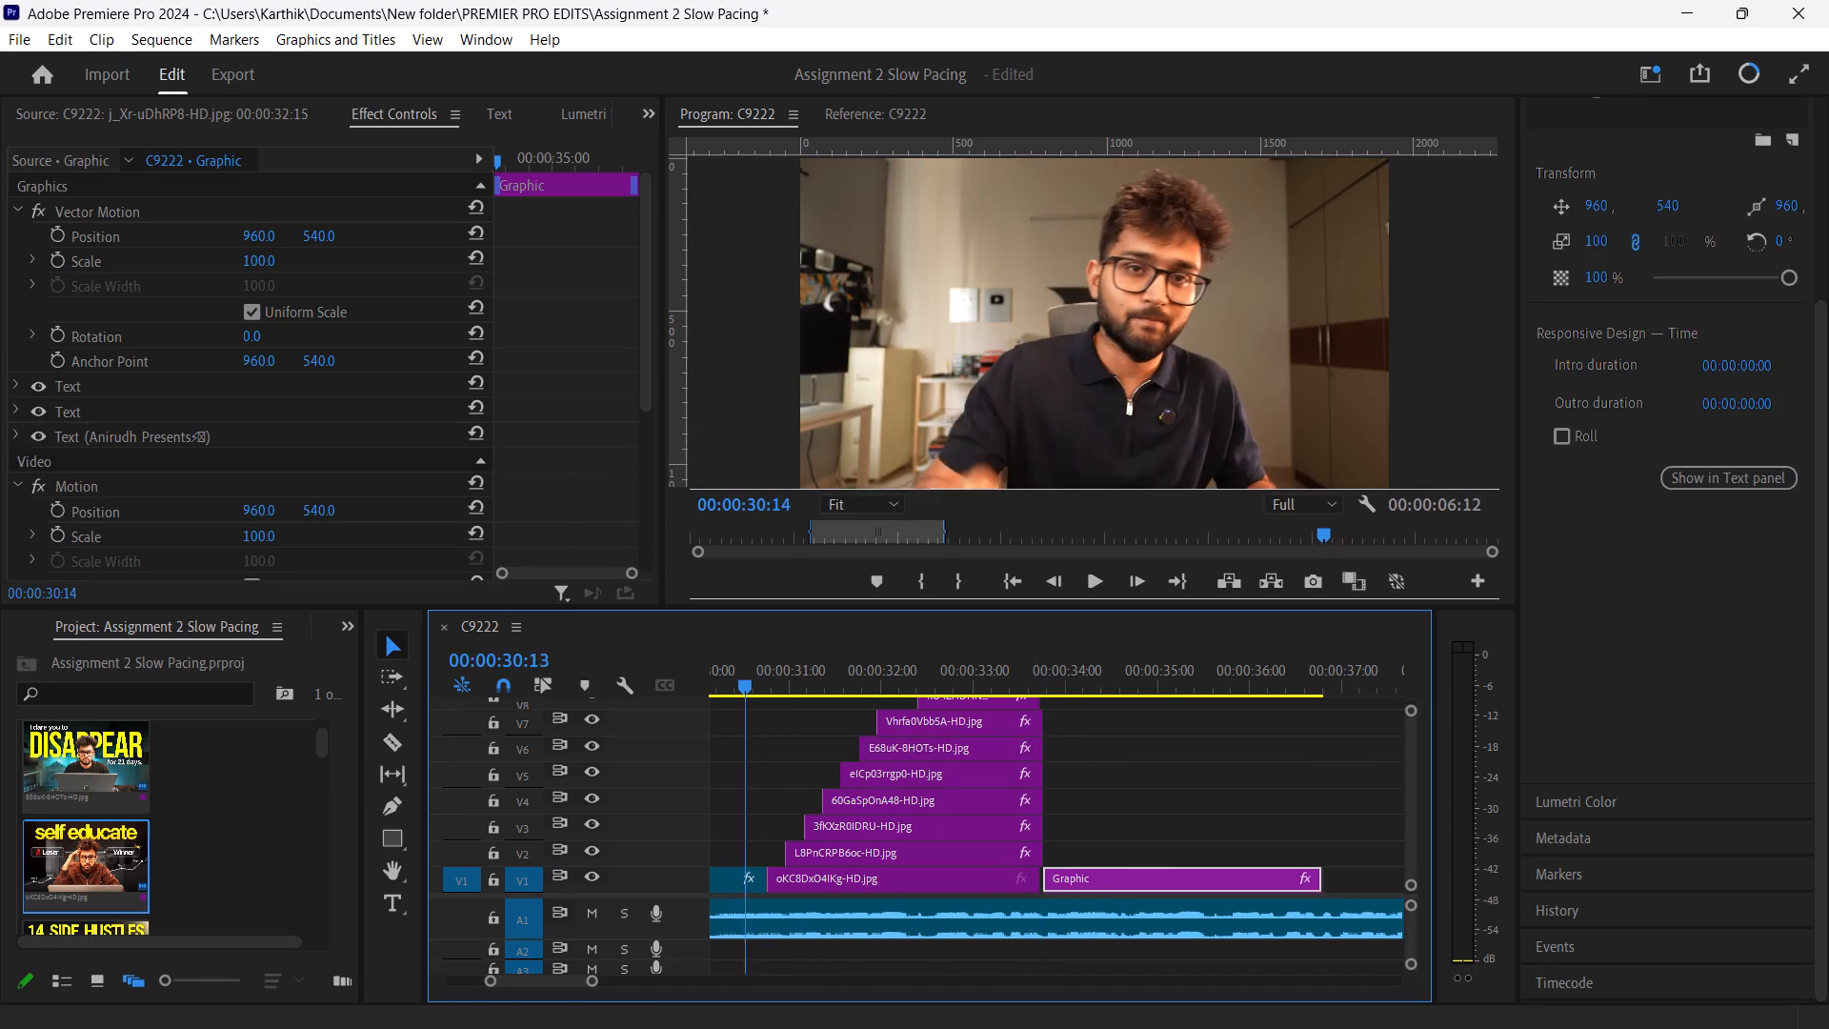
drag(737, 711, 734, 708)
key(space)
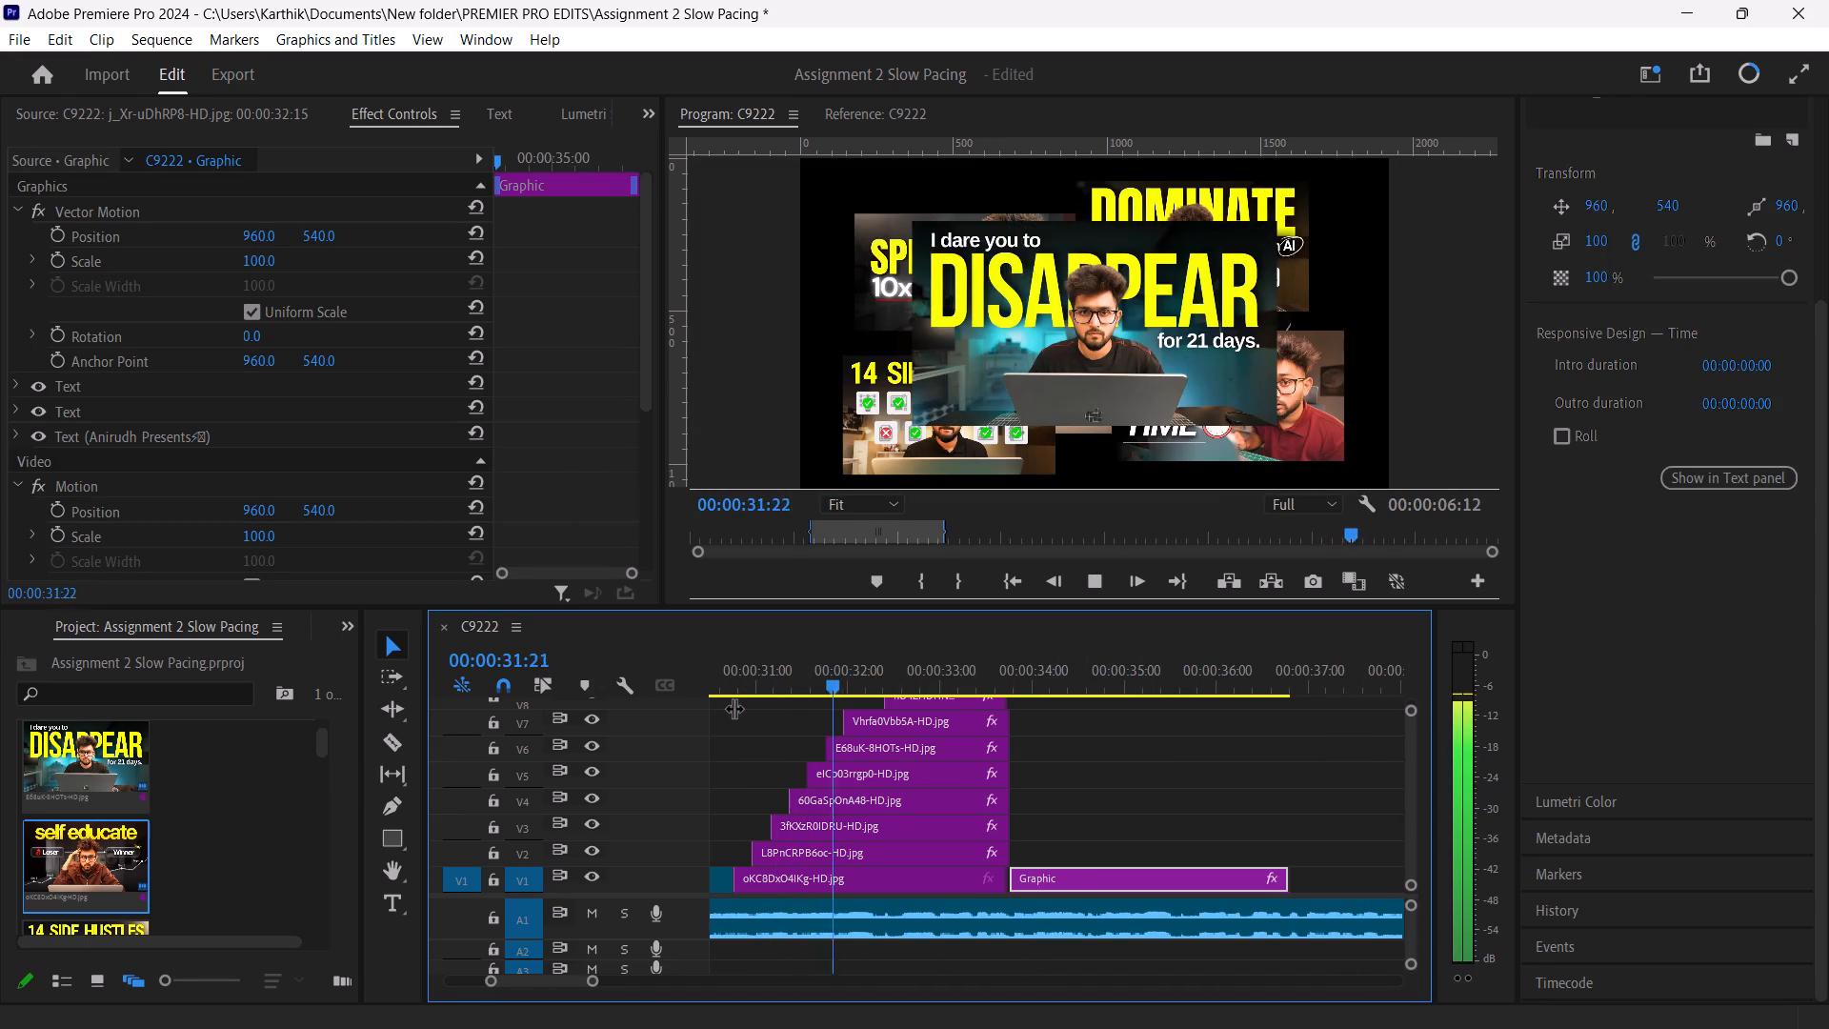
key(space)
key(space)
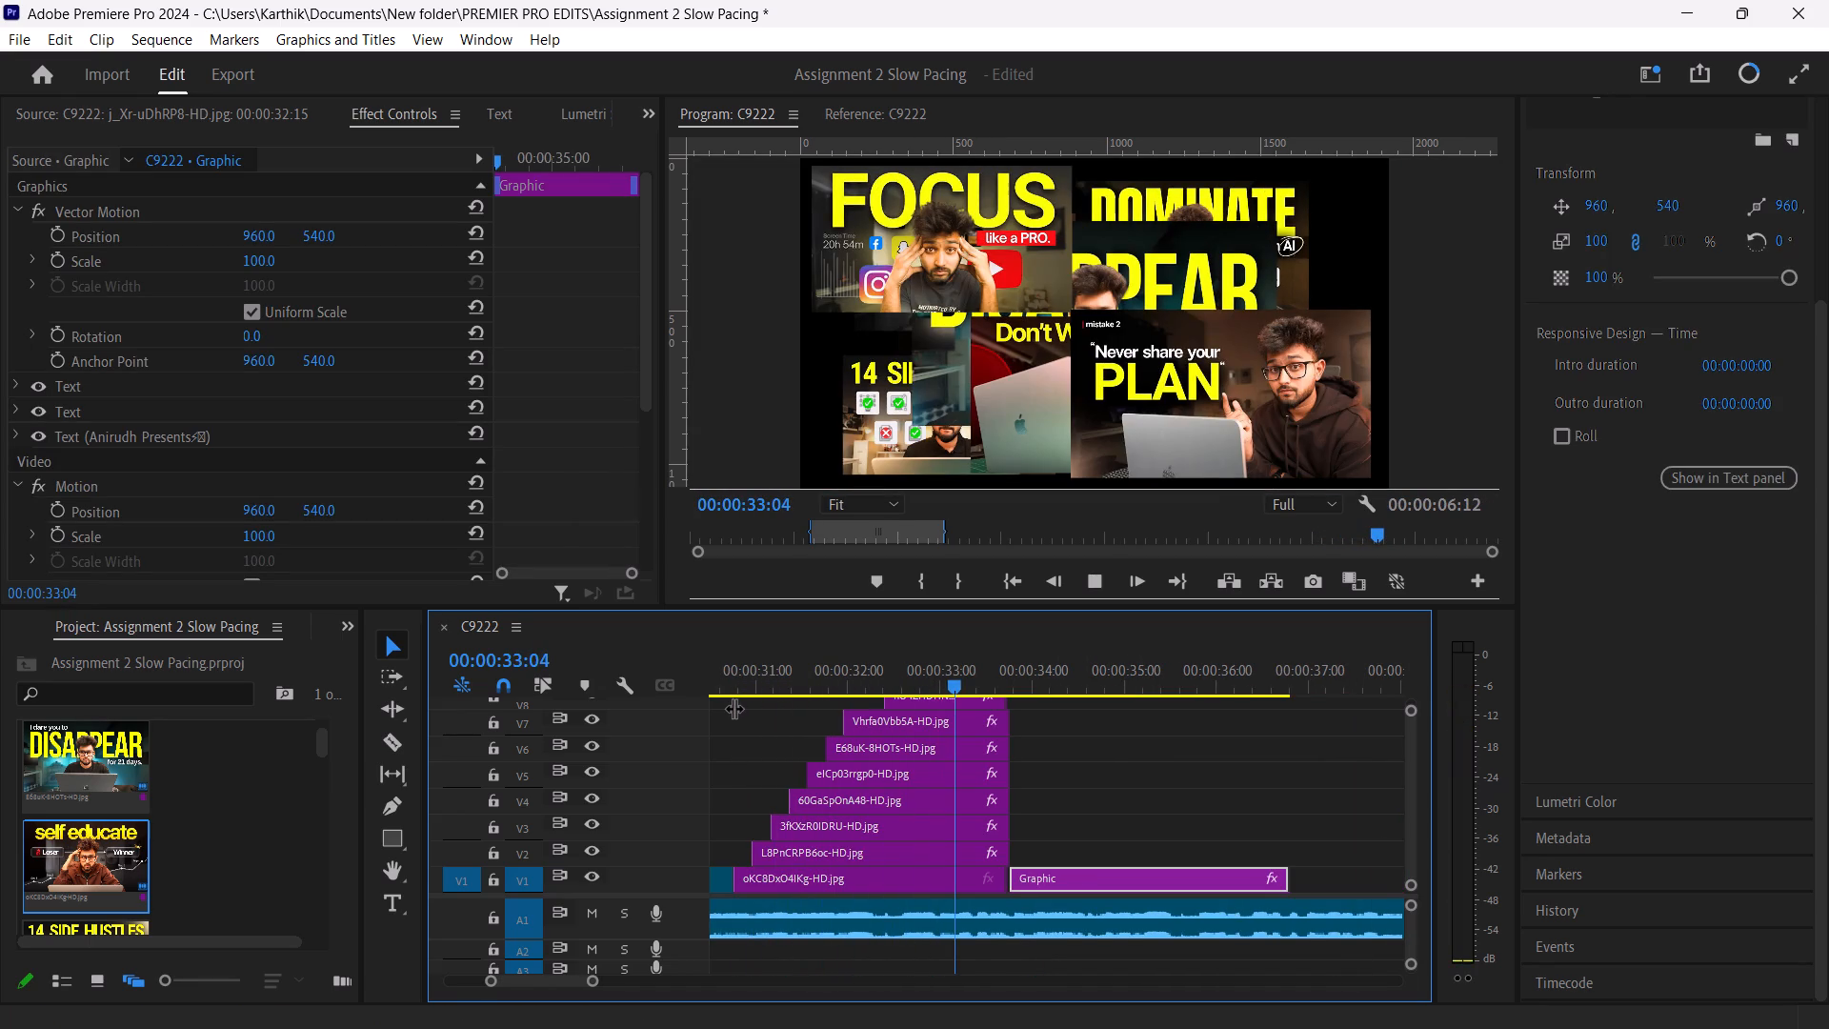
key(space)
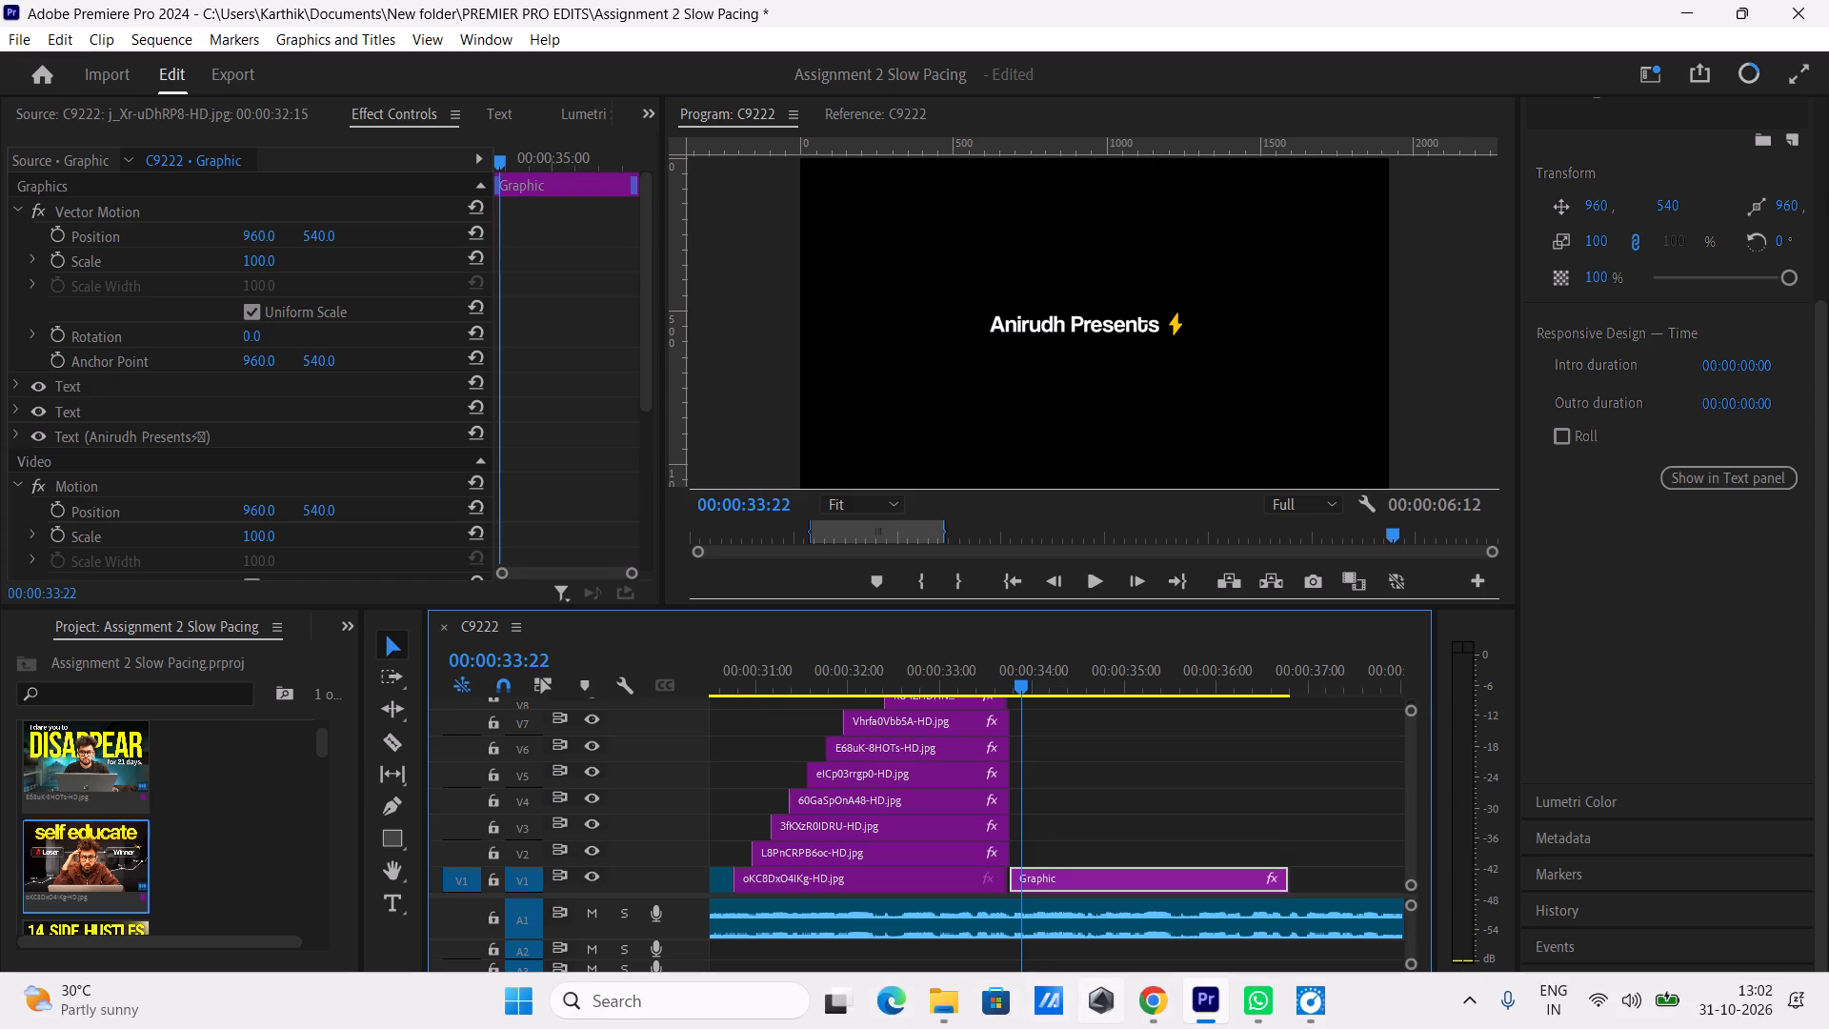
Switch to Chrome and search YouTube for "how to add flash effect for images in premiere pro".
click(1136, 996)
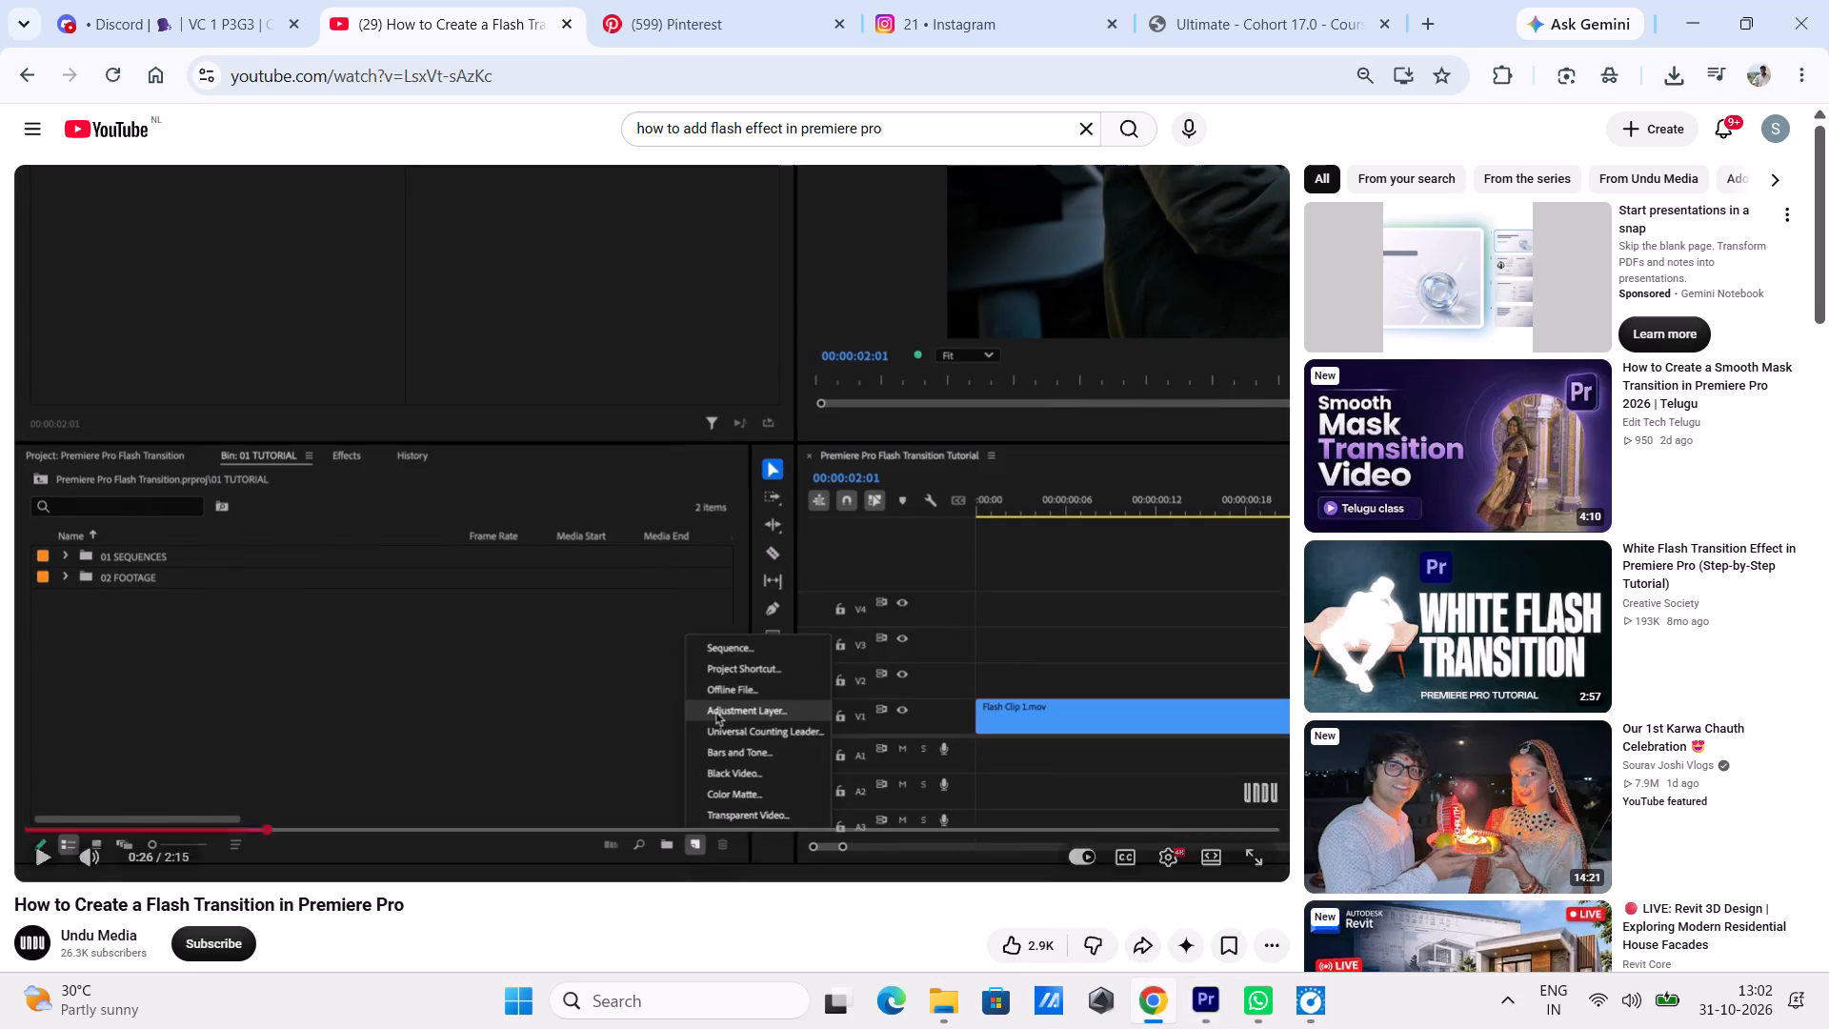
click(918, 131)
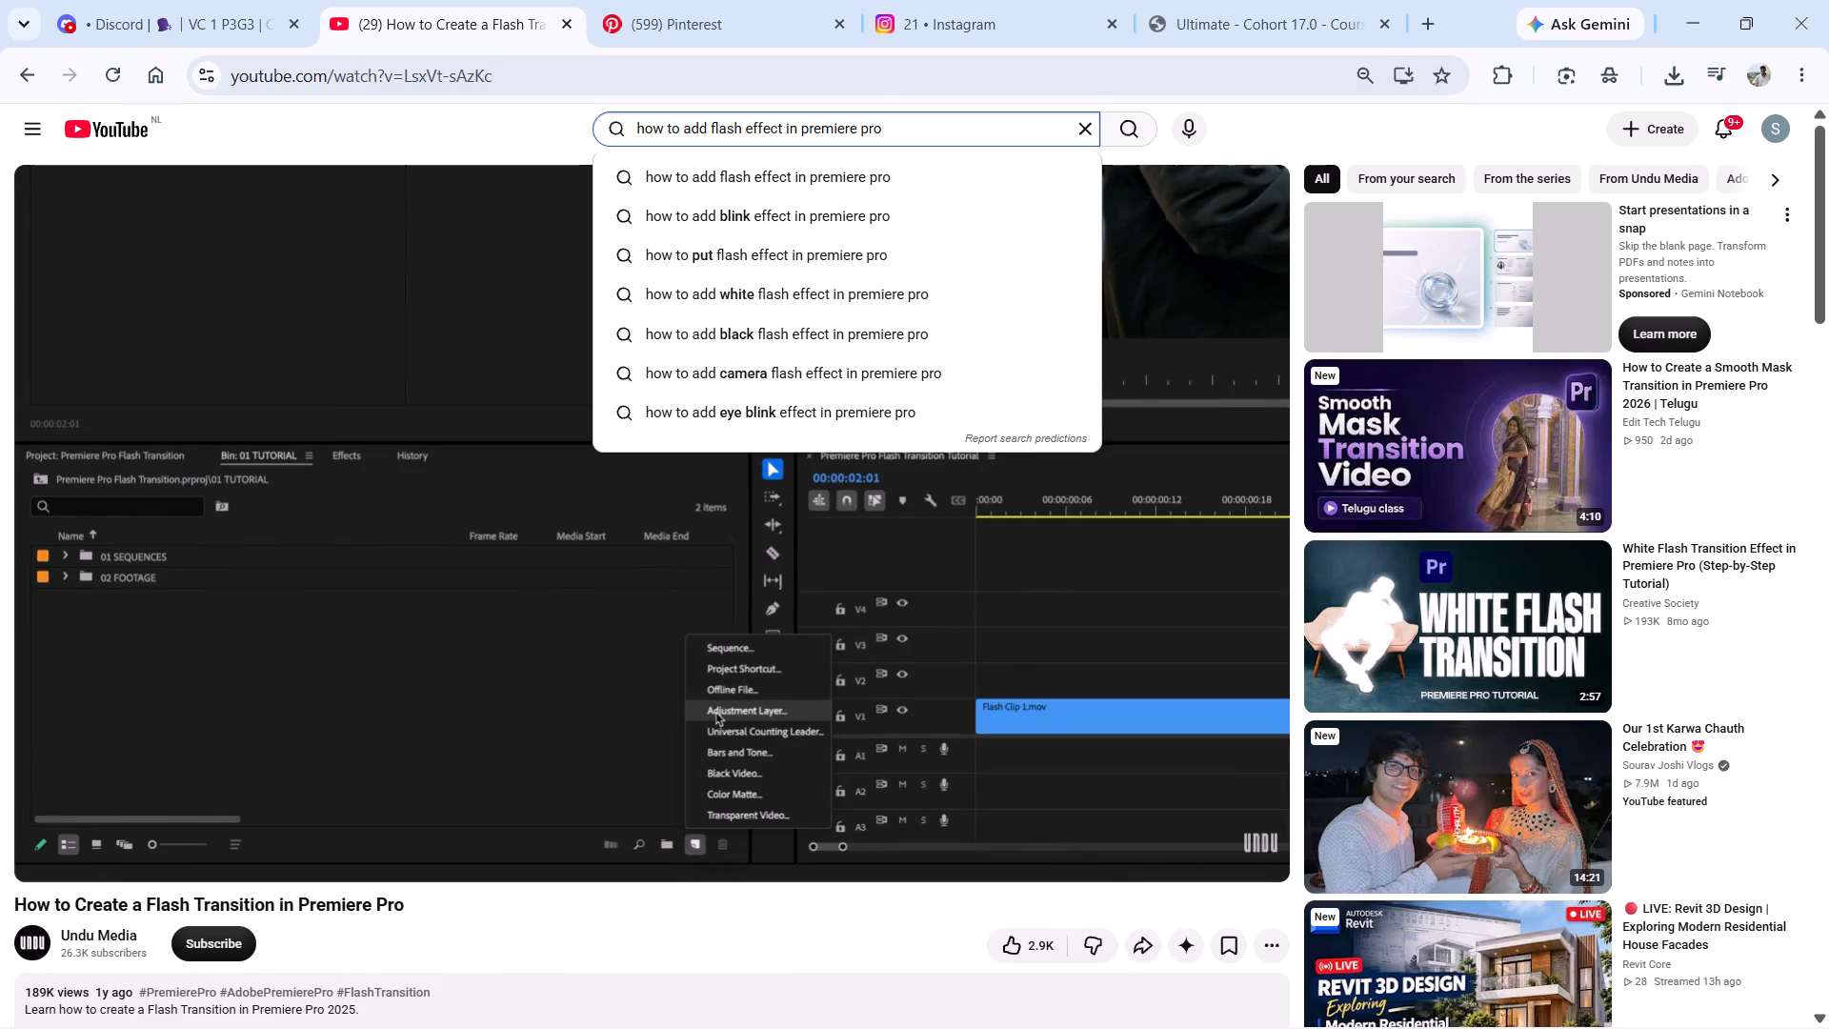
click(782, 131)
key(space)
text(for images)
key(Return)
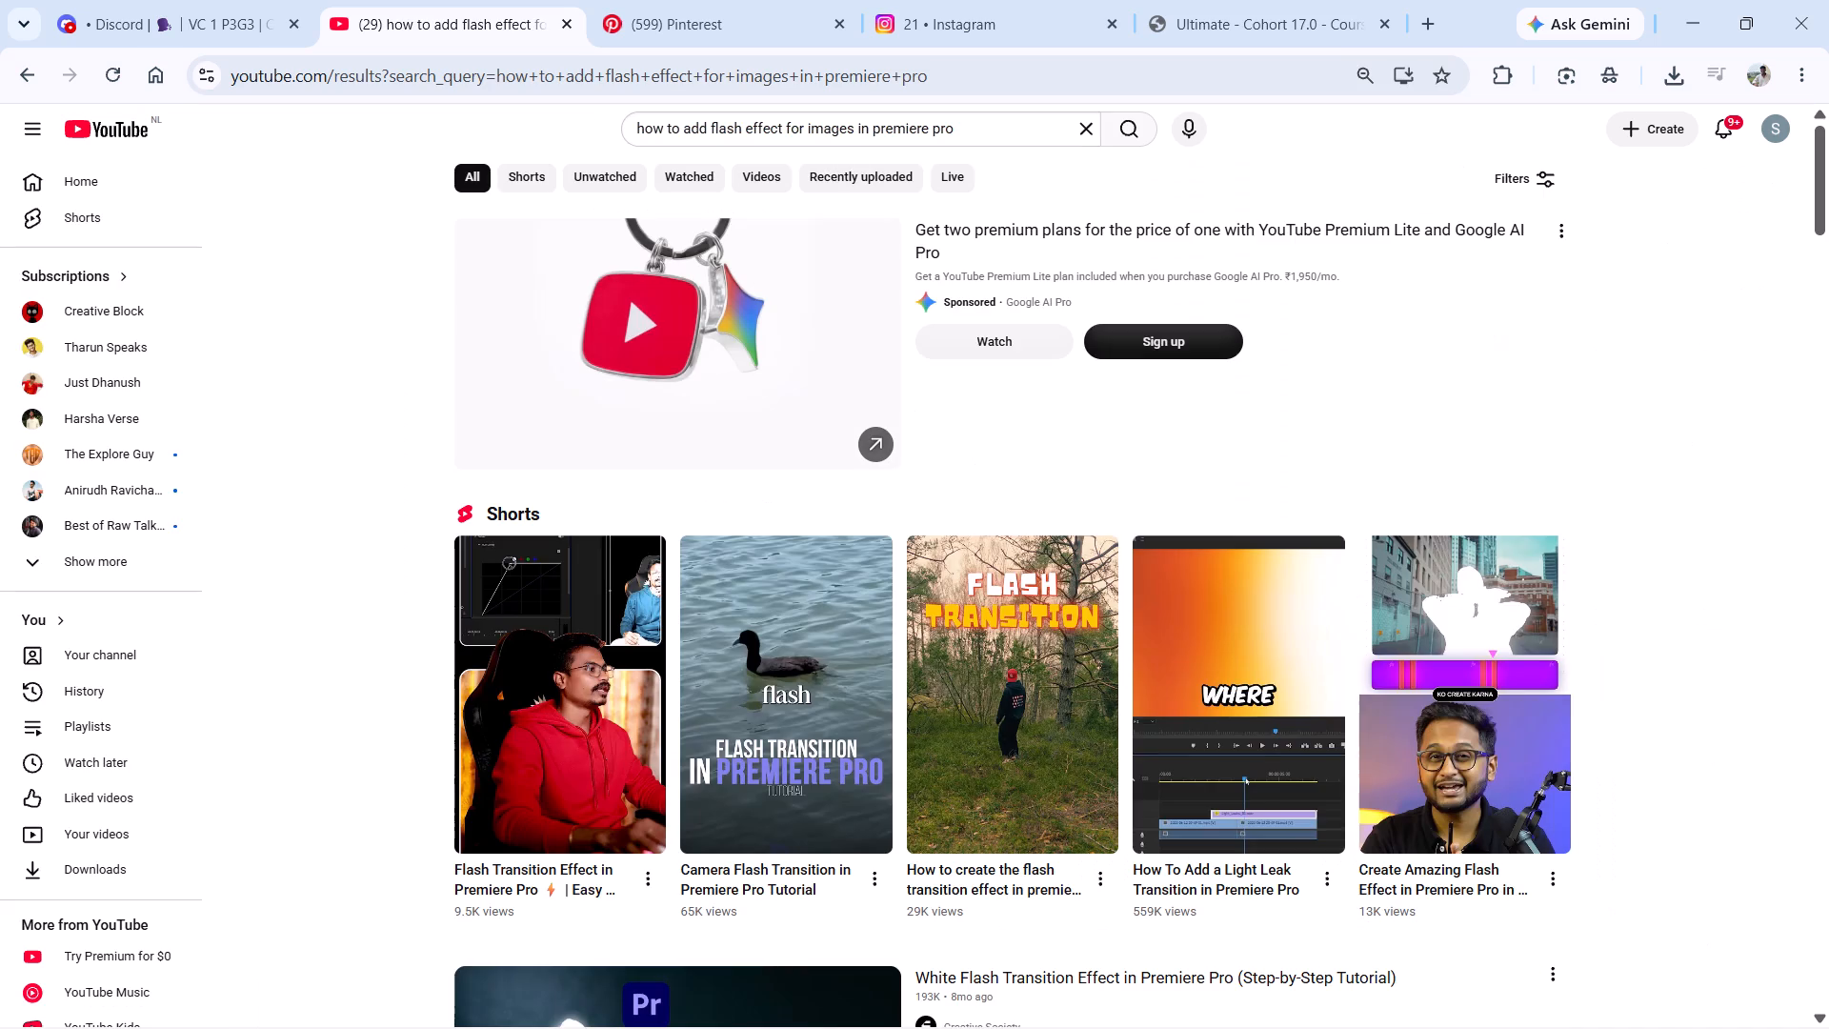
Watch the first Short, "Flash Transition Effect in Premiere Pro", and return to the search results.
scroll(637, 475, down, 1)
click(548, 567)
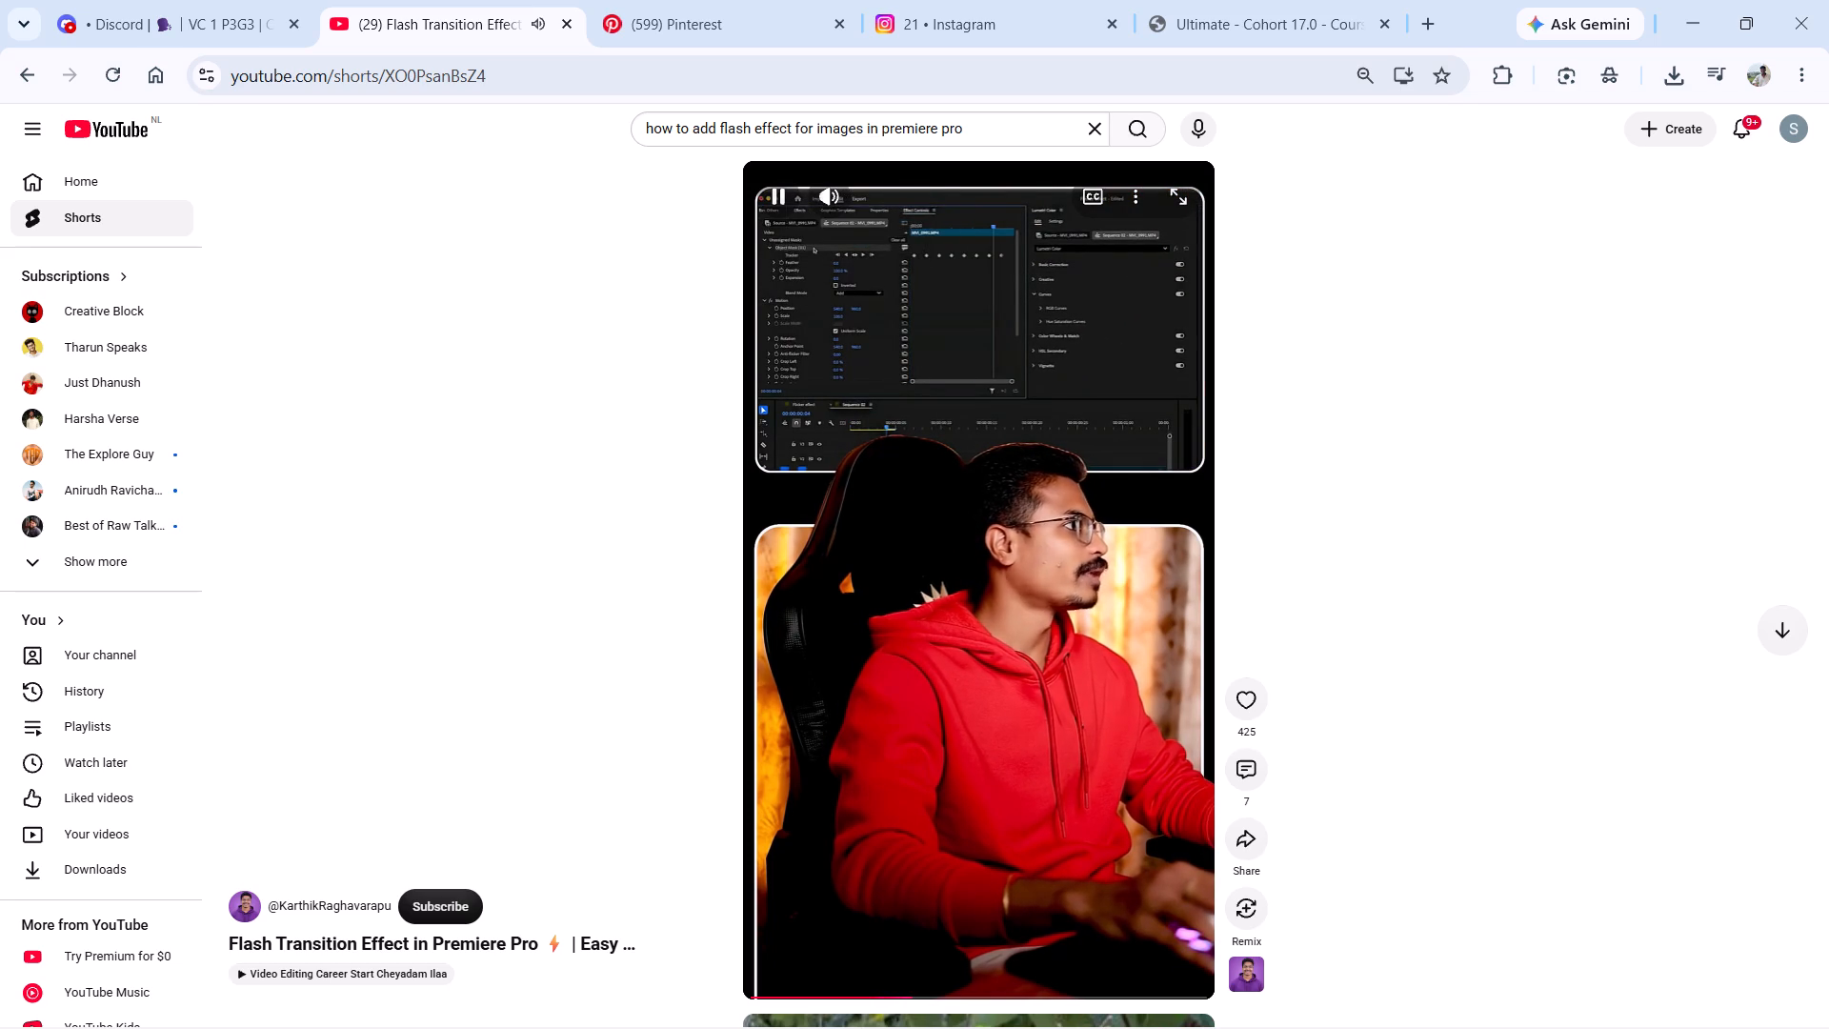
click(23, 71)
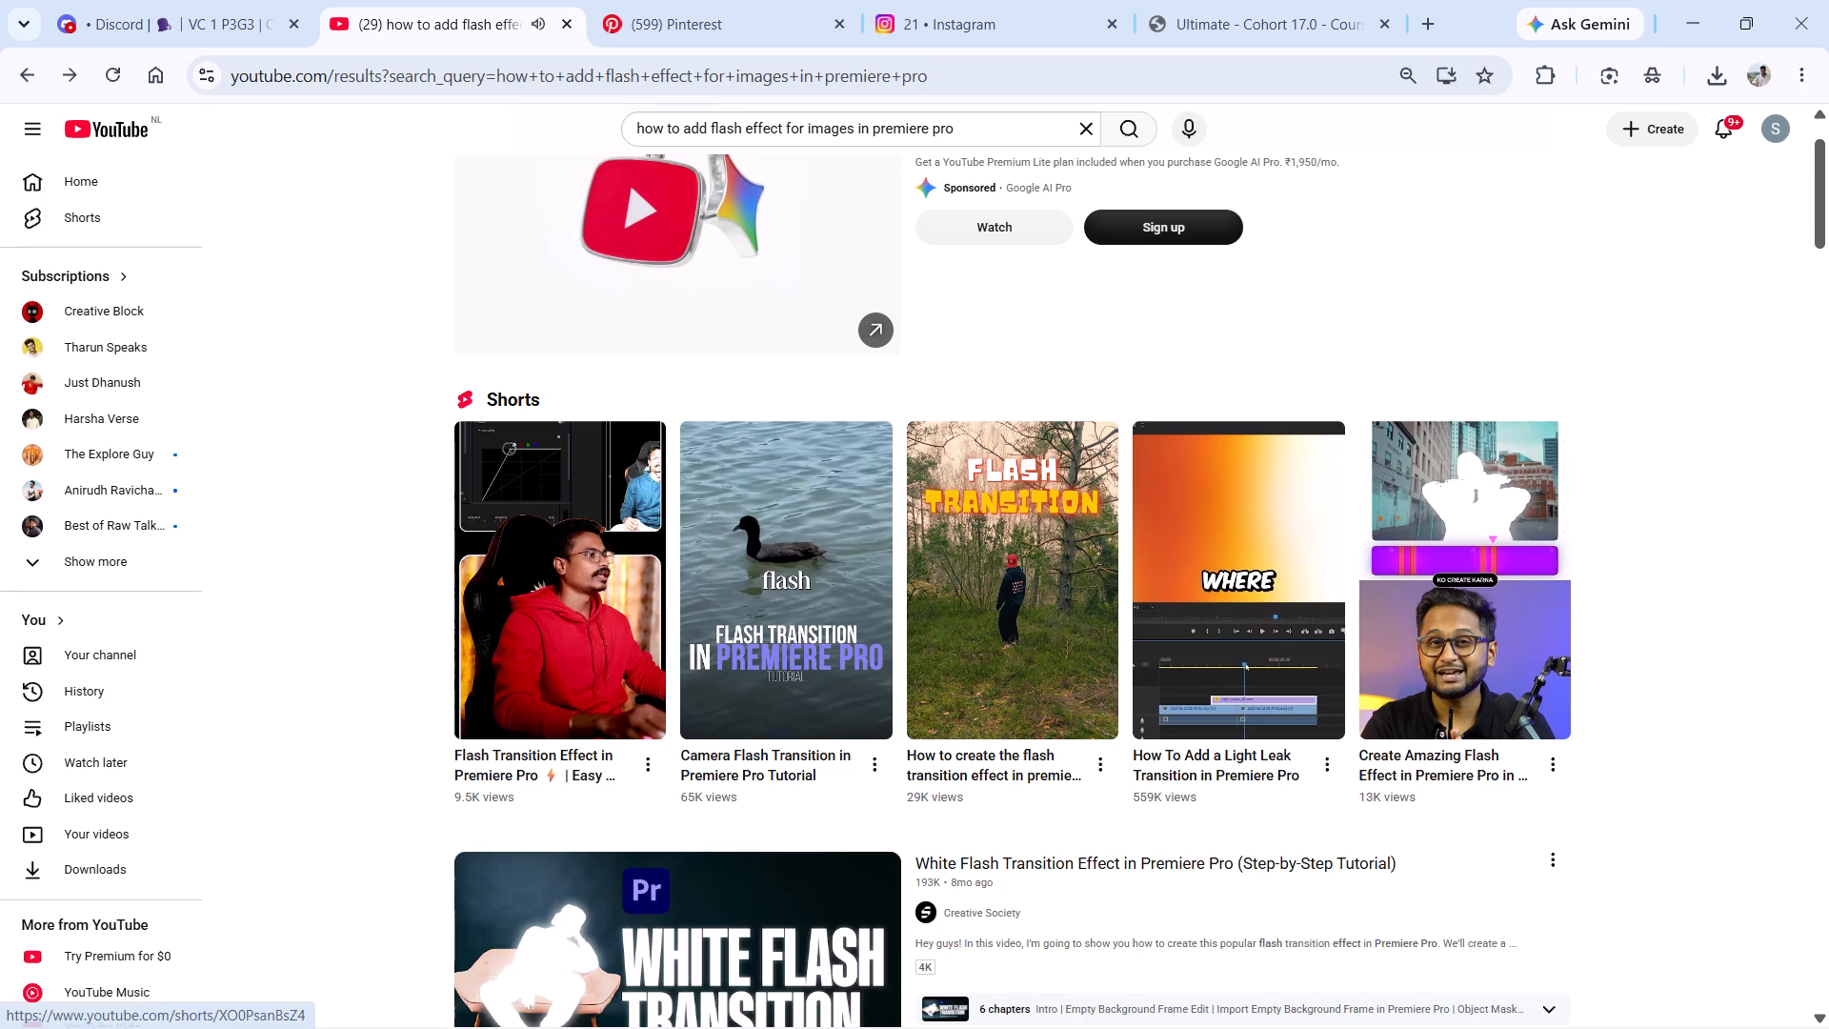
Browse the search results for a suitable flash tutorial, previewing the Premiere Pro Flicker Effect and Cinematic FLASH Transition videos with sound.
scroll(640, 500, down, 1)
scroll(746, 505, down, 4)
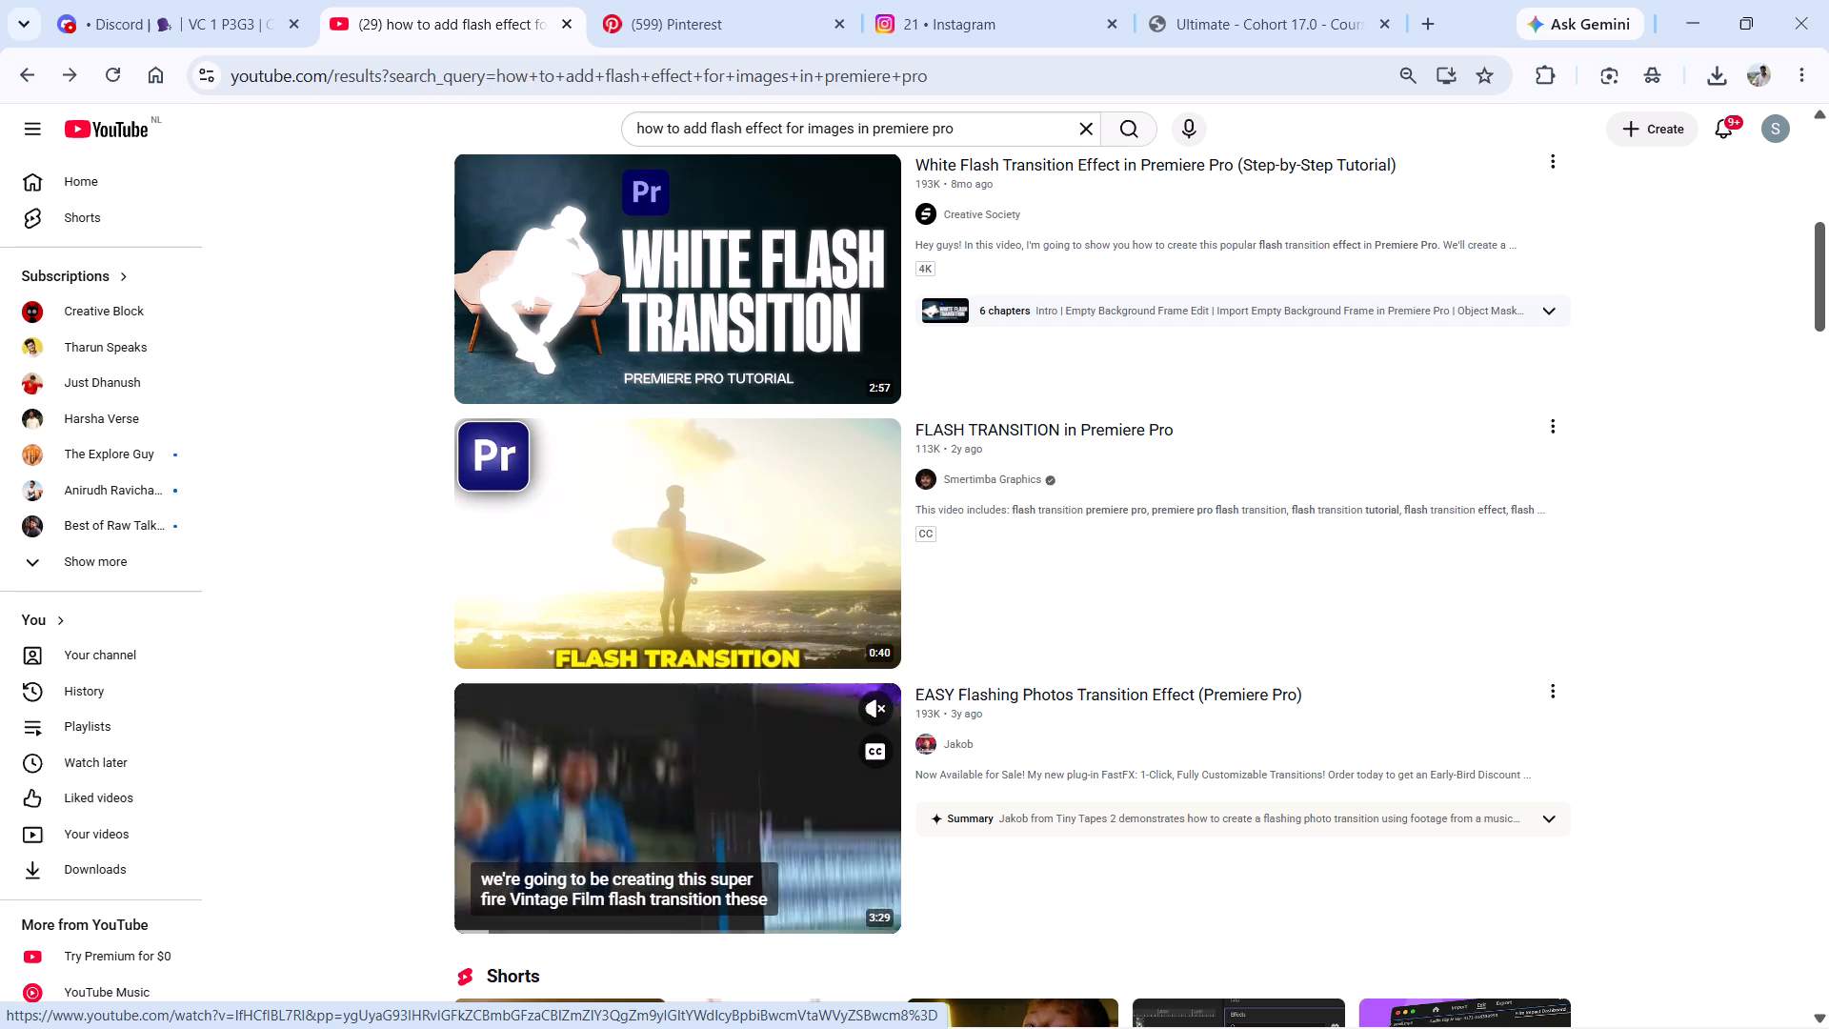
scroll(734, 842, down, 2)
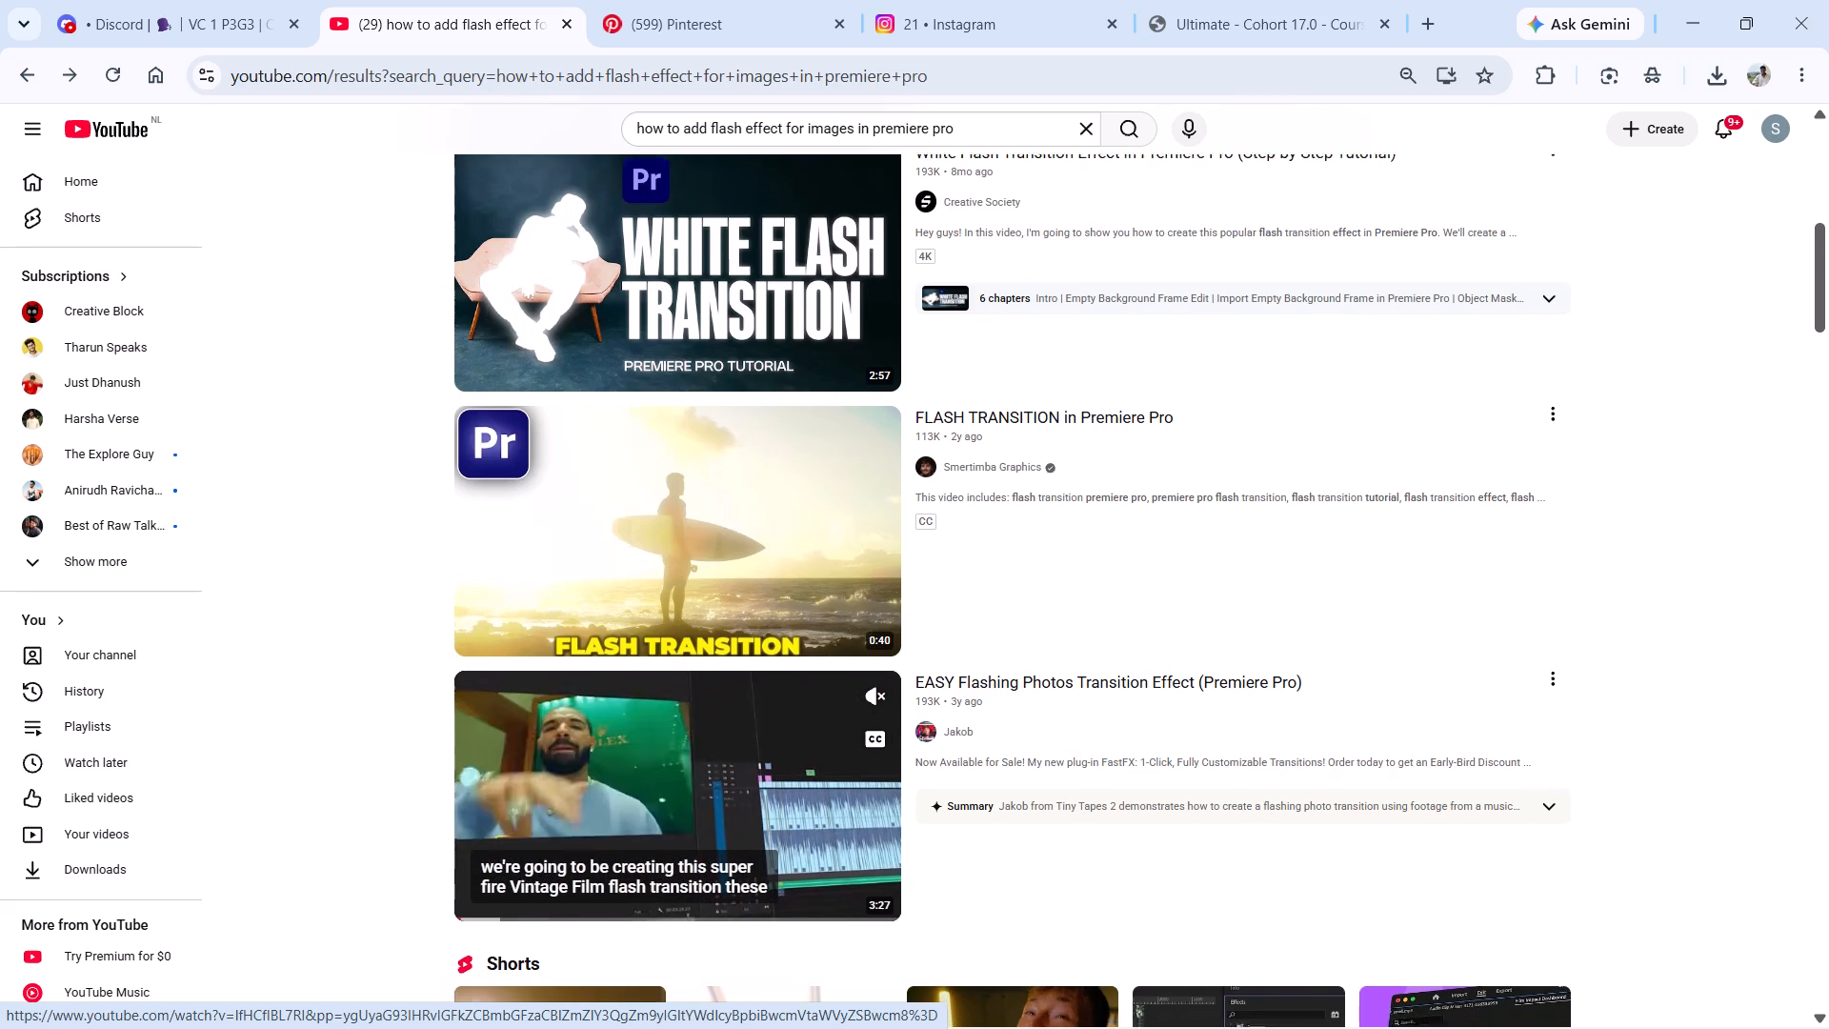
scroll(734, 842, down, 8)
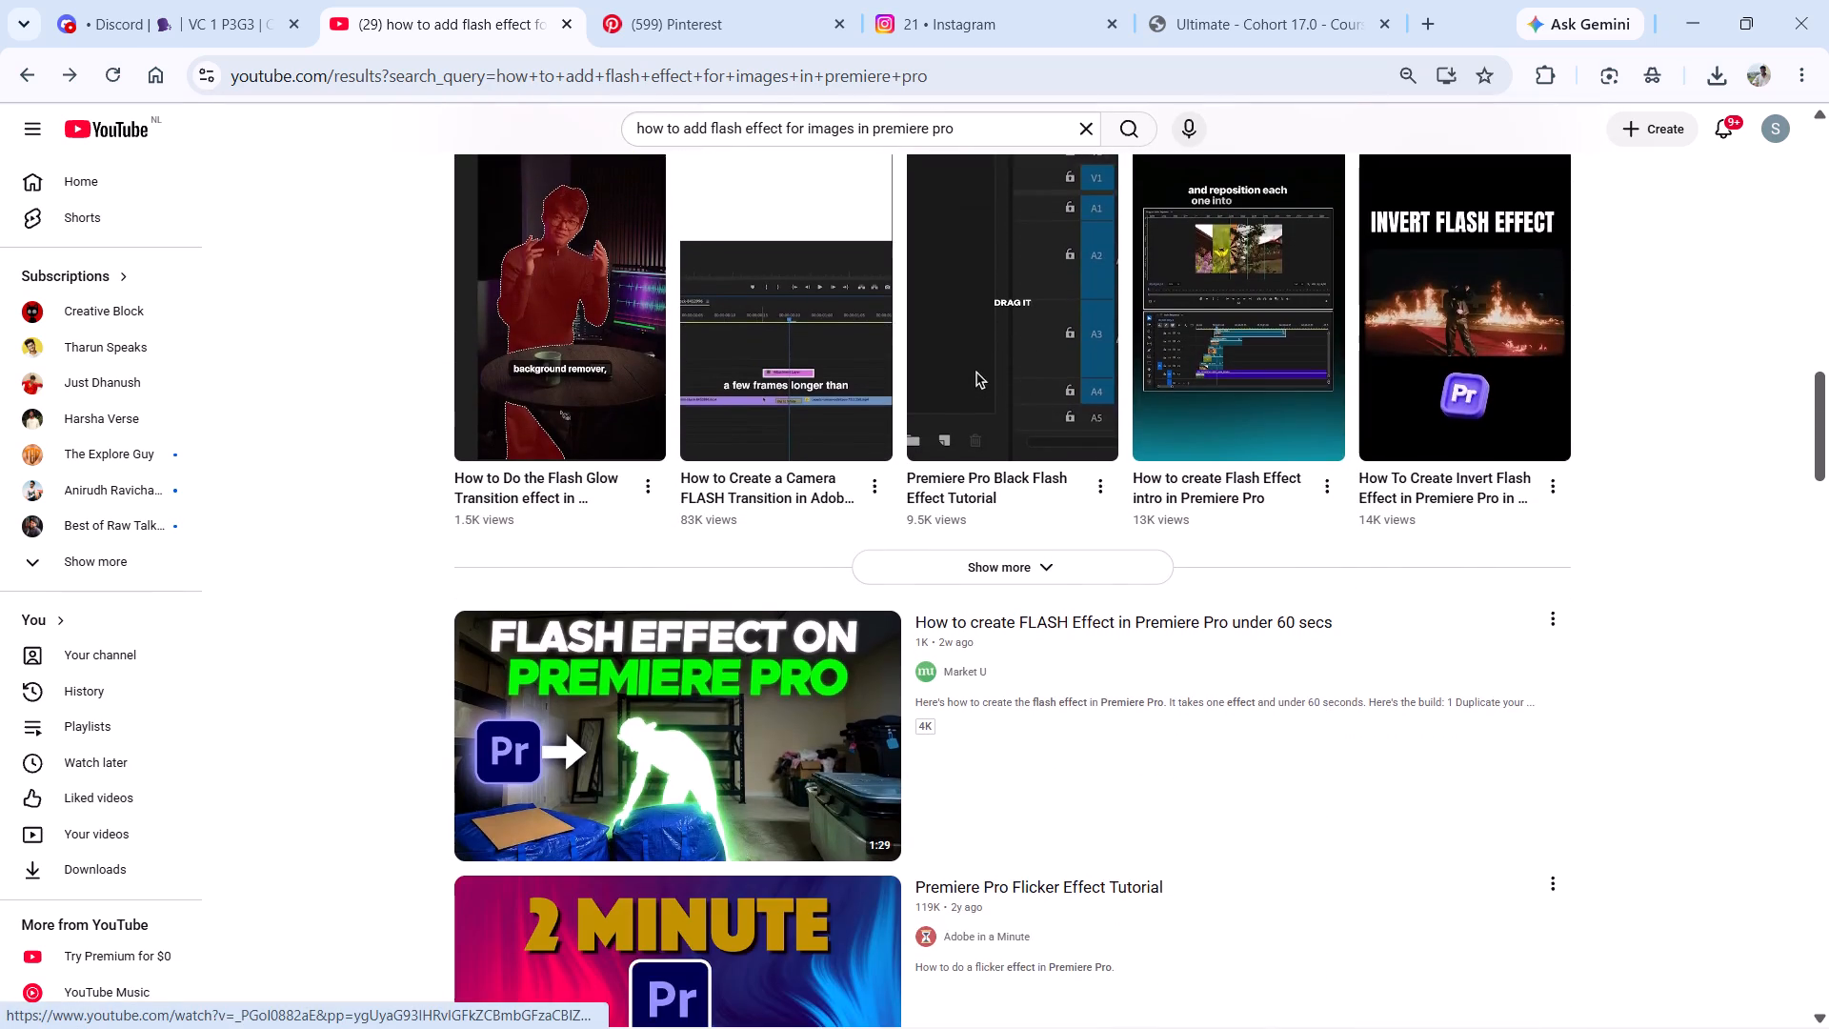
scroll(734, 842, down, 3)
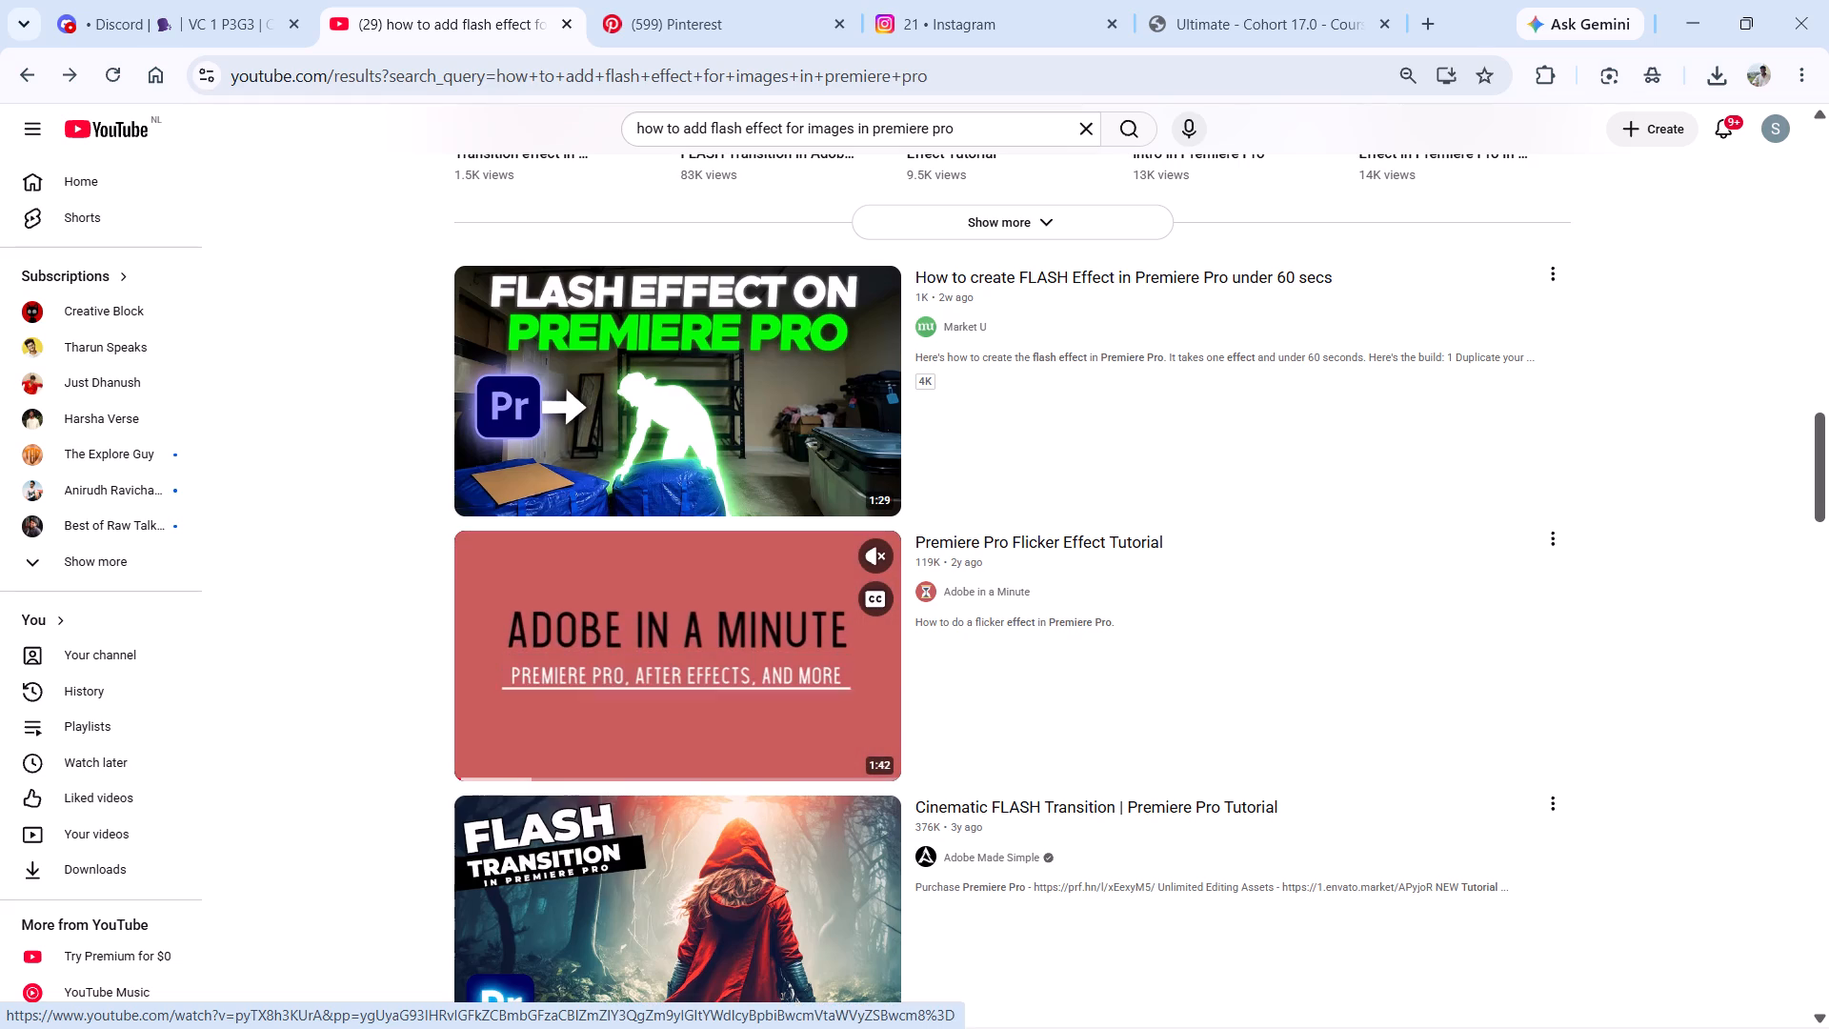
click(874, 598)
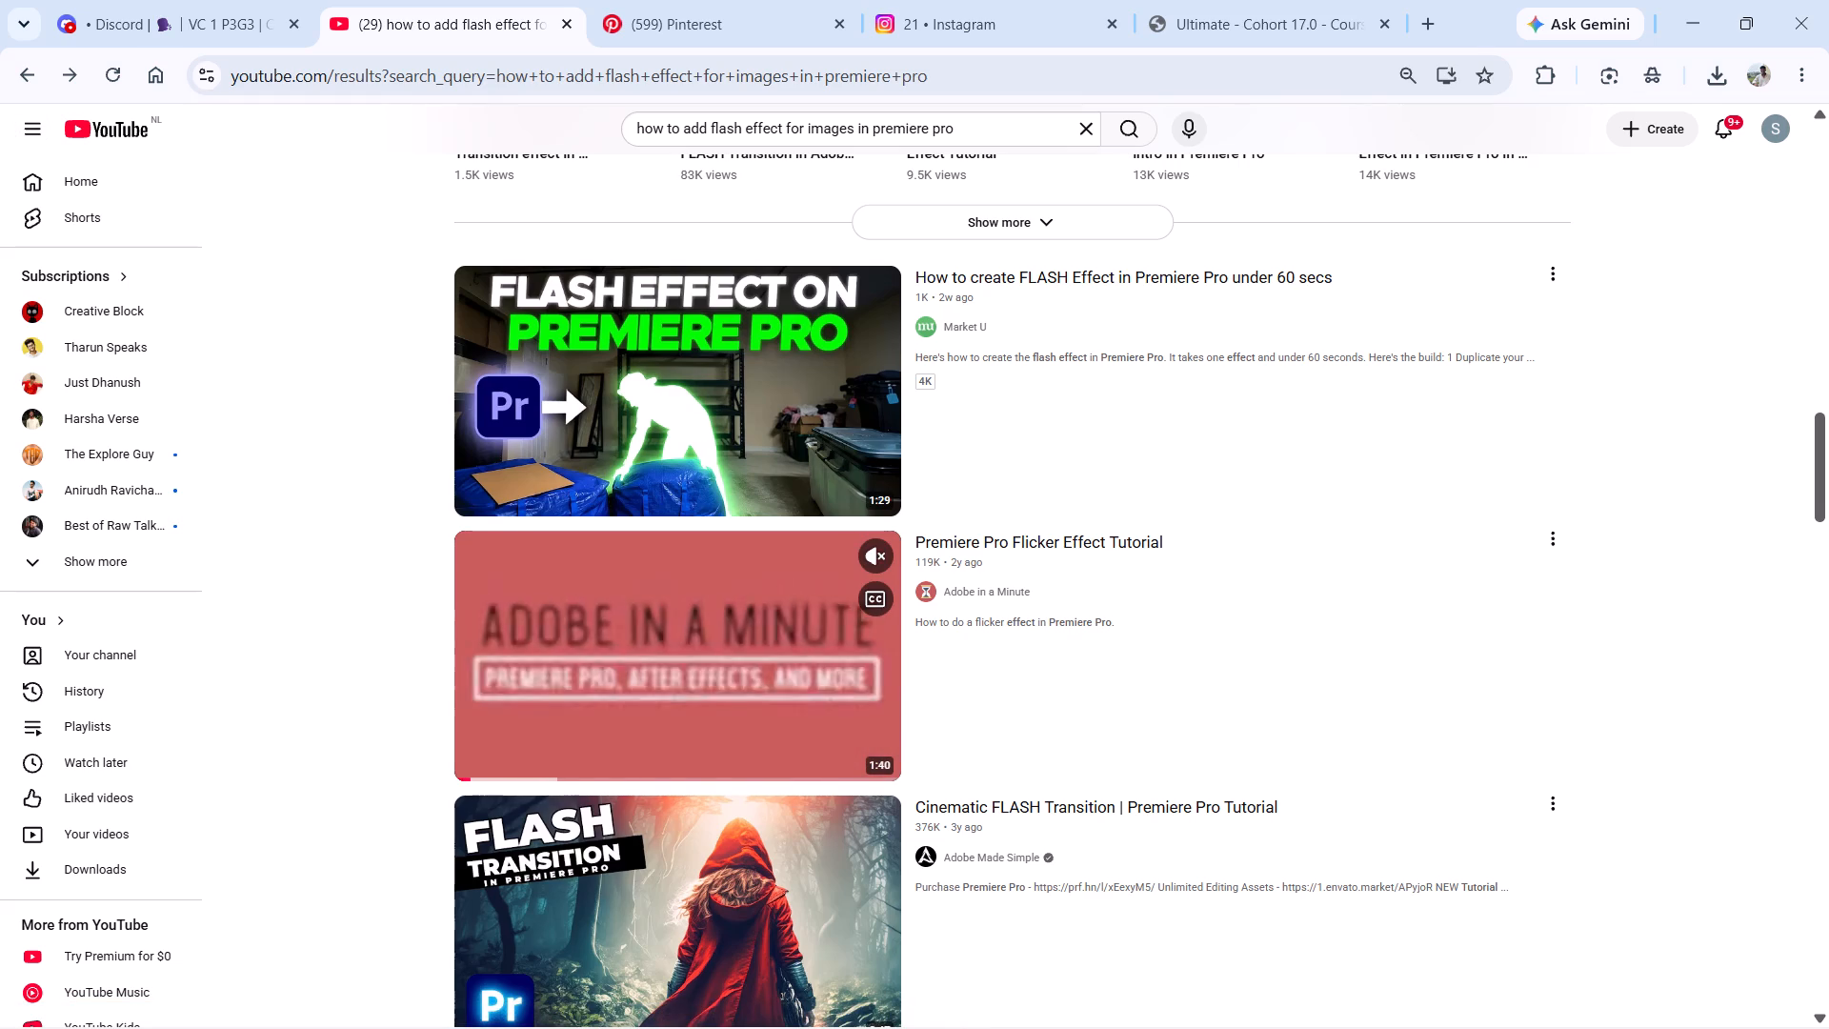
click(880, 555)
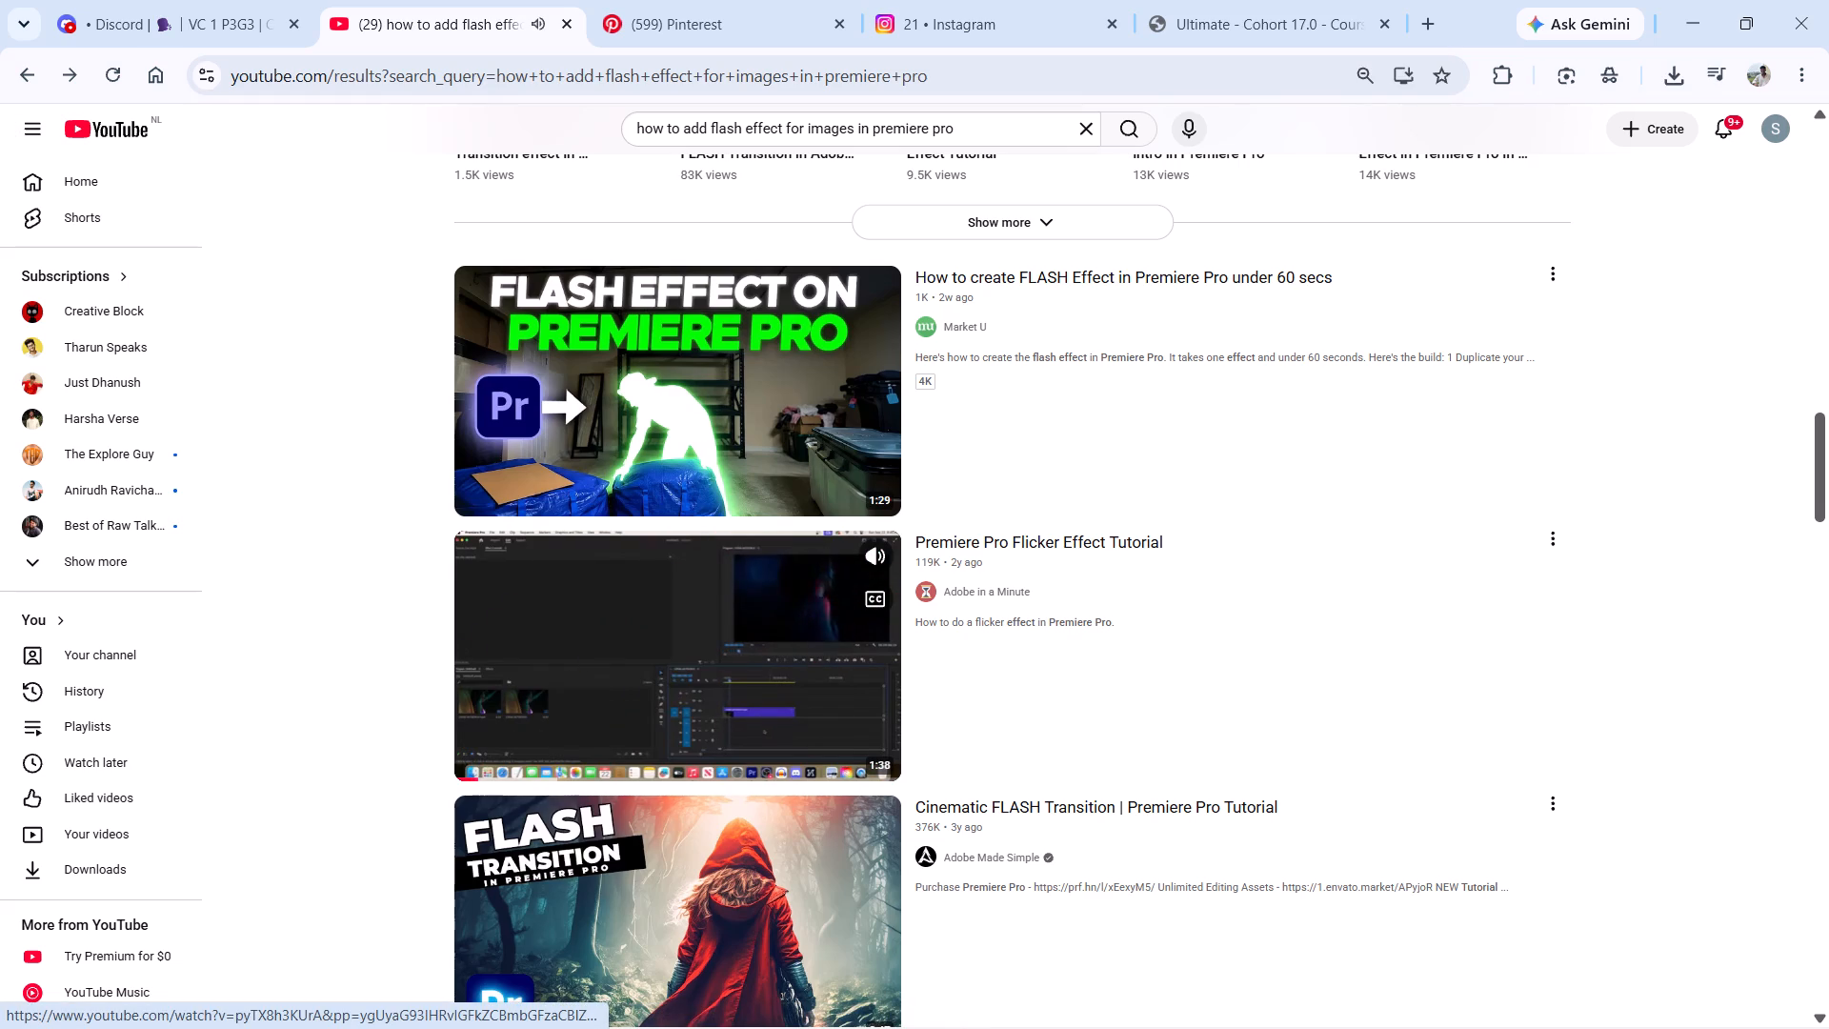
scroll(811, 636, down, 3)
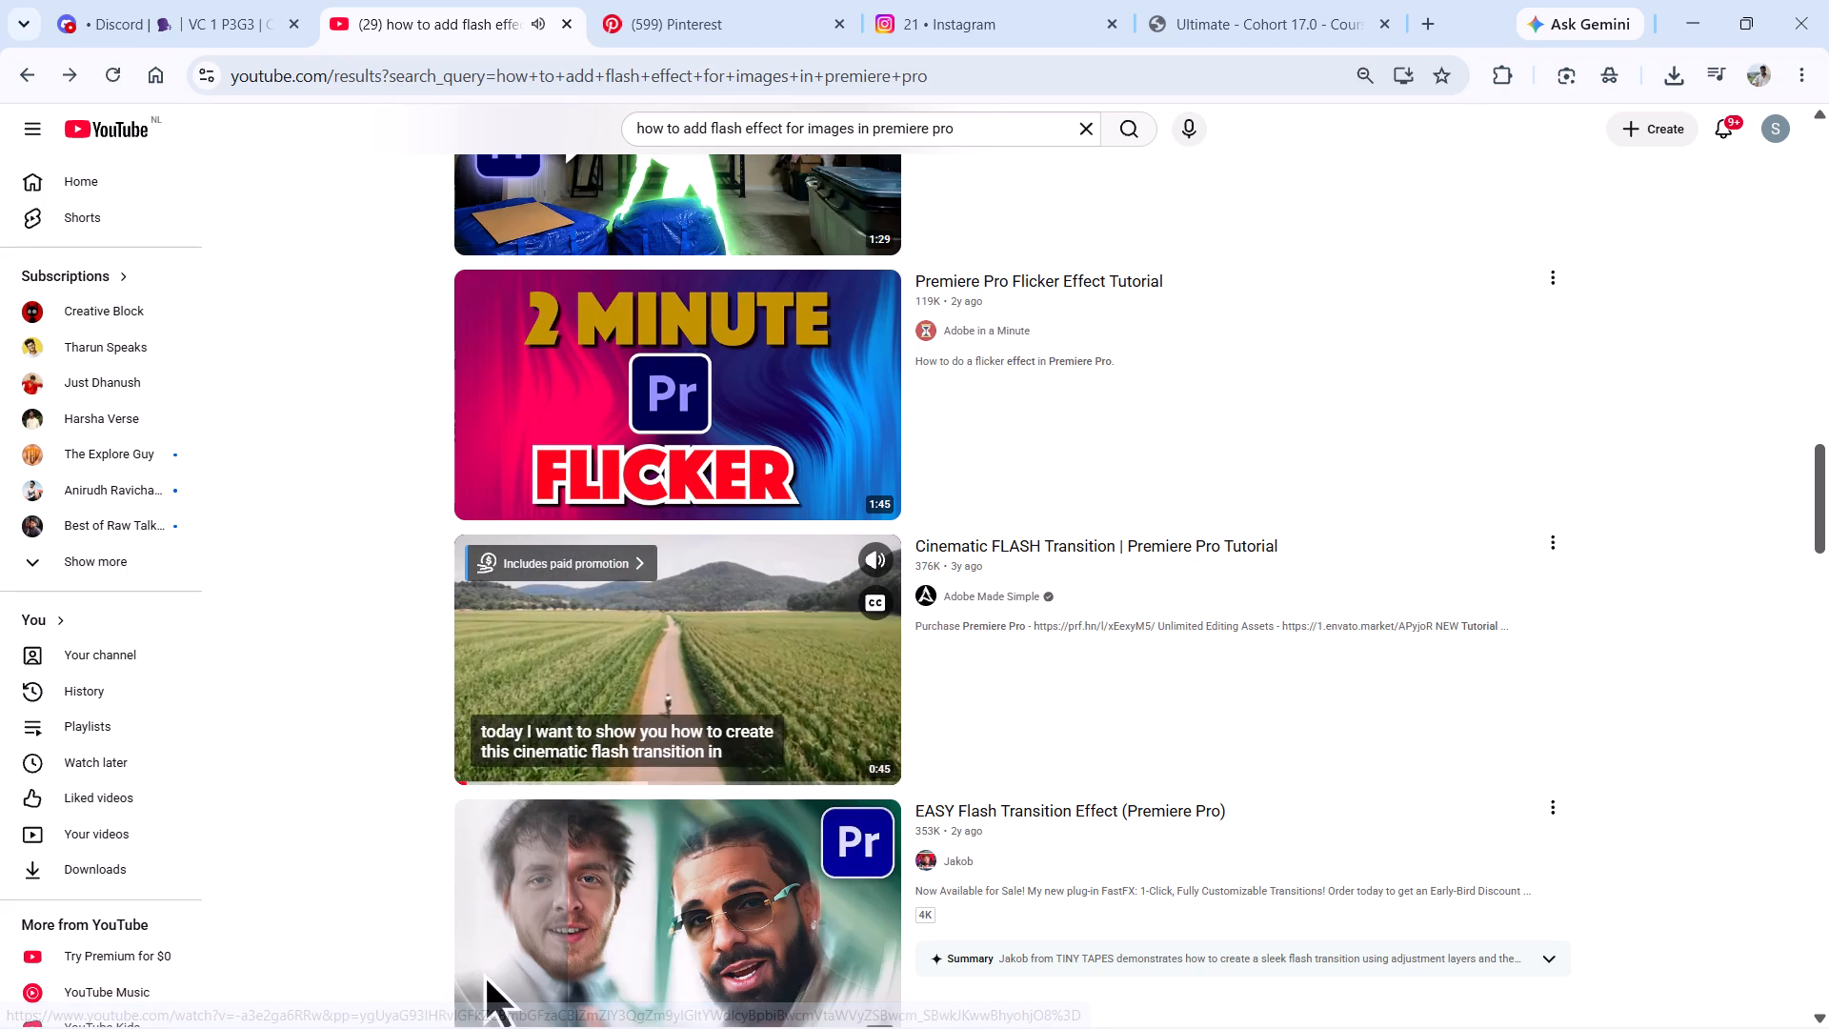
click(886, 605)
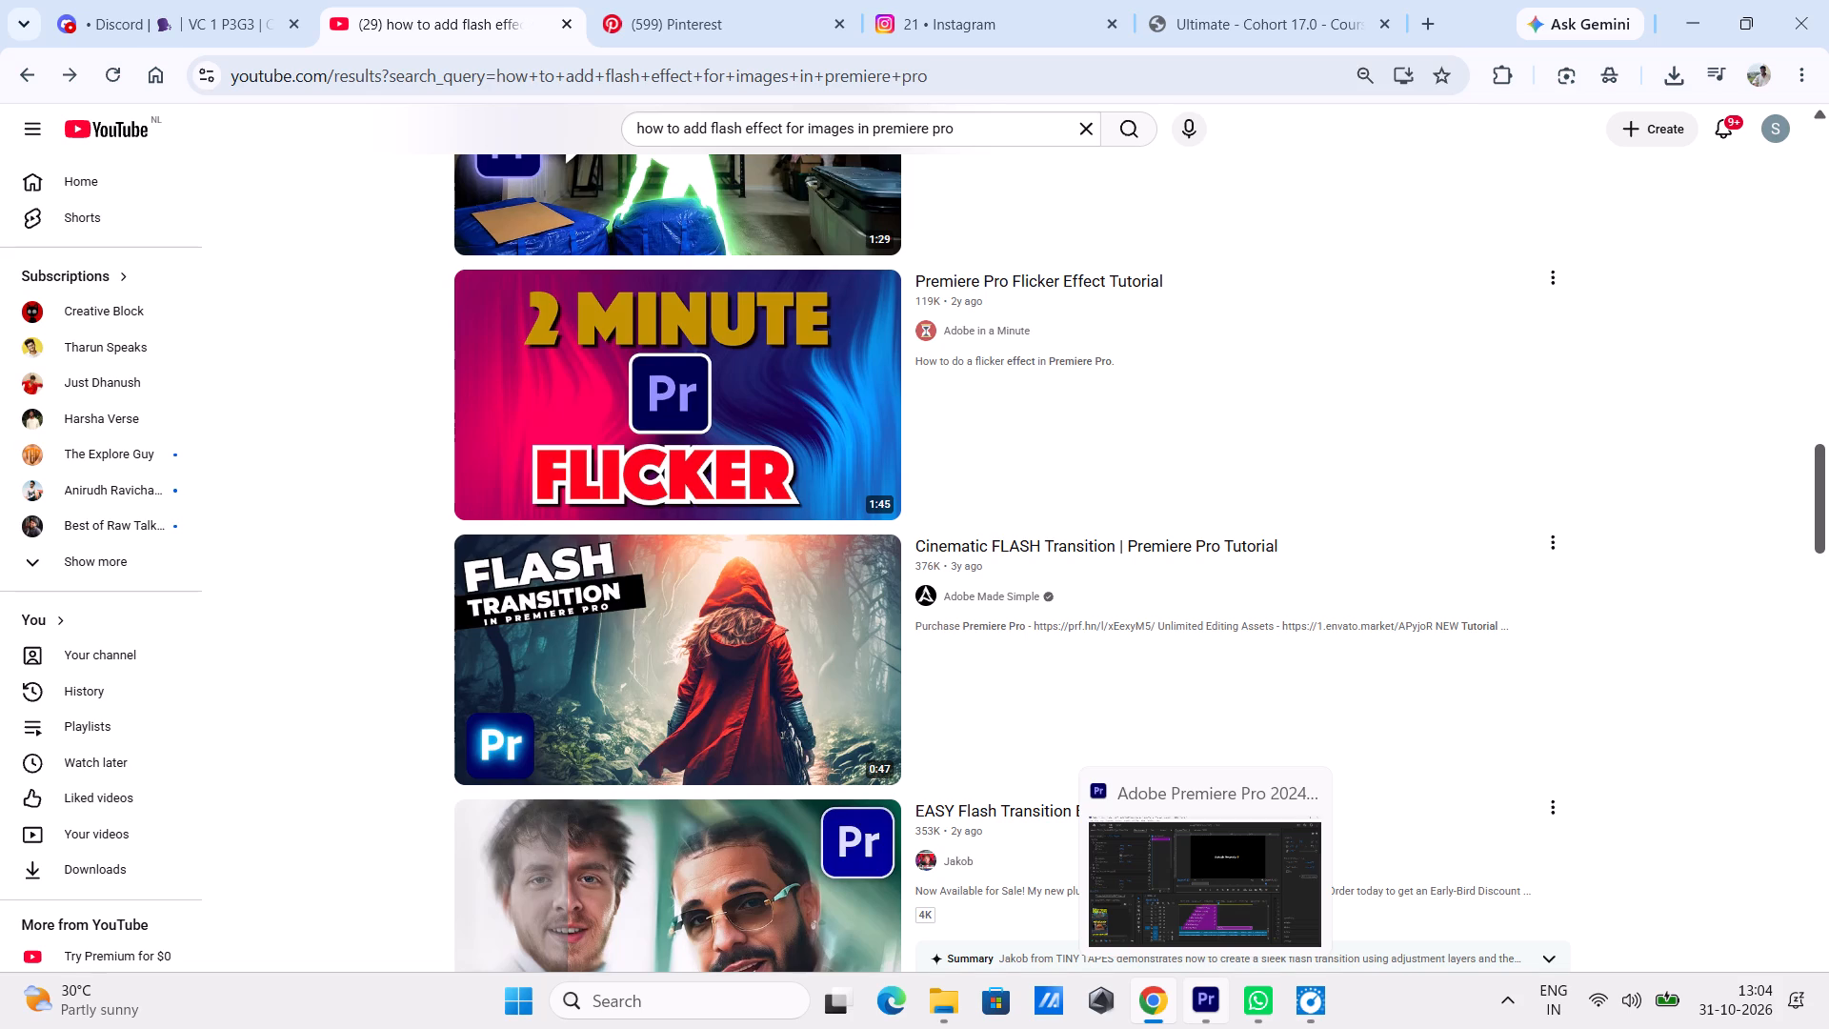
Switch back to Premiere Pro and step through the edit points after 00:00:30:18, ending at the Graphic clip's start at 00:00:33:19.
click(1199, 992)
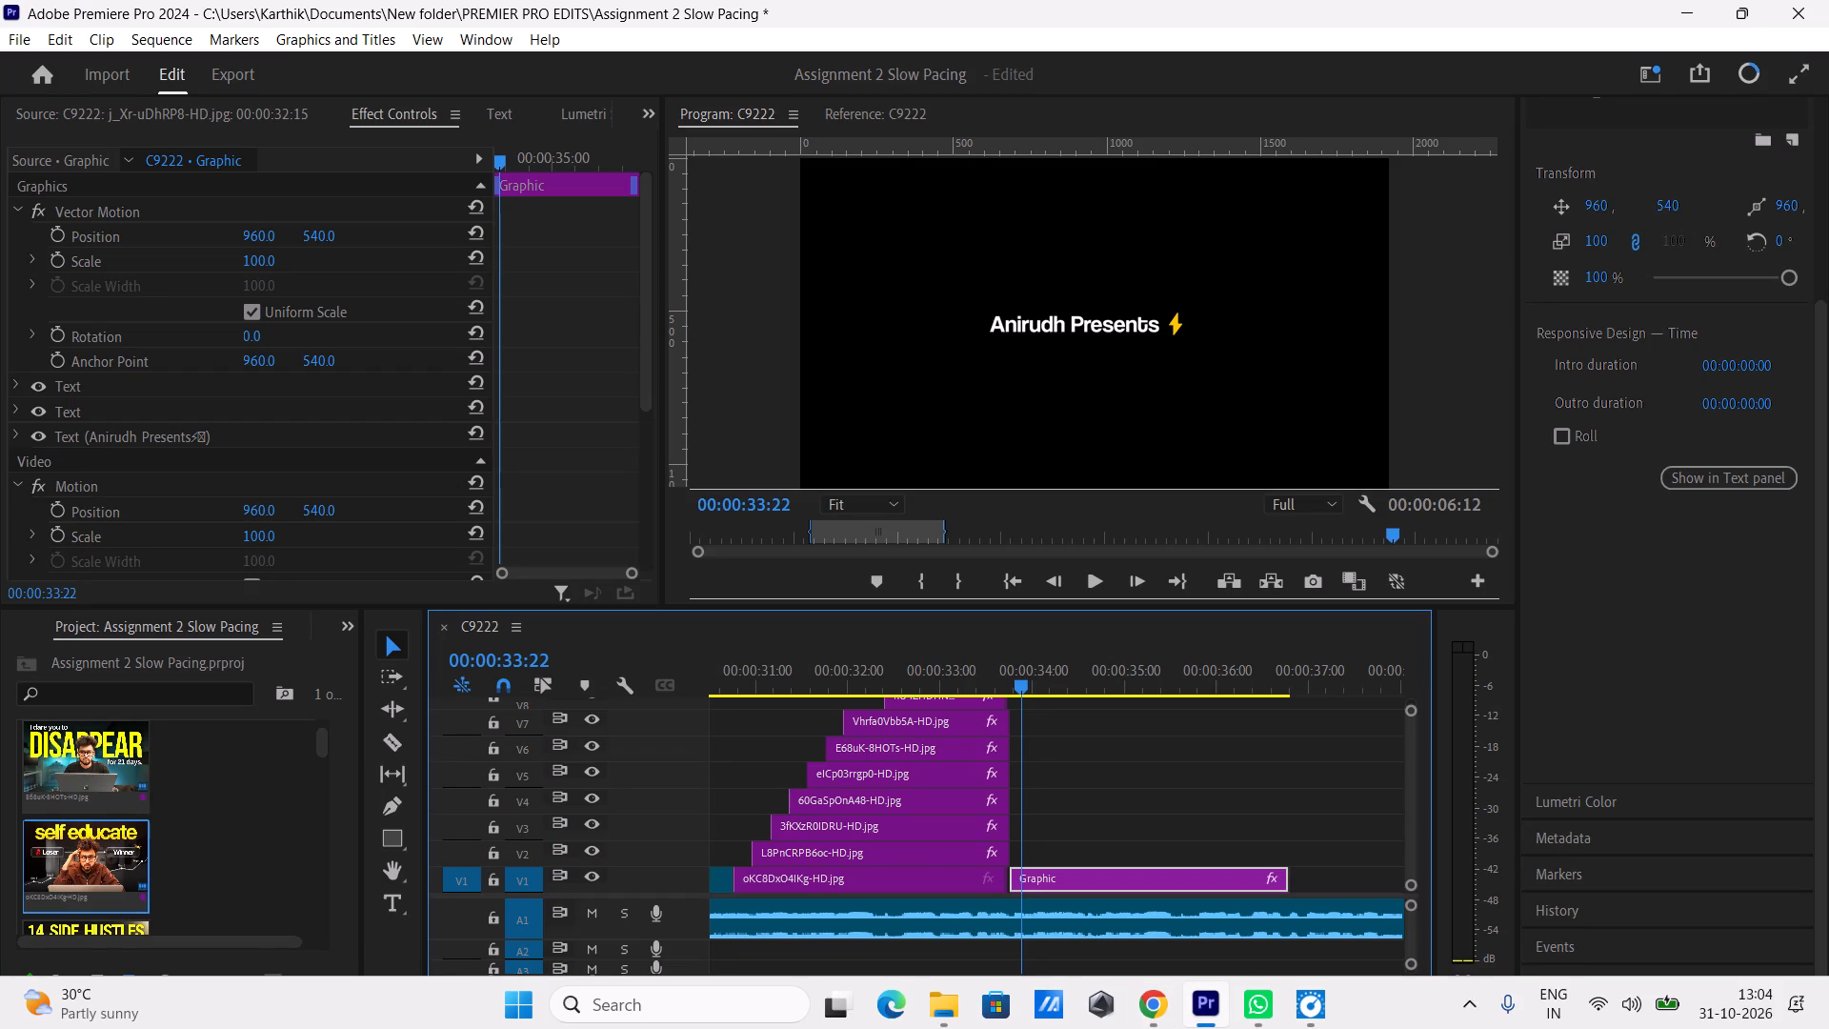
drag(1029, 684, 750, 751)
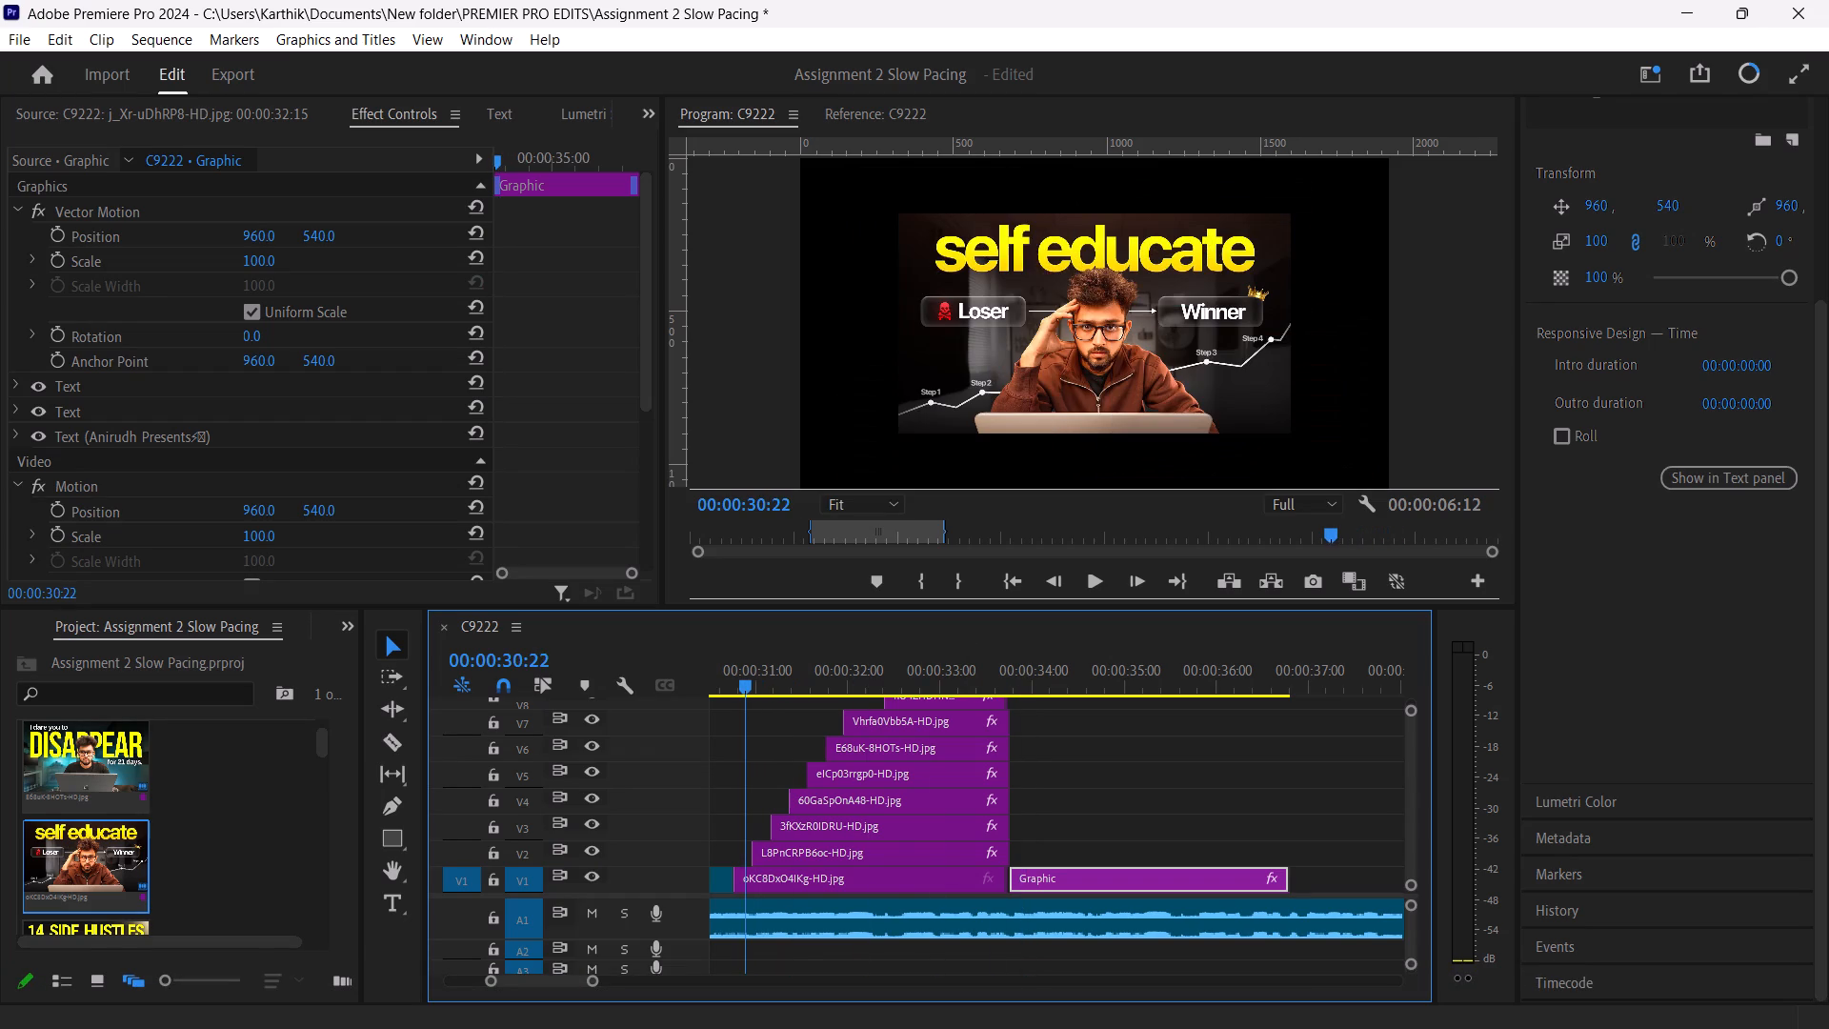
drag(750, 751, 734, 752)
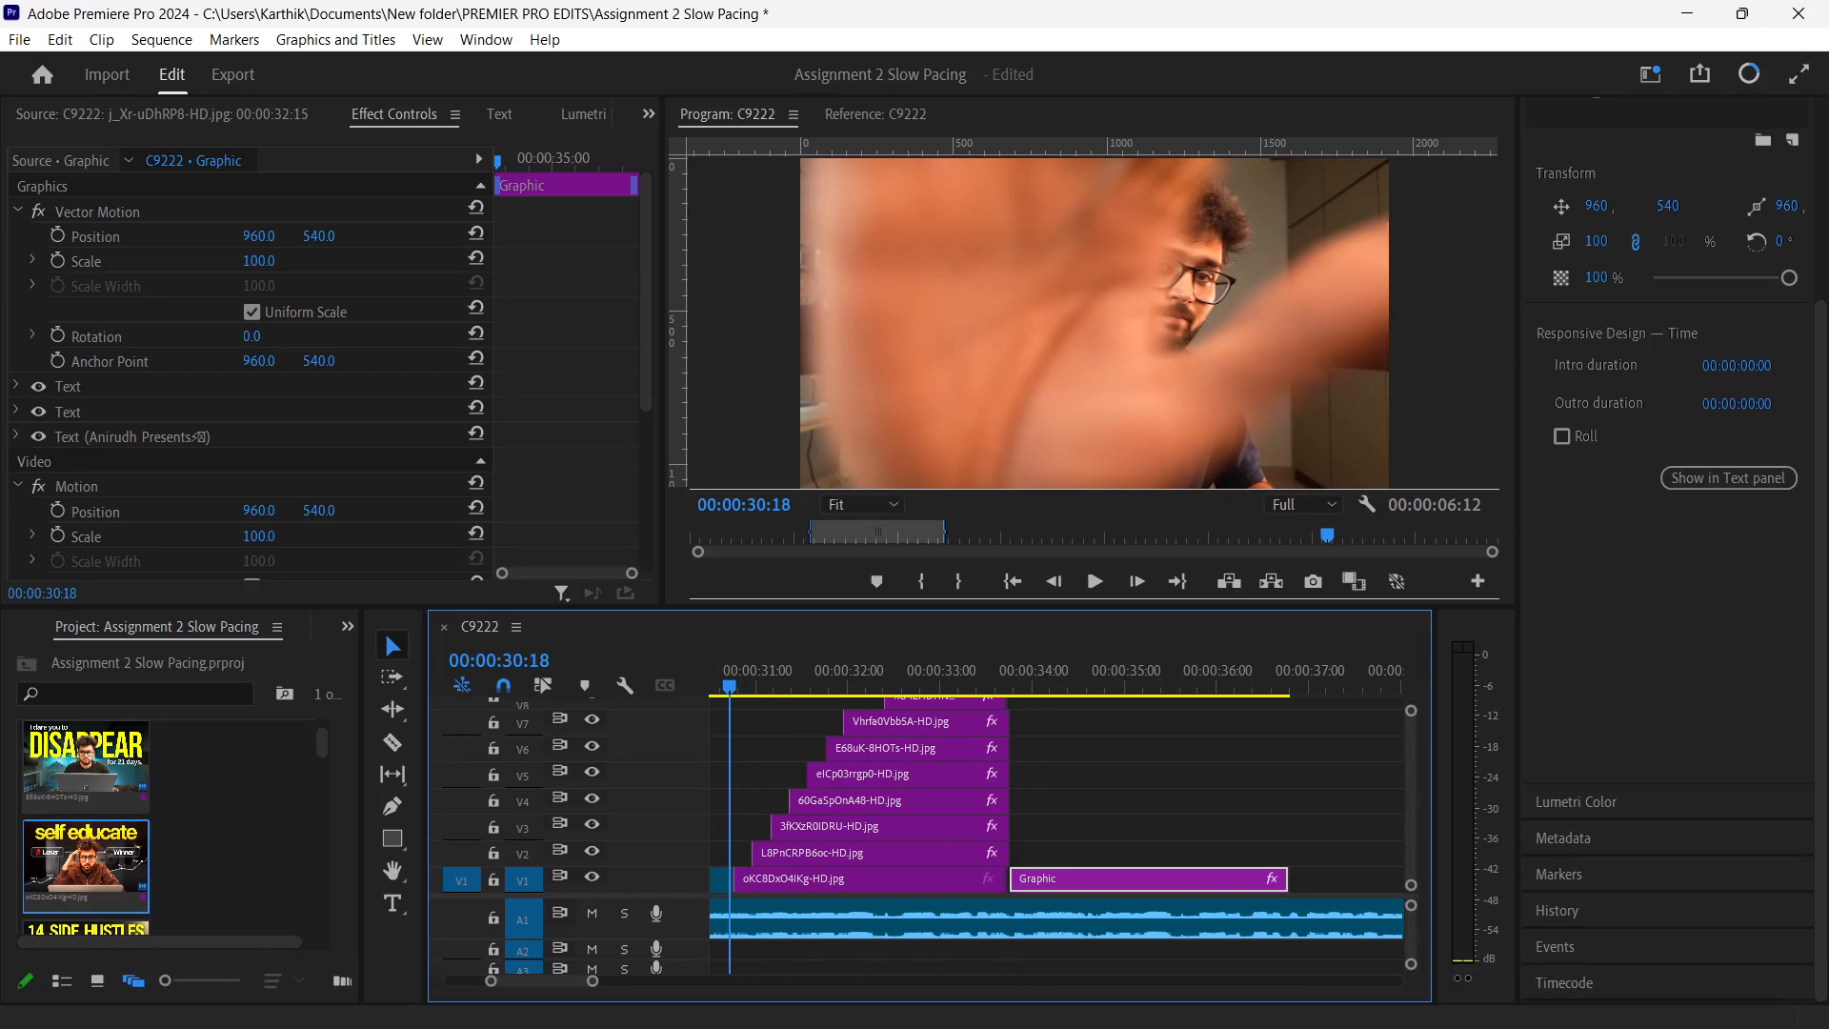
key(Down)
key(Down)
key(Down)
key(Down)
key(Down)
key(Down)
key(Down)
key(Down)
key(Down)
key(Down)
key(Down)
key(Down)
key(Down)
key(Down)
key(Down)
key(Down)
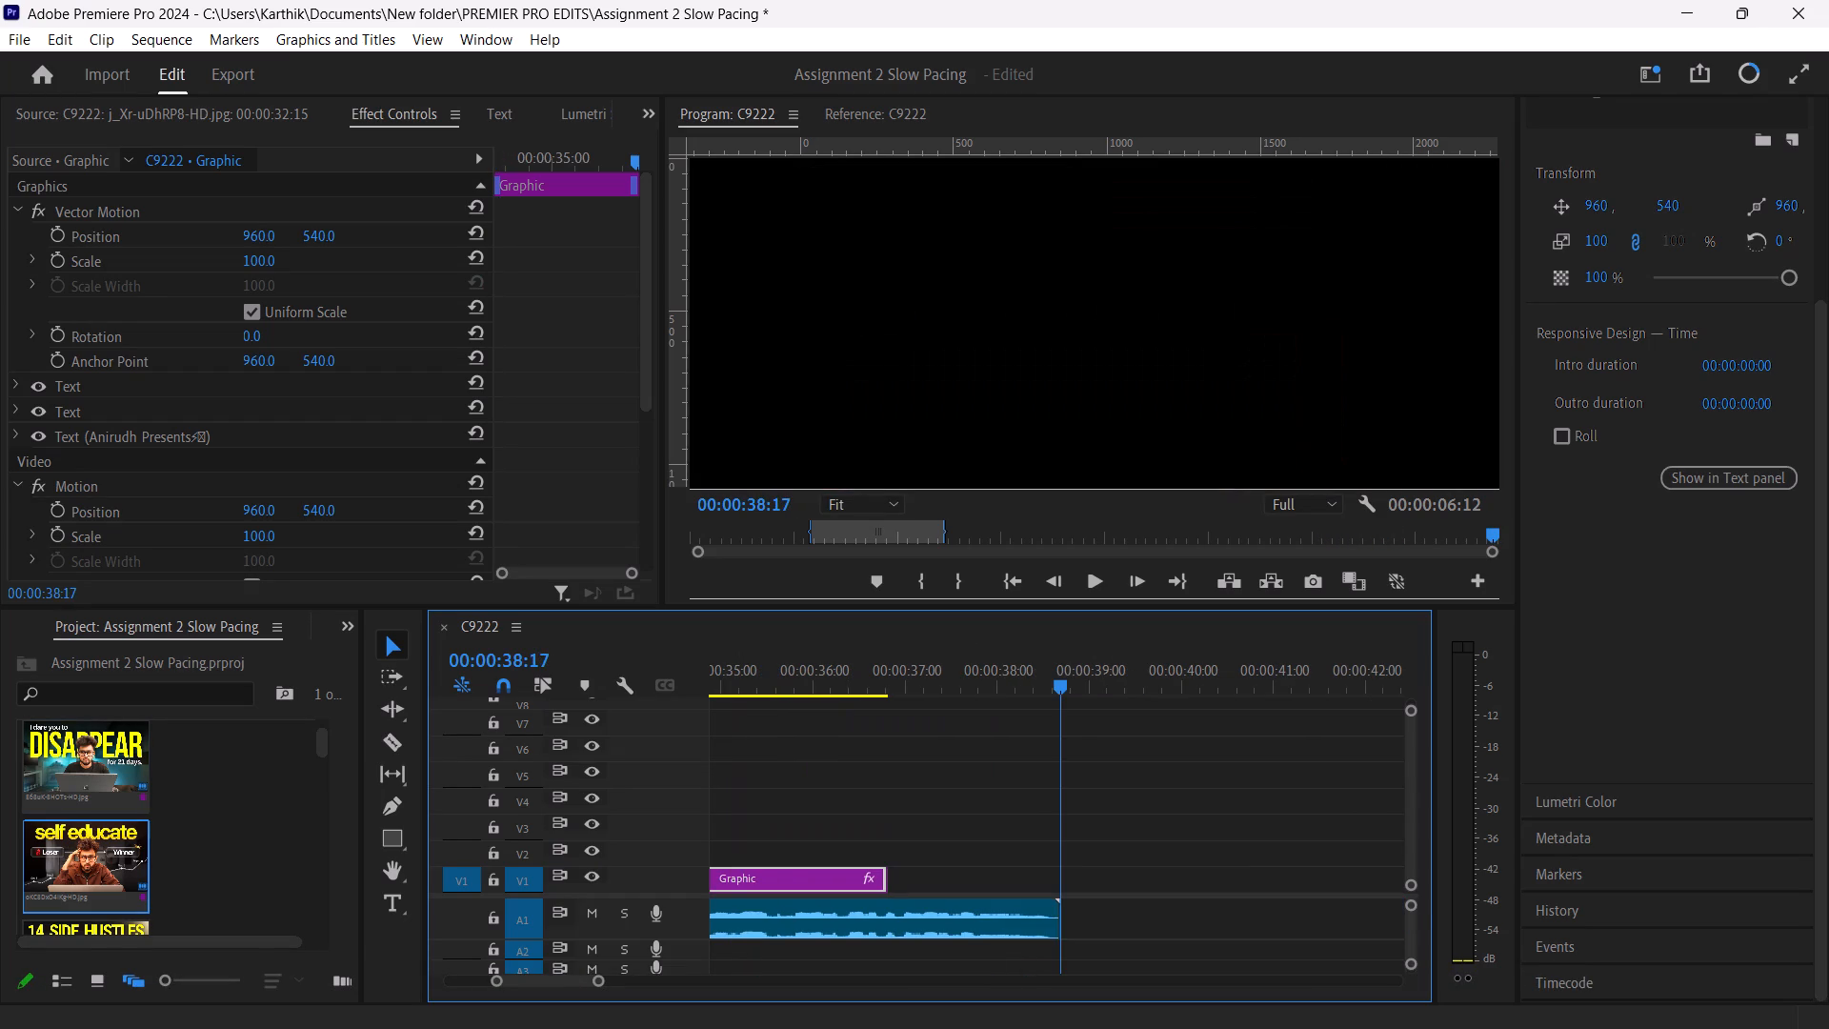
key(Up)
key(Up)
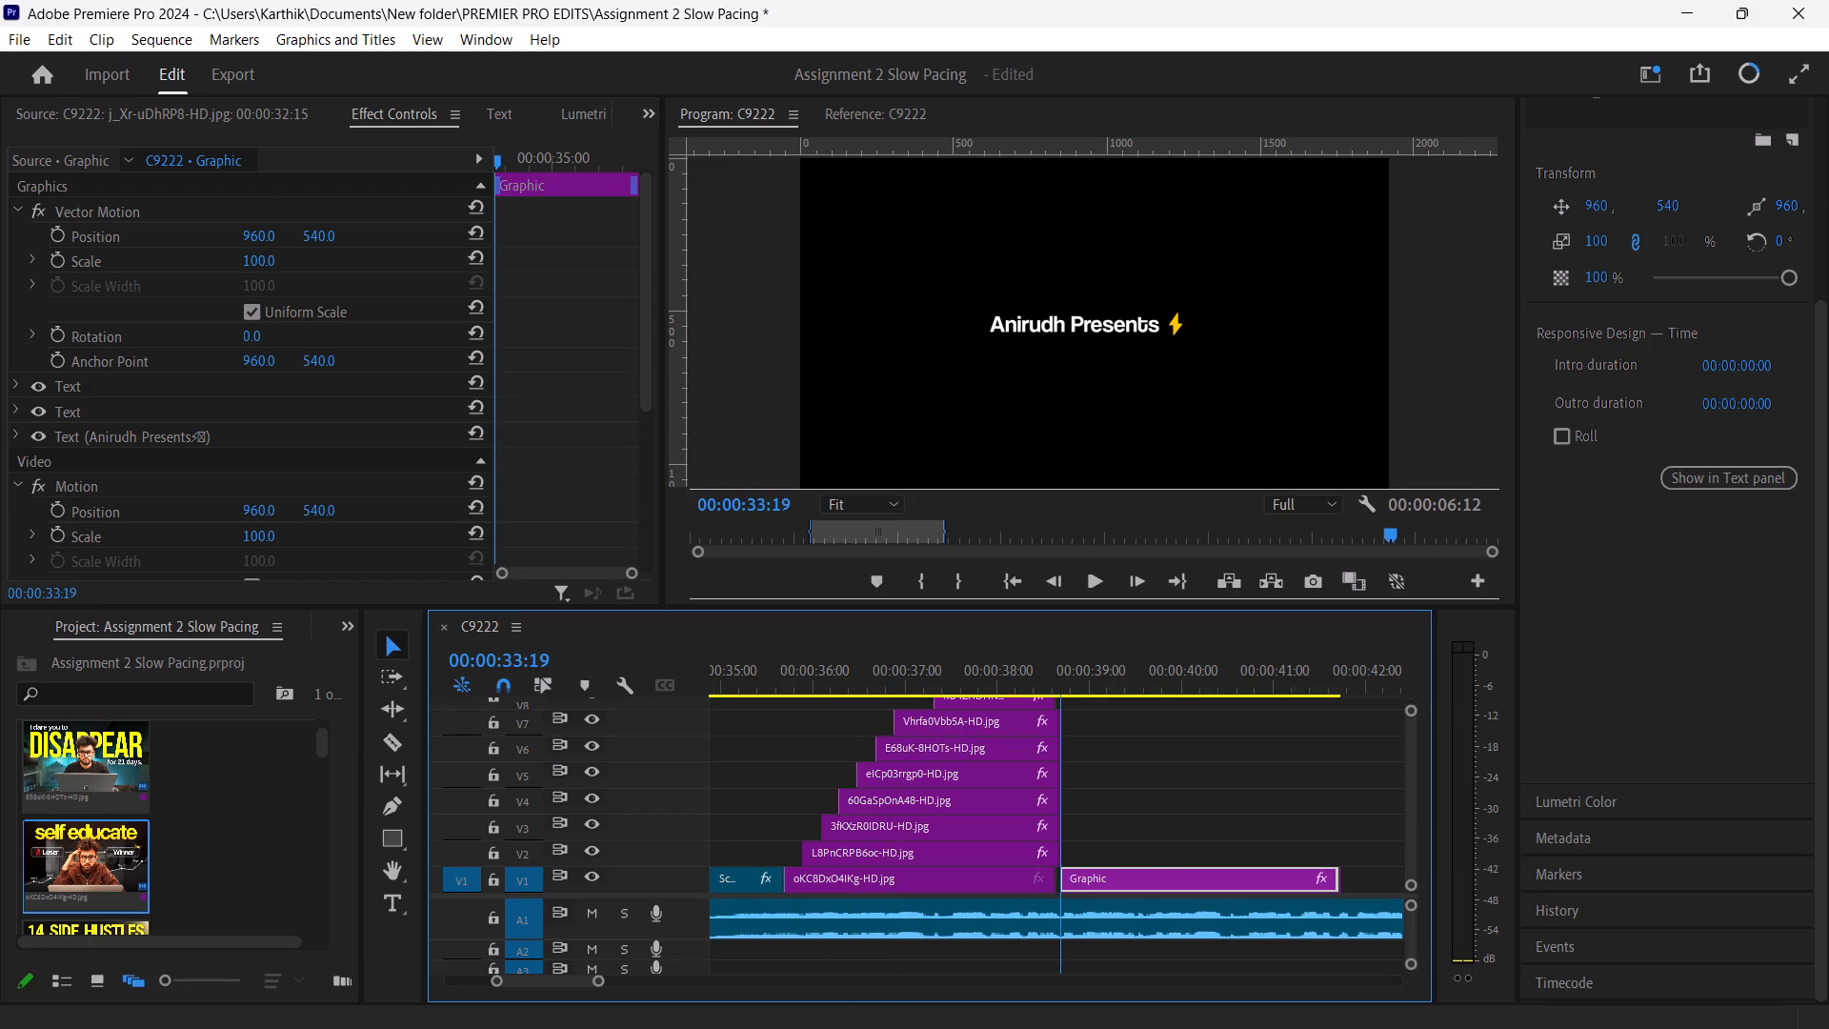
click(68, 863)
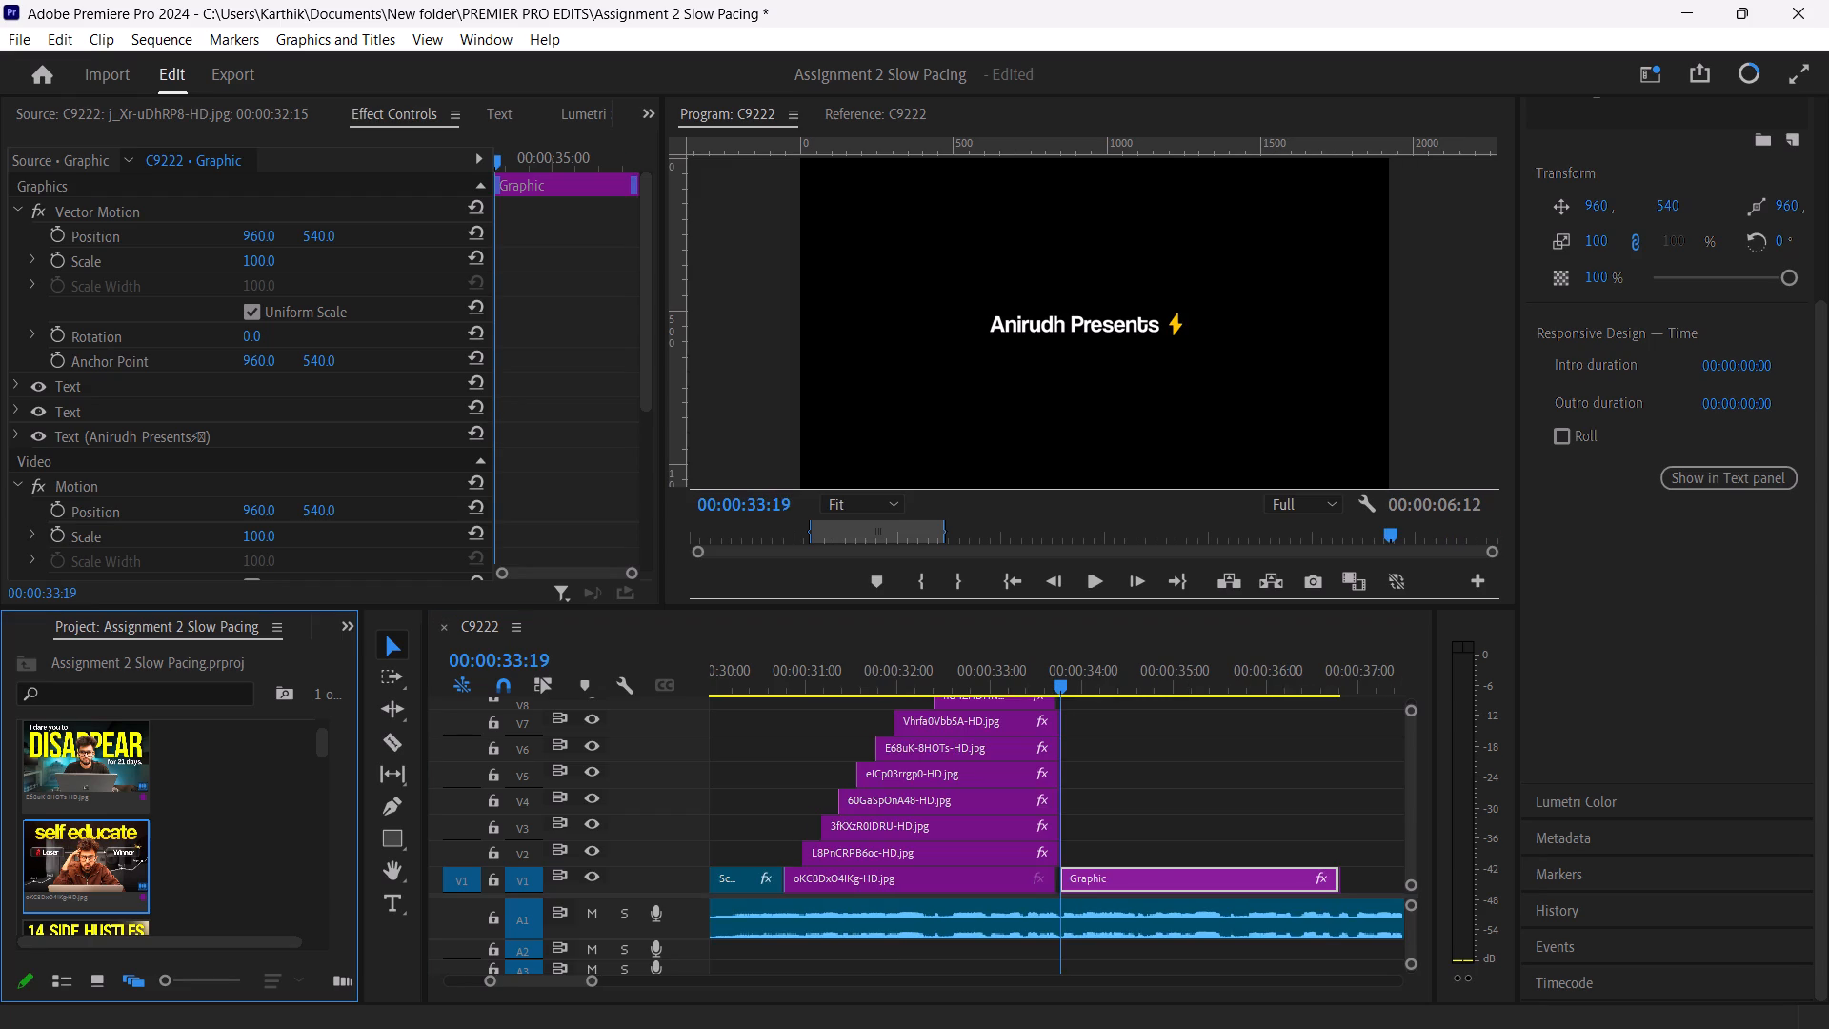
Place the Adjustment Layer from the project bin on V3, starting at 00:00:33:19 above the Graphic clip.
key(Down)
key(Down)
key(Down)
key(Down)
key(Down)
key(Down)
key(Down)
key(Down)
key(Down)
key(Down)
key(Down)
key(Down)
key(Down)
key(Down)
key(Down)
key(Down)
key(Down)
key(Down)
key(Down)
key(Down)
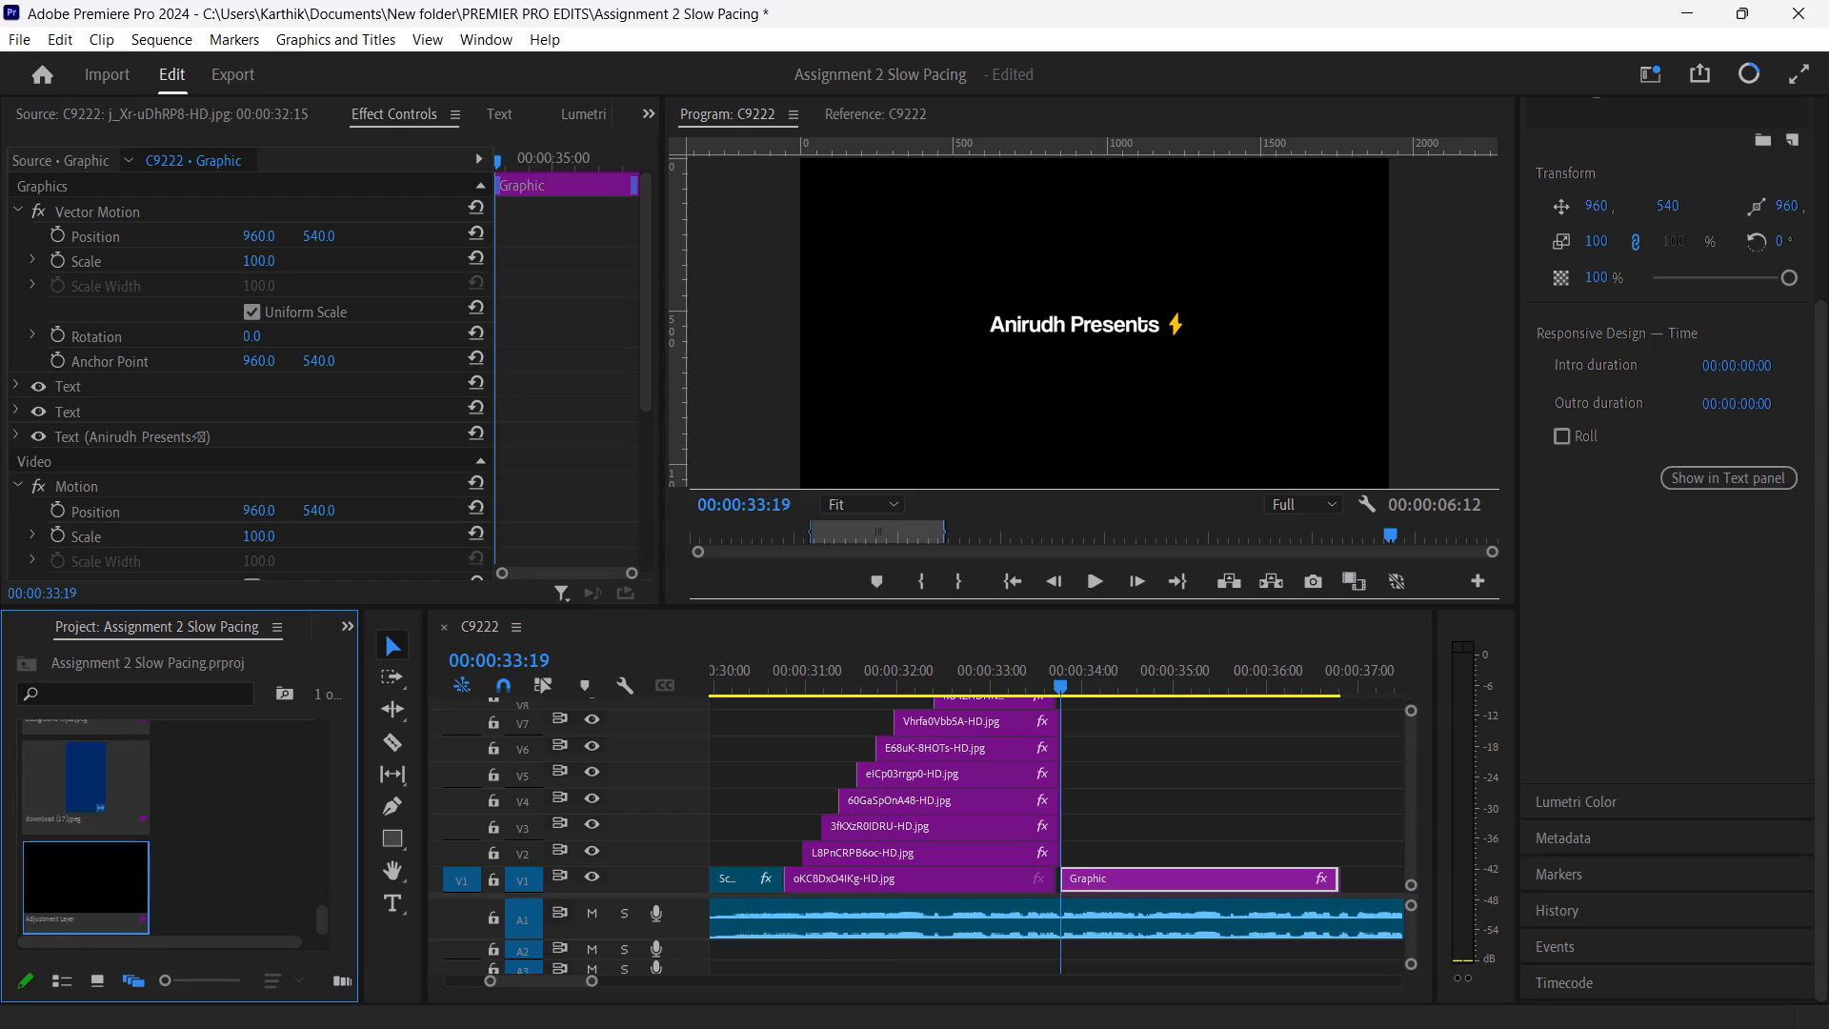
drag(68, 863, 1055, 834)
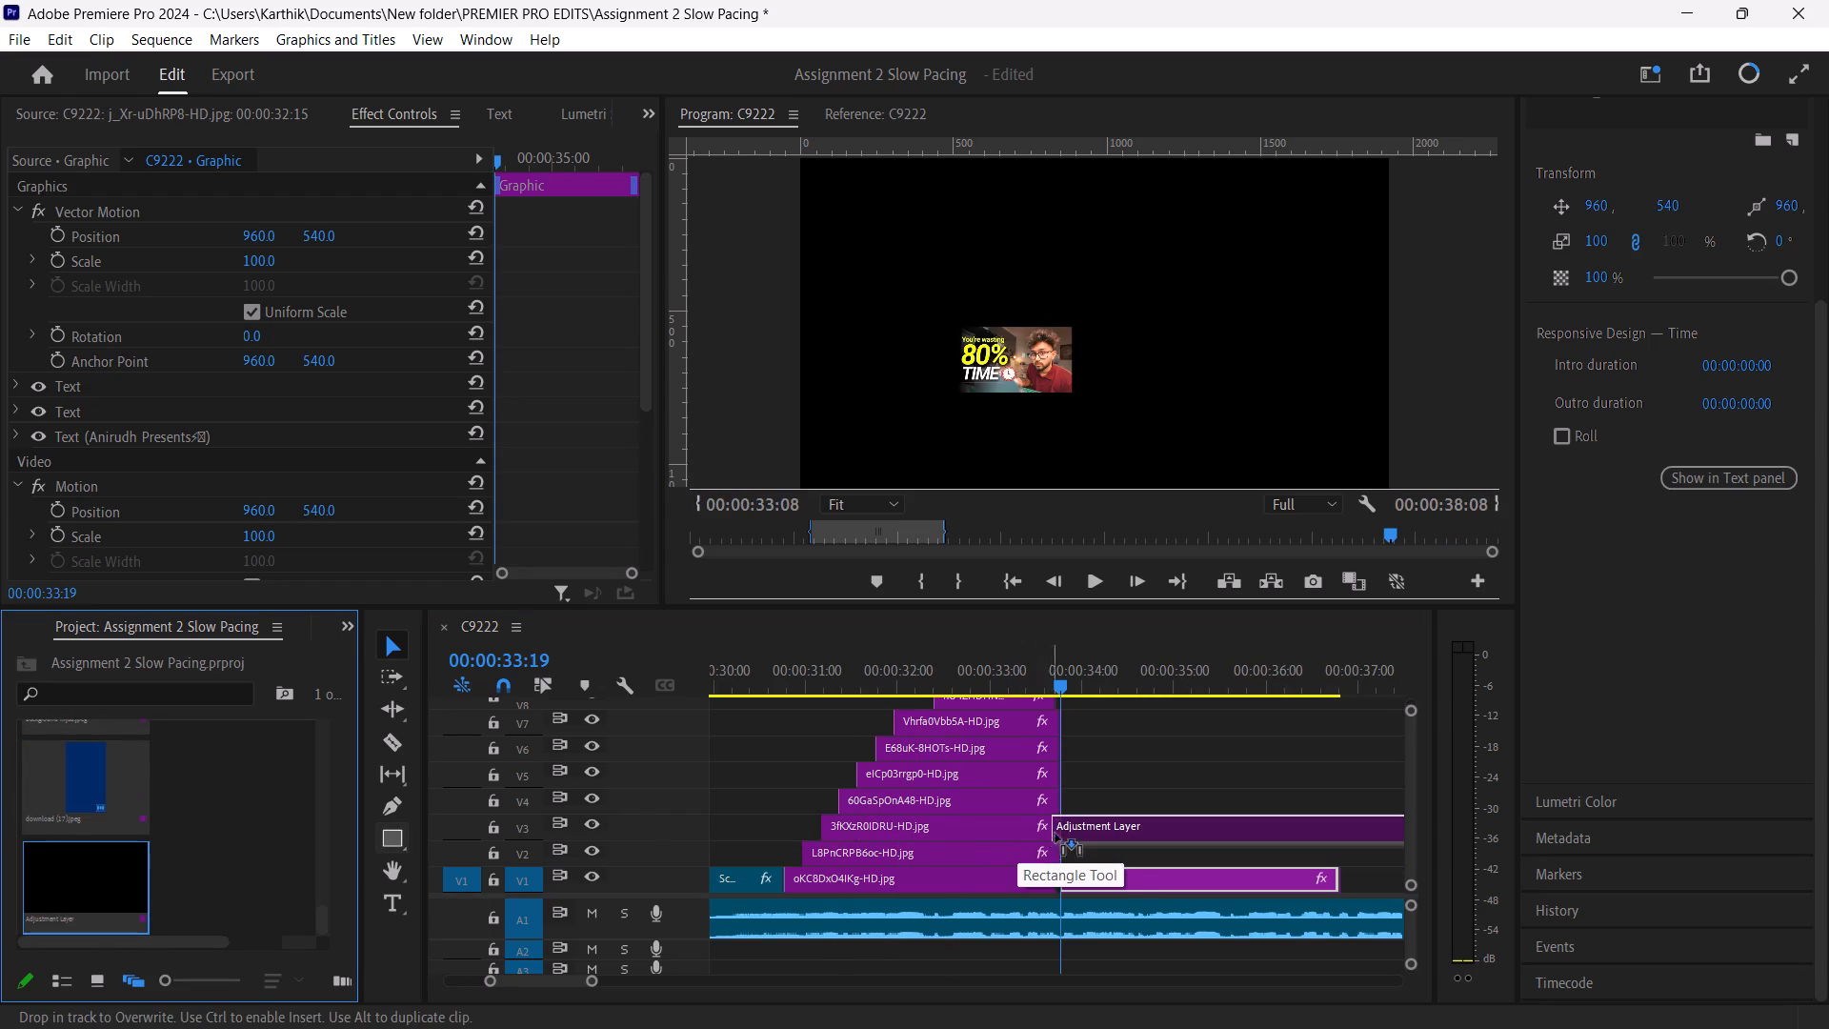
drag(1055, 834, 1070, 820)
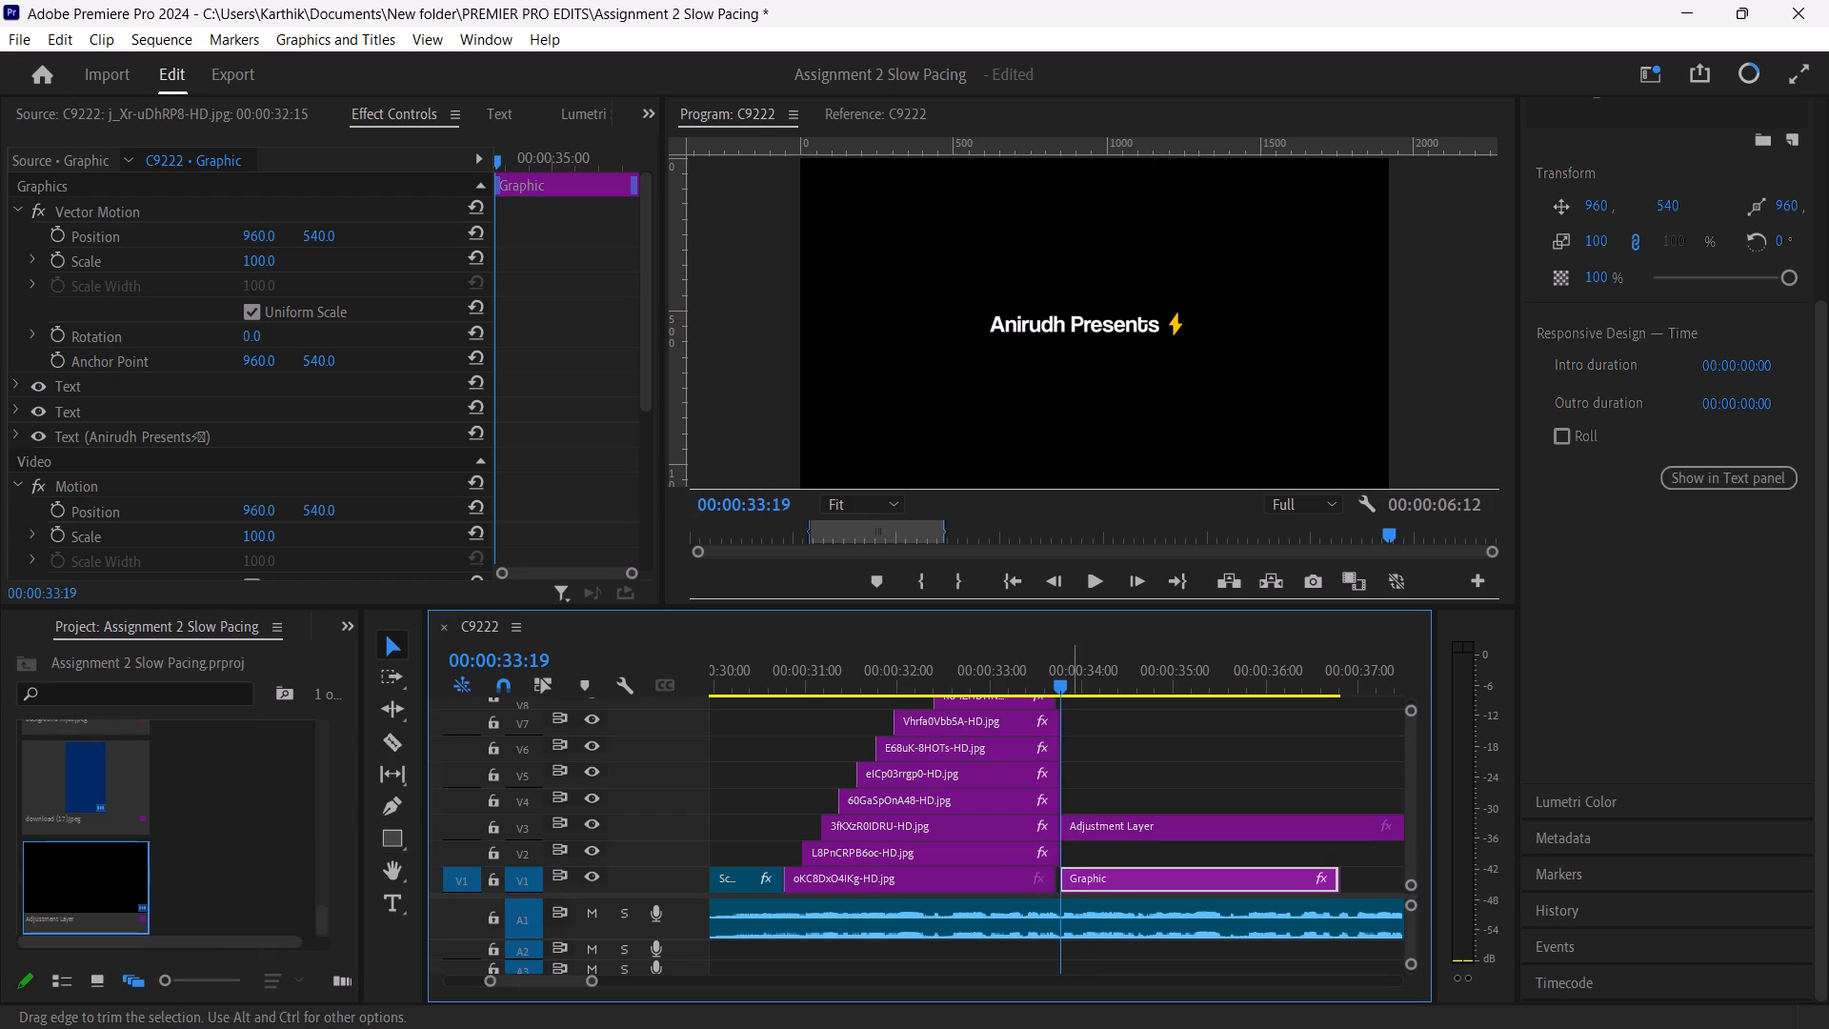
Cut the adjustment layer on V3 at 00:00:34:13 and delete the portion after the cut.
click(1115, 819)
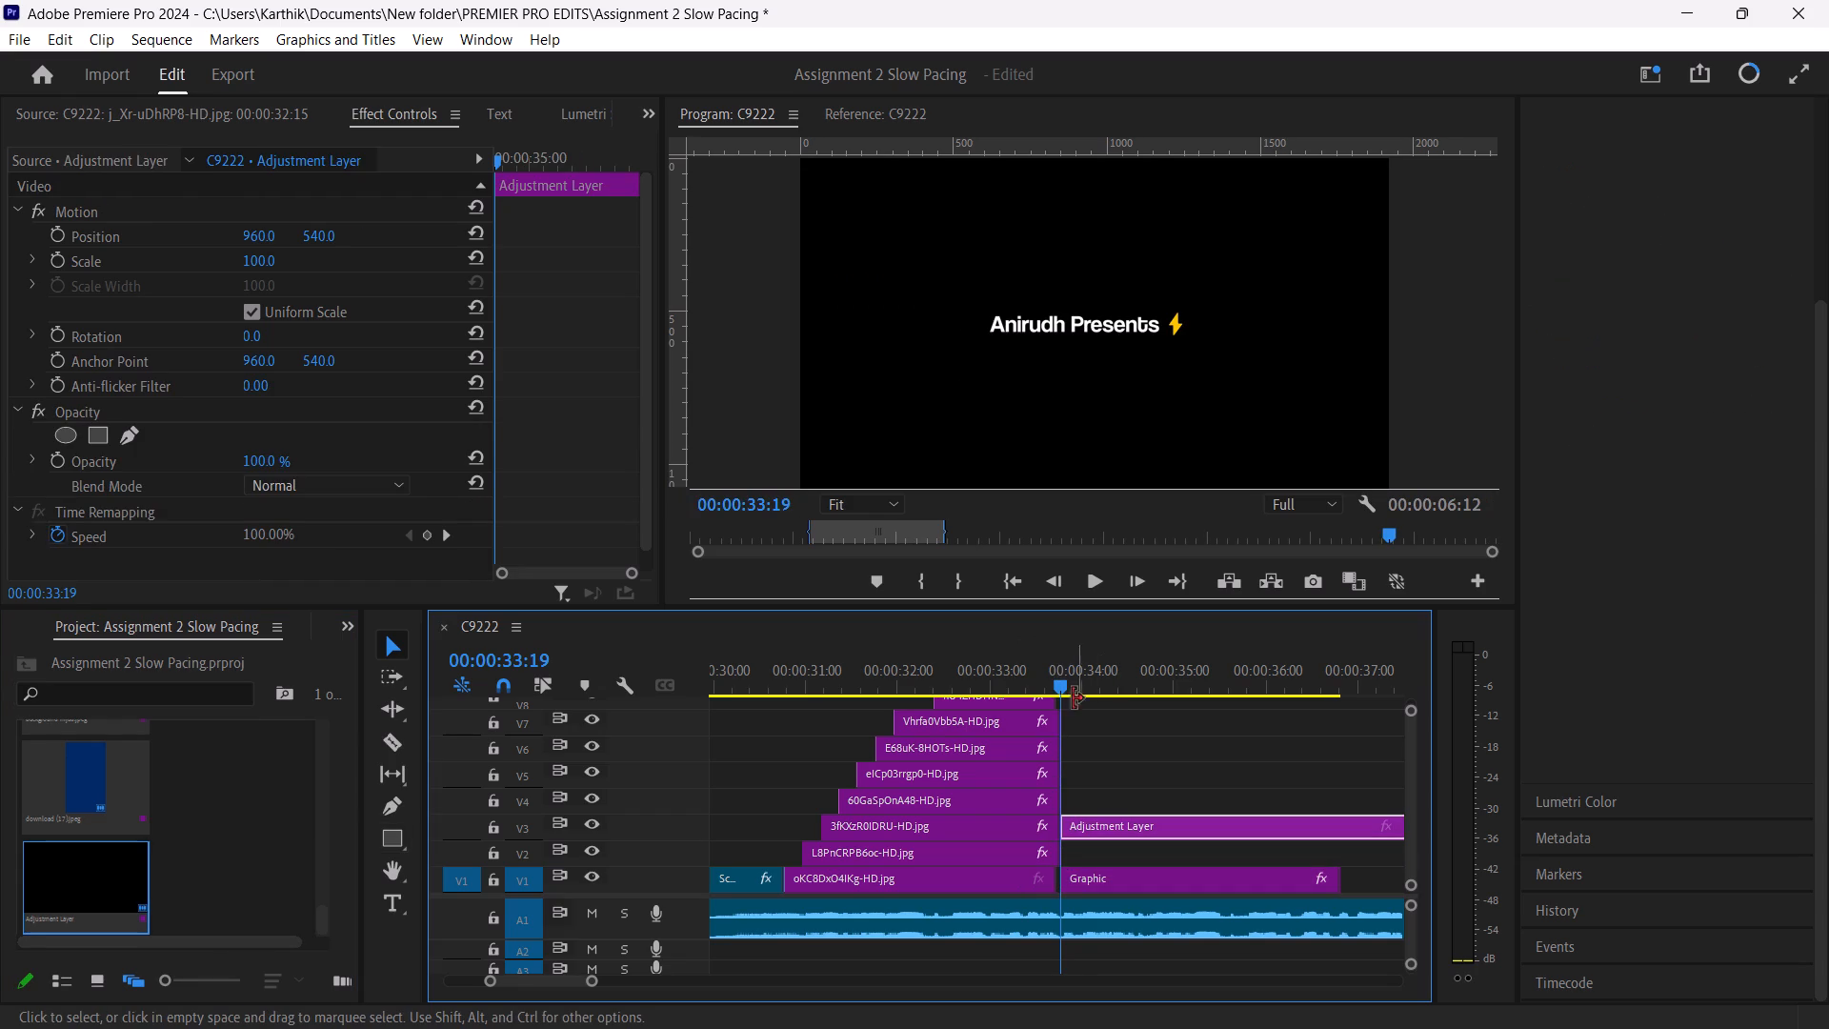
drag(1062, 685, 1098, 687)
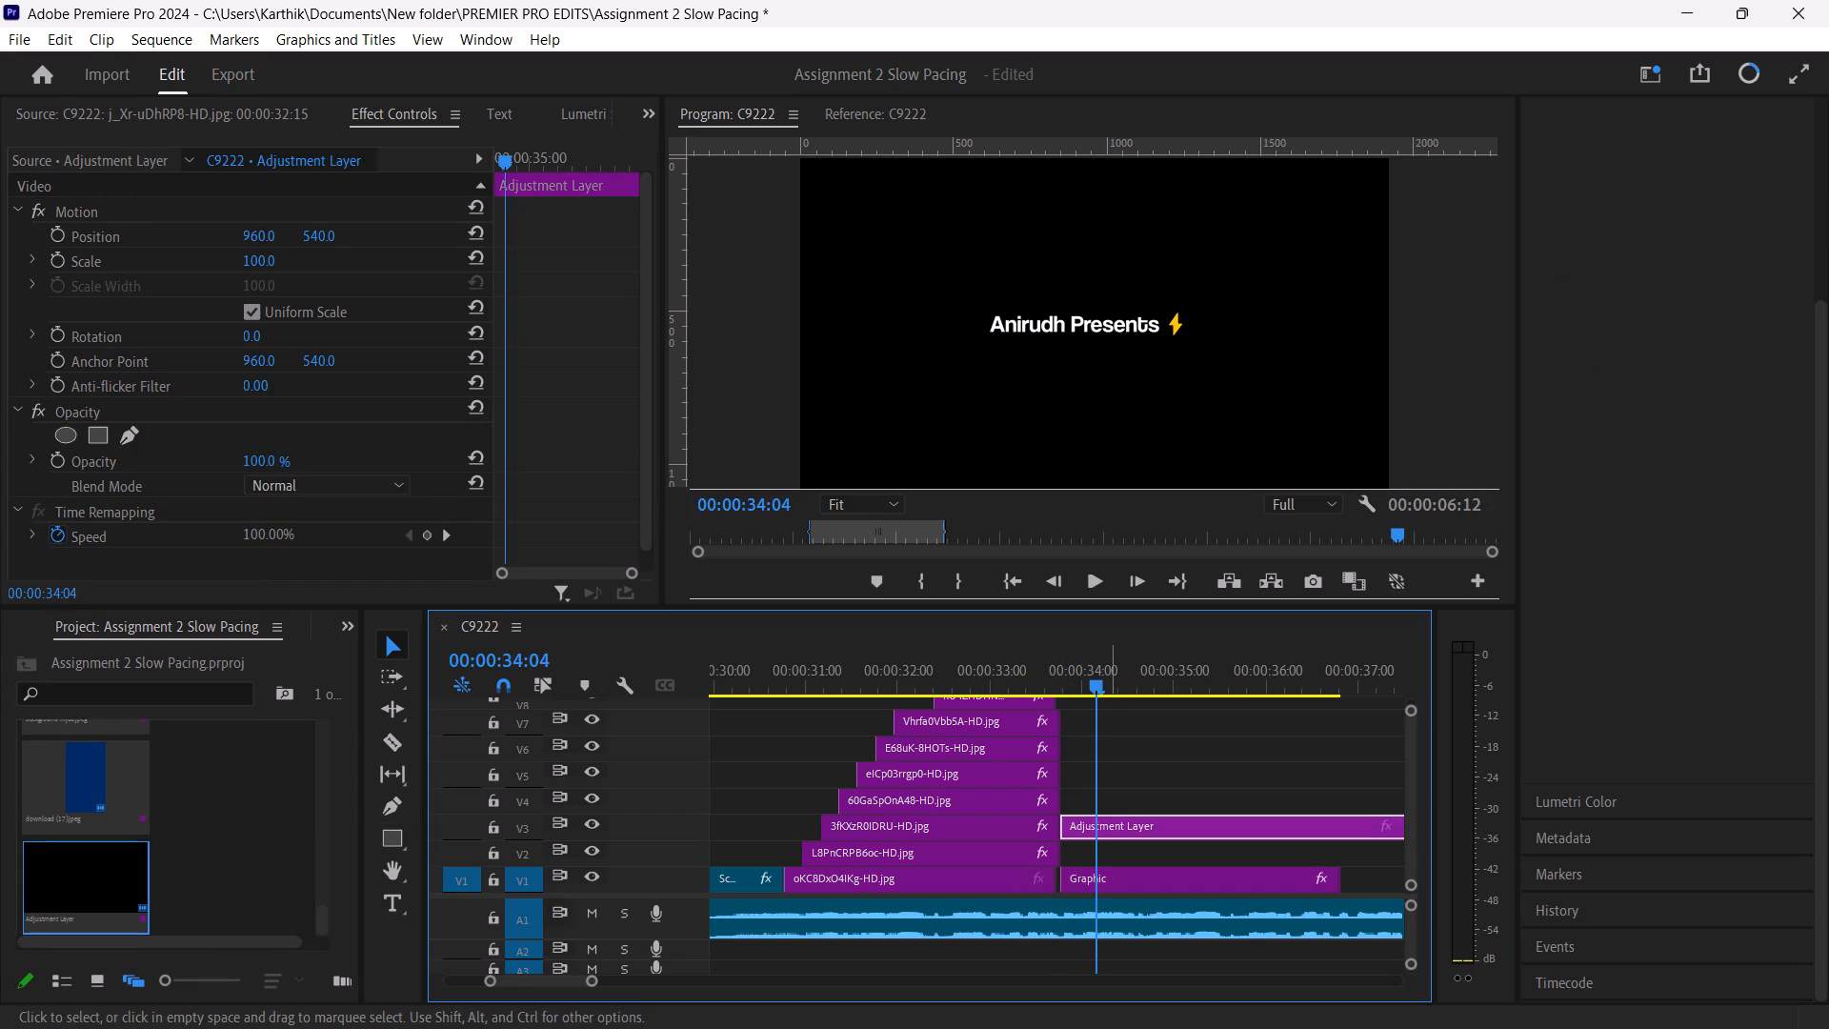
drag(1098, 687, 1131, 690)
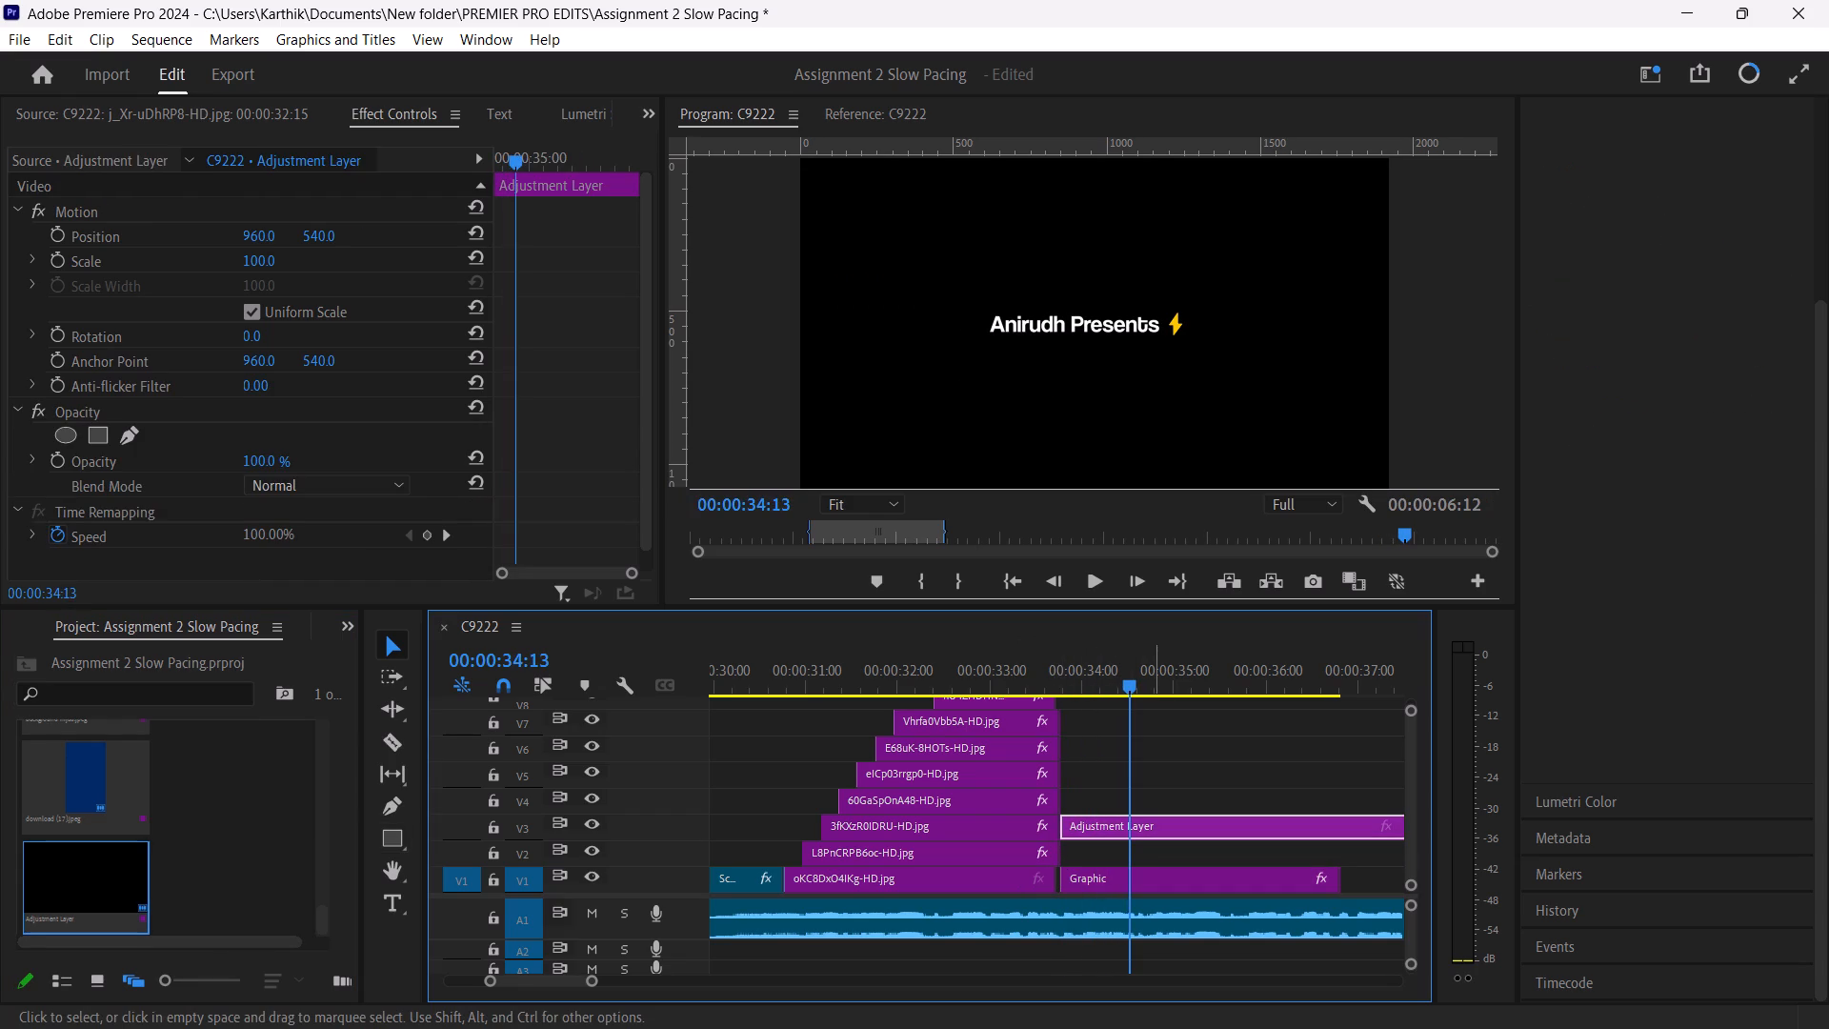
key(c)
click(1173, 829)
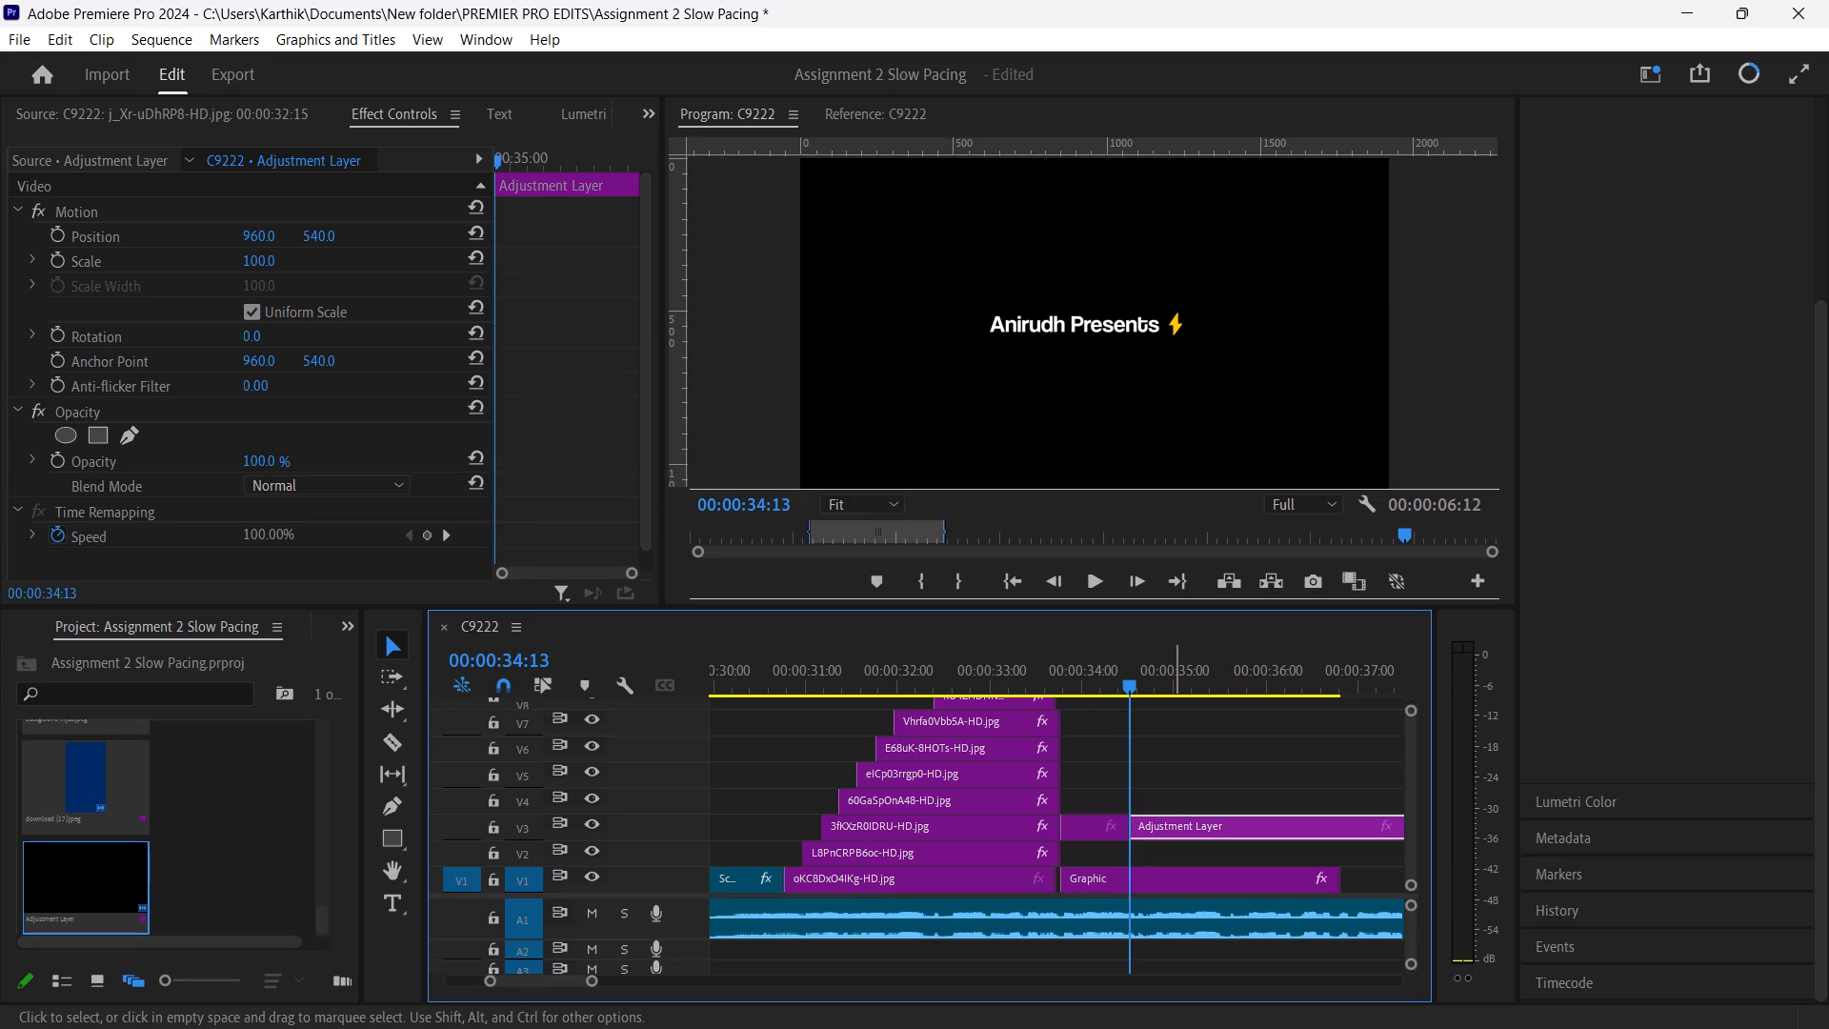
key(BackSpace)
Trim the start of the remaining adjustment layer to 00:00:34:05 so it lasts 8 frames, and open it in the Source Monitor.
click(1108, 823)
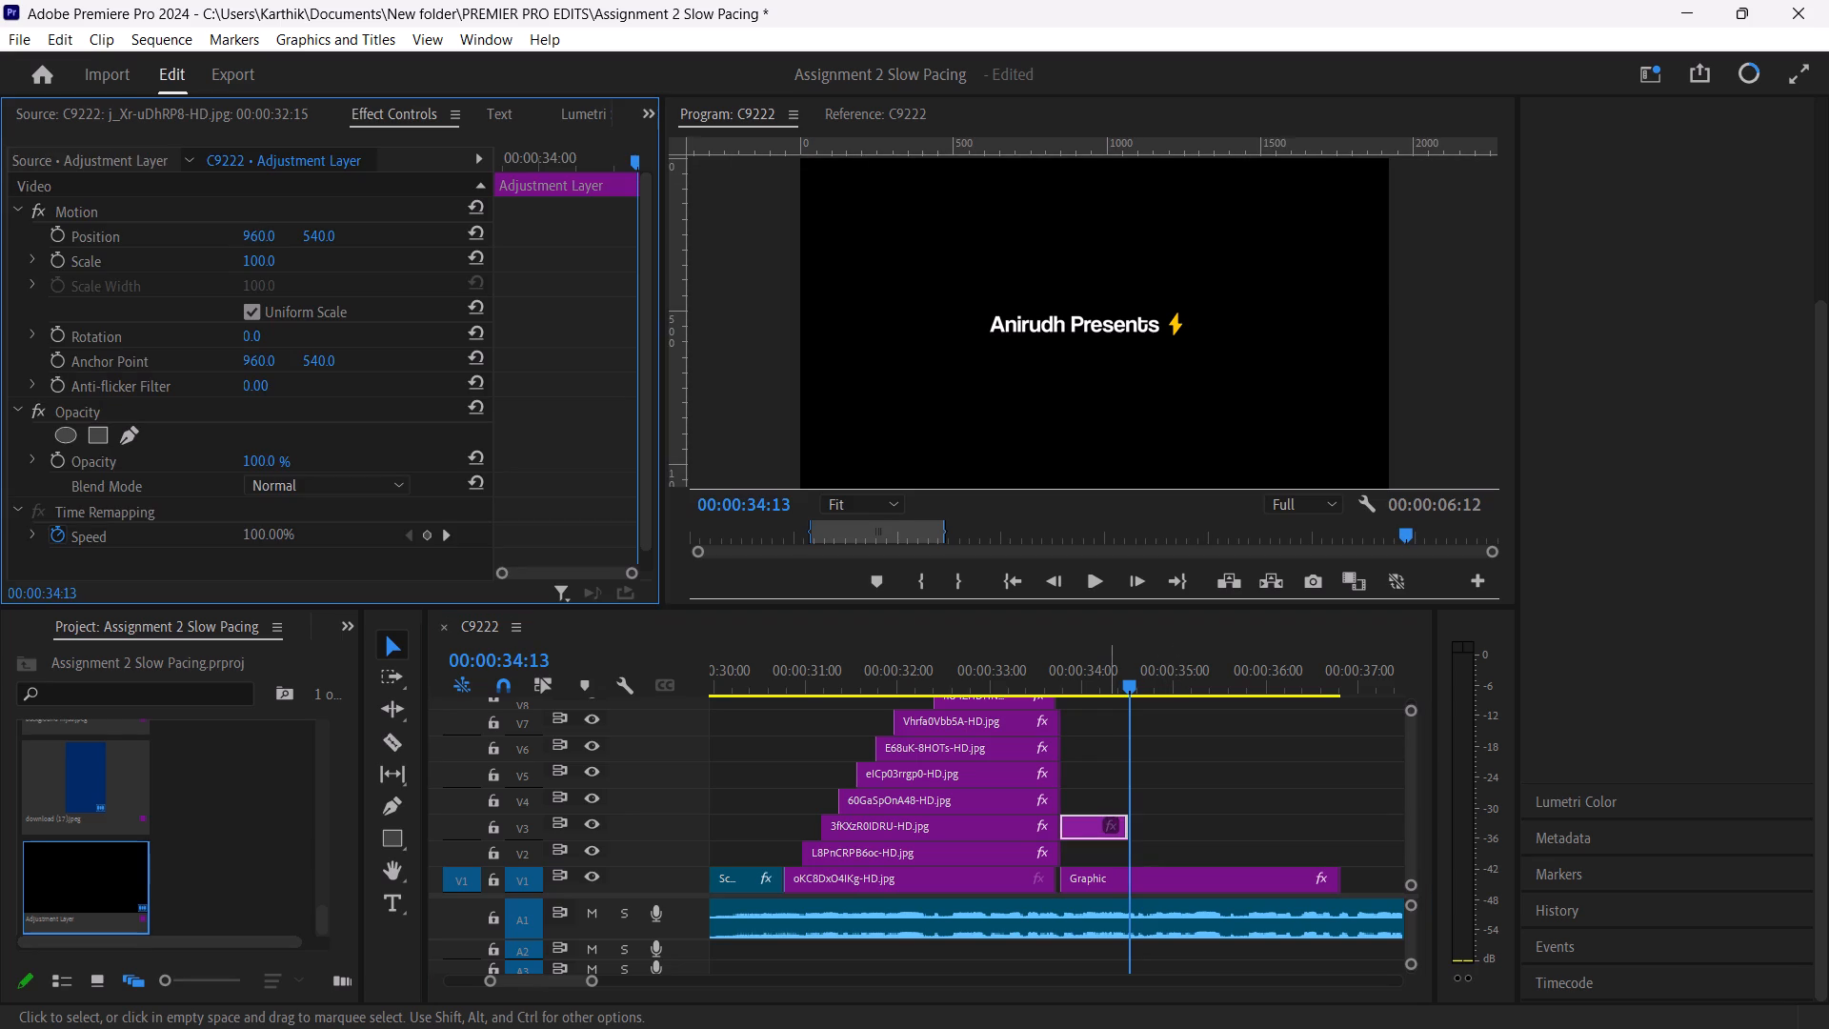
drag(1061, 830, 1085, 834)
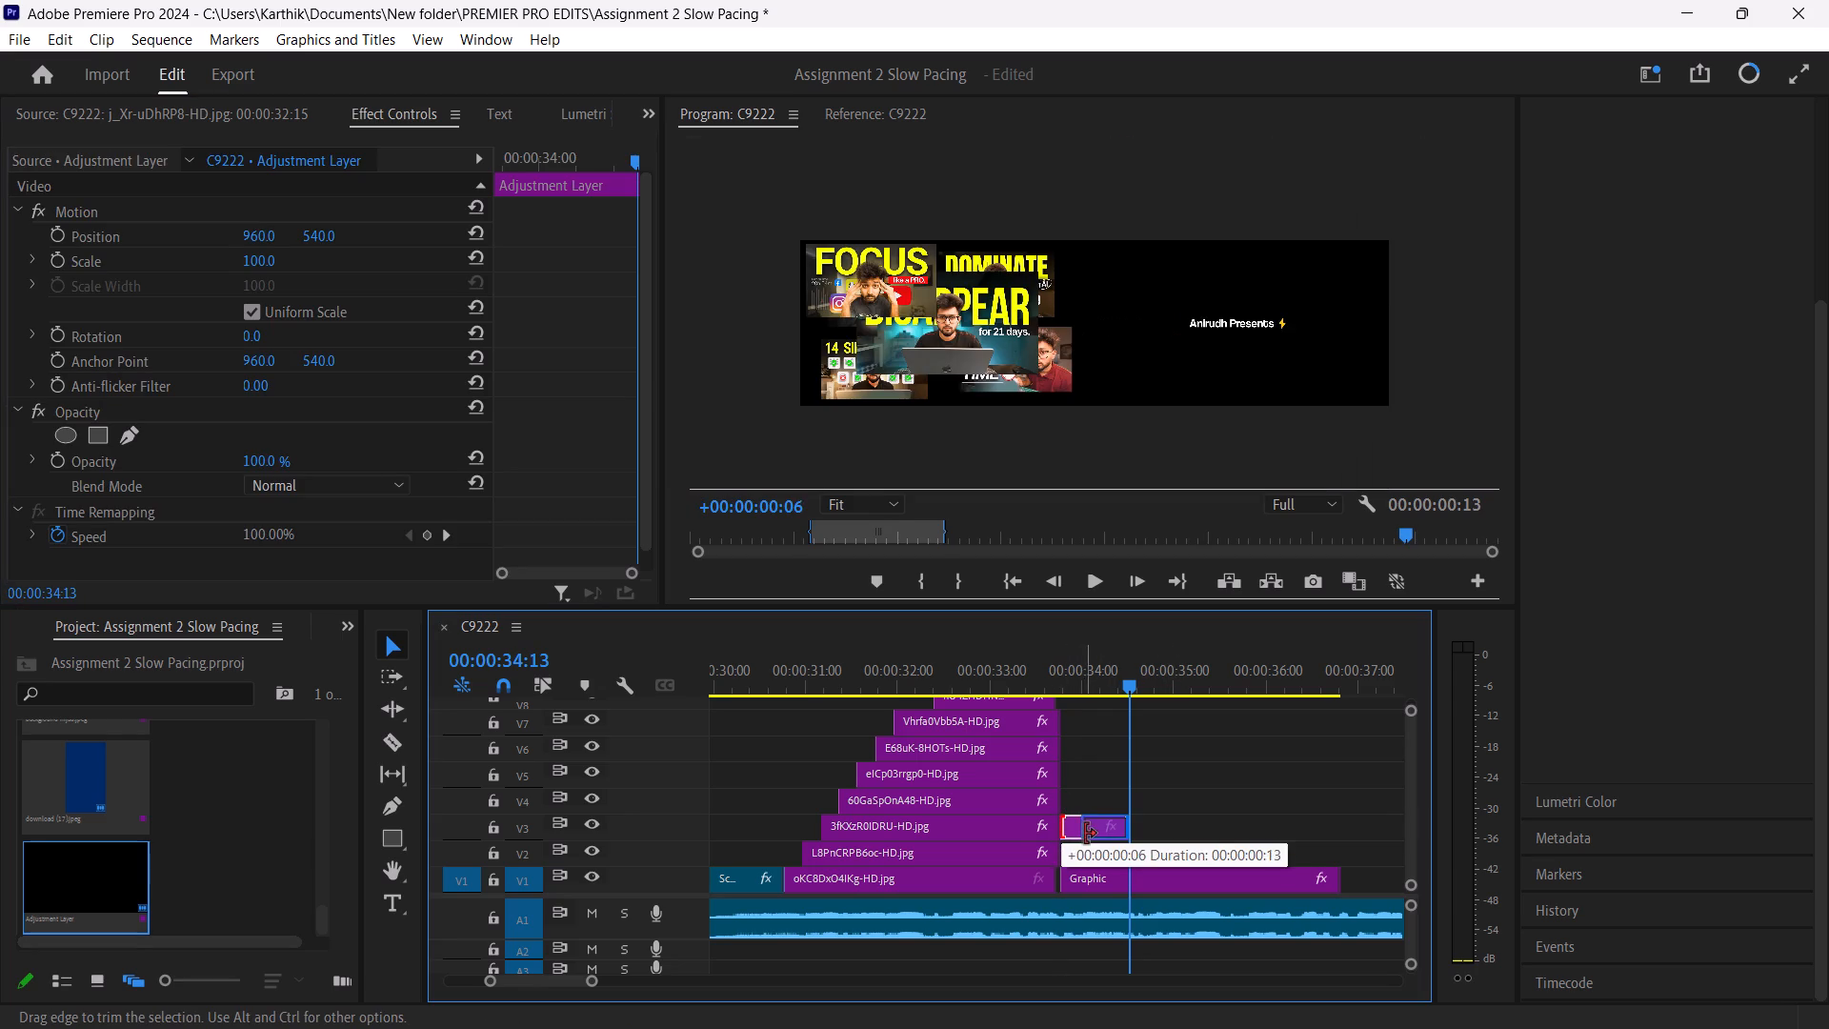
drag(1085, 834, 1101, 840)
double_click(1111, 832)
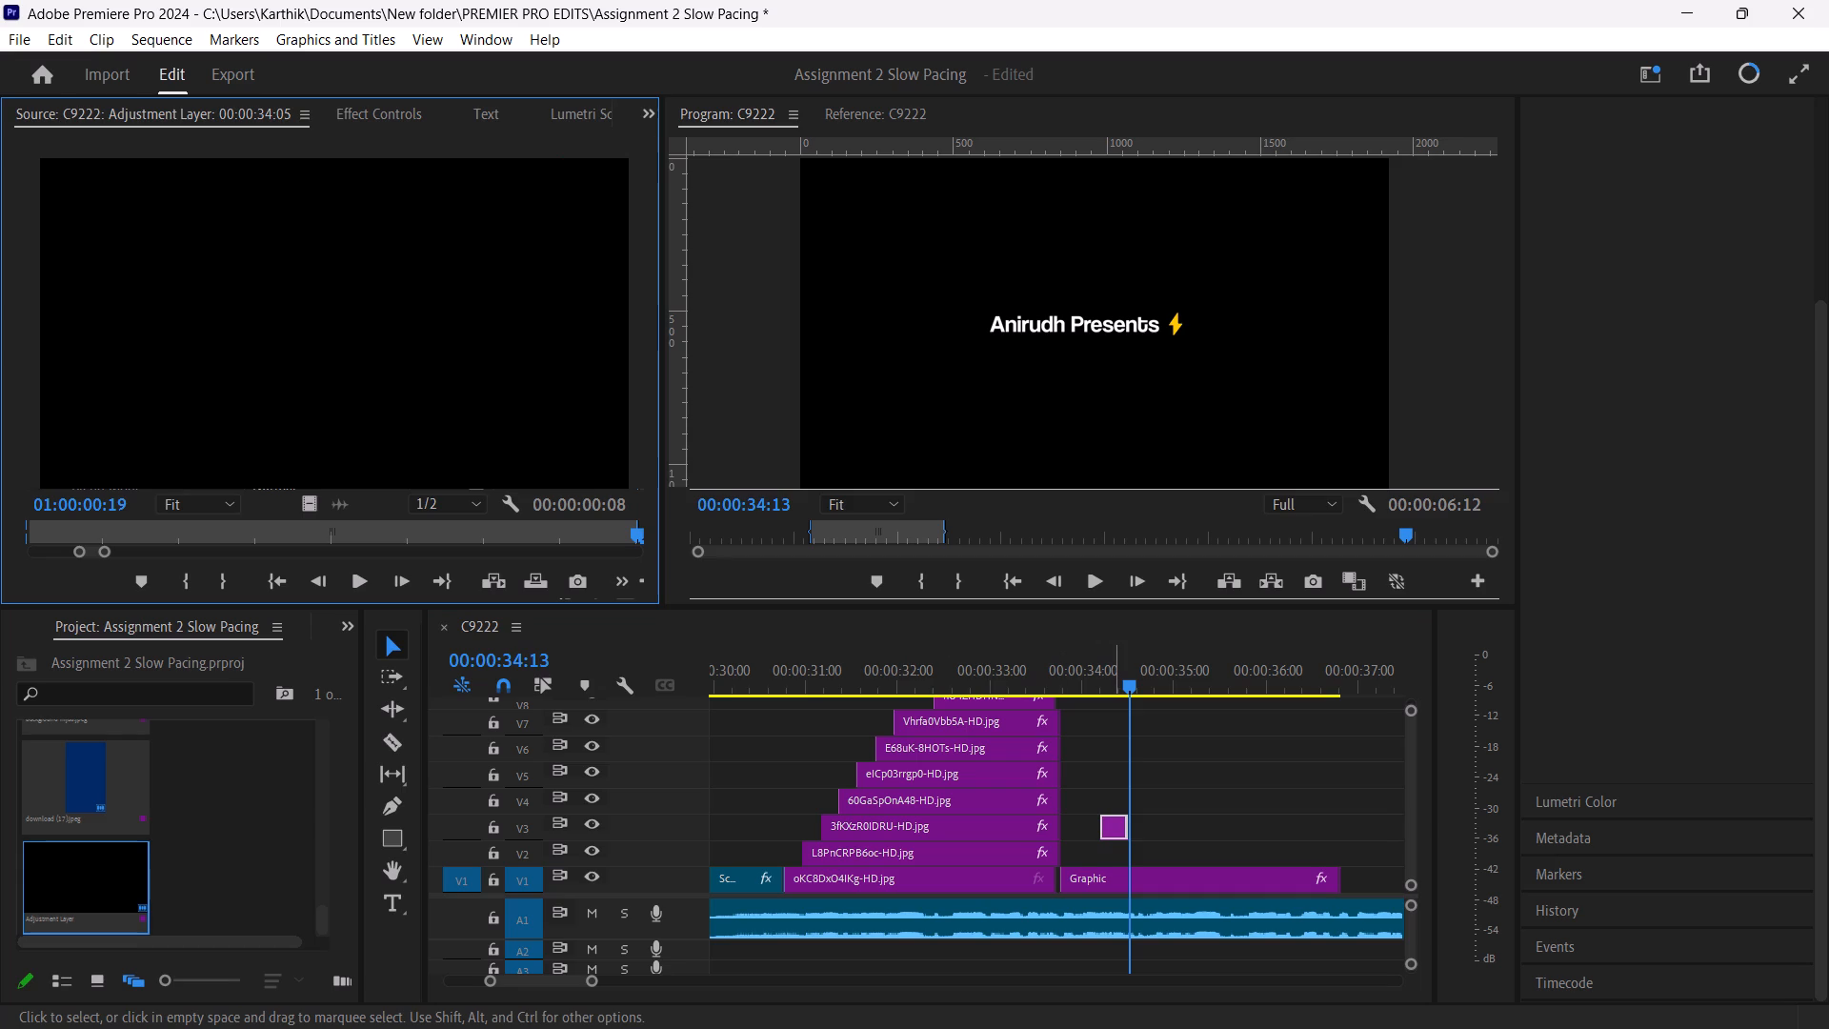
Move the short adjustment layer along V3 to start at 00:00:30:16, over the cut into the first thumbnail, and park the playhead at 00:00:30:19.
drag(1113, 826, 838, 976)
drag(838, 976, 607, 1001)
click(591, 988)
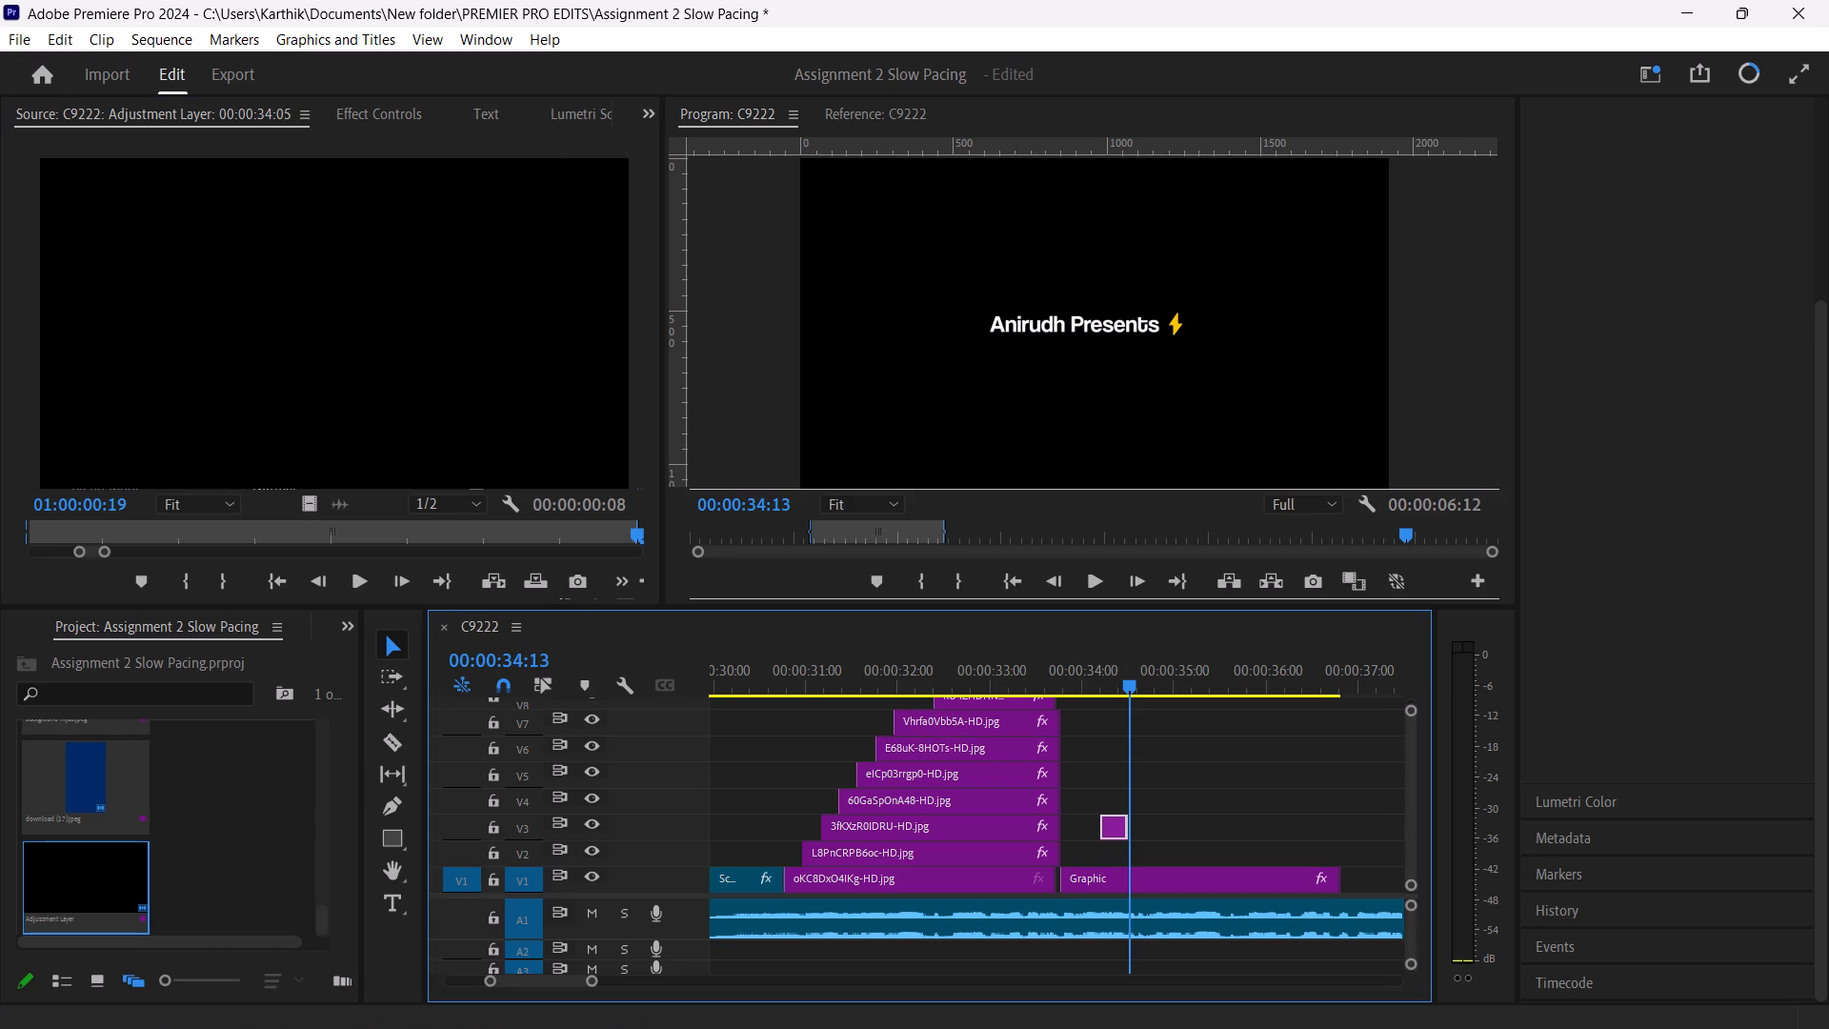
drag(590, 987, 576, 989)
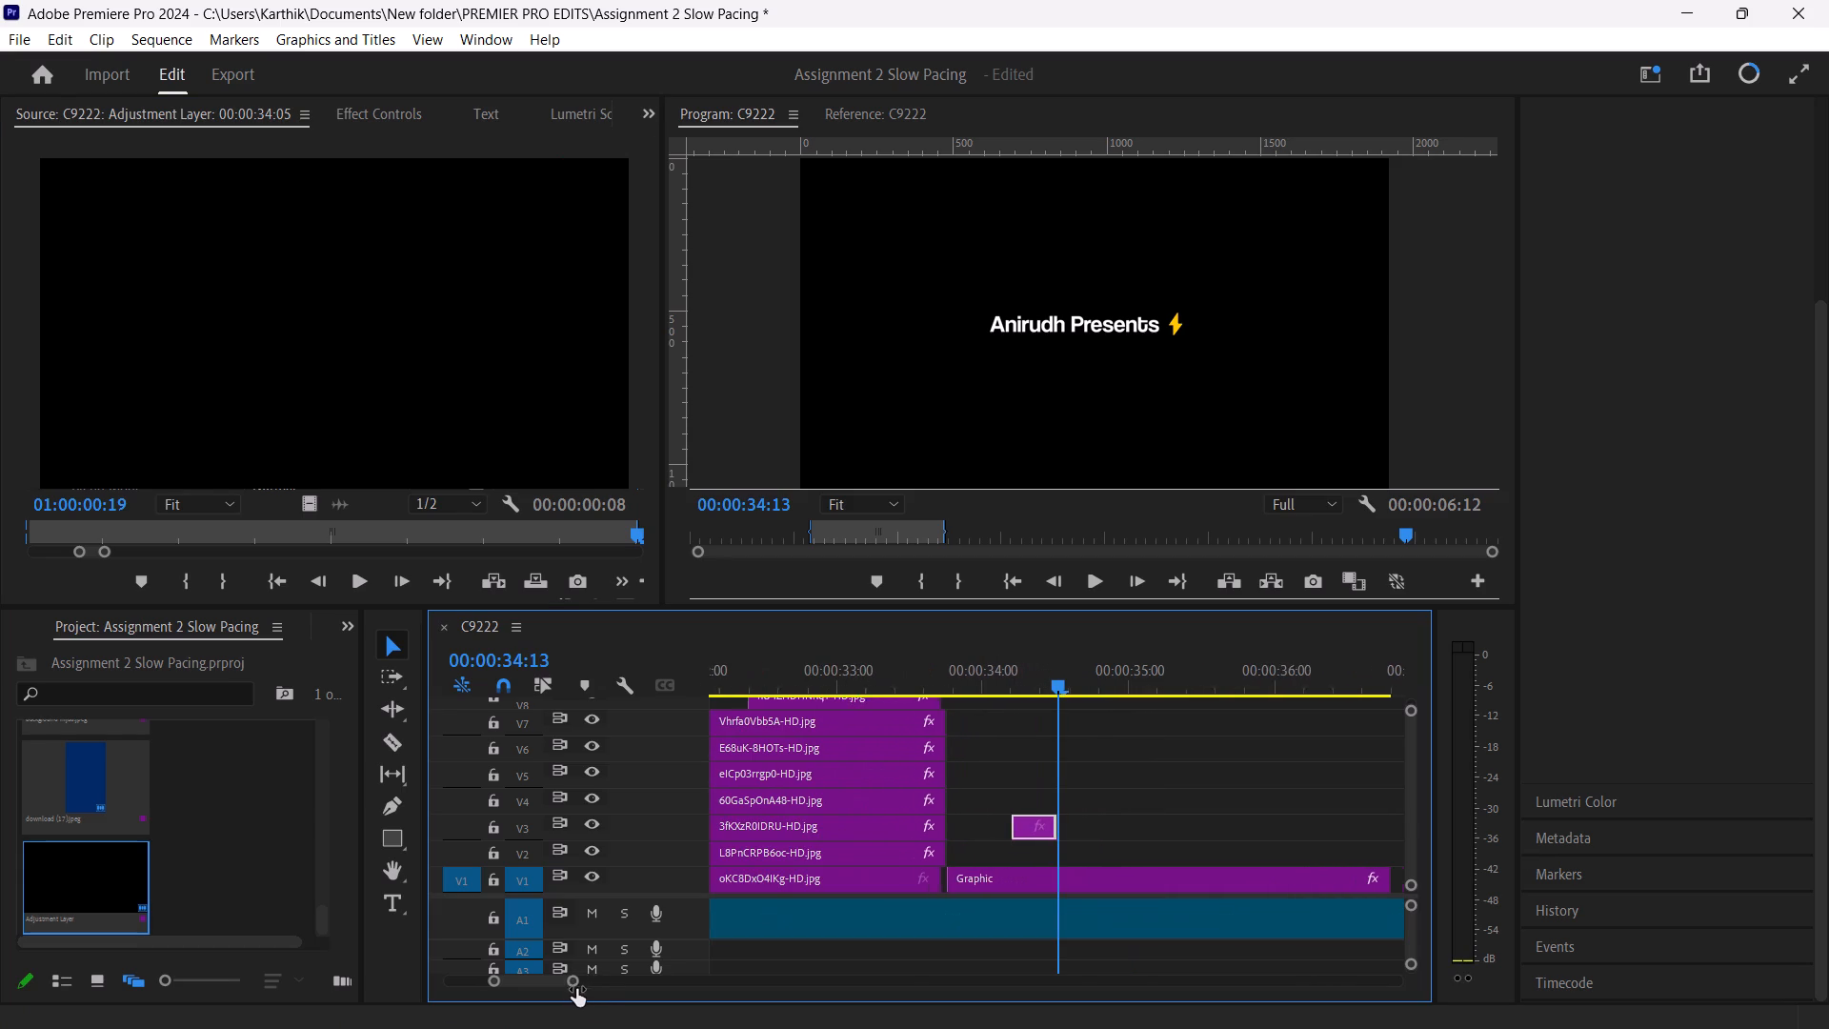
drag(576, 989, 570, 986)
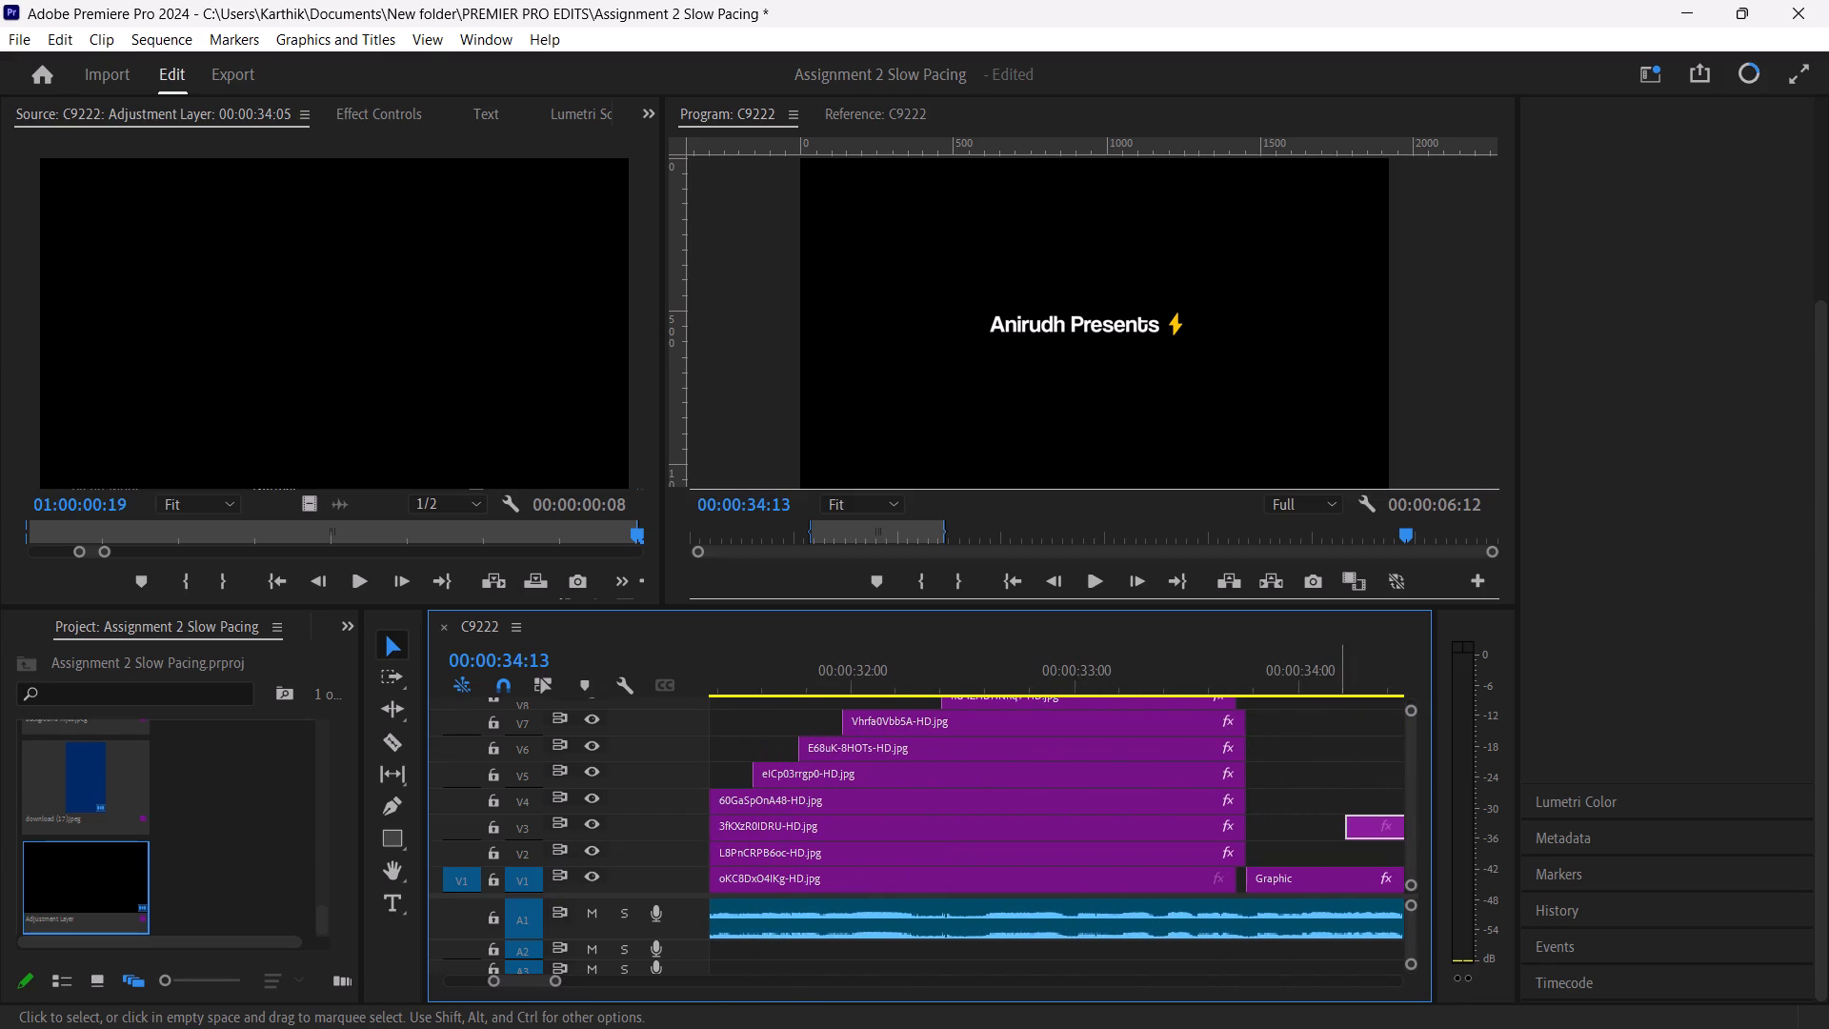
drag(1364, 828, 973, 826)
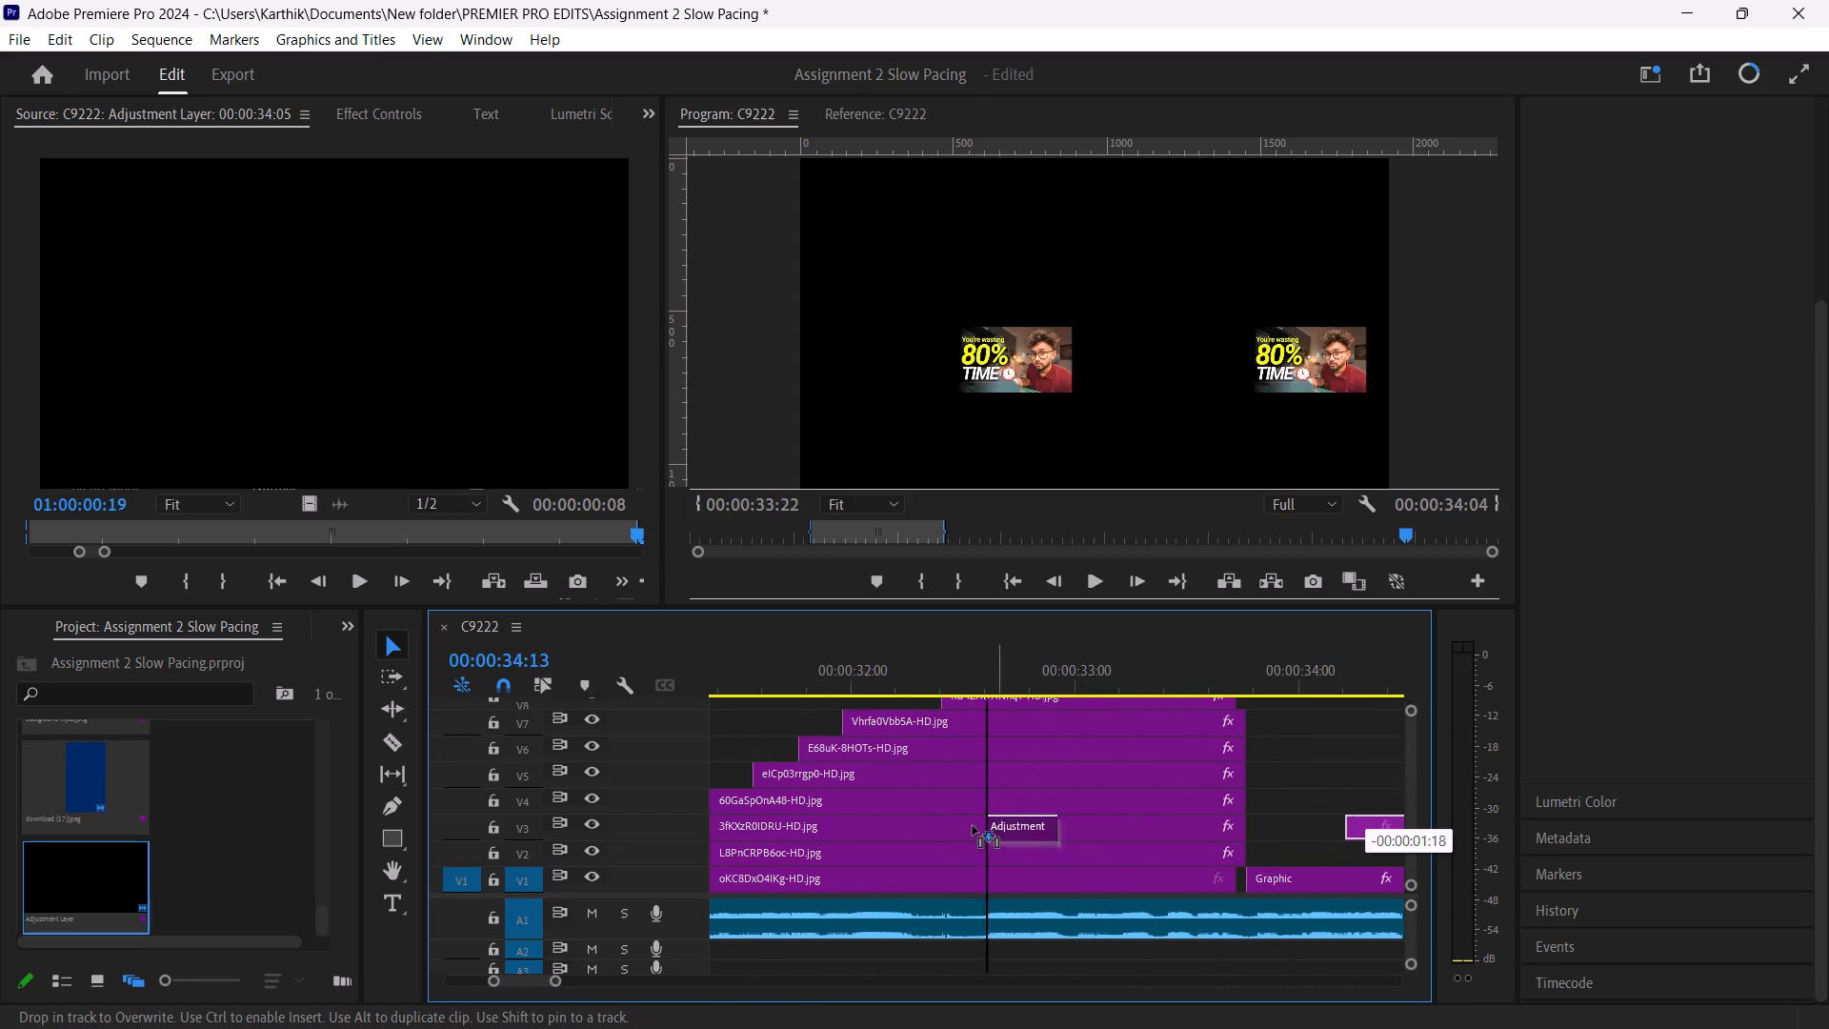
drag(973, 826, 754, 820)
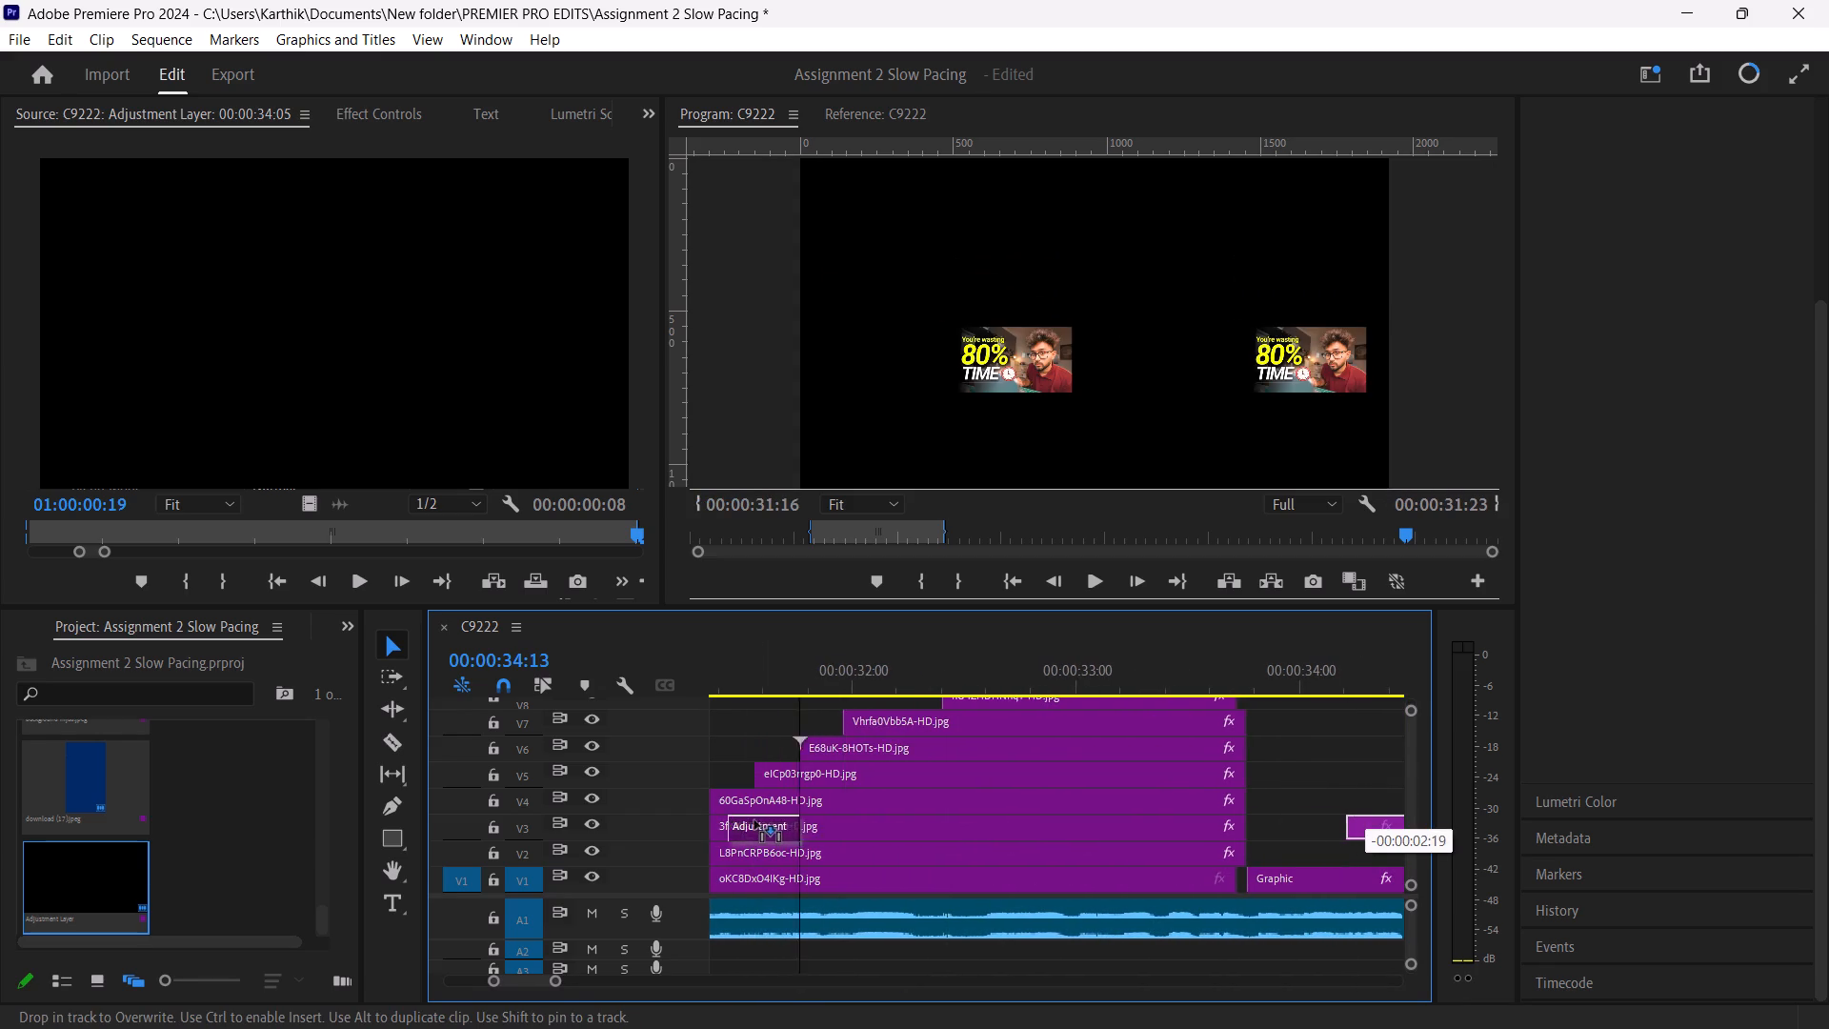
drag(754, 820, 995, 816)
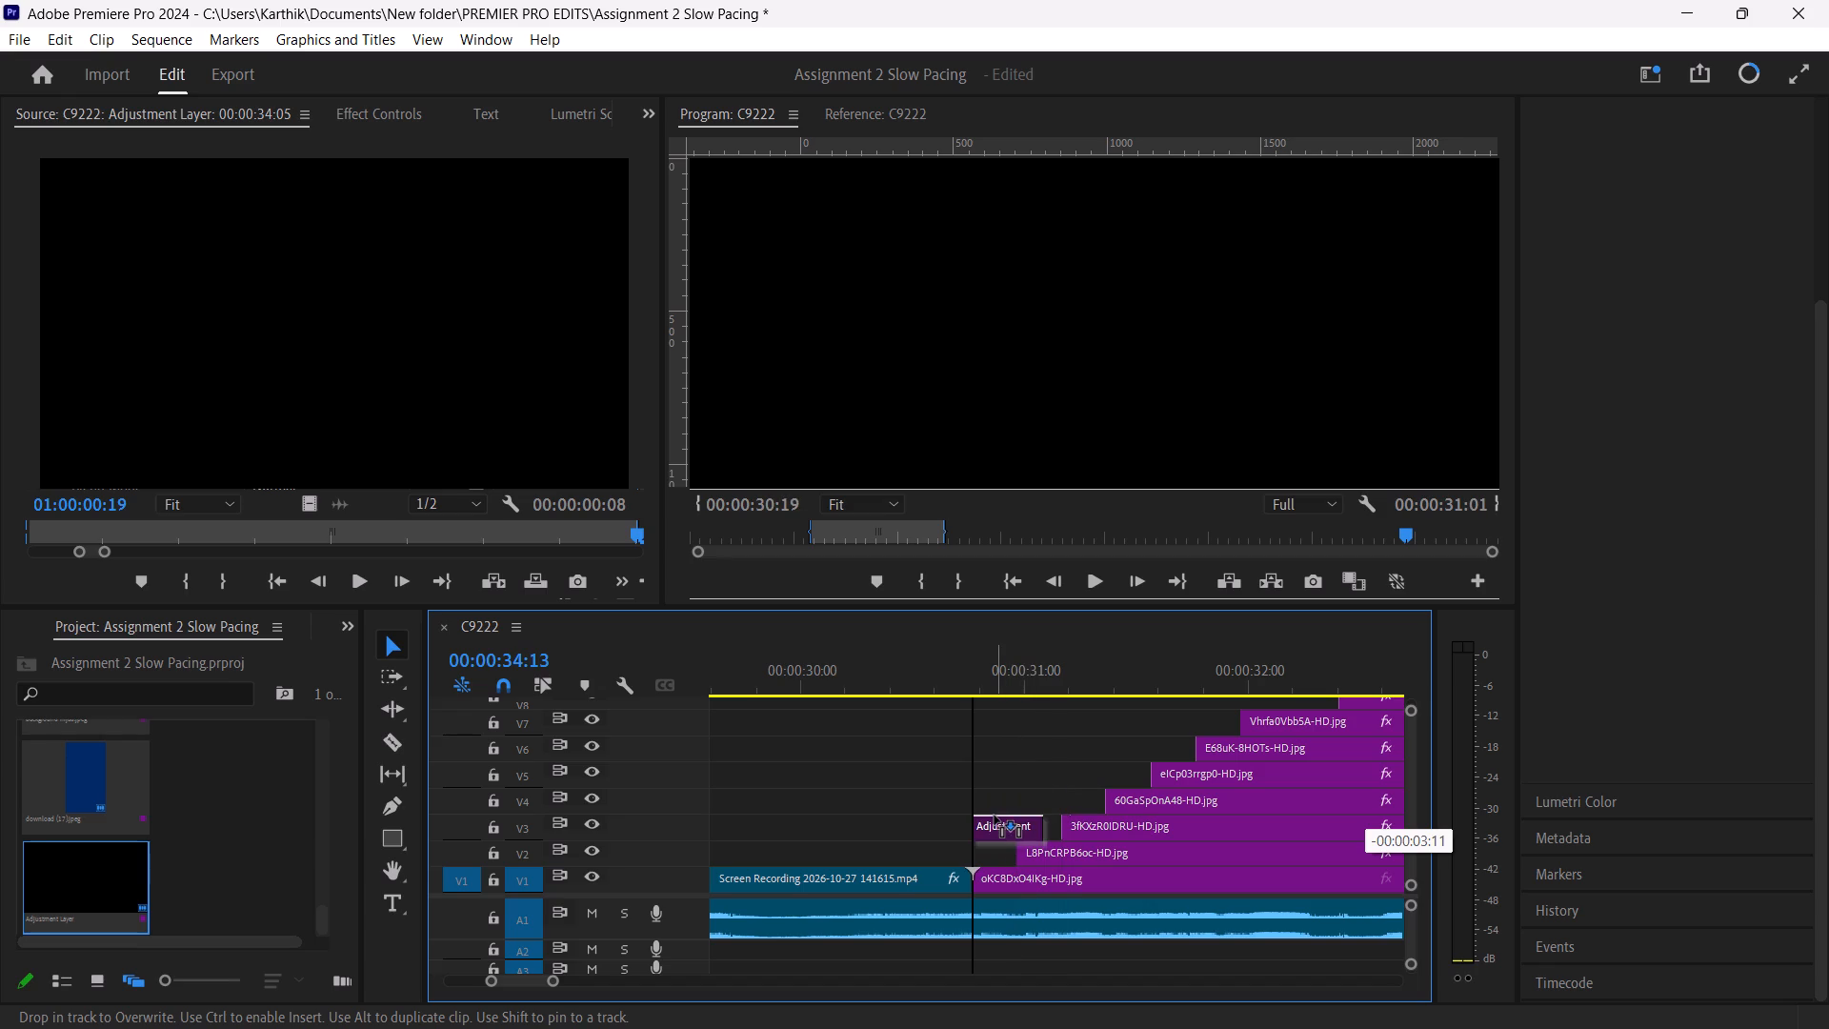
drag(995, 816, 1002, 816)
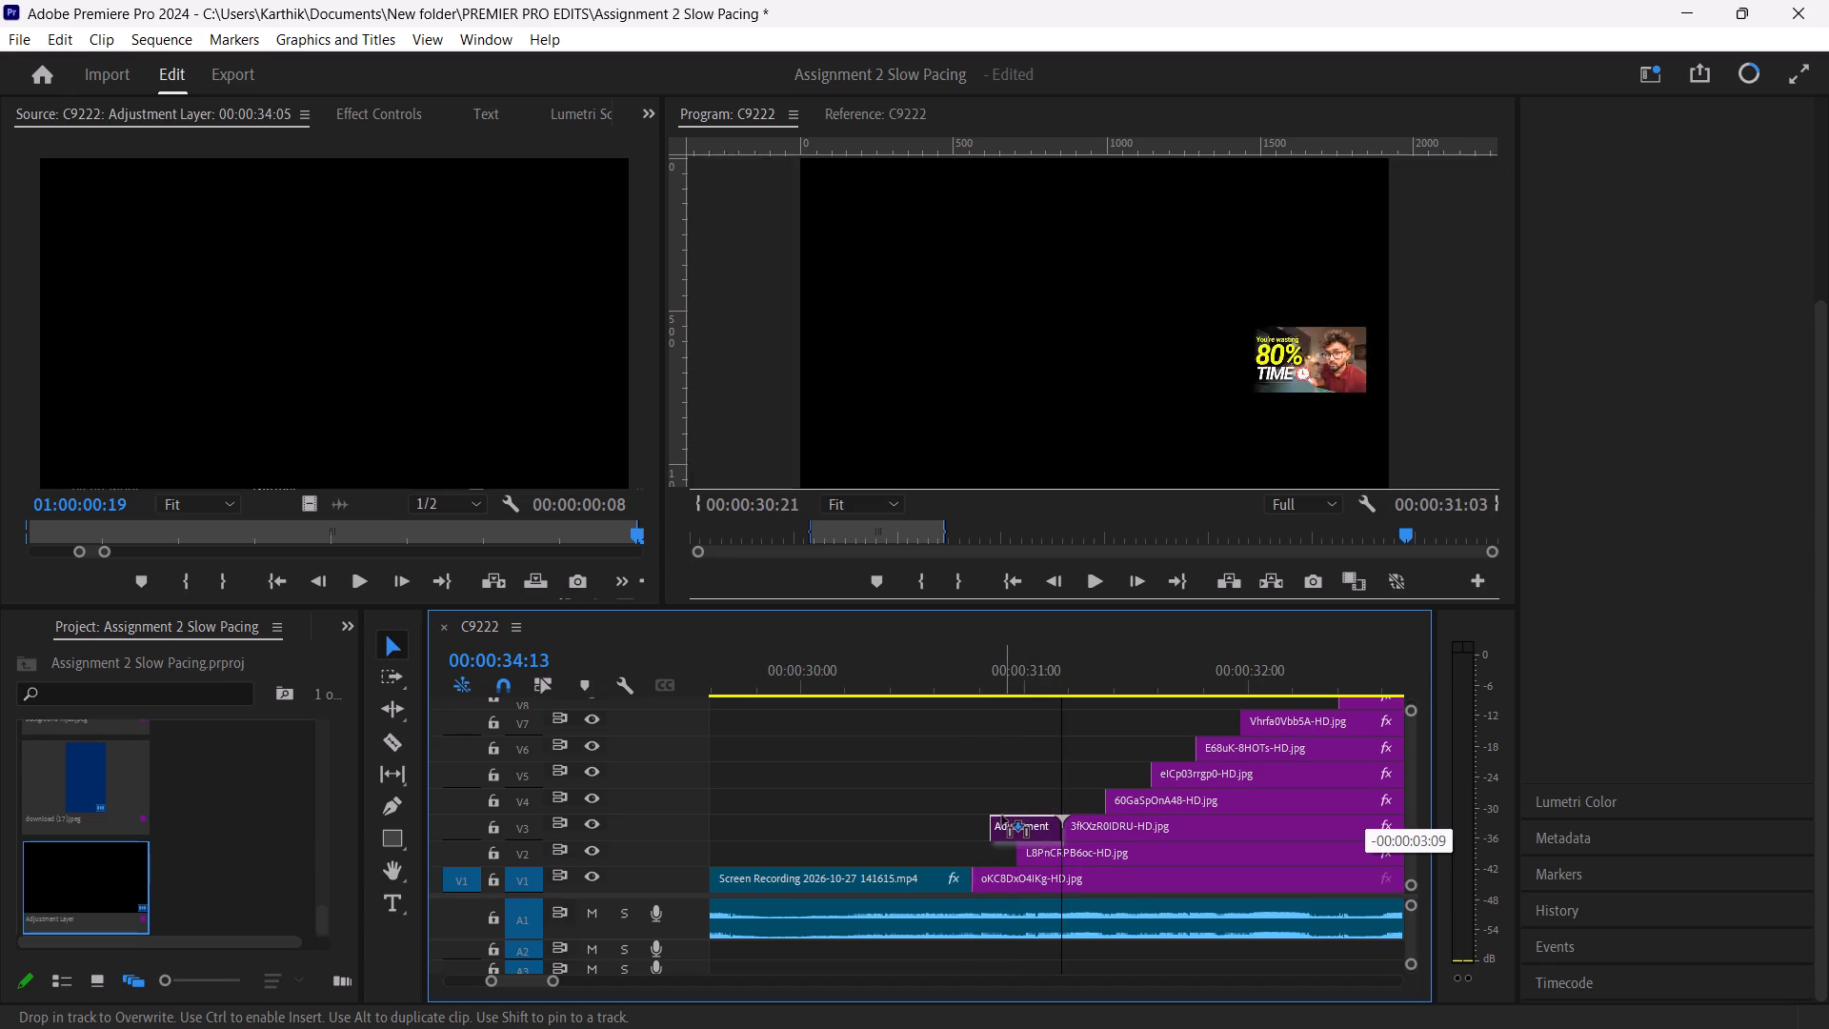
drag(1002, 816, 956, 844)
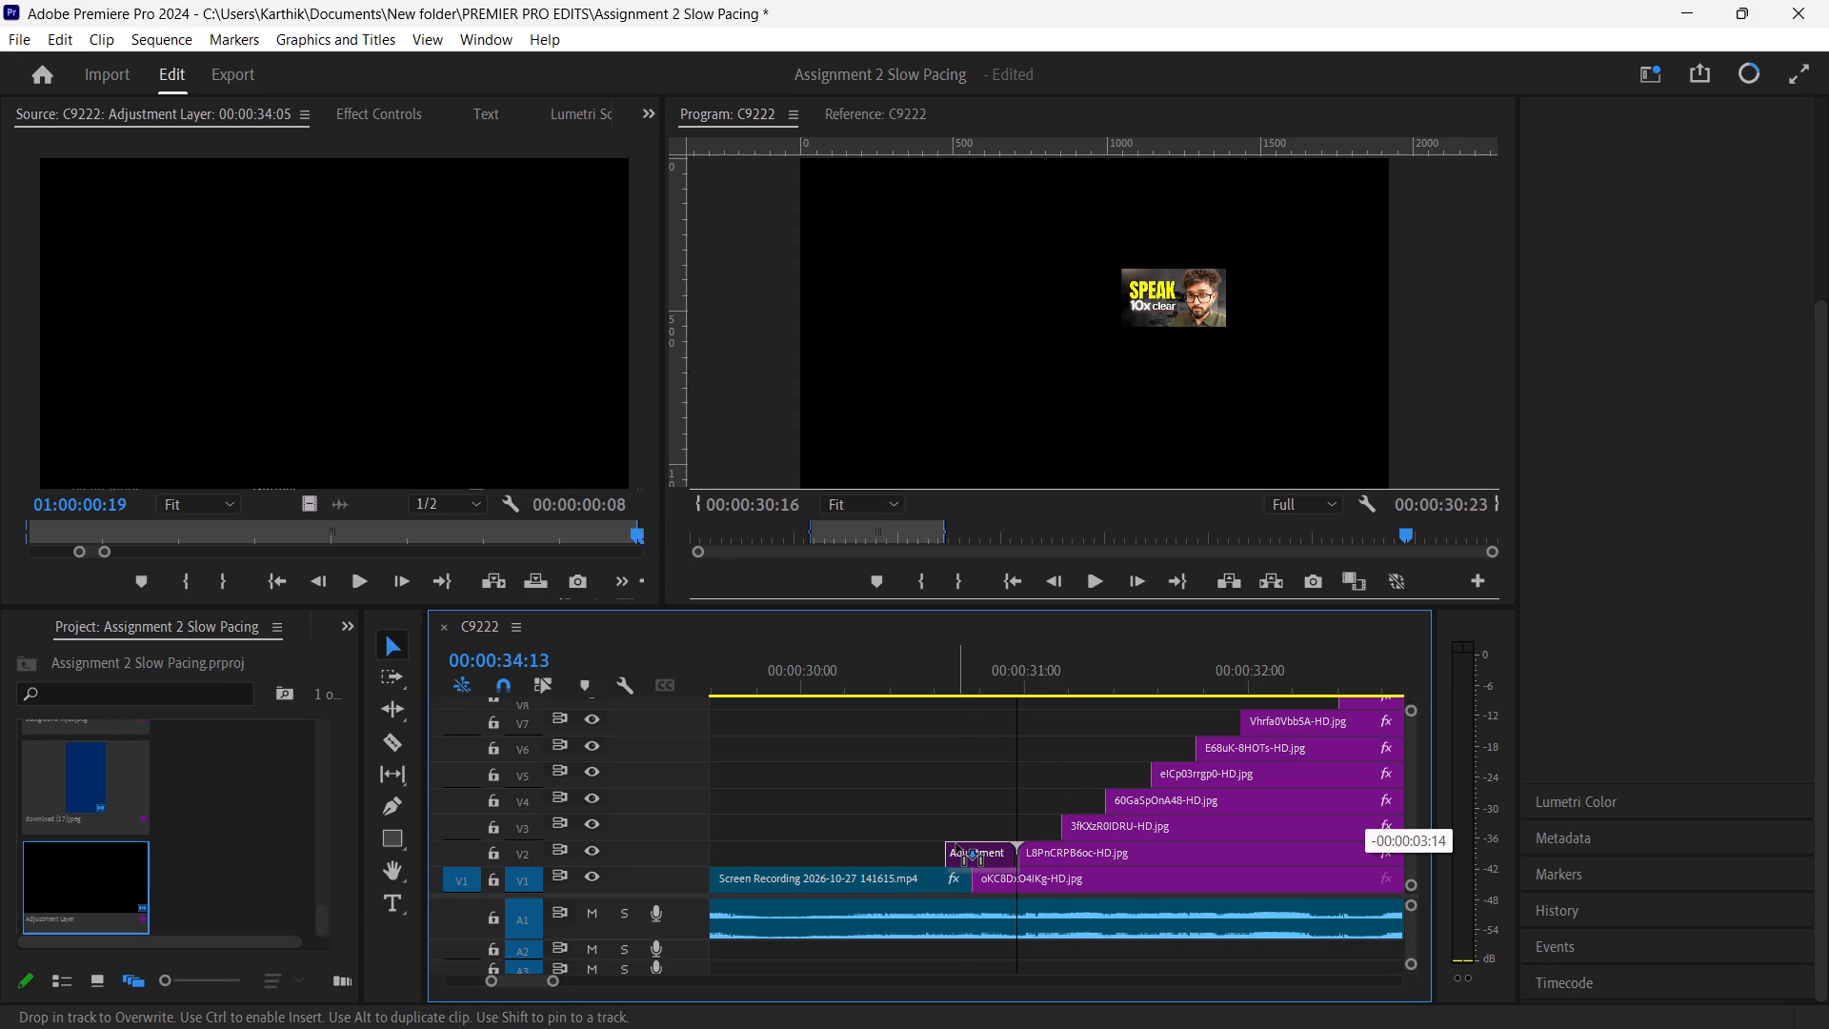
drag(956, 844, 959, 834)
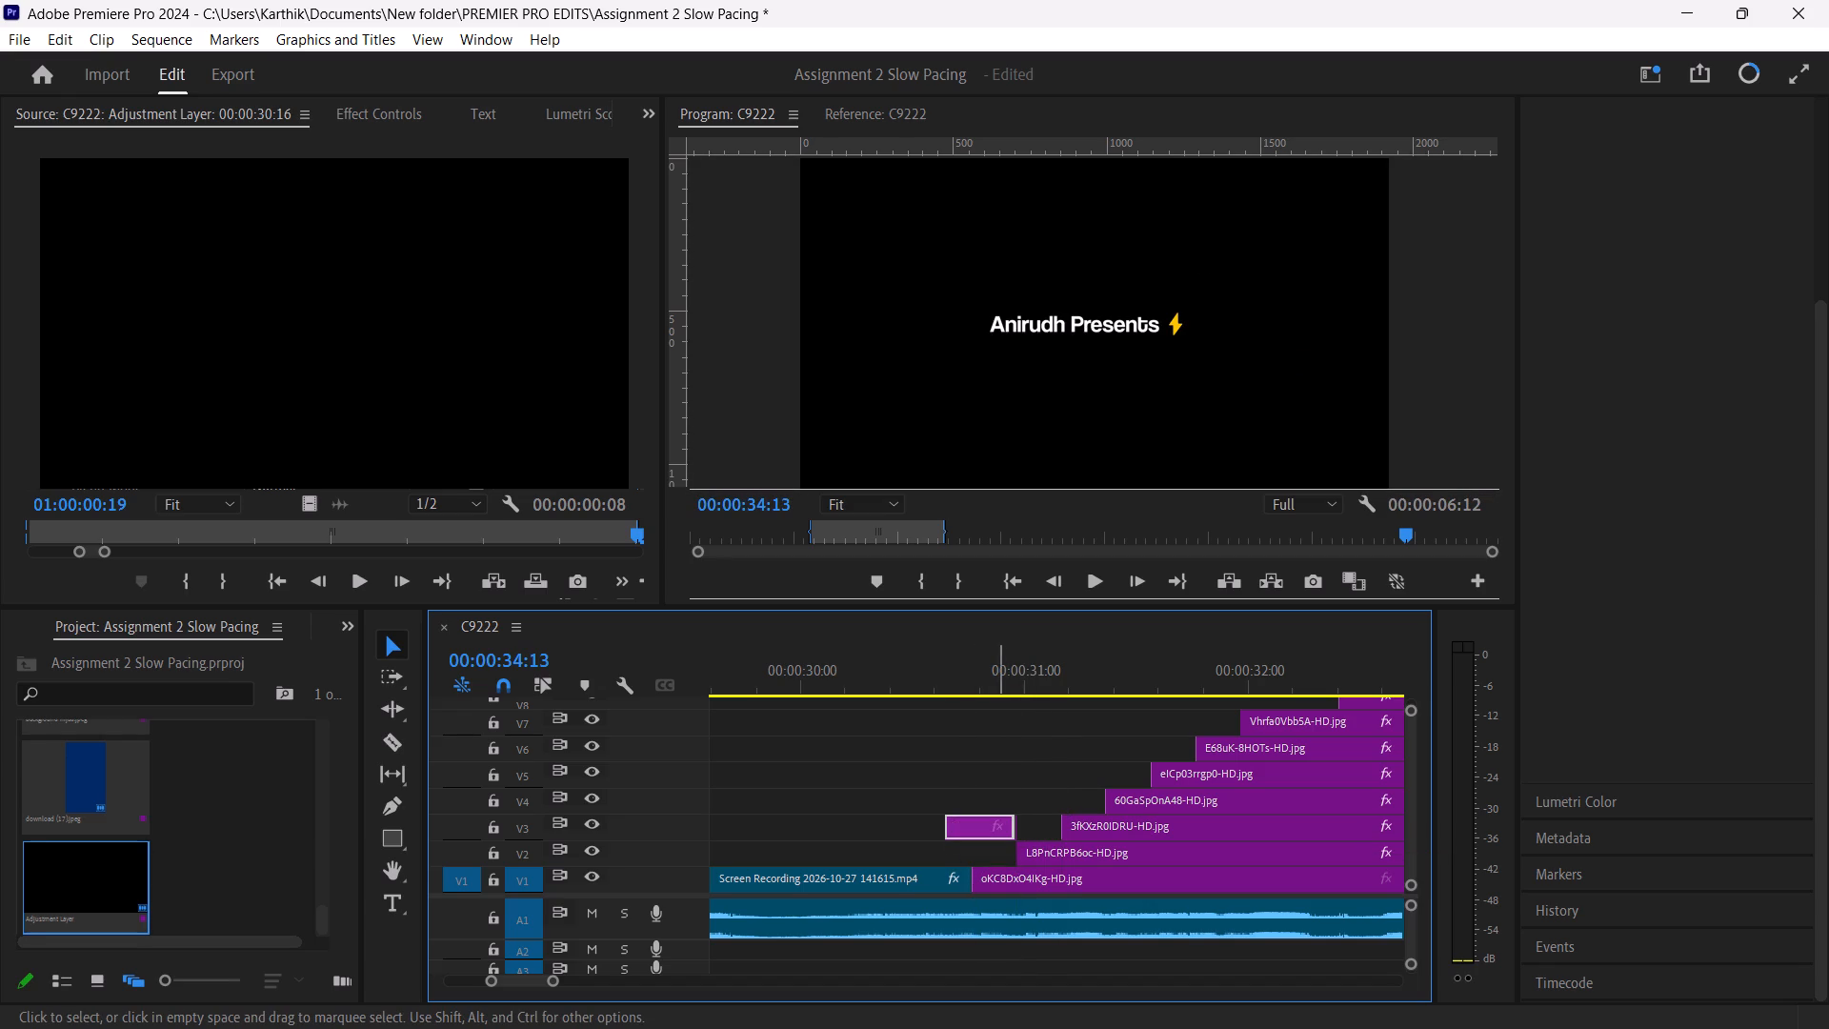
click(986, 671)
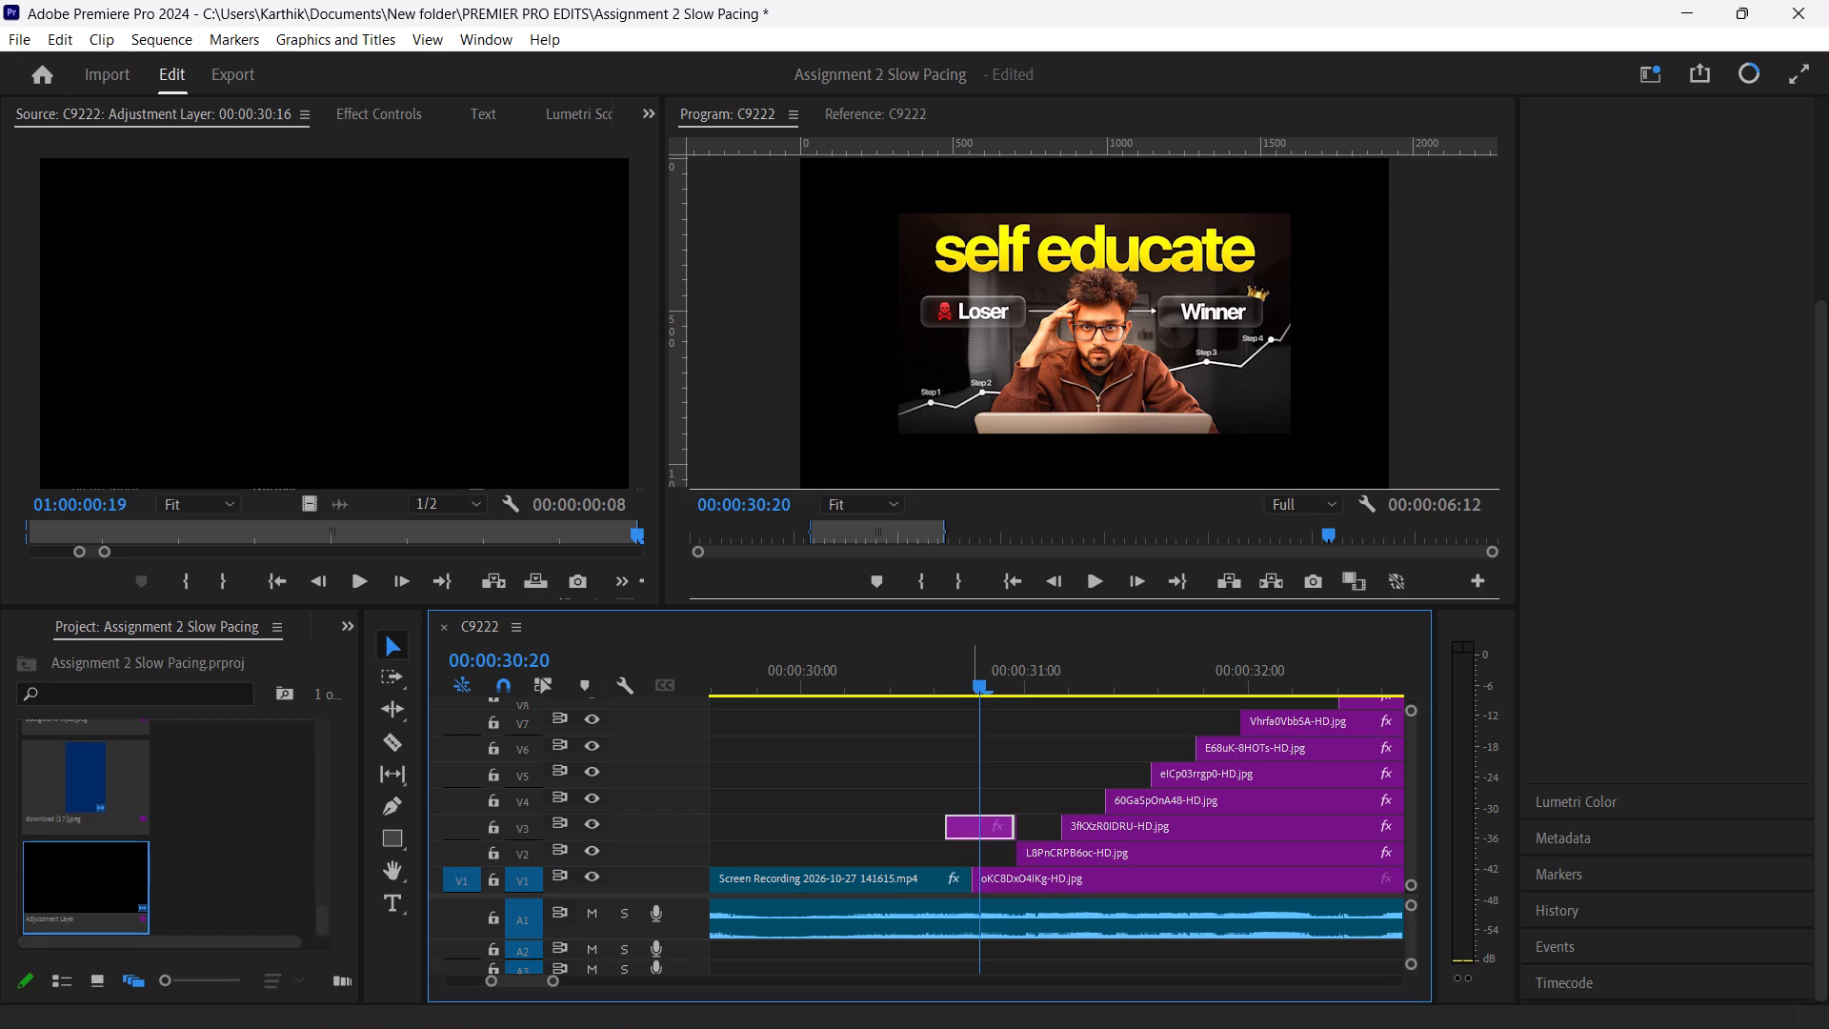
drag(971, 690, 975, 706)
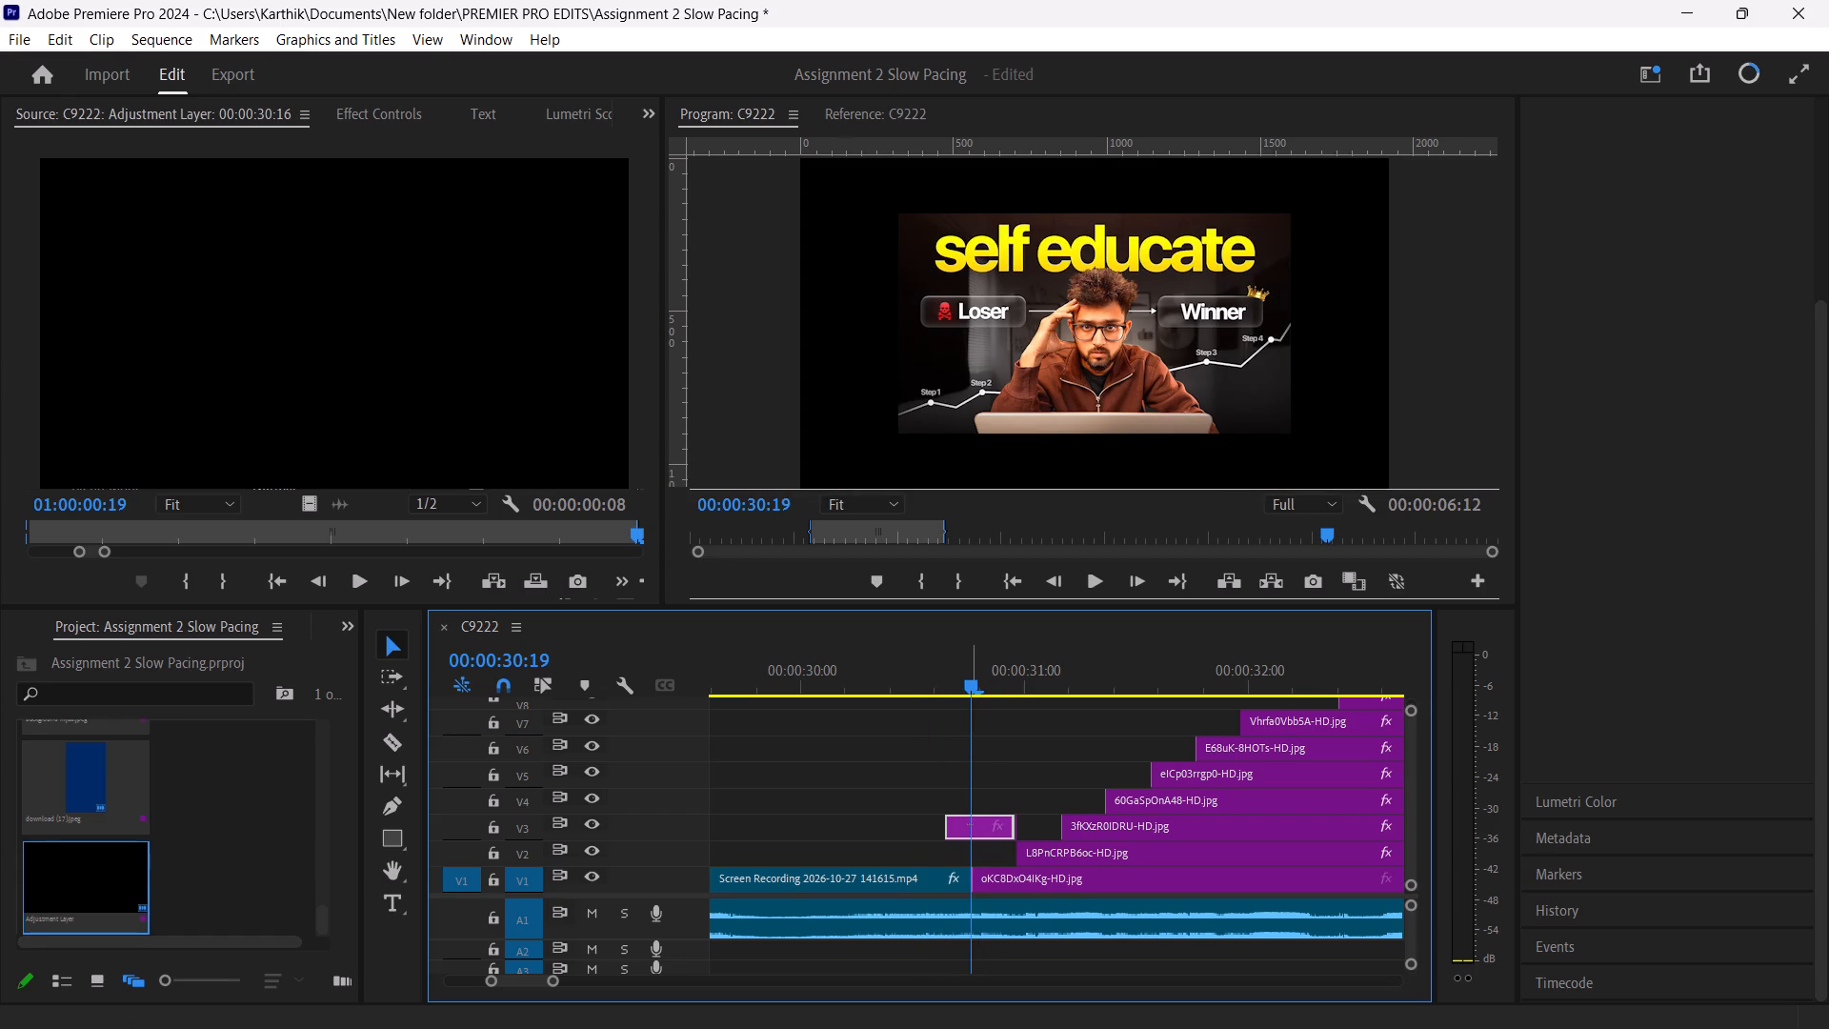
Switch to Chrome and preview "How to Create Camera Flash Effect in Premiere Pro" from the search results with sound on and captions off.
click(1159, 1004)
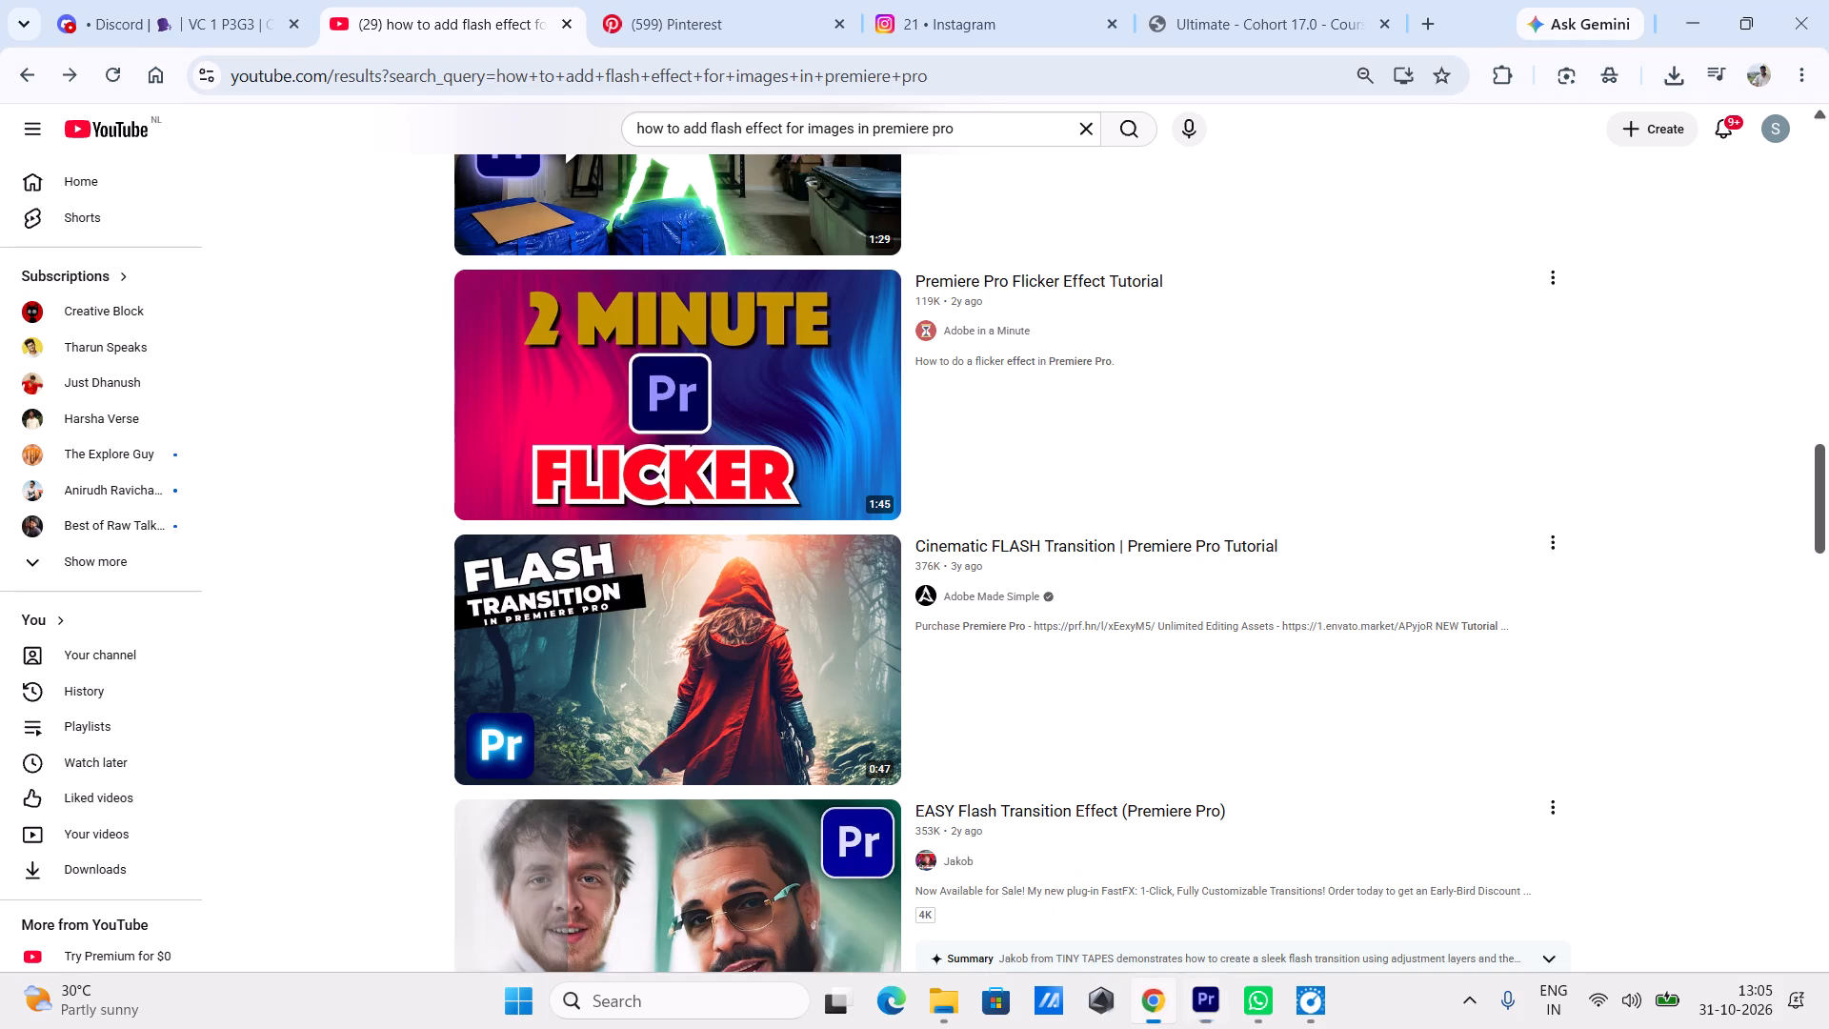
scroll(590, 607, down, 1)
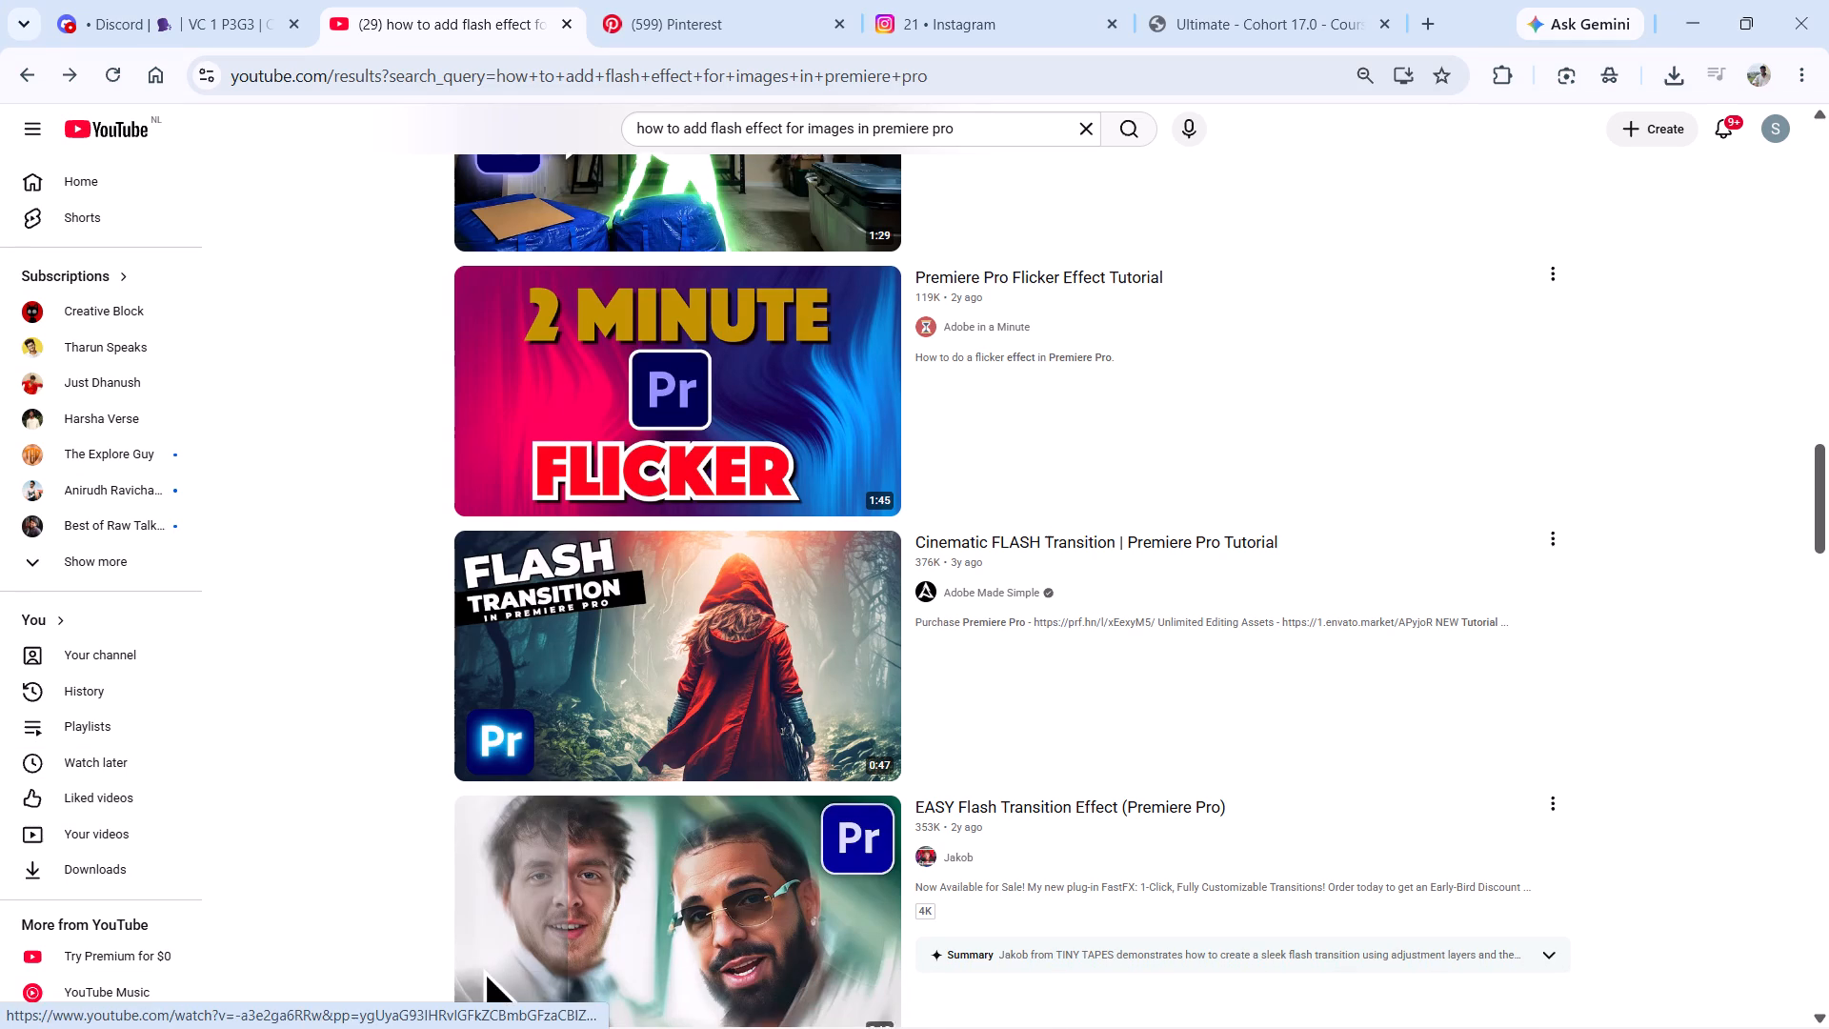
scroll(590, 607, down, 4)
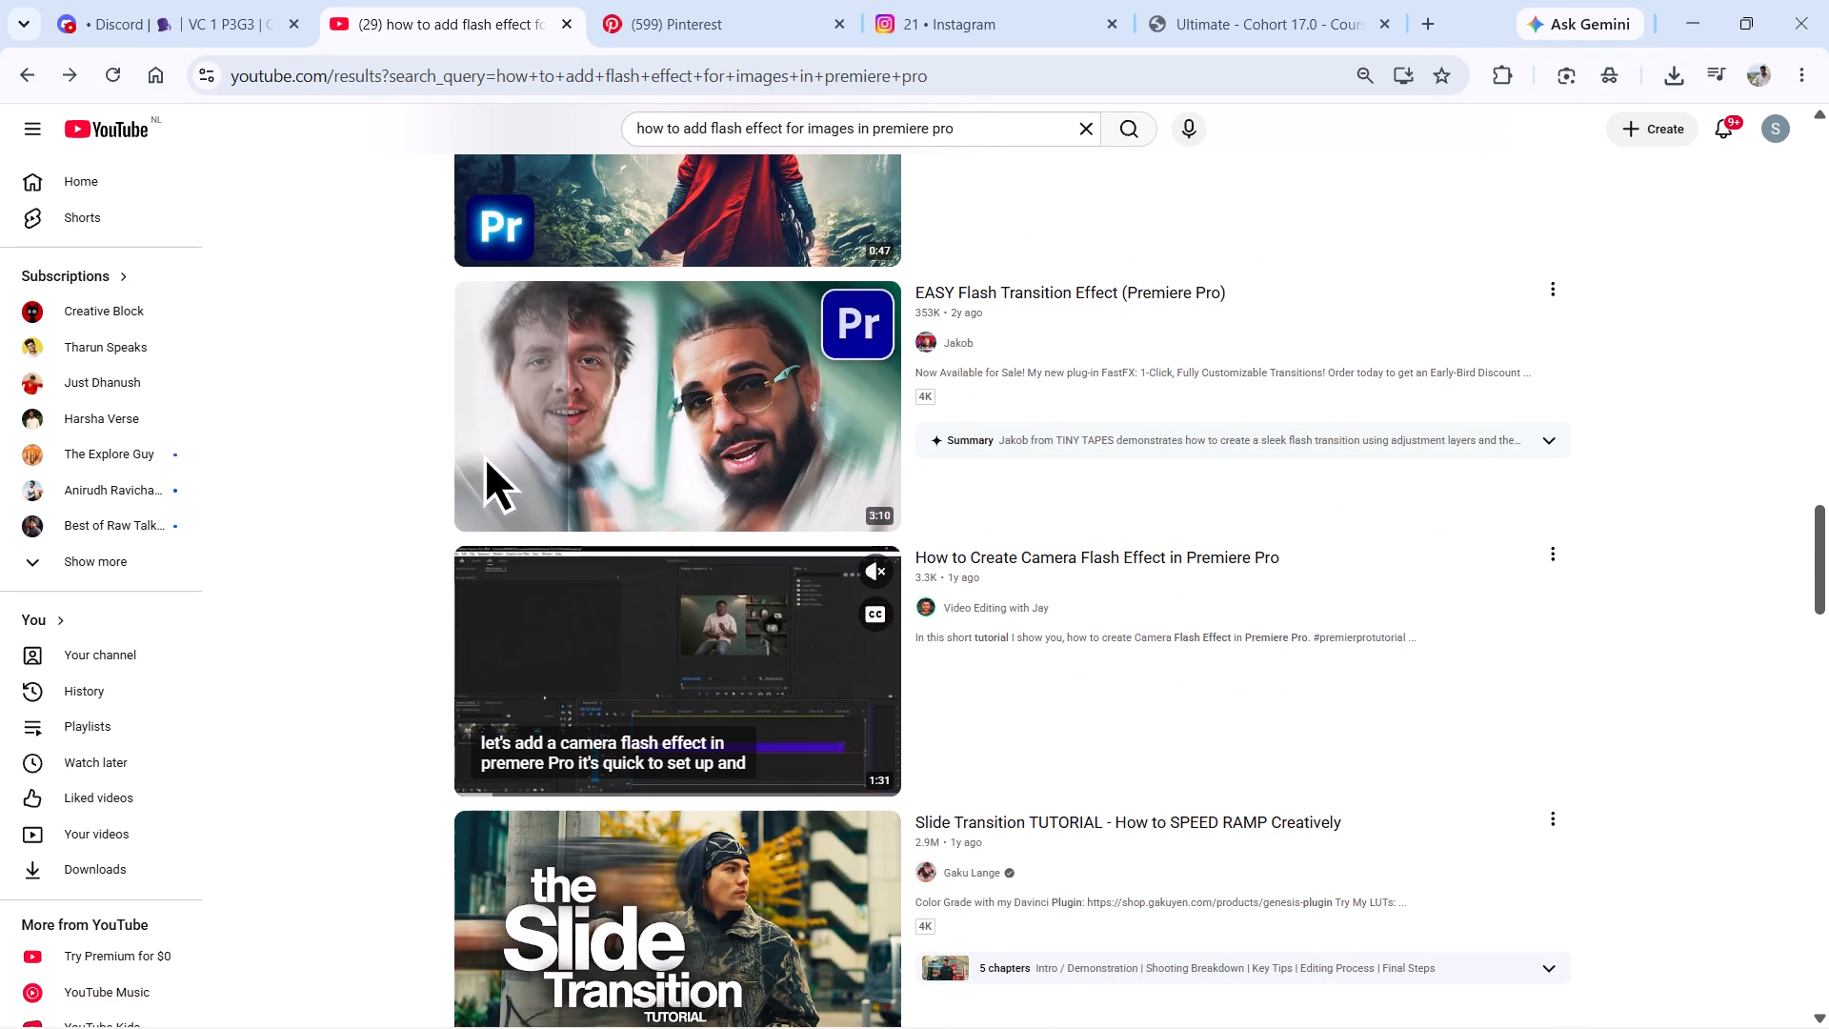
click(874, 572)
click(874, 611)
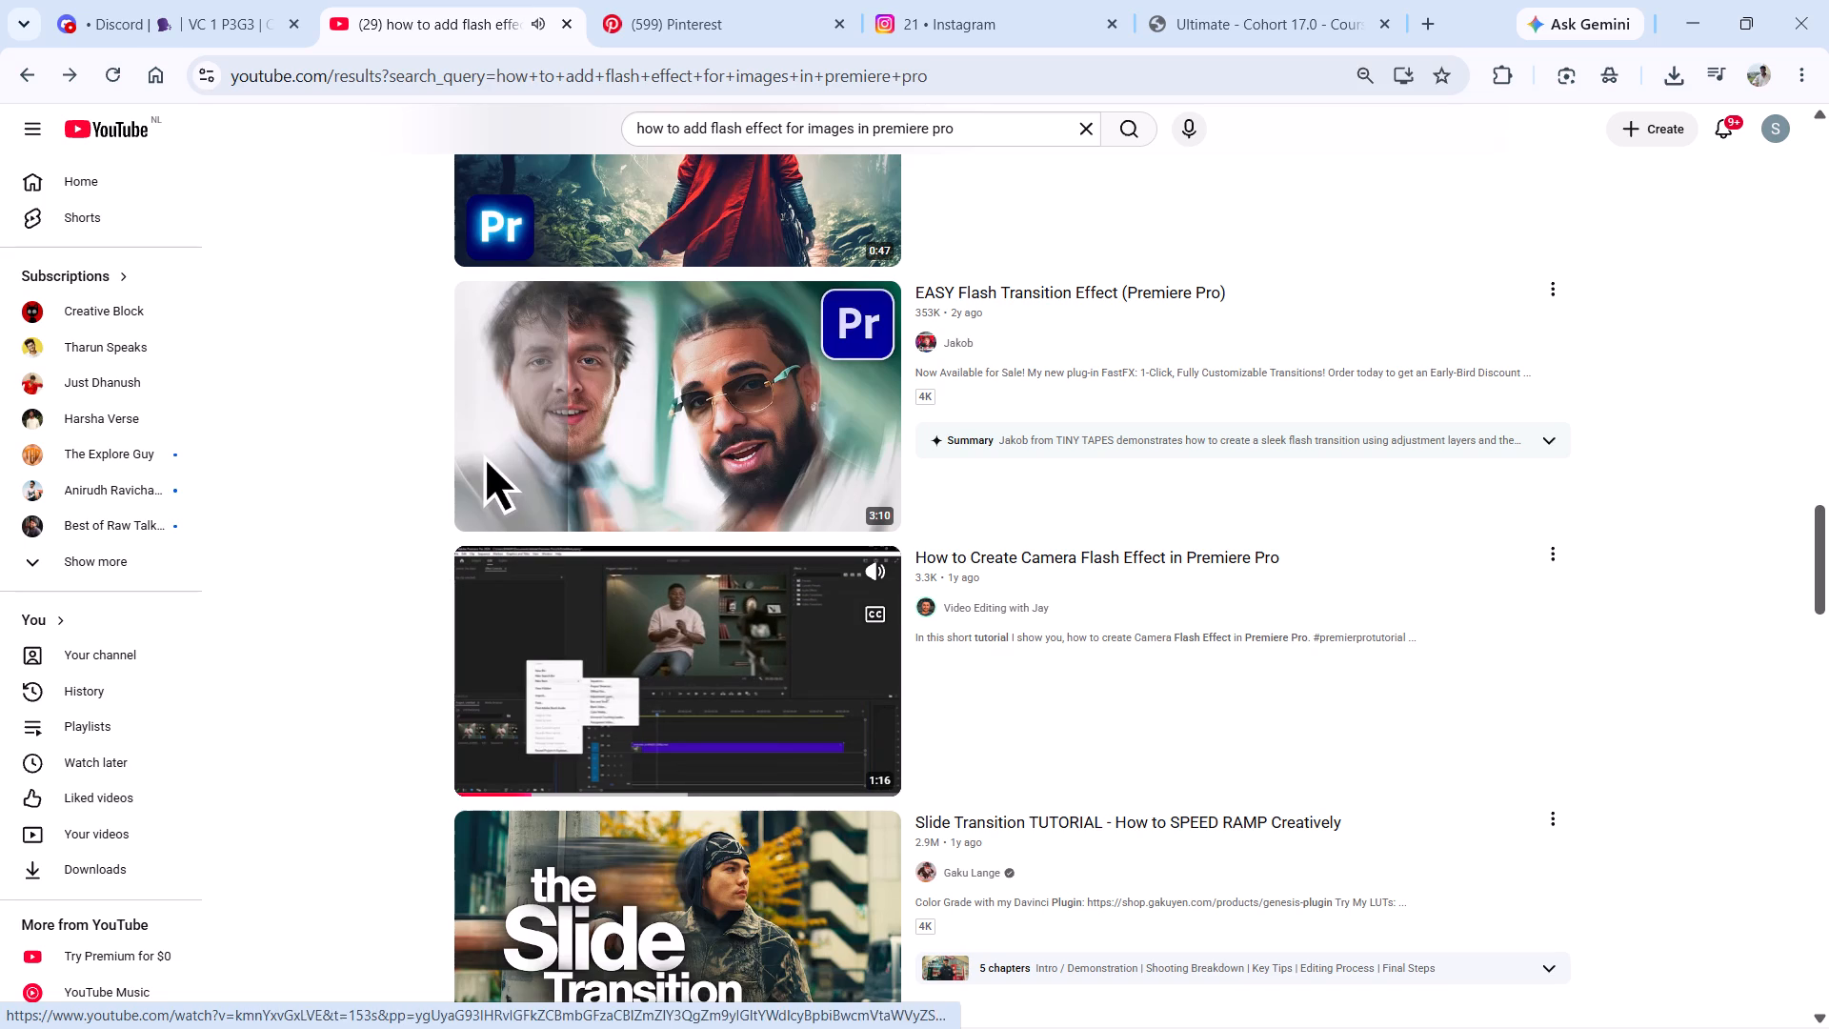
Open the YouTube watch history, filter it to videos, and open "How to Create a Flash Transition in Premiere Pro" by Undu Media.
click(125, 711)
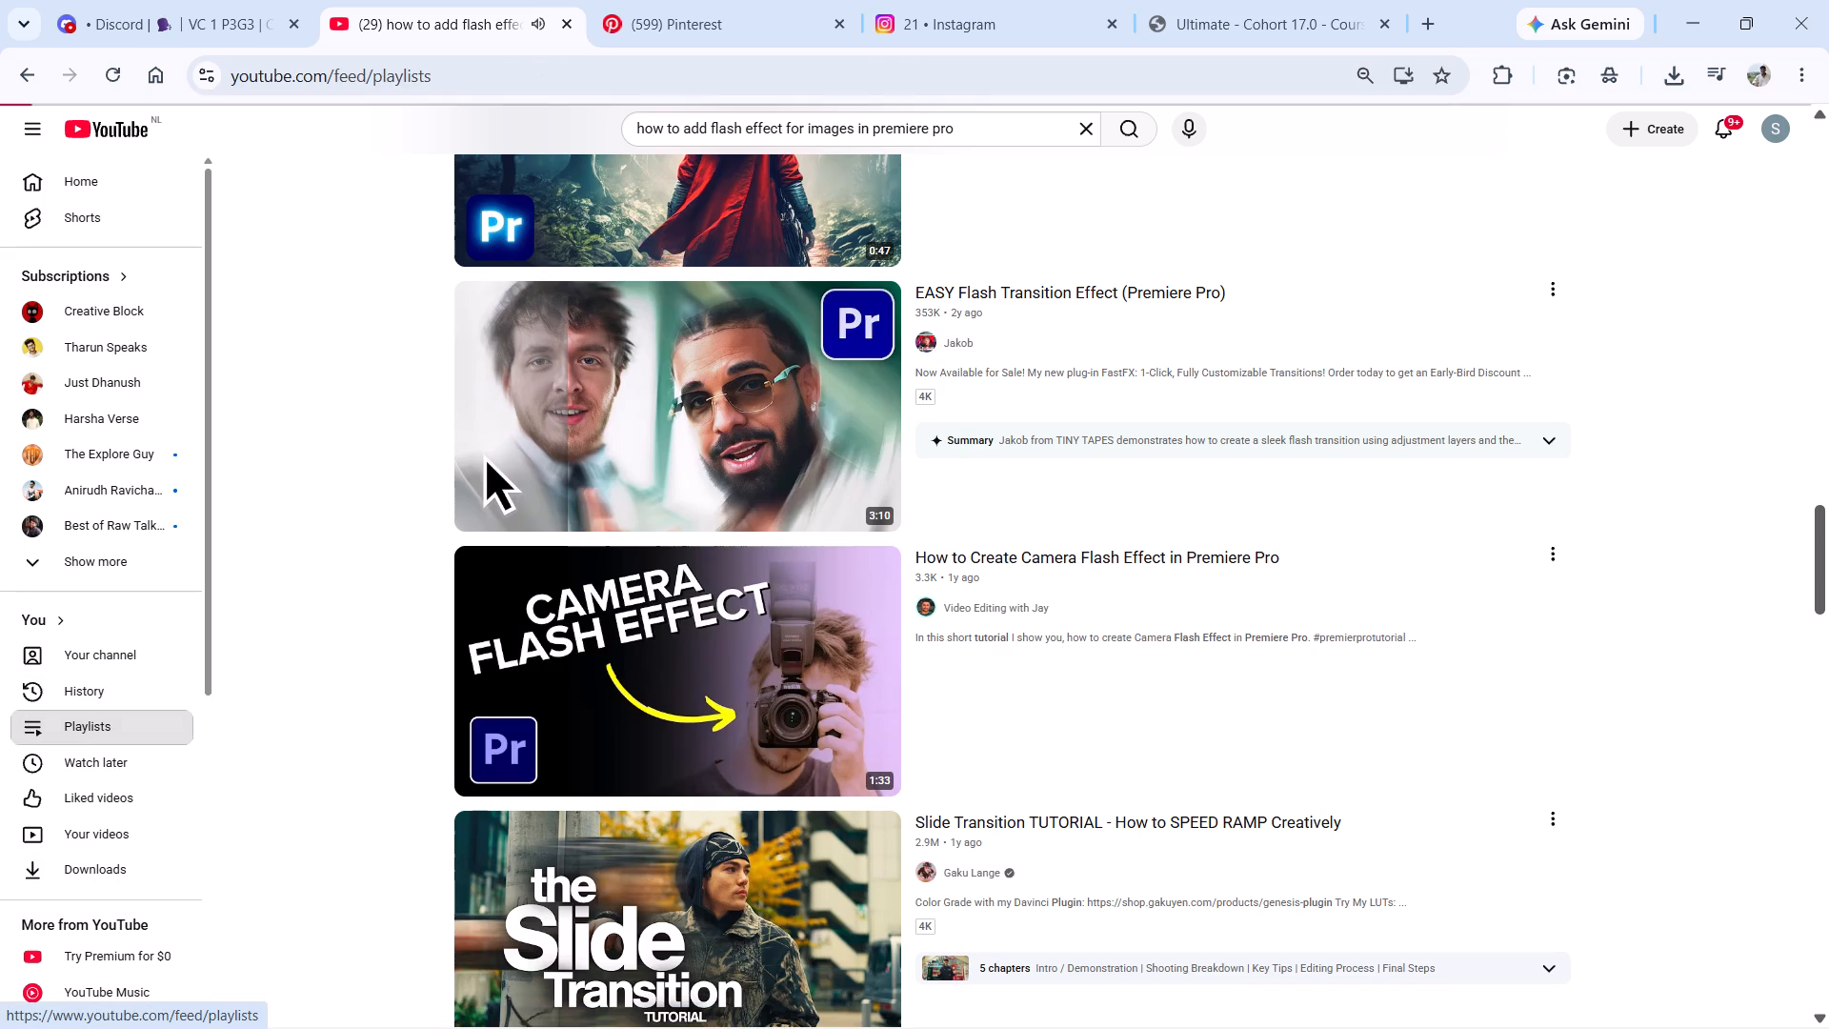
click(118, 693)
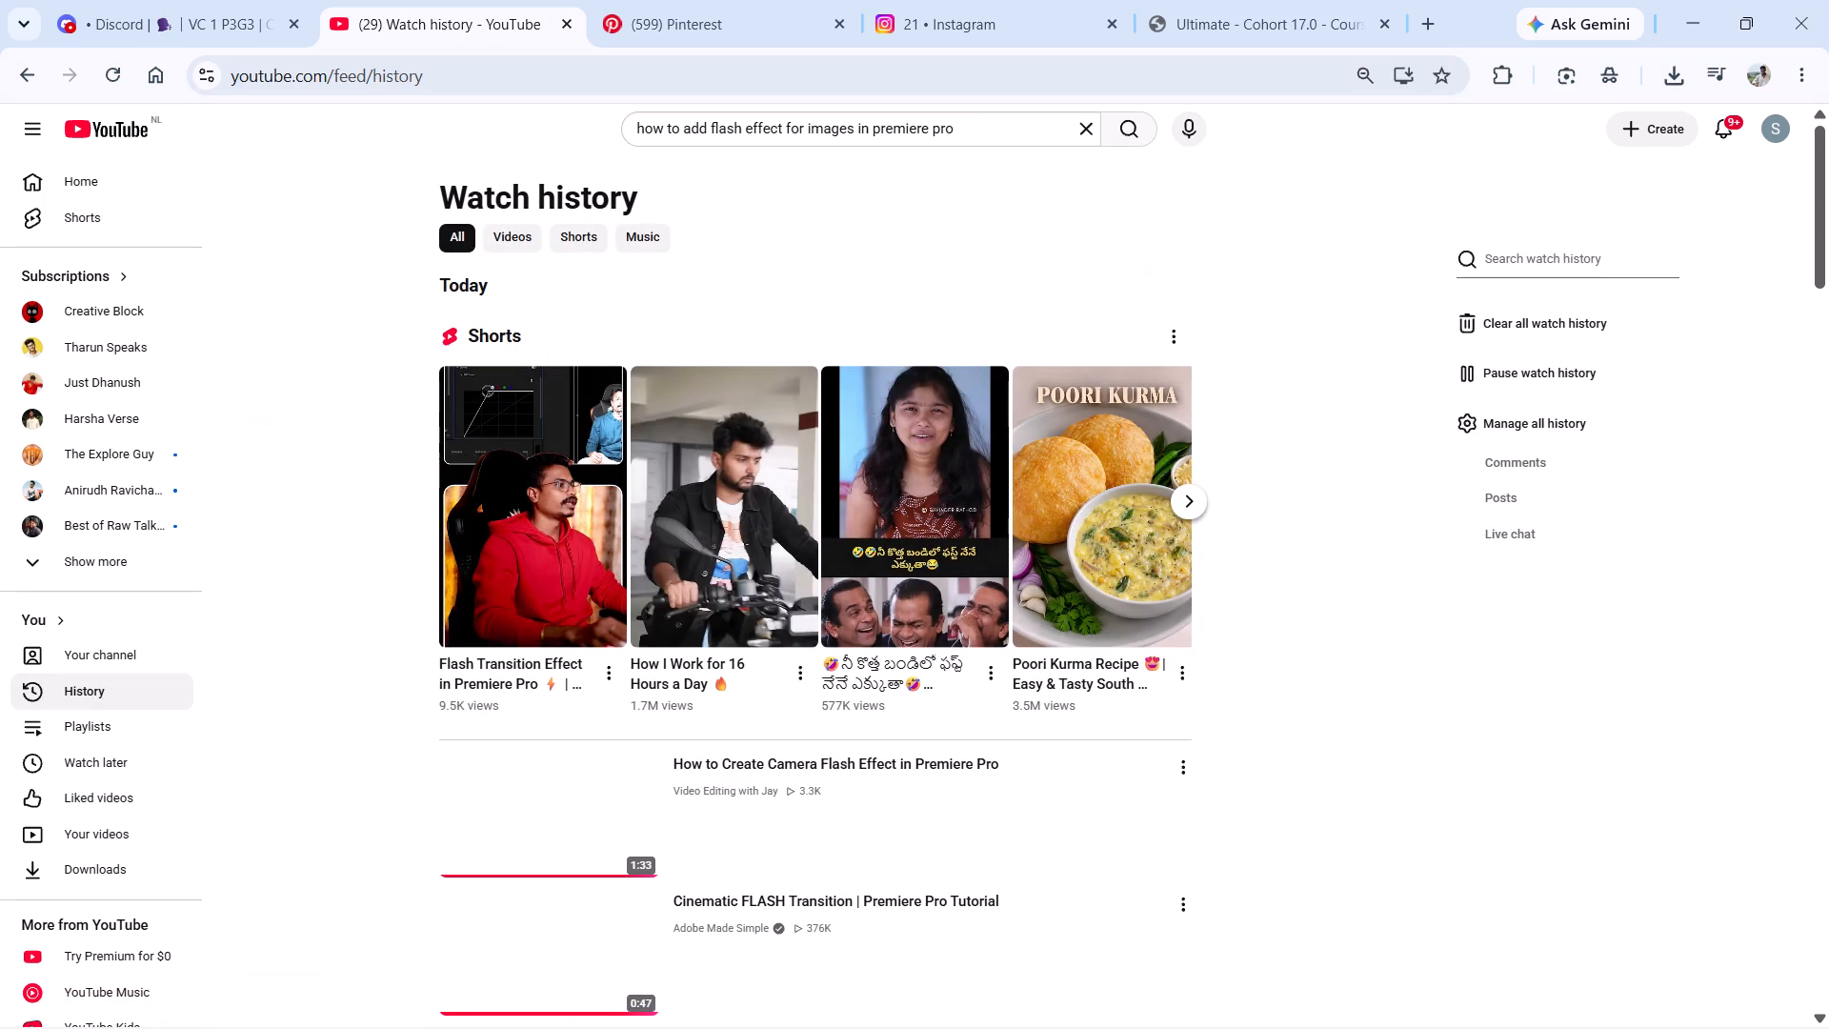
click(518, 229)
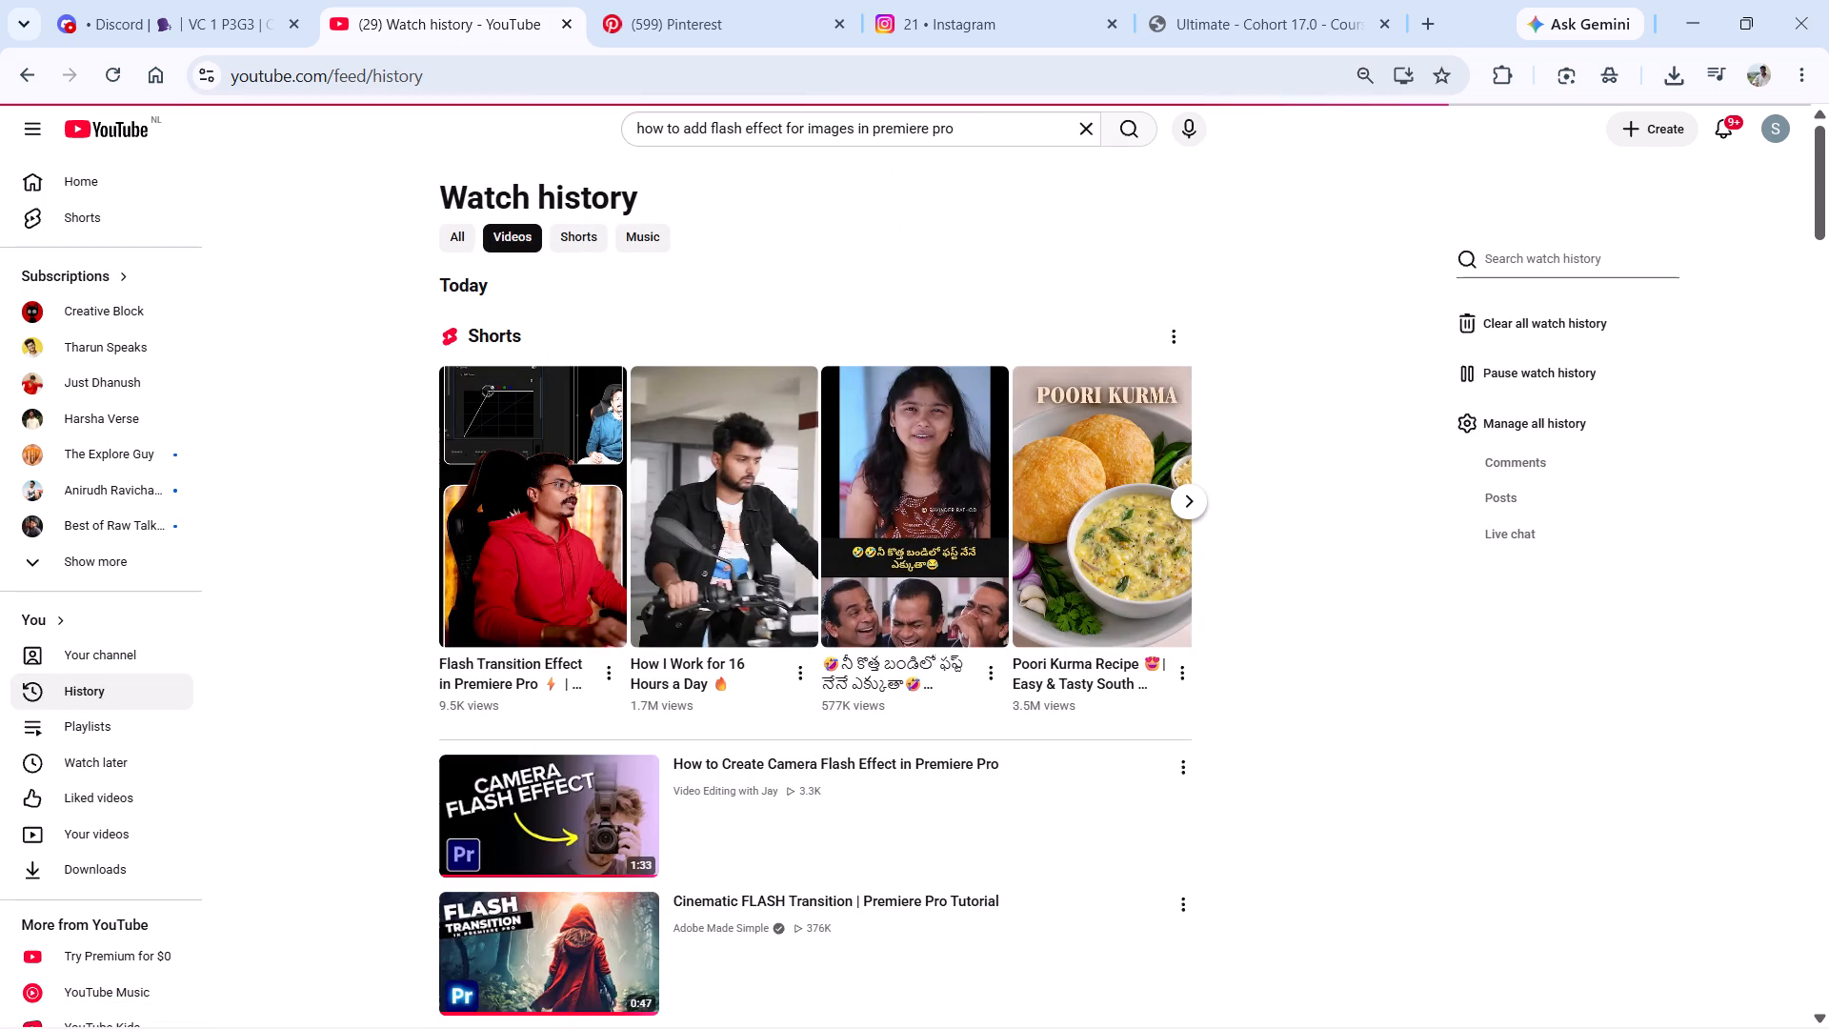
scroll(570, 391, down, 2)
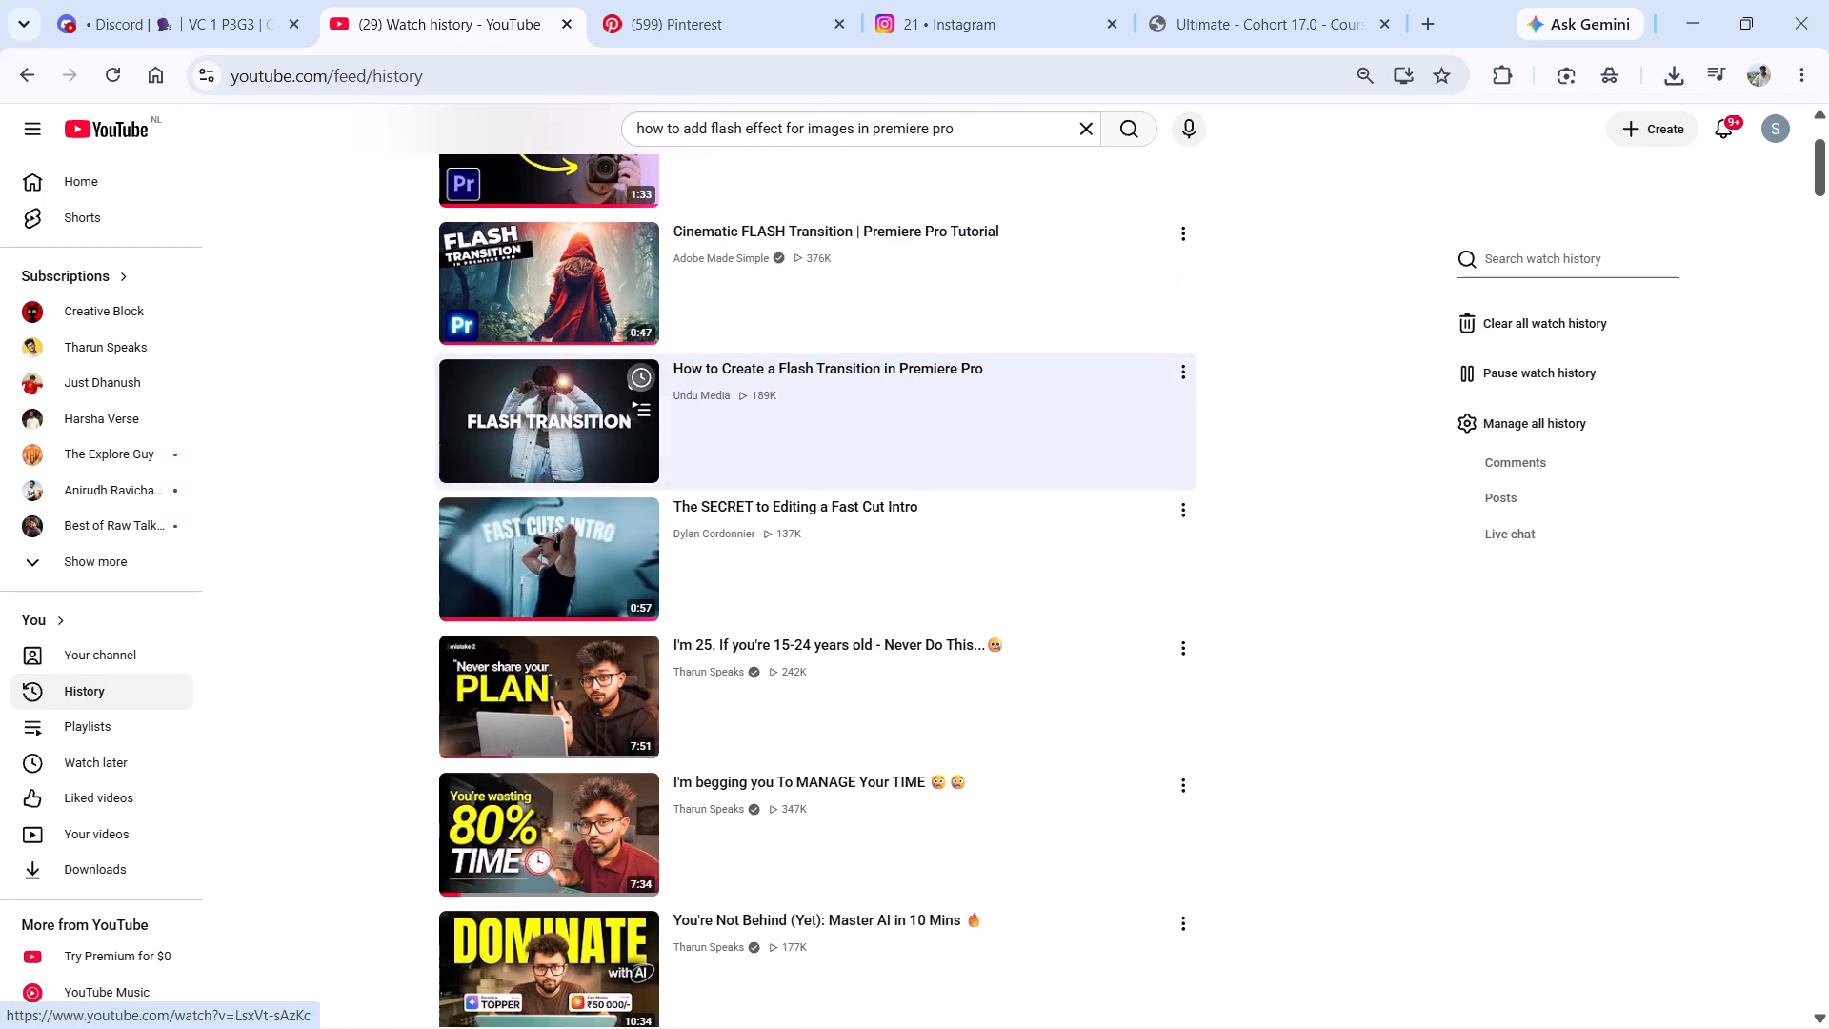
scroll(570, 391, down, 1)
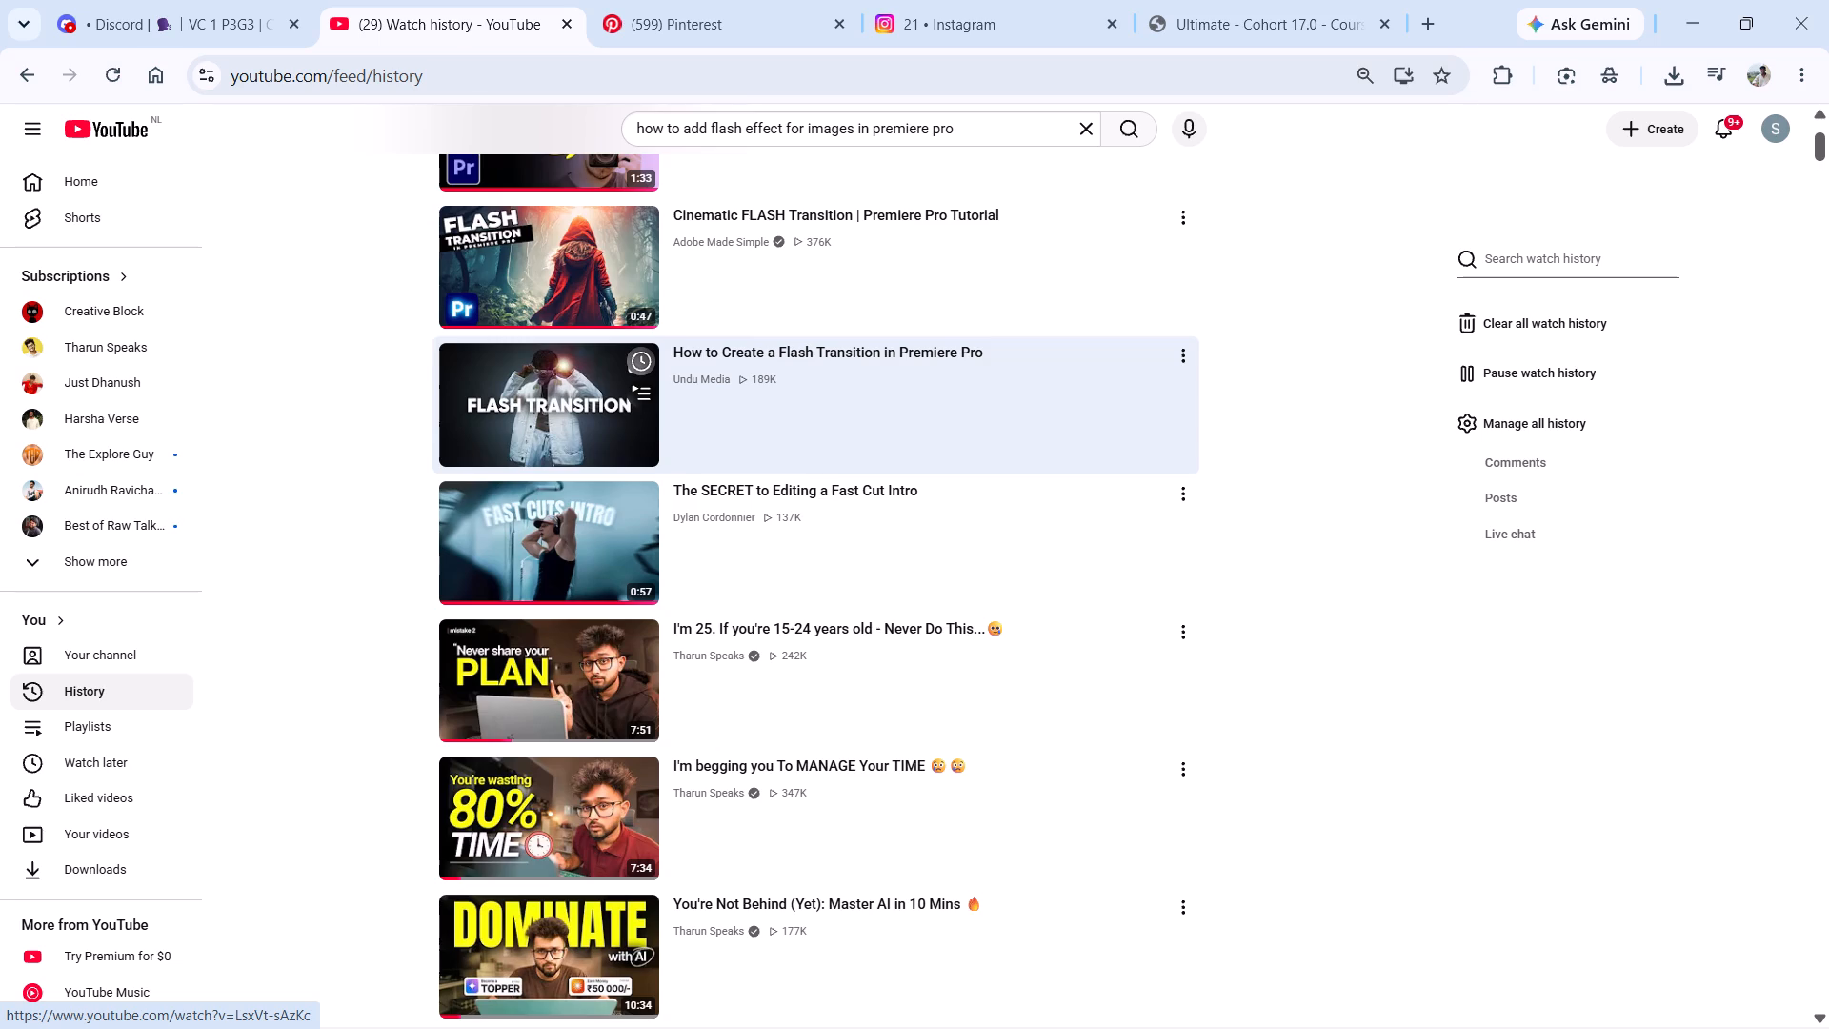
click(576, 431)
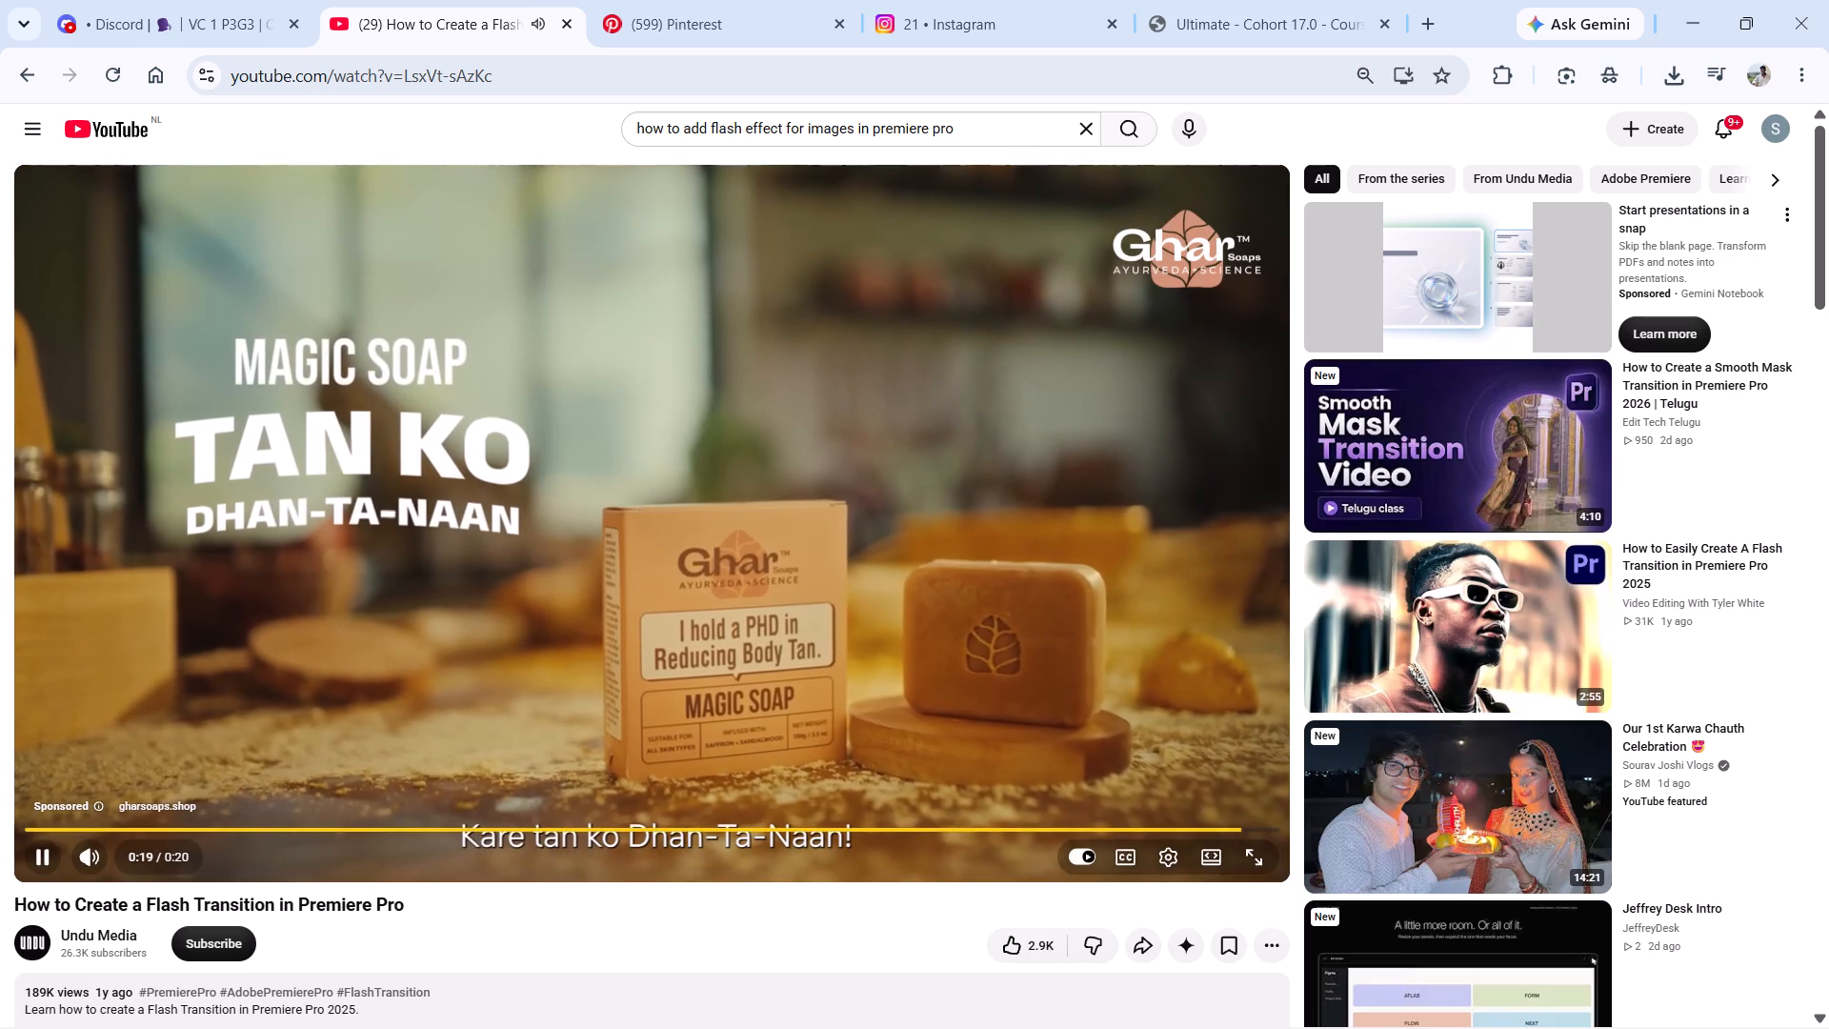
Skip the ad and jump about 20 seconds ahead in the flash transition tutorial, past its introduction.
click(1220, 803)
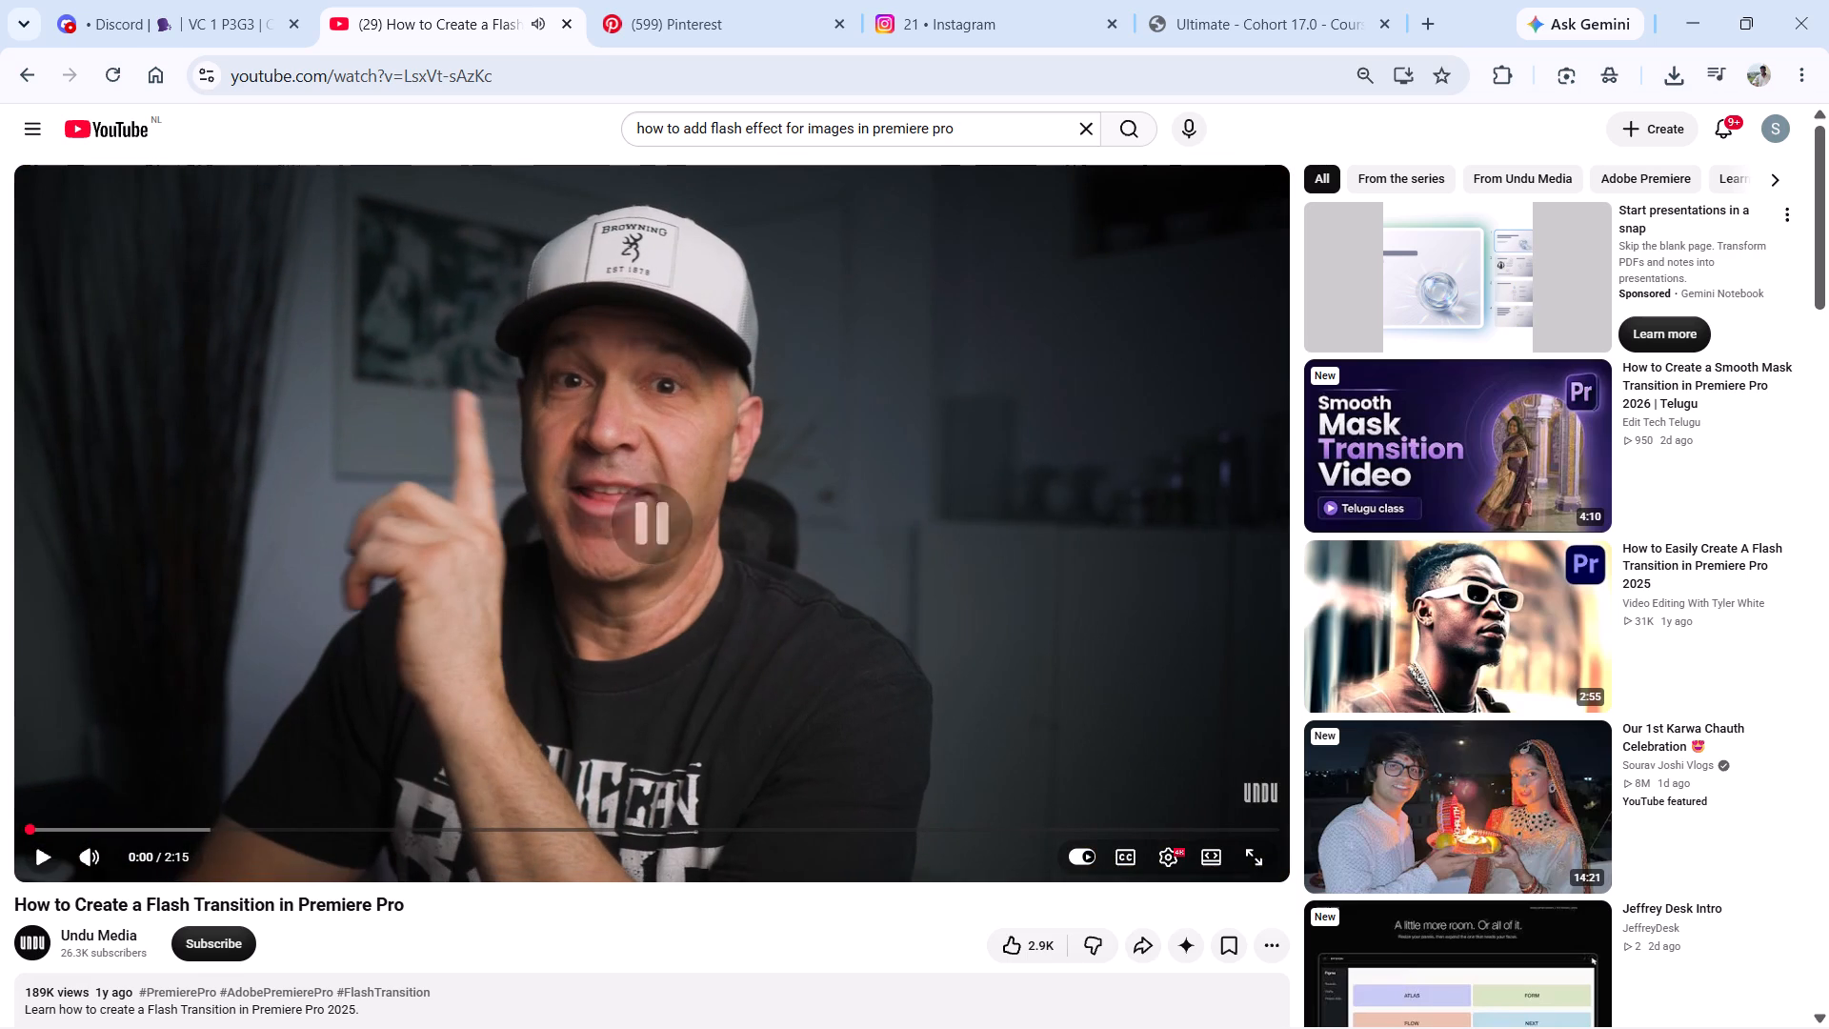
click(1100, 736)
key(Right)
key(Right)
key(Right)
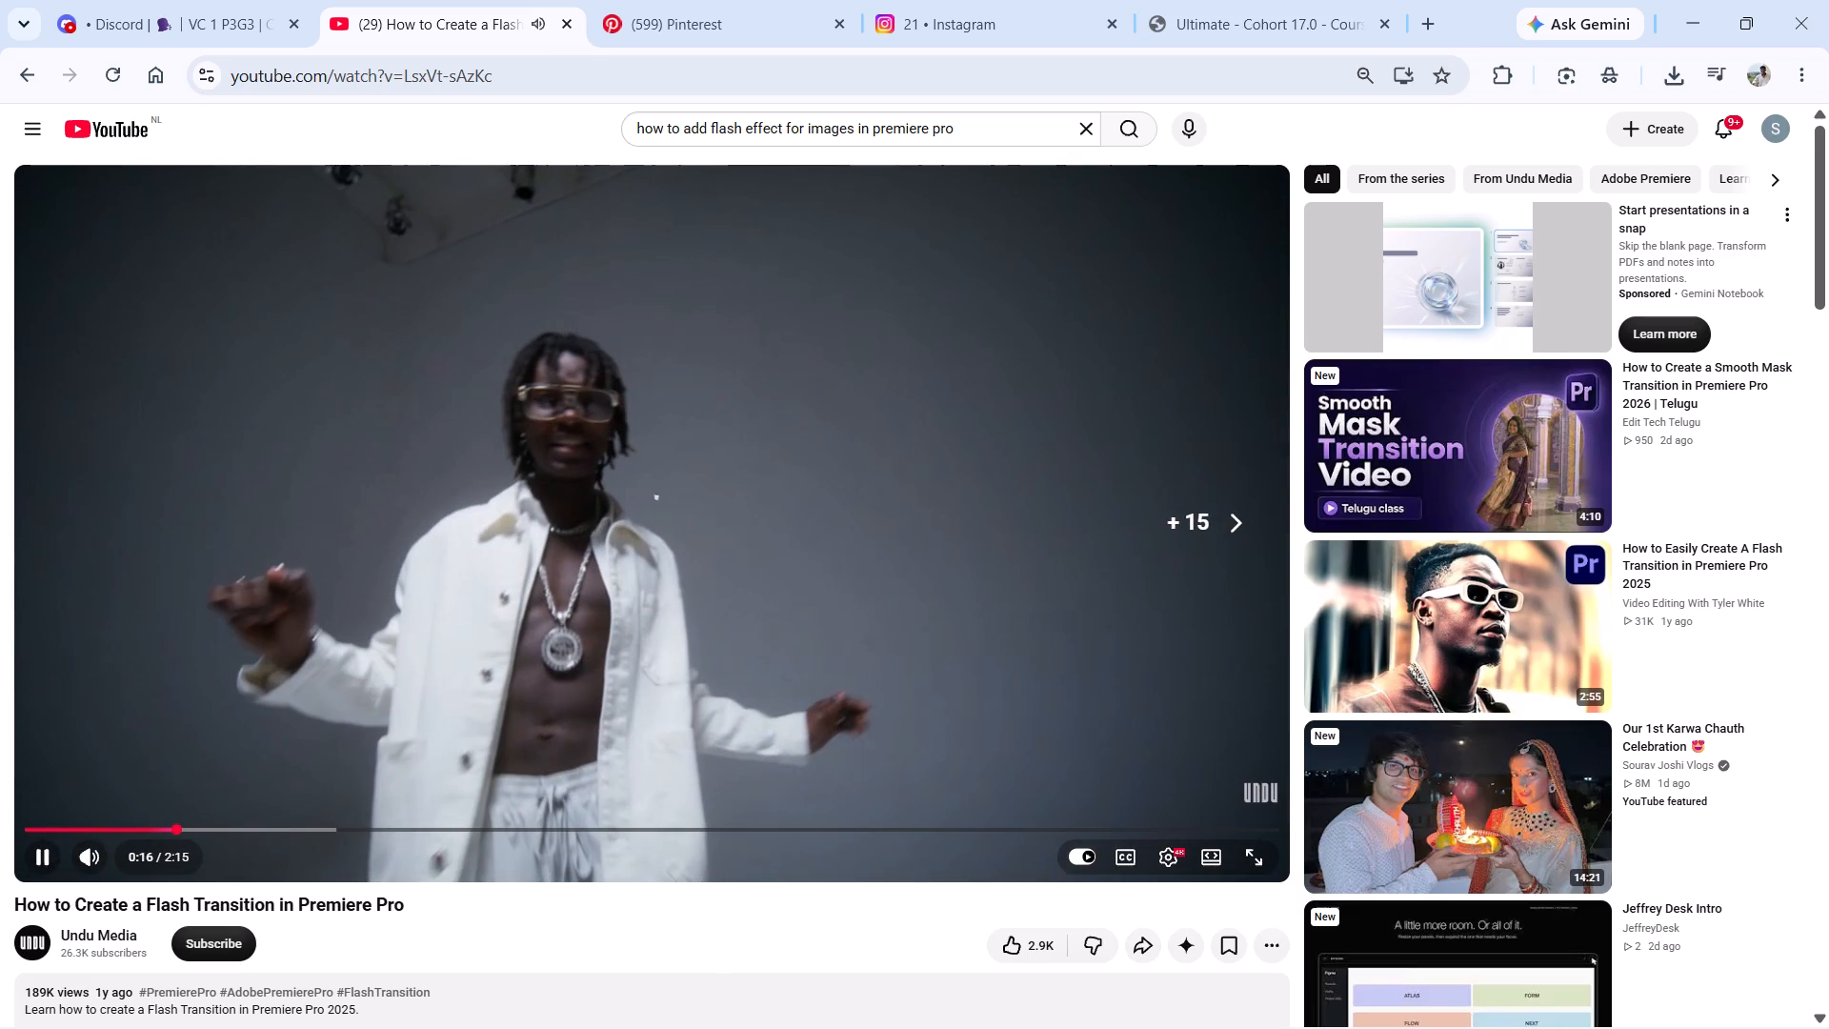
key(Right)
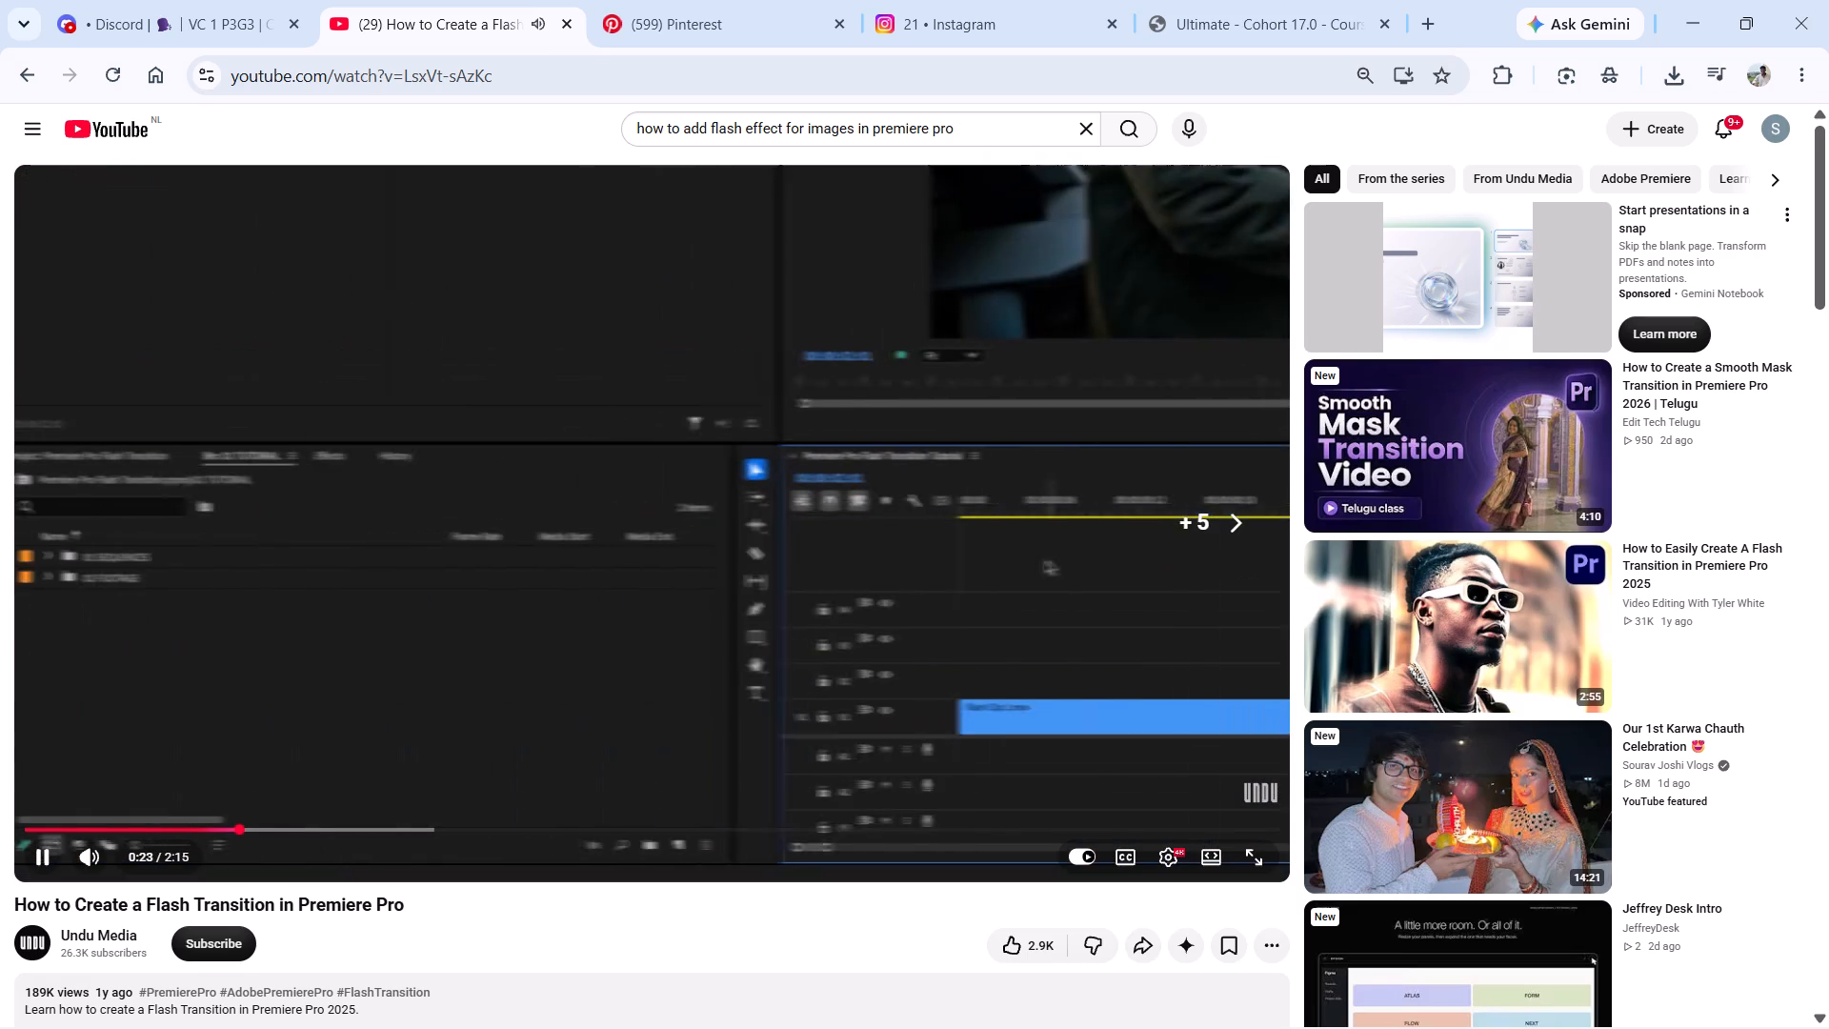
Skip 5 seconds ahead in the flash transition tutorial, watch the Levels effect being applied, and pause at 0:46.
key(Right)
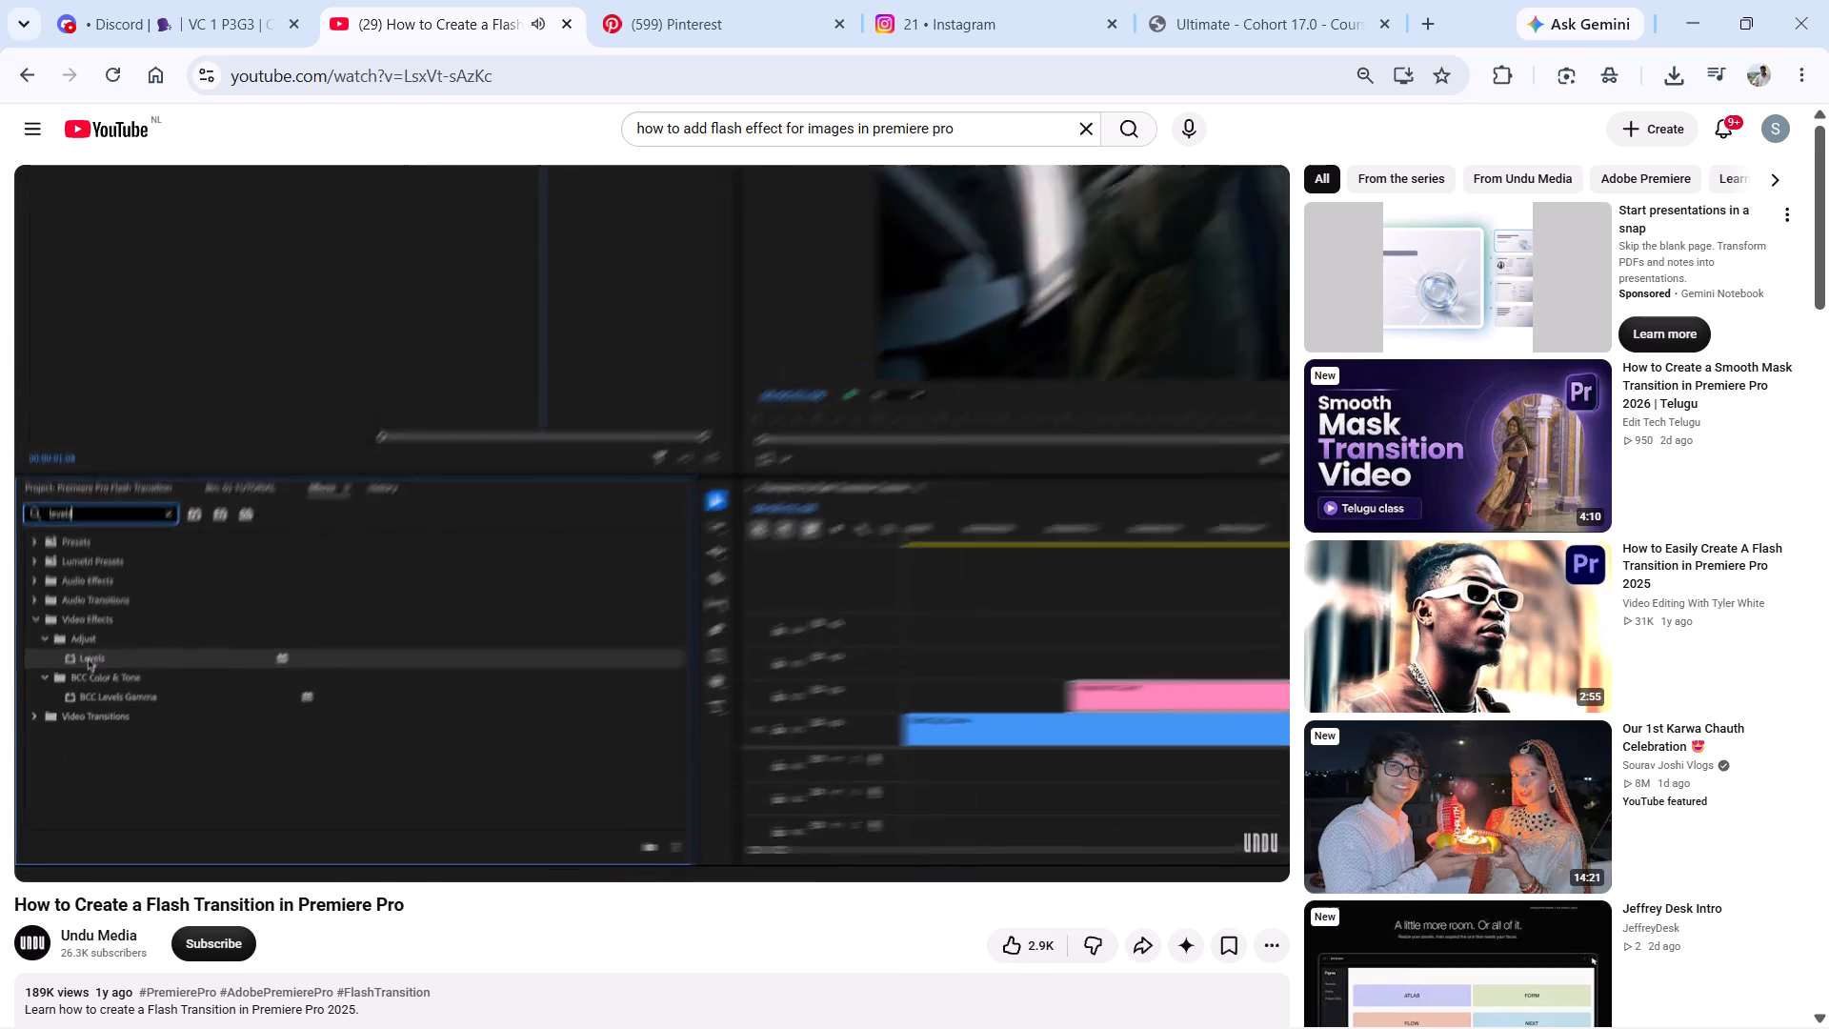
click(1189, 653)
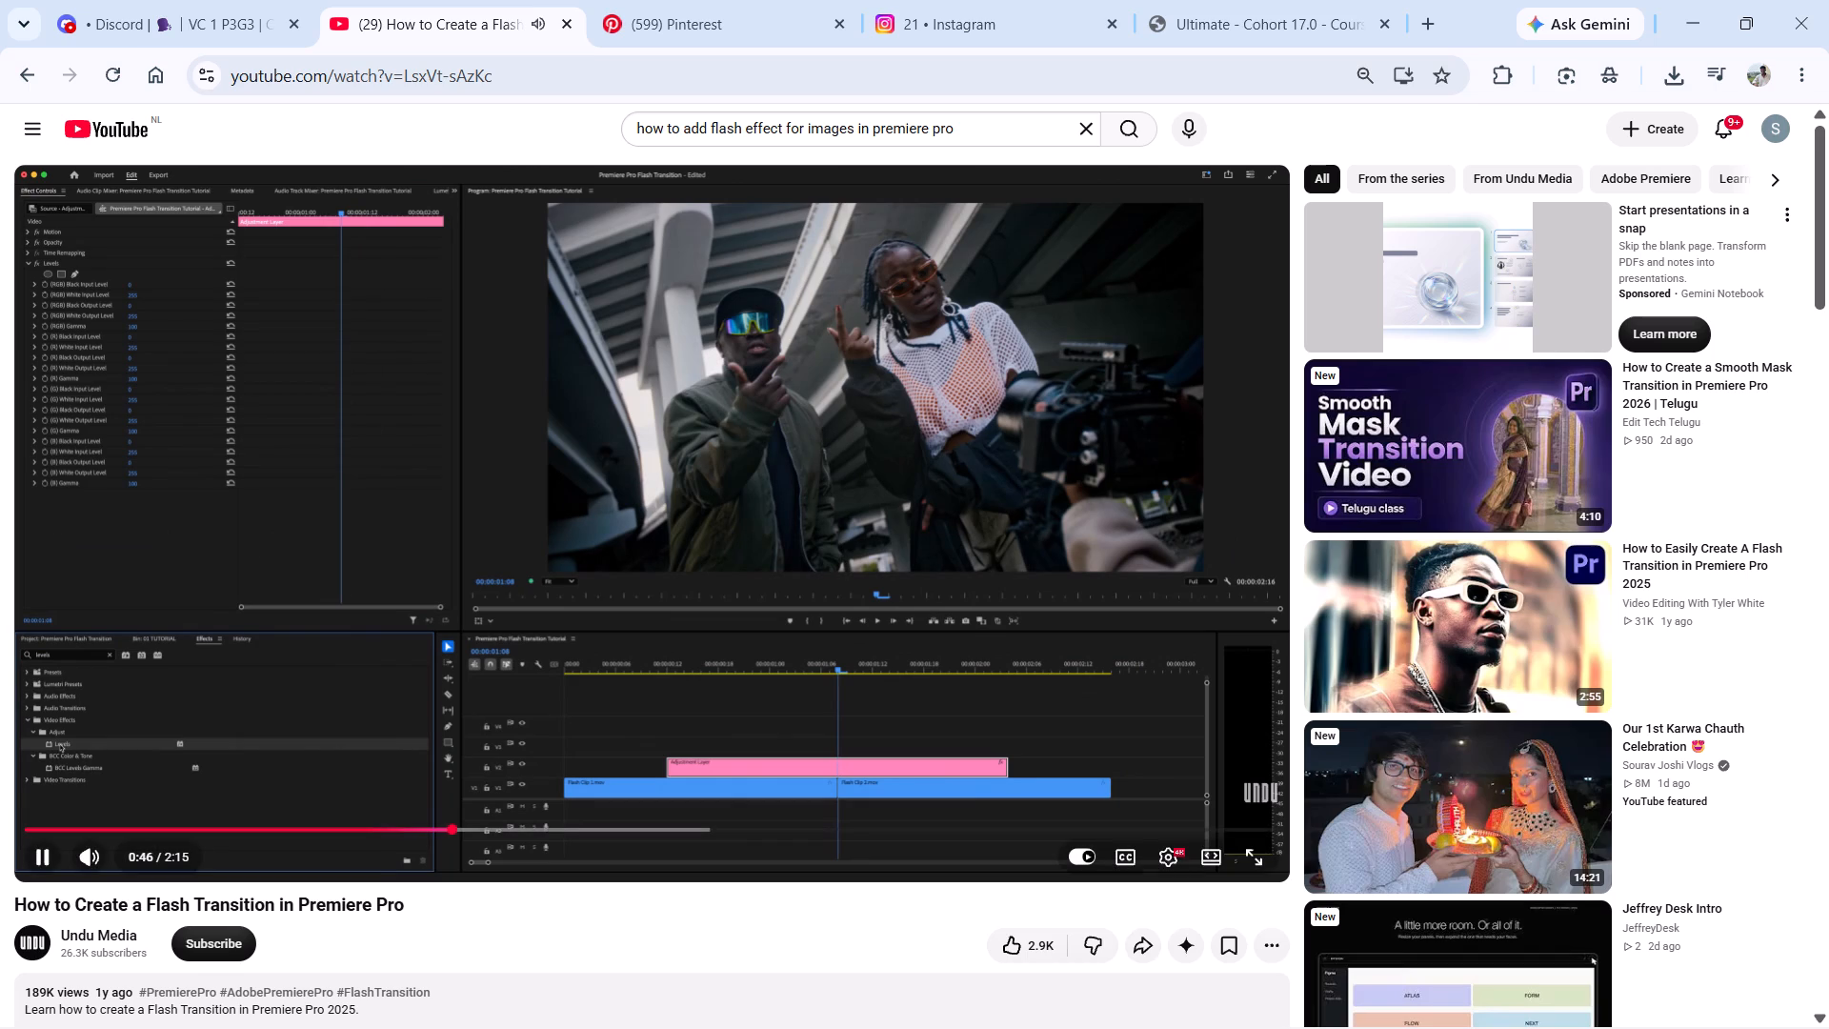
Switch to Premiere Pro, search the effects for "levels", and apply the Levels video effect to the short adjustment layer on V3.
click(1202, 986)
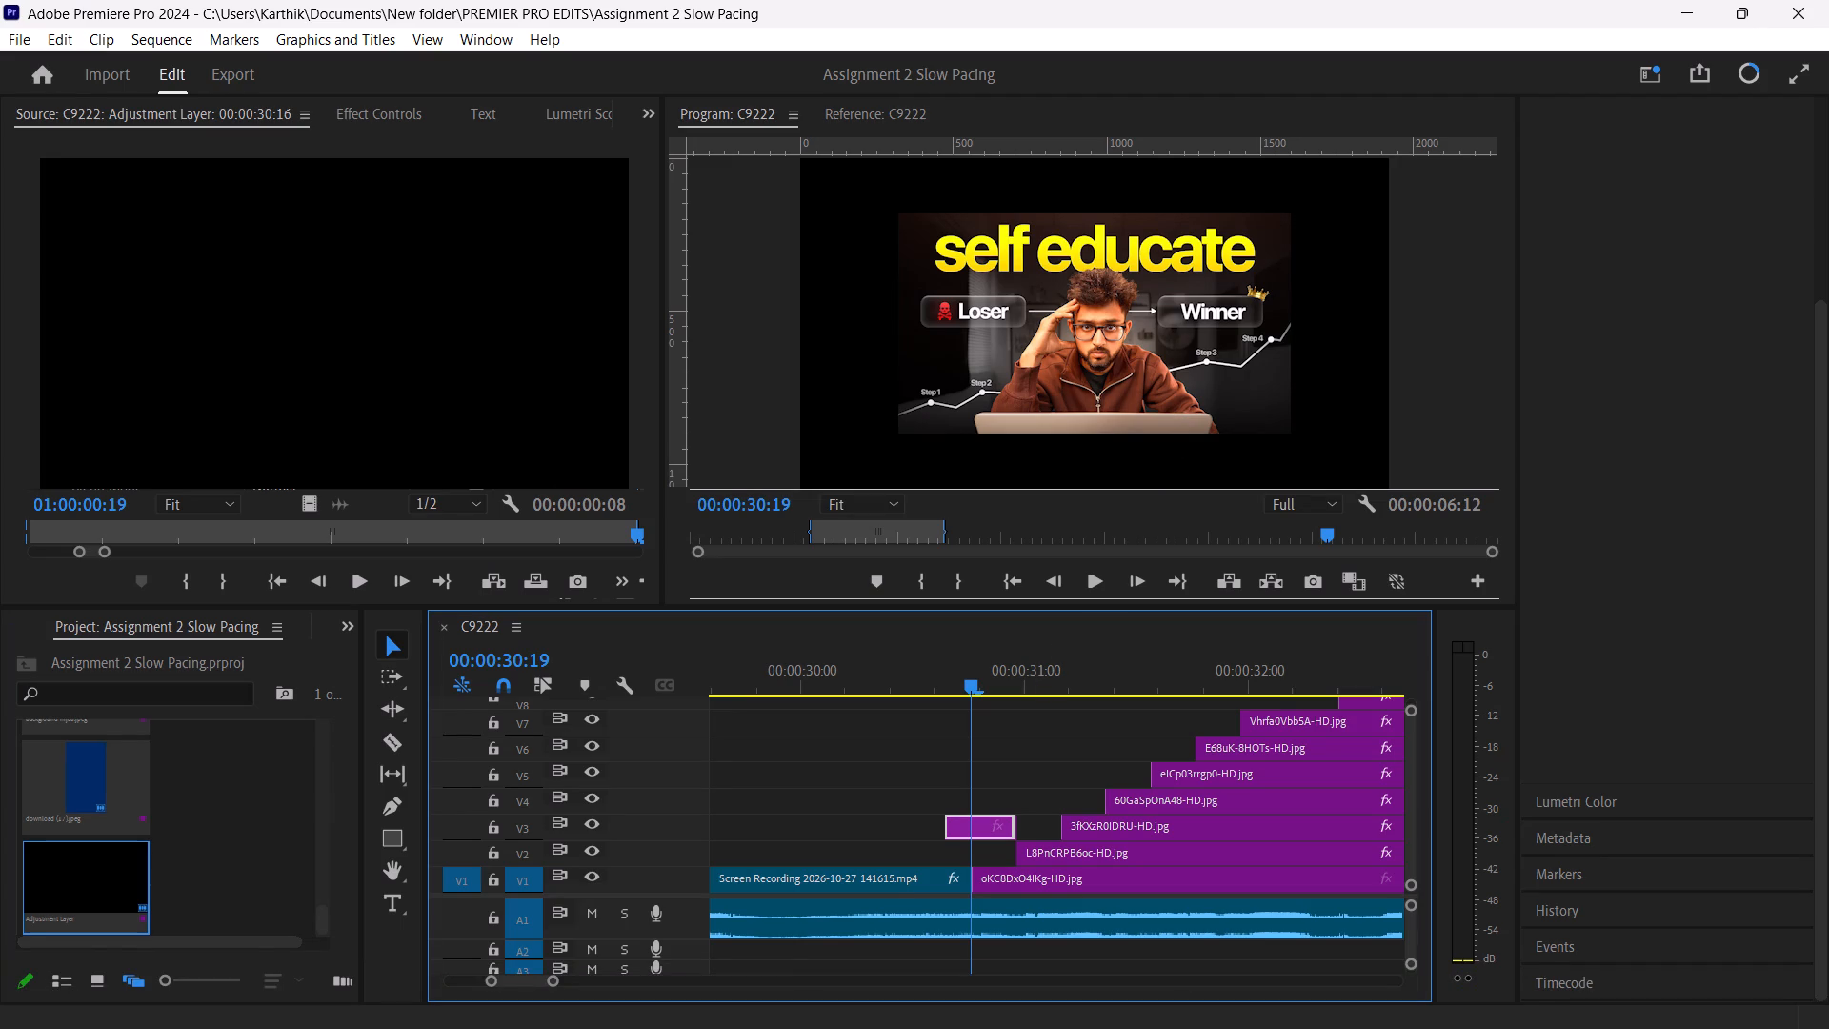
scroll(1619, 637, up, 8)
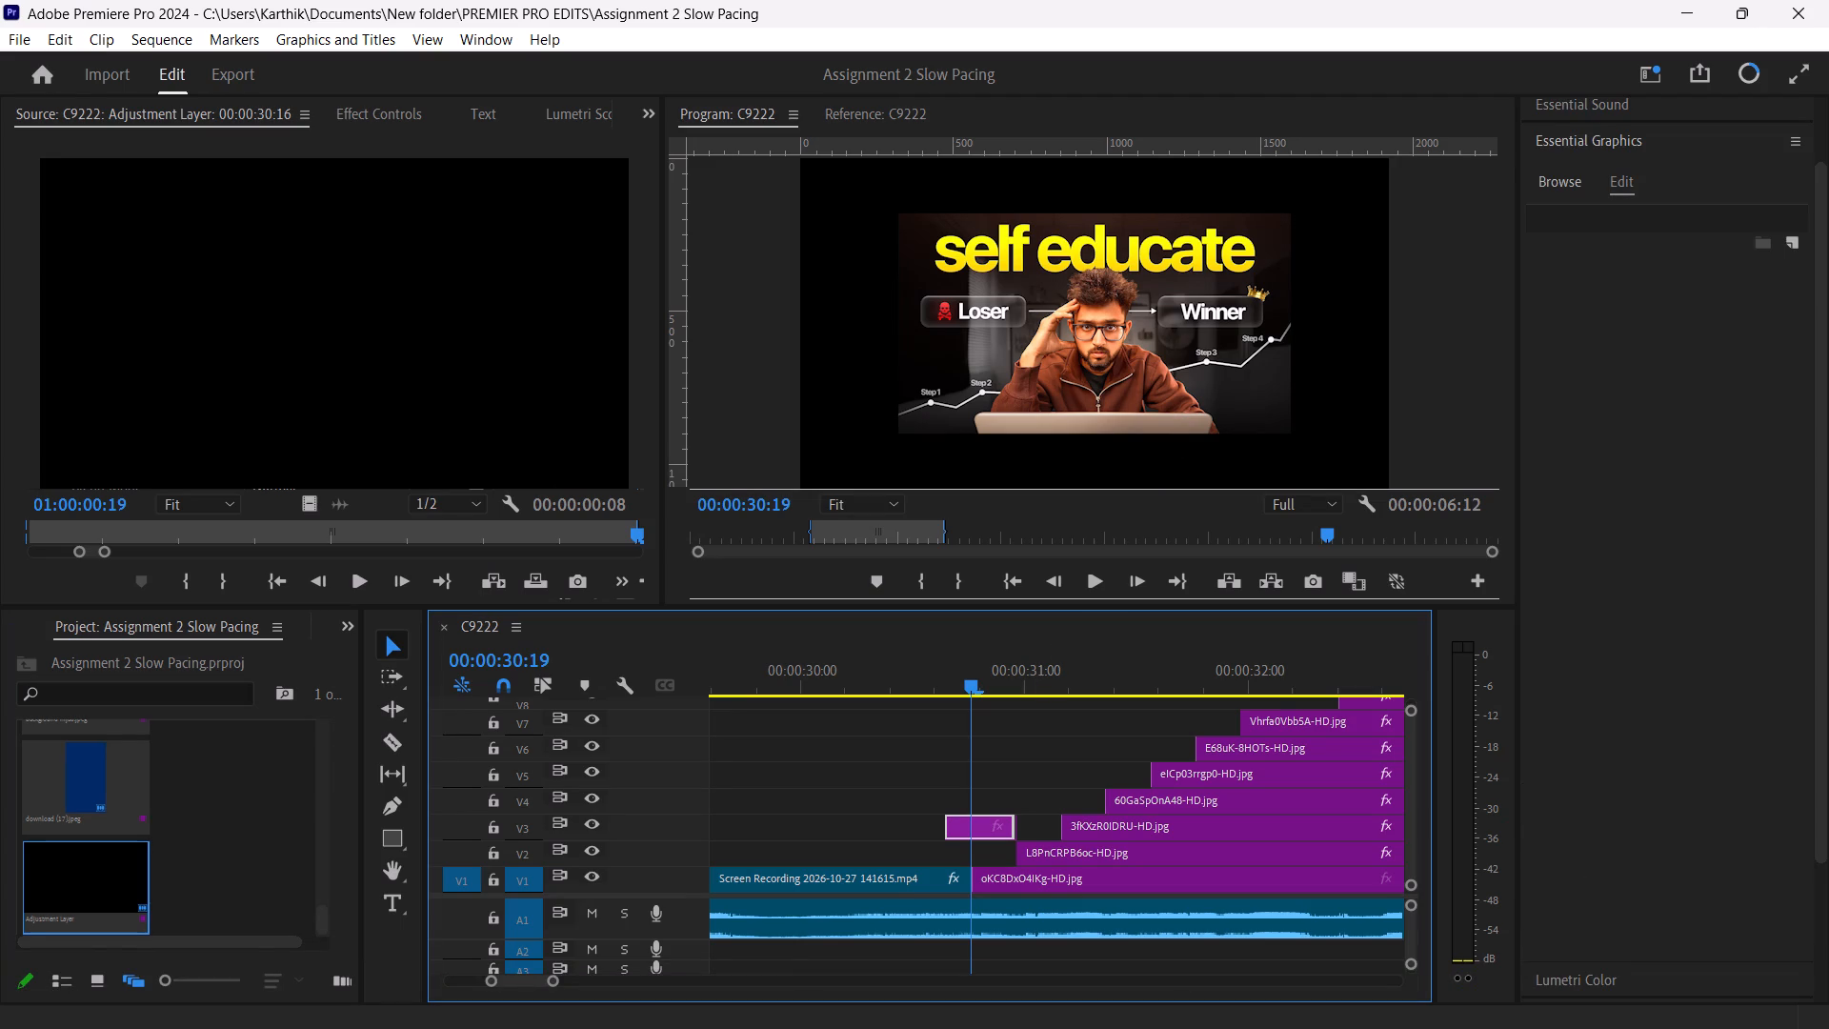
scroll(1603, 179, up, 4)
click(1584, 163)
click(1584, 179)
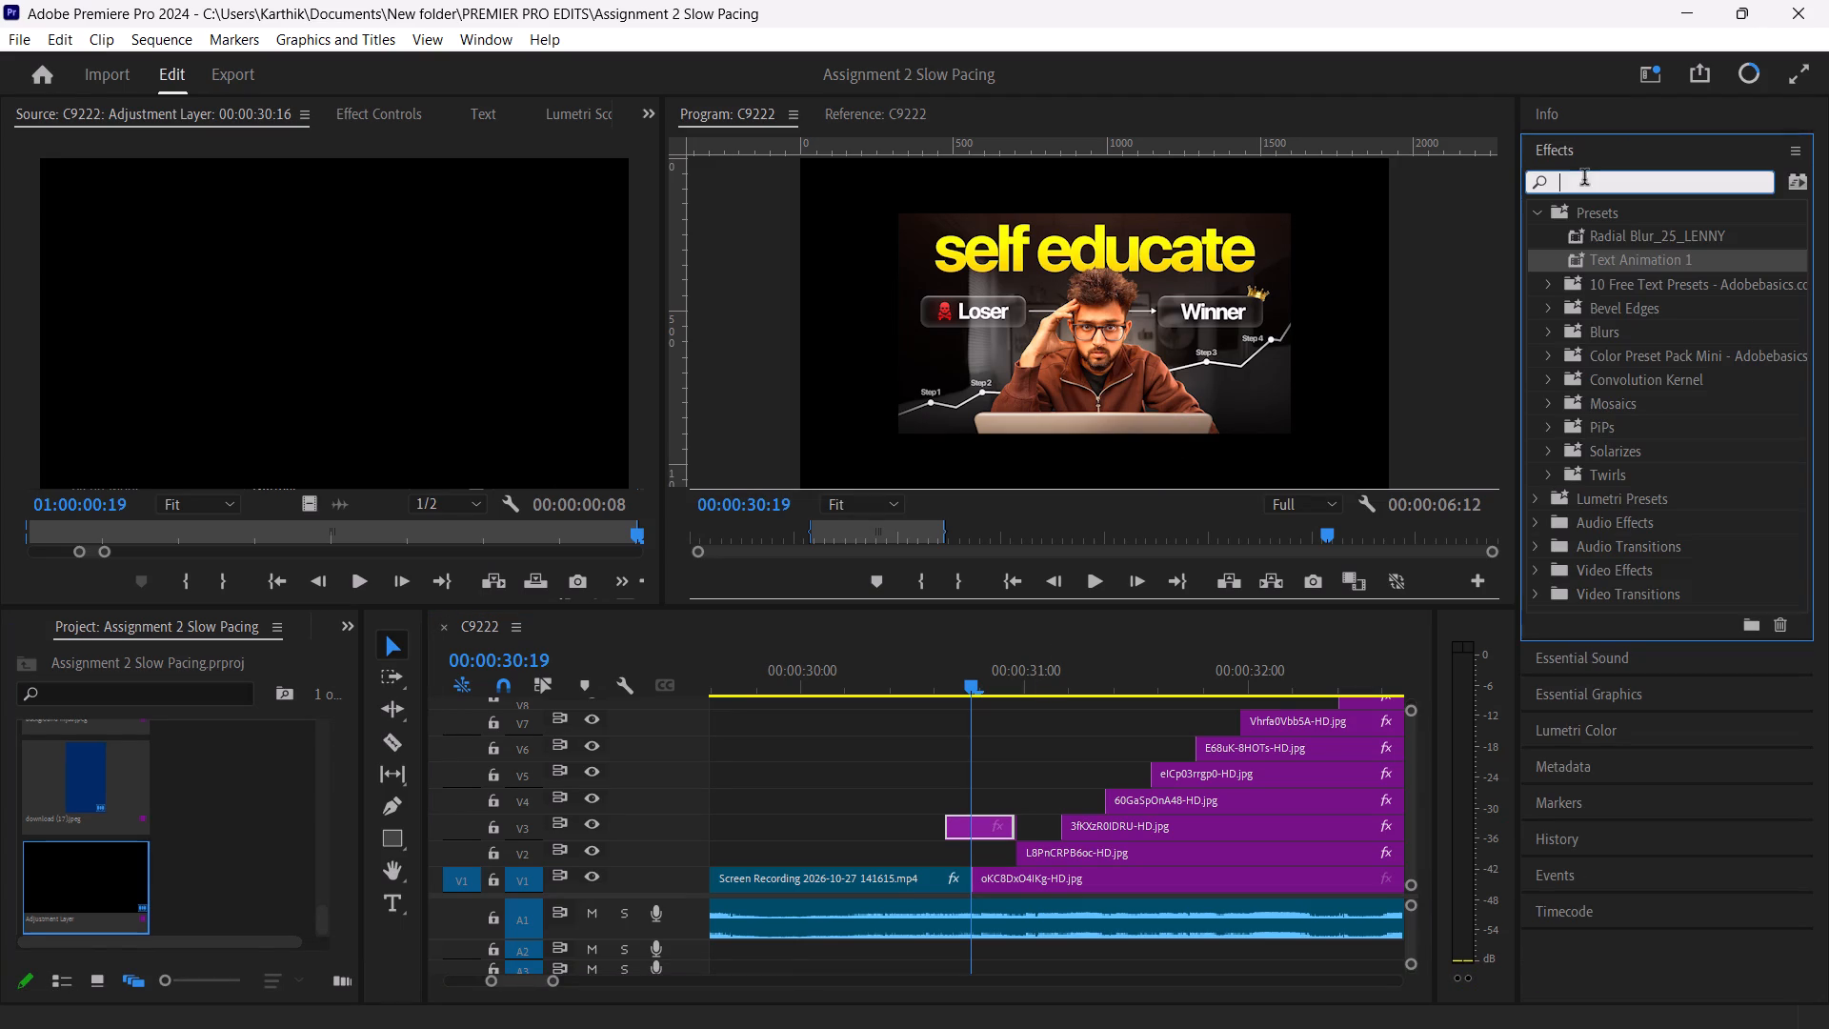
text(levels)
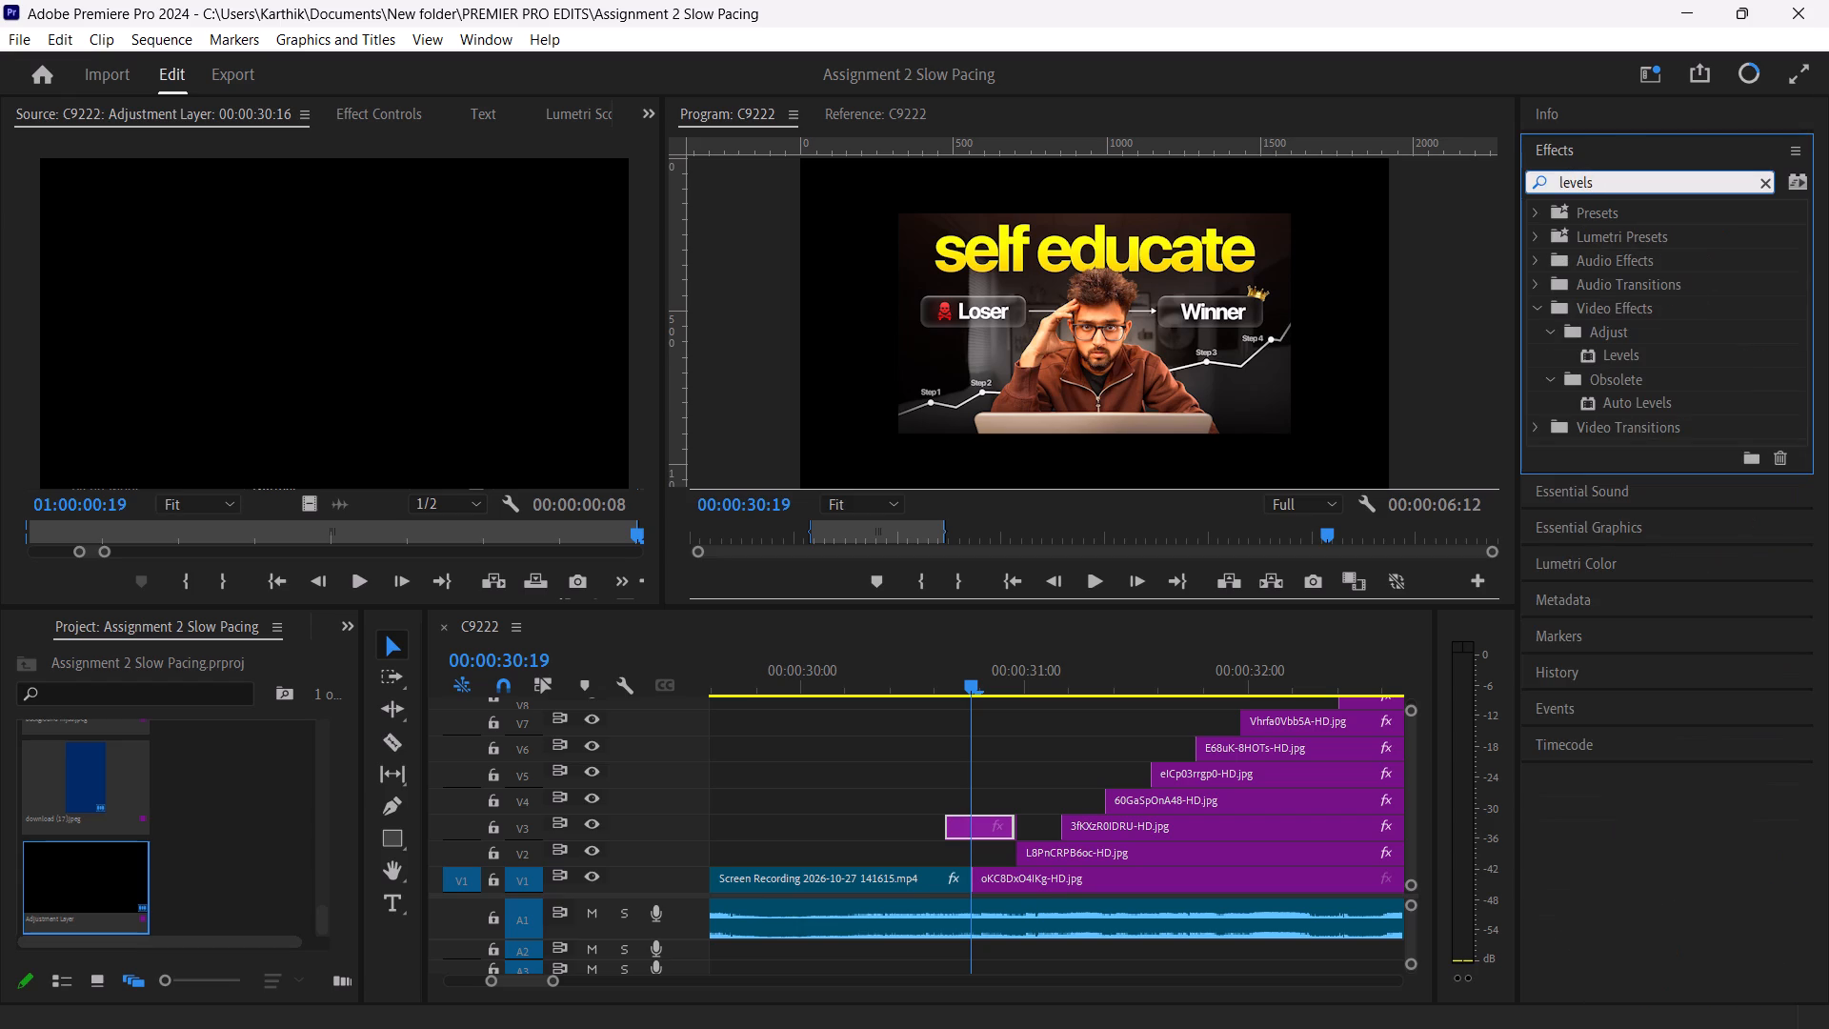
drag(1612, 356, 1473, 372)
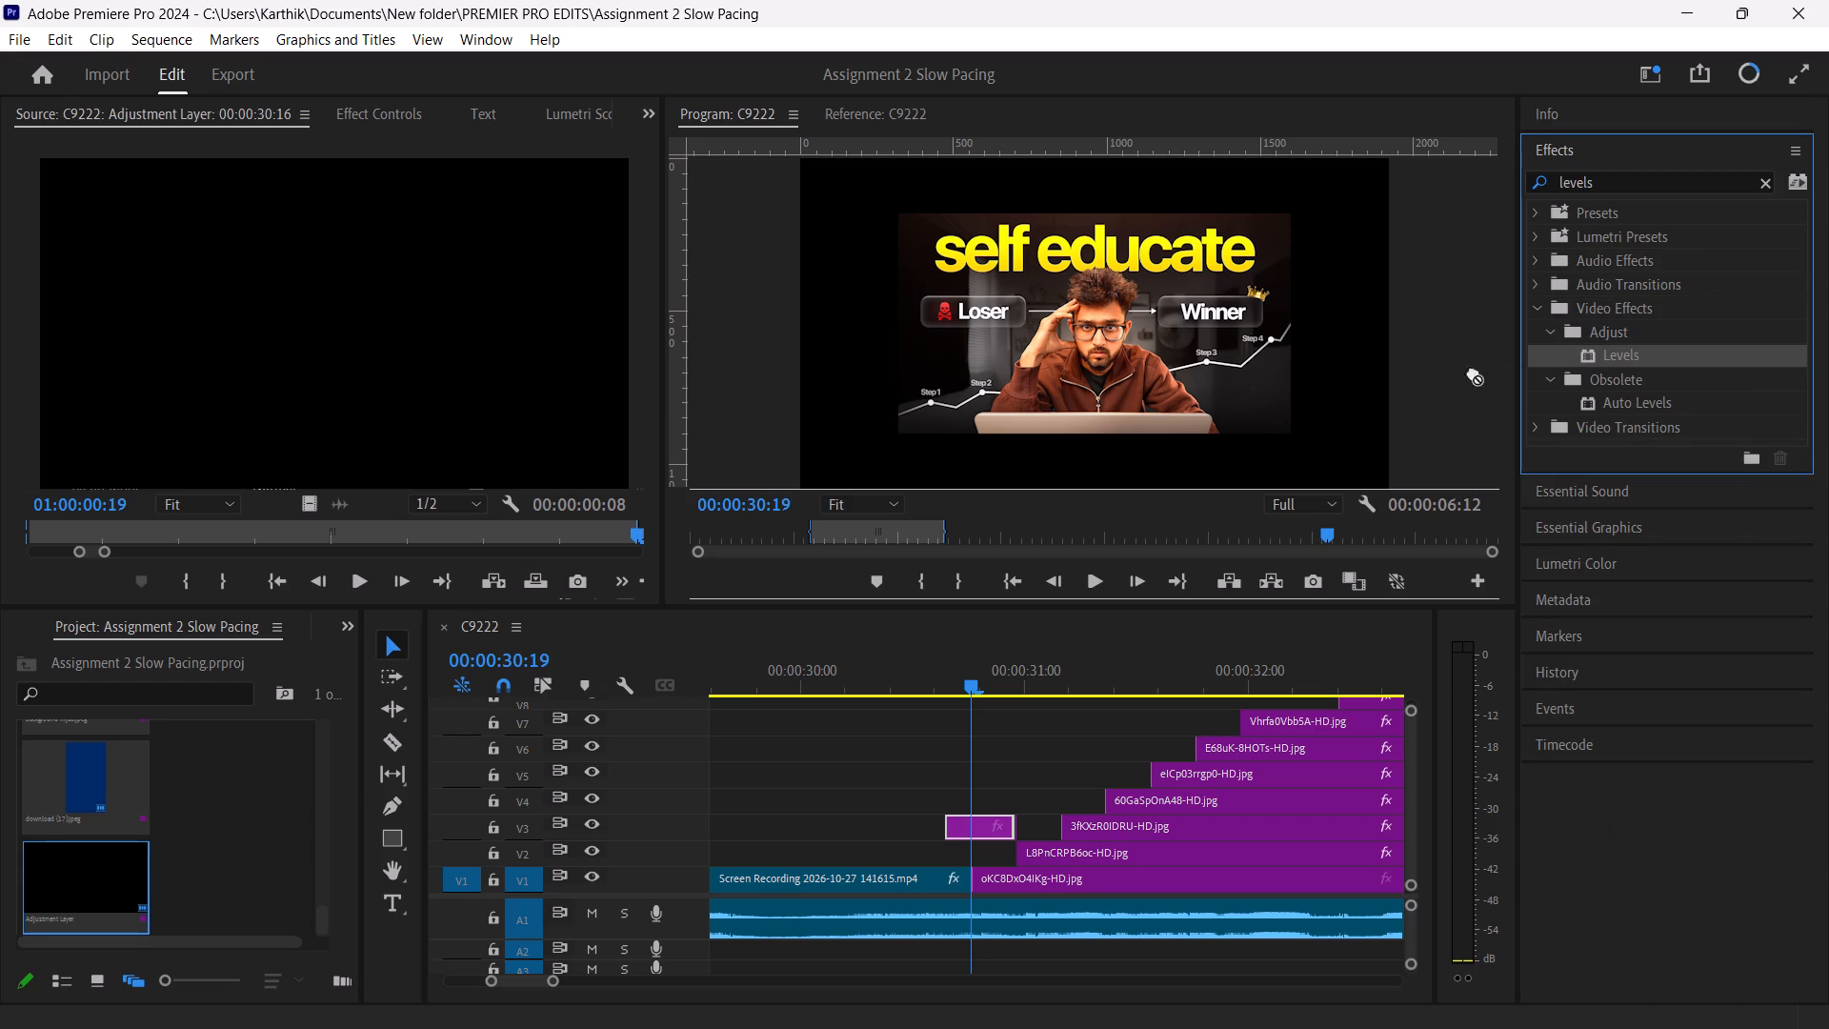
drag(1473, 372, 994, 829)
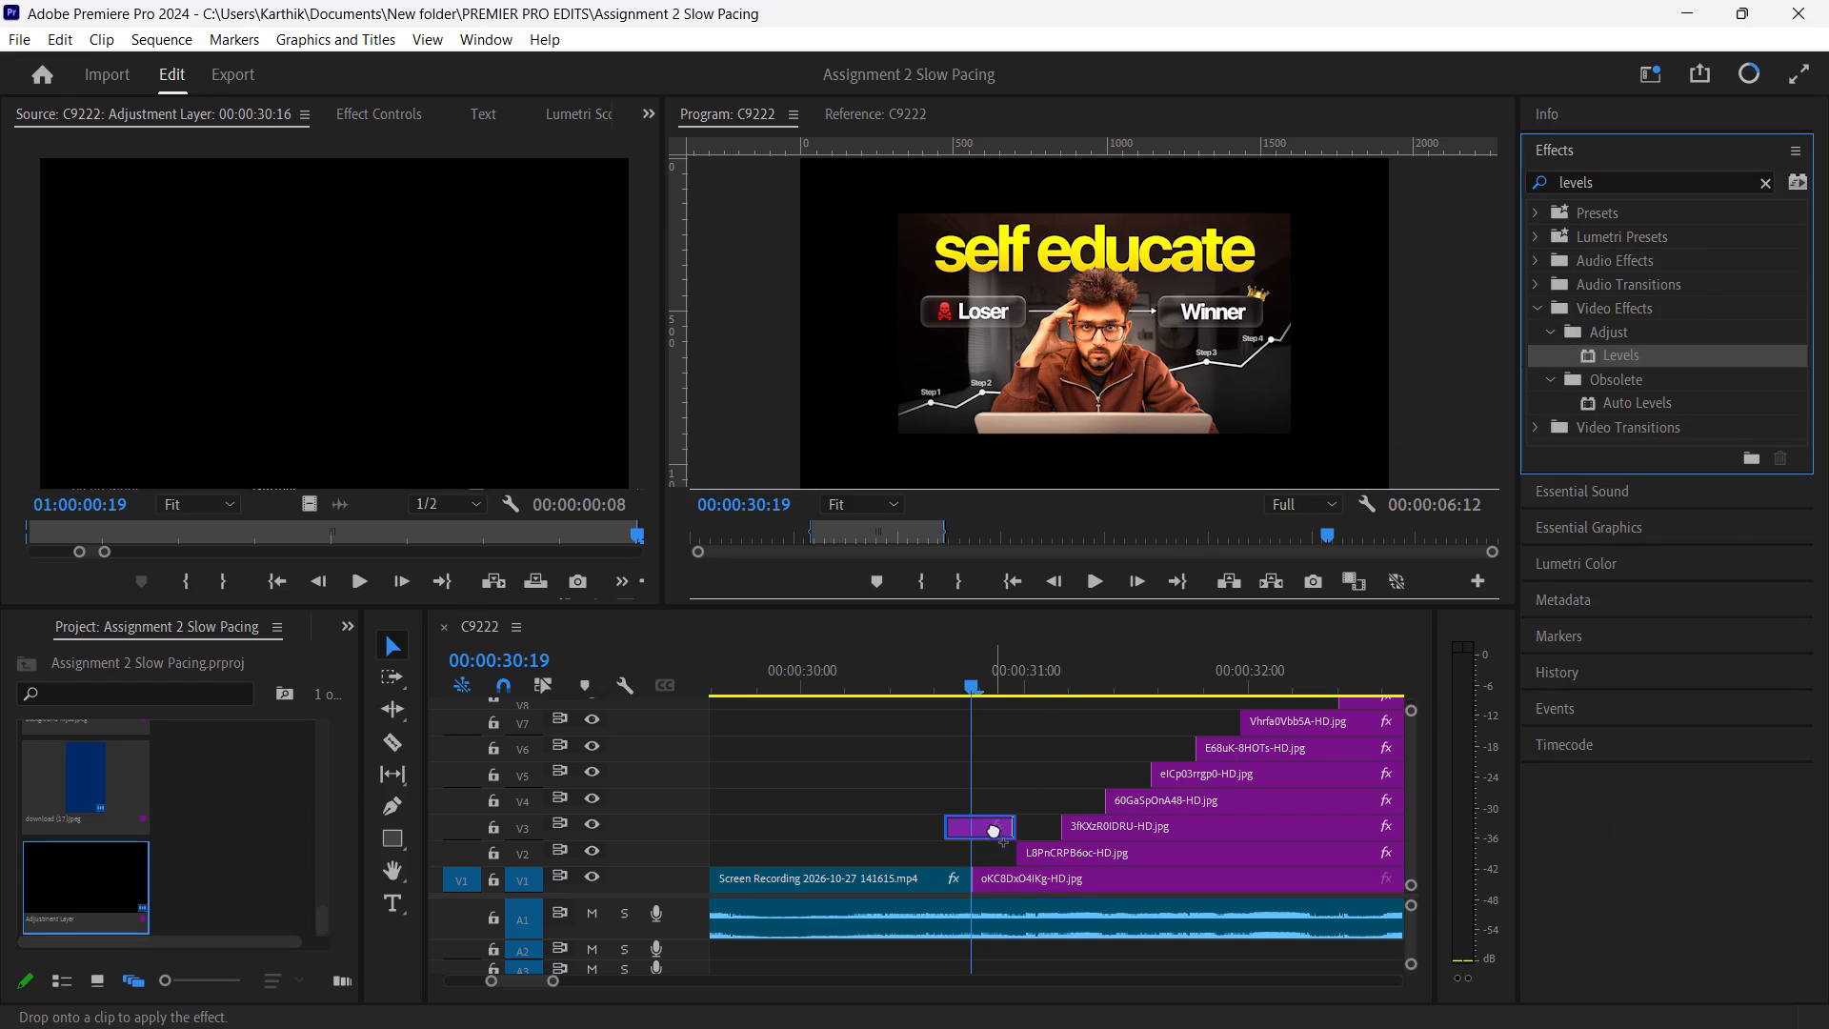
drag(994, 829, 993, 829)
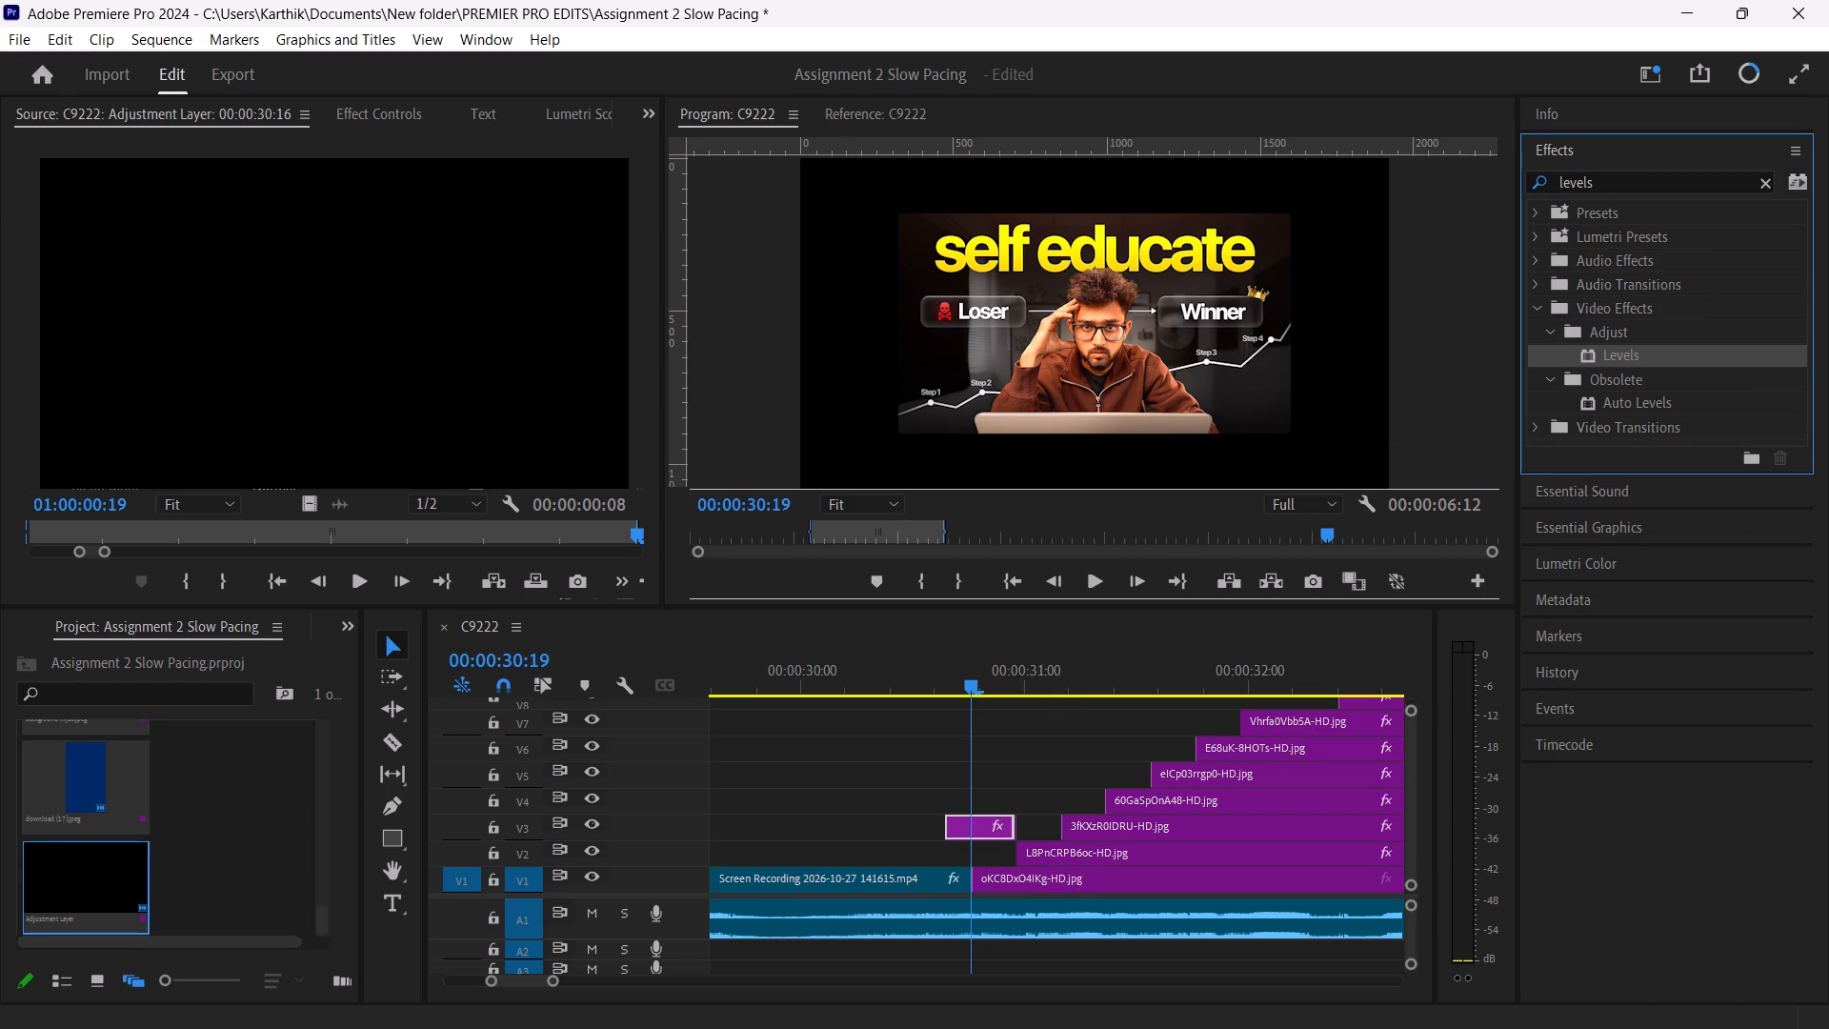
Show the adjustment layer's Levels parameters in its effect controls.
click(386, 103)
scroll(327, 381, down, 2)
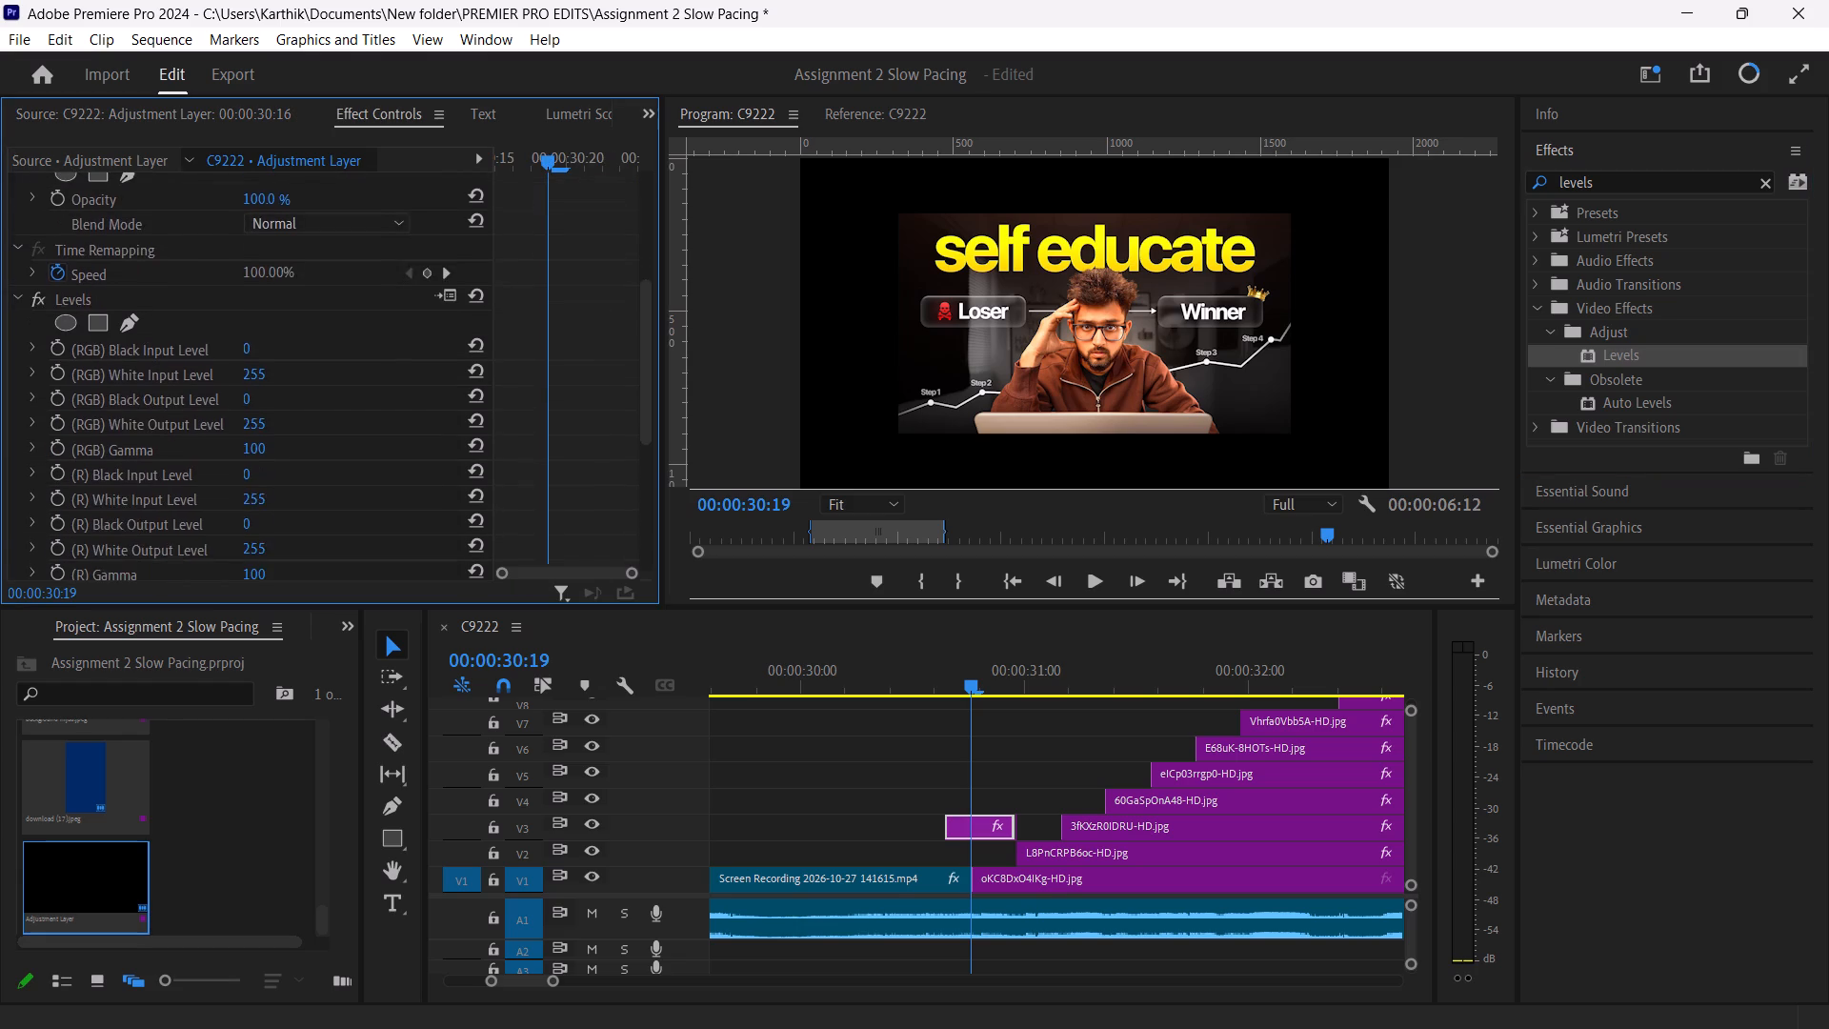
scroll(327, 381, down, 3)
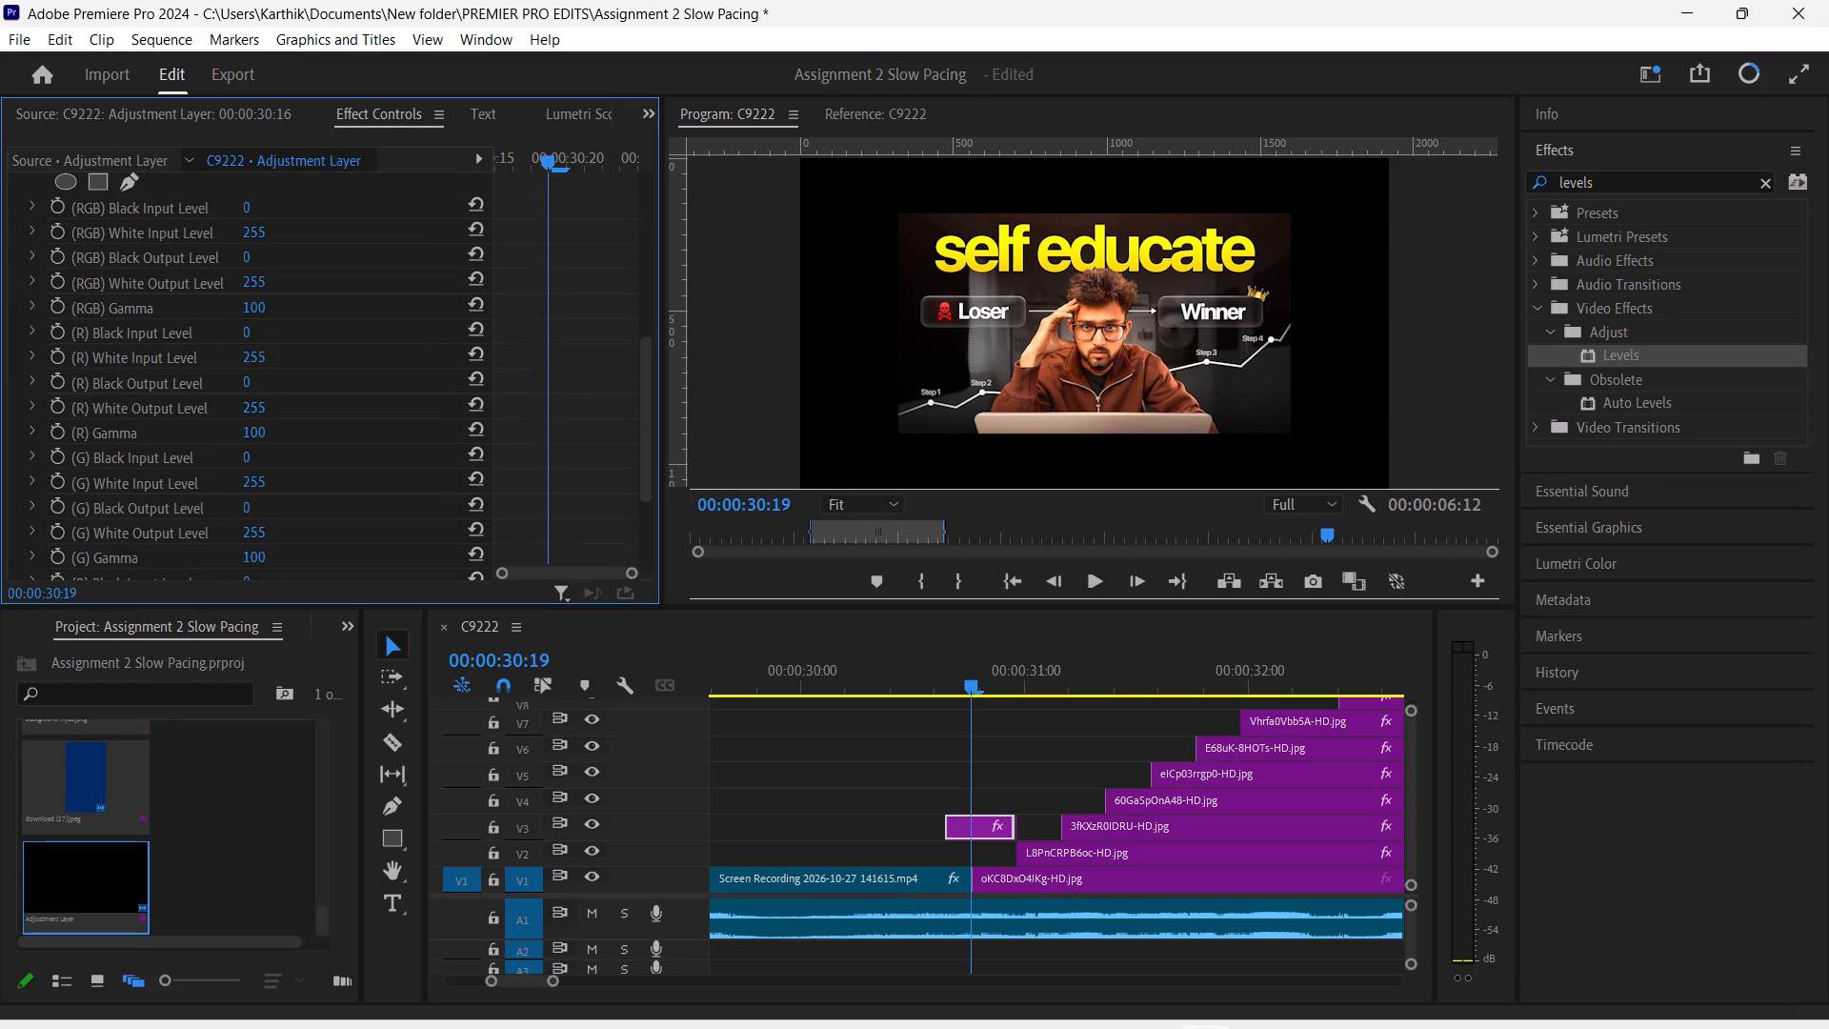
Switch to Chrome, resume the tutorial to study how the Levels white level is keyframed around the cut, and pause it.
click(1154, 1009)
click(830, 604)
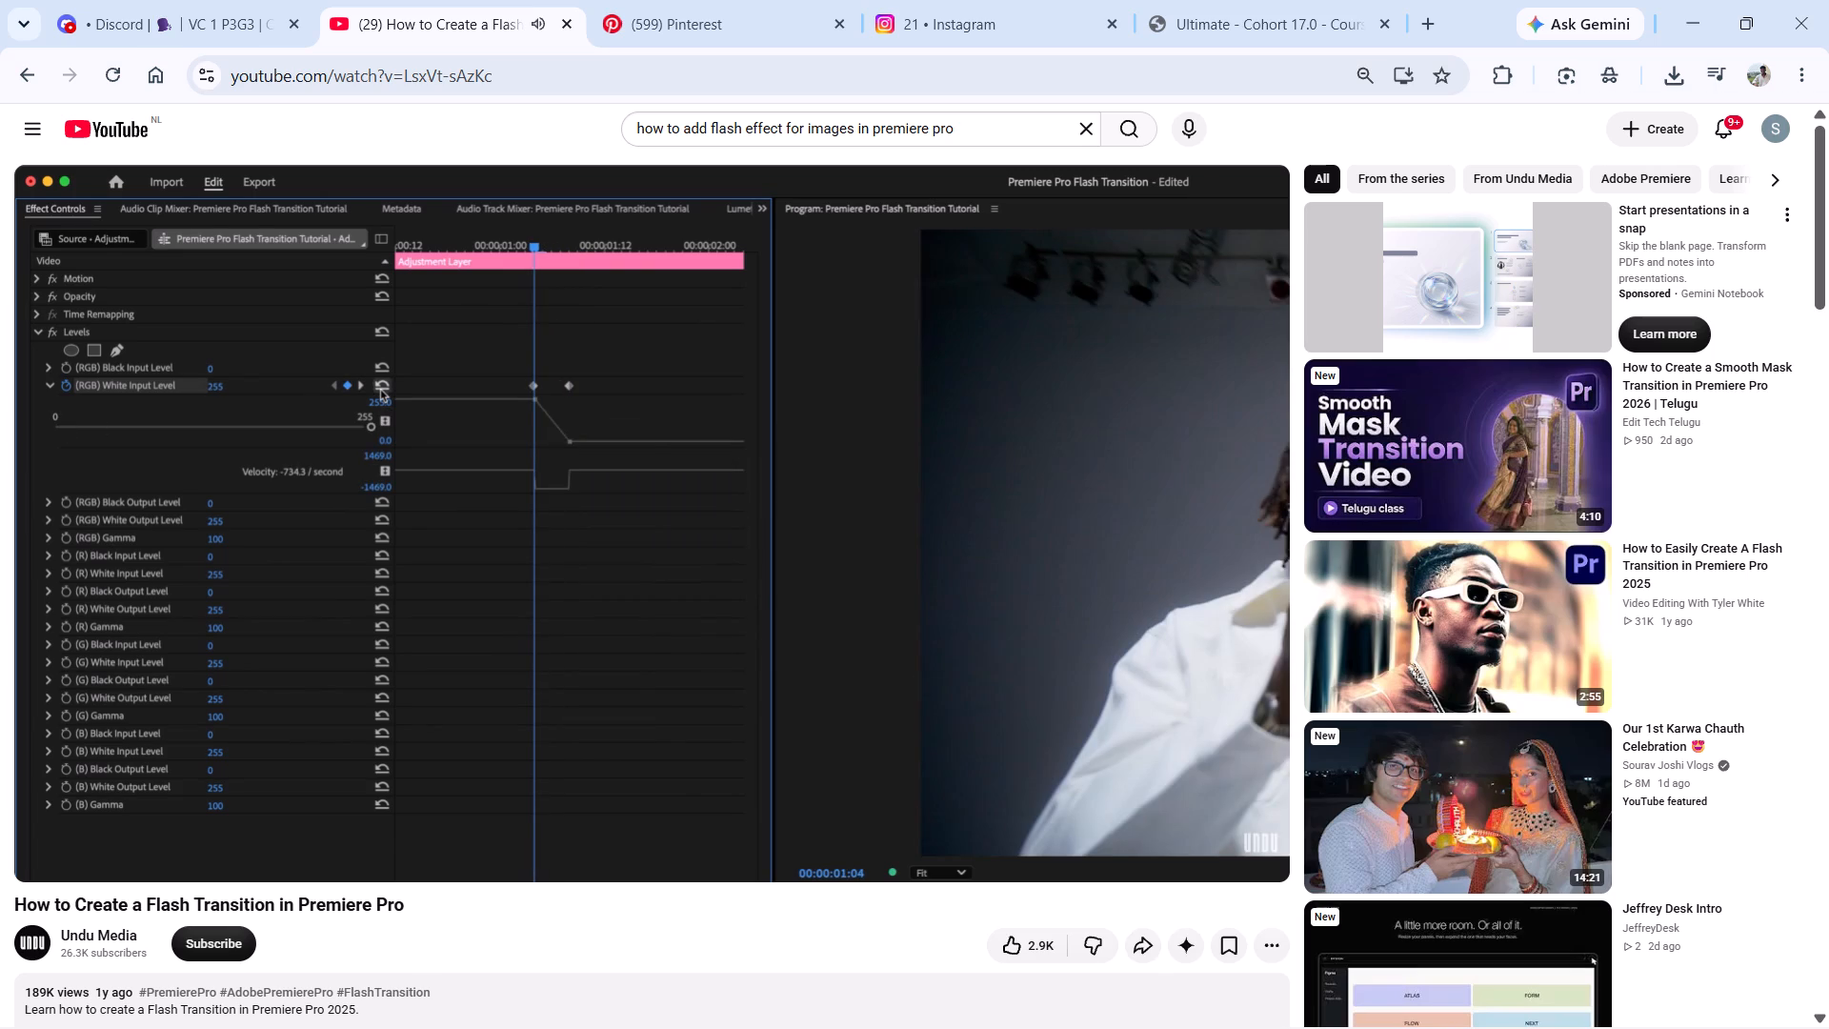
click(1089, 555)
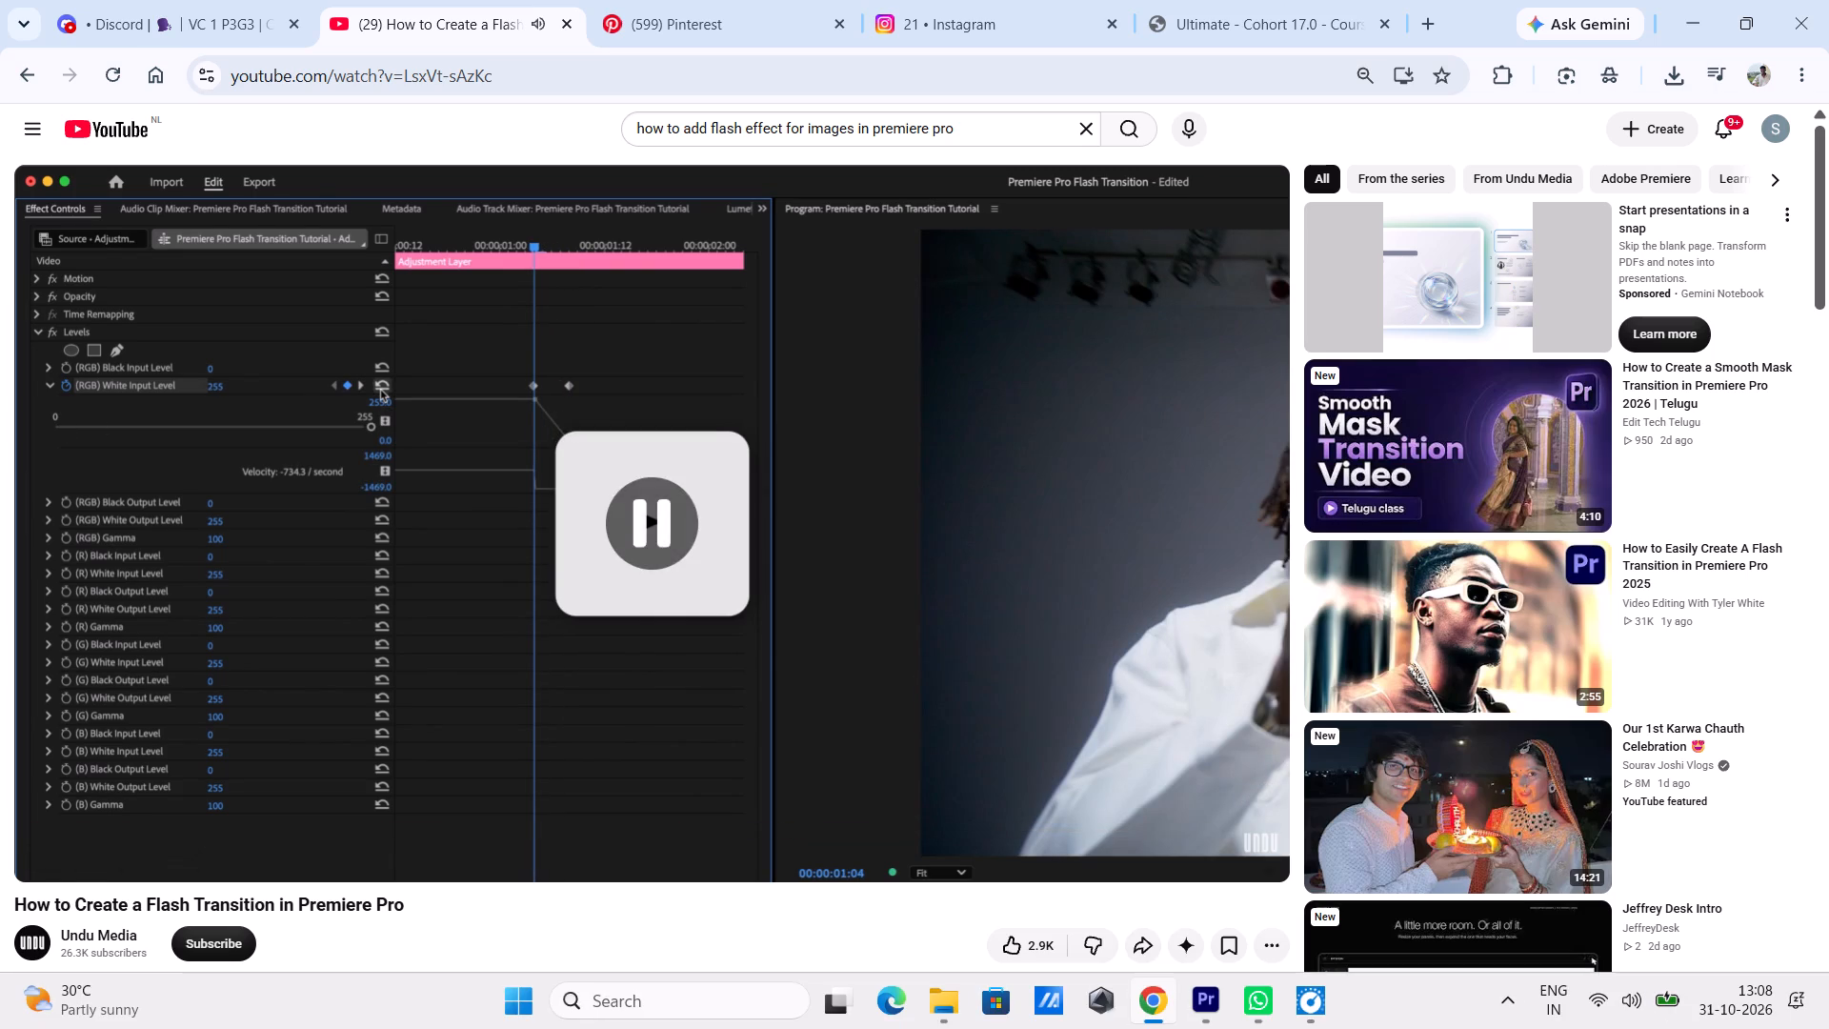
In Premiere Pro, turn on keyframing for the Levels (RGB) White Output Level at 00:00:30:19 and lower its value to 23.
click(1191, 990)
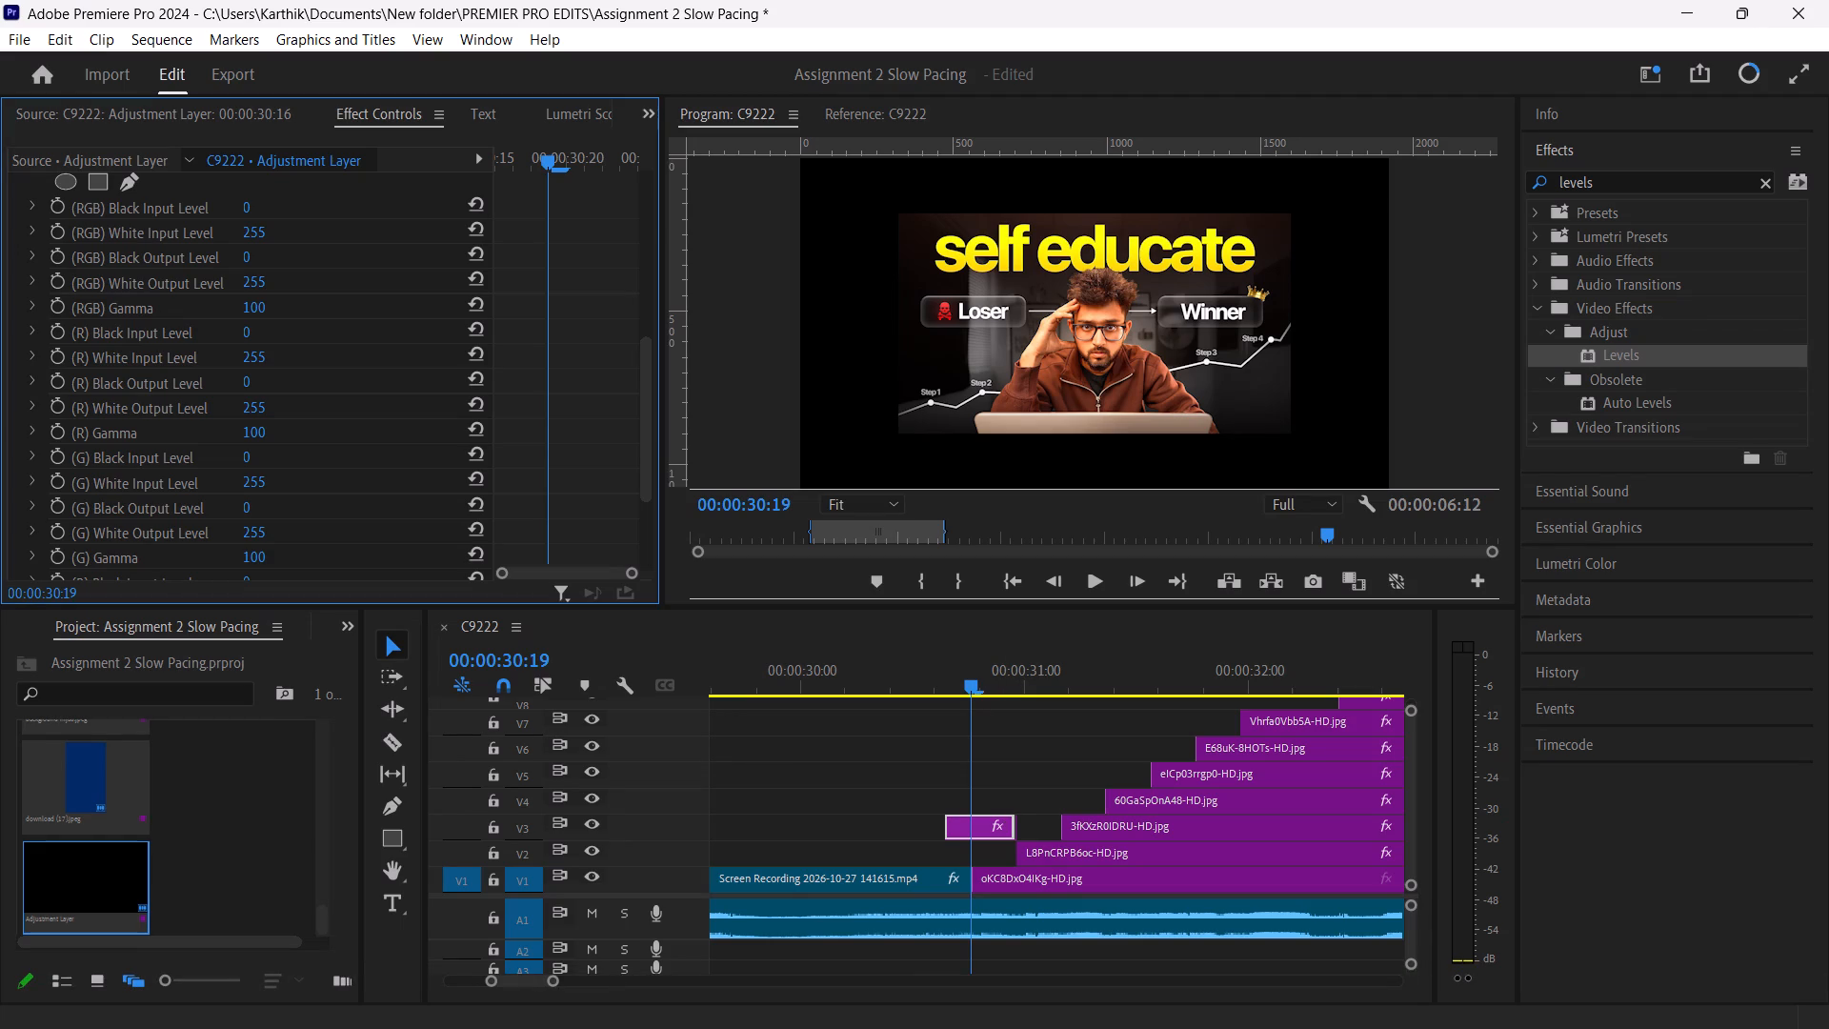
click(33, 279)
click(55, 274)
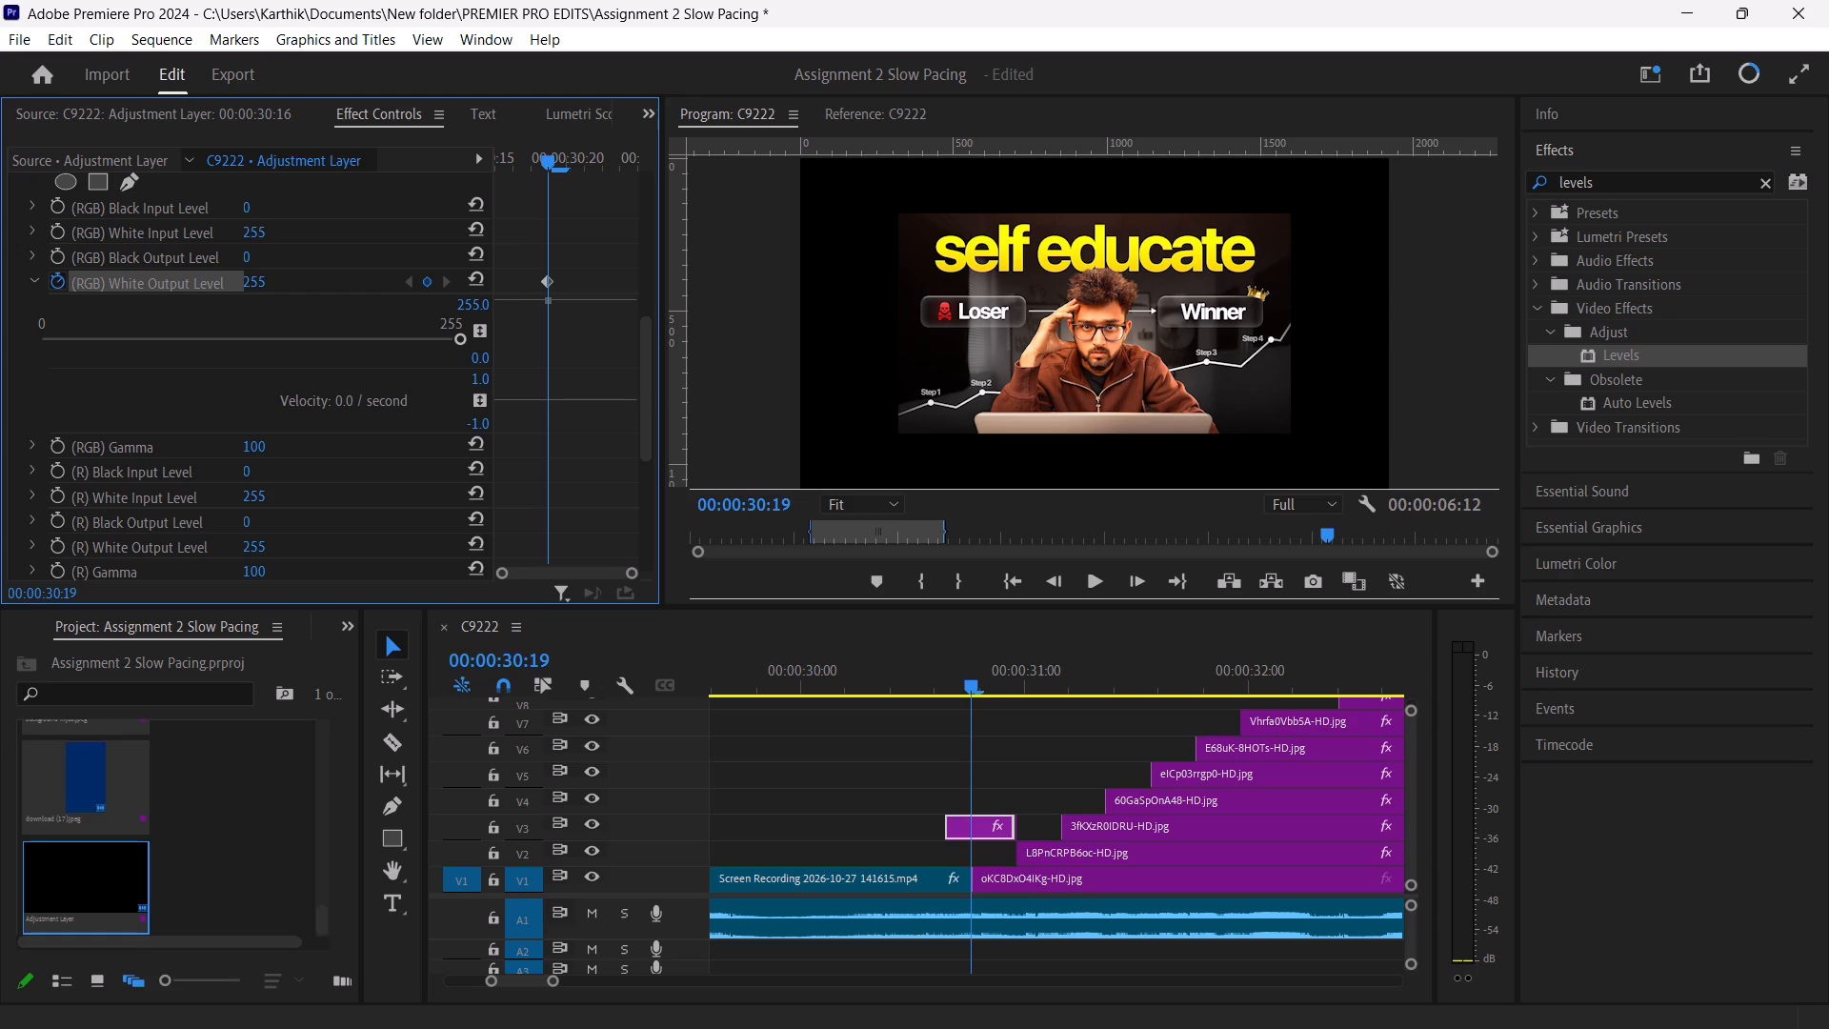
drag(456, 338, 168, 336)
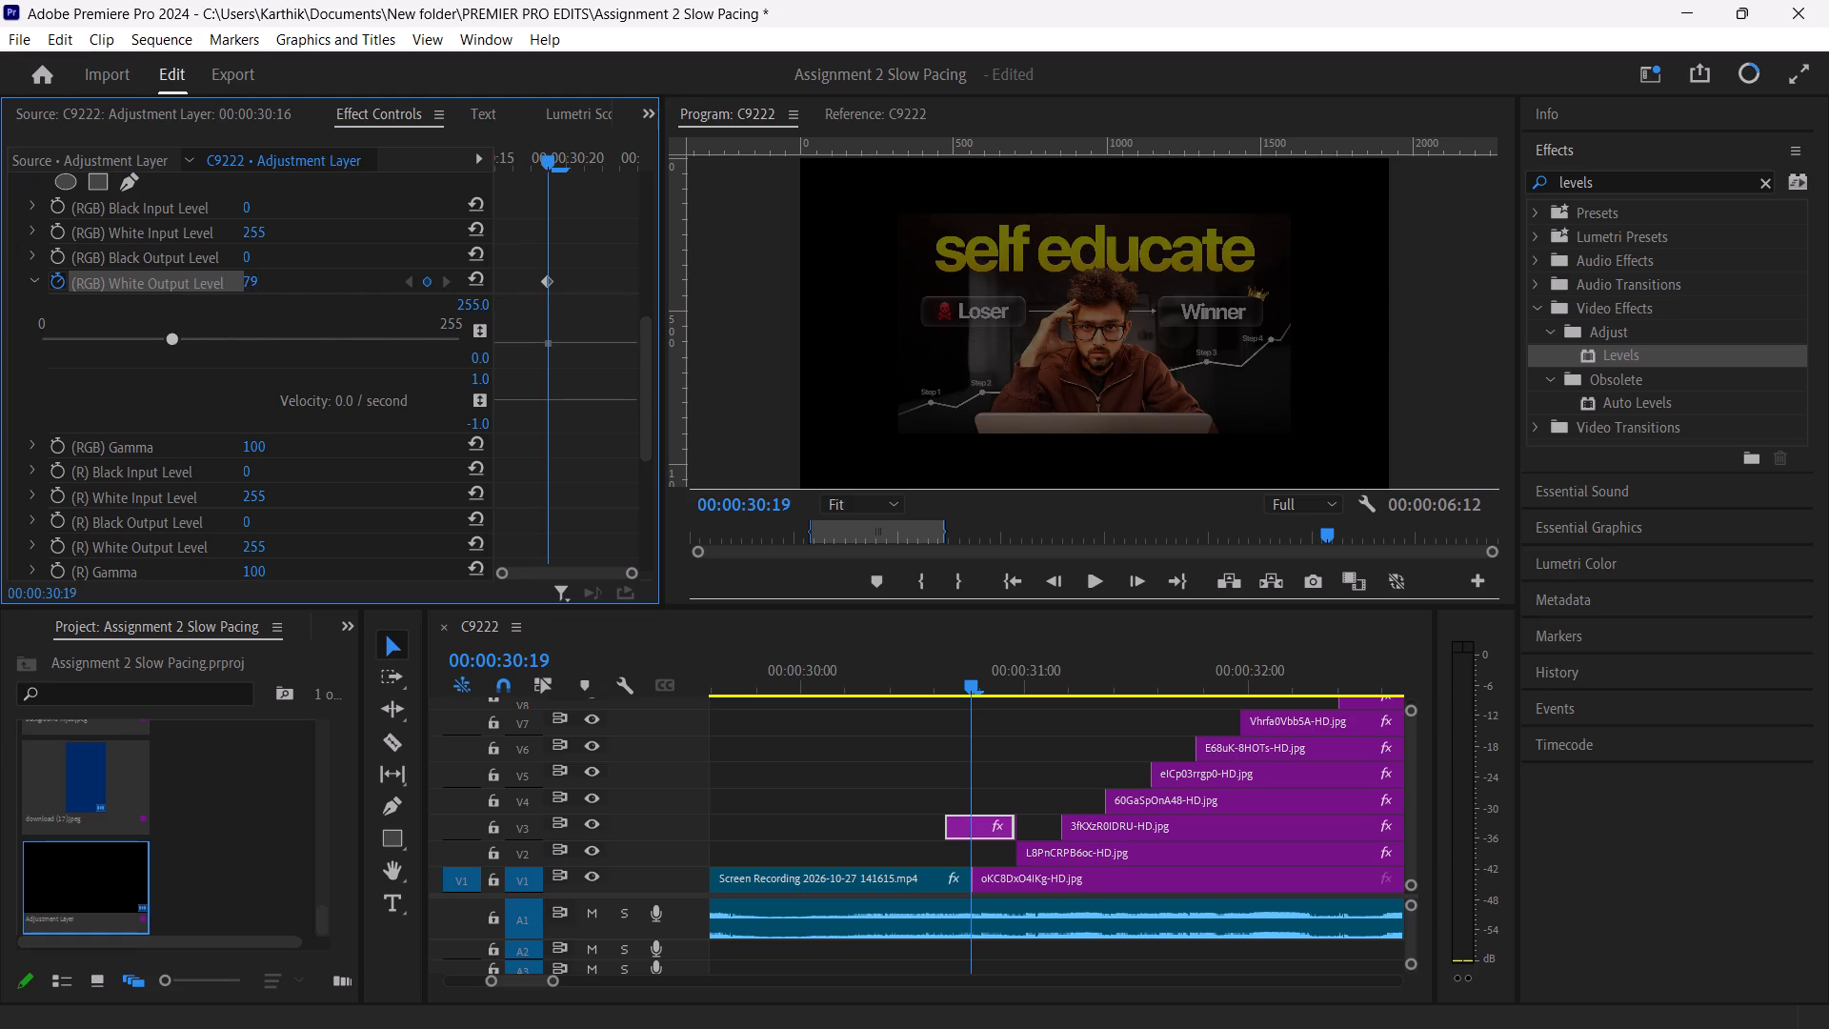
drag(168, 336, 118, 339)
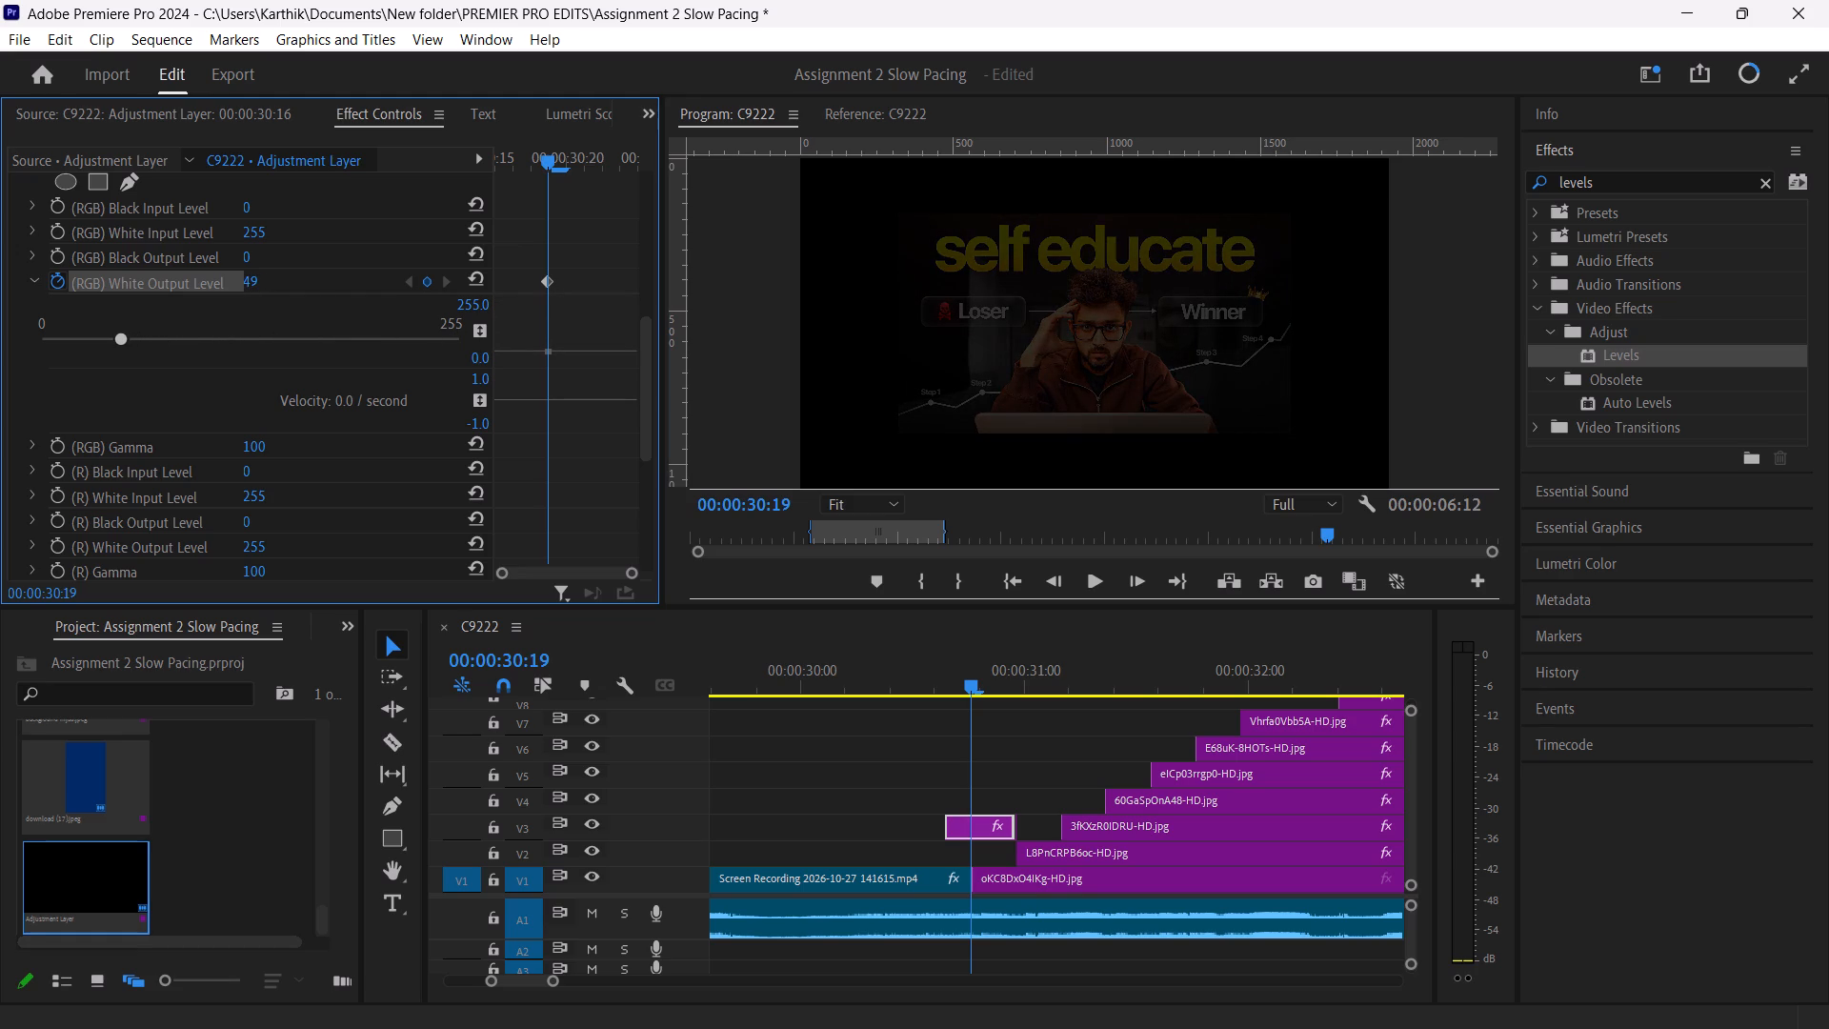
drag(118, 339, 89, 336)
drag(89, 336, 77, 333)
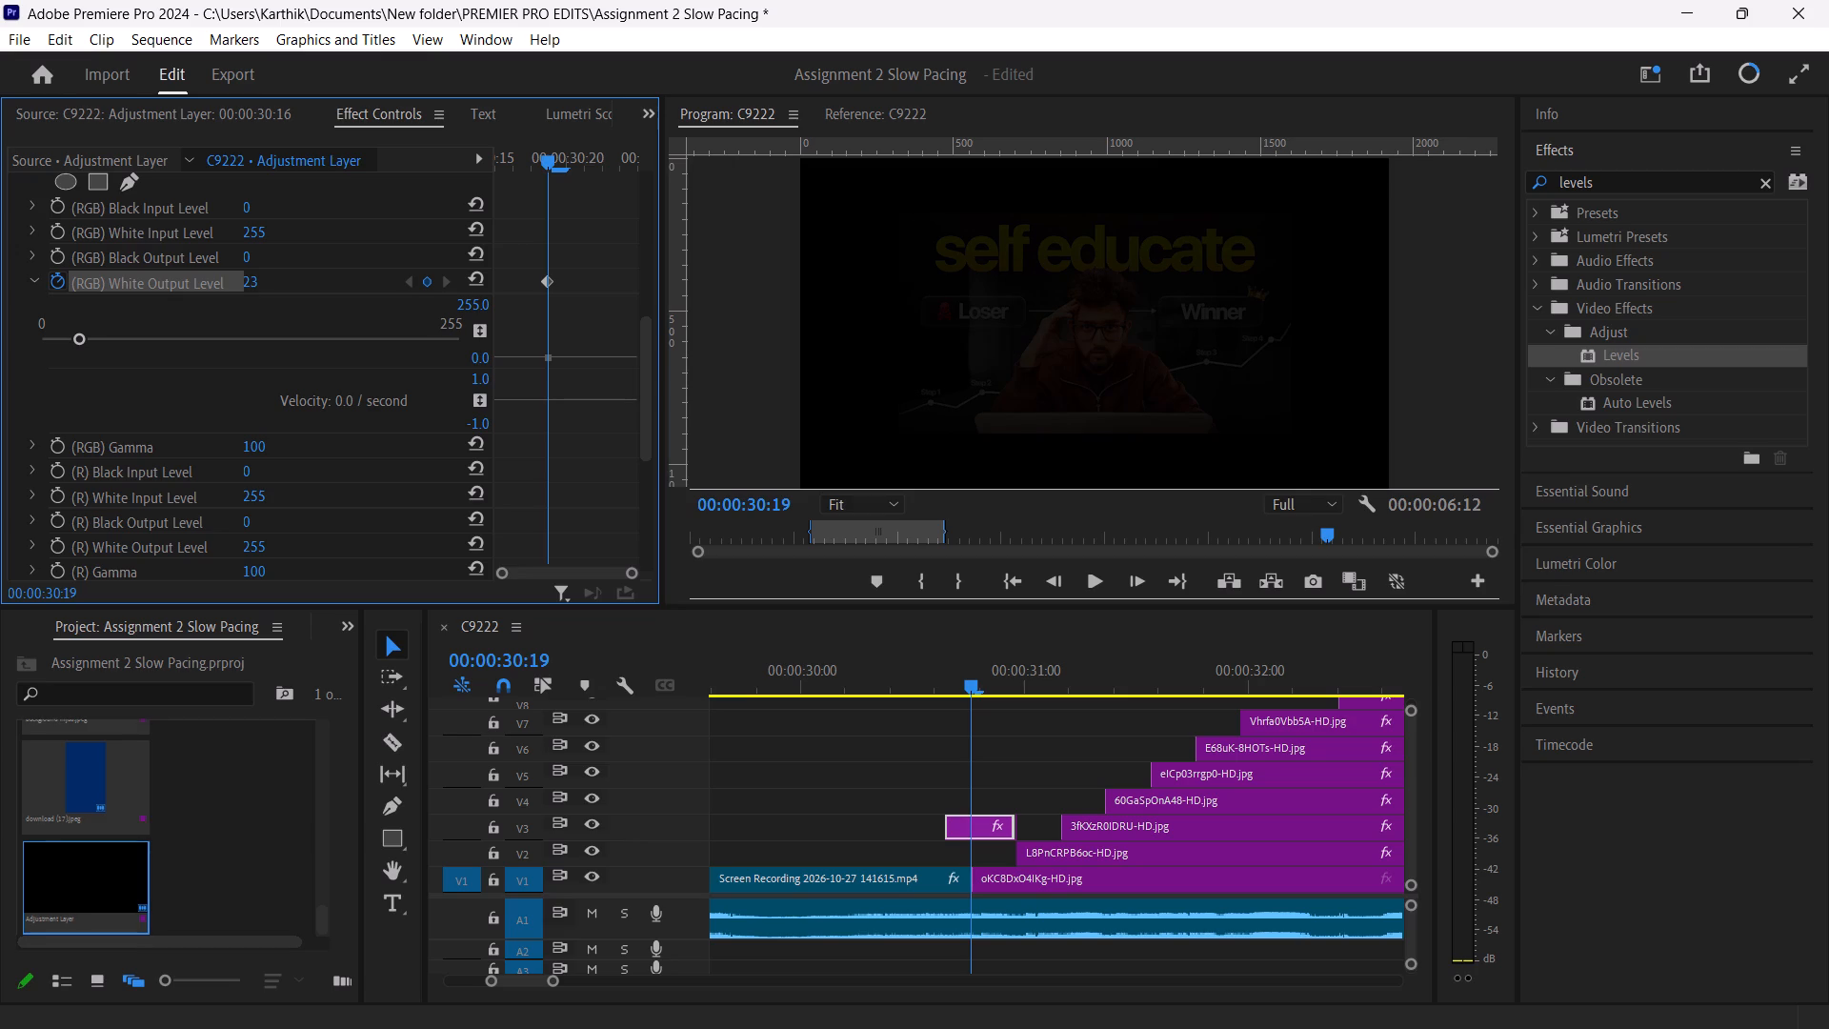
Add (RGB) White Output Level keyframes reset to 255 at 00:00:30:17 and 00:00:30:21, on either side of the middle keyframe.
key(Left)
key(Left)
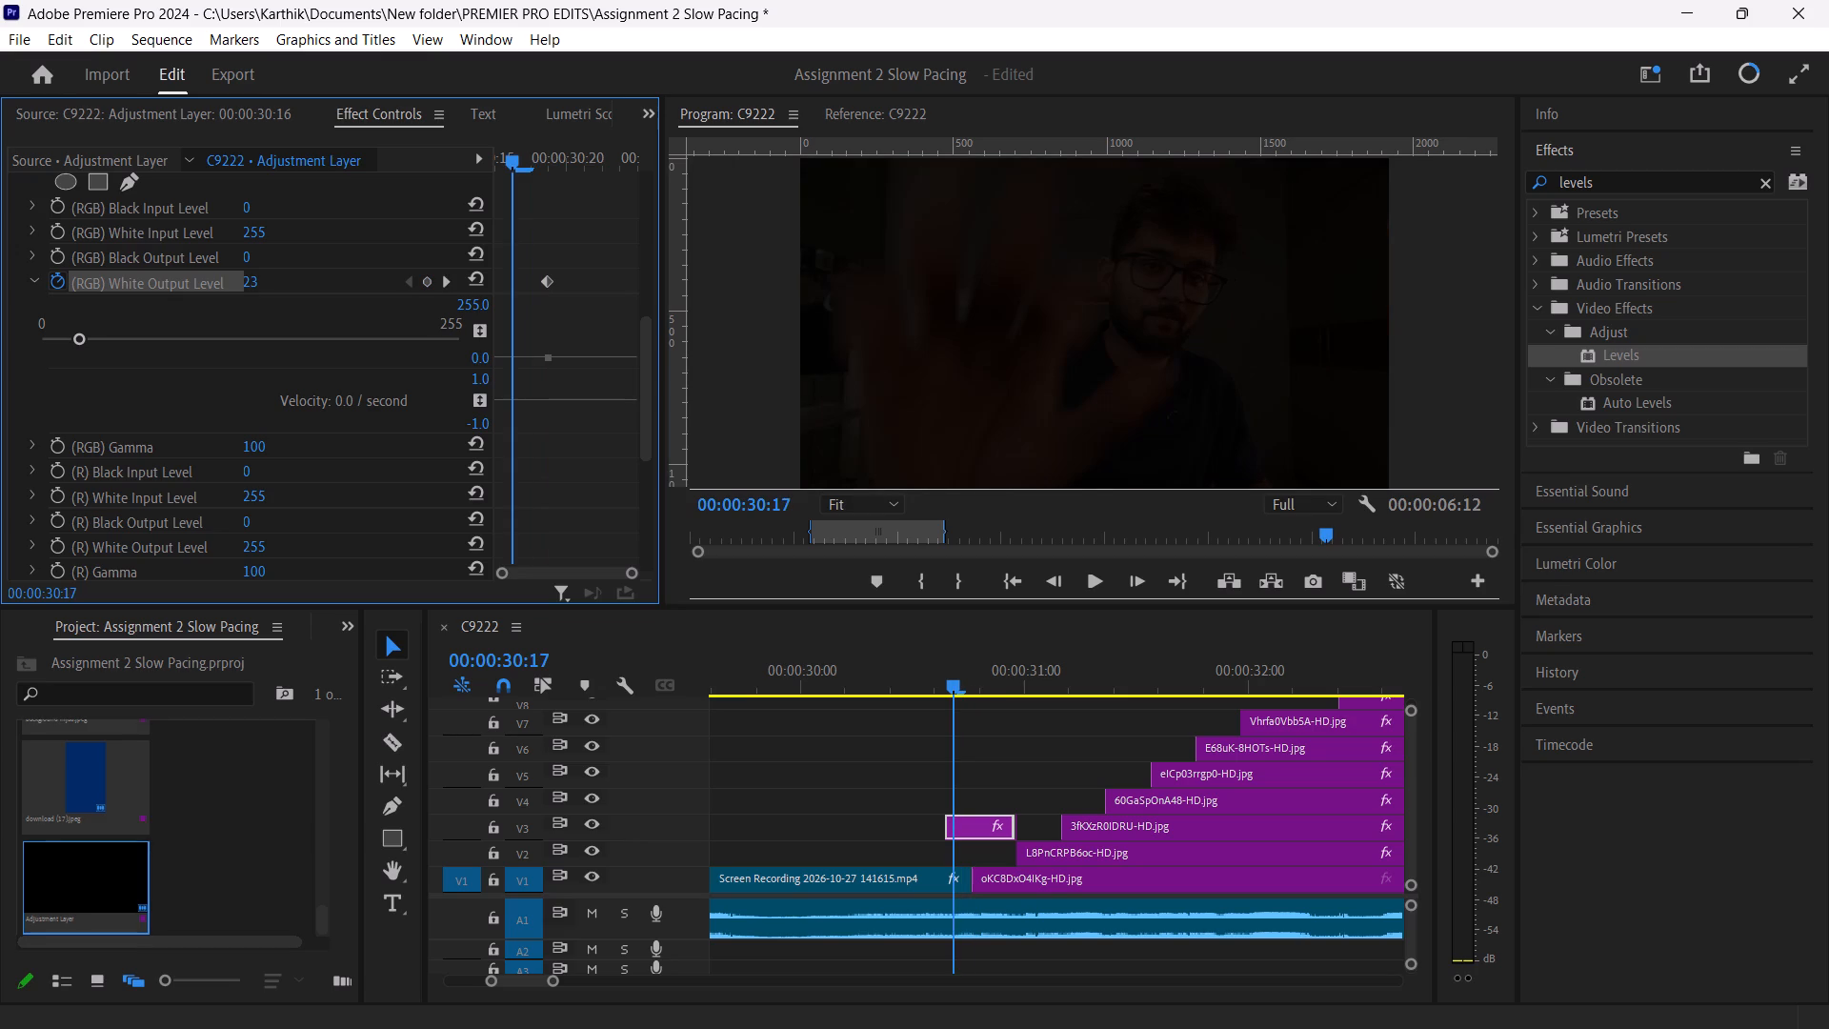
click(476, 272)
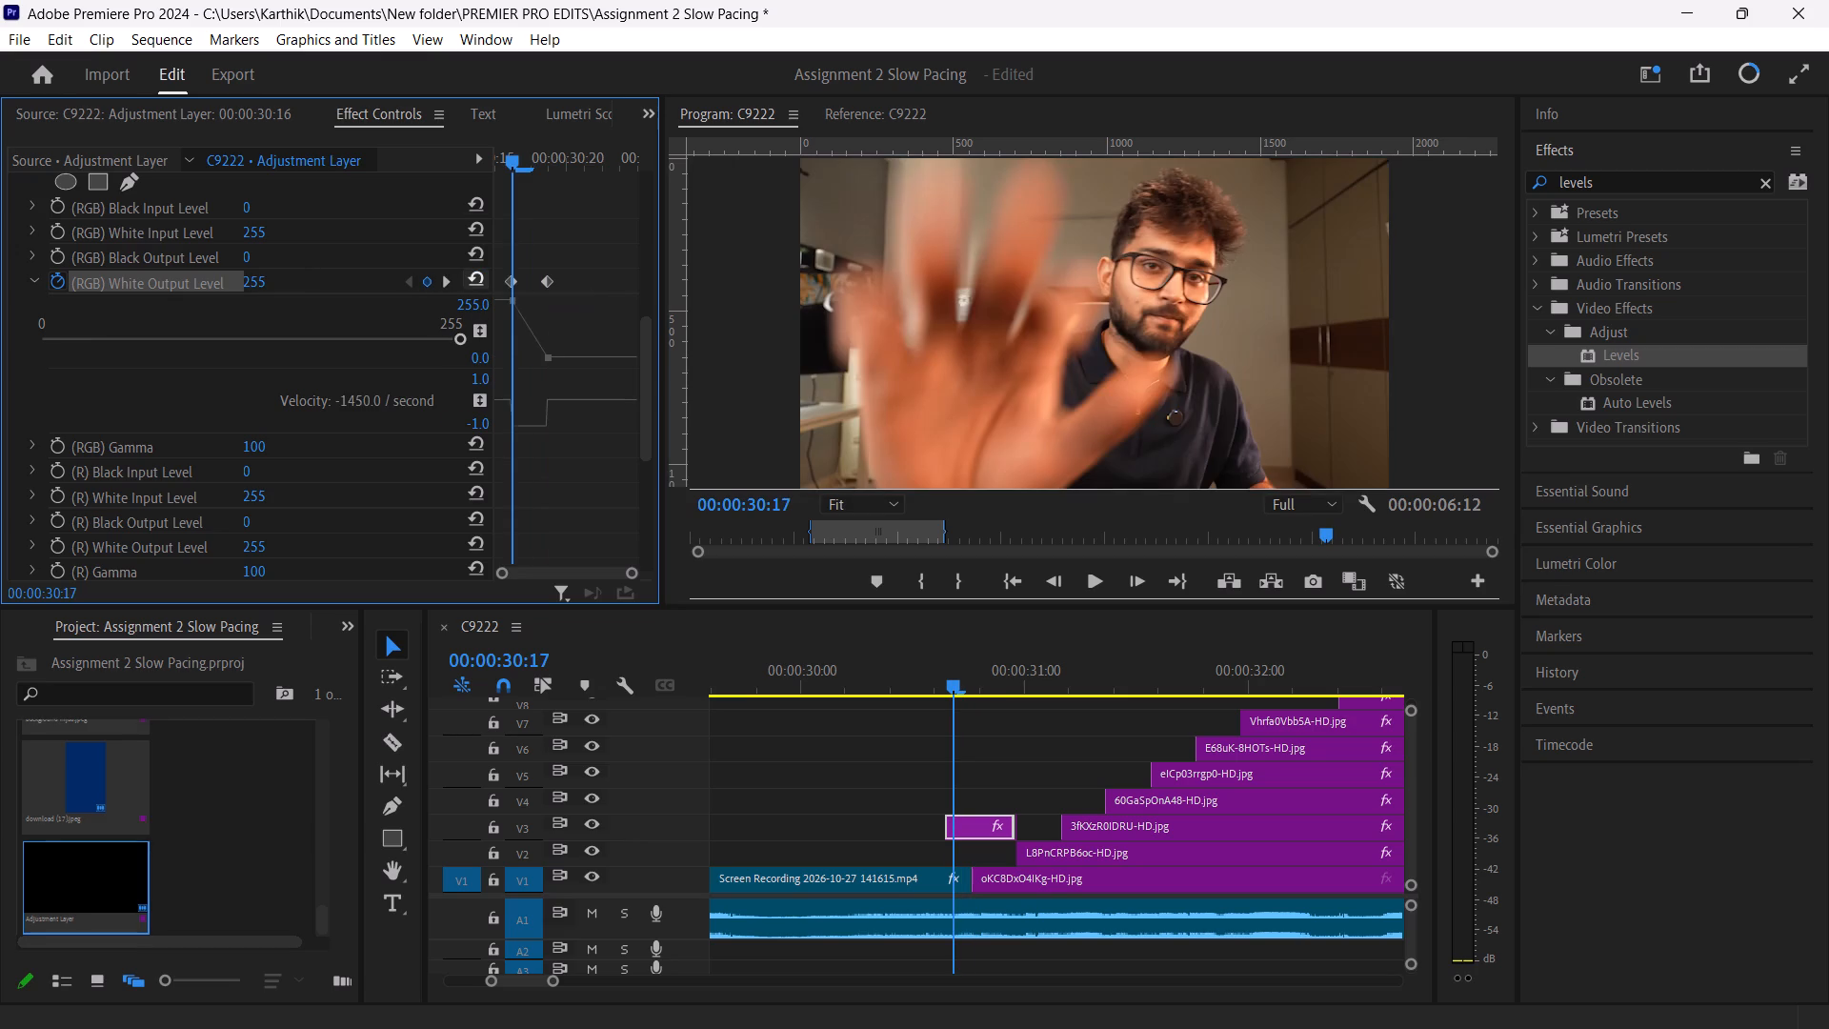
drag(515, 159, 520, 159)
drag(520, 159, 577, 172)
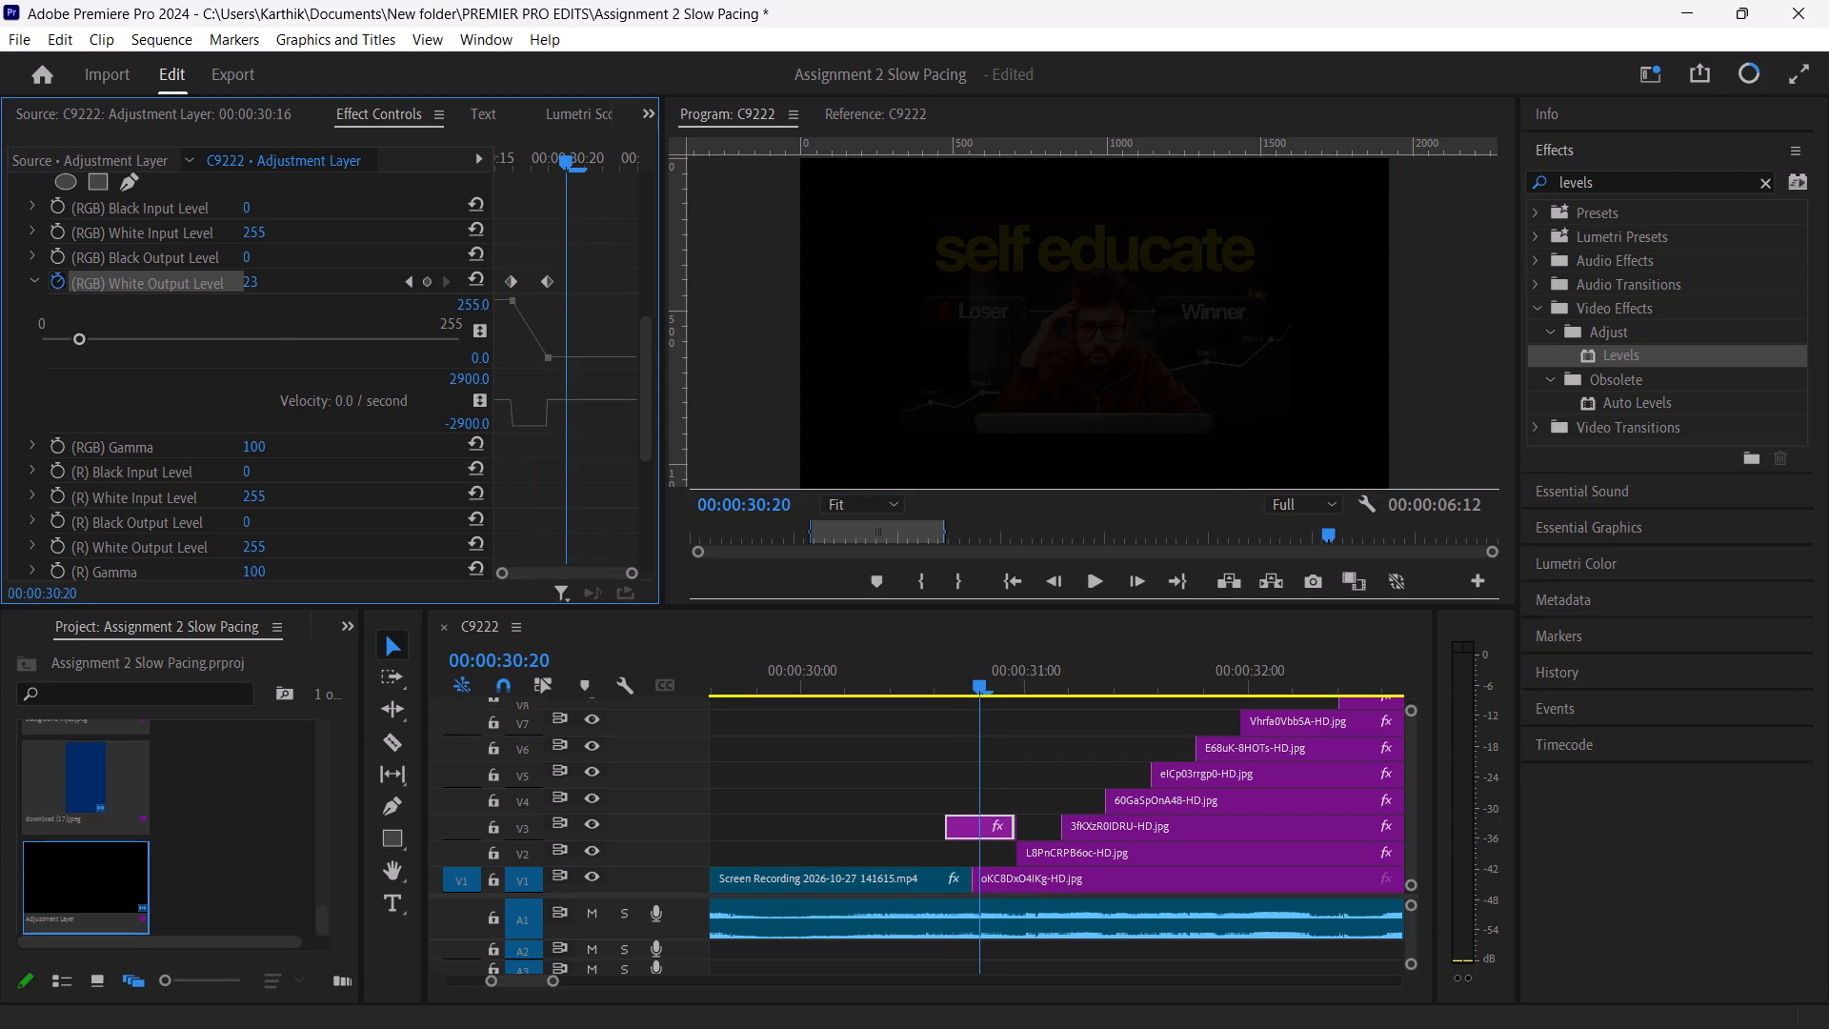
drag(577, 172, 583, 180)
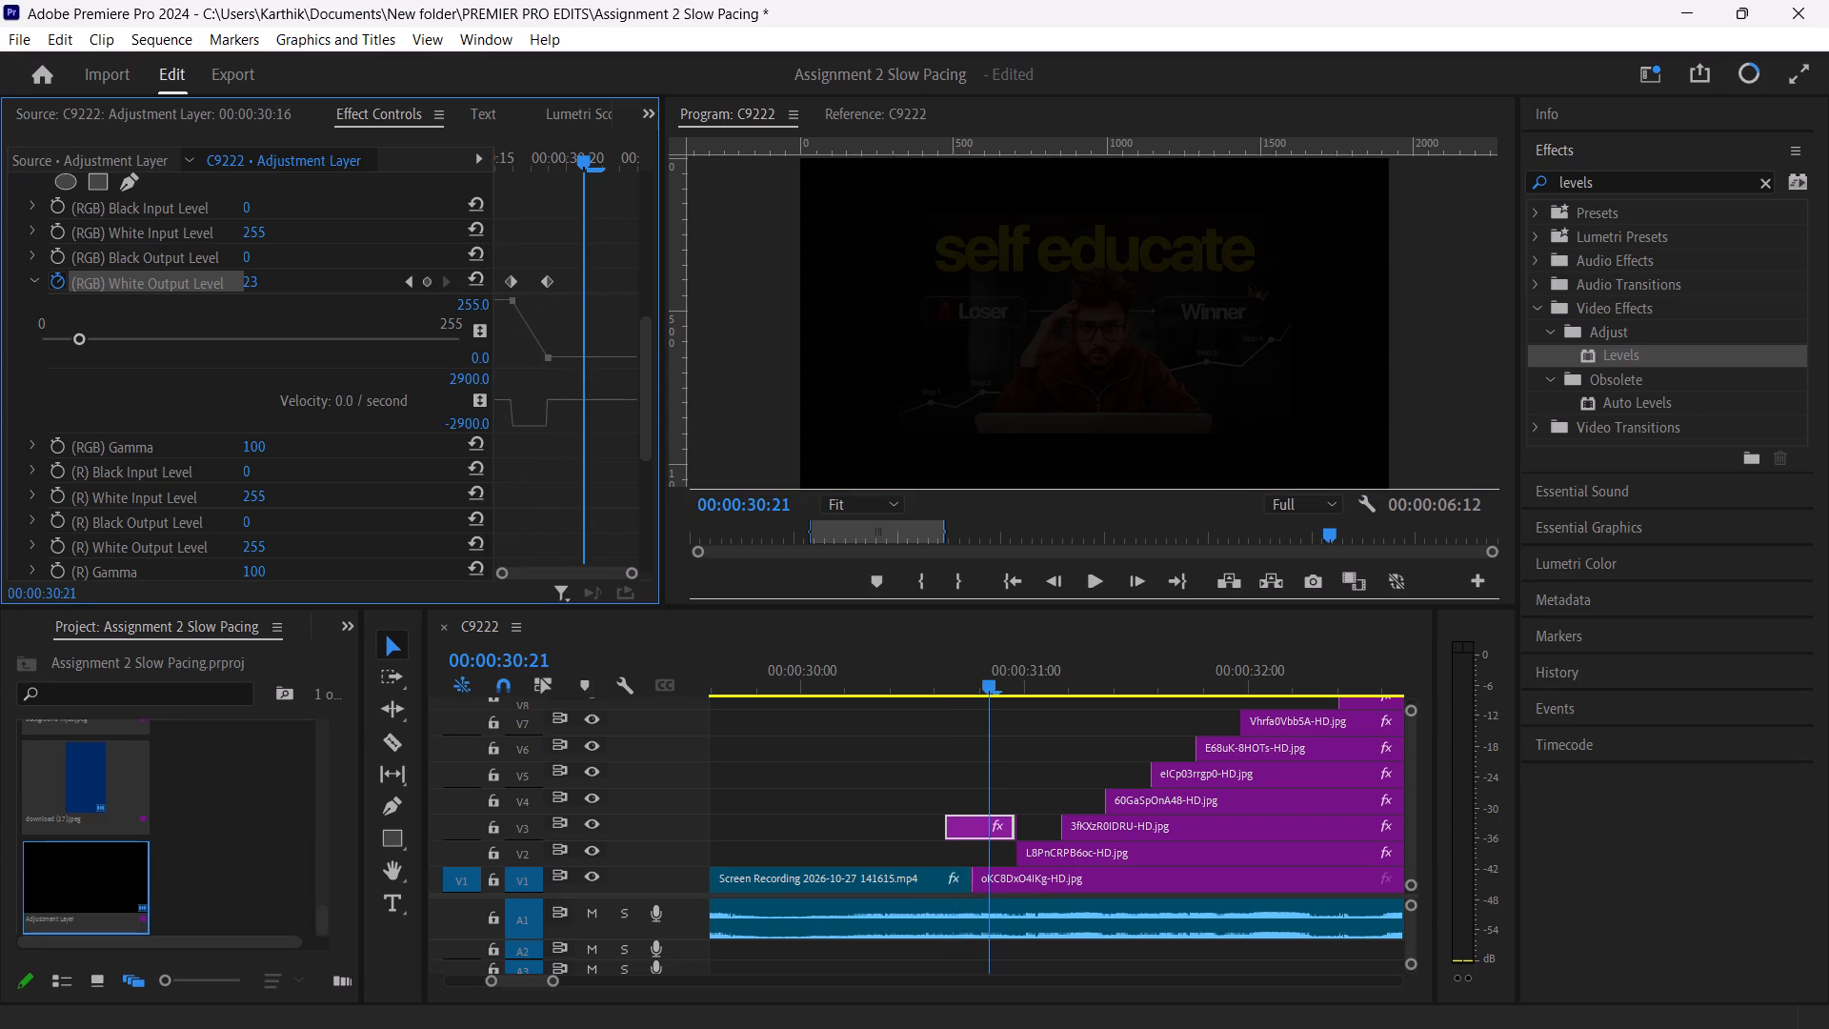
click(475, 279)
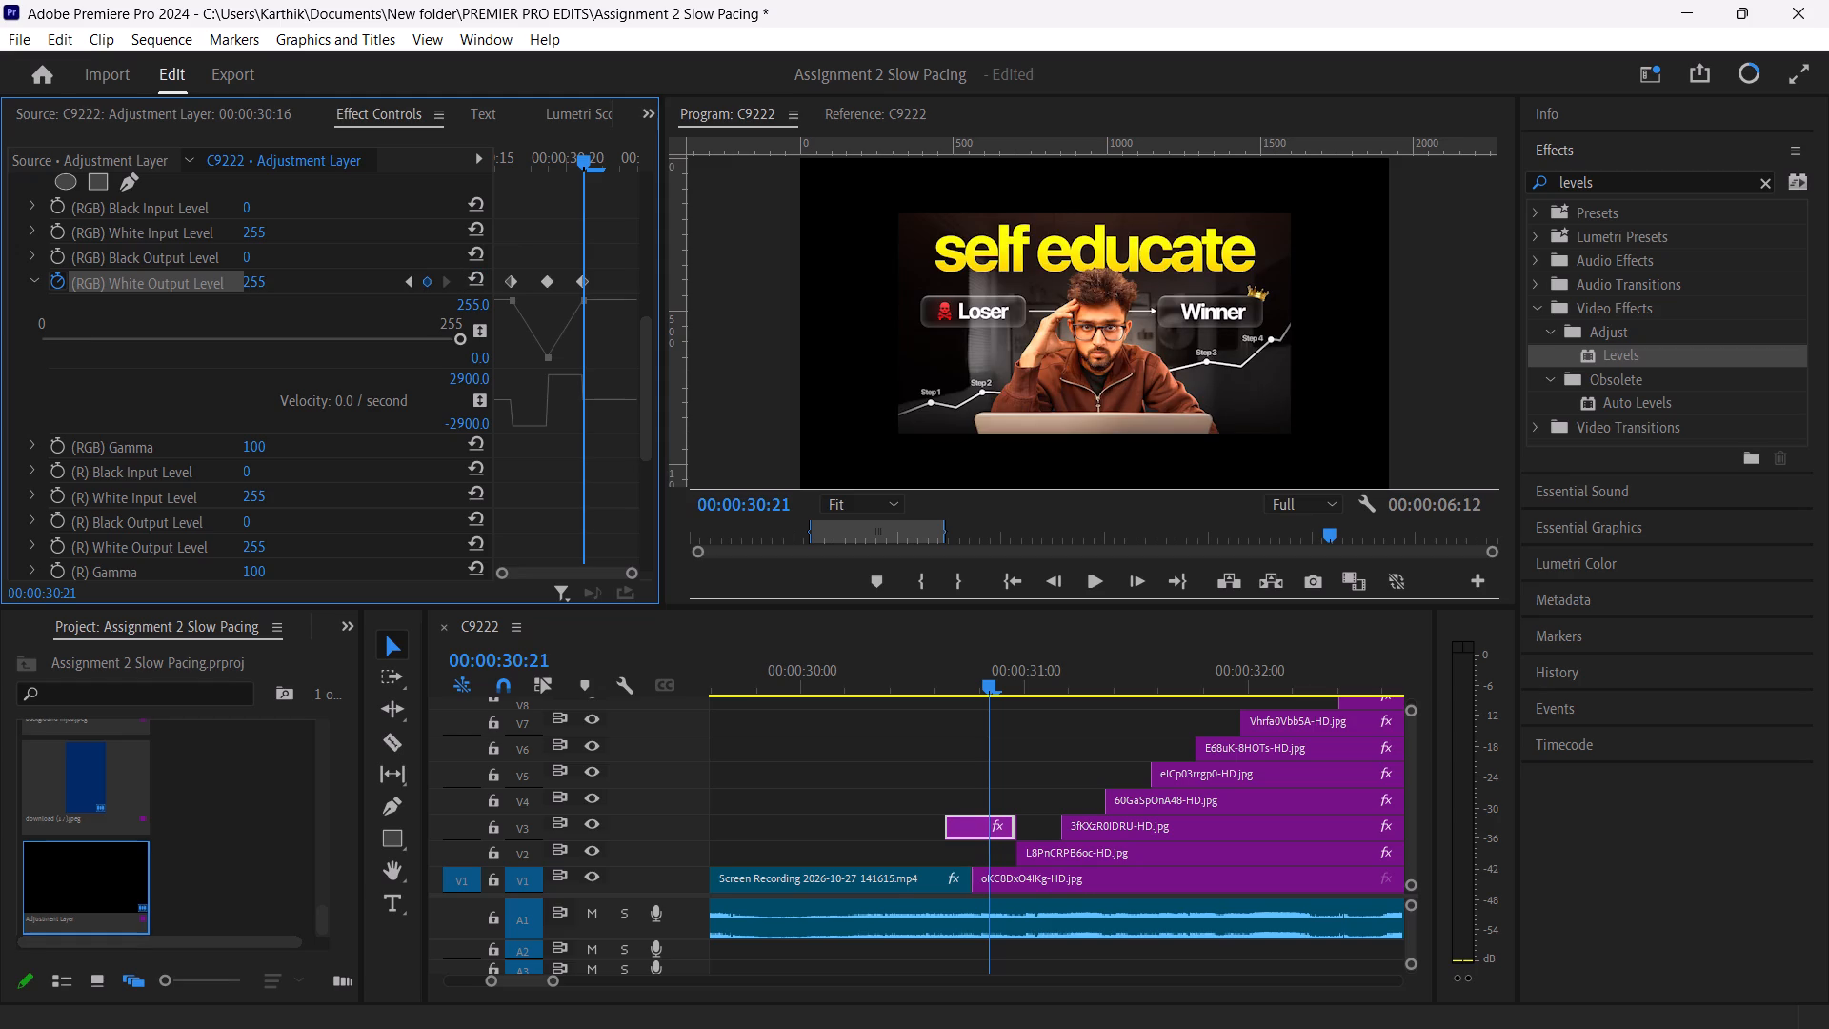
Return to the middle keyframe at 00:00:30:19 and raise its (RGB) White Output Level to 255.
drag(578, 153, 578, 193)
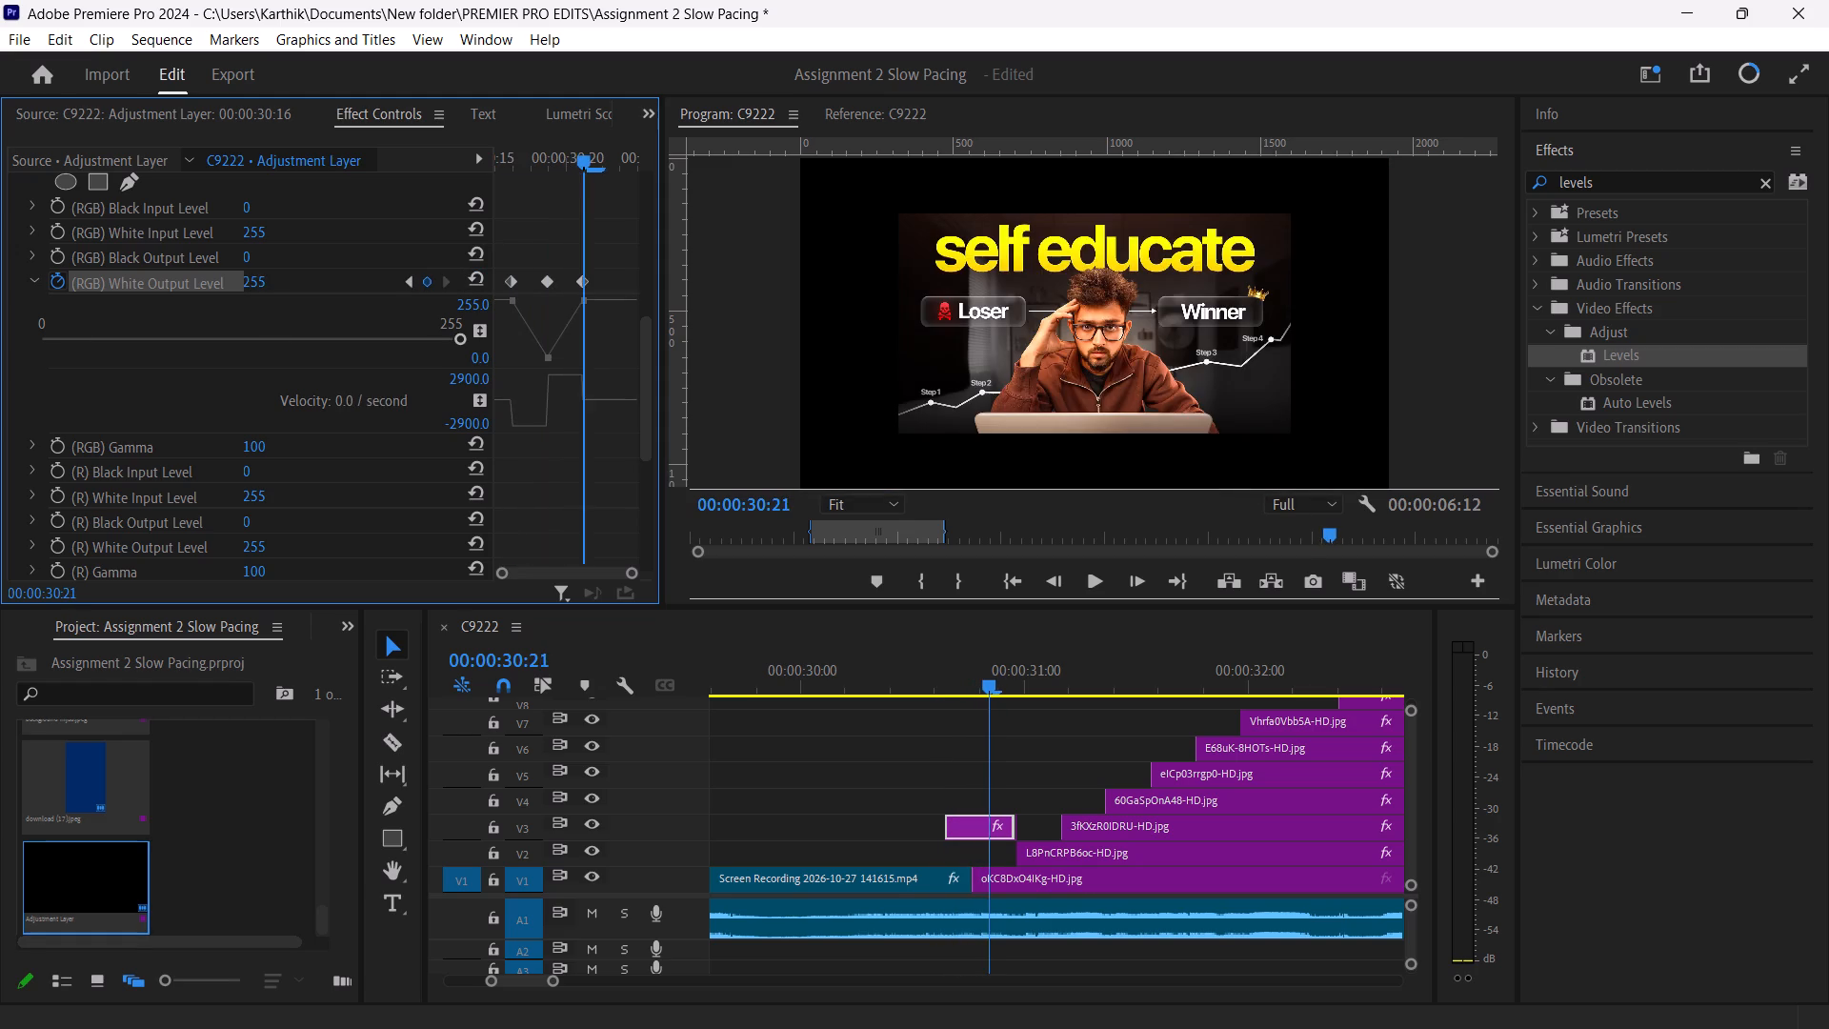
drag(578, 193, 544, 213)
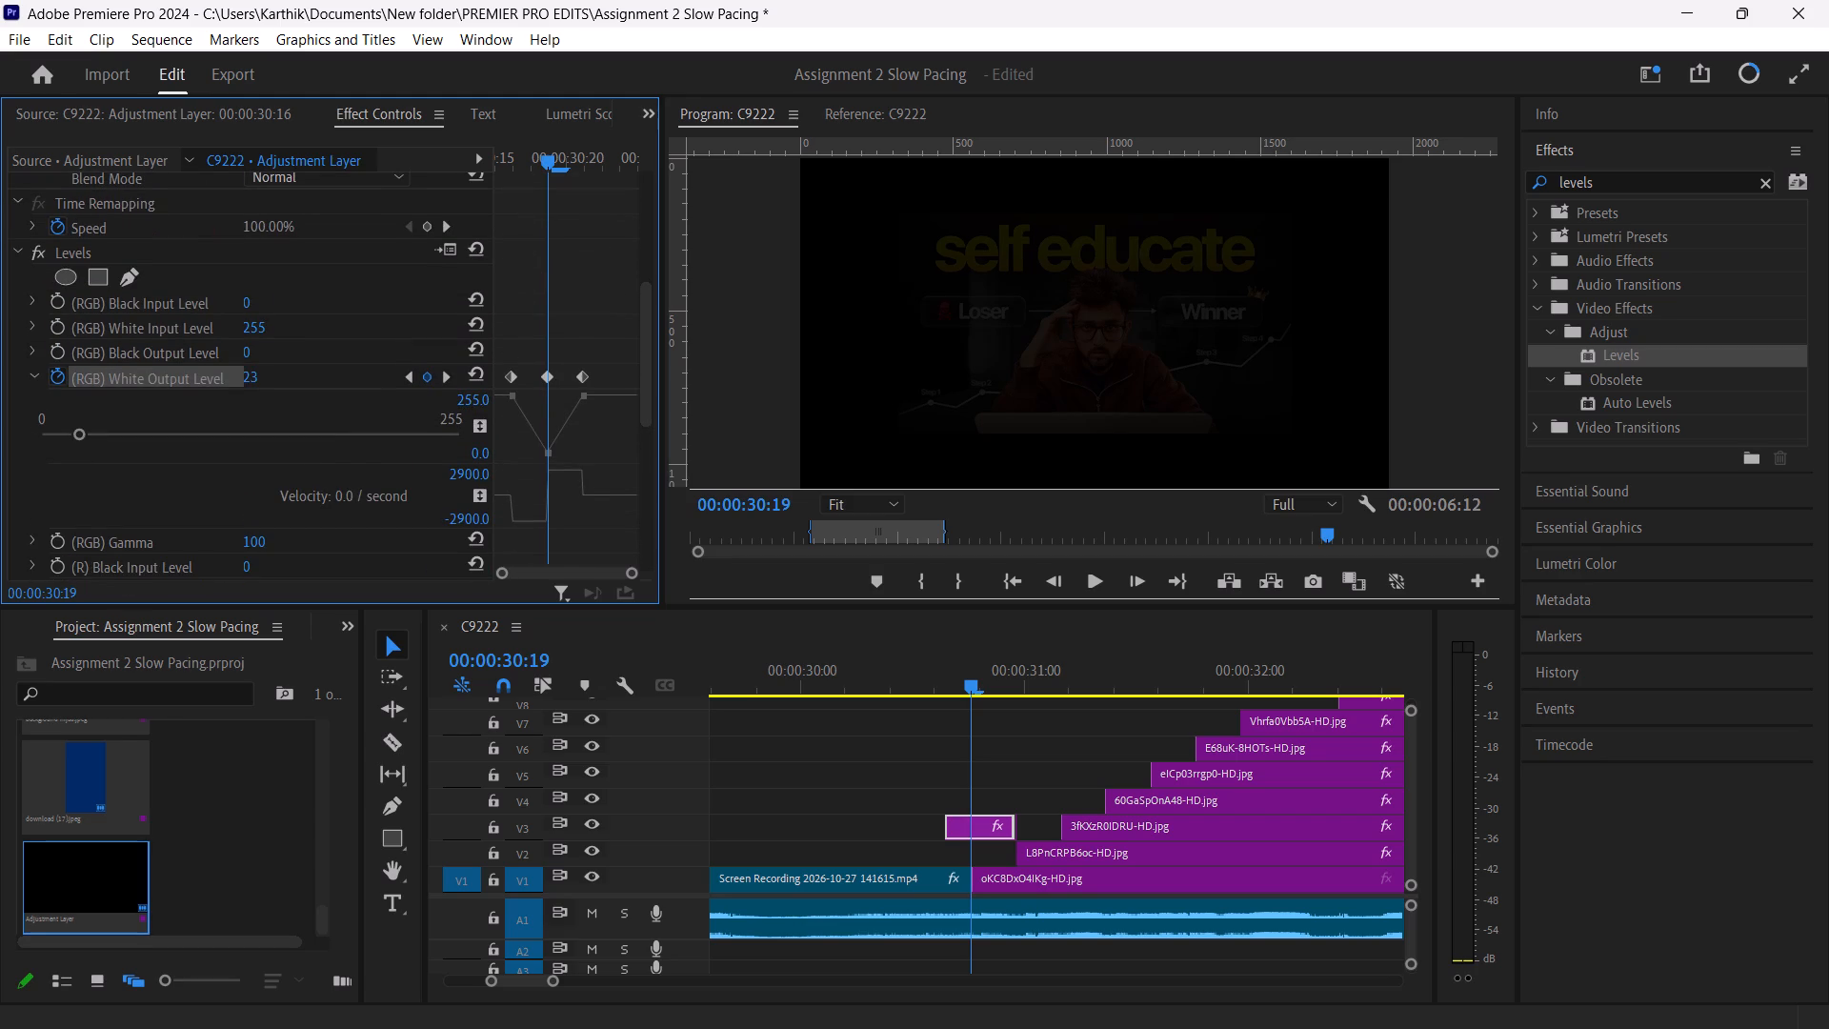
scroll(330, 341, up, 1)
drag(84, 434, 327, 431)
drag(327, 431, 347, 431)
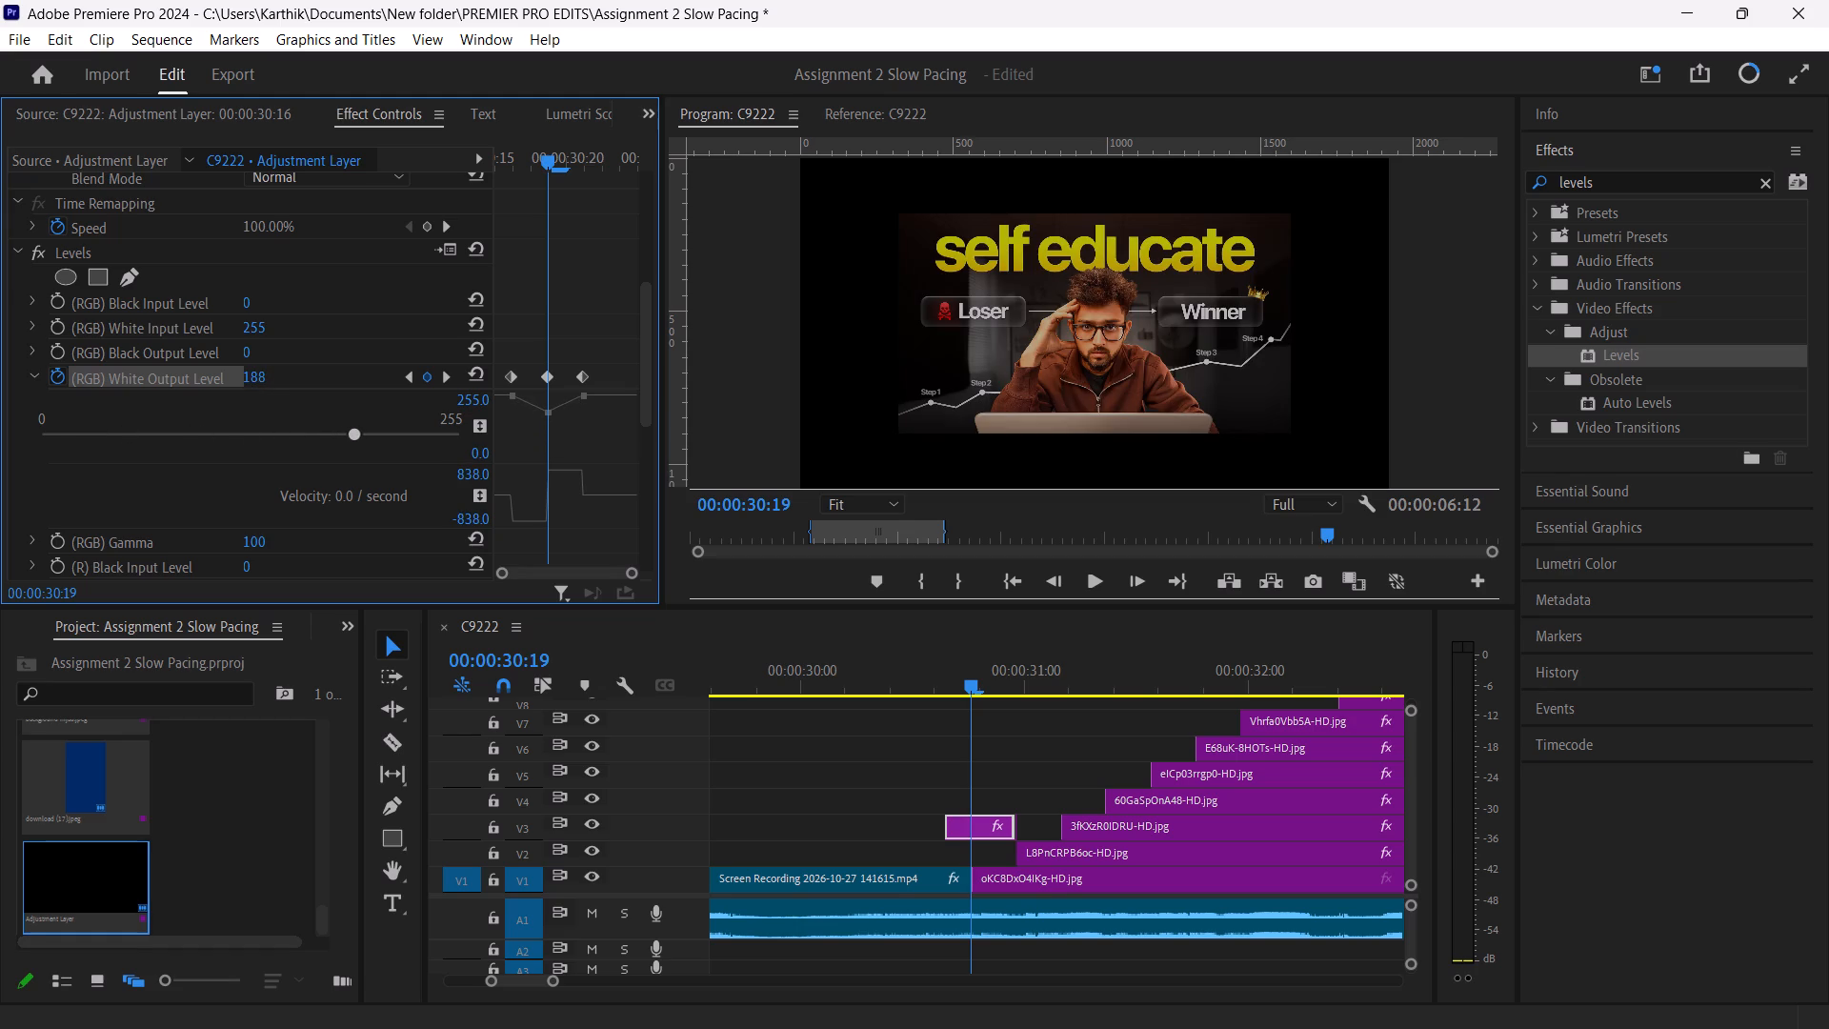
drag(347, 431, 405, 427)
drag(405, 427, 415, 426)
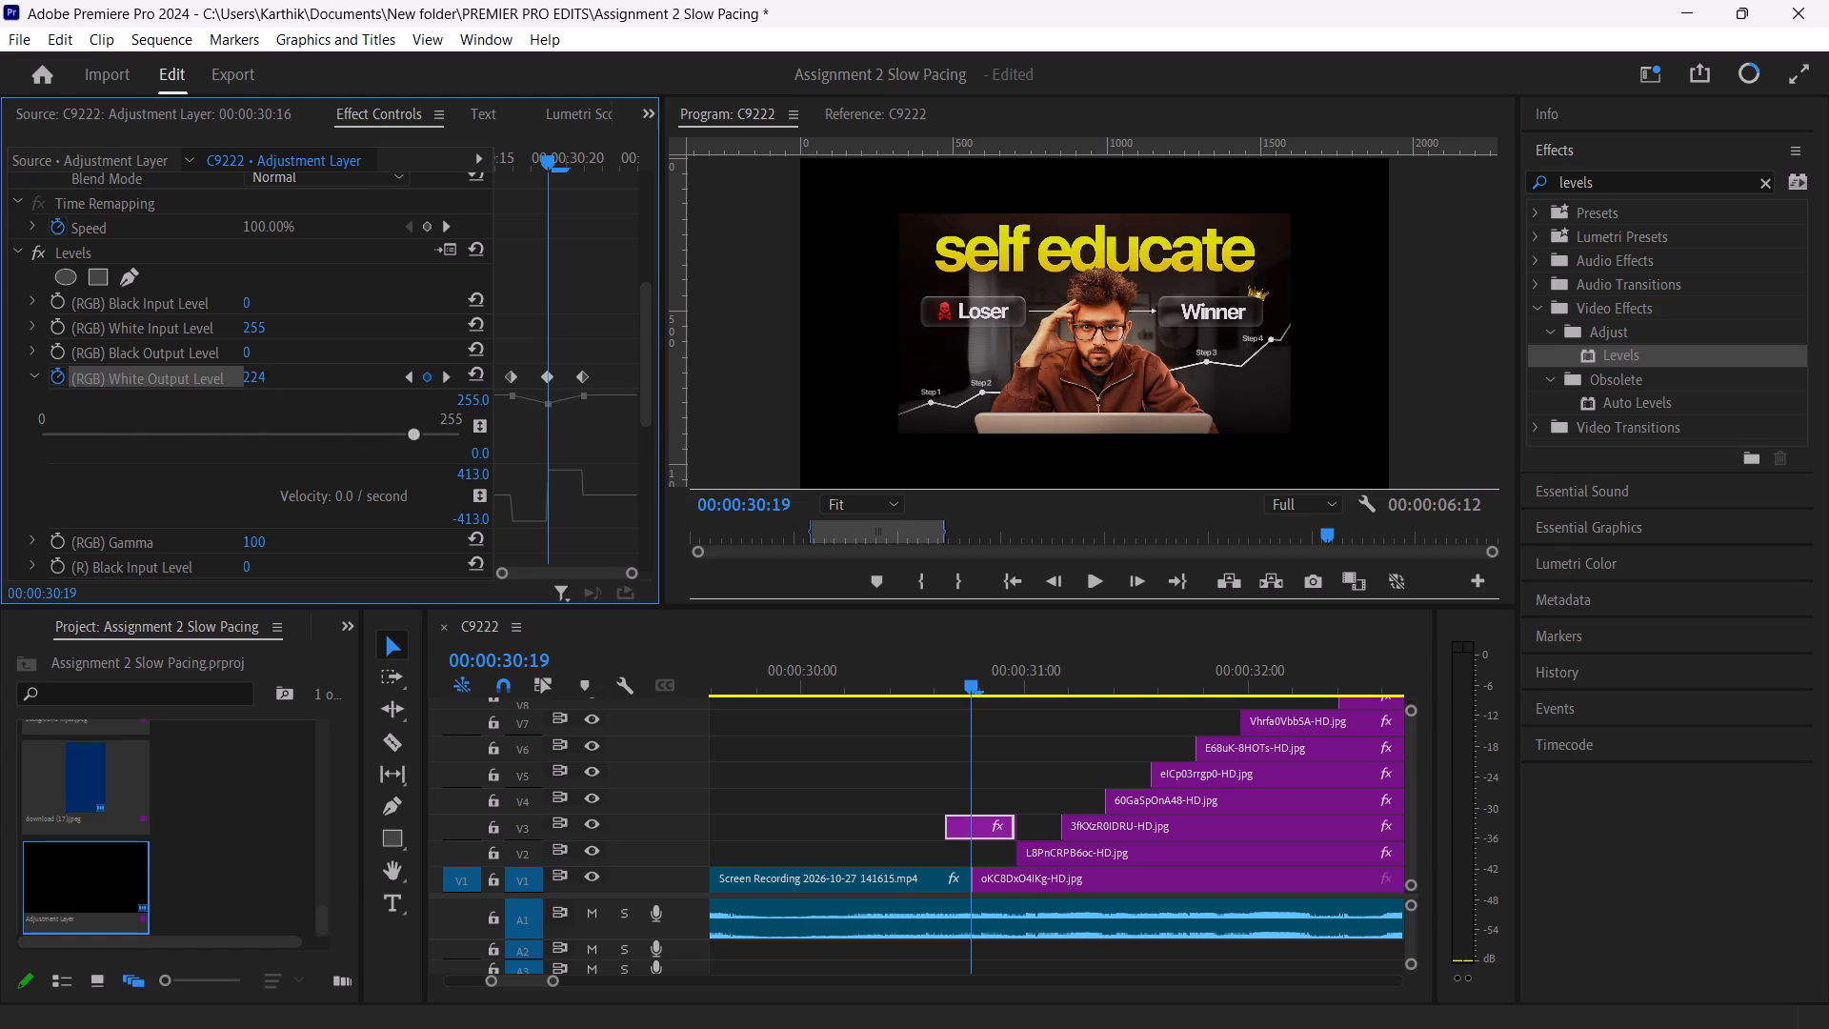
drag(415, 426, 483, 426)
drag(483, 426, 504, 426)
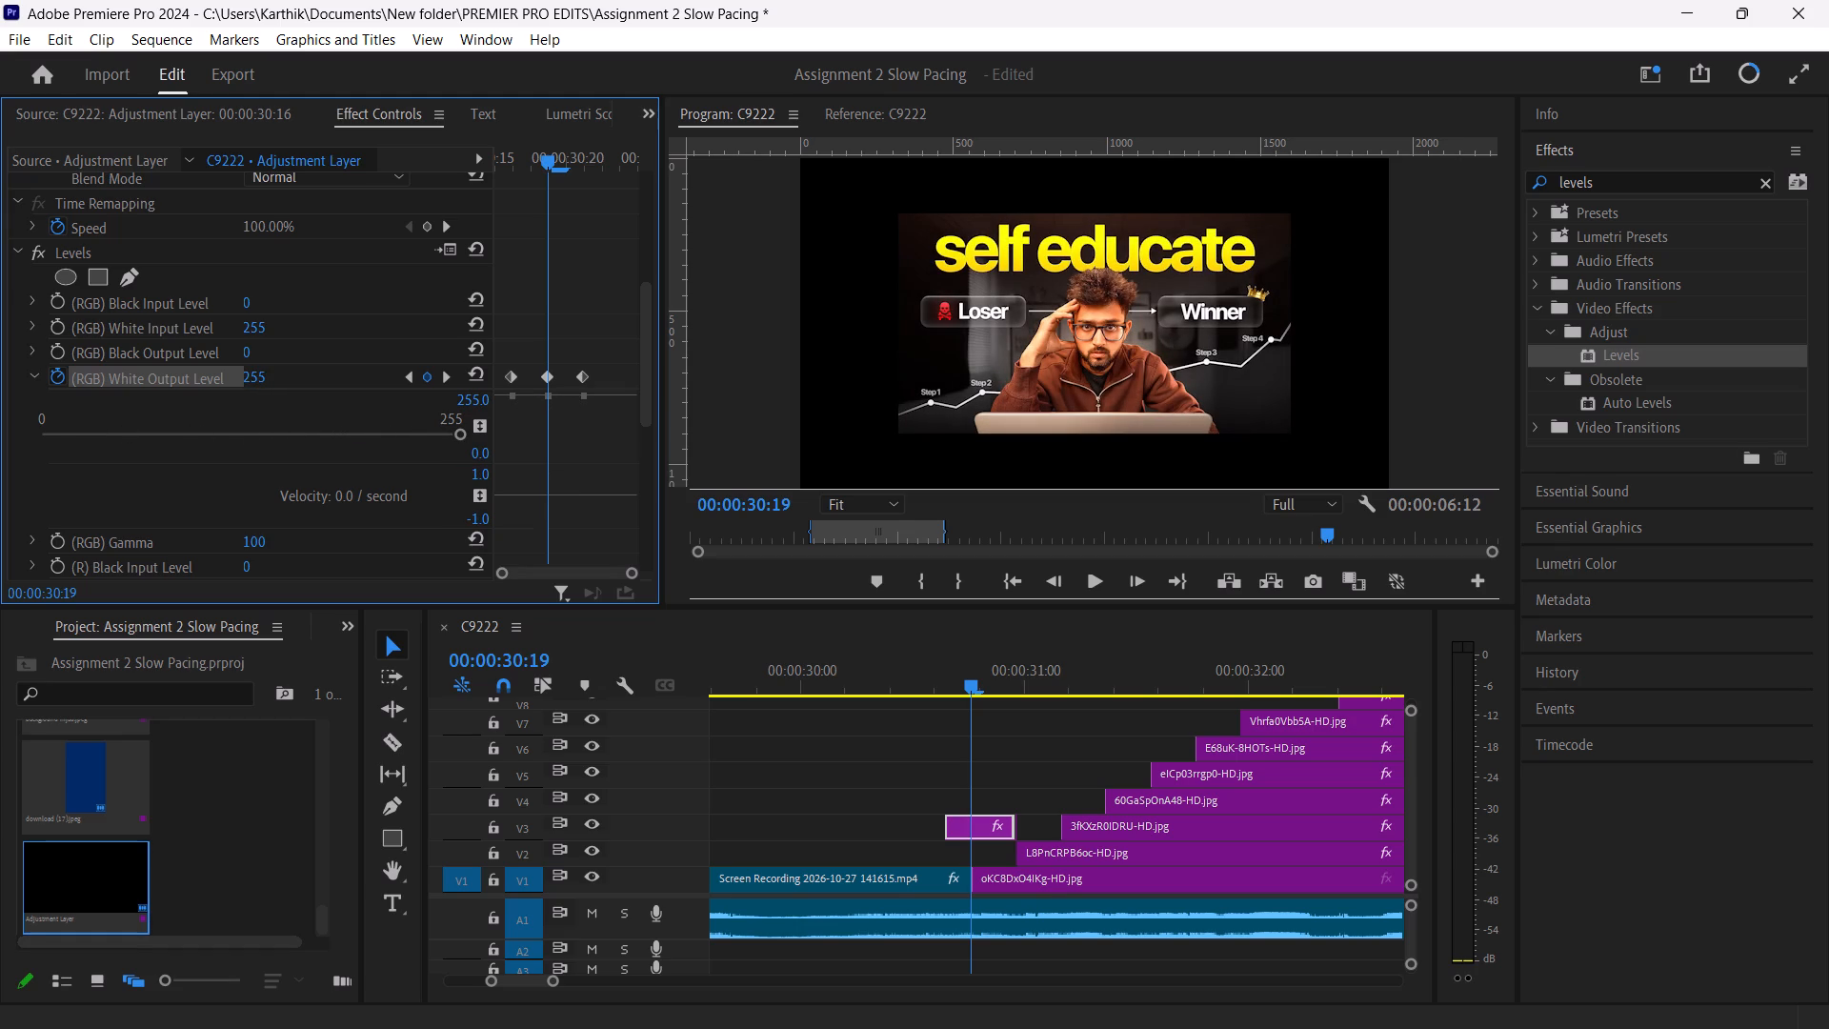
Scrub between 00:00:30:18 and 00:00:30:19 to check the picture around the cut.
drag(547, 160, 535, 181)
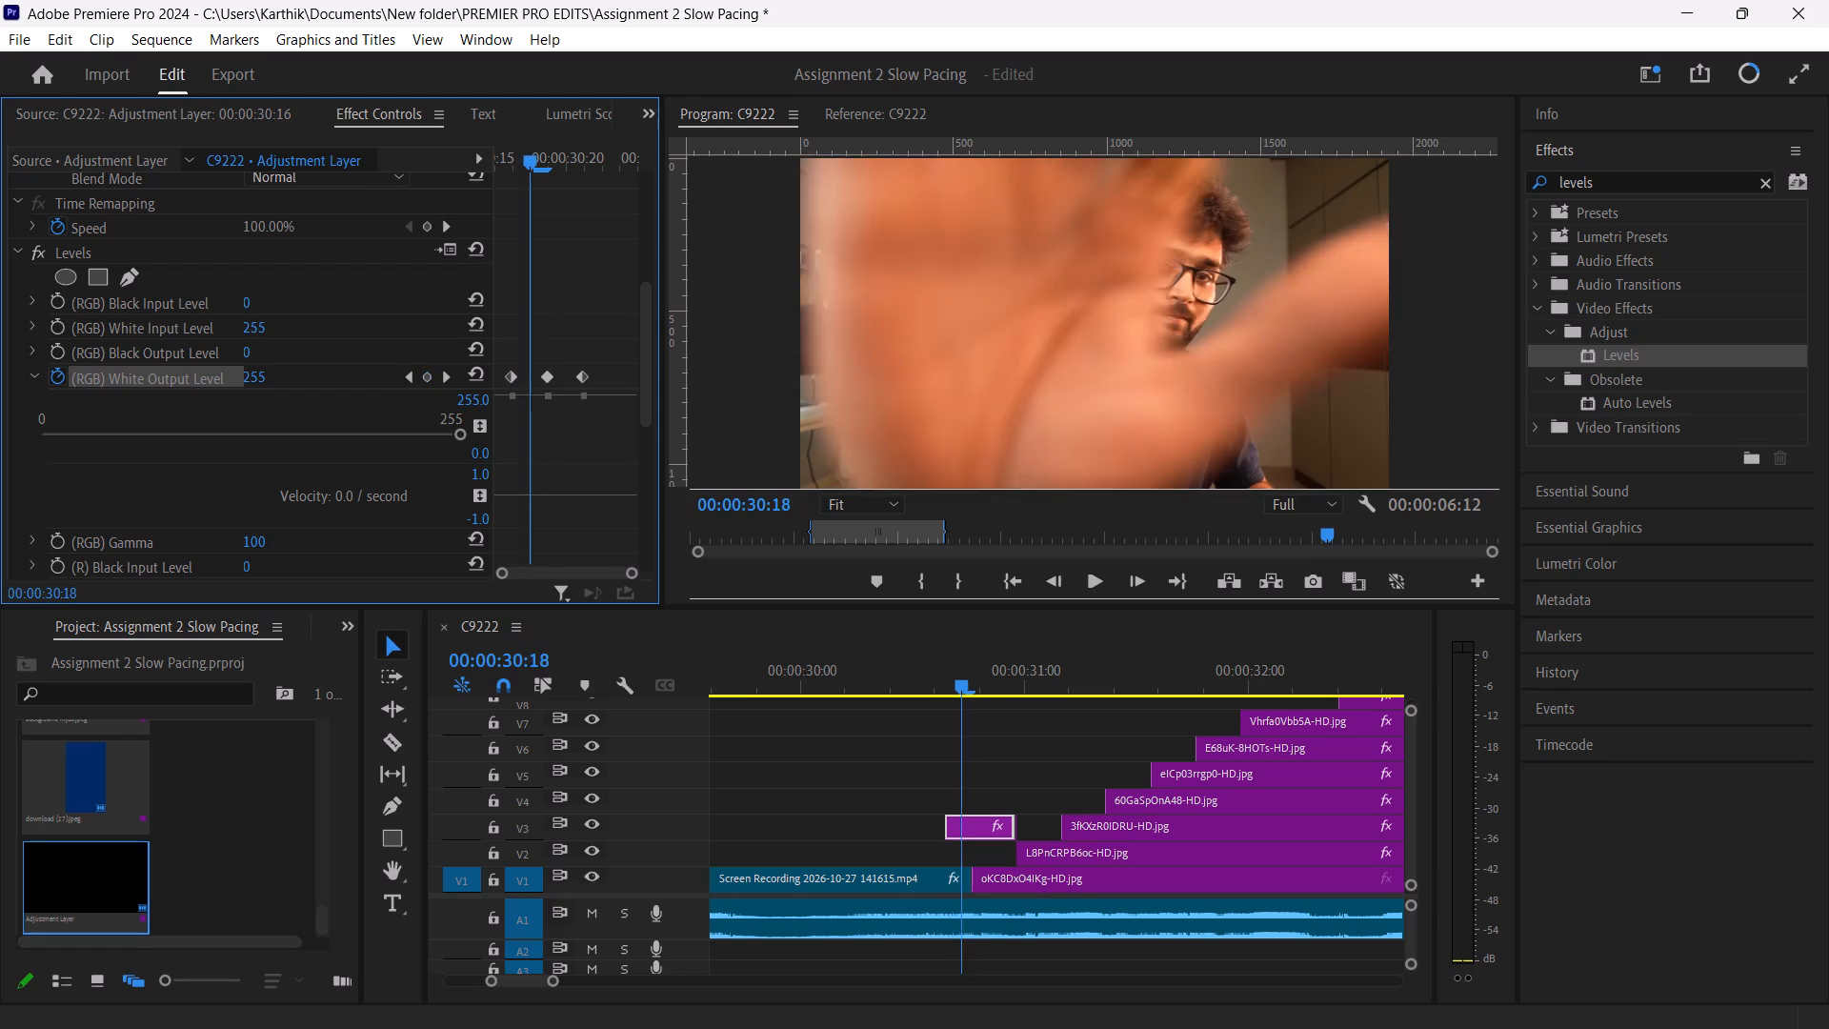
drag(535, 181, 540, 208)
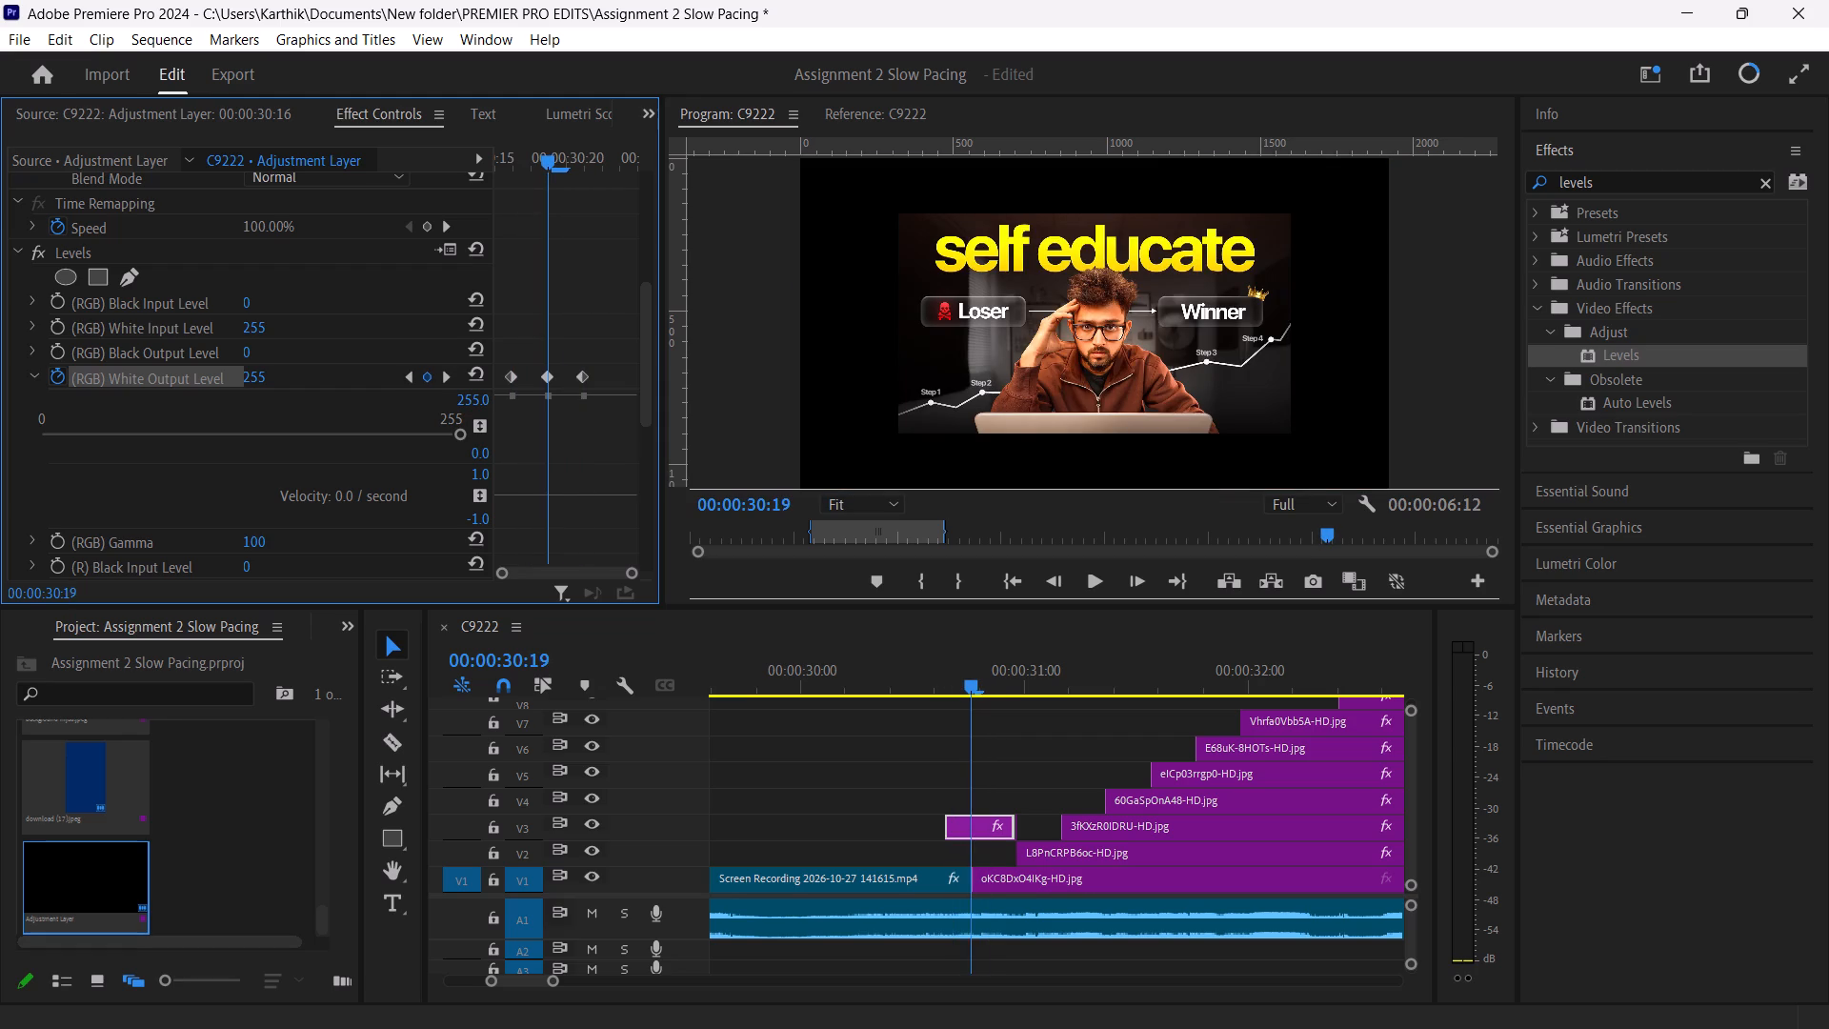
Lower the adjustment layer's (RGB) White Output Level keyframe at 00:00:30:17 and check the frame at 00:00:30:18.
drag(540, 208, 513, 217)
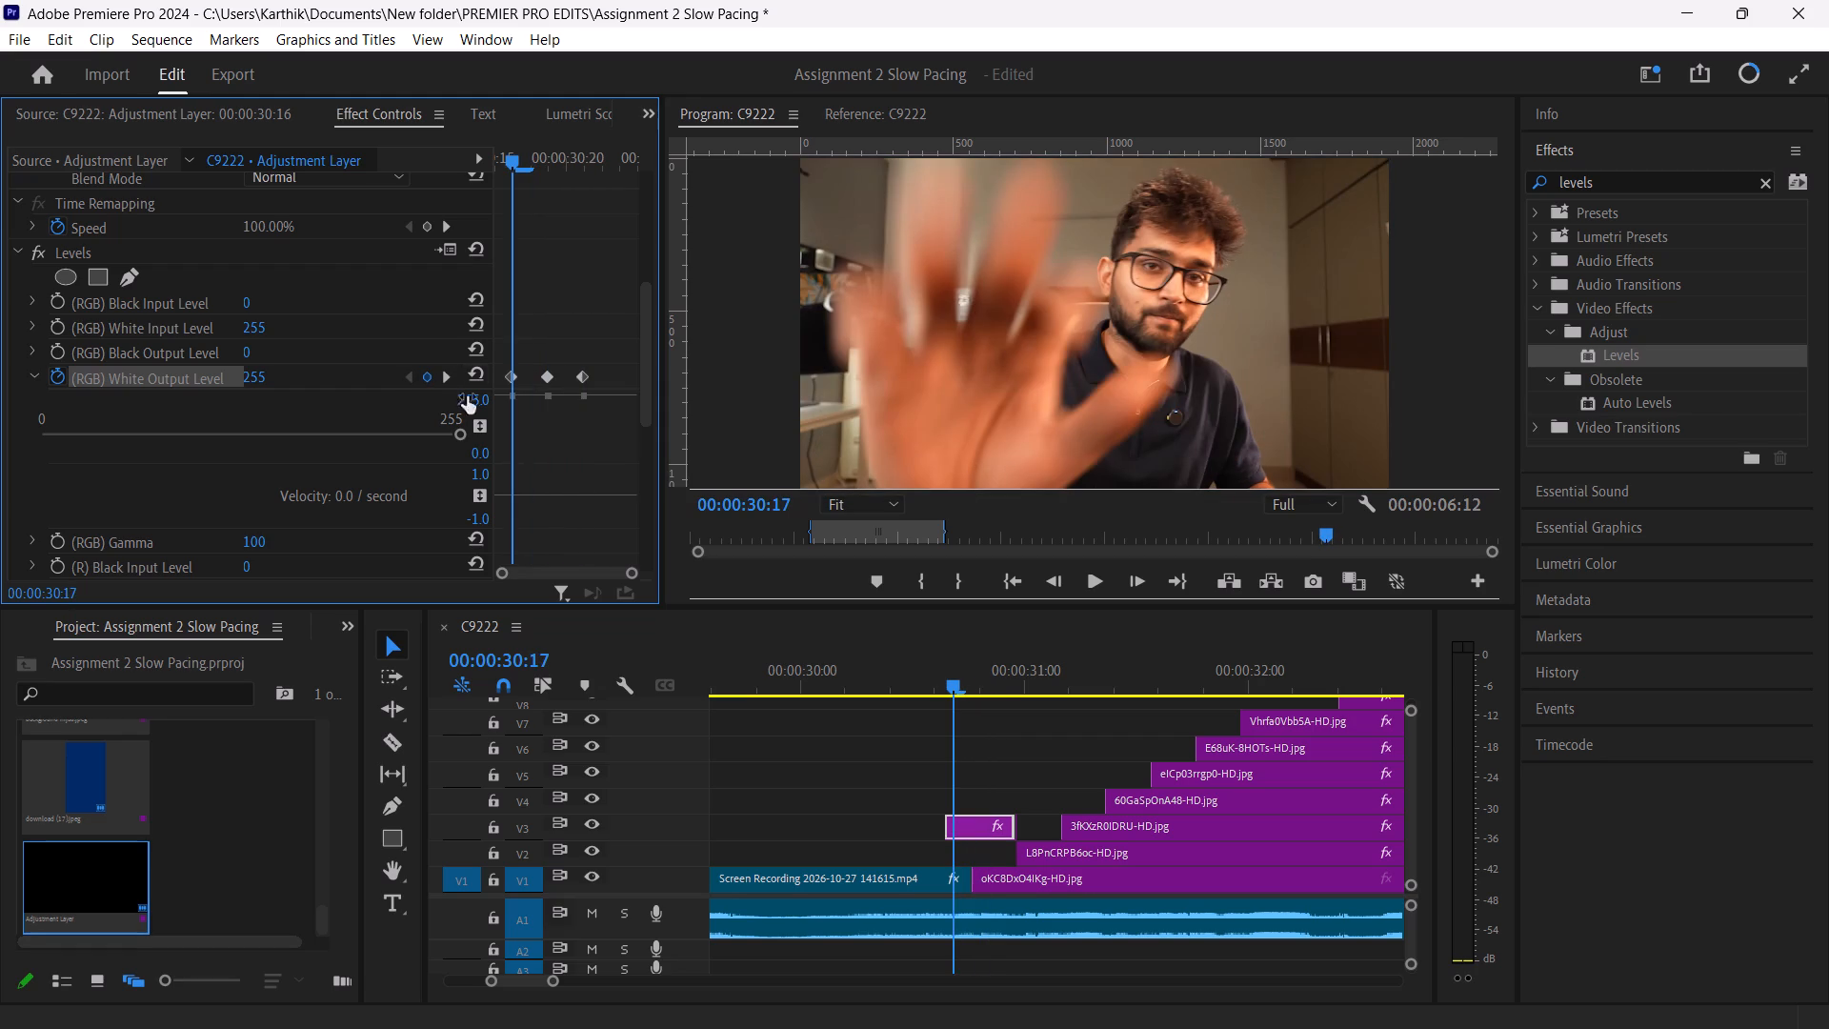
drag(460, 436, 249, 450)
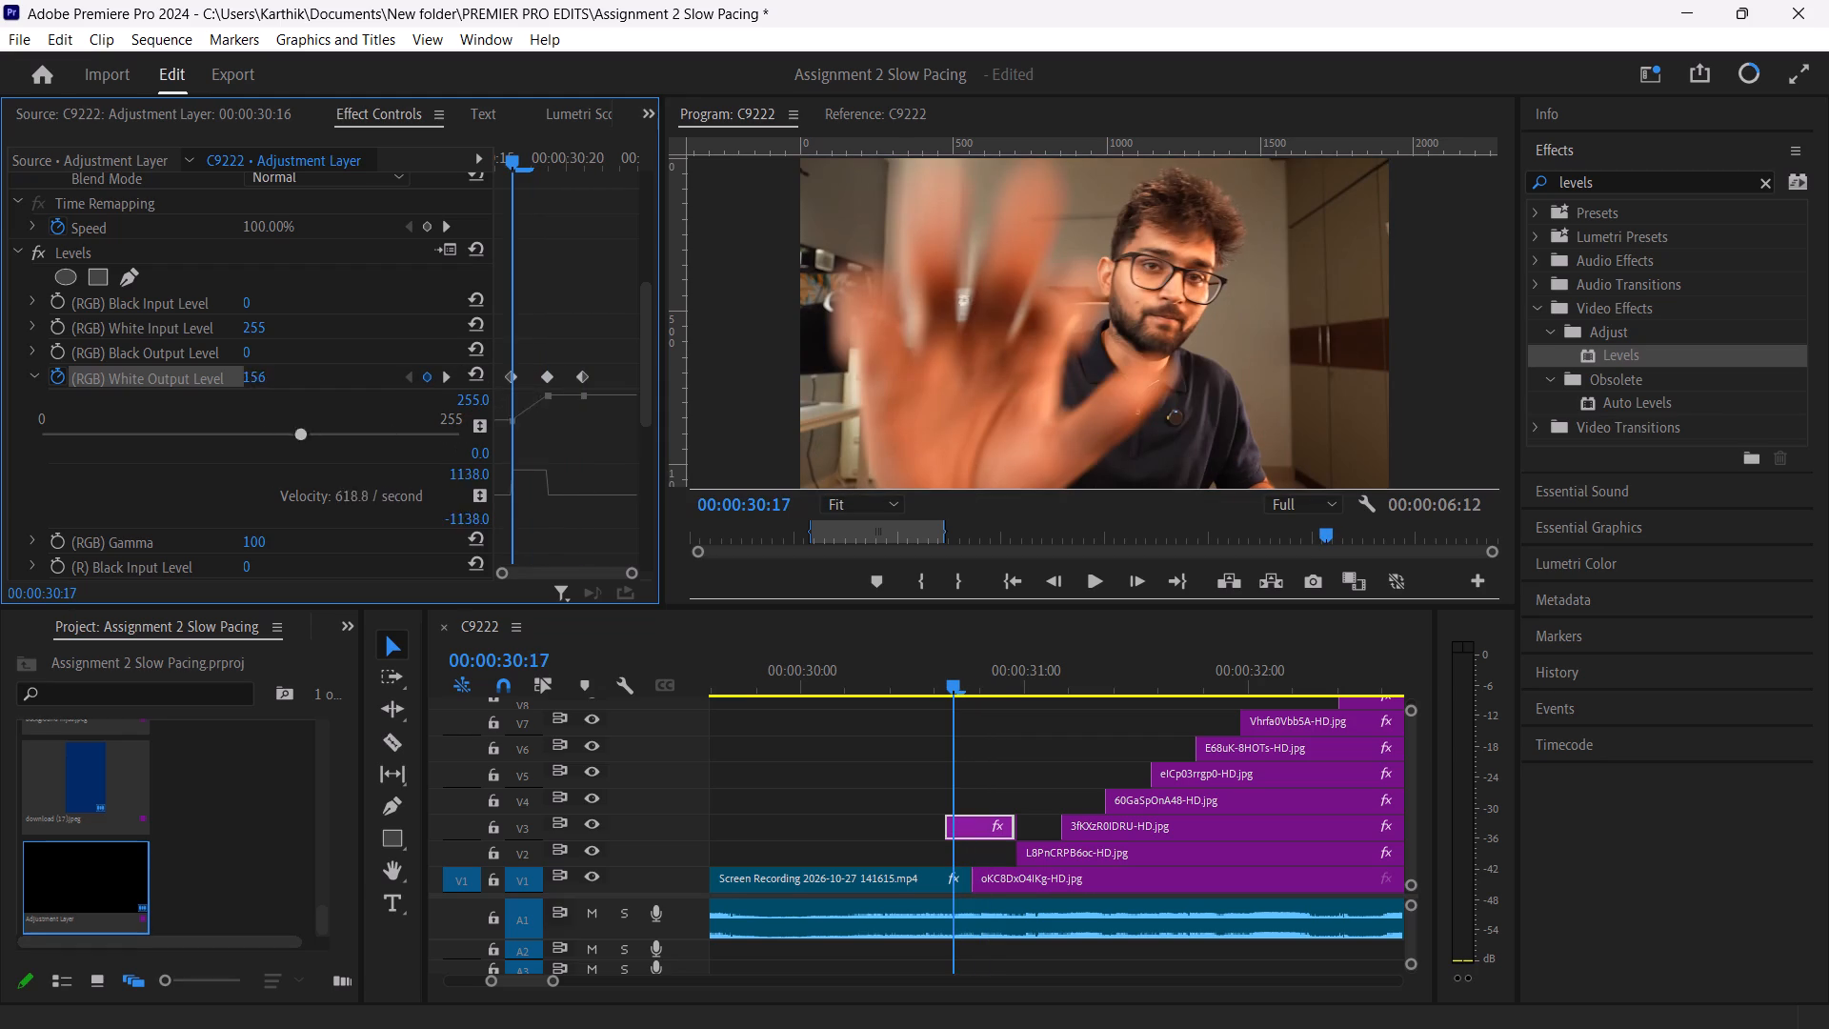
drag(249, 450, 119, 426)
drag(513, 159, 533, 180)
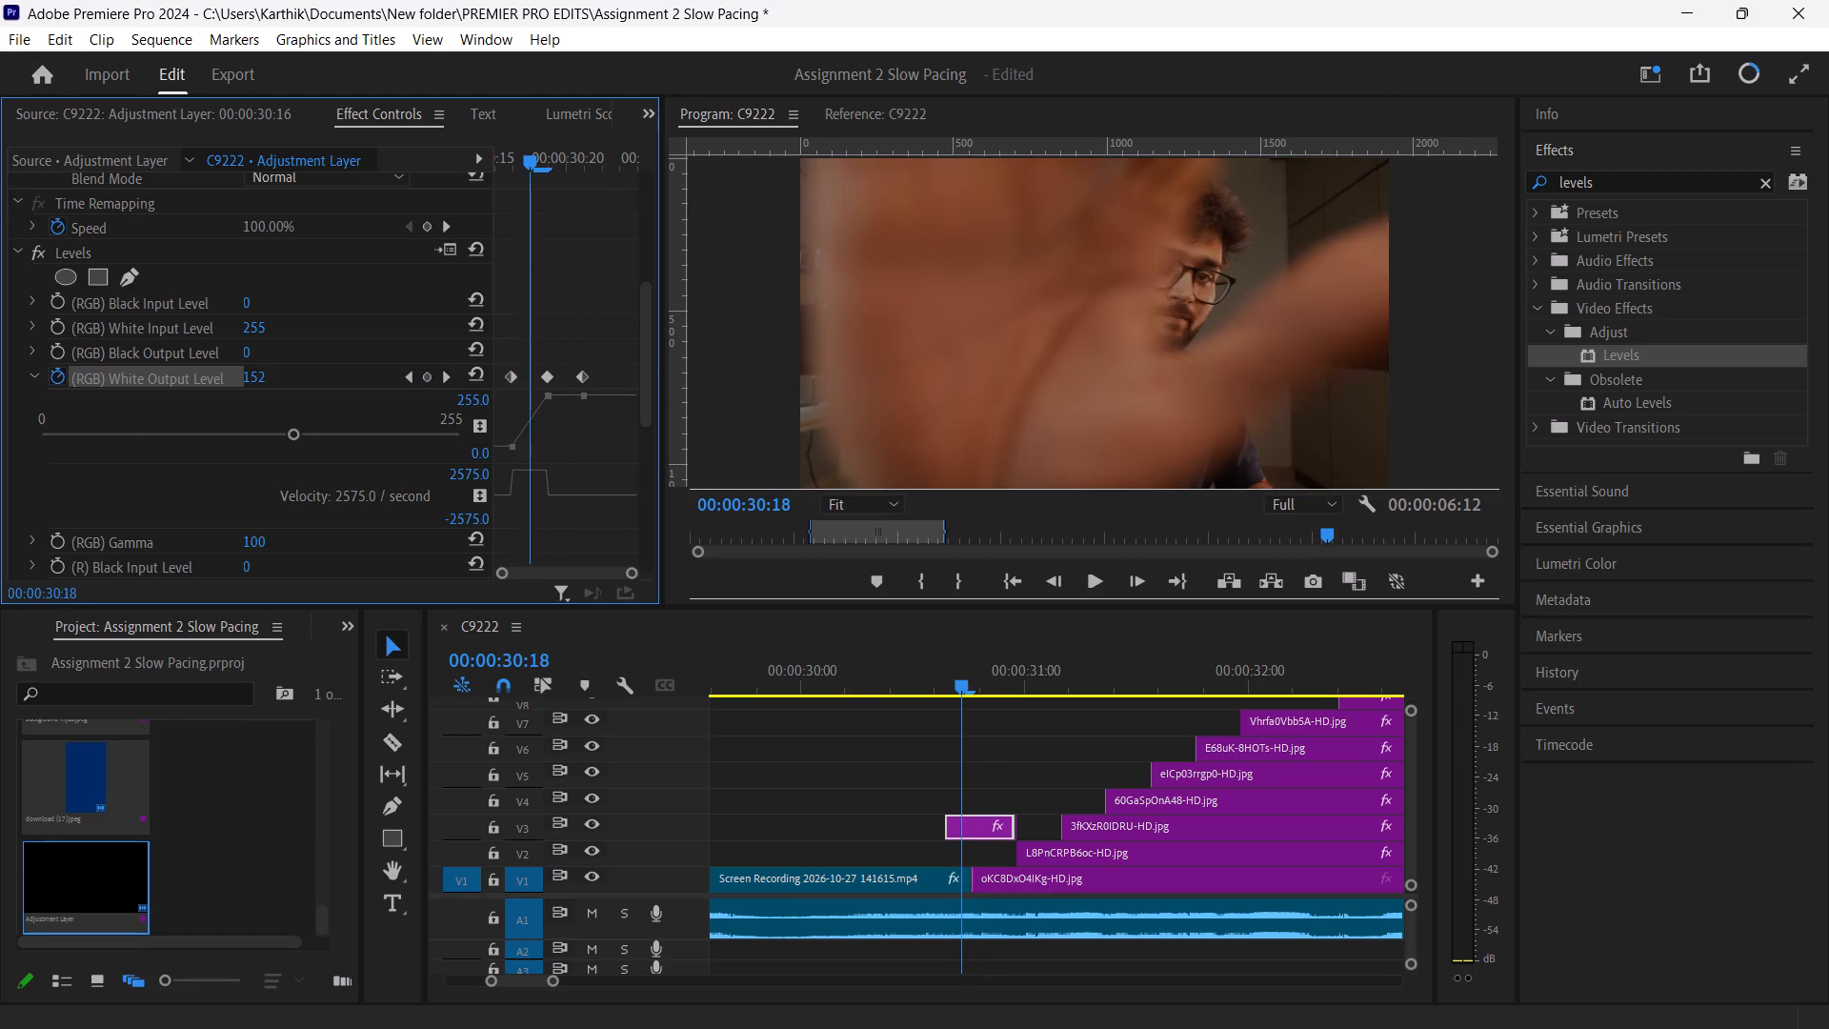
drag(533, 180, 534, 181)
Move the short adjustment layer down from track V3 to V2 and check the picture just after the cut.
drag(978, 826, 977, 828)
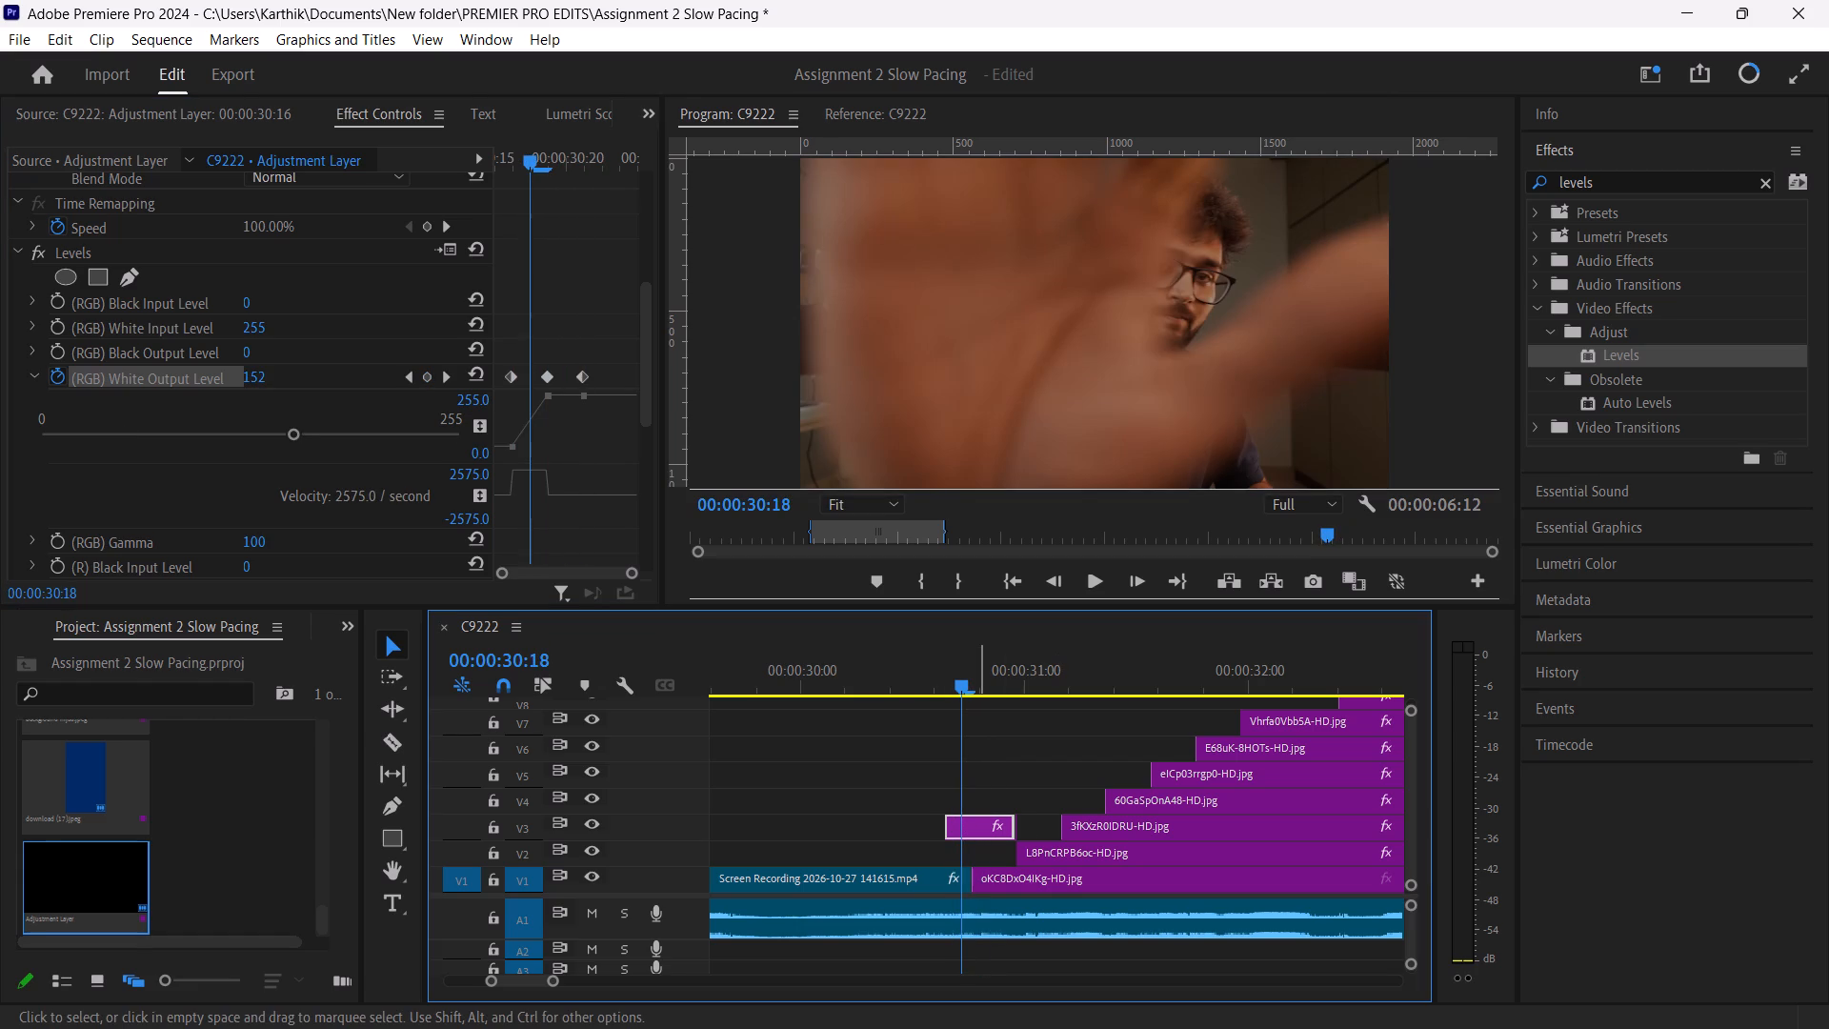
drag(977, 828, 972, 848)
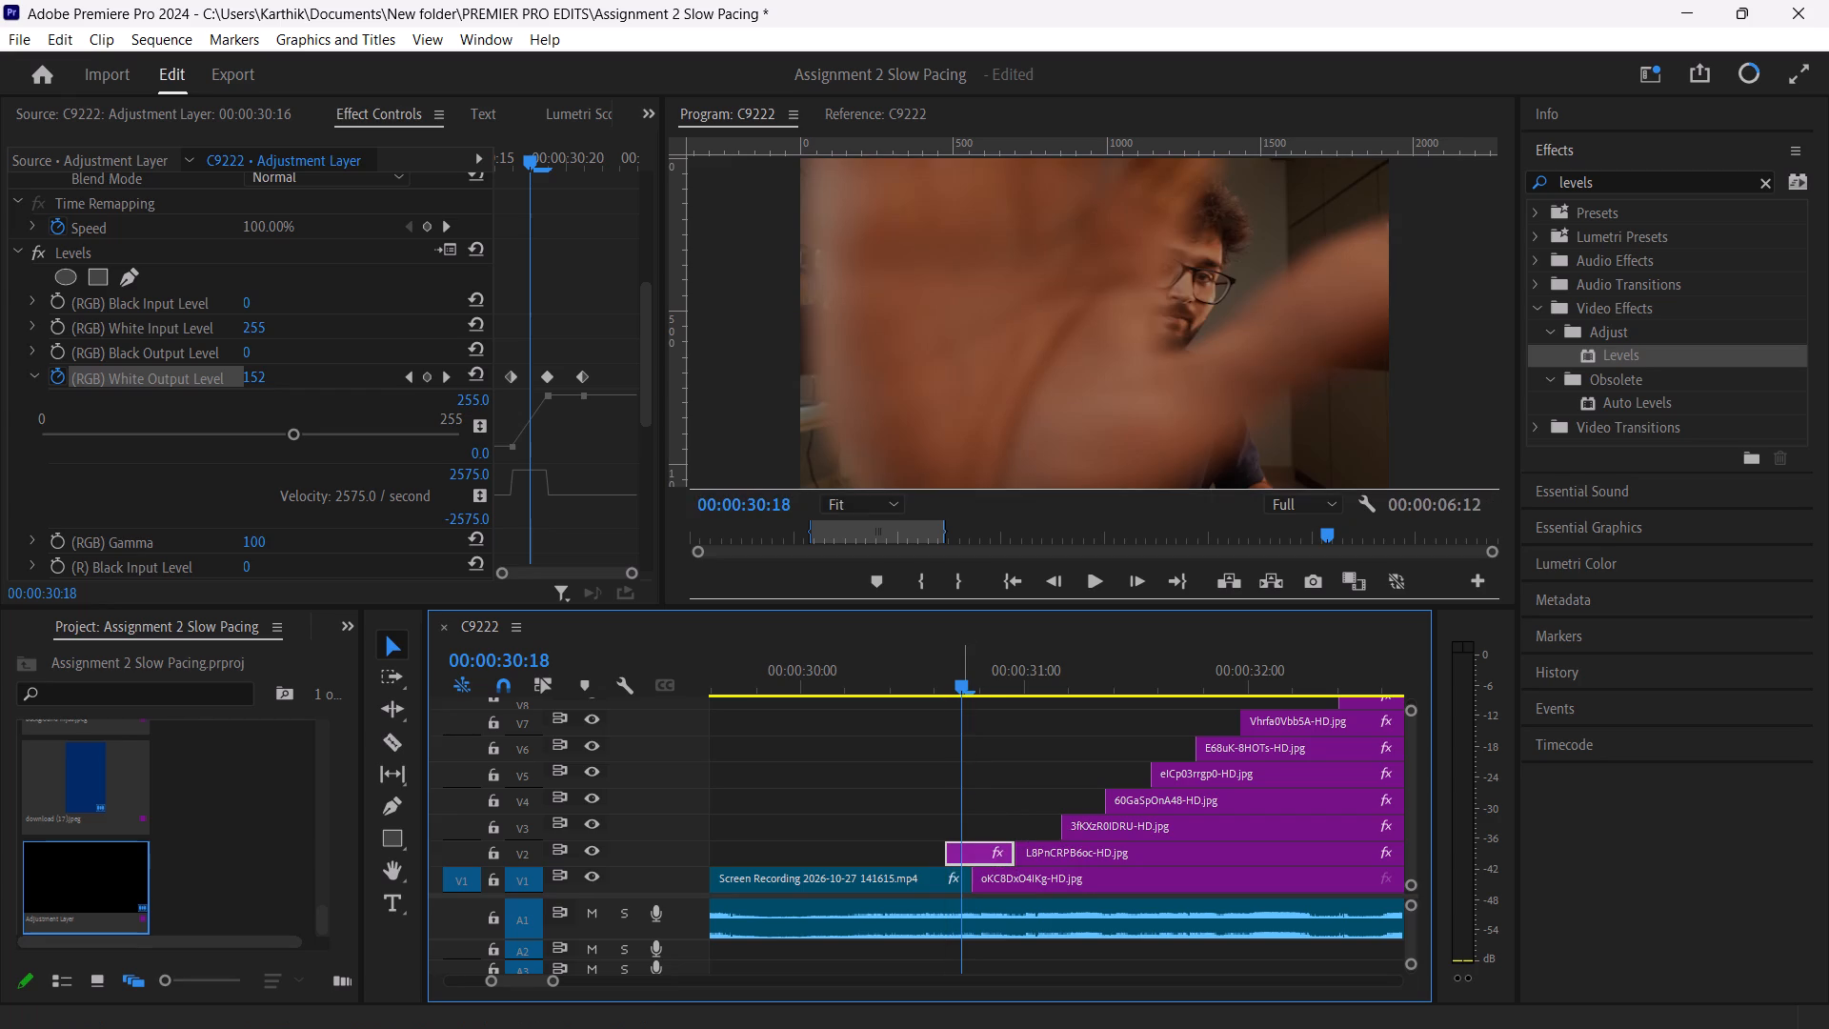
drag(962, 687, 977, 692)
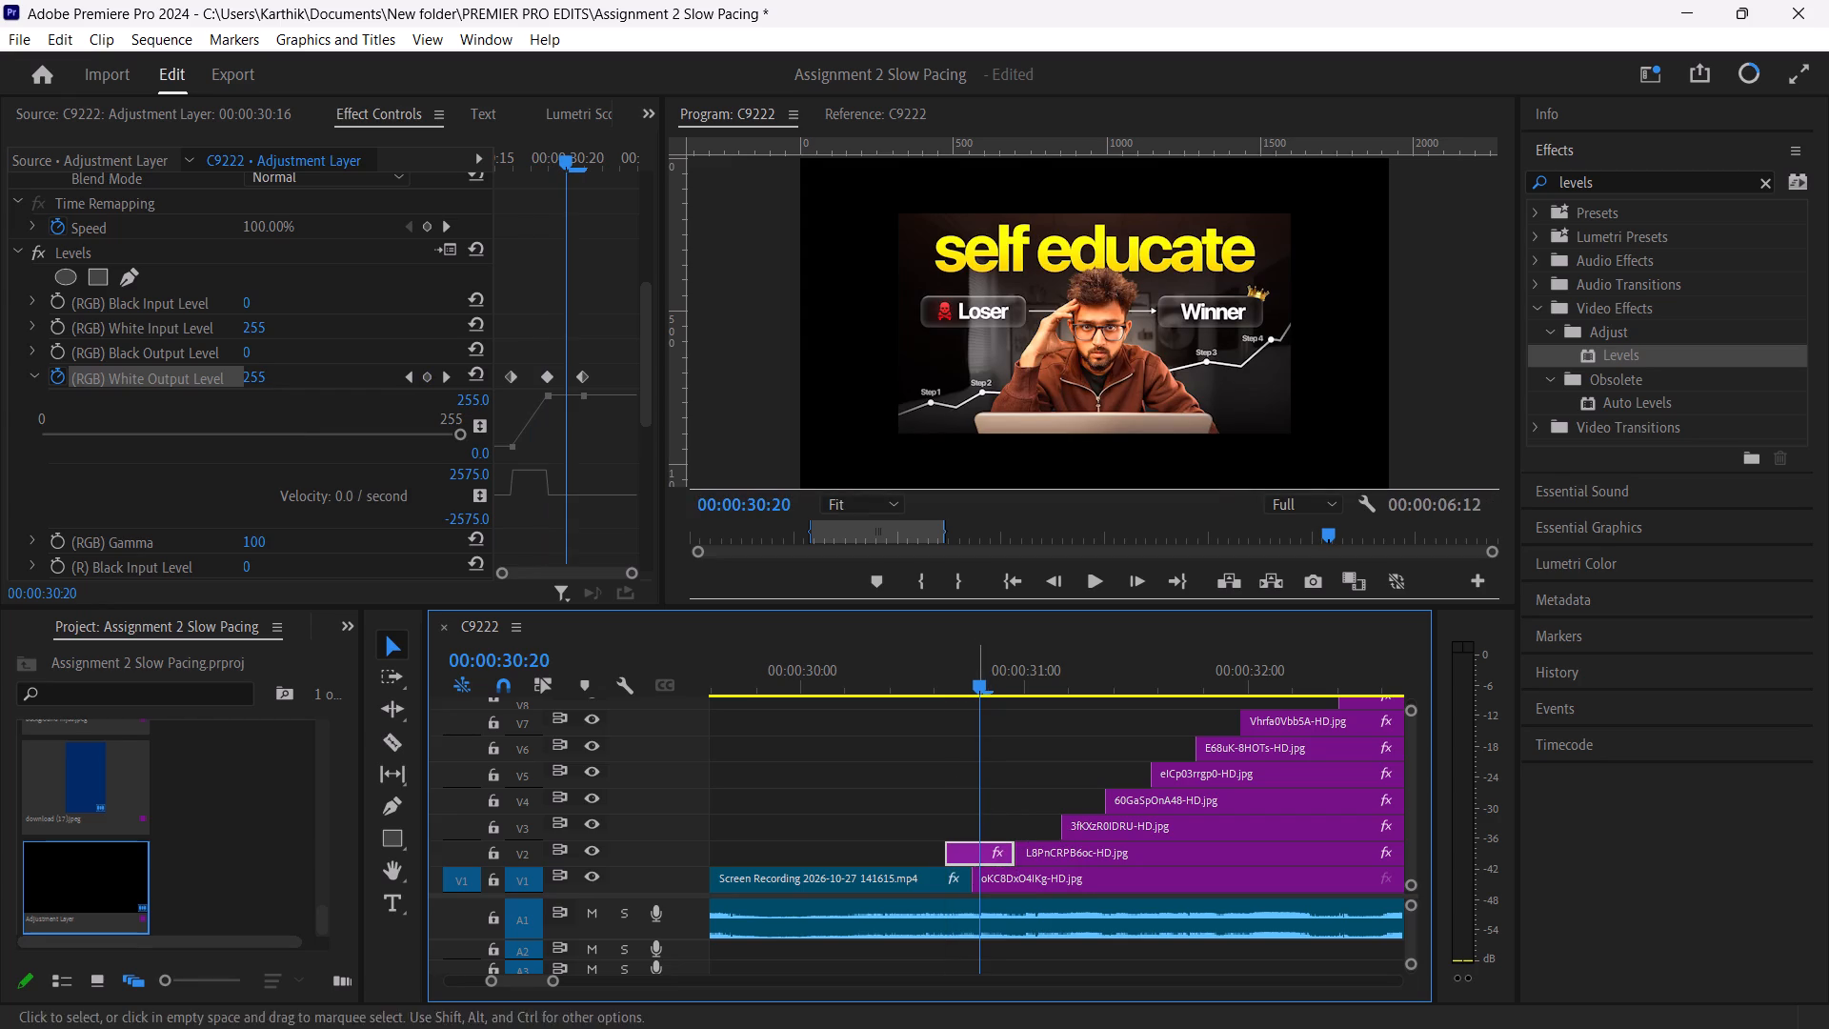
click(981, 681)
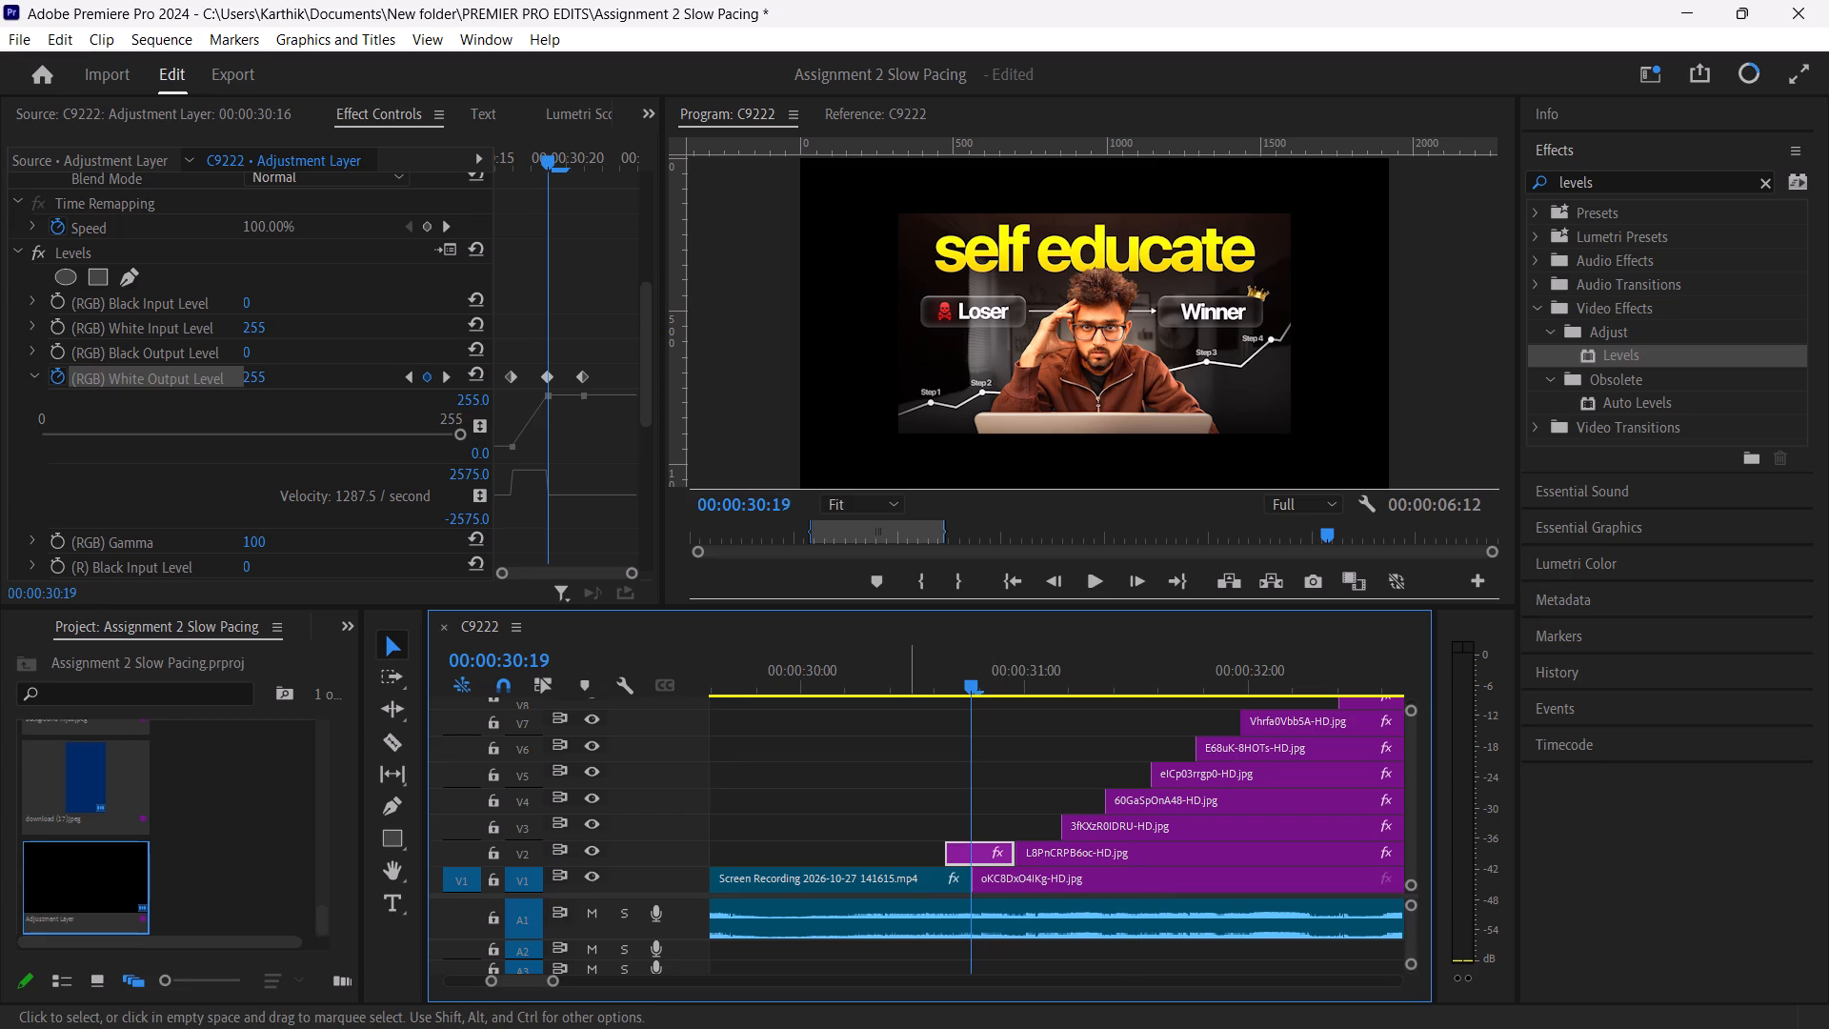
Delete the short adjustment layer over the cut to the first thumbnail.
key(BackSpace)
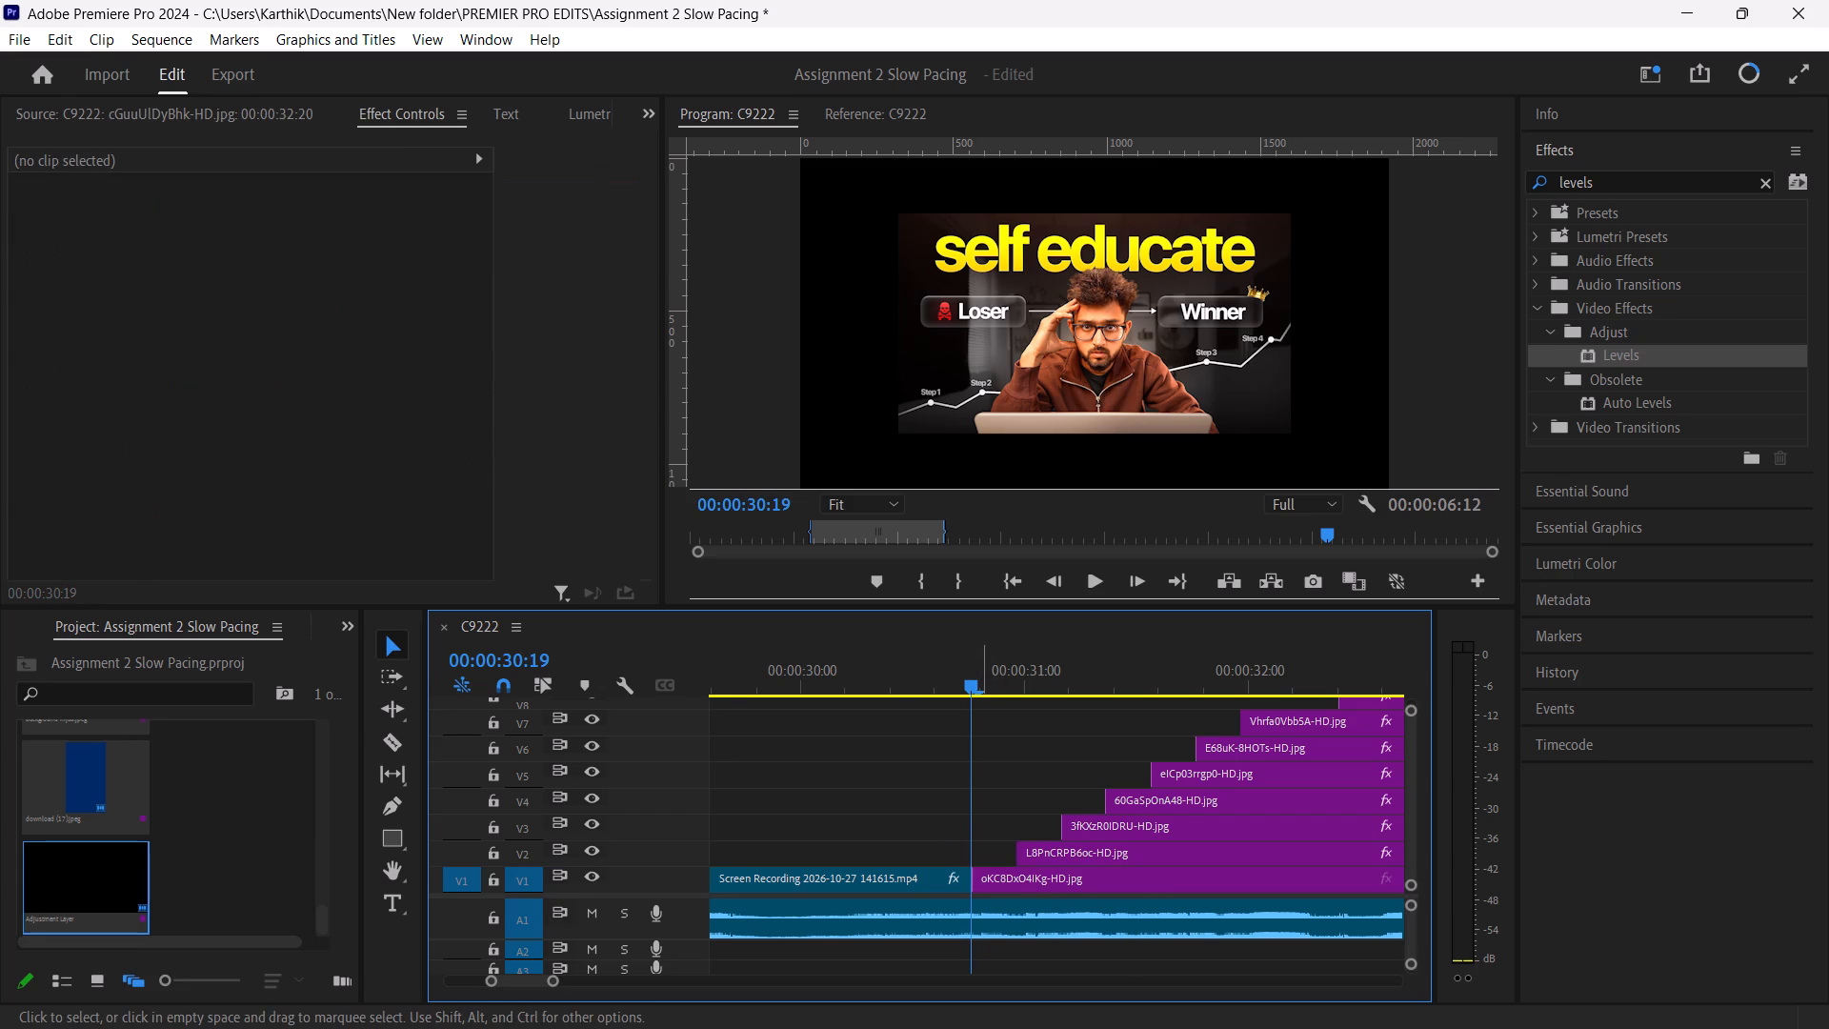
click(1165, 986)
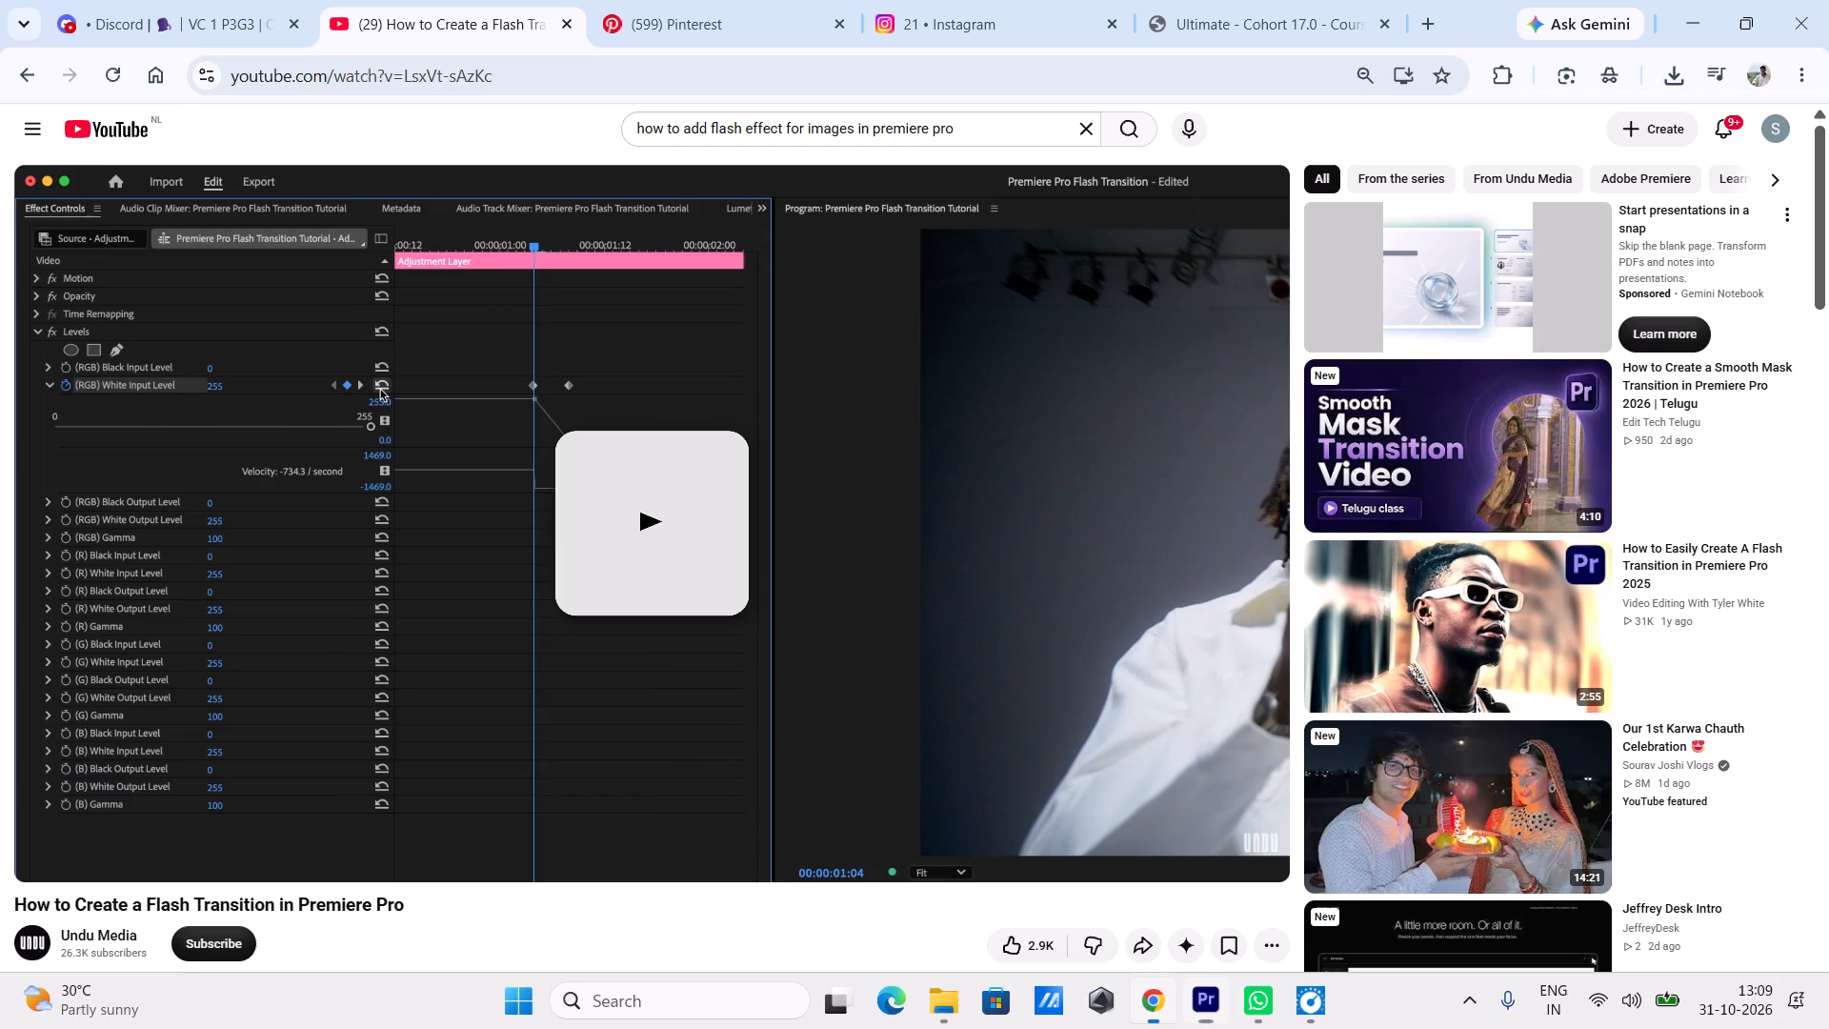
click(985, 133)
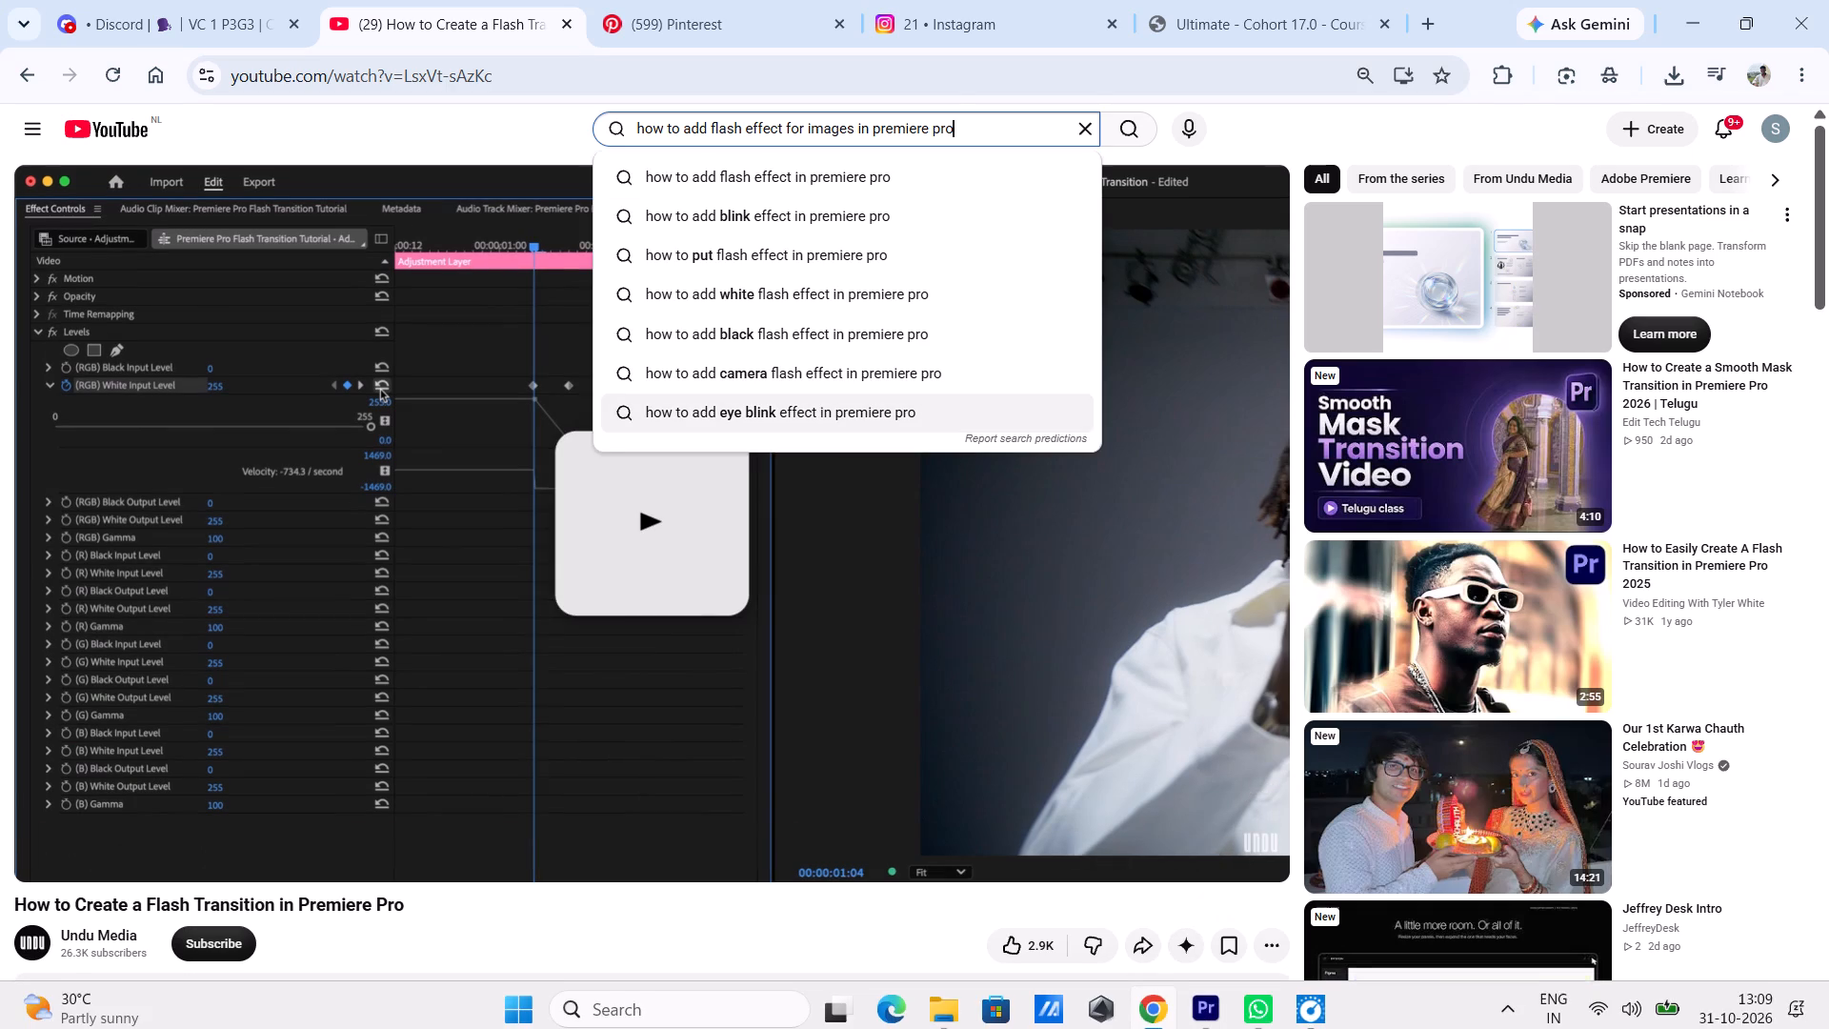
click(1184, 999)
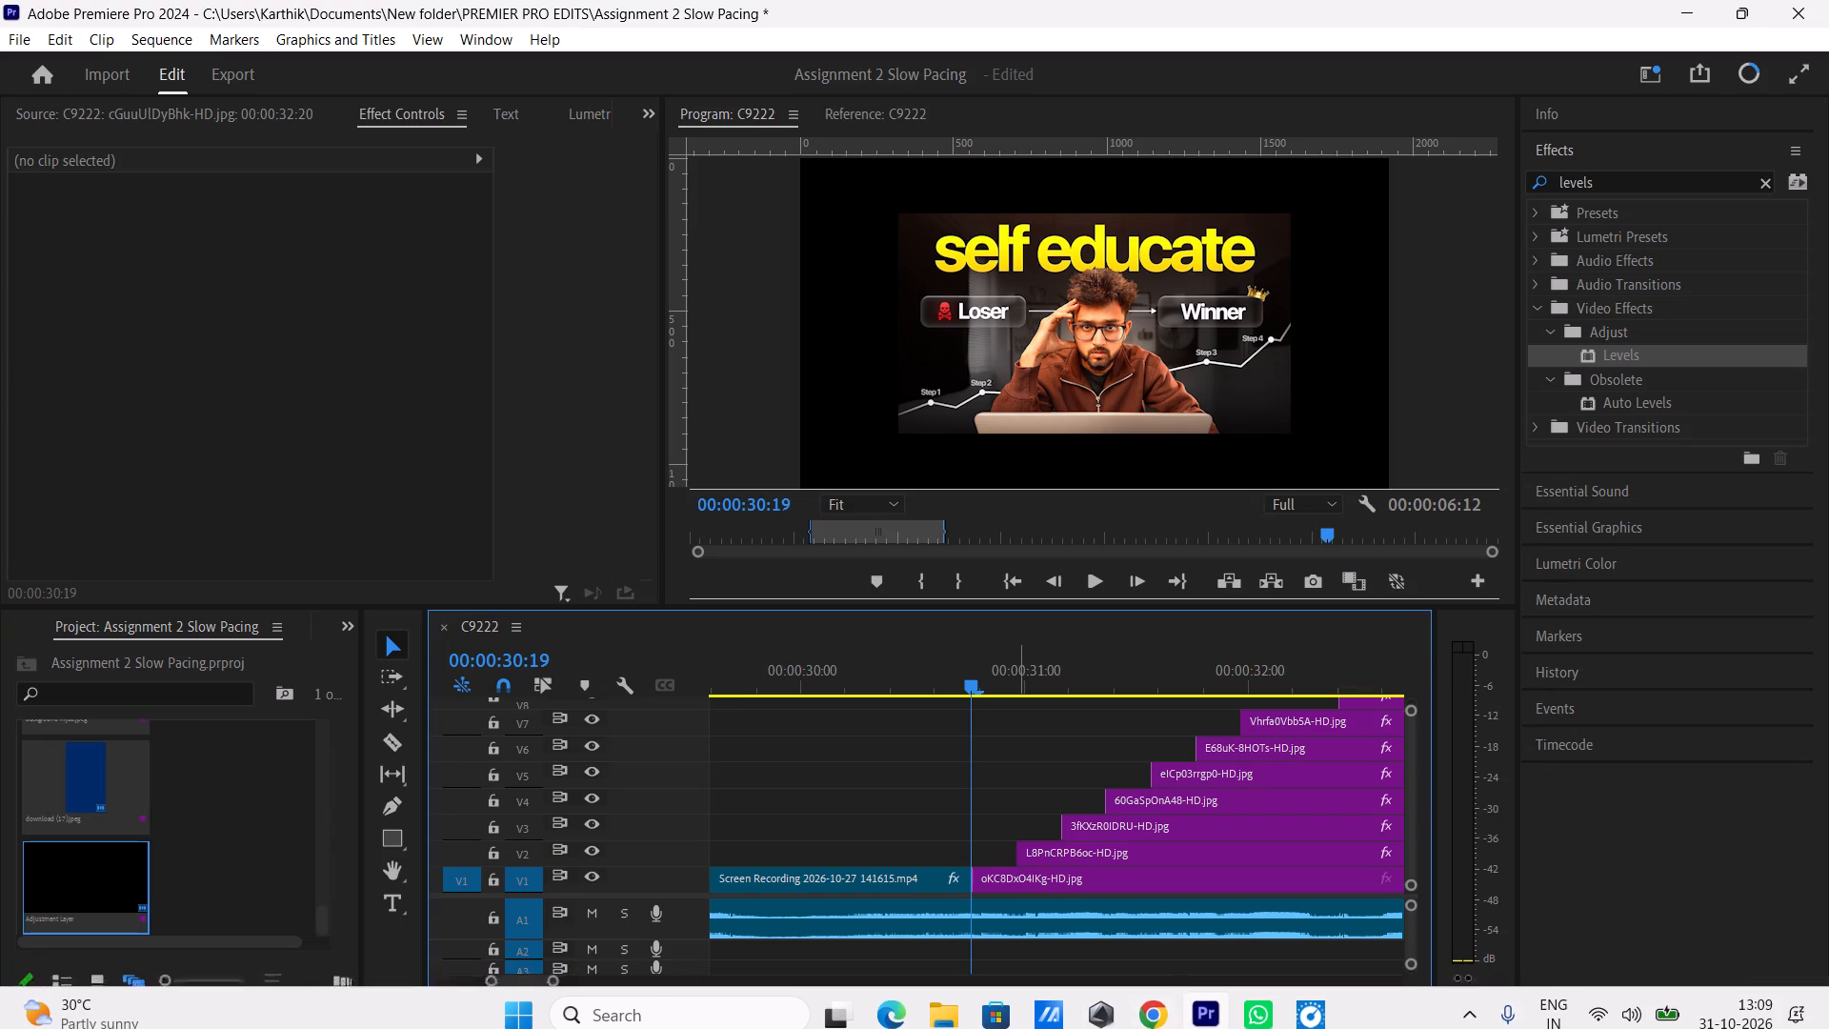
Split the first thumbnail clip oKC8DxO4IKg-HD.jpg on V1 at 00:00:30:21.
drag(975, 678, 994, 687)
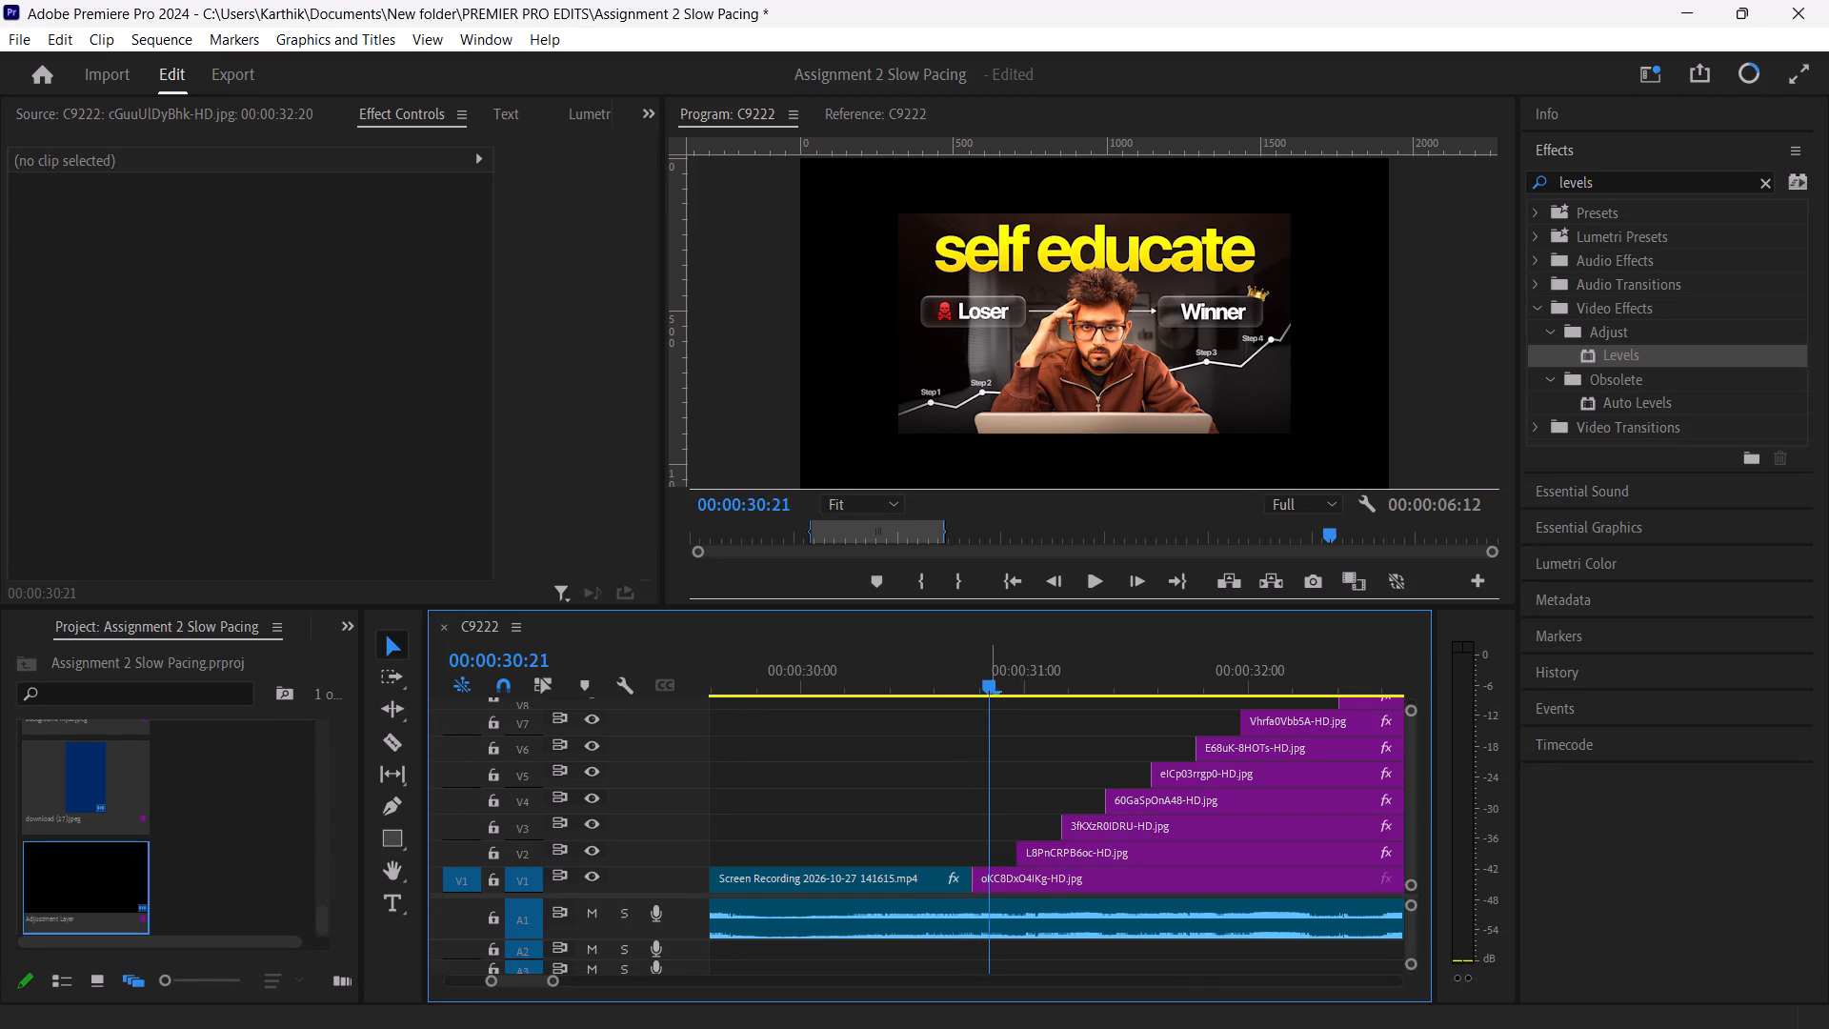
drag(550, 982, 532, 985)
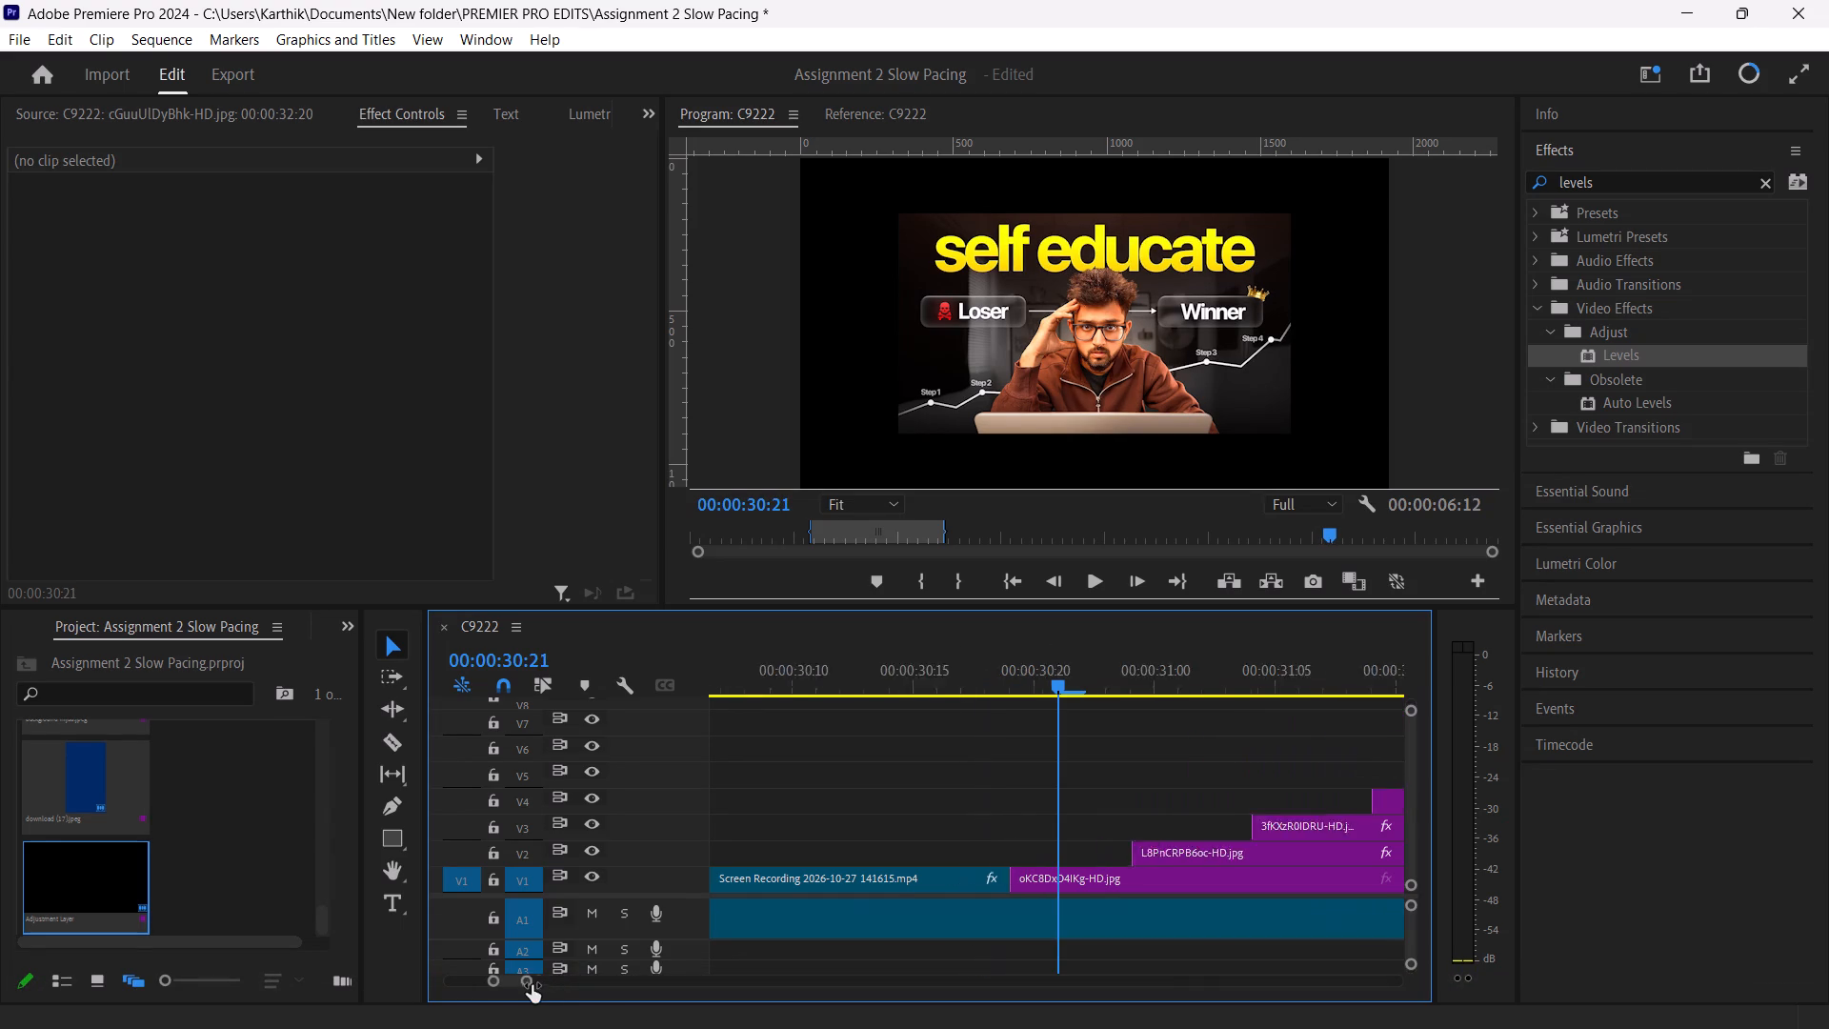
drag(532, 985, 524, 988)
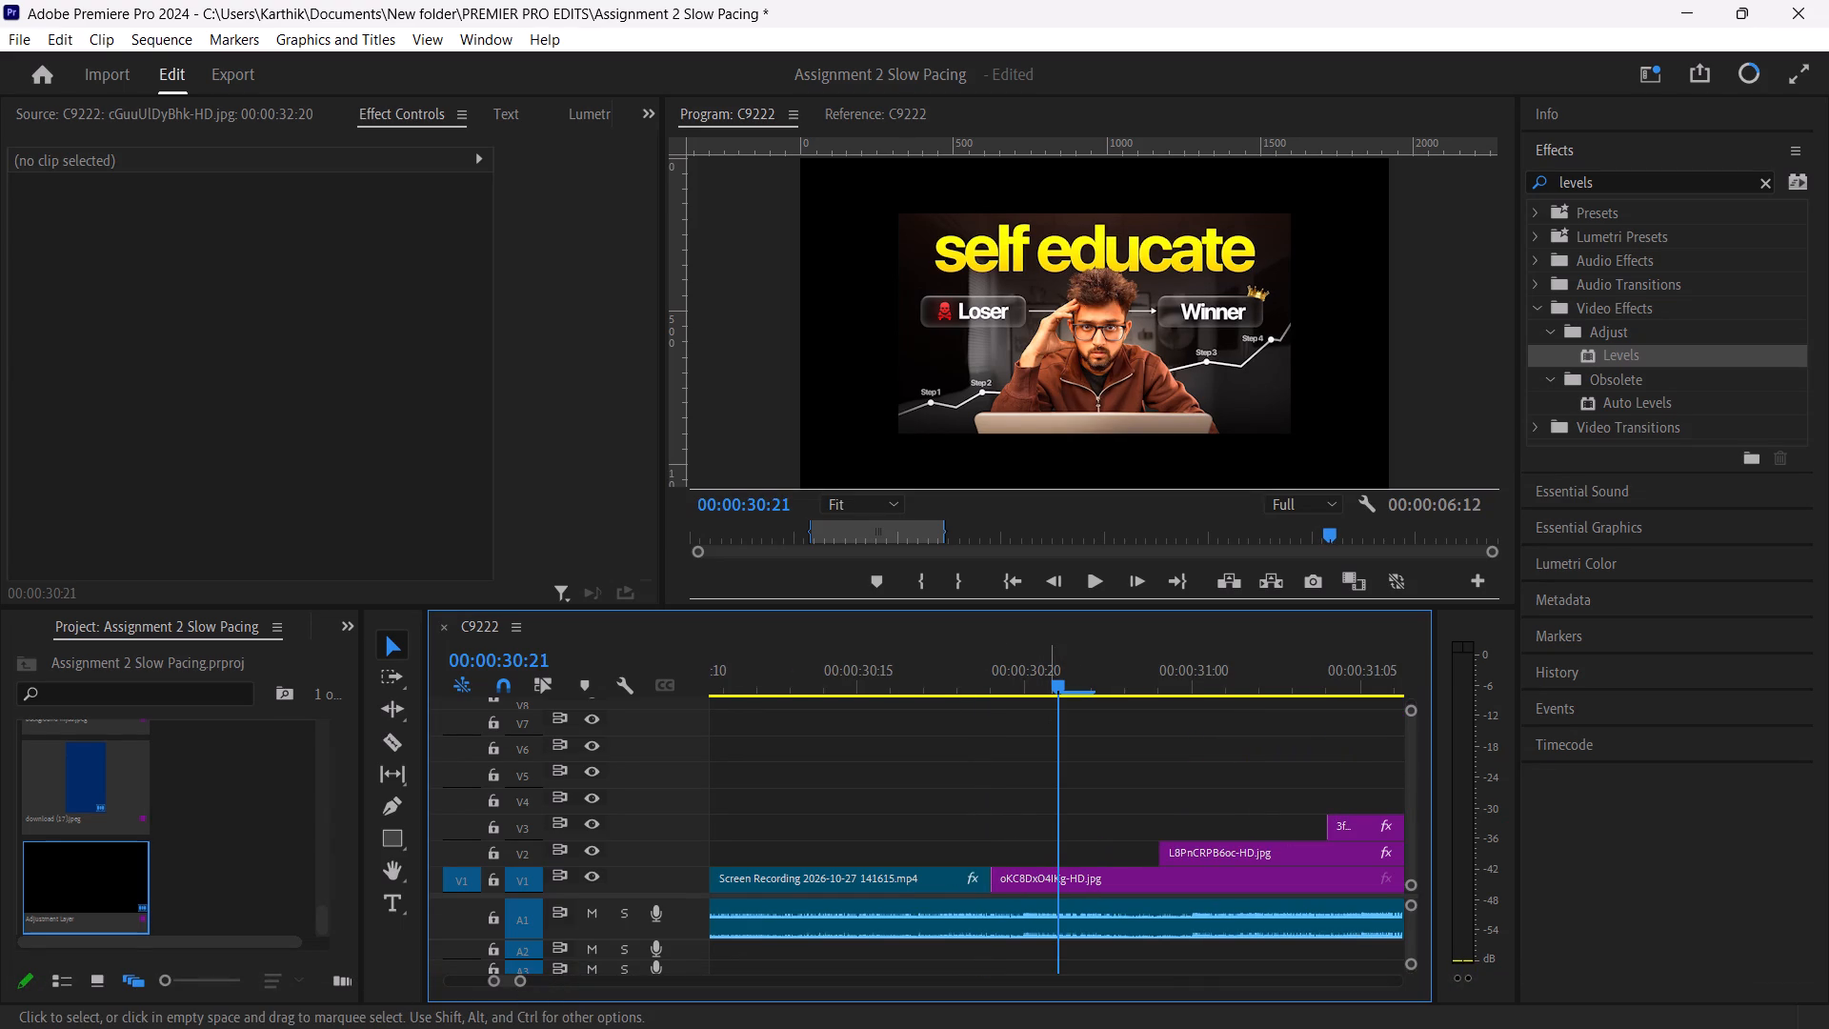
click(1049, 883)
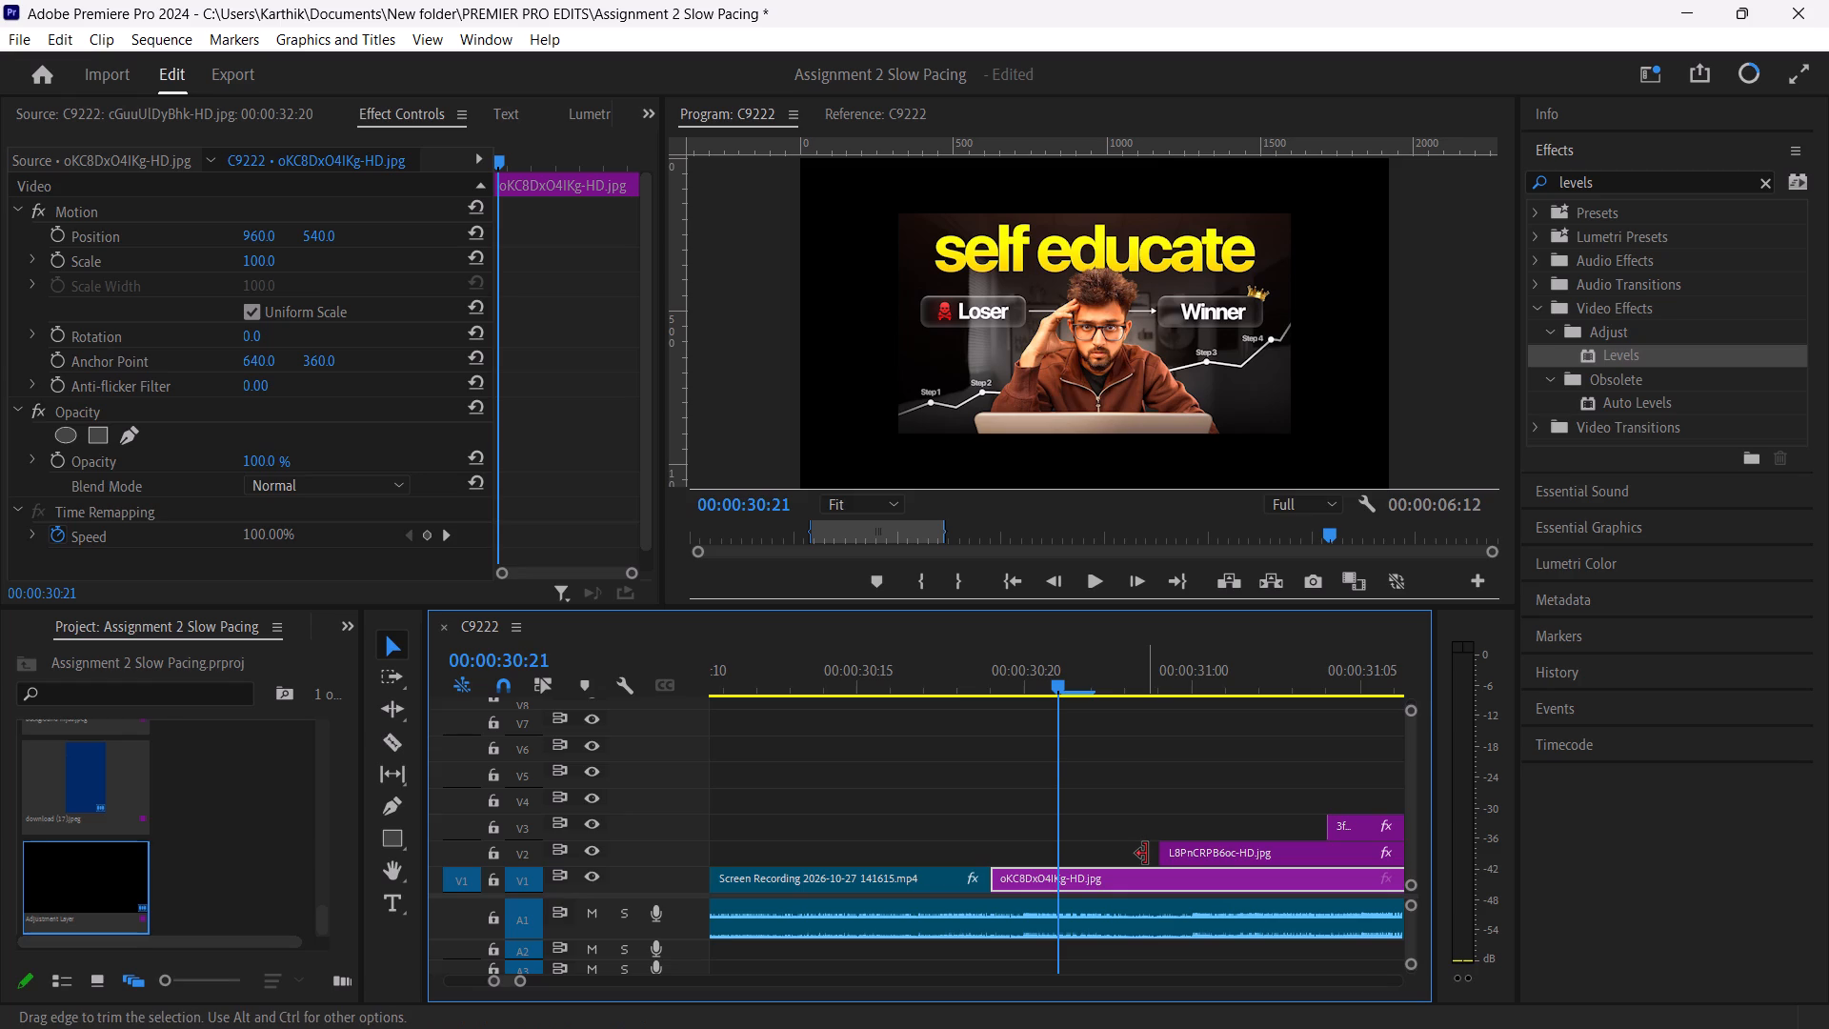
key(c)
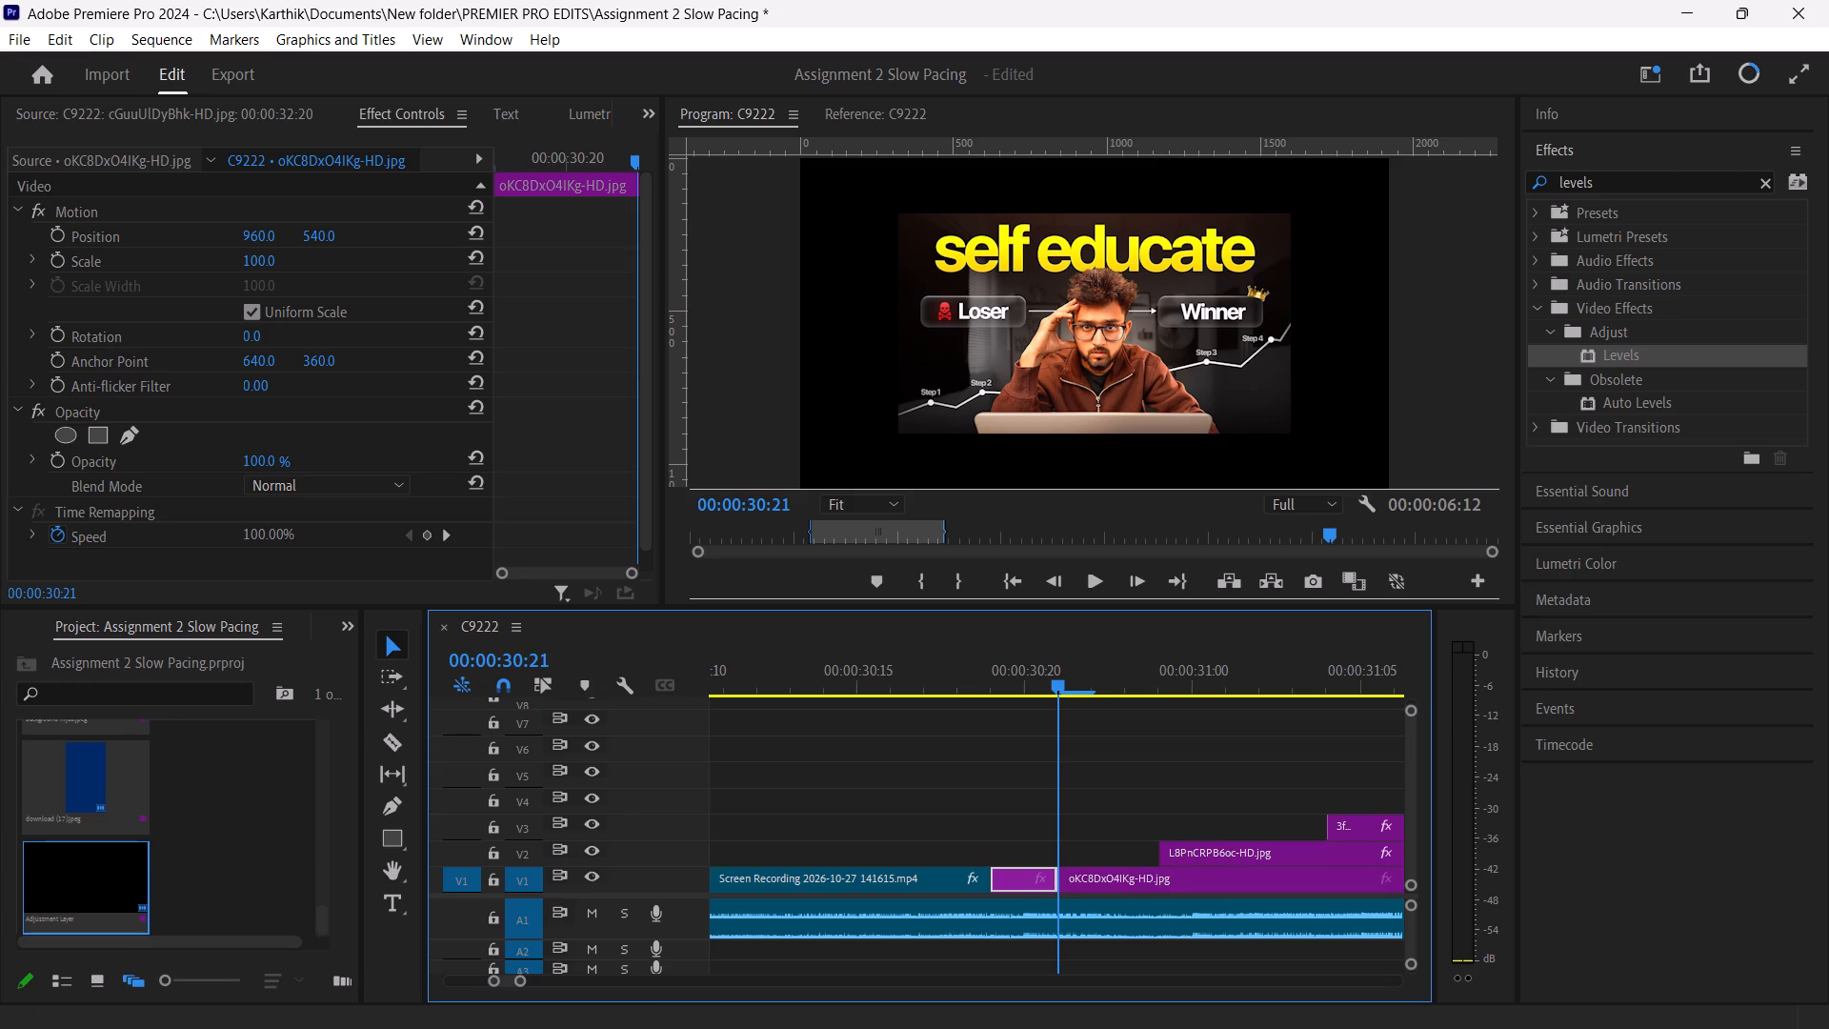
Apply the Levels effect to the short opening piece of the split thumbnail on V1.
click(1617, 351)
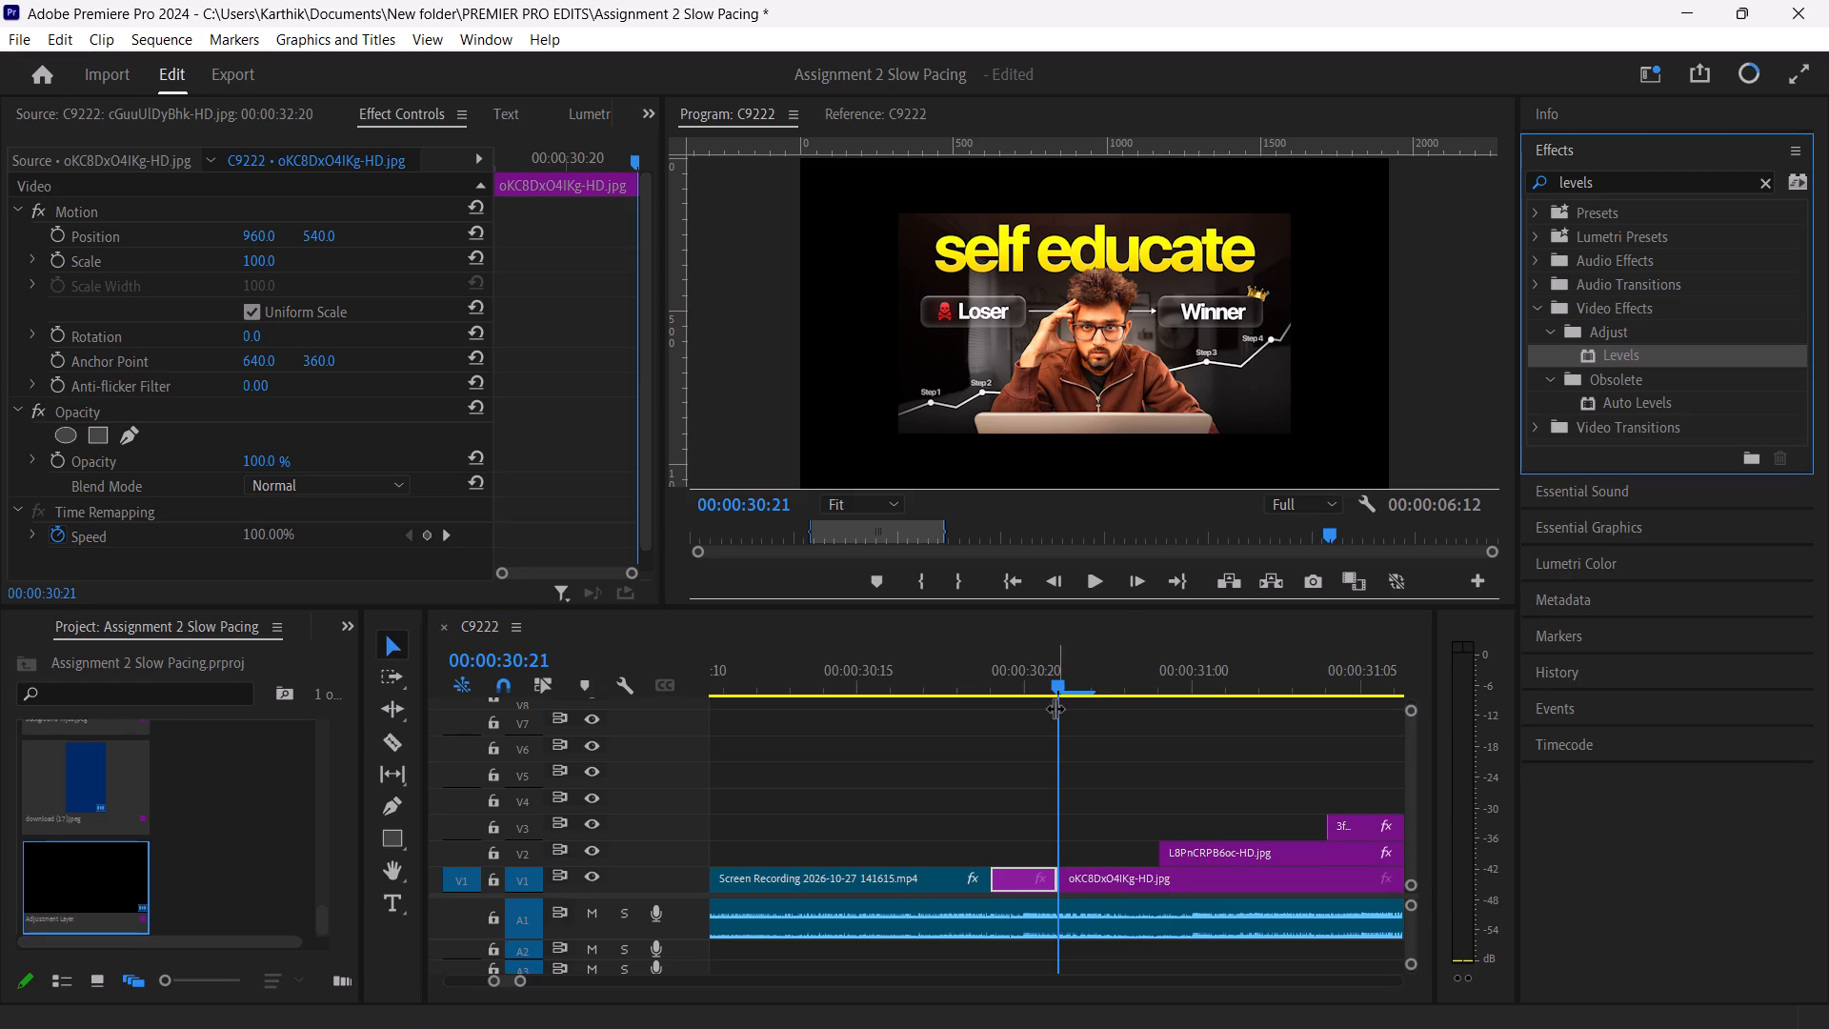
drag(1701, 353, 1442, 459)
drag(1442, 459, 1046, 827)
drag(1046, 827, 1033, 887)
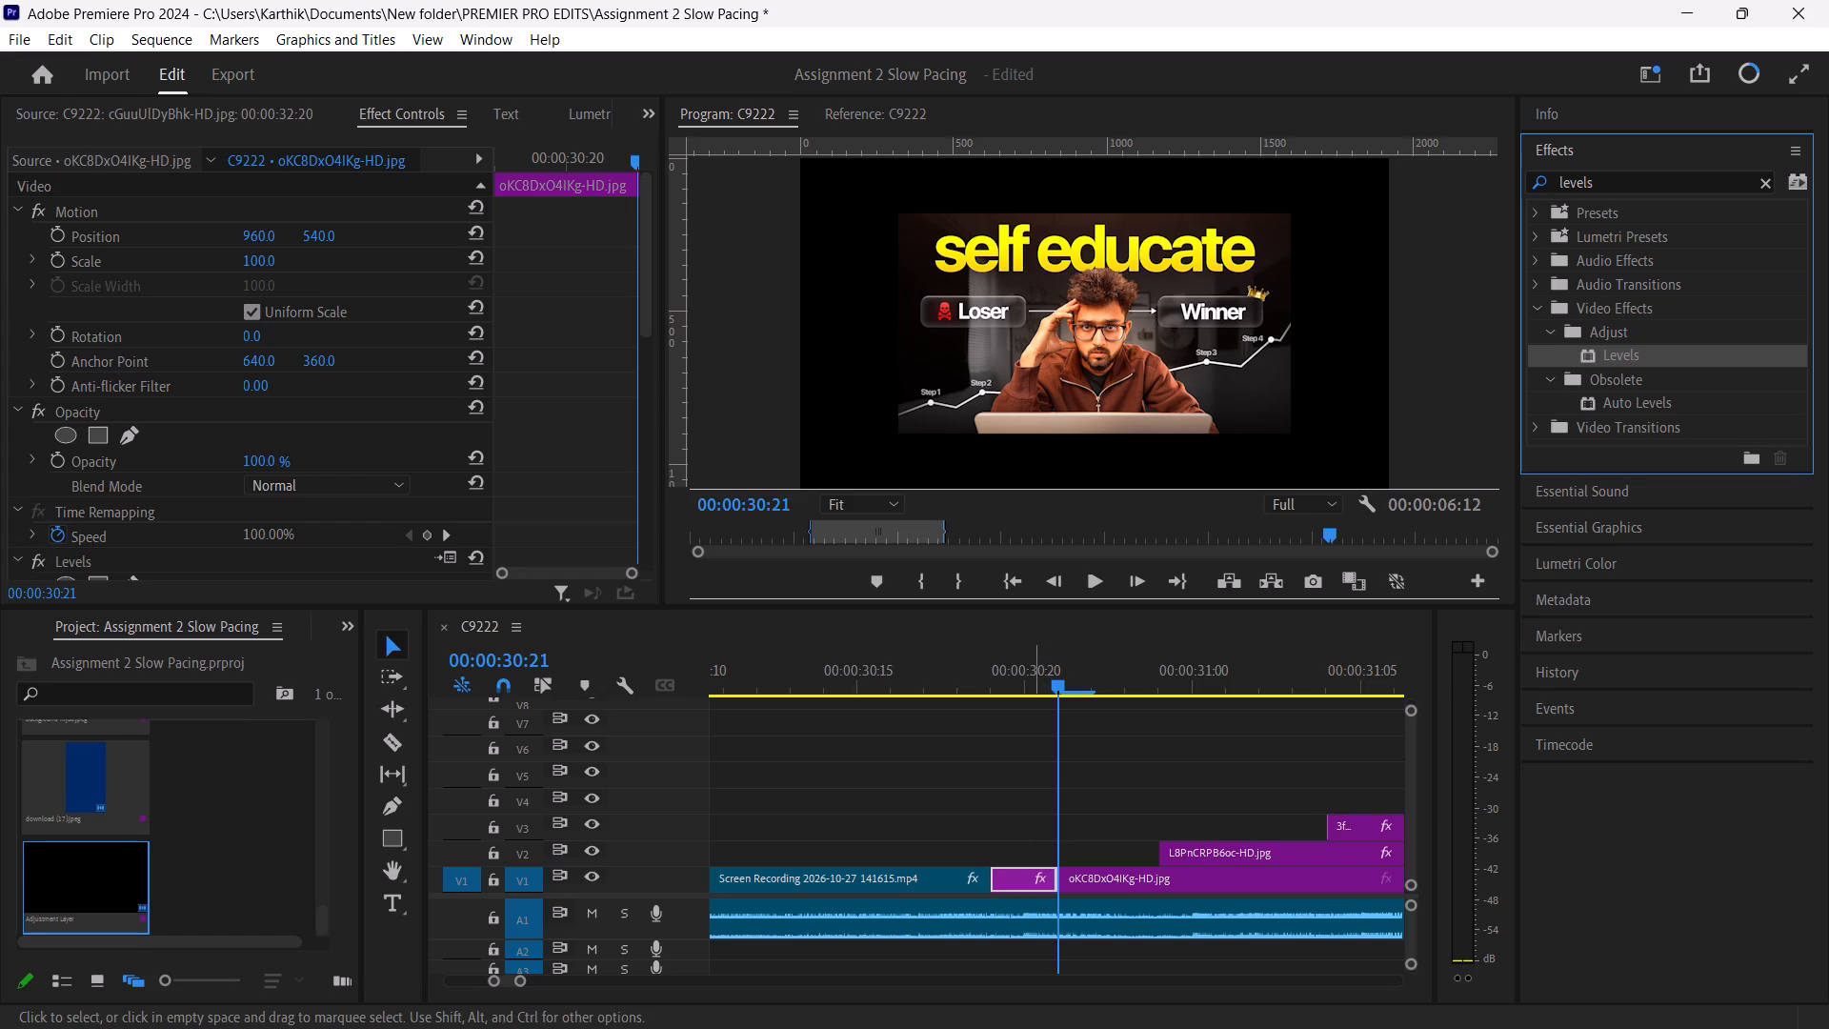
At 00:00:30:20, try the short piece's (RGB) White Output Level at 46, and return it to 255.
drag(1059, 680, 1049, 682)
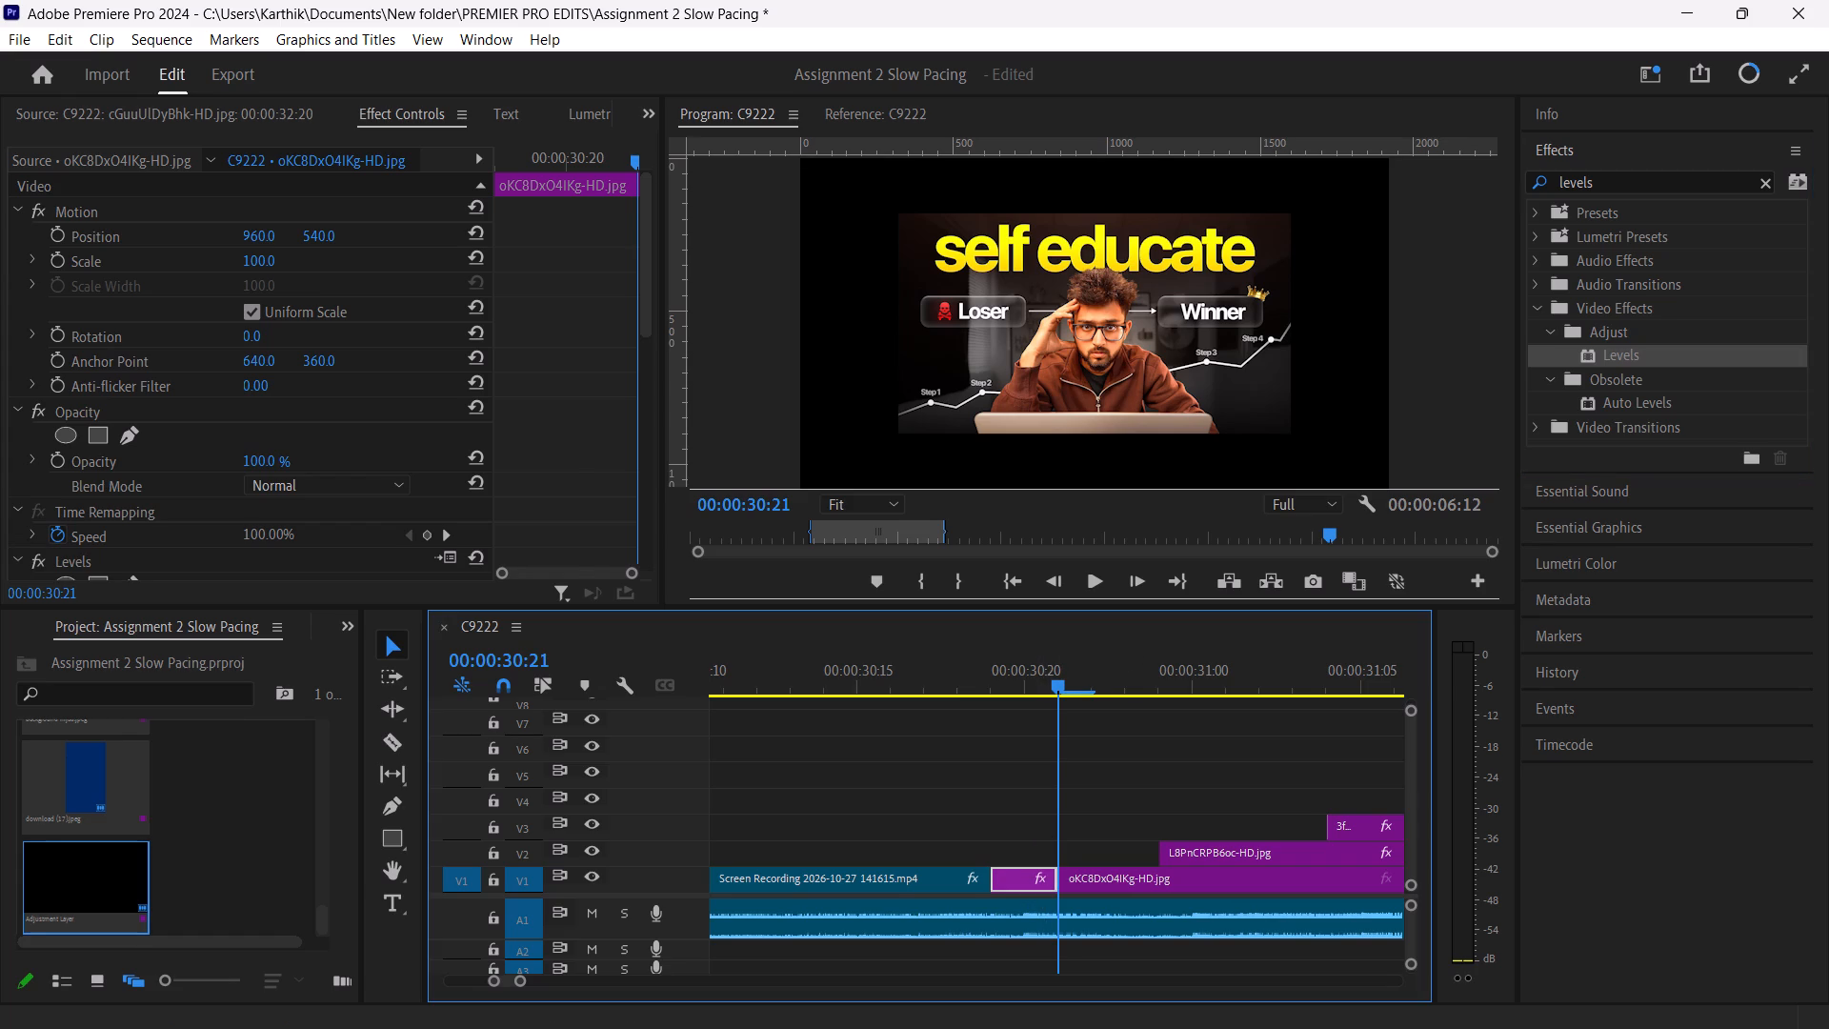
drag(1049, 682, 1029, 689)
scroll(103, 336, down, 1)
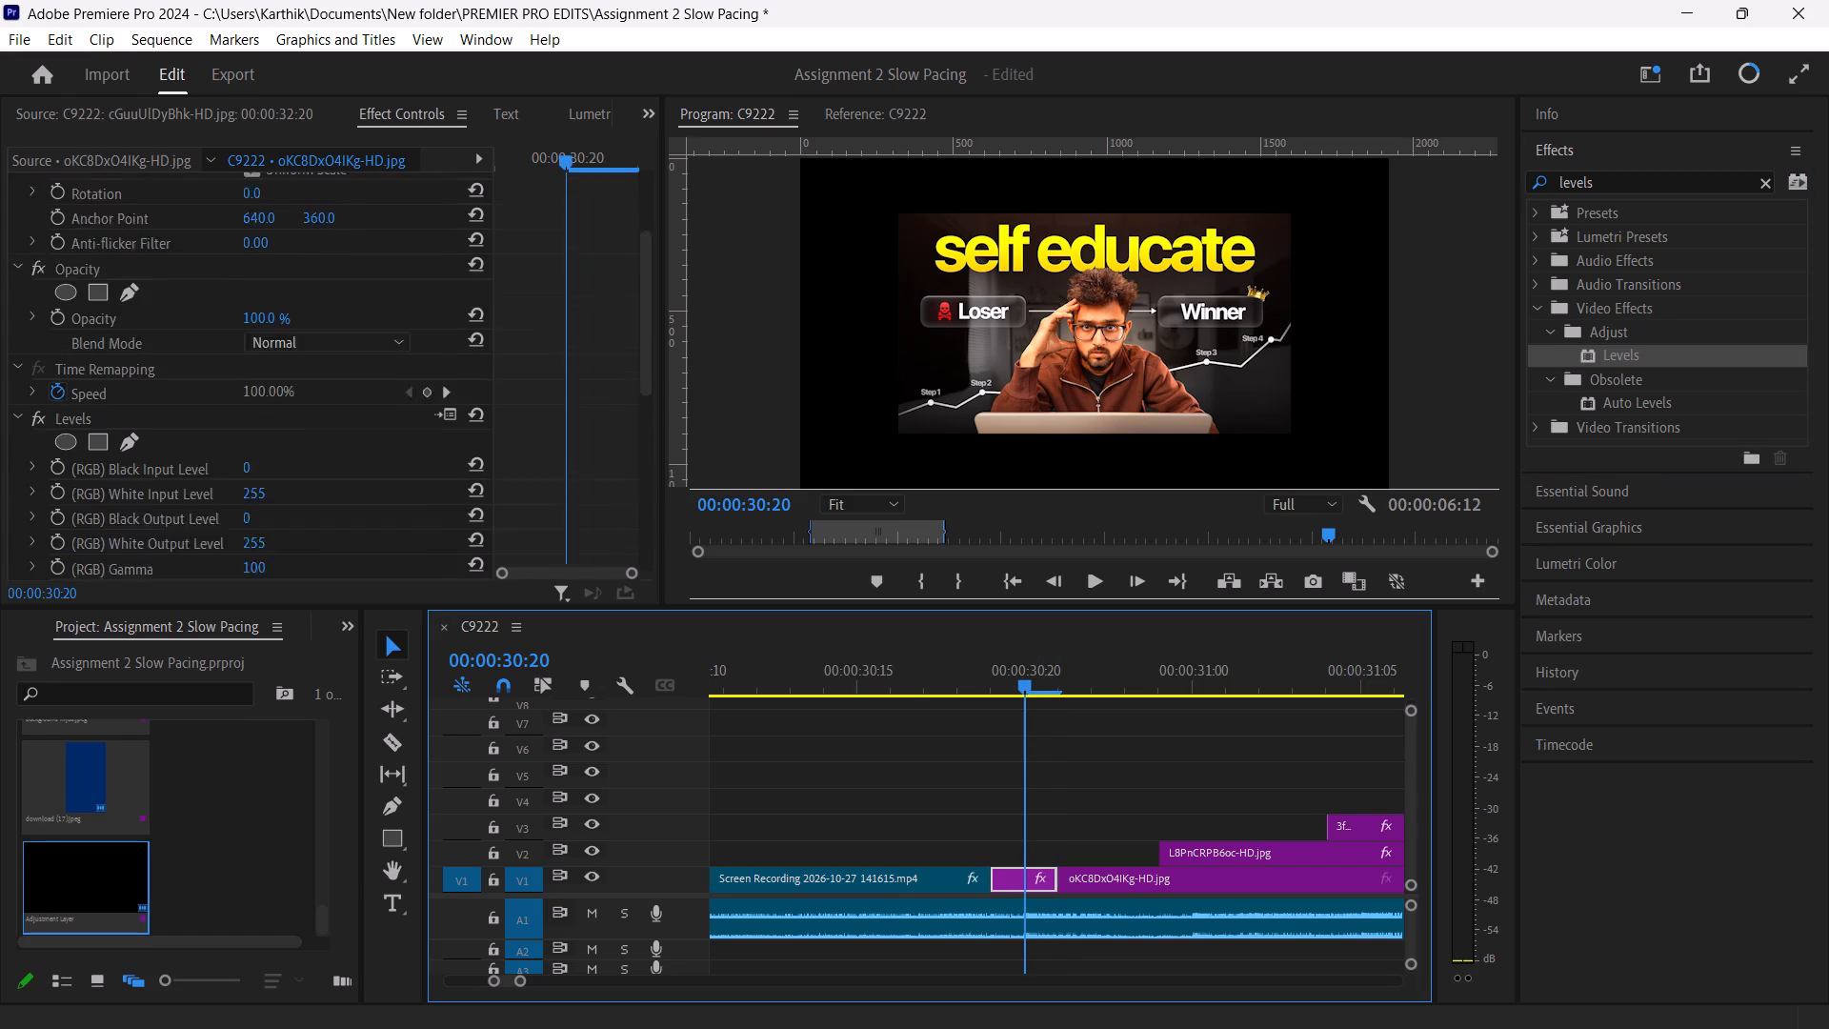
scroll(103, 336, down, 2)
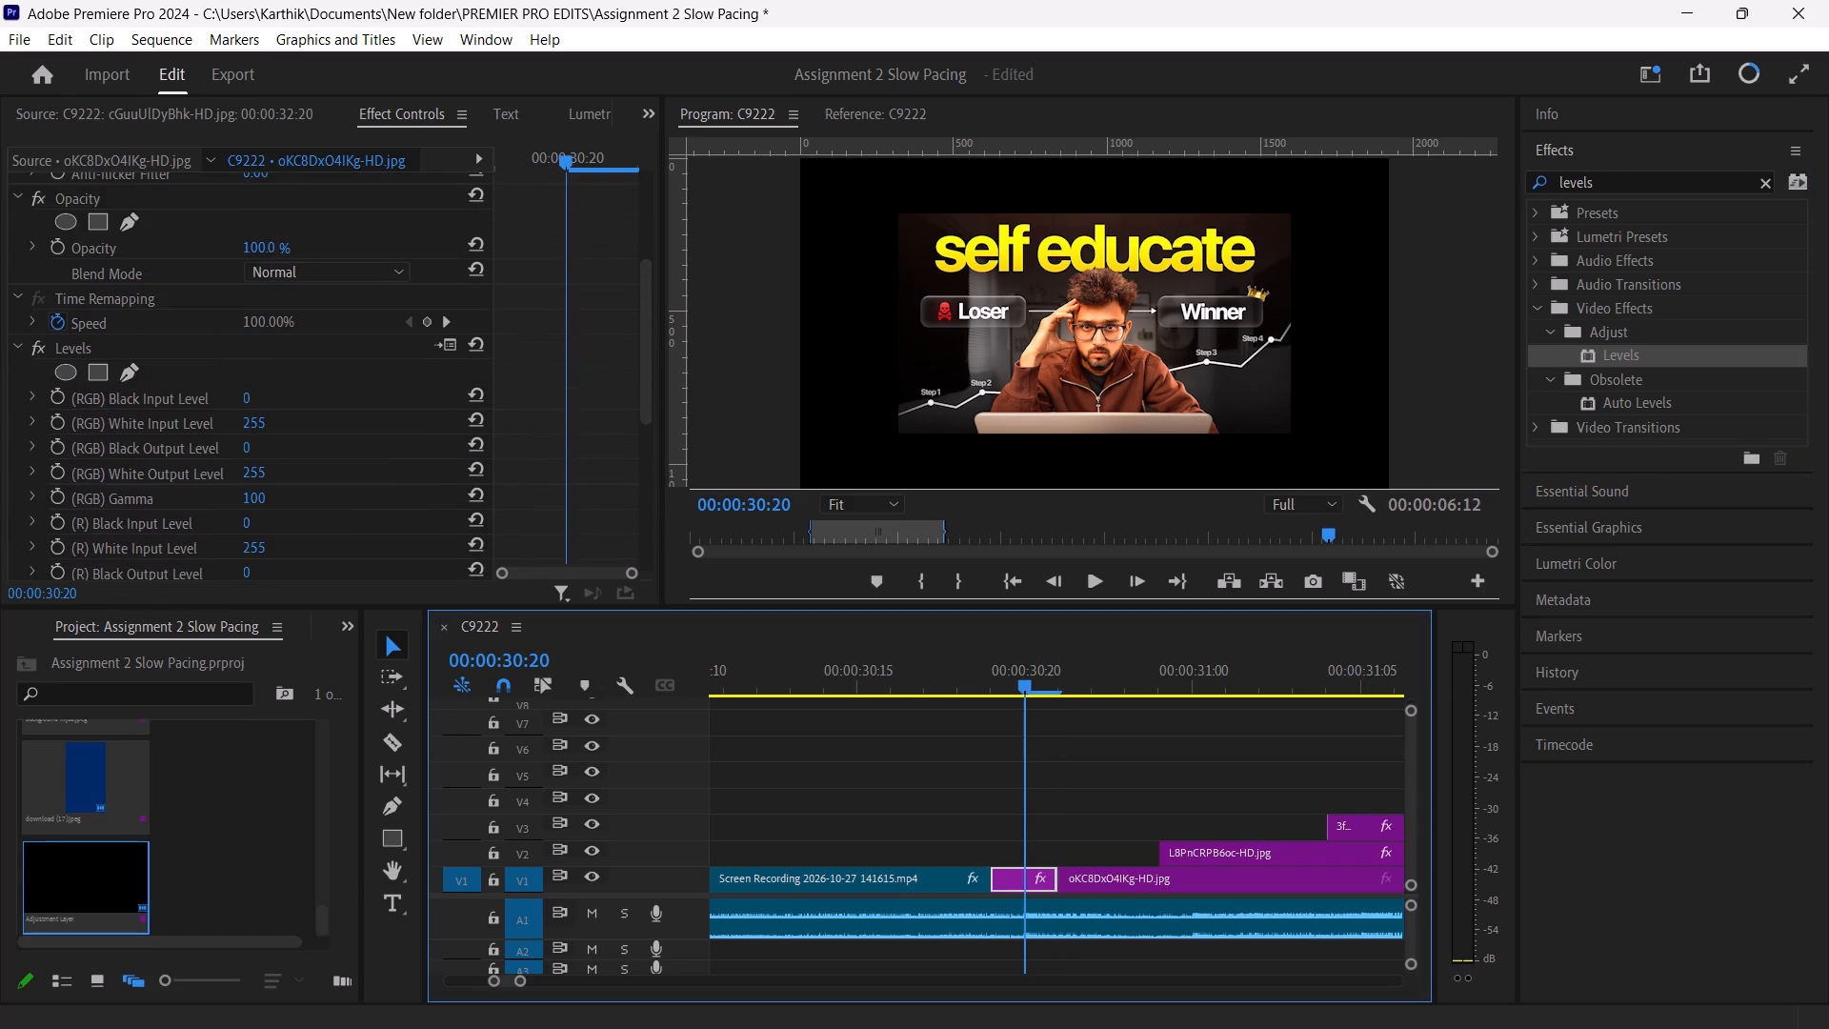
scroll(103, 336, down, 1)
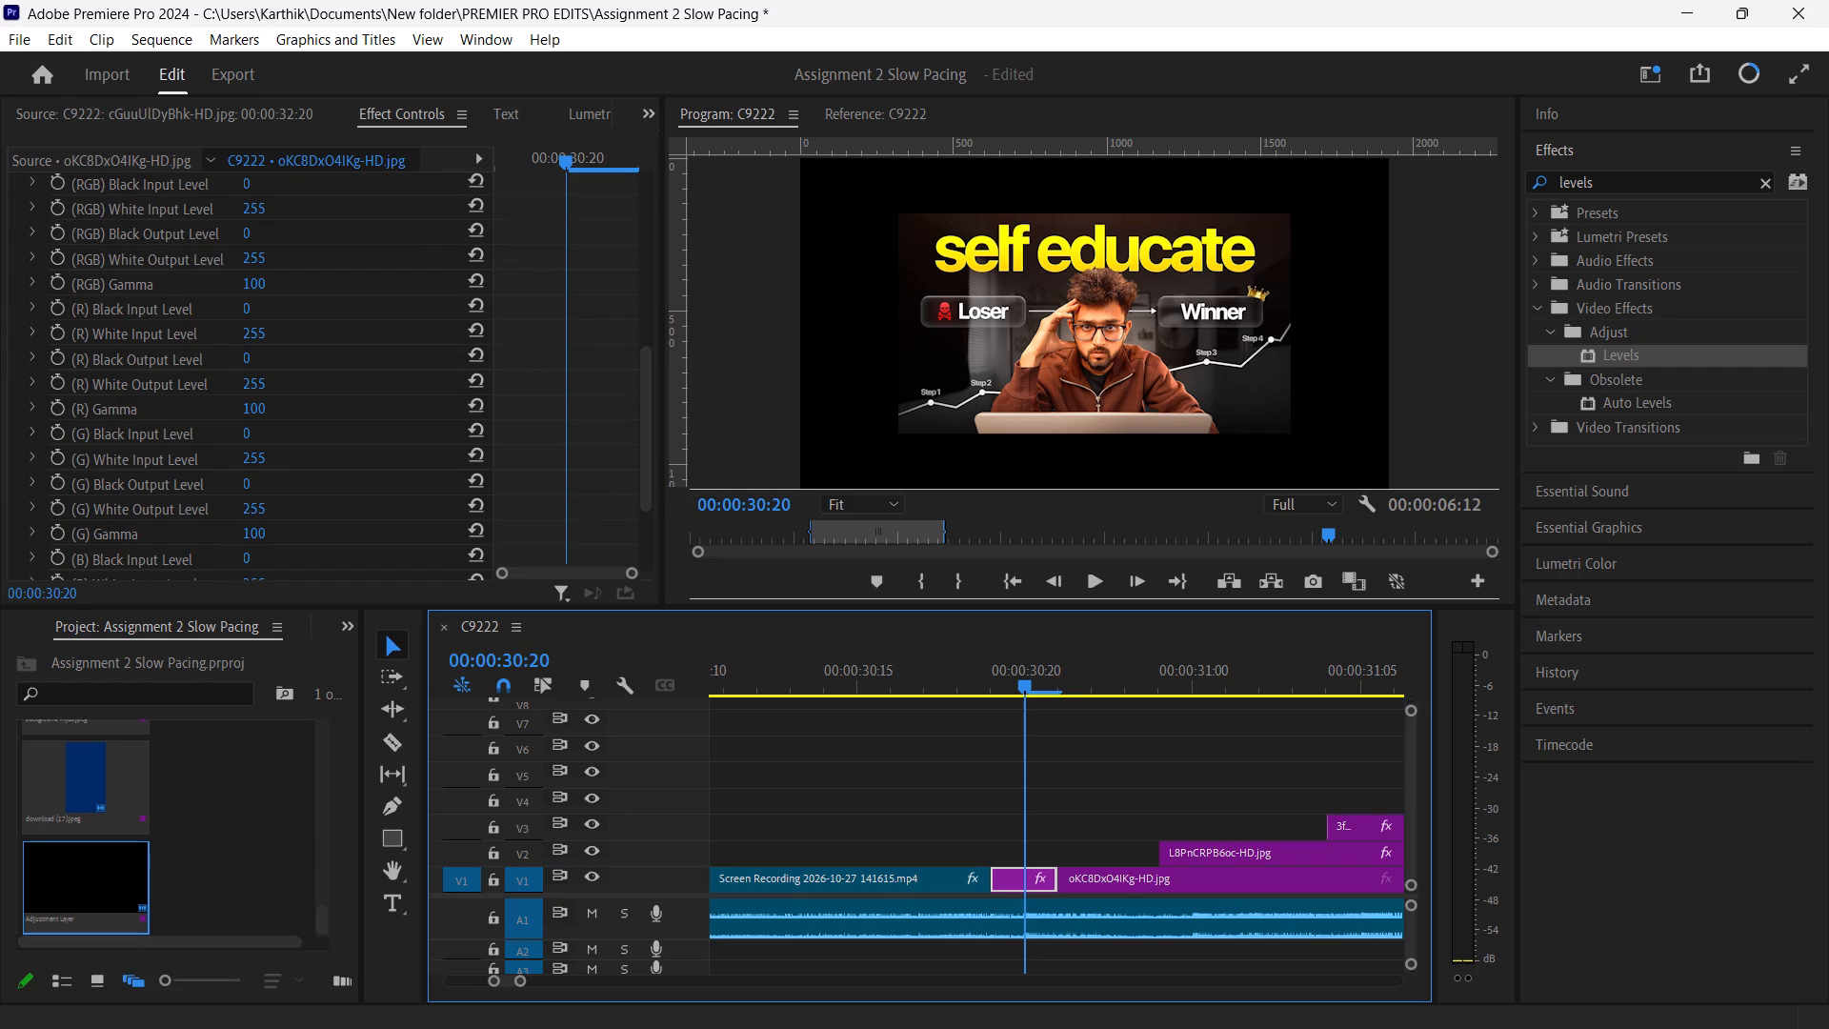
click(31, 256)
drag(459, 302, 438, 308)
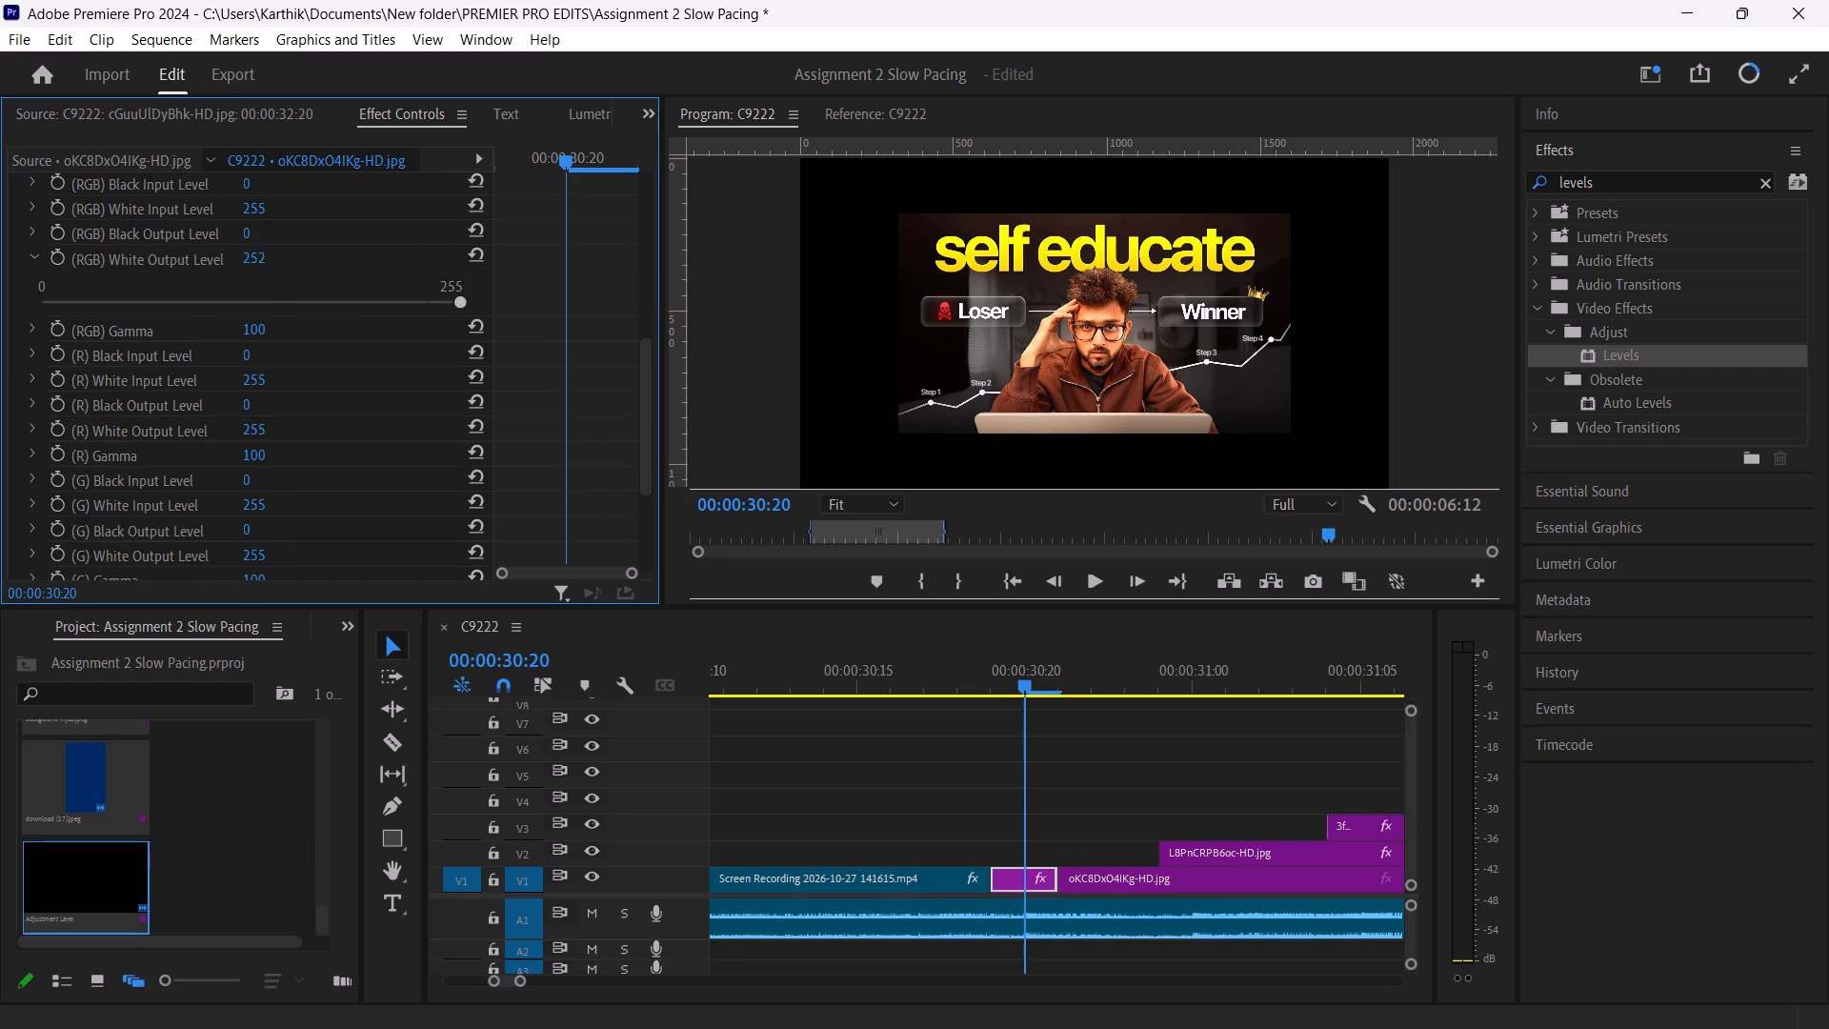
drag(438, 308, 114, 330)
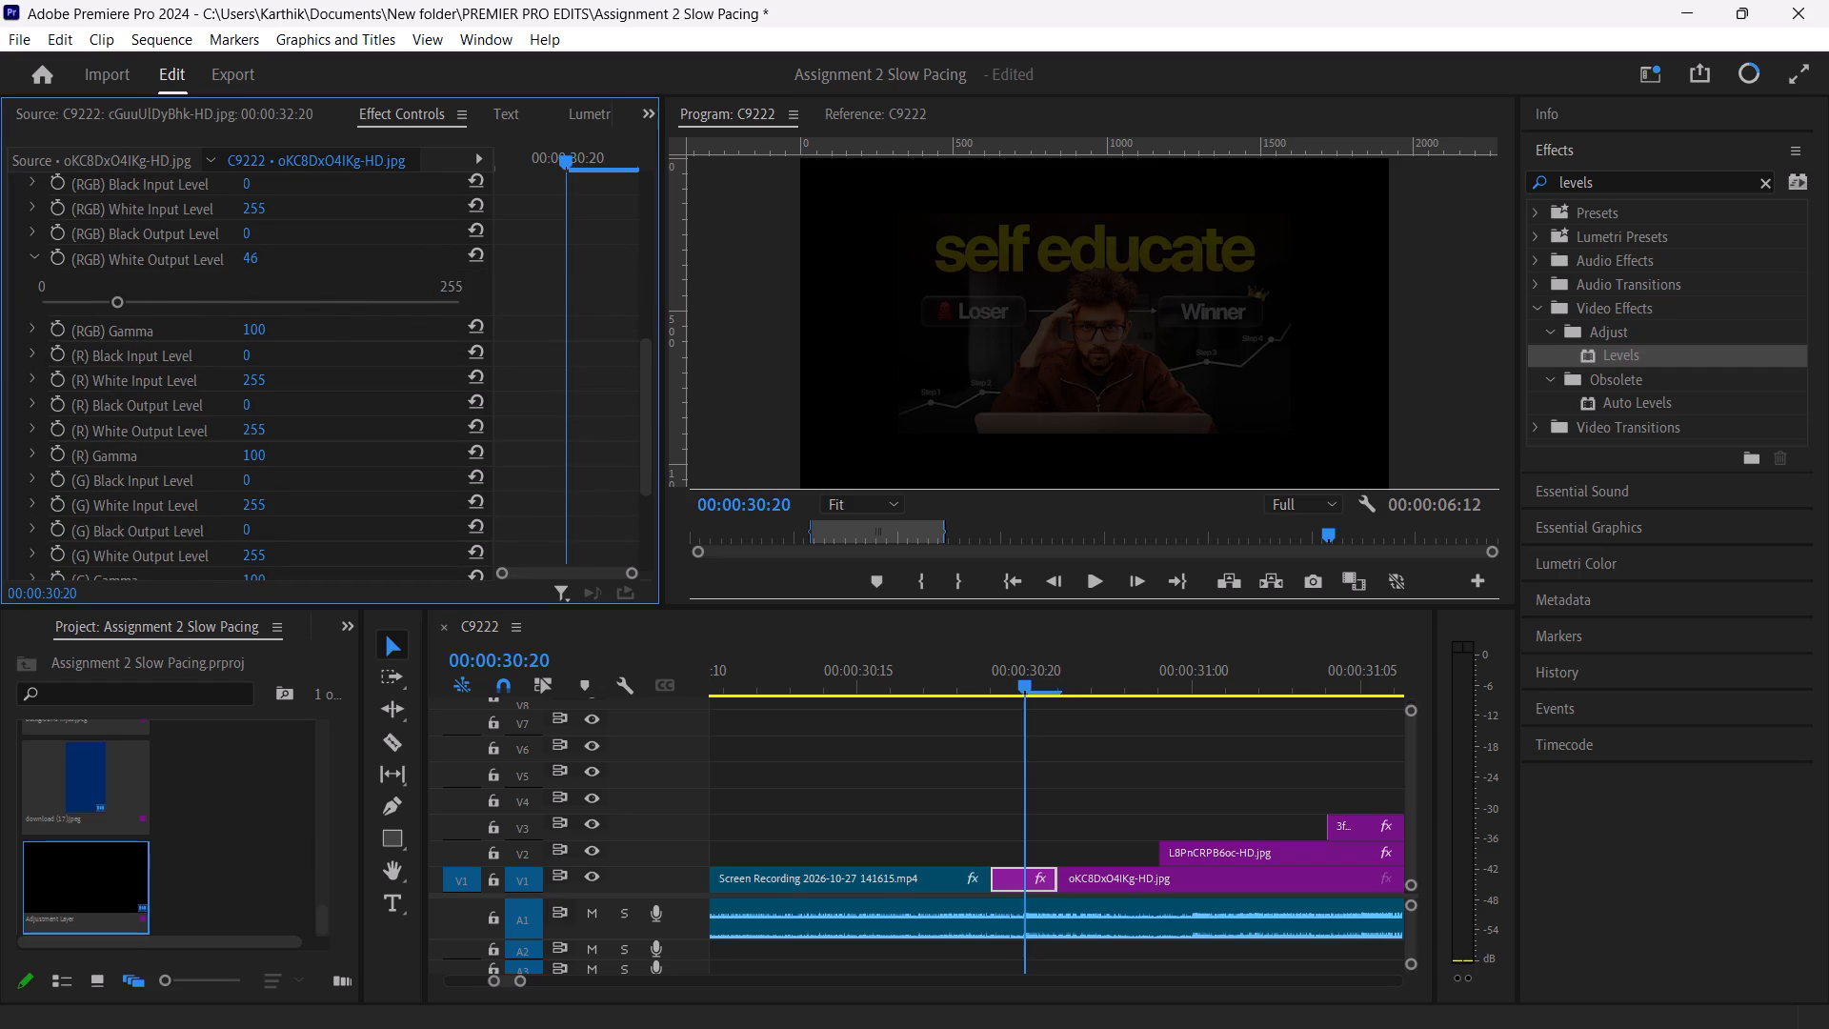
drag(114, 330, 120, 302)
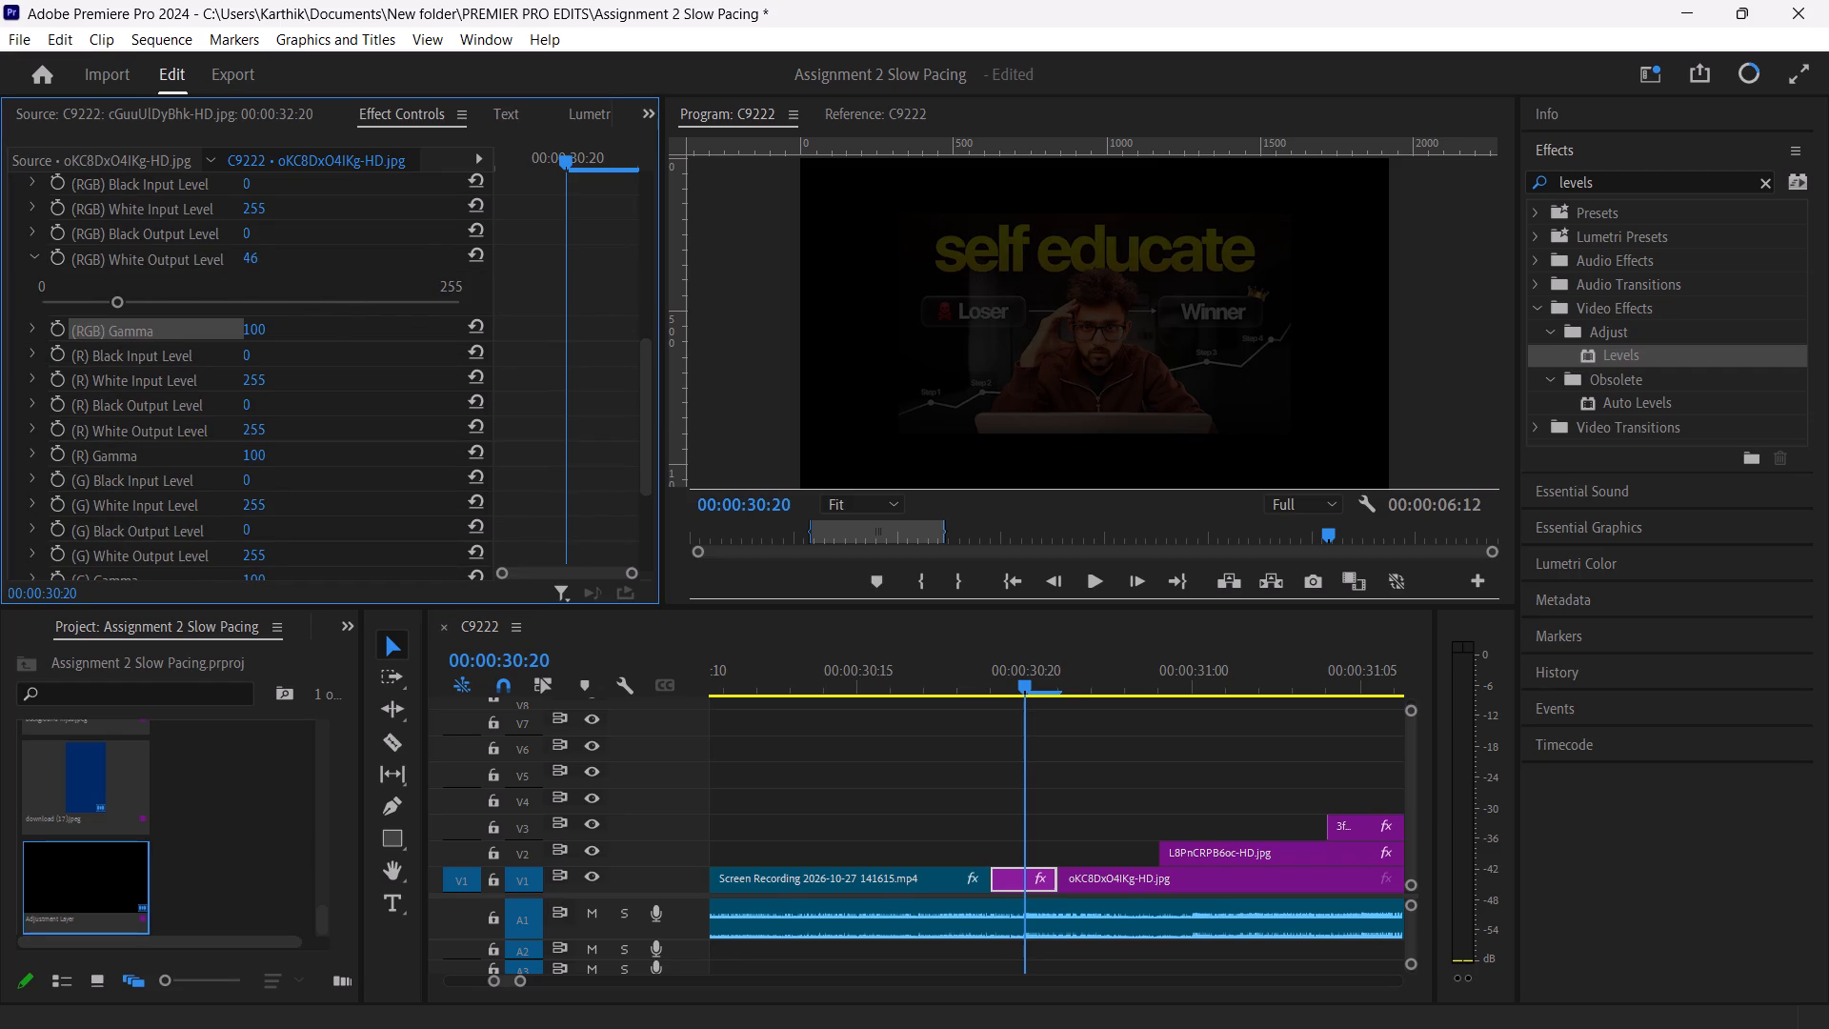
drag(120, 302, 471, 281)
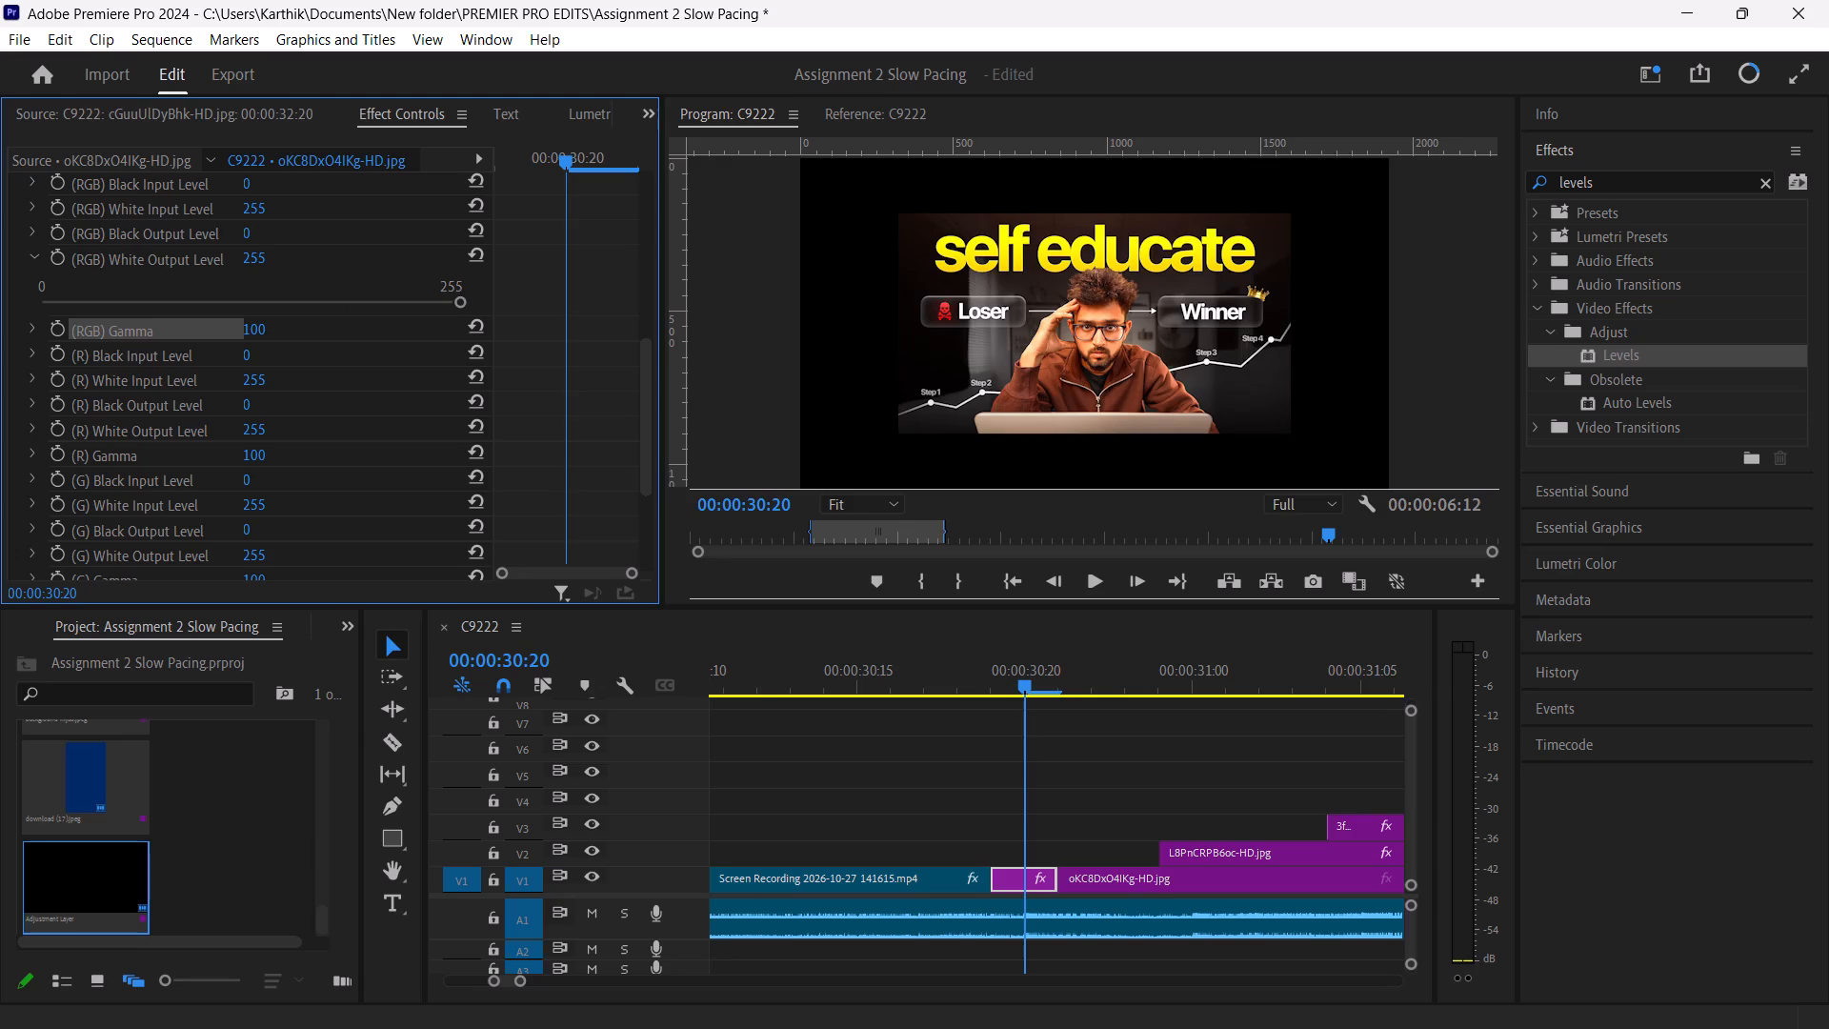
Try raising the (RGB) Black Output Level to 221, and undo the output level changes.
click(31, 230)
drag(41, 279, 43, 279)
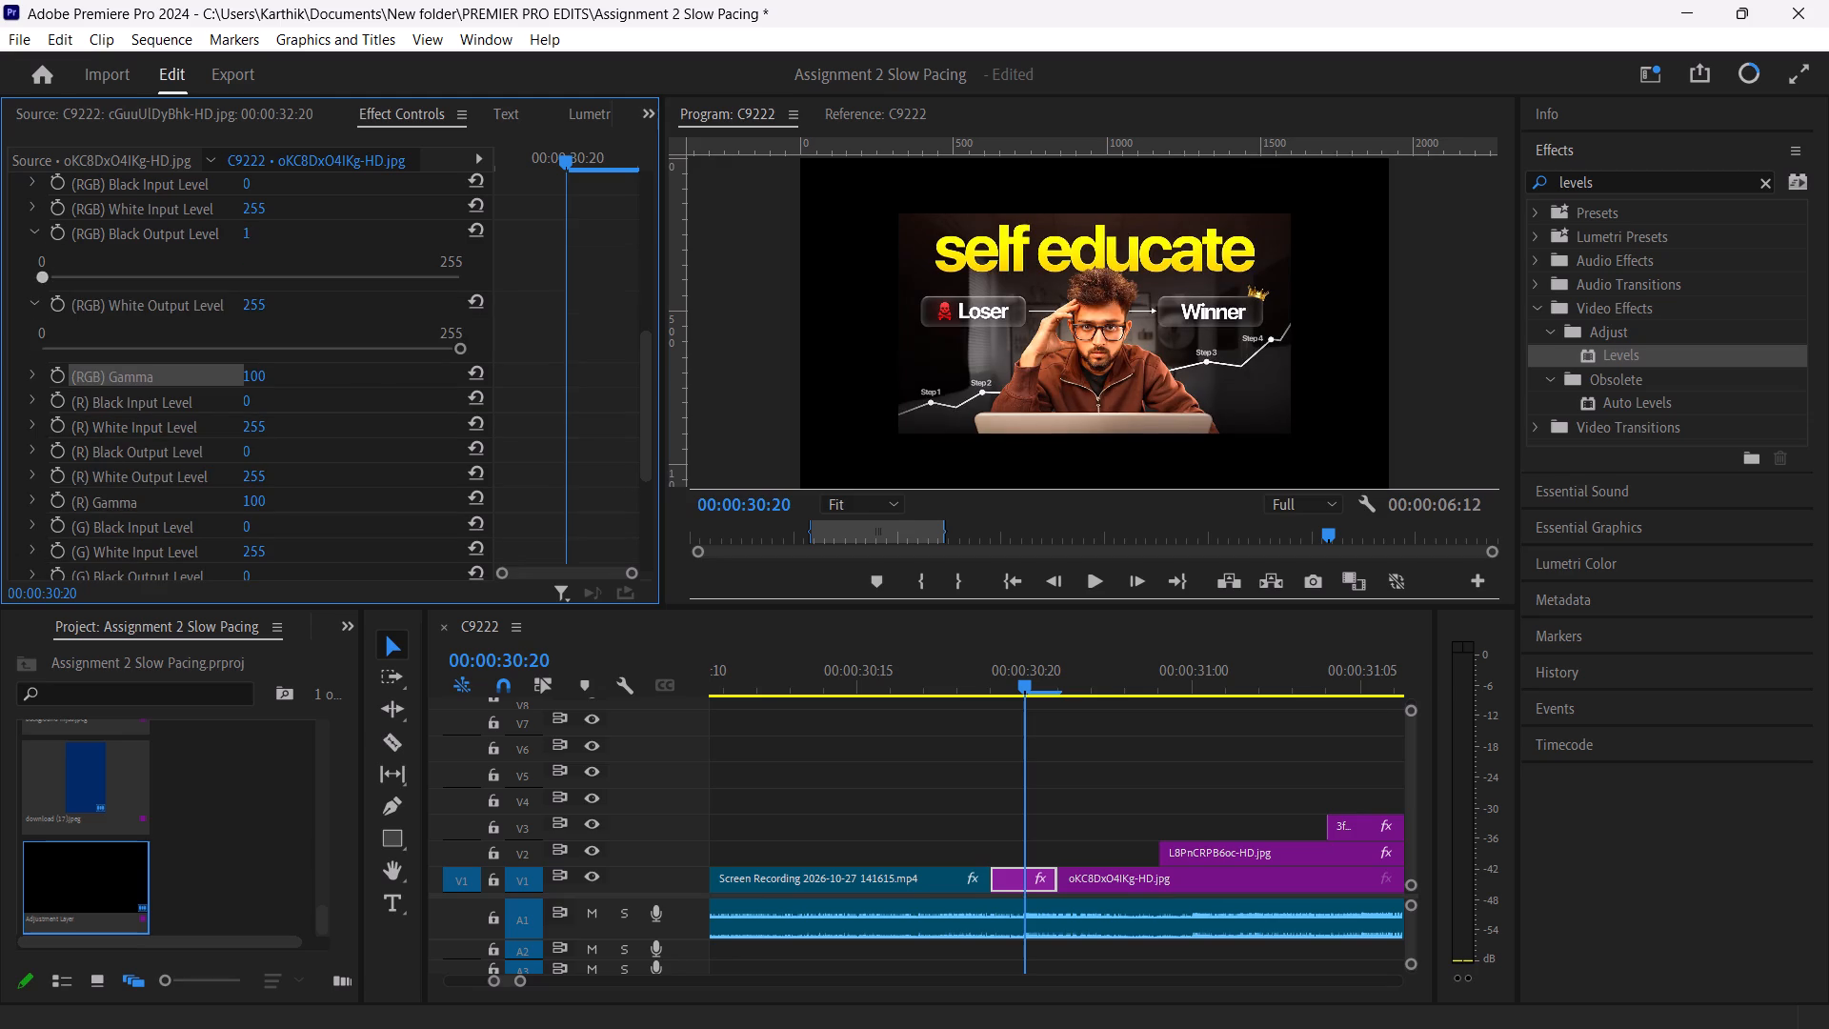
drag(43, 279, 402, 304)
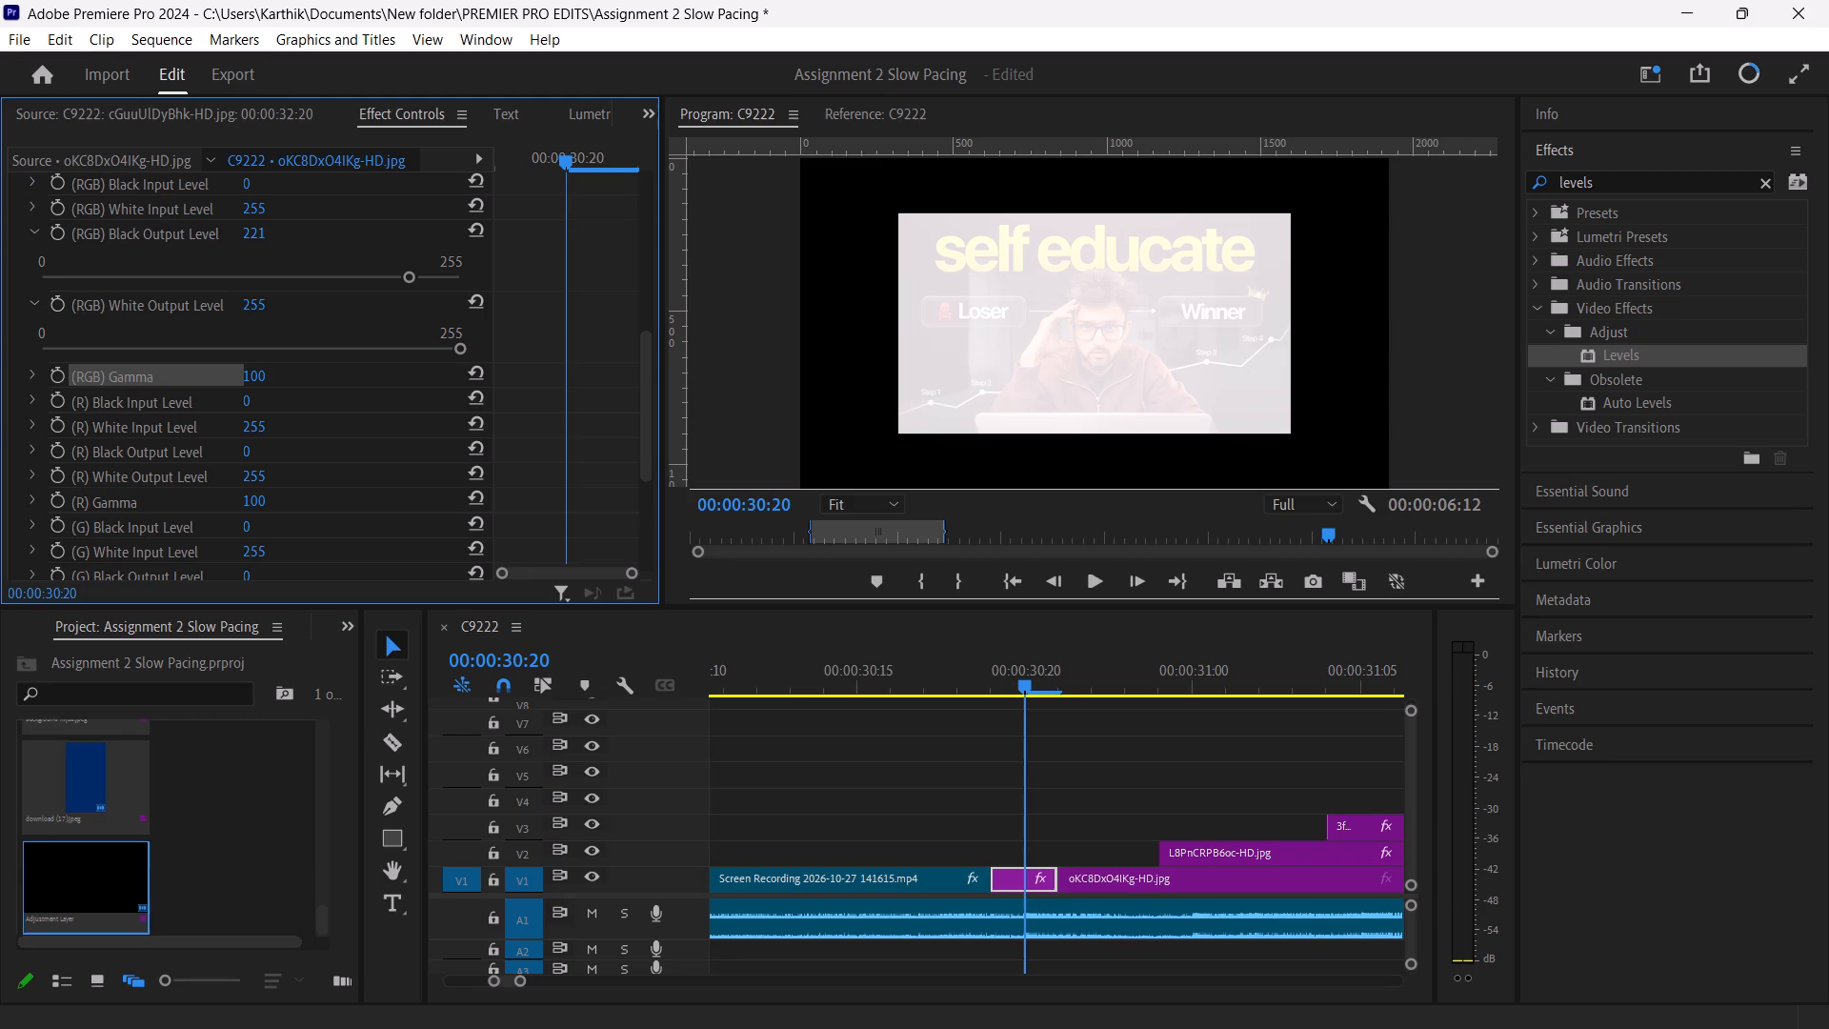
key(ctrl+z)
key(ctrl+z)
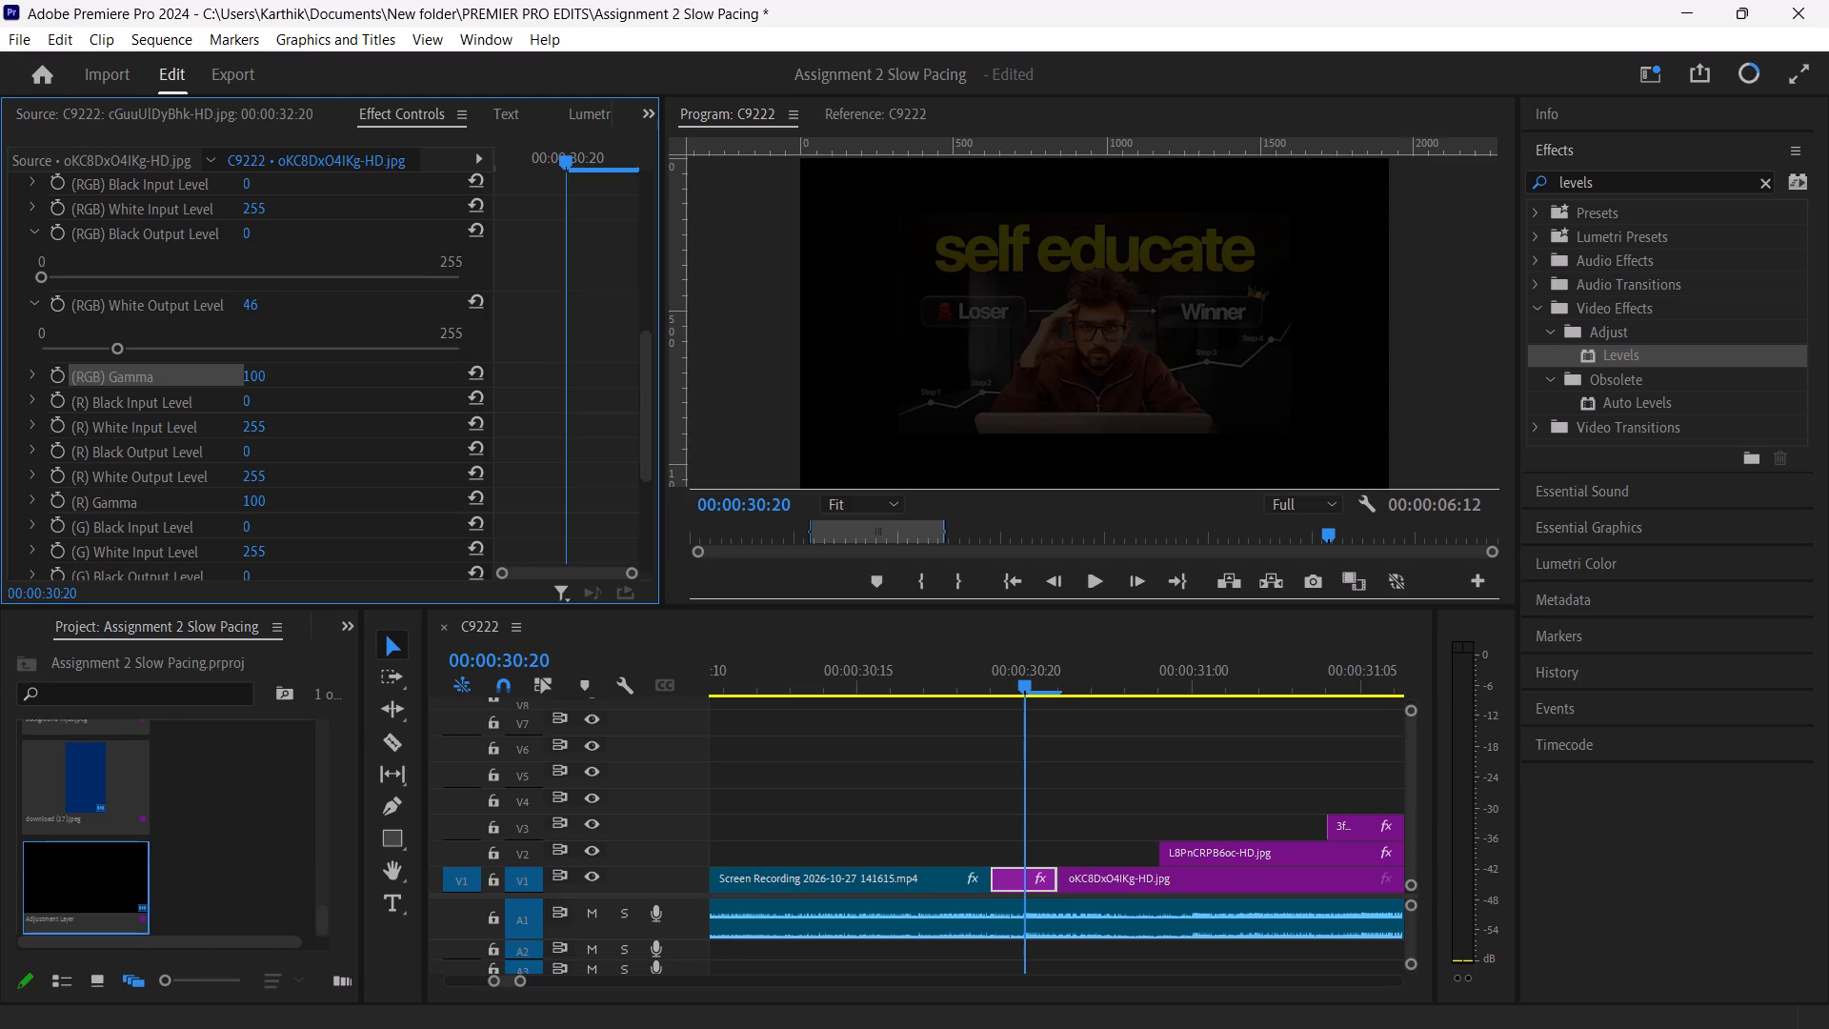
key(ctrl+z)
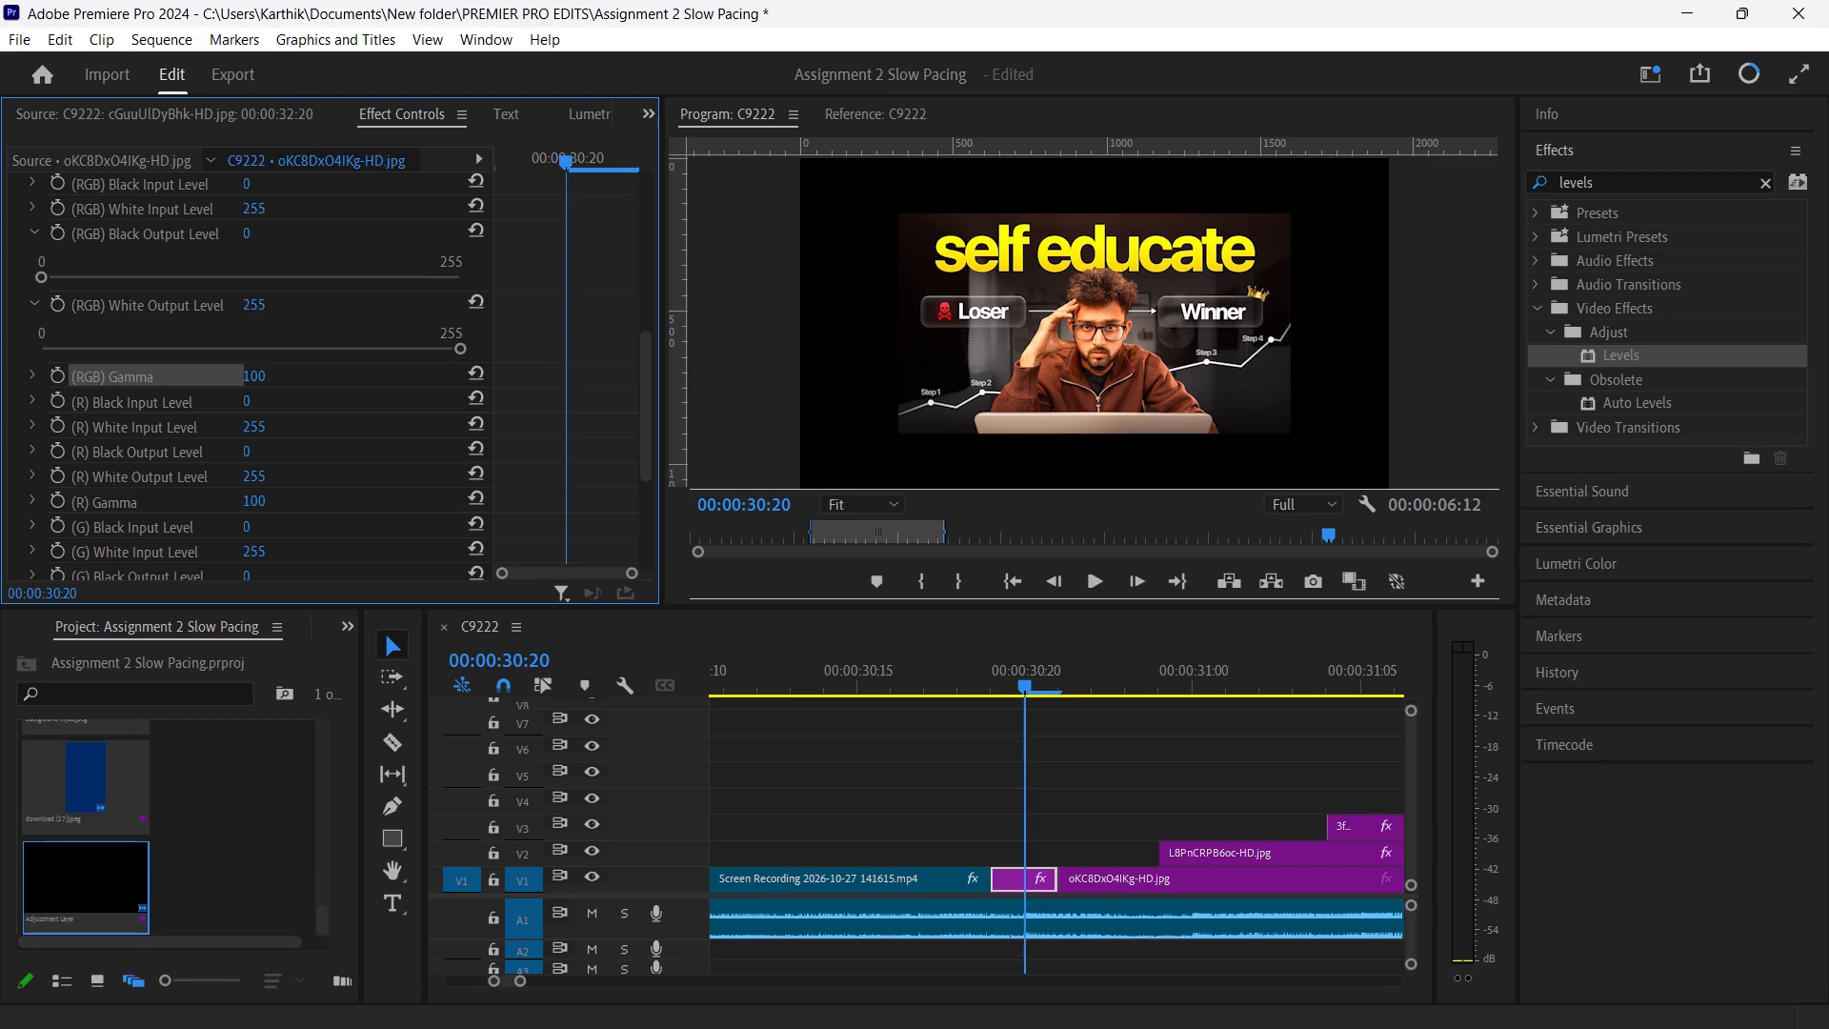
Lower the short piece's (RGB) White Input Level to 98 in the Levels effect.
click(36, 218)
click(37, 211)
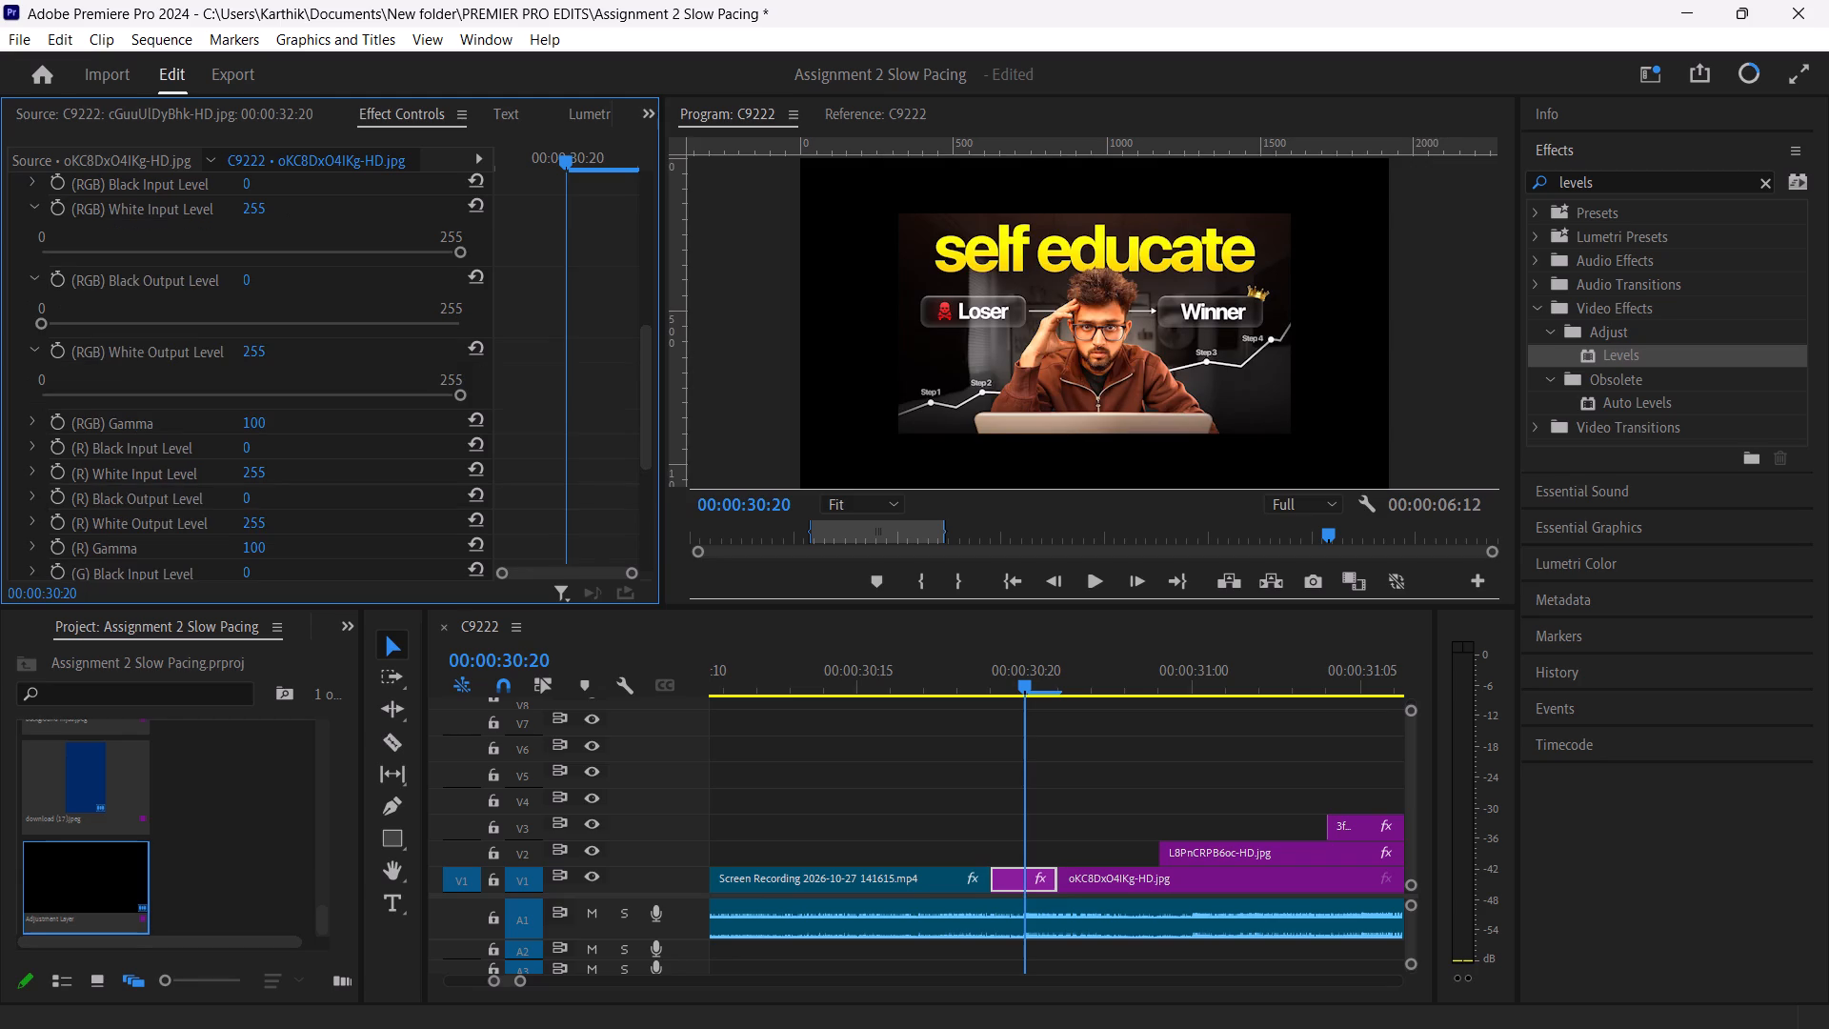
drag(463, 244, 200, 272)
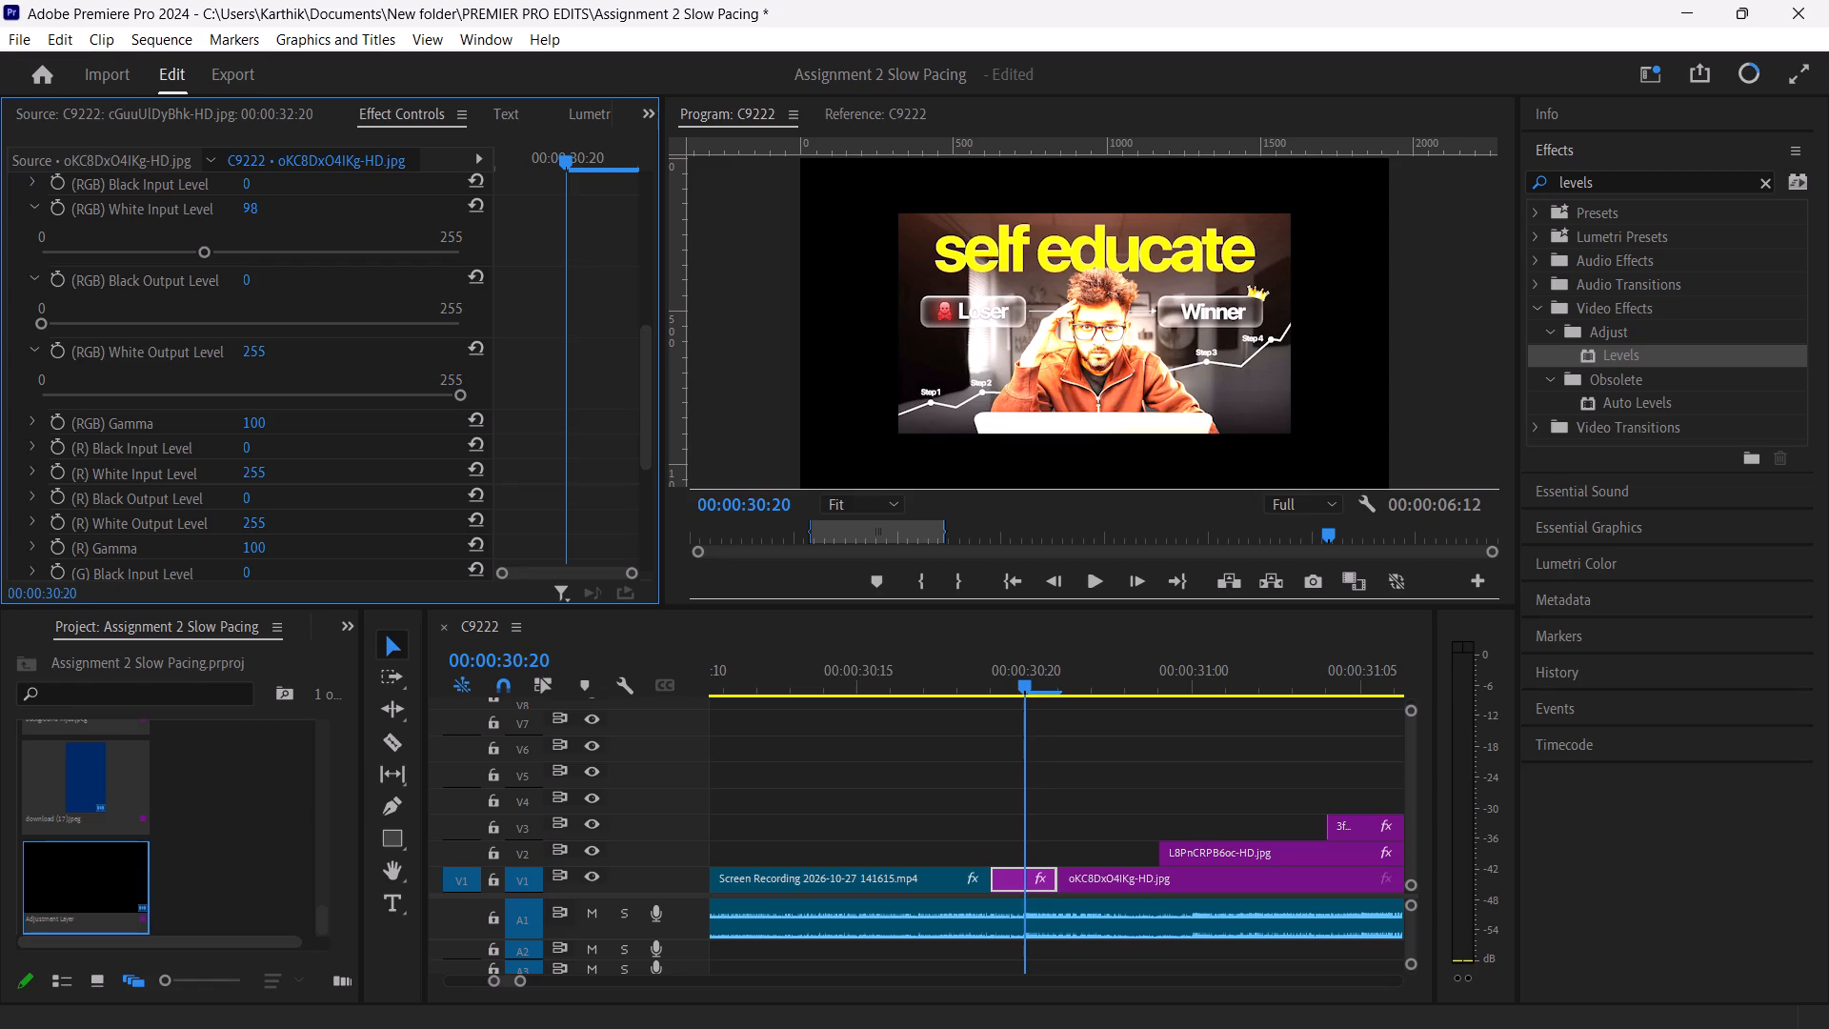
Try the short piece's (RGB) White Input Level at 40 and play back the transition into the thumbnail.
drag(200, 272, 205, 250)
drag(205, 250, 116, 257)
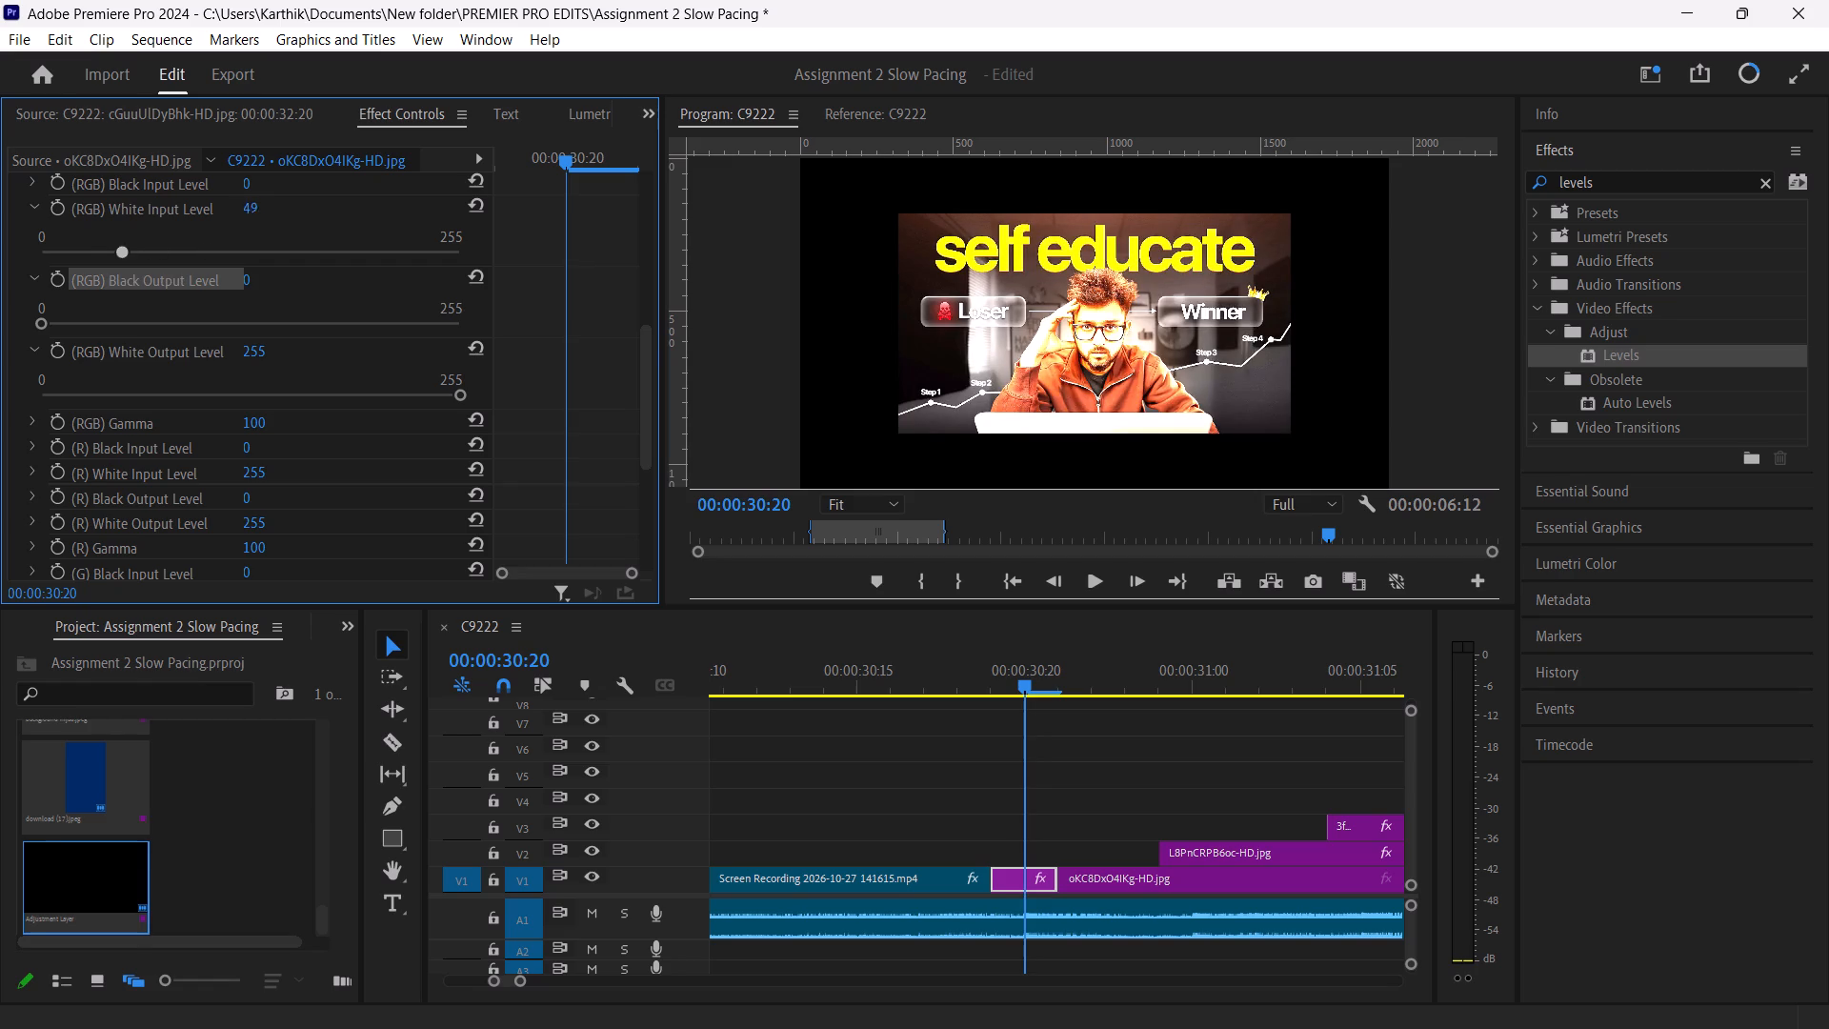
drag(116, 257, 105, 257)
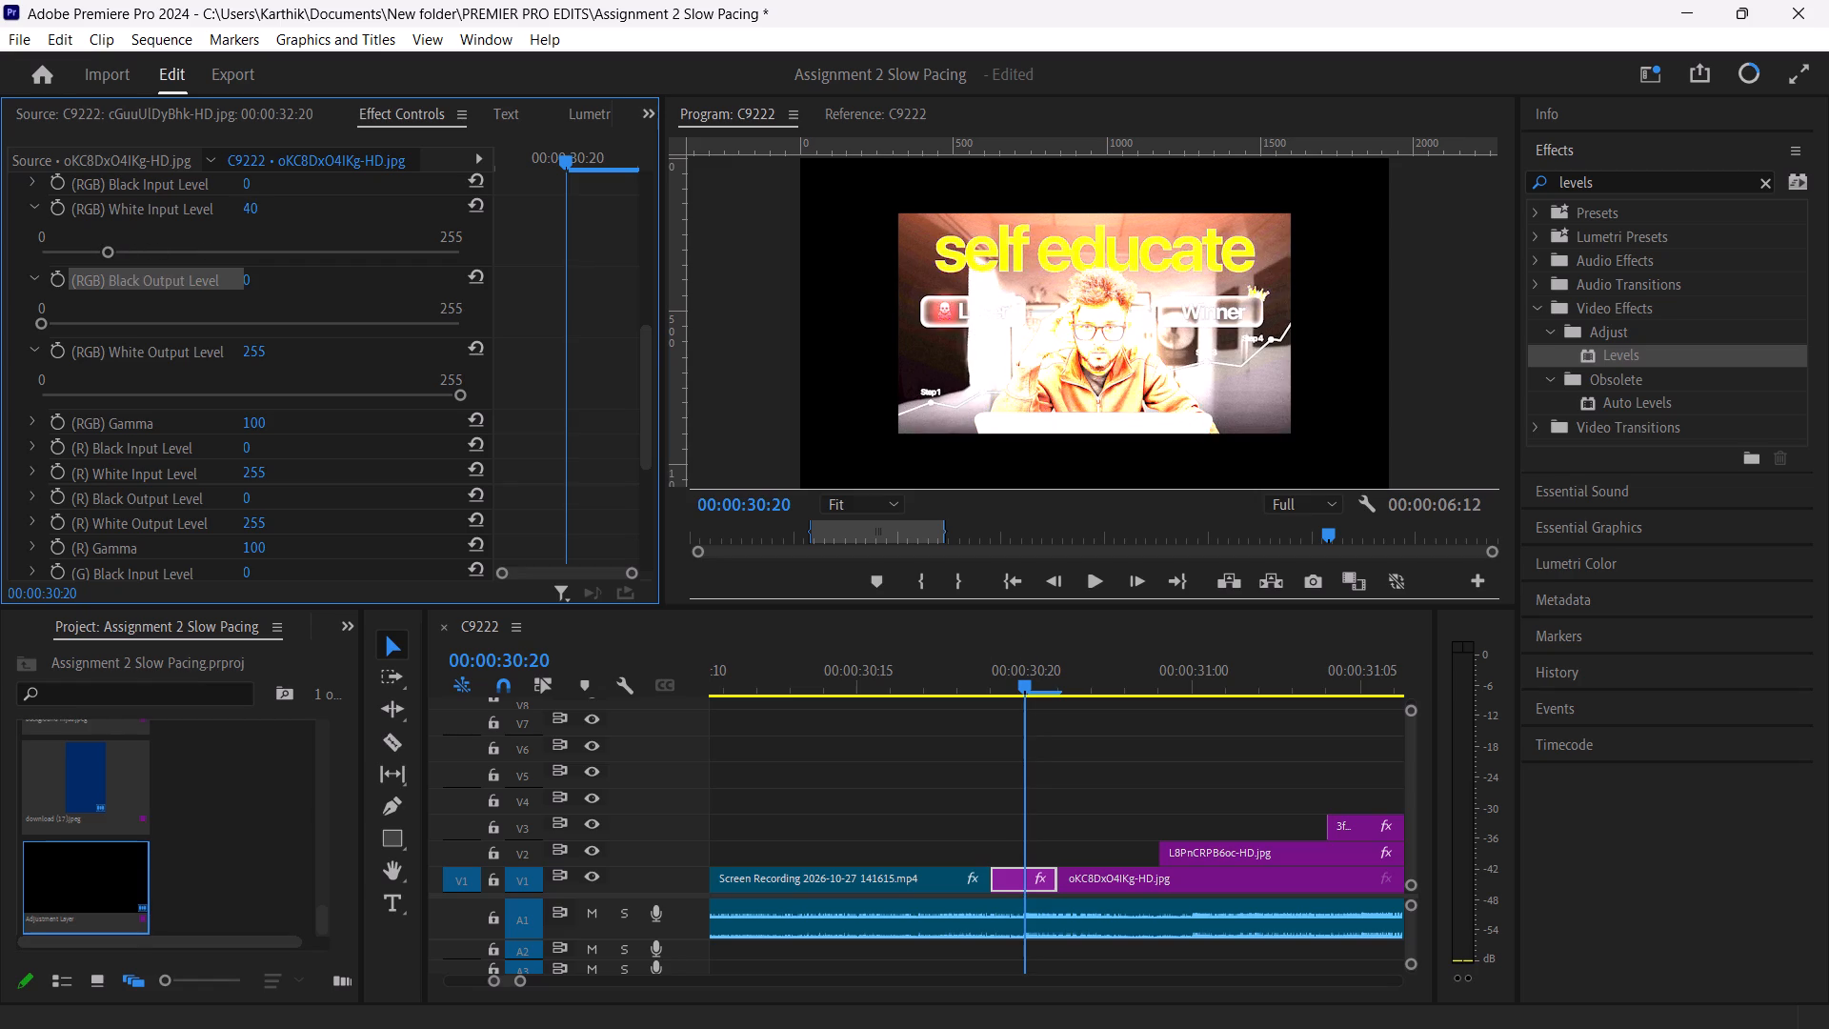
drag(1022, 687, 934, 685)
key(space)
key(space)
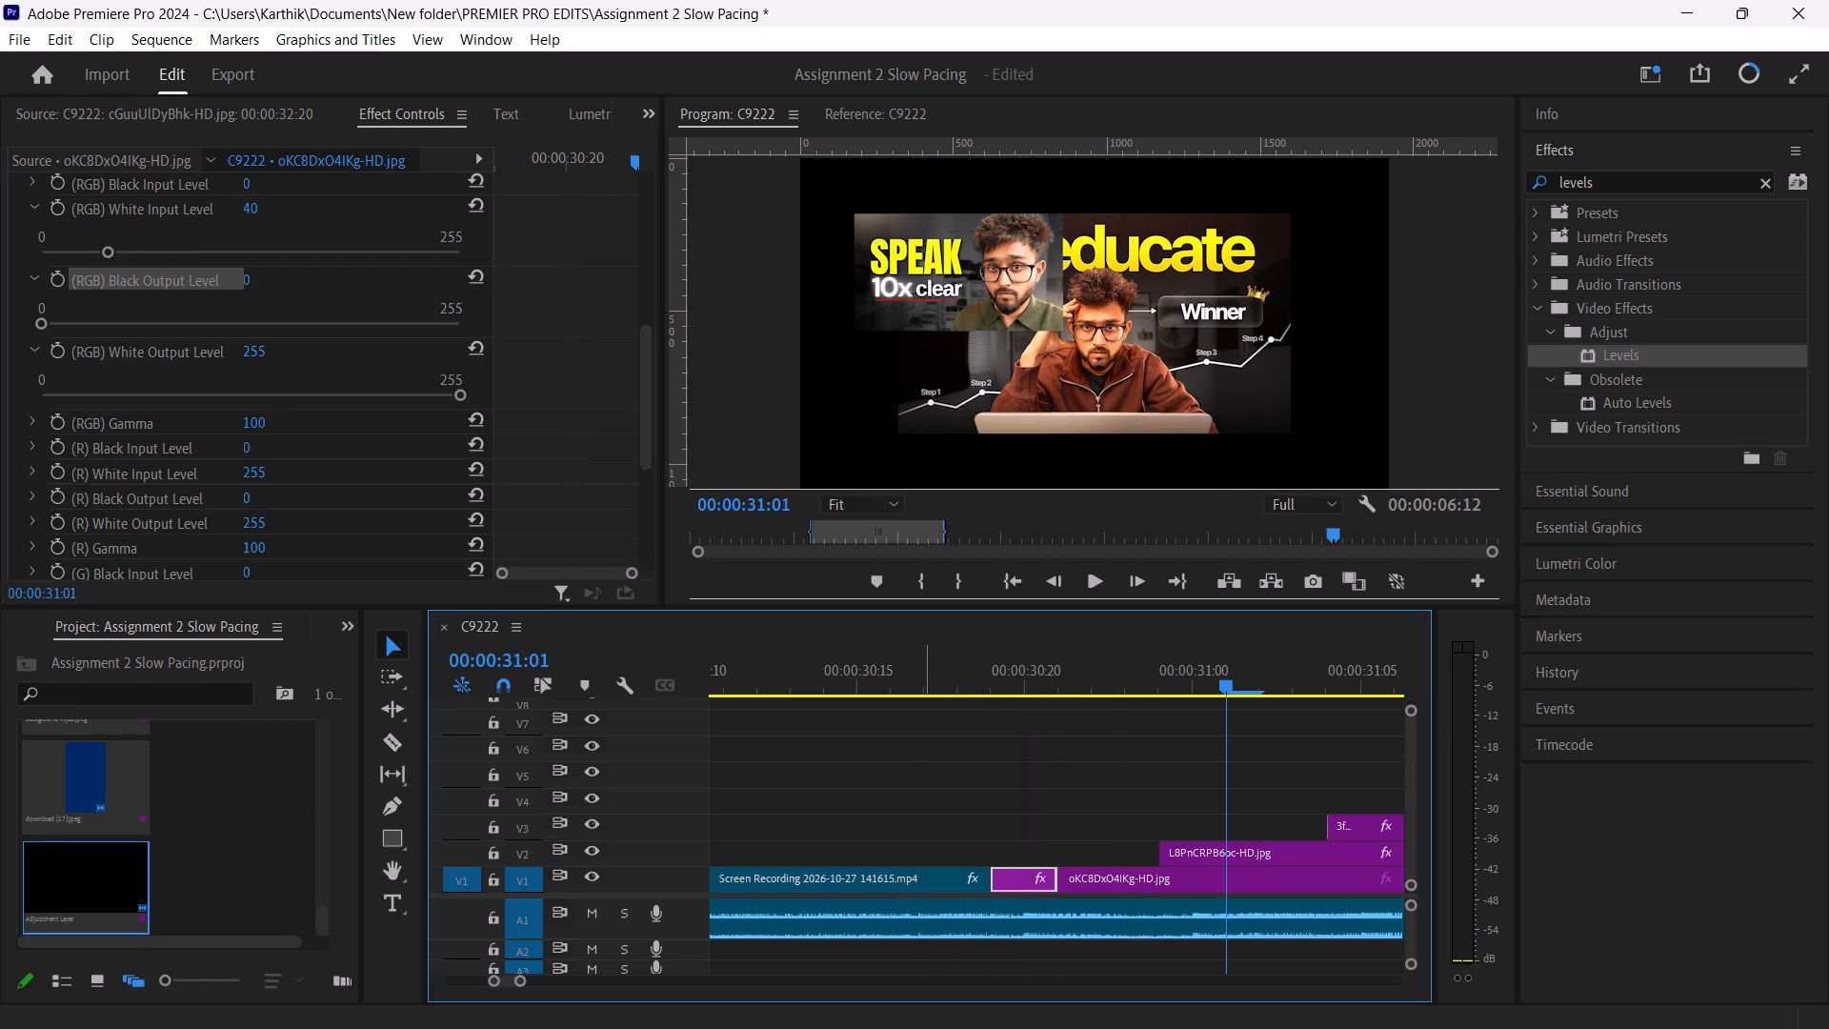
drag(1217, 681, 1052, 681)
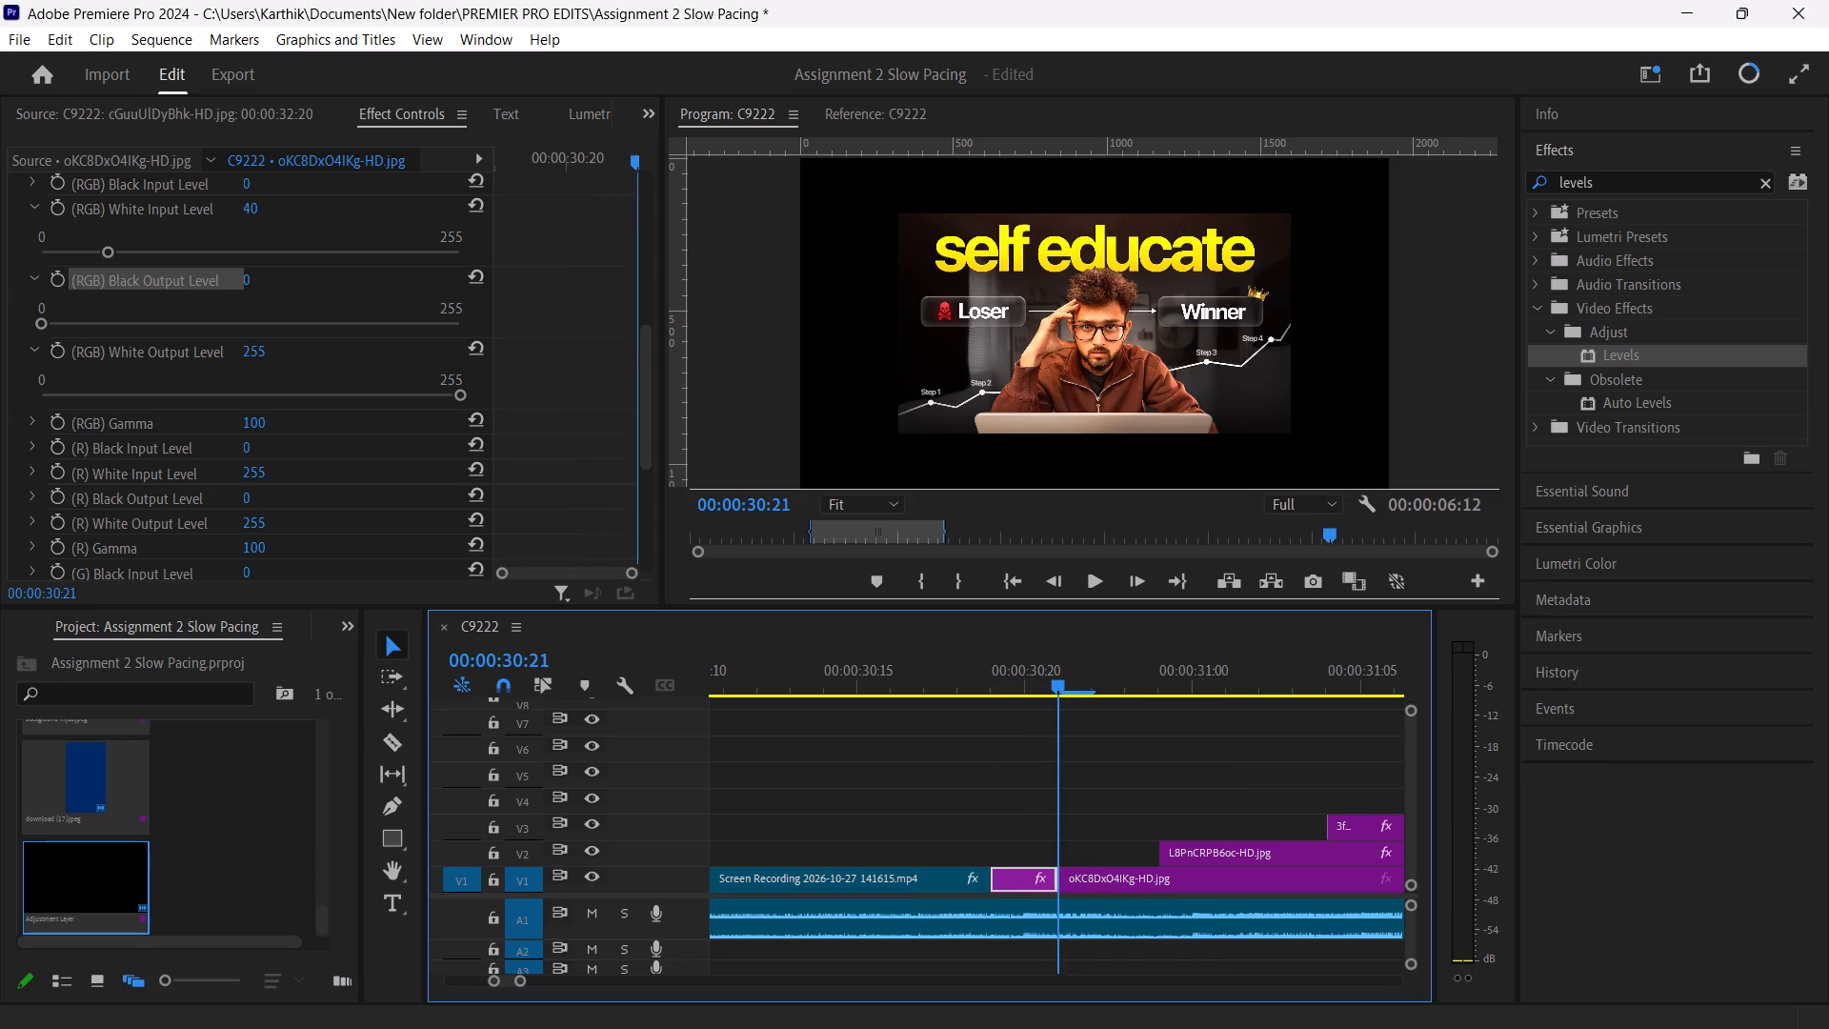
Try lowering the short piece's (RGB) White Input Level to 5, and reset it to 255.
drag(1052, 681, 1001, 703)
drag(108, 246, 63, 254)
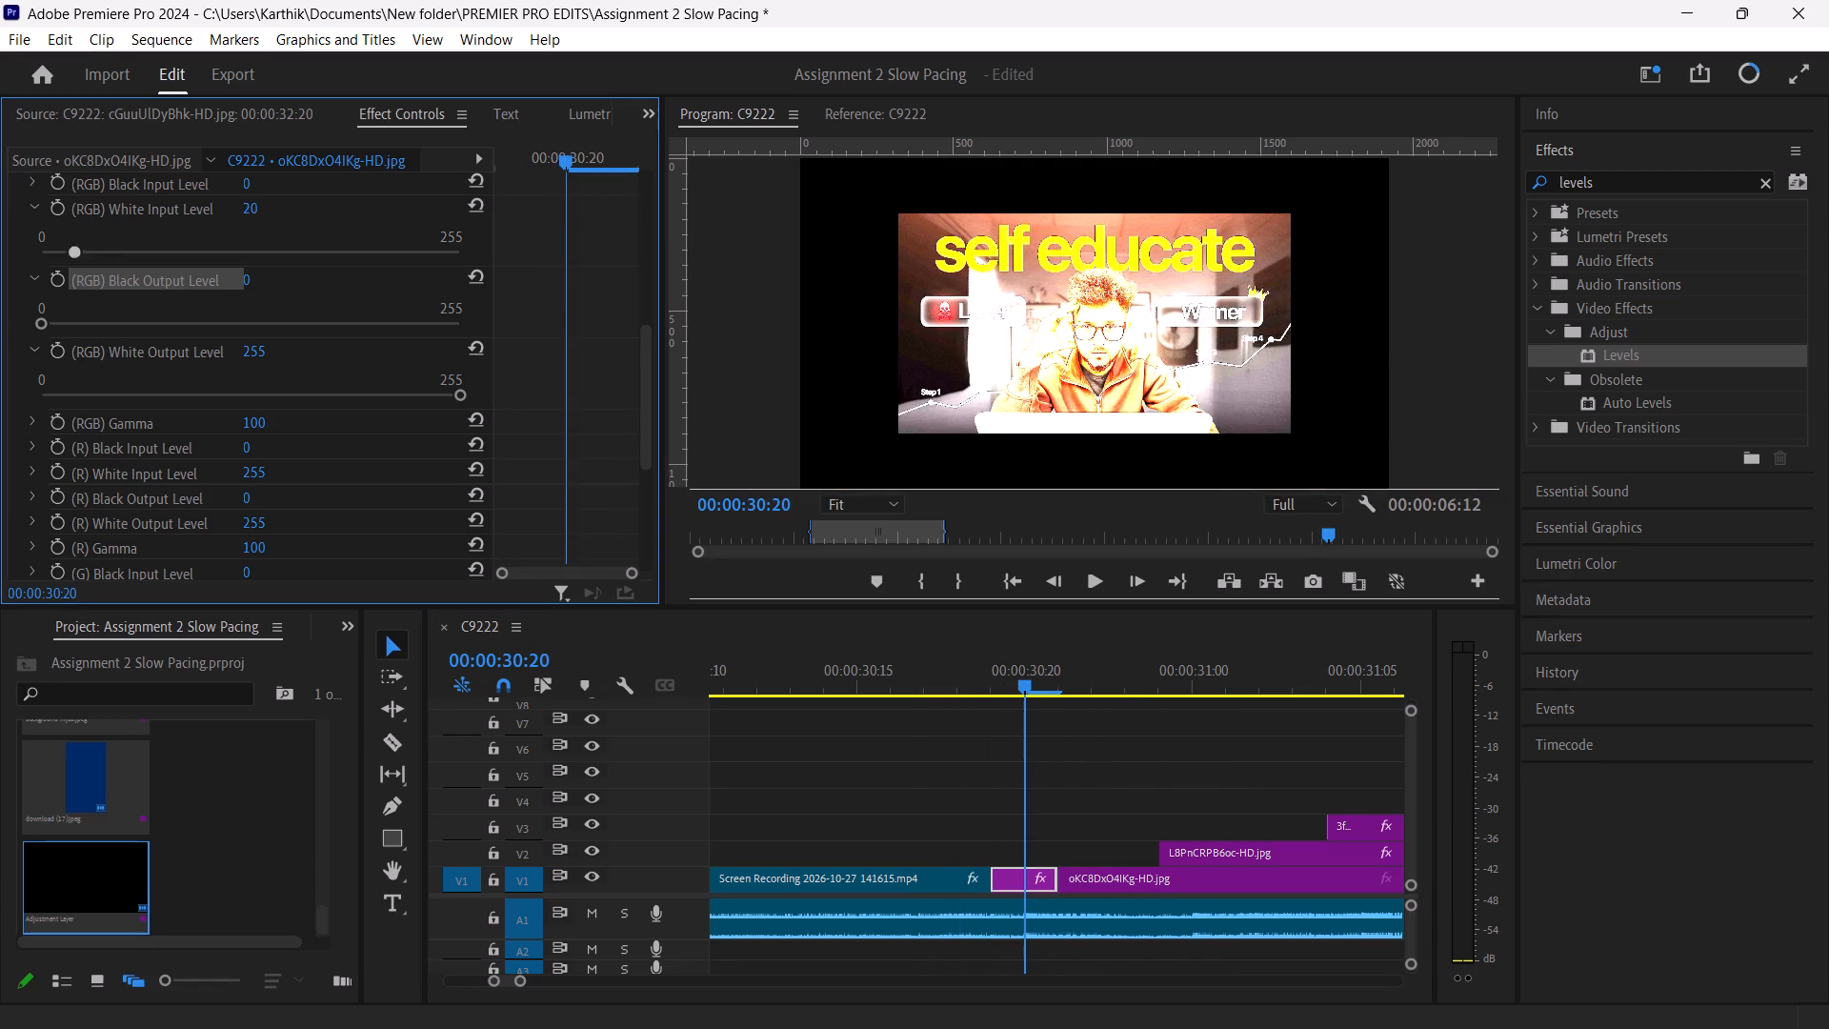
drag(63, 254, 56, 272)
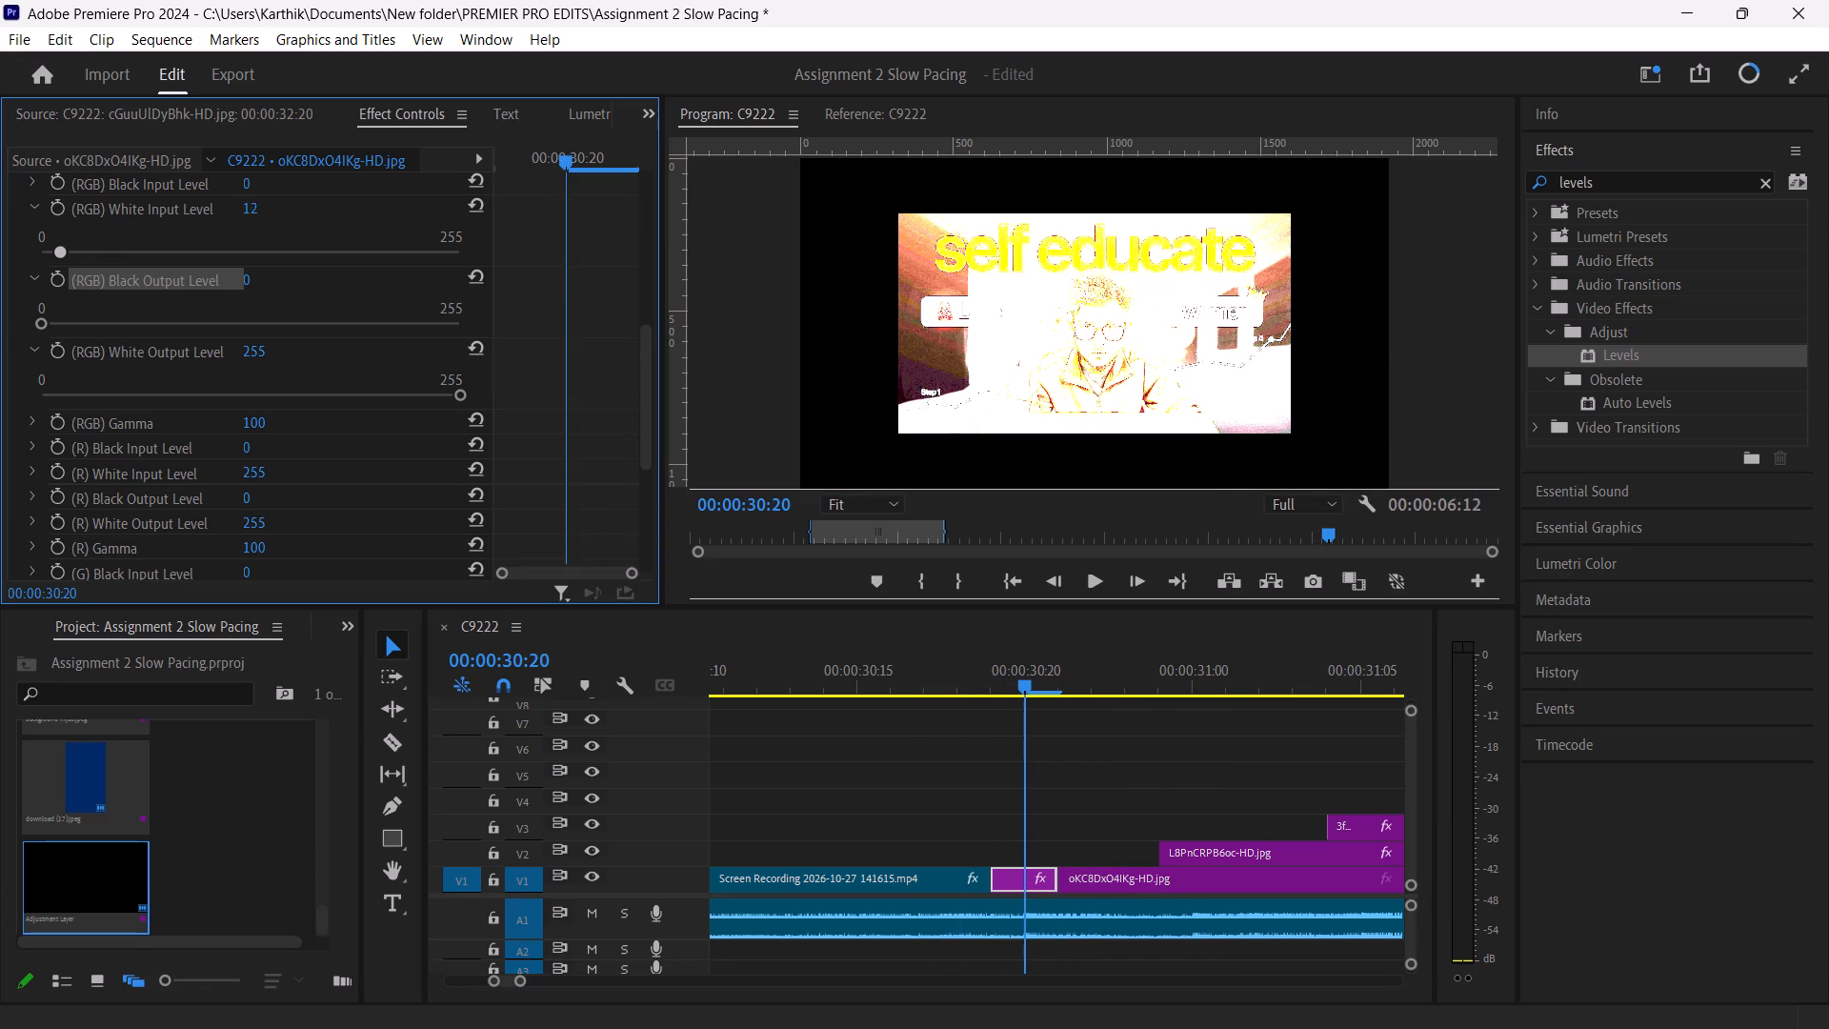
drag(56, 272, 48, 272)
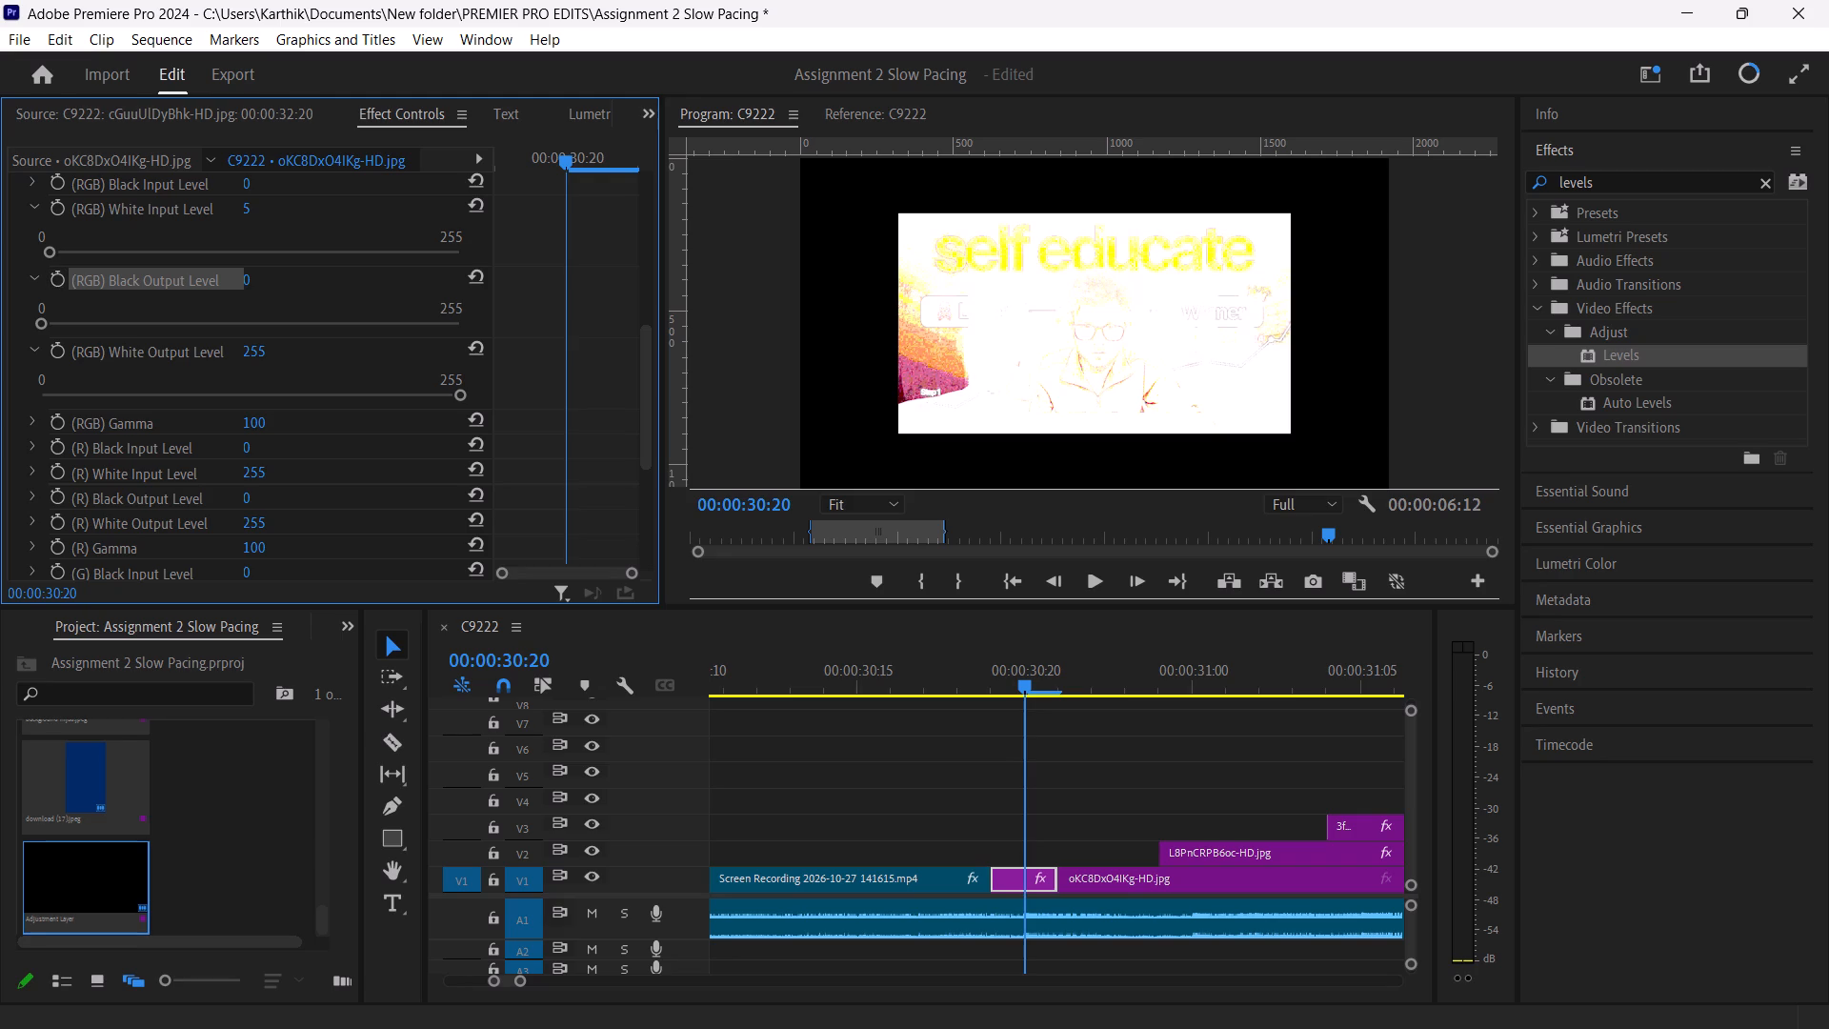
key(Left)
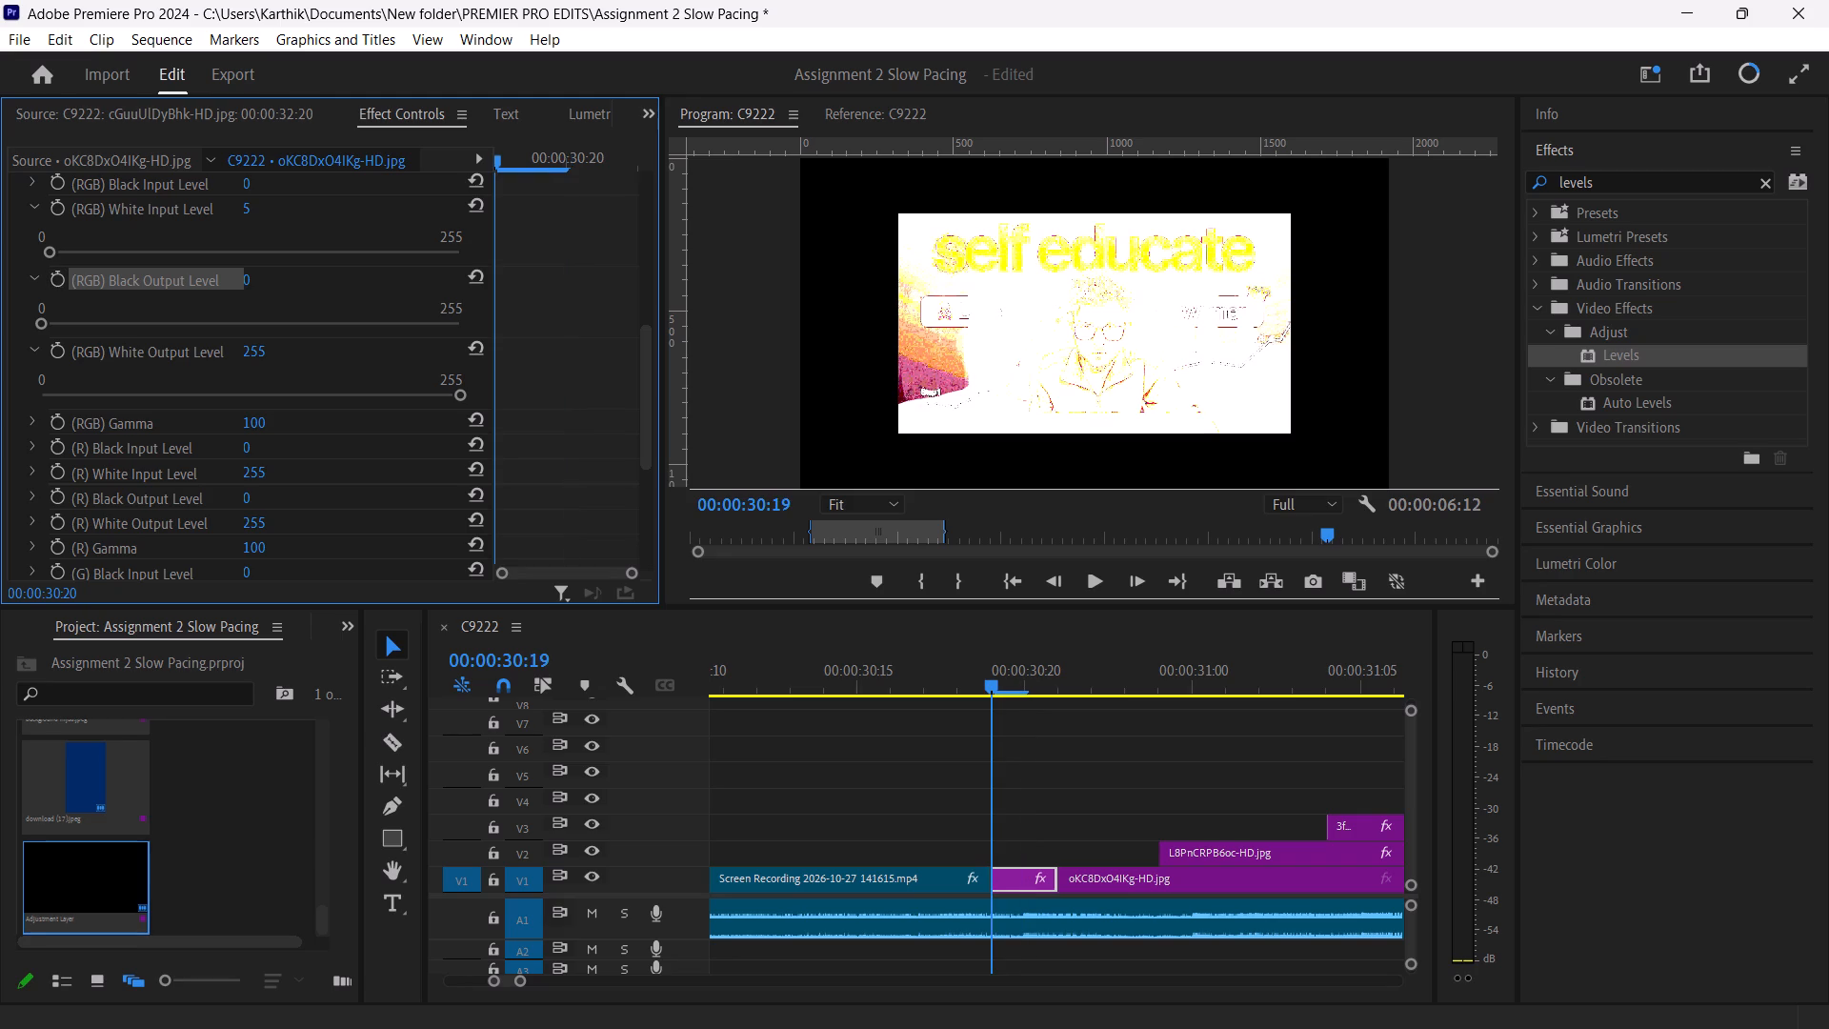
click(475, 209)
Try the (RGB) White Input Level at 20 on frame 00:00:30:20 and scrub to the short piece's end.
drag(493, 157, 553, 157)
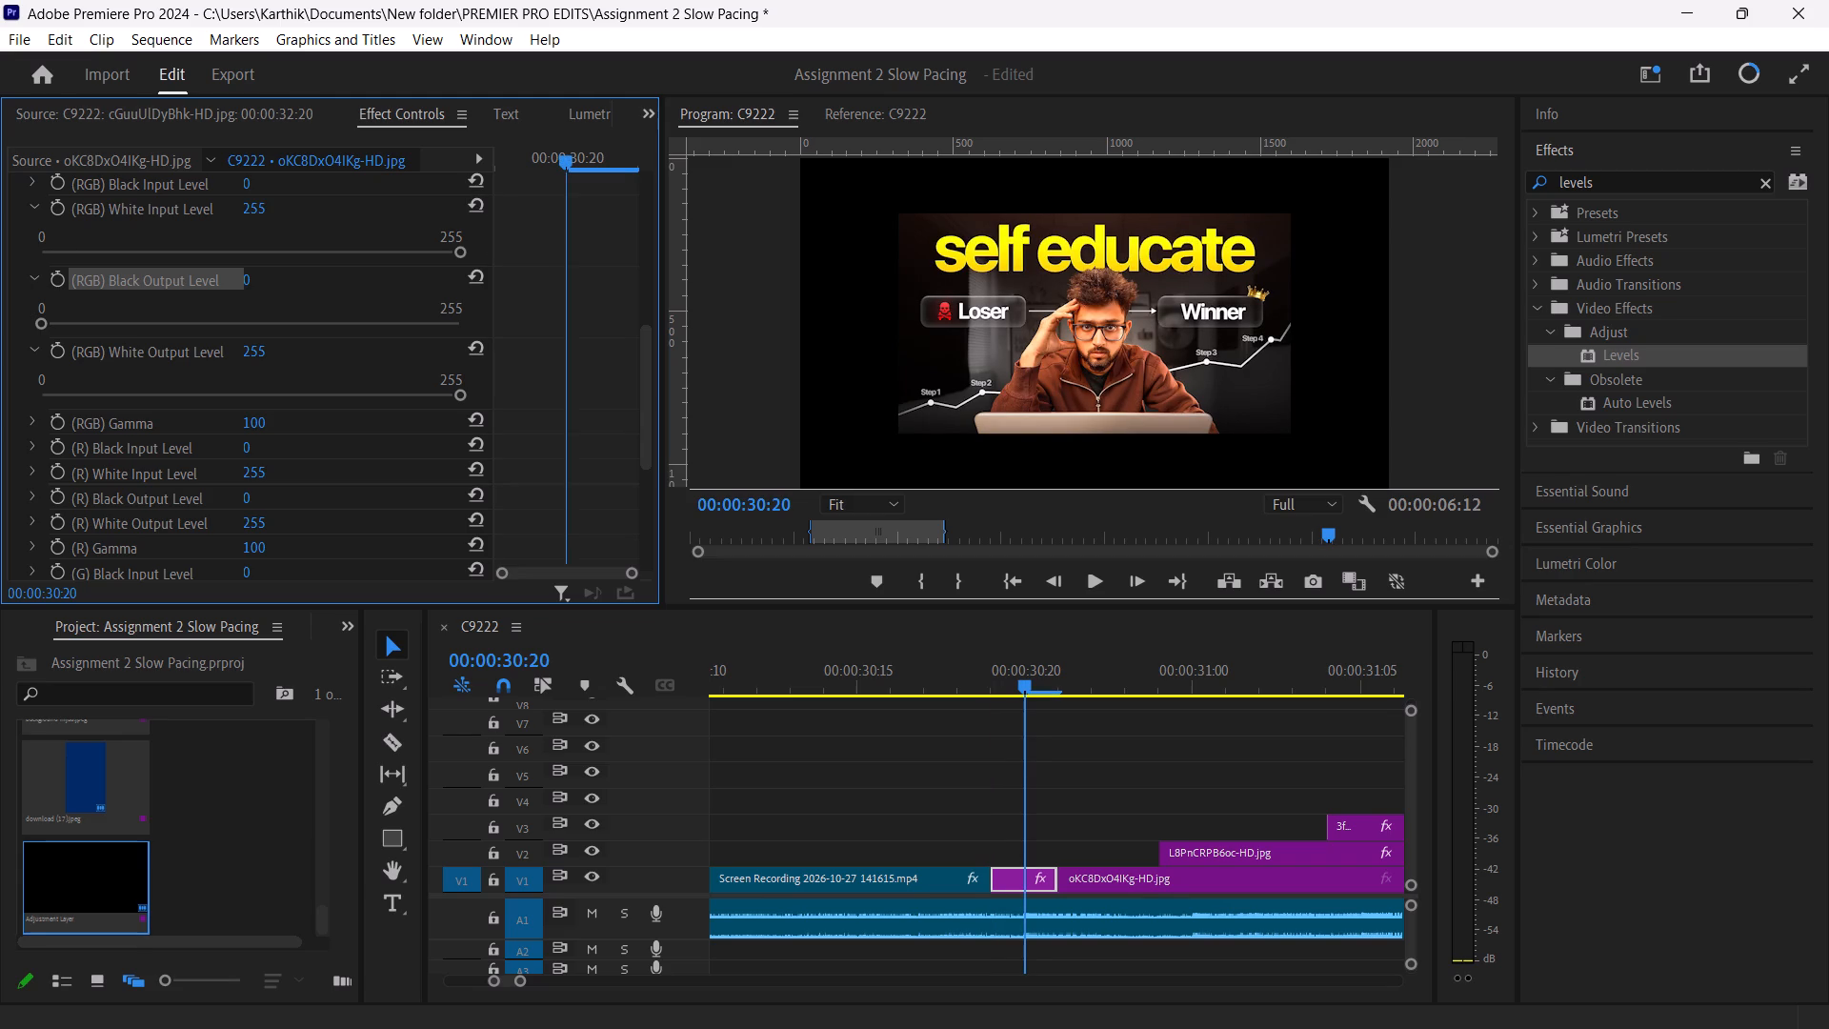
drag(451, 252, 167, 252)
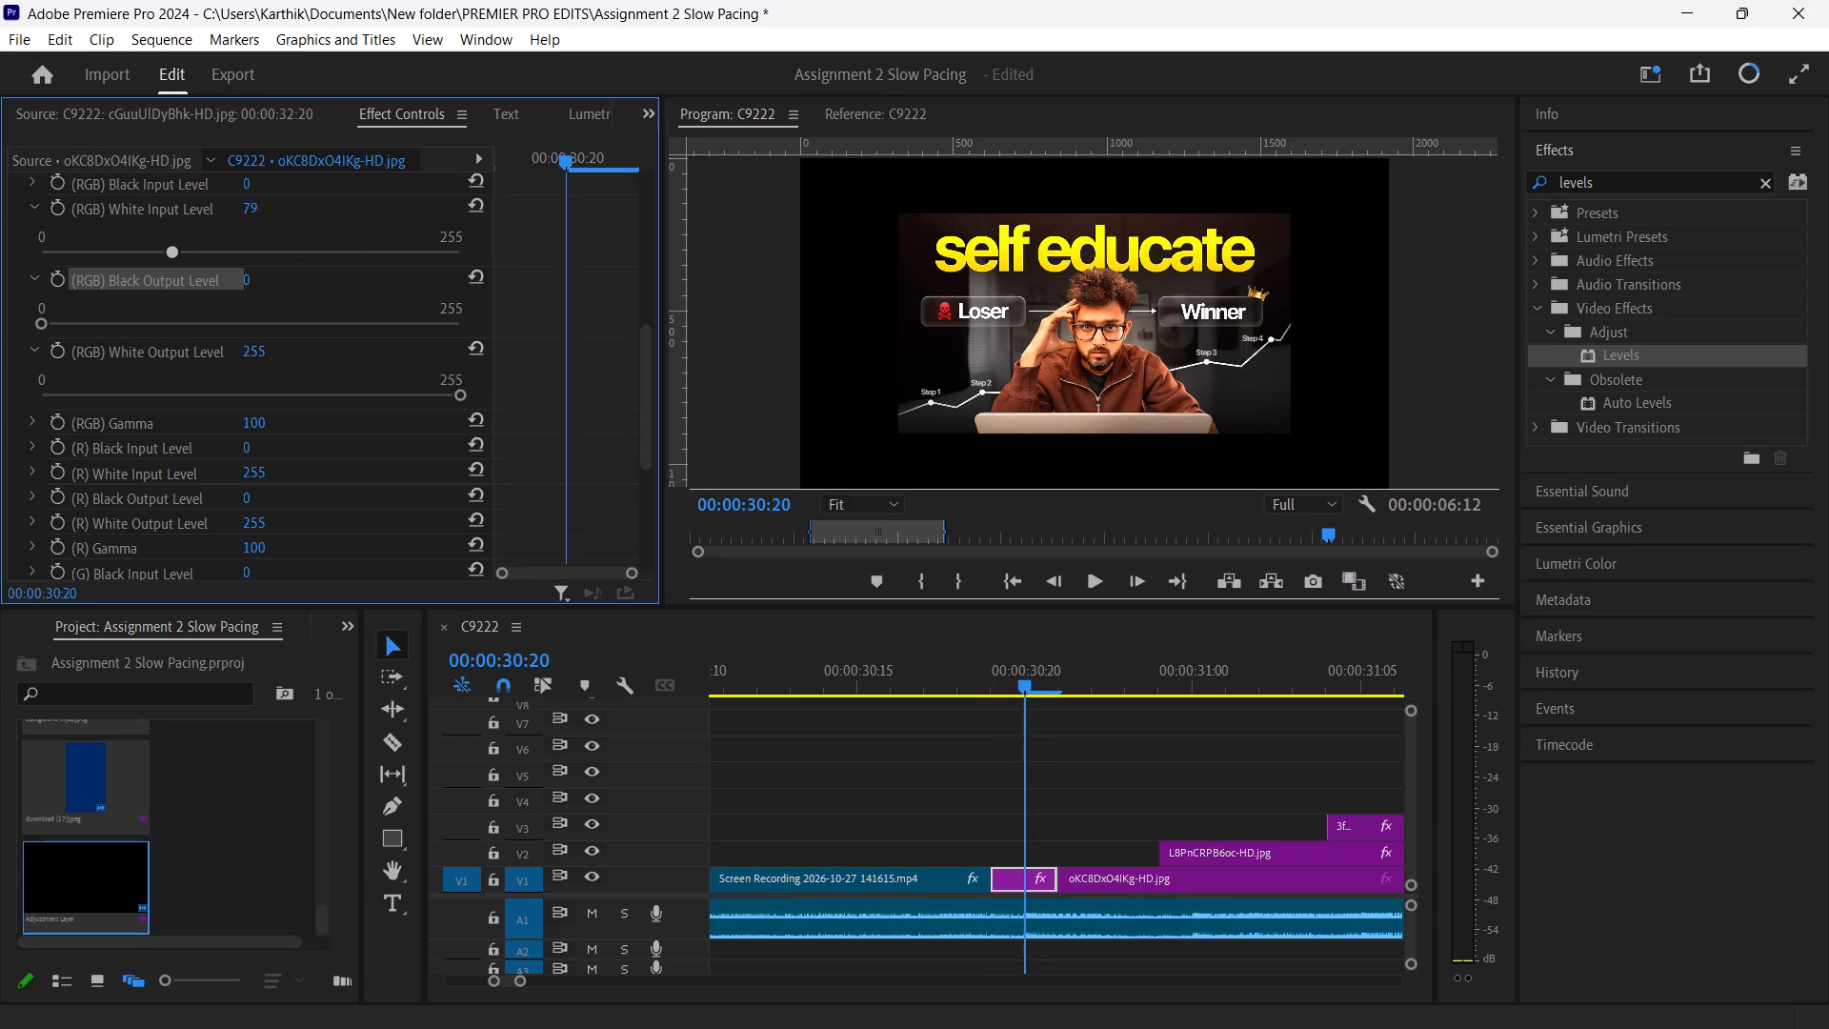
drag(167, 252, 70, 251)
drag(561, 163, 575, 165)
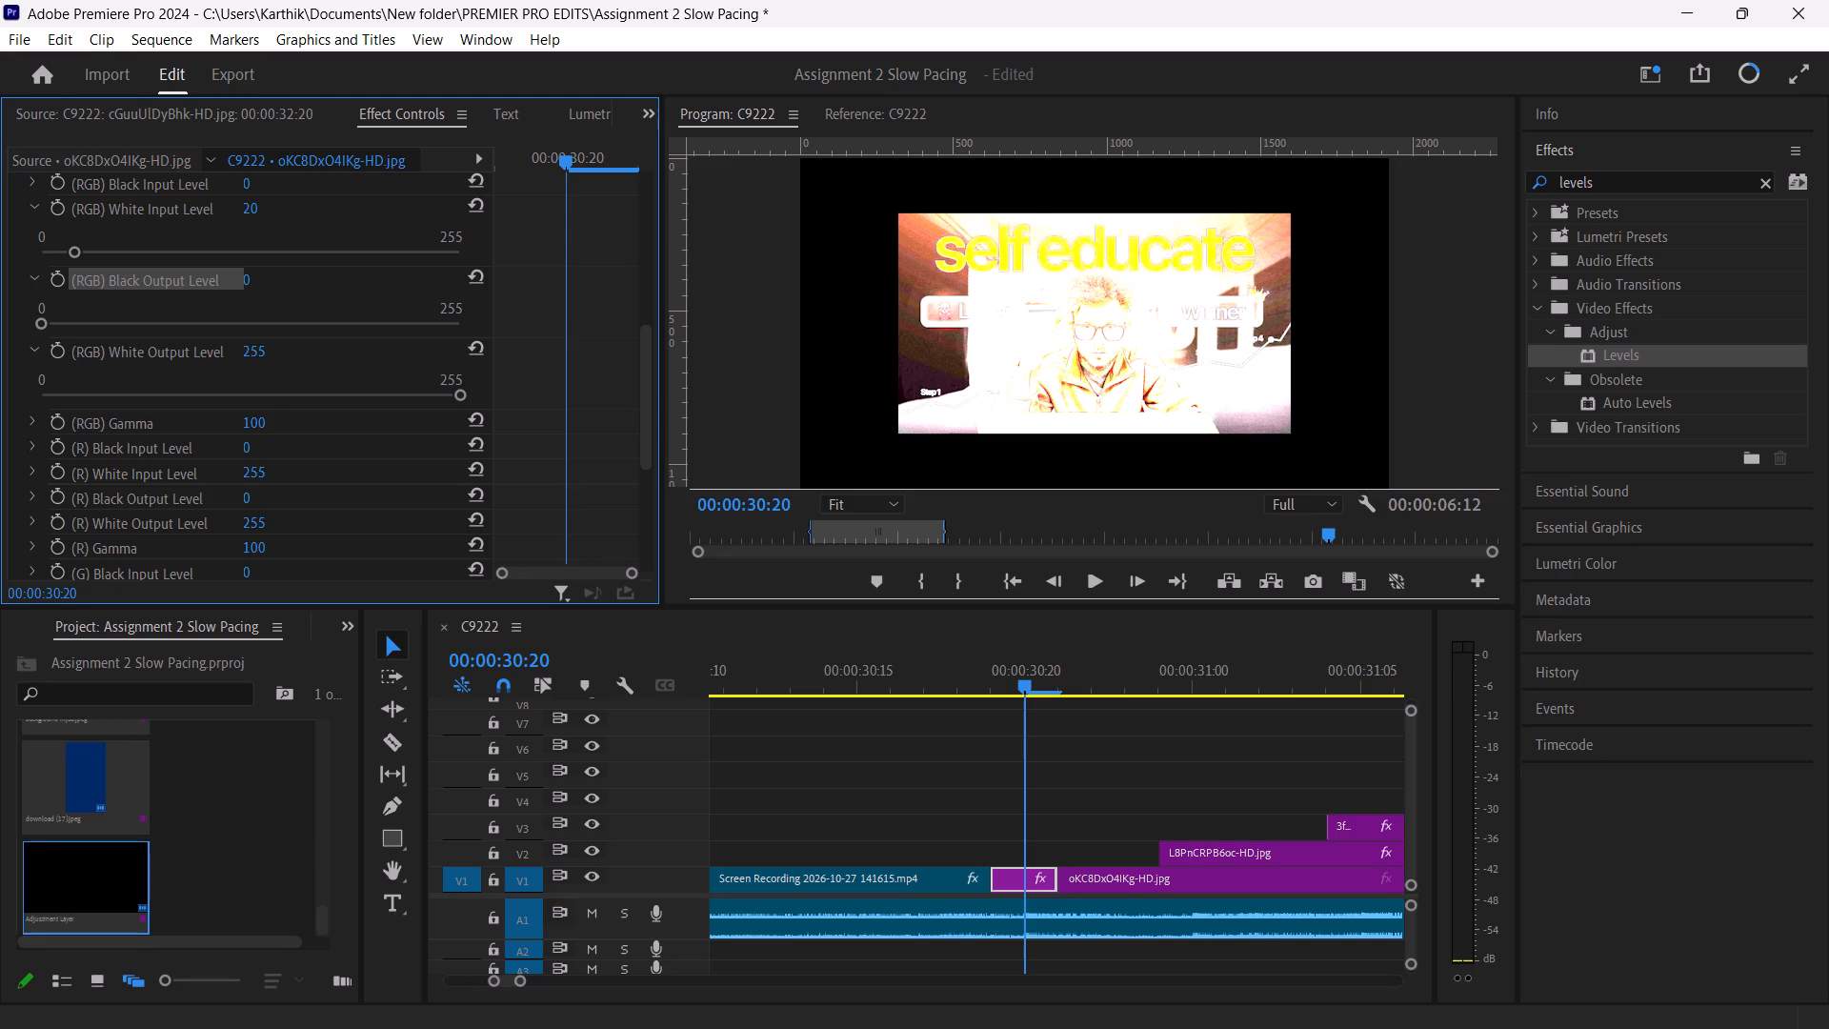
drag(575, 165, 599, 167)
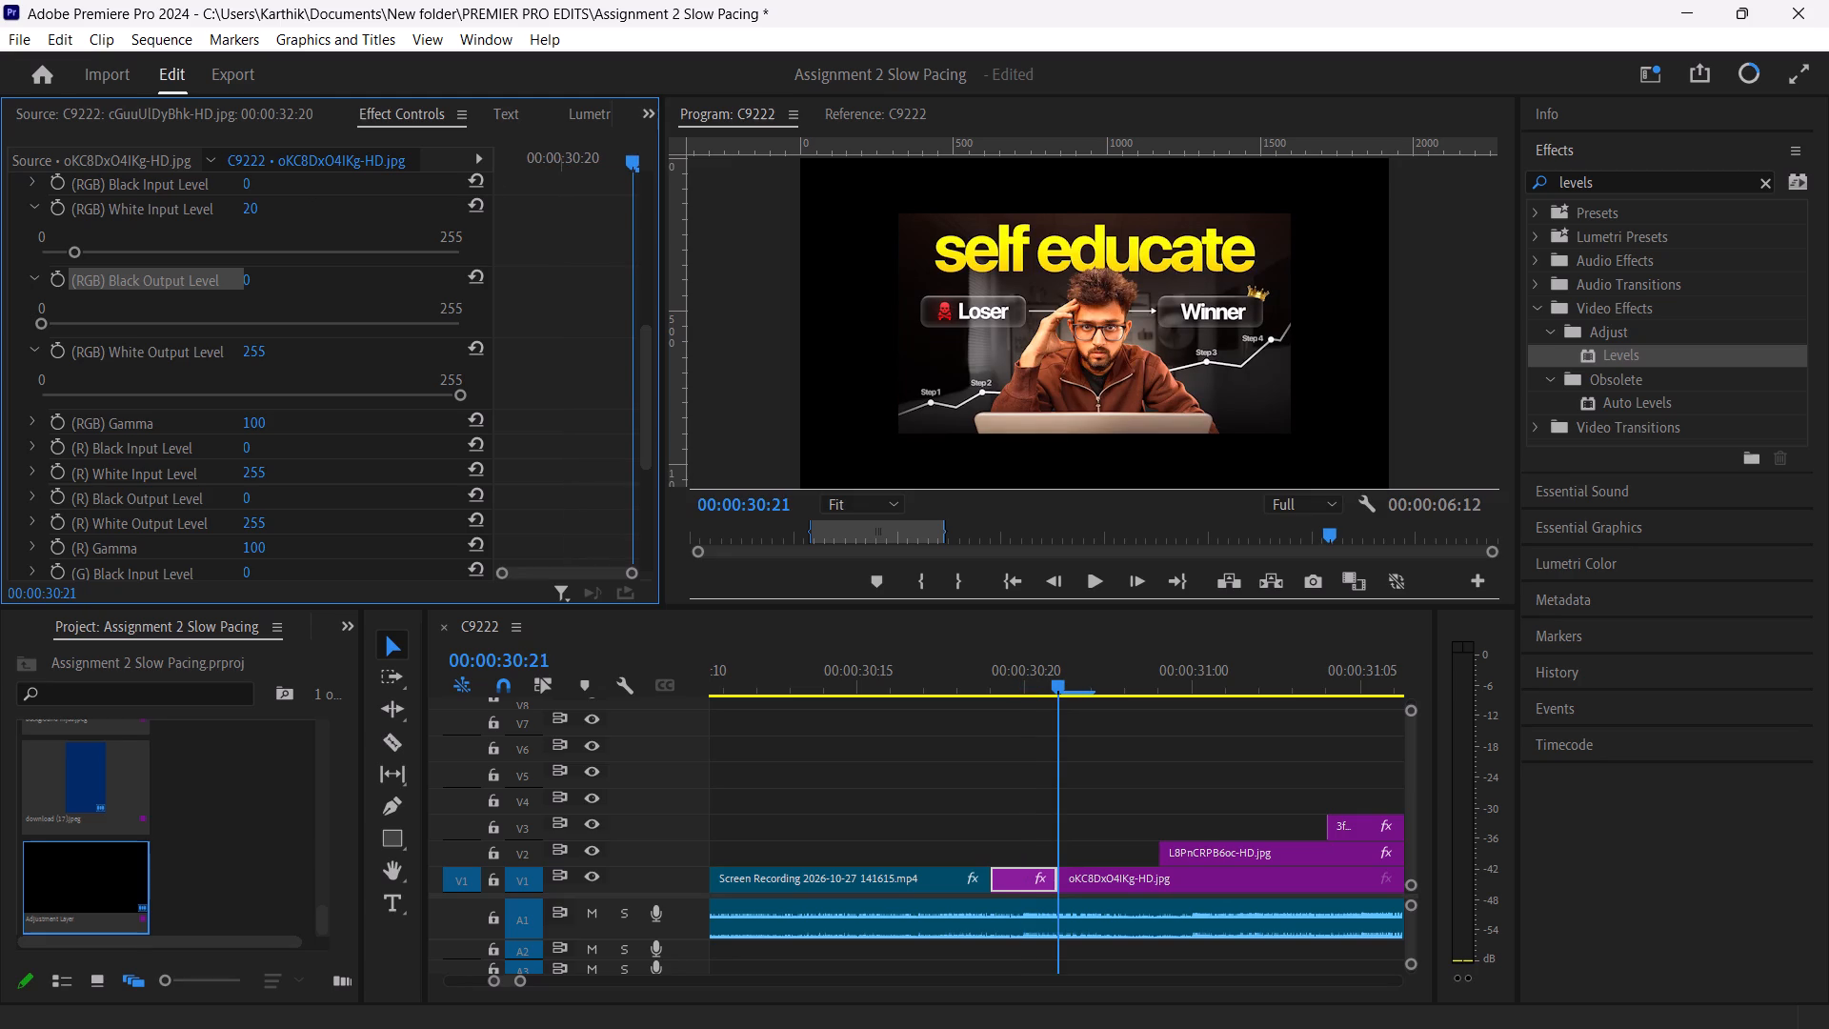
Reset the (RGB) White Input Level to 255 and start keyframing it at 00:00:30:19, the short piece's first frame.
click(479, 196)
drag(626, 156, 402, 173)
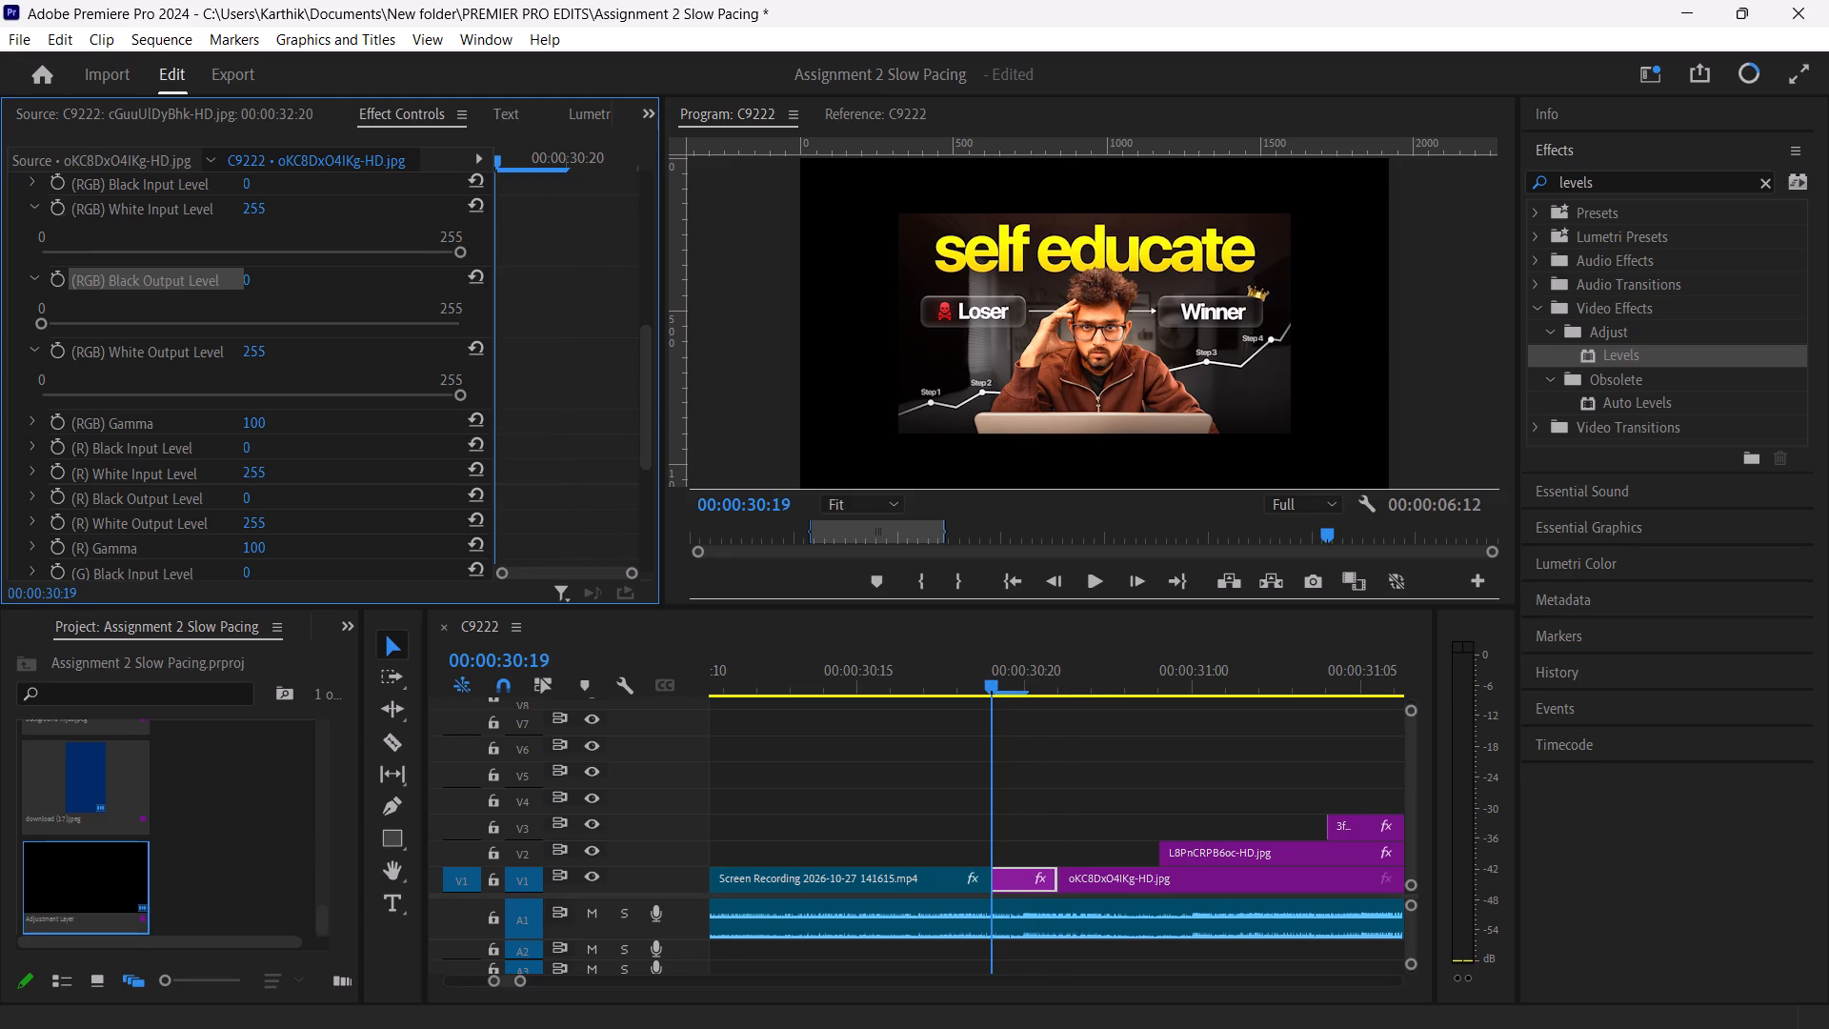
click(53, 209)
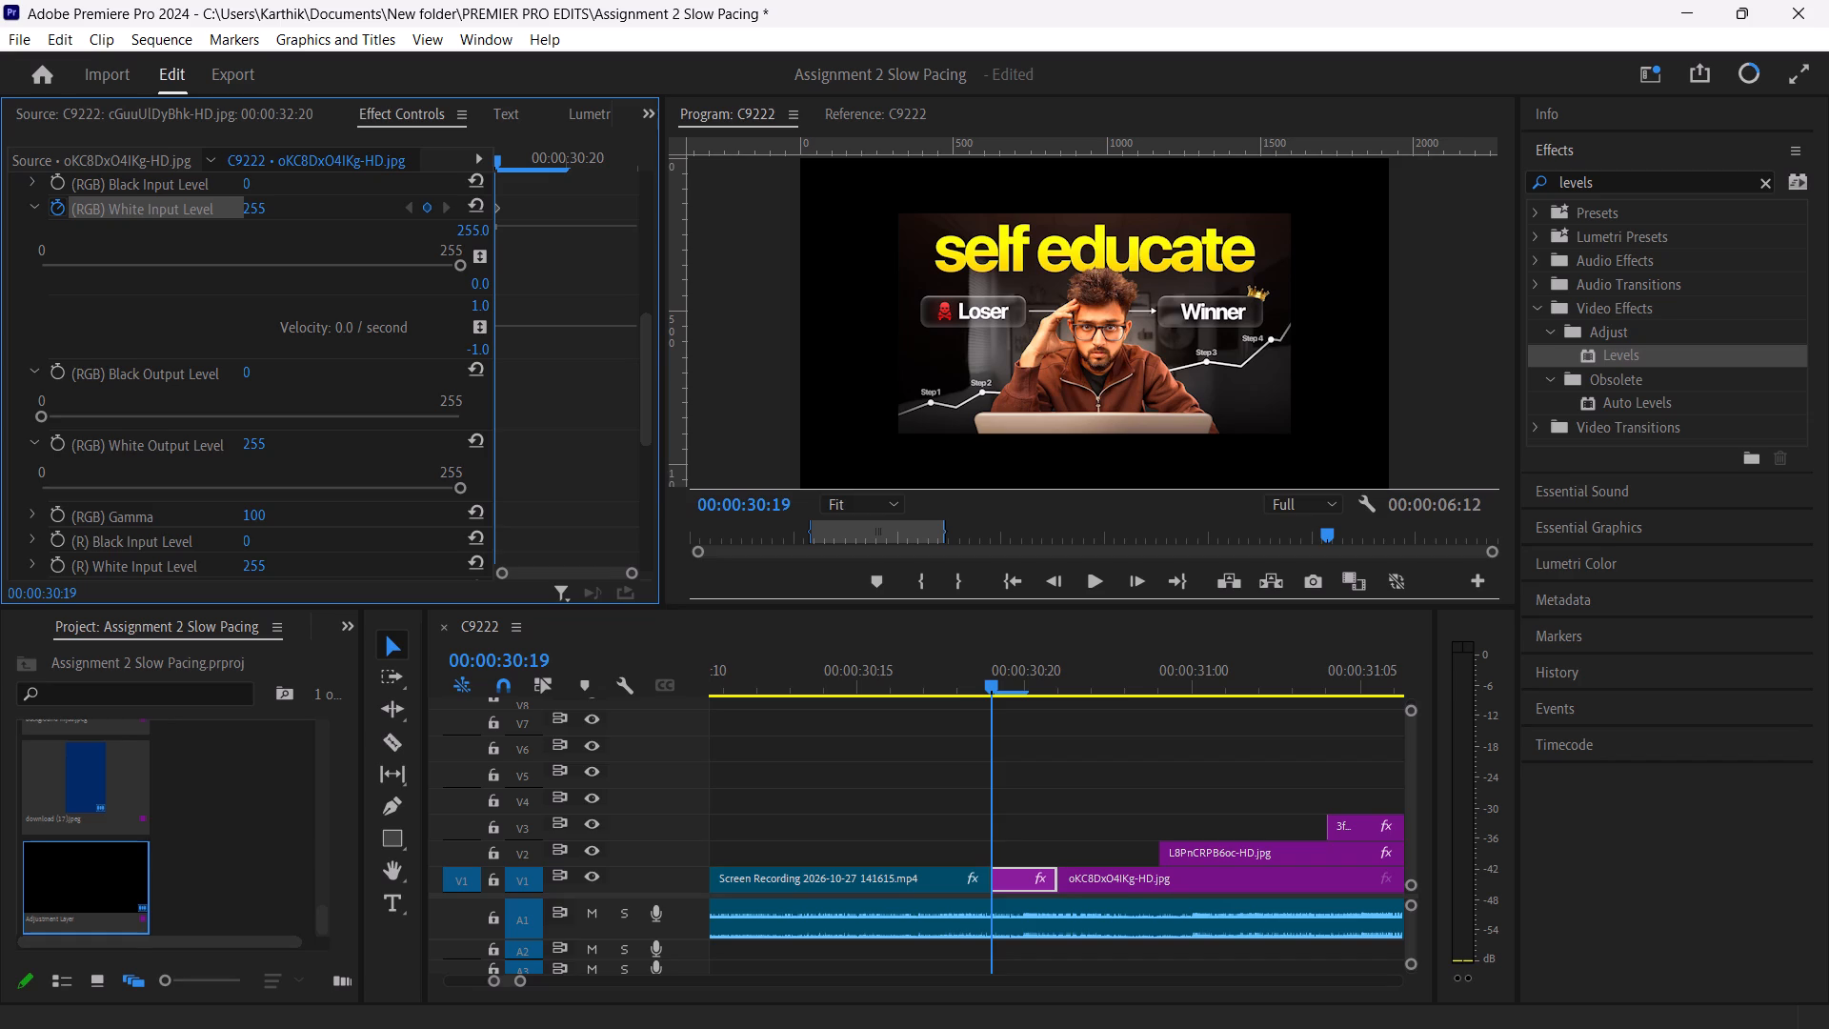
Keyframe the (RGB) White Input Level at 11 on 00:00:30:20 and at 255 on 00:00:30:21.
drag(498, 163, 546, 164)
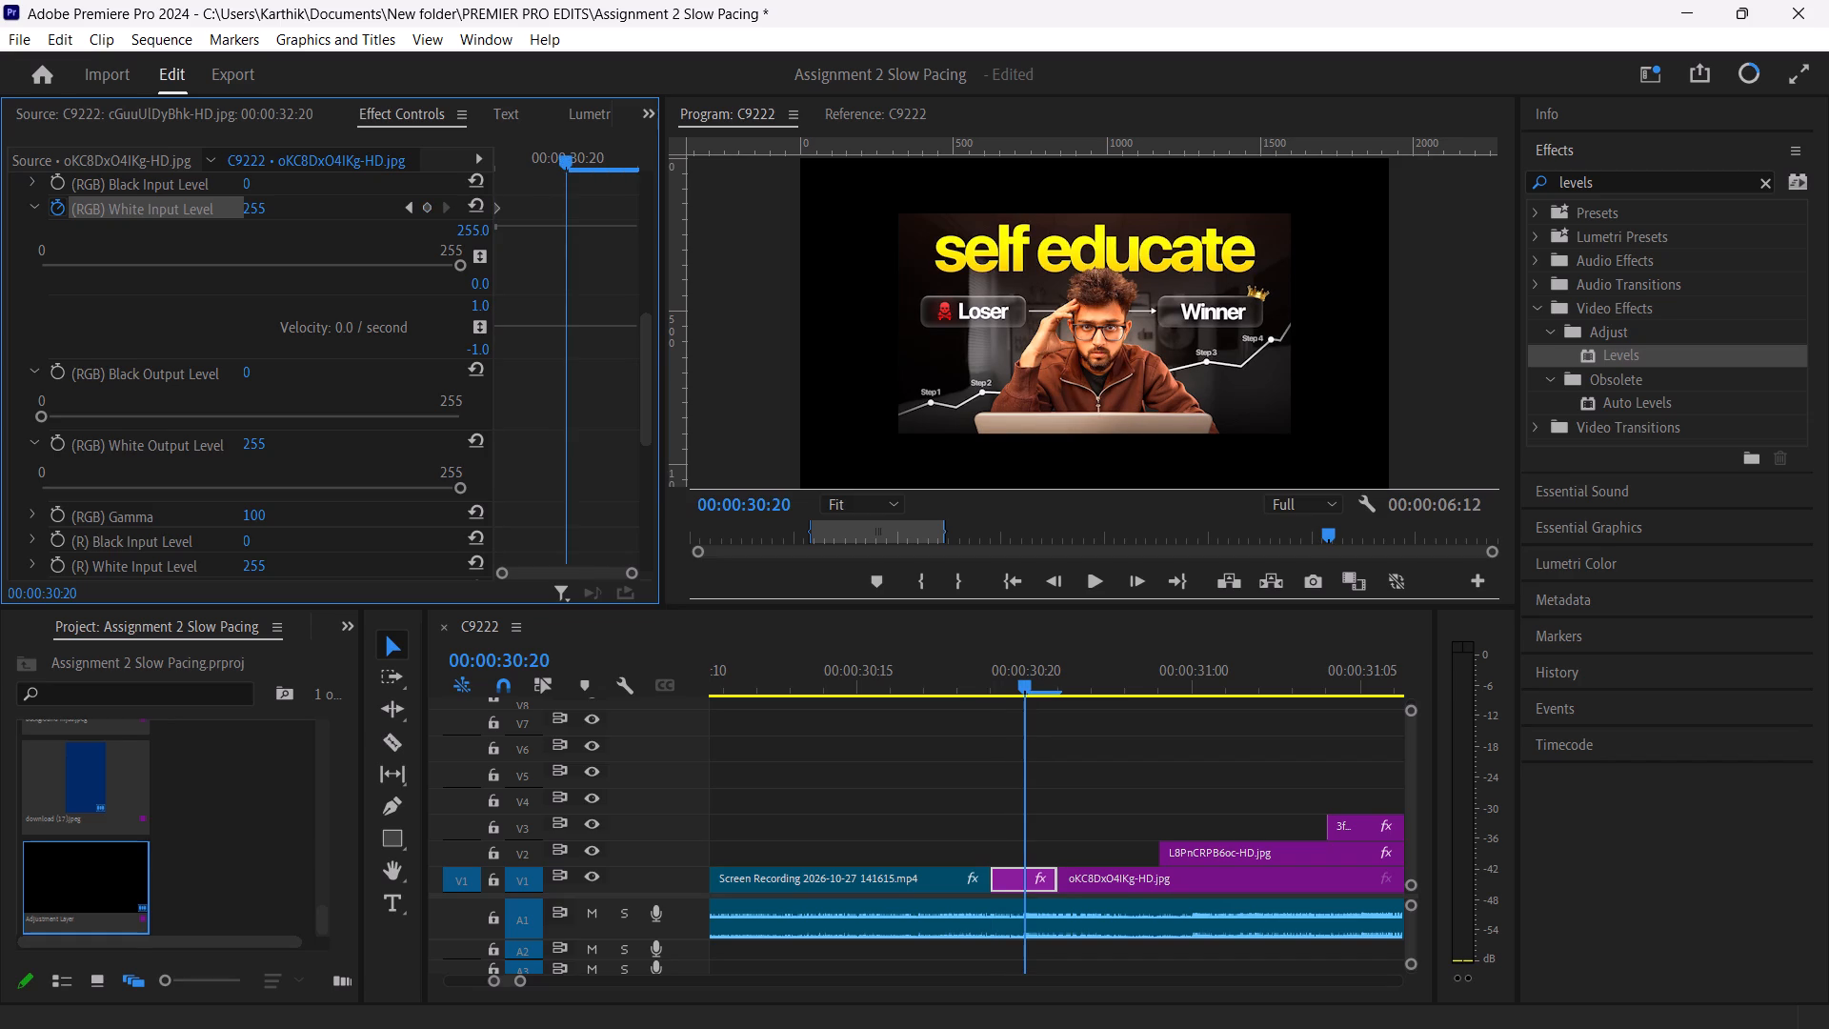
drag(456, 268, 412, 268)
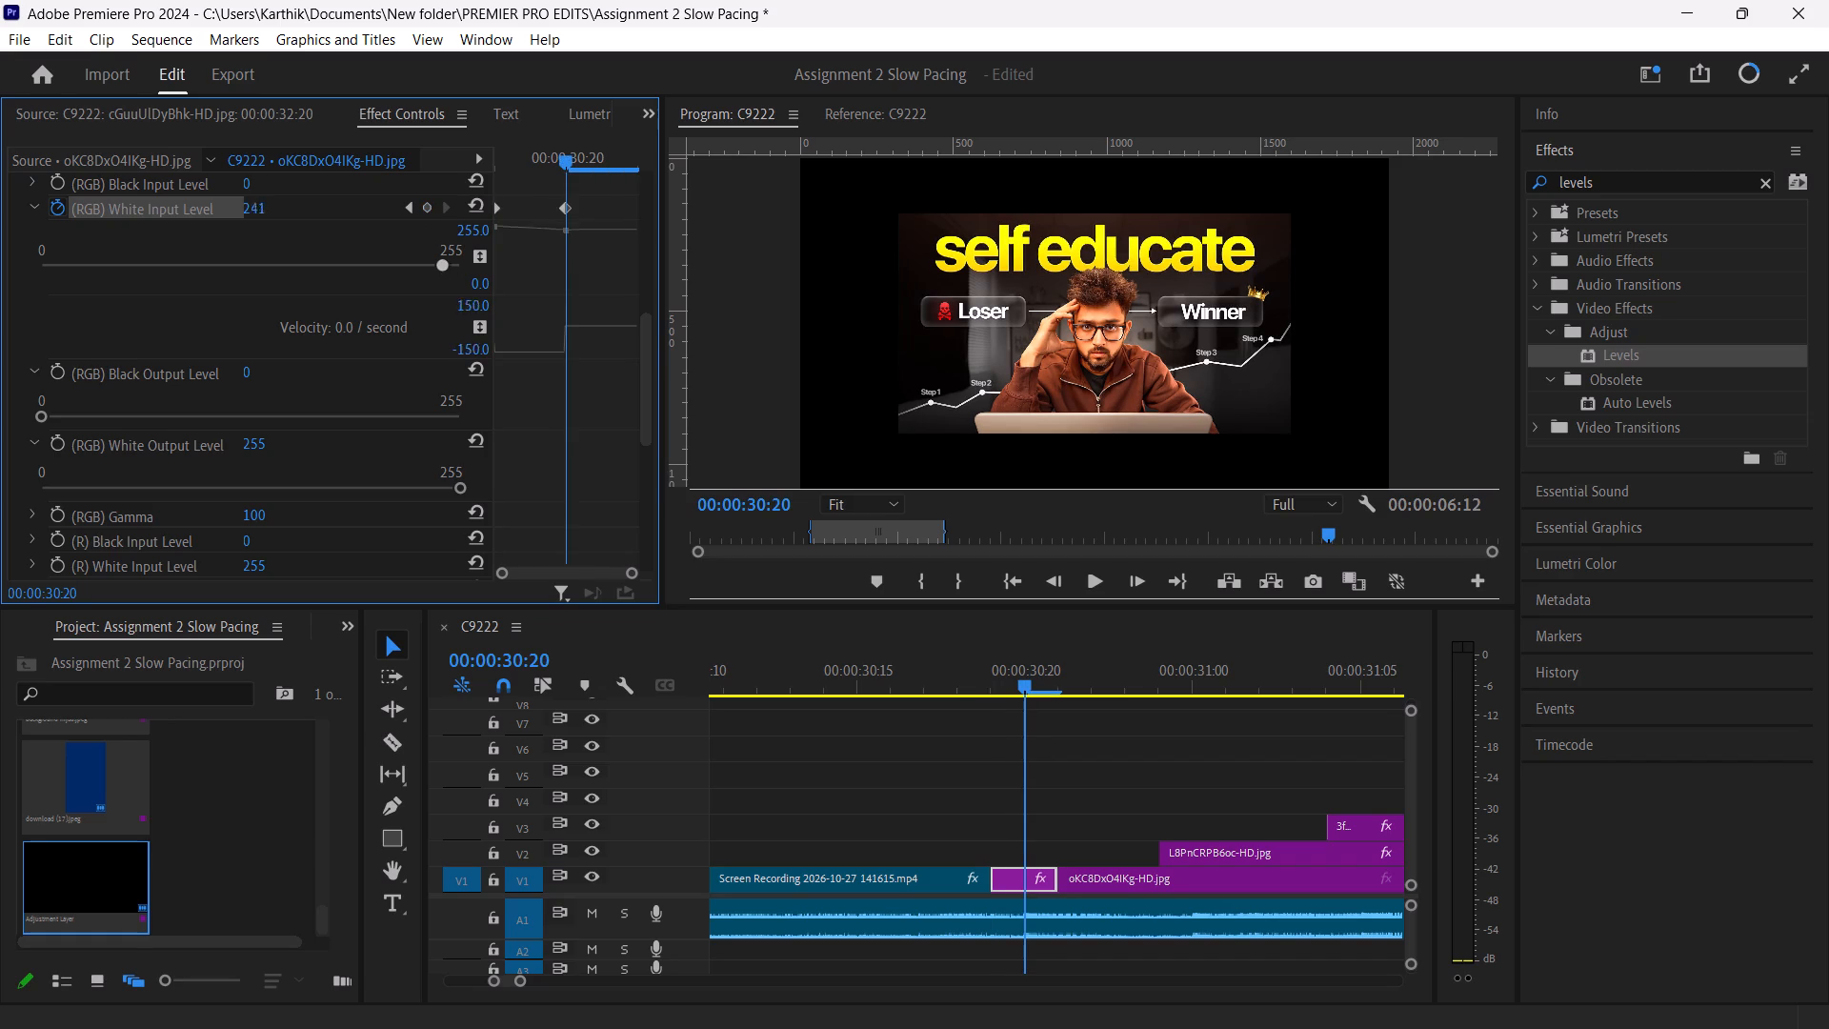
drag(412, 268, 38, 278)
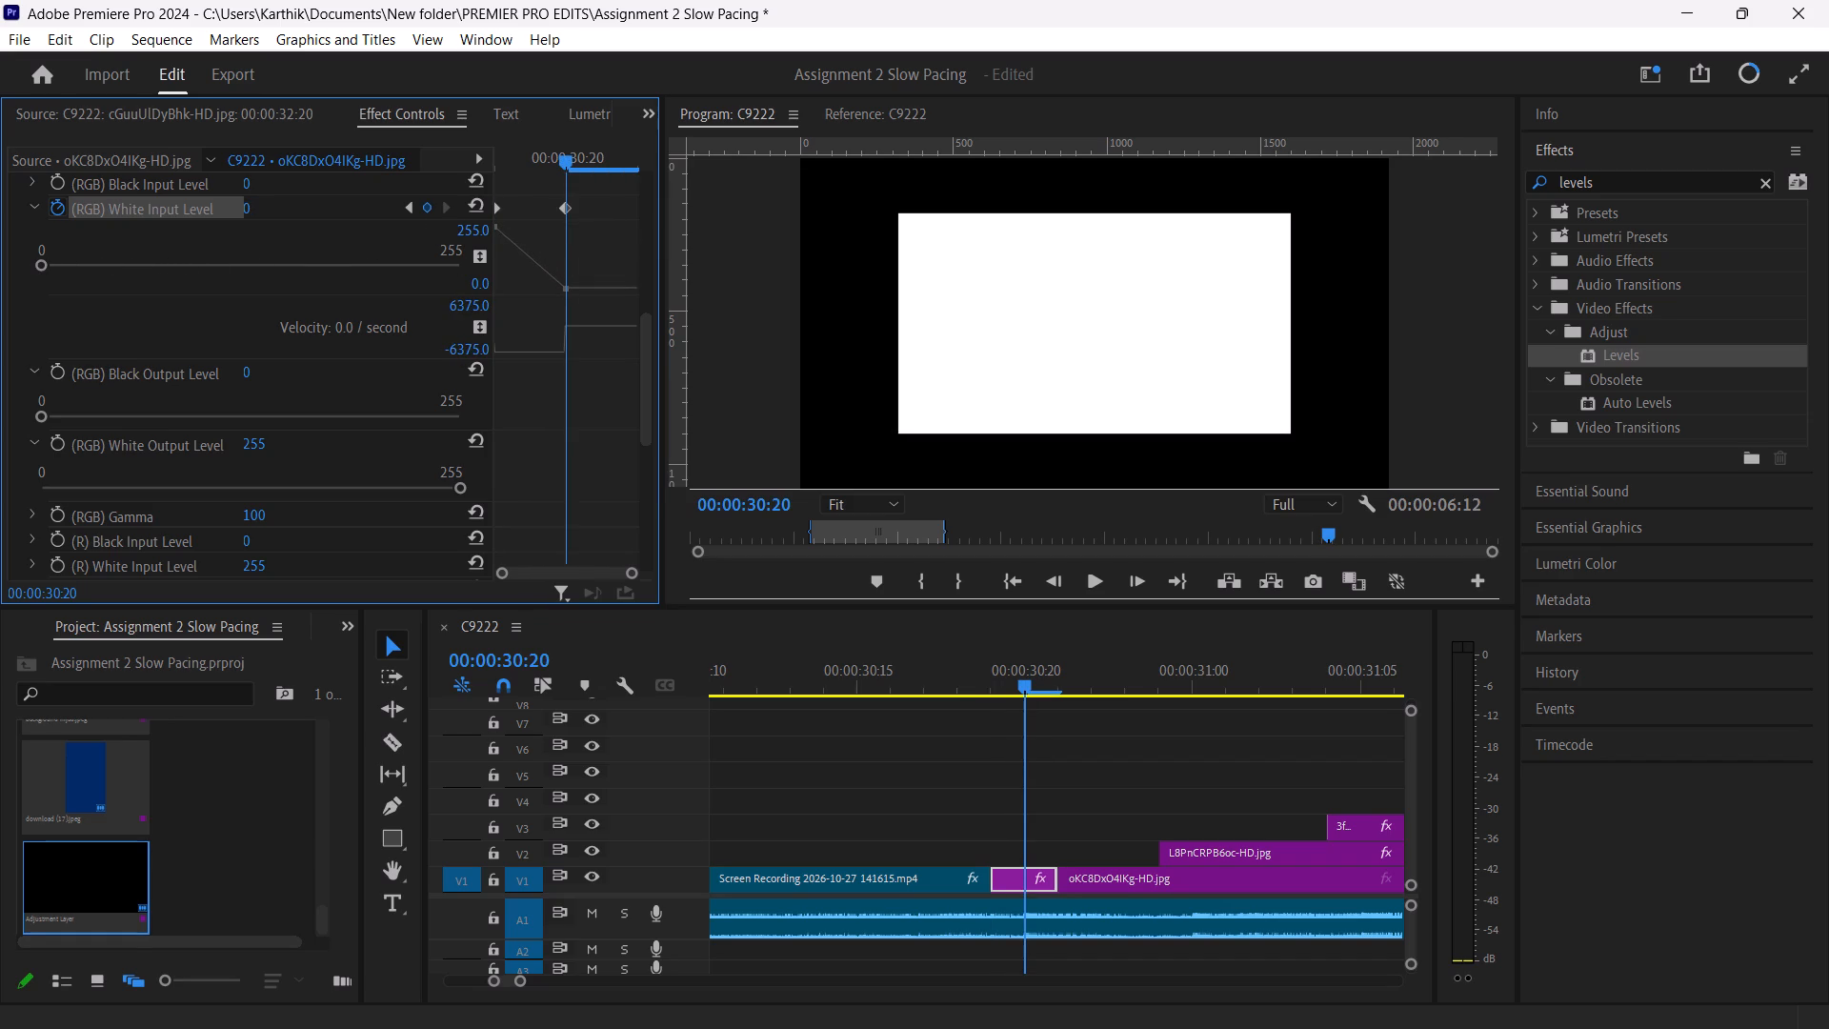
click(56, 263)
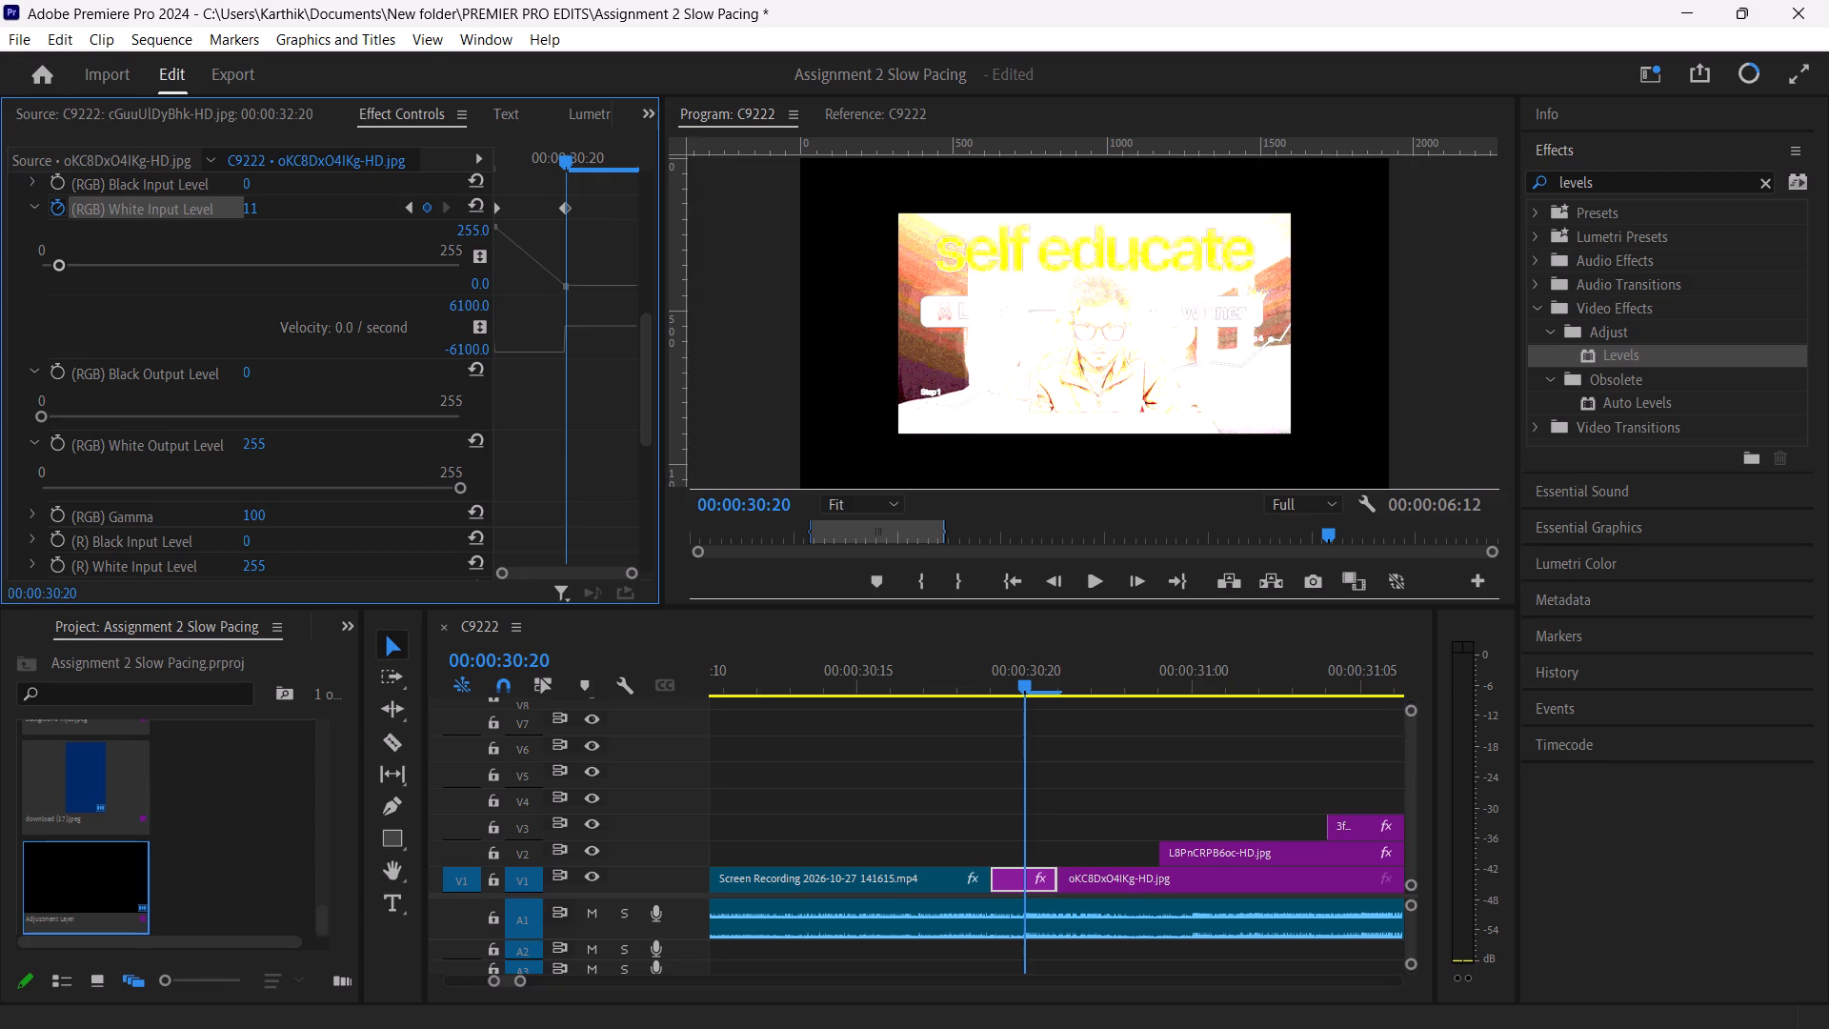
drag(571, 160, 629, 160)
drag(57, 264, 485, 249)
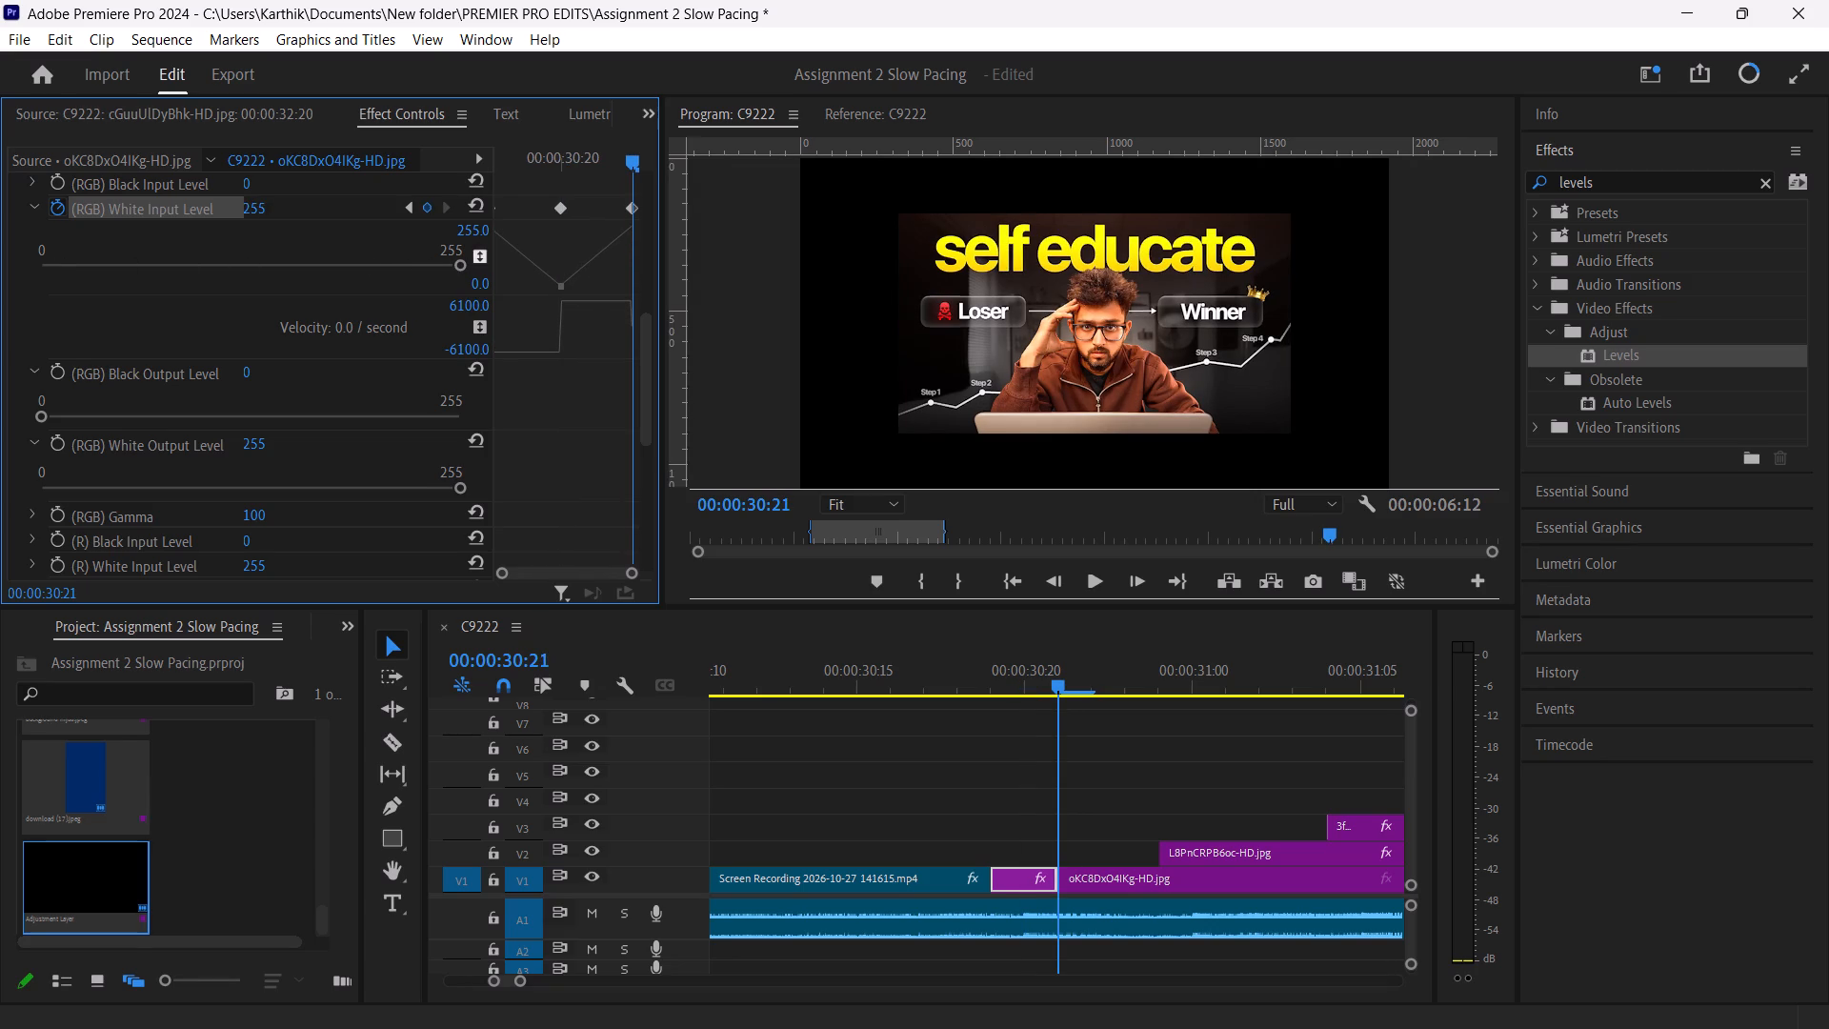
Play and scrub repeatedly through the cut into the first thumbnail to examine the keyframed flash.
drag(630, 152, 480, 162)
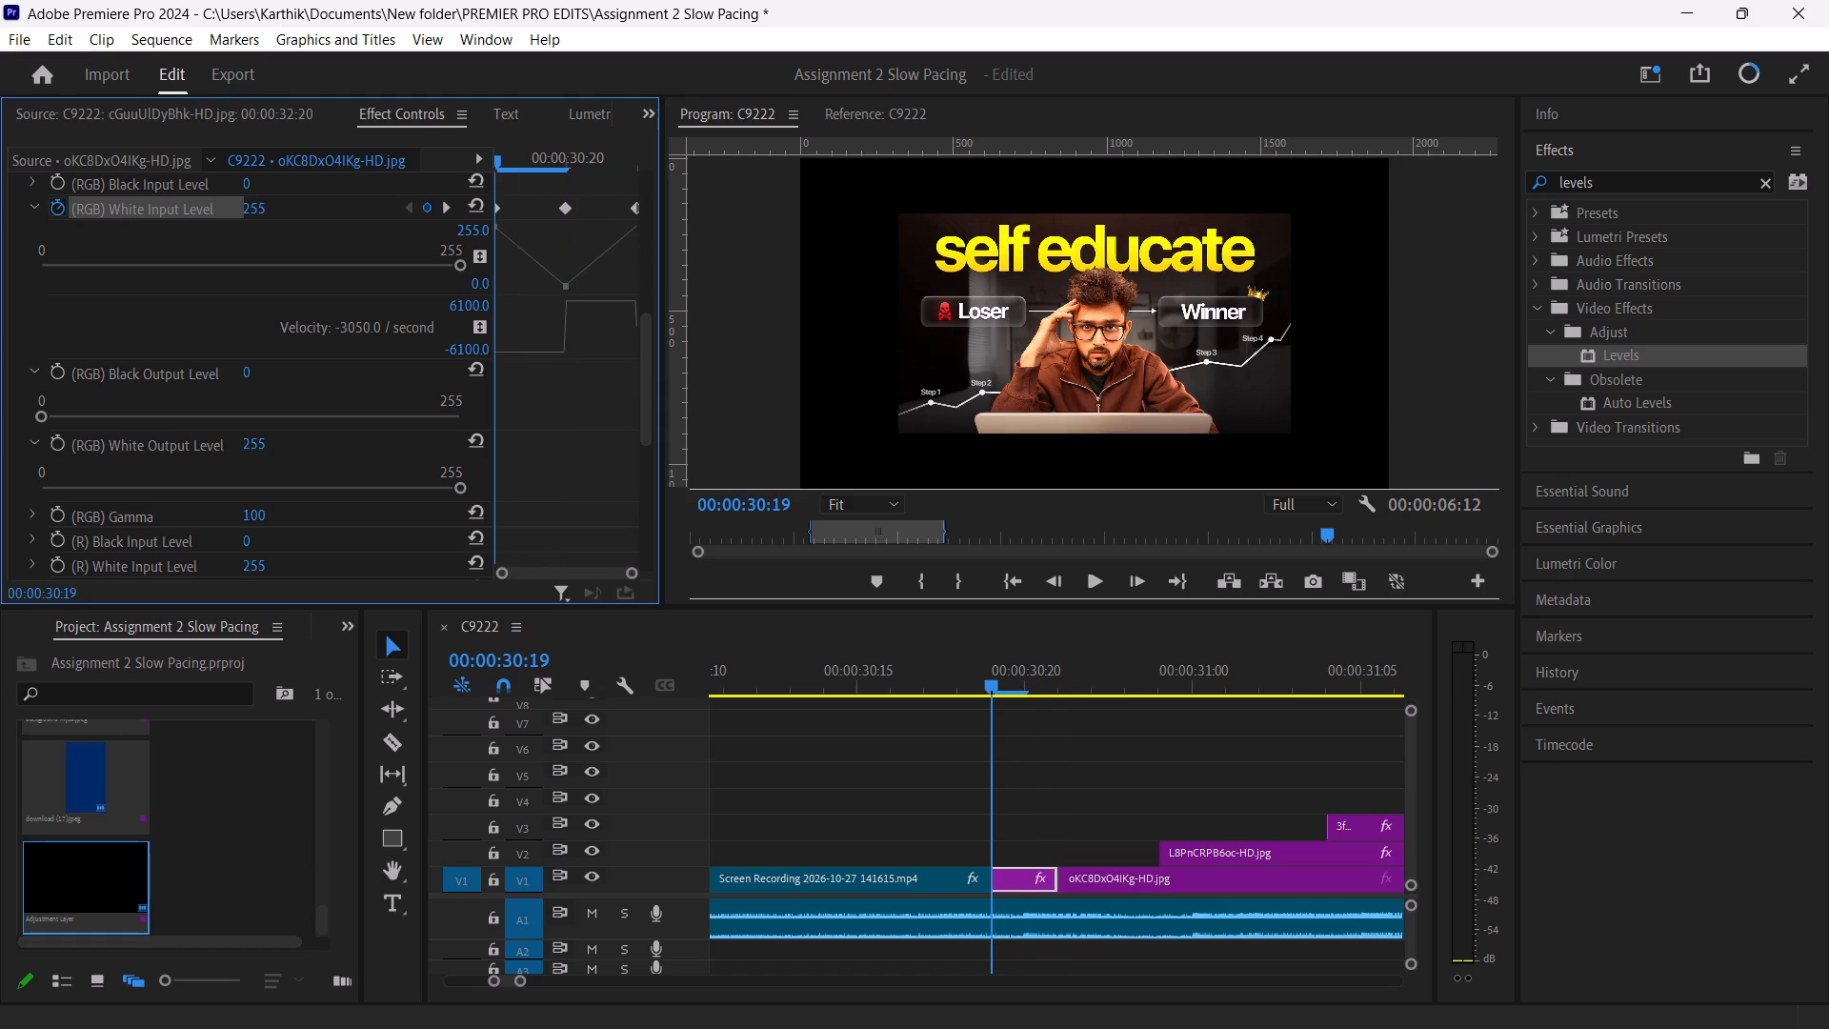
drag(480, 162, 457, 161)
key(space)
key(space)
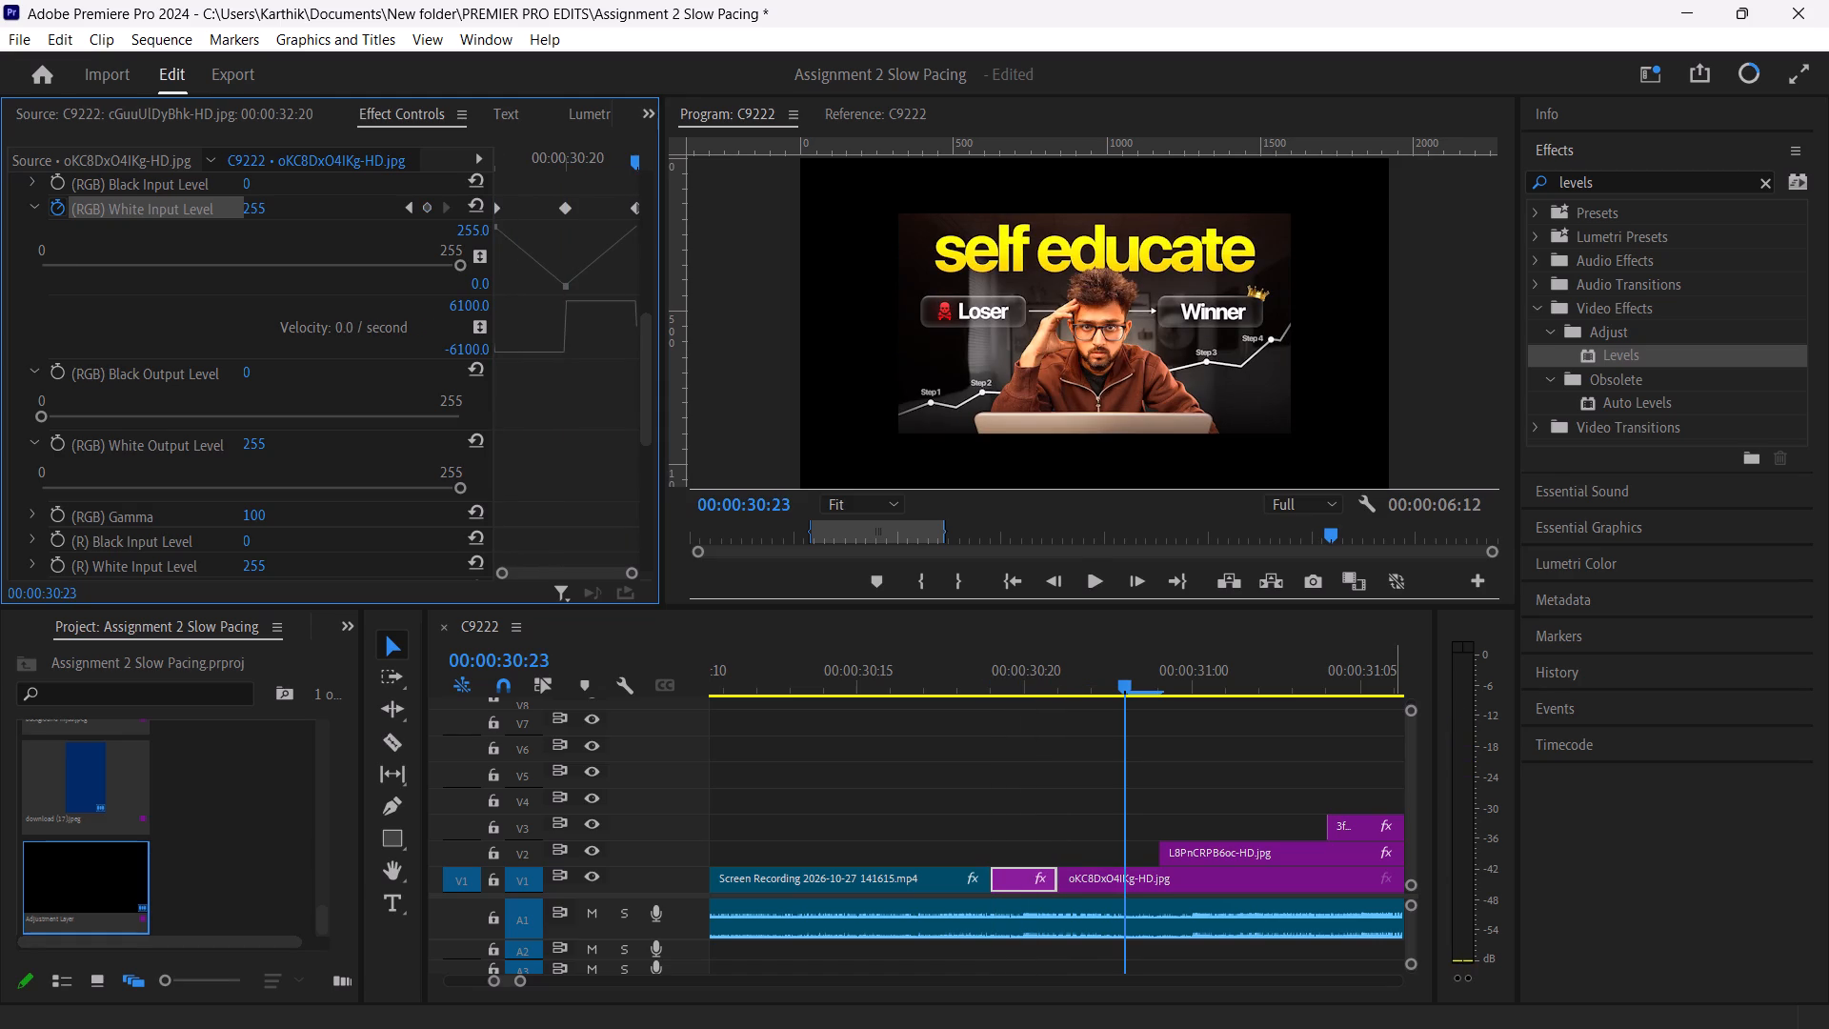
drag(1120, 685, 916, 705)
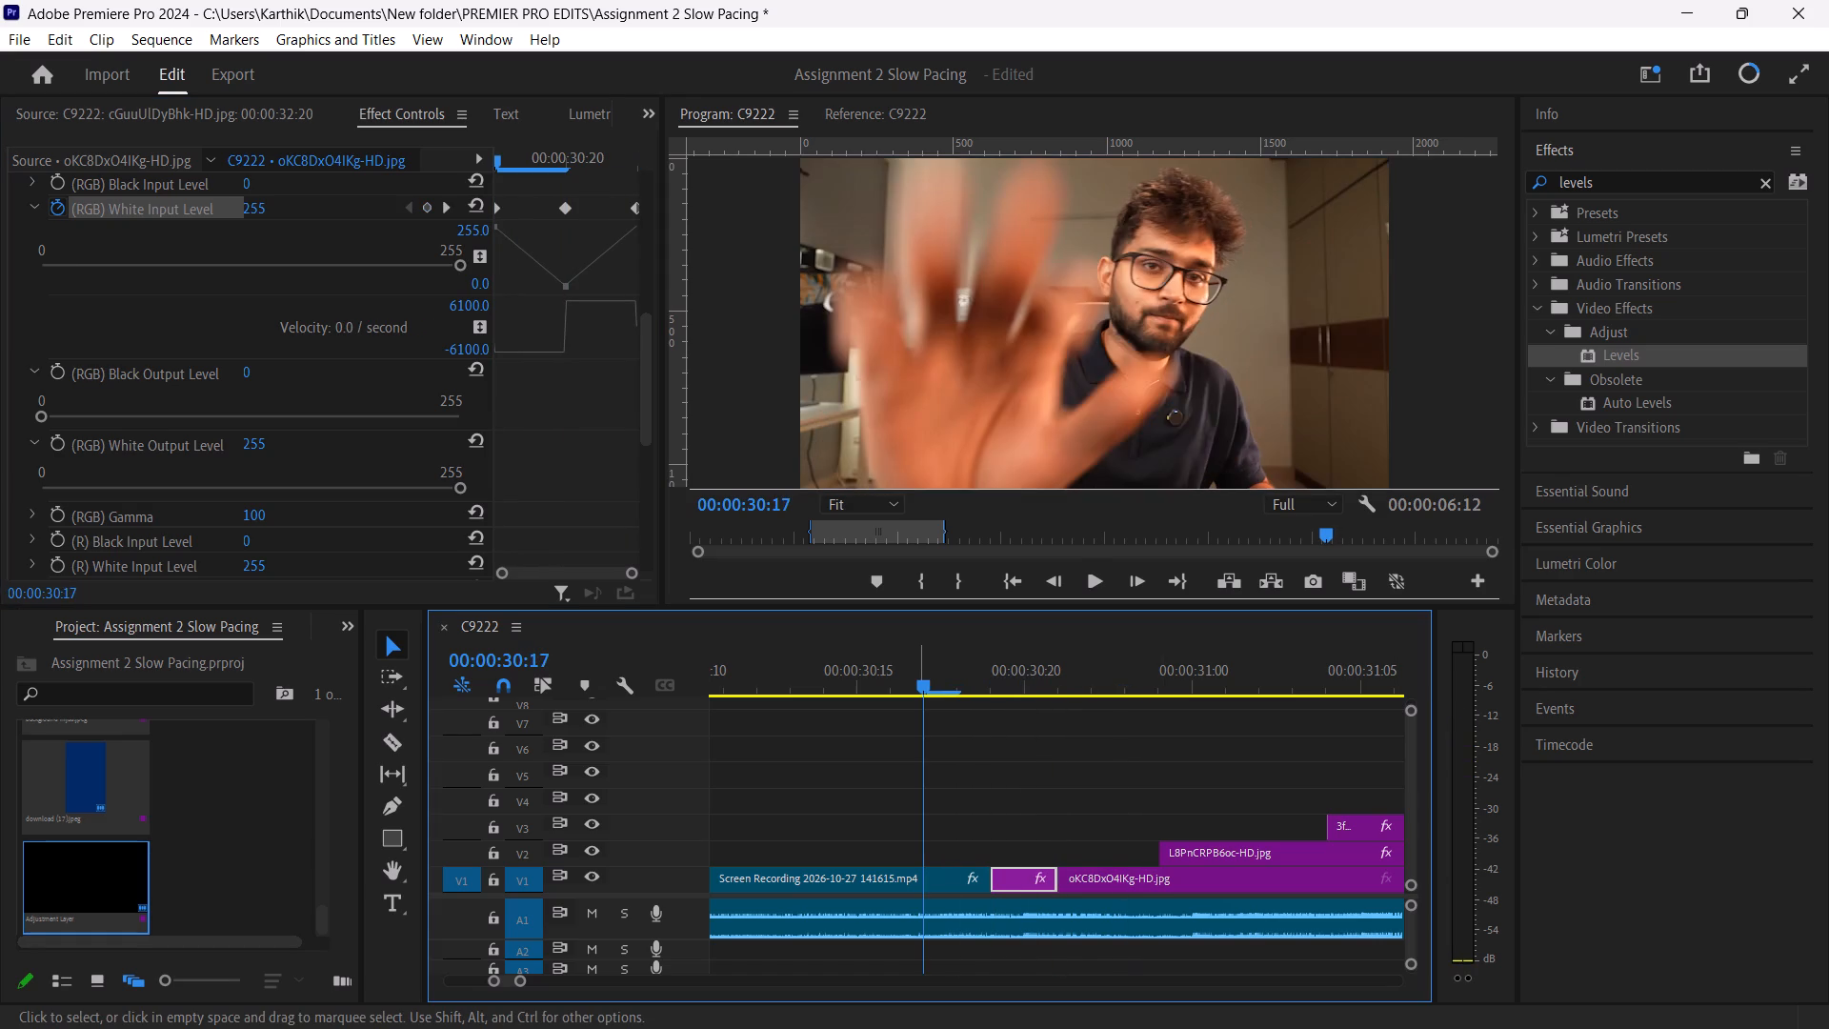
key(space)
key(space)
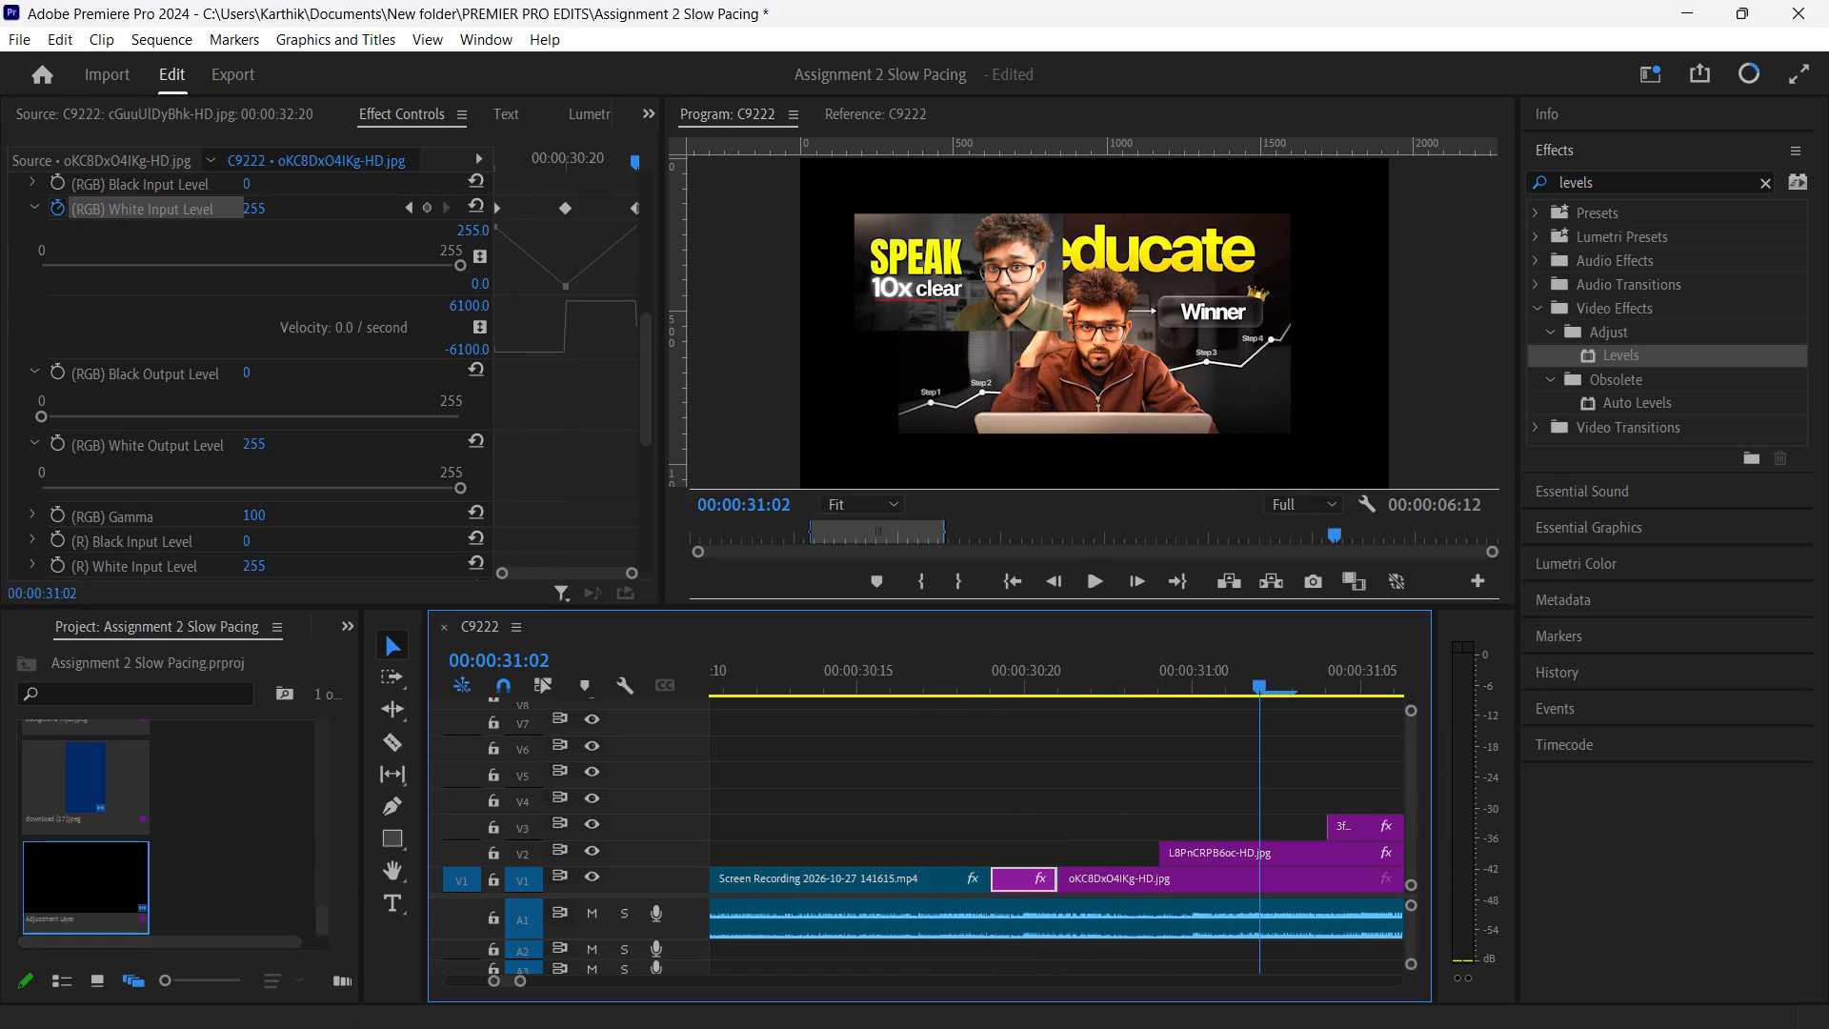
drag(1260, 686, 857, 676)
key(space)
key(space)
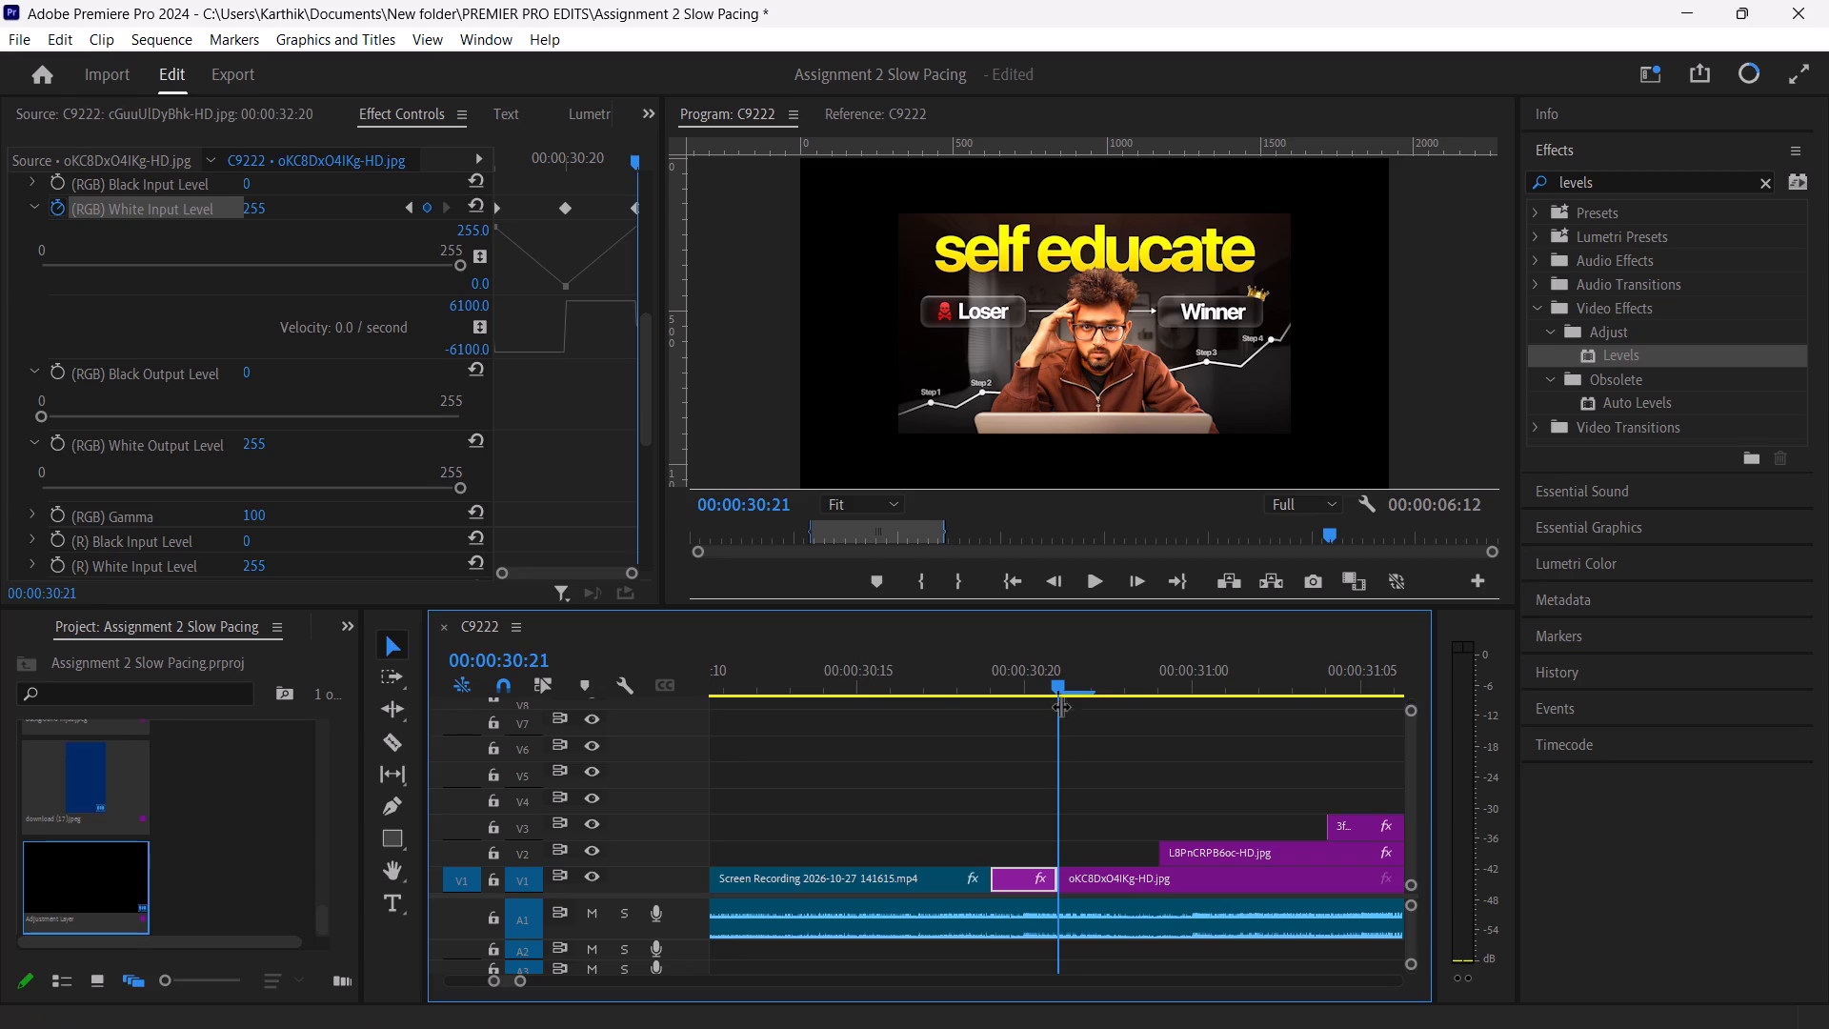
drag(1060, 685, 990, 684)
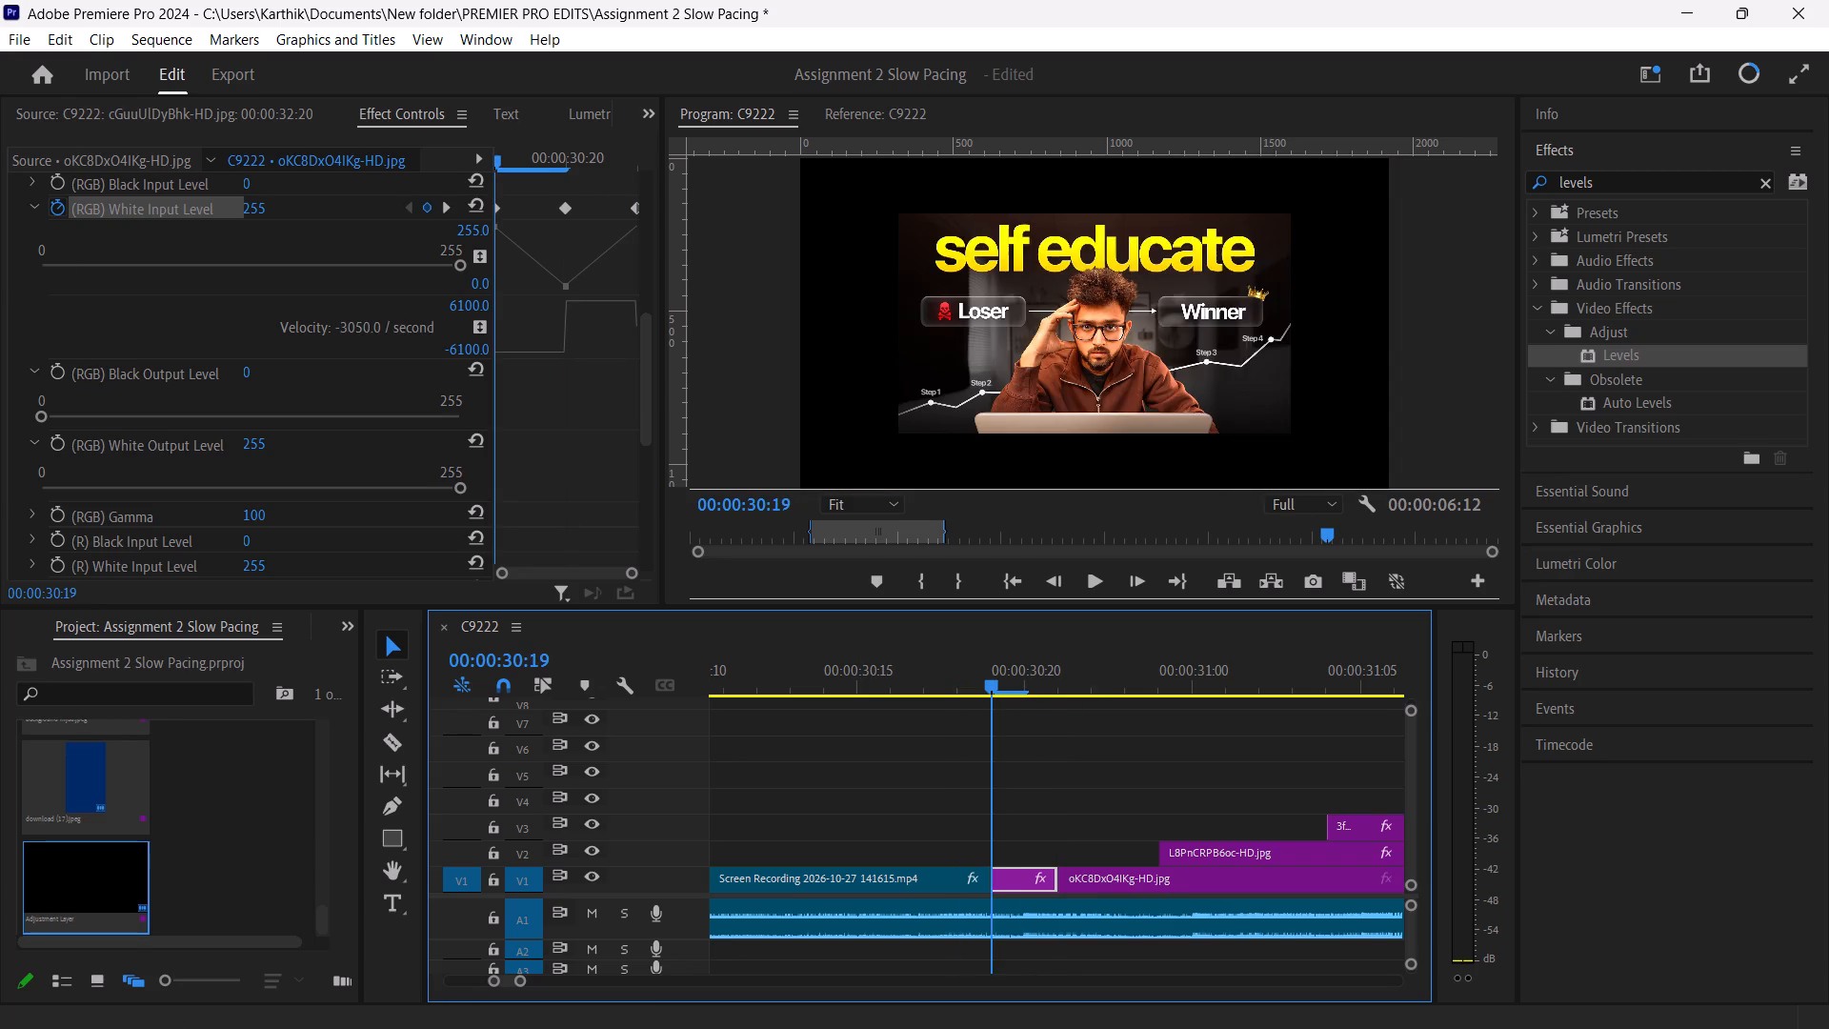
drag(990, 684, 1007, 692)
drag(1007, 692, 1035, 696)
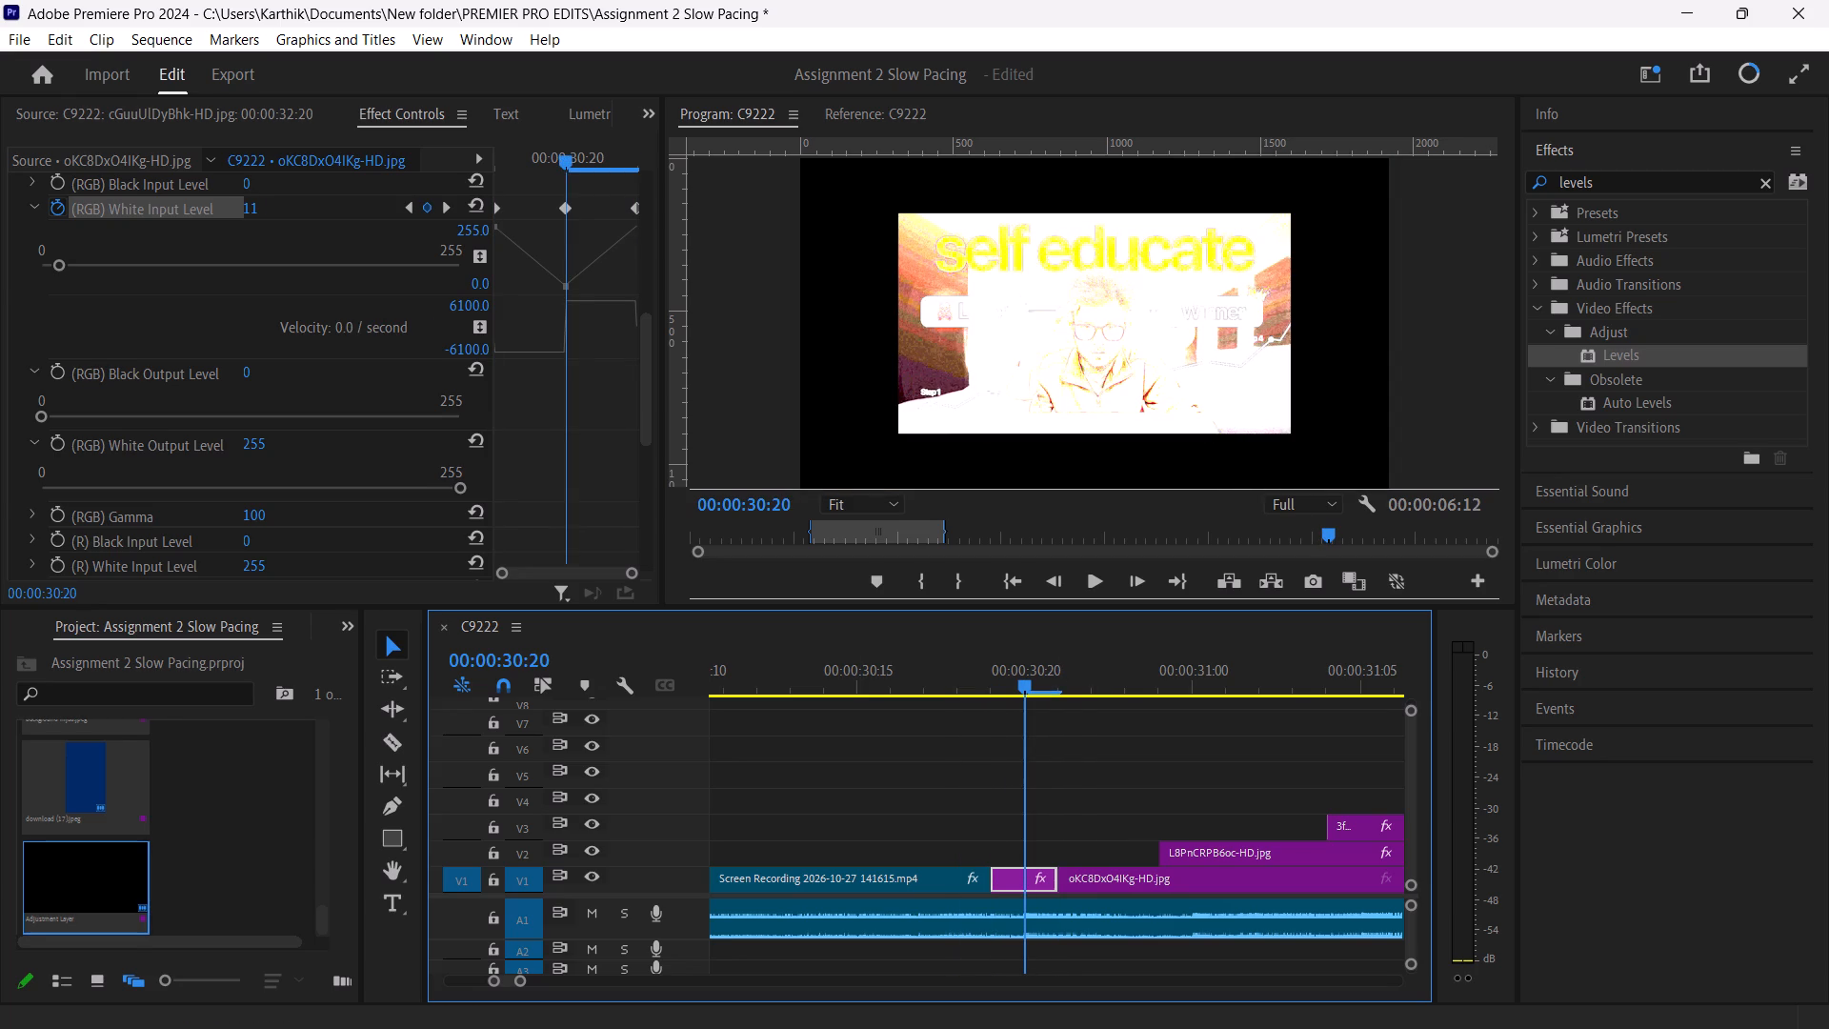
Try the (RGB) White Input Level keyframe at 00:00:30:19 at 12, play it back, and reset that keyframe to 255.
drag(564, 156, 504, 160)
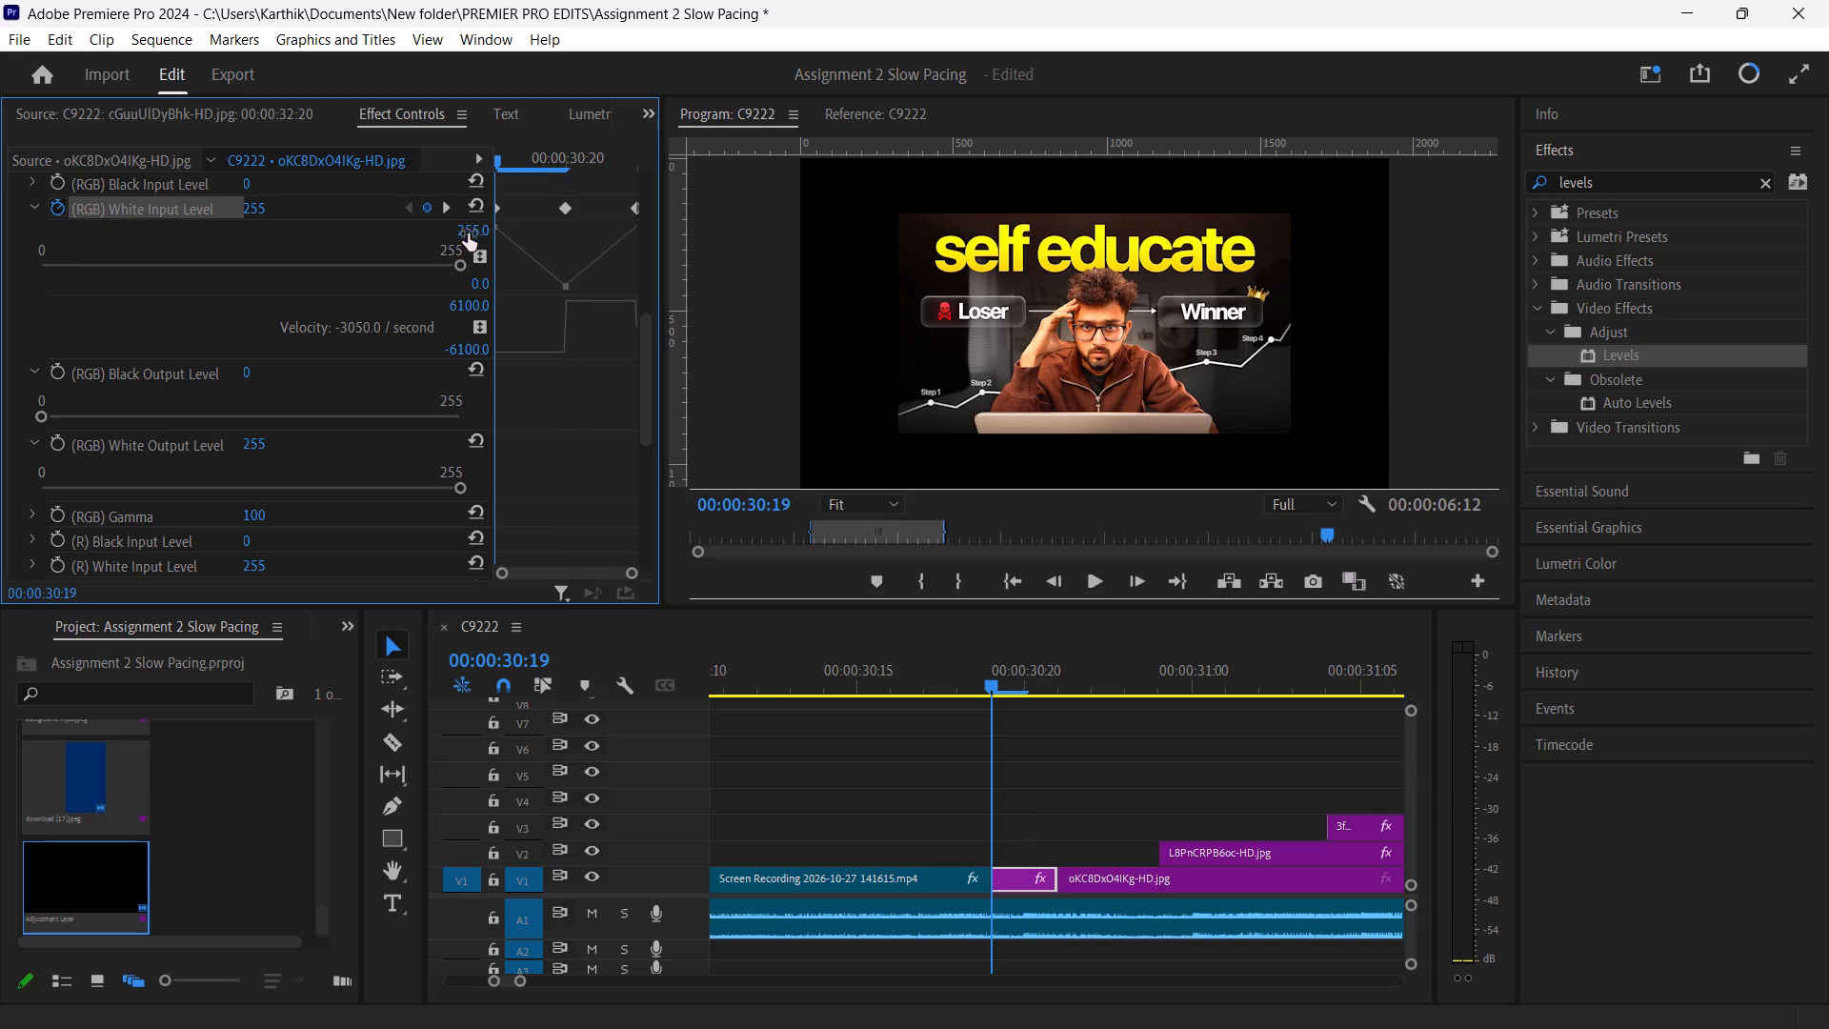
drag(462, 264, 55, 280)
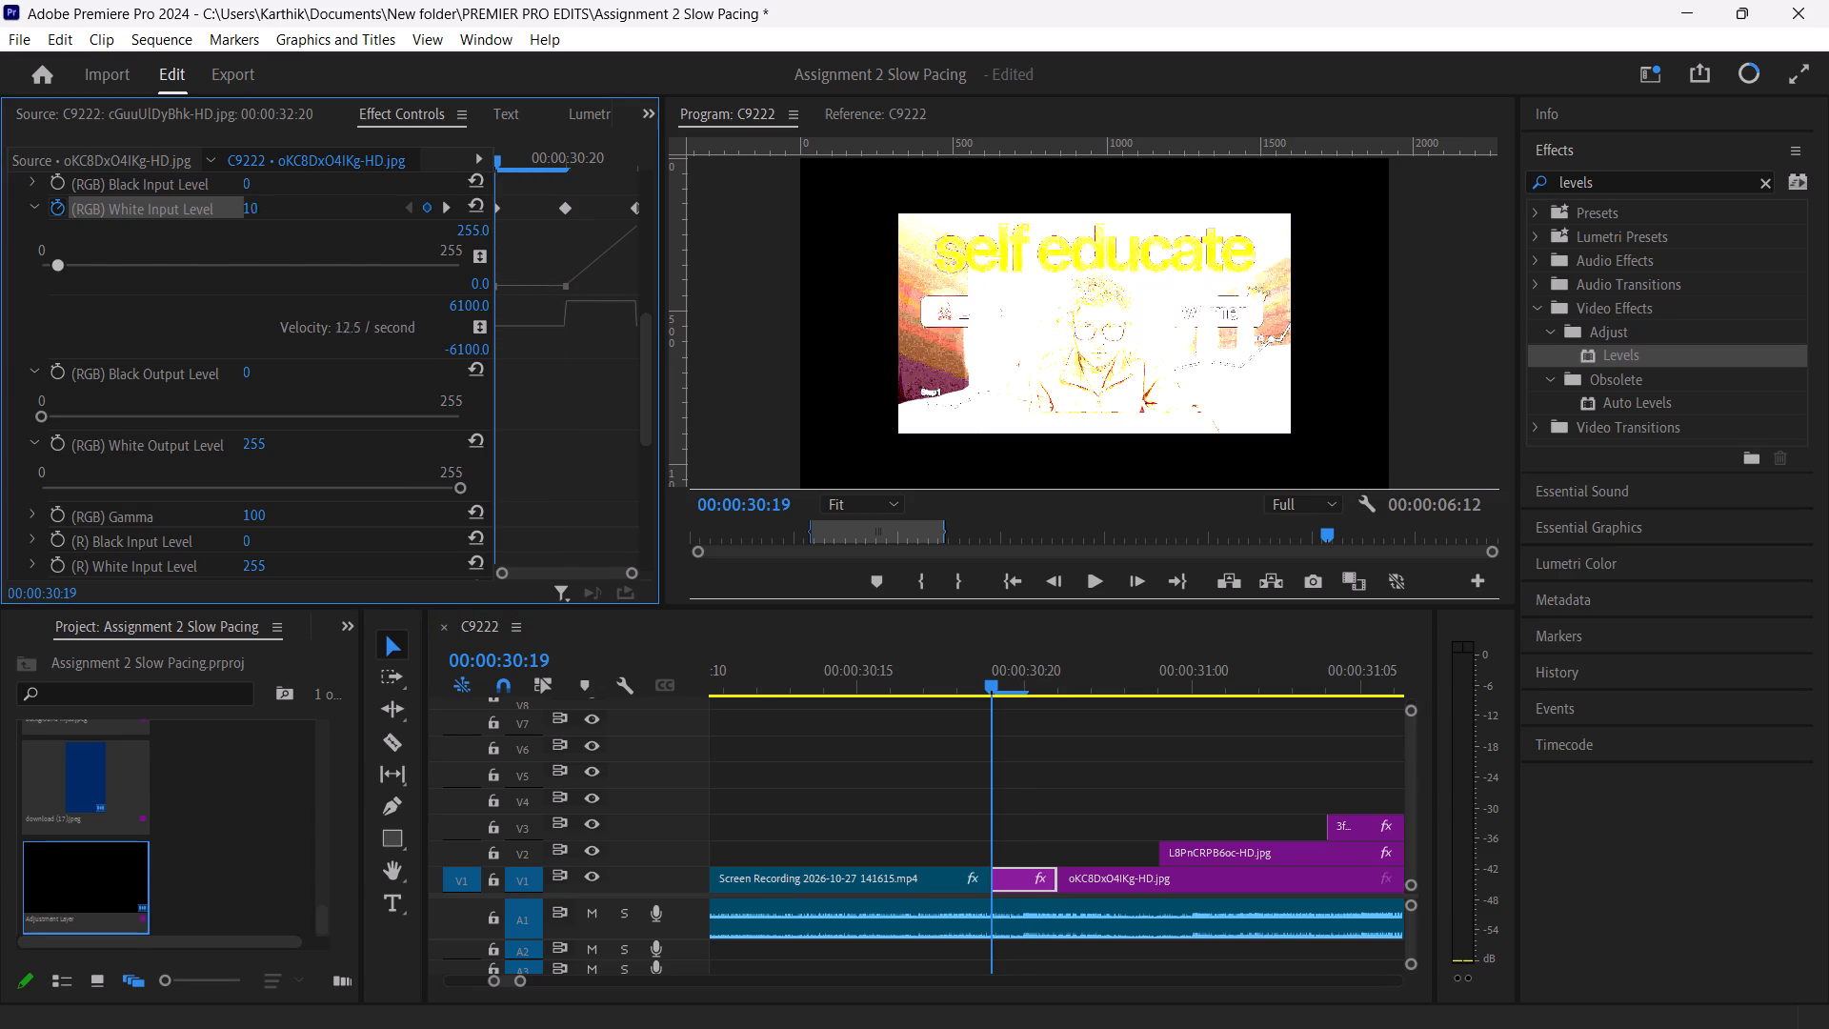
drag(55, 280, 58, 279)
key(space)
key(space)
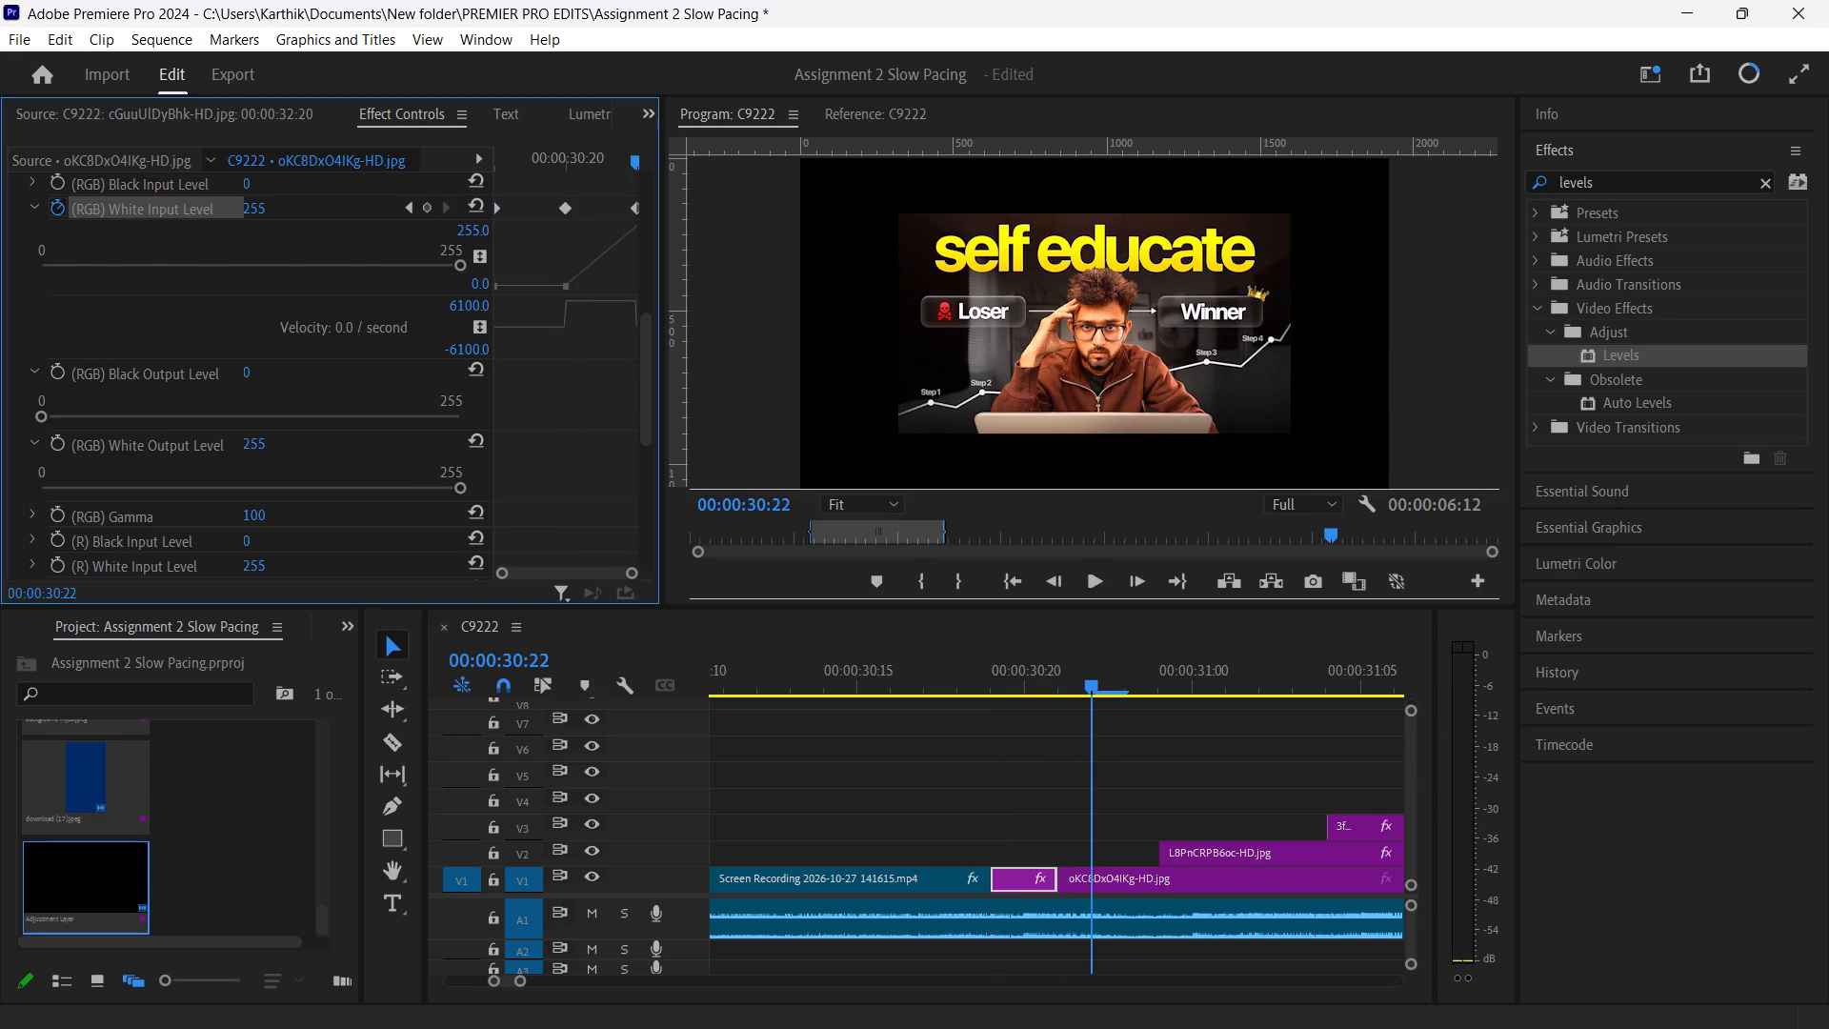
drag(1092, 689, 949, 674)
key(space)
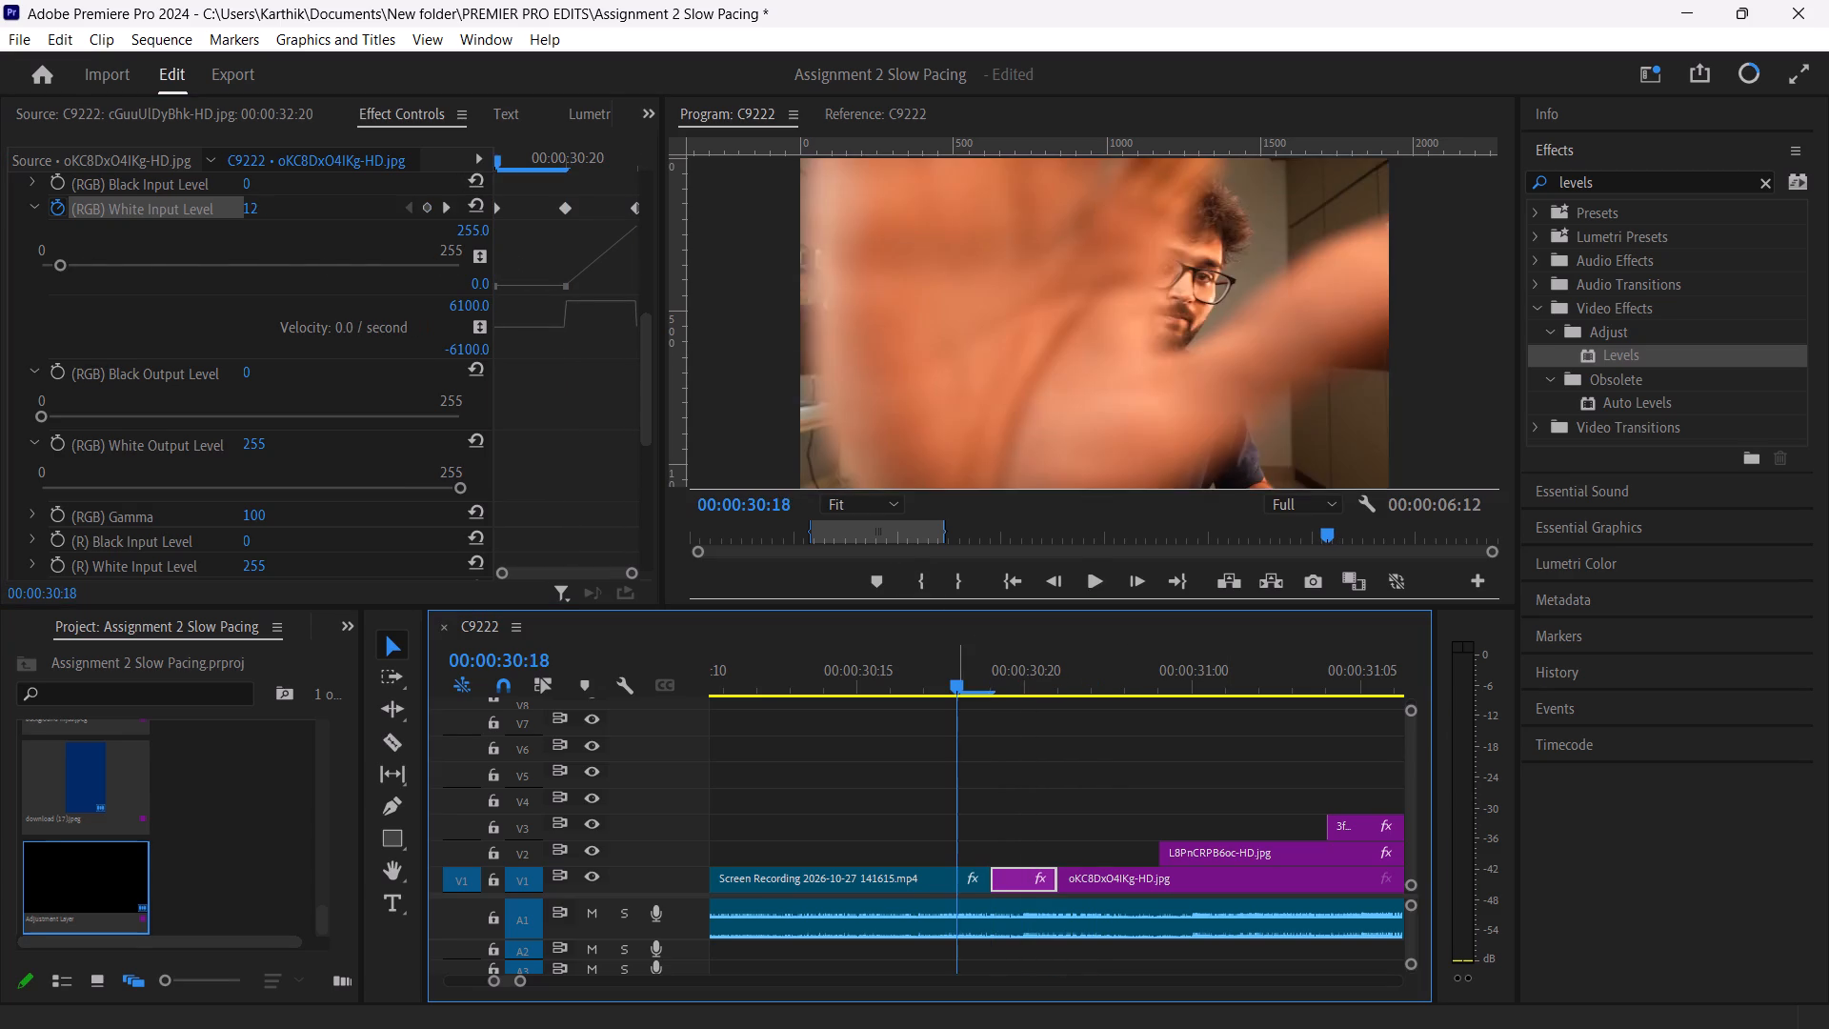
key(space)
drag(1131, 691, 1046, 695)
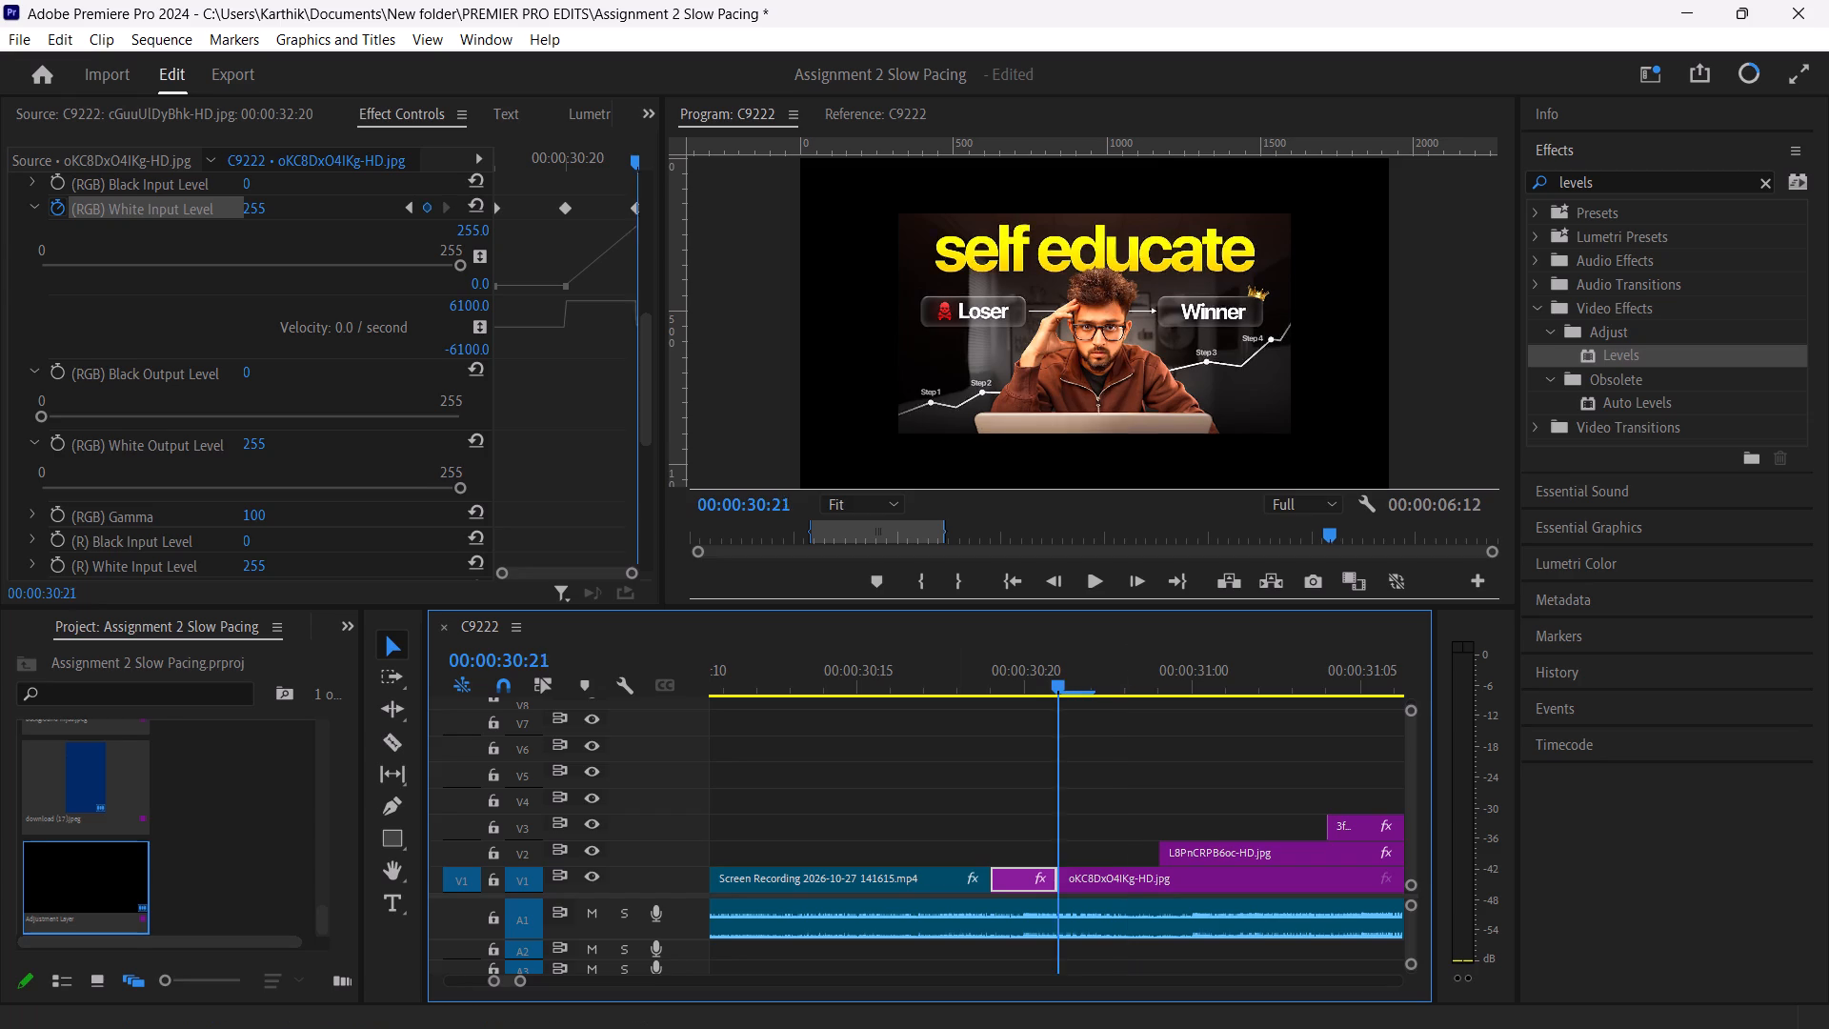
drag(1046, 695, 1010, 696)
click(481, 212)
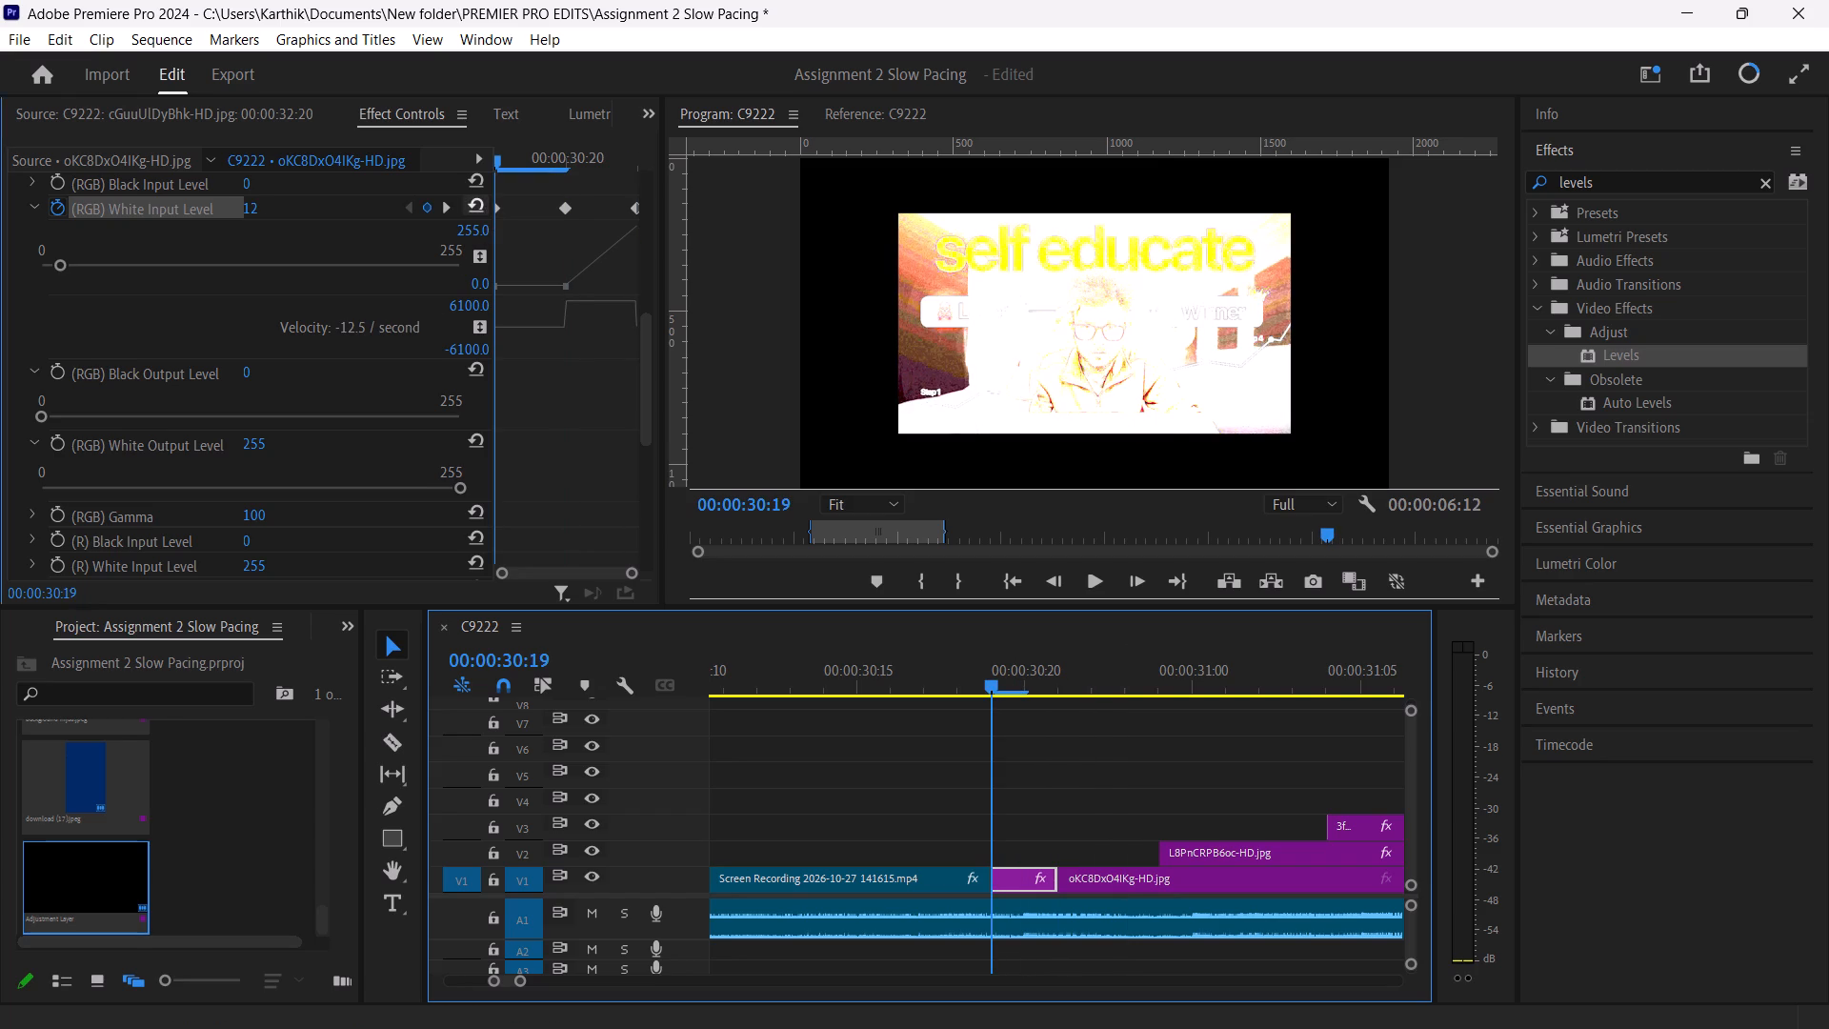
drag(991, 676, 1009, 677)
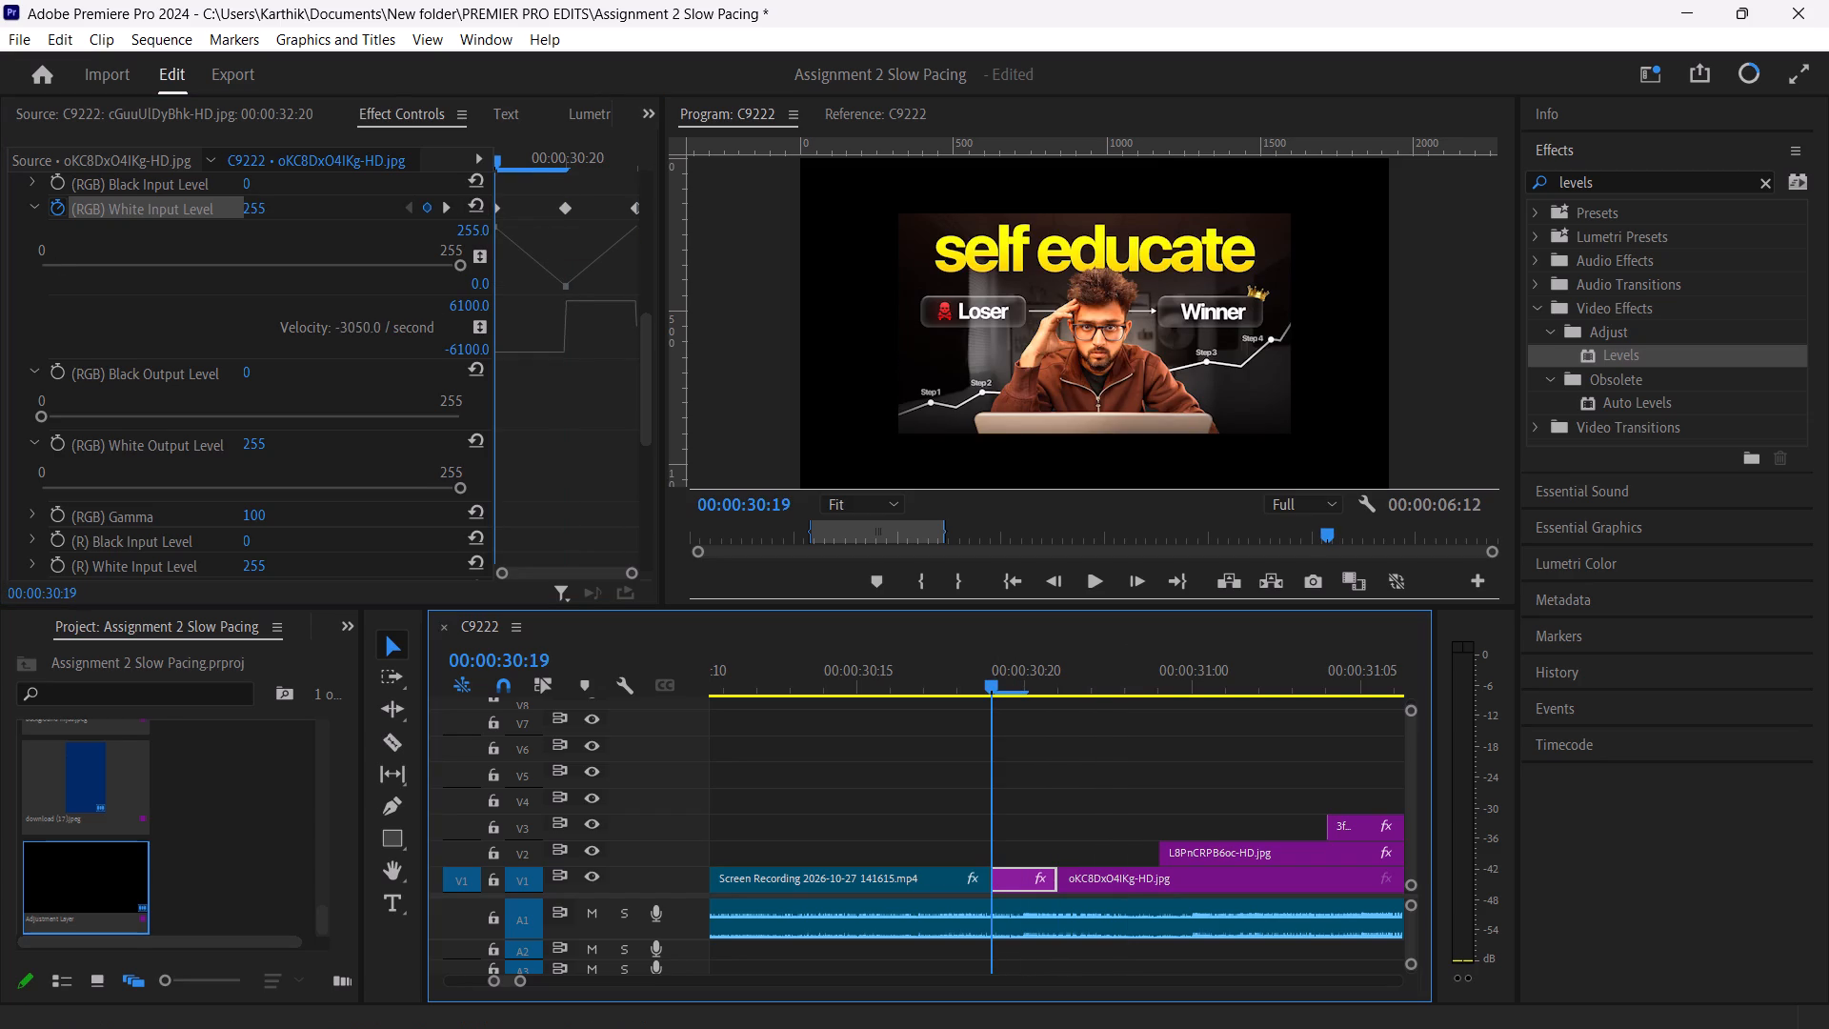
Cut the second thumbnail clip L8PnCRPB6oc-HD.jpg on V2 at 00:00:31:01 to split off a short opening piece.
drag(1009, 677, 1152, 706)
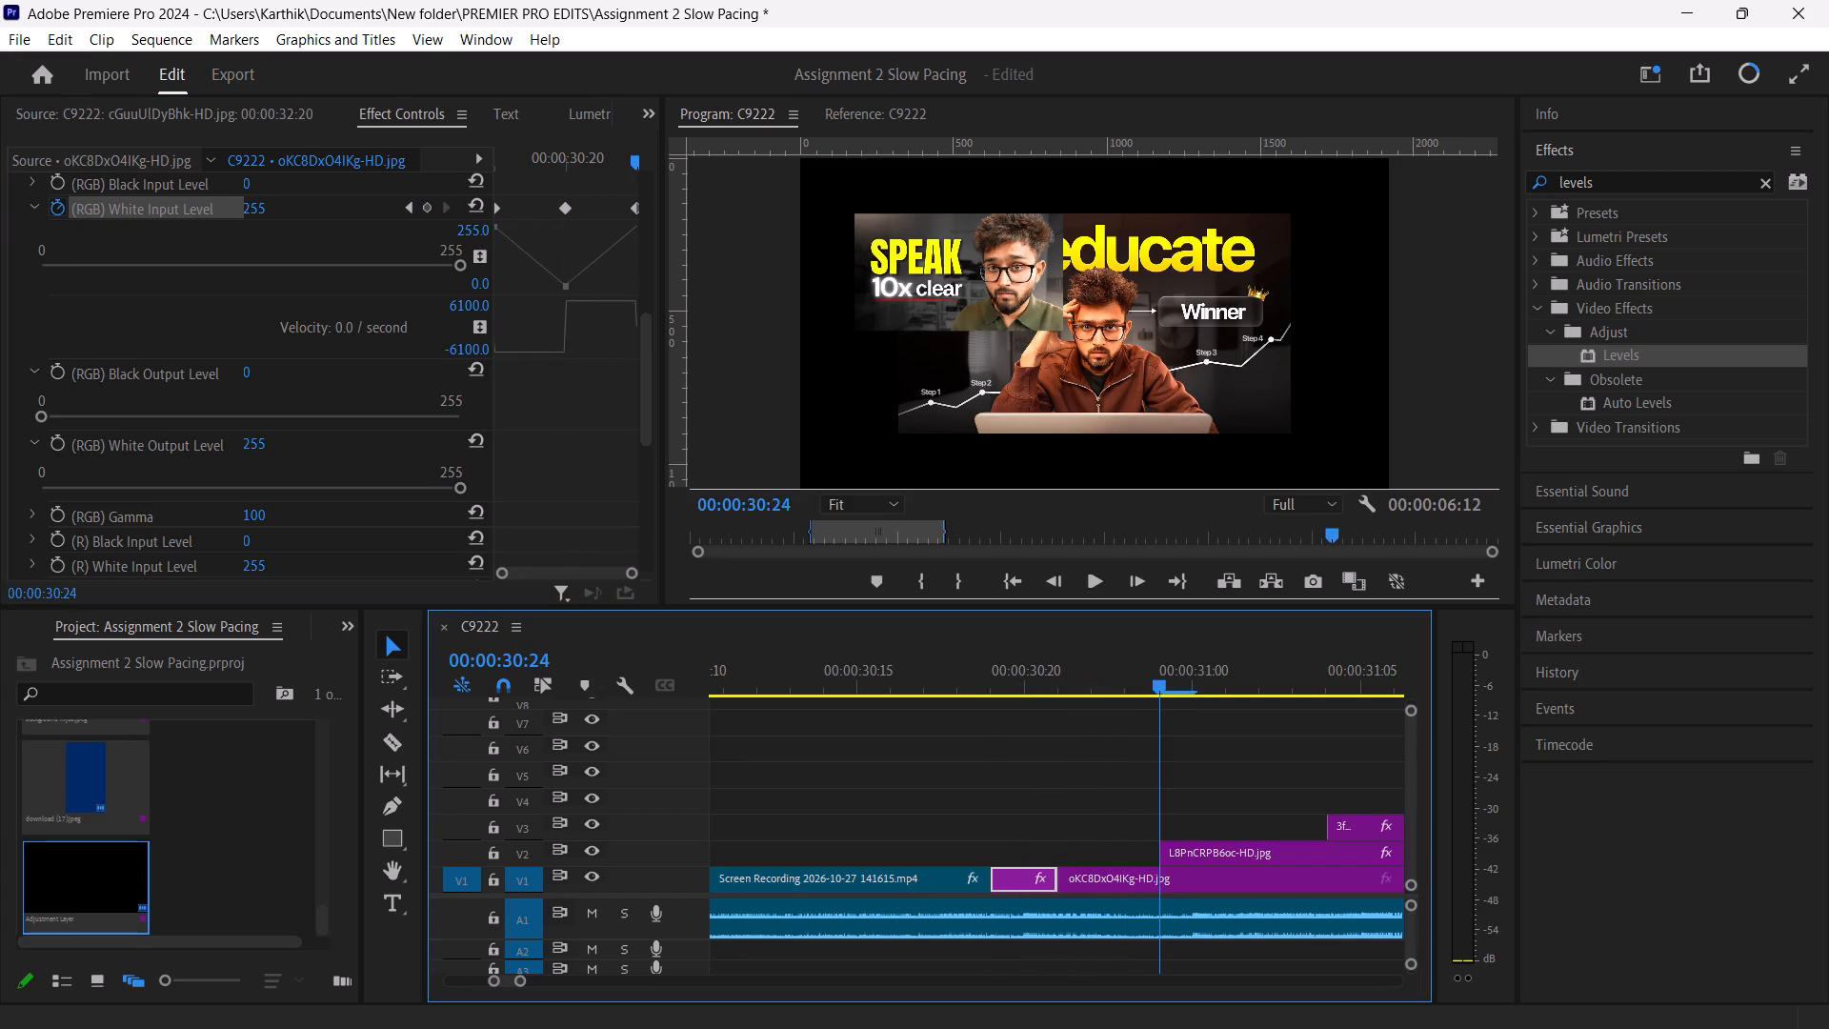
drag(1152, 706, 1221, 721)
drag(1223, 677, 1207, 677)
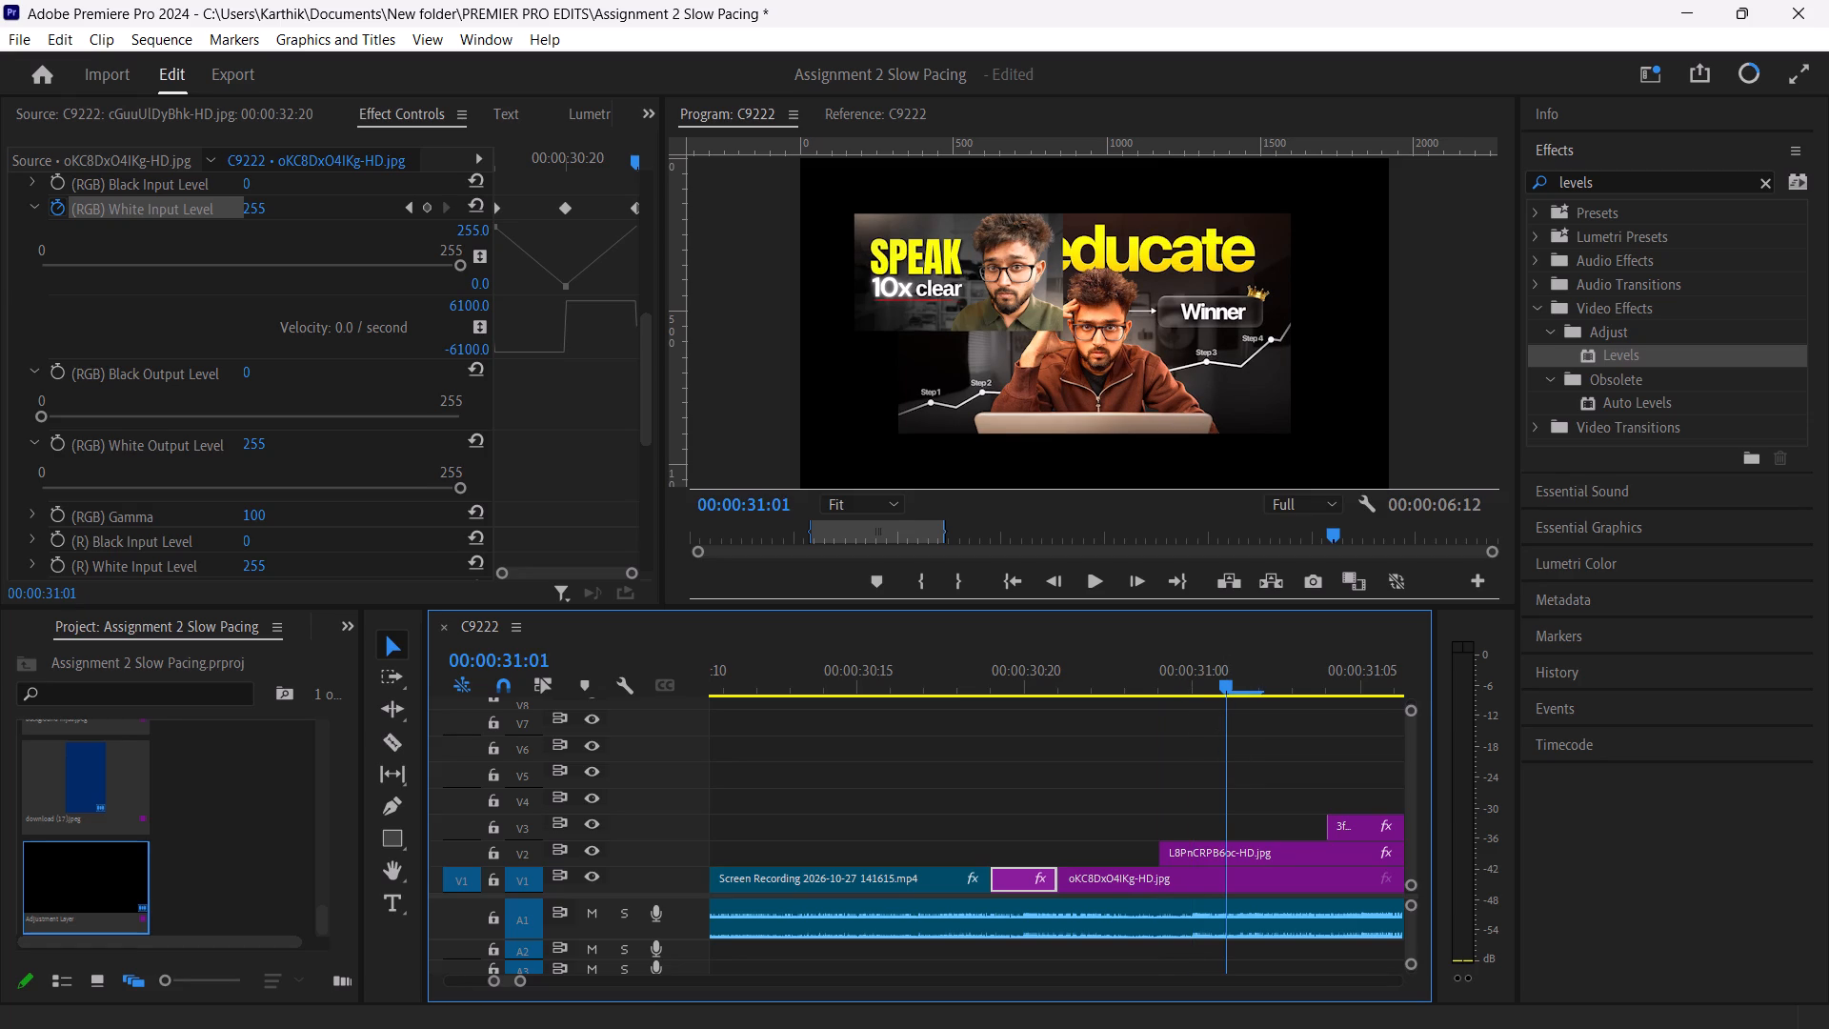
drag(1207, 677, 1221, 694)
click(1245, 850)
key(c)
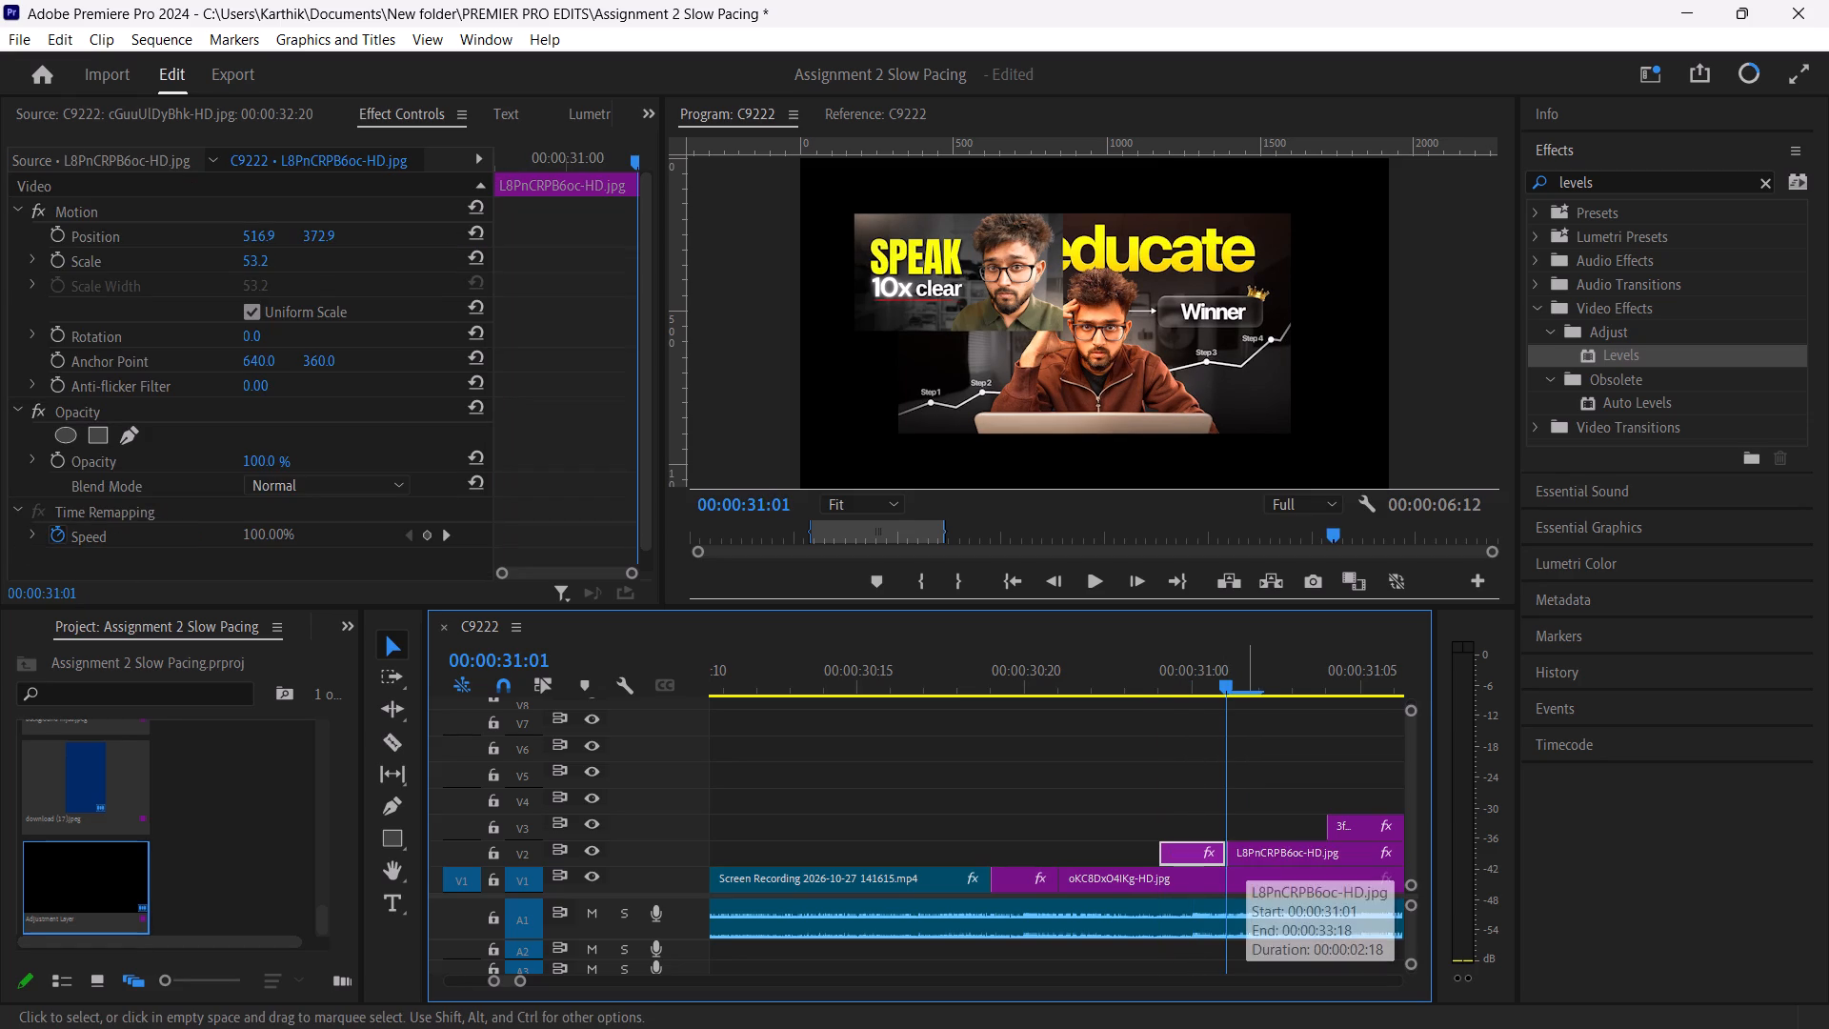
Apply the Levels effect to the short opening piece of L8PnCRPB6oc-HD.jpg on V2.
drag(1648, 353, 1378, 478)
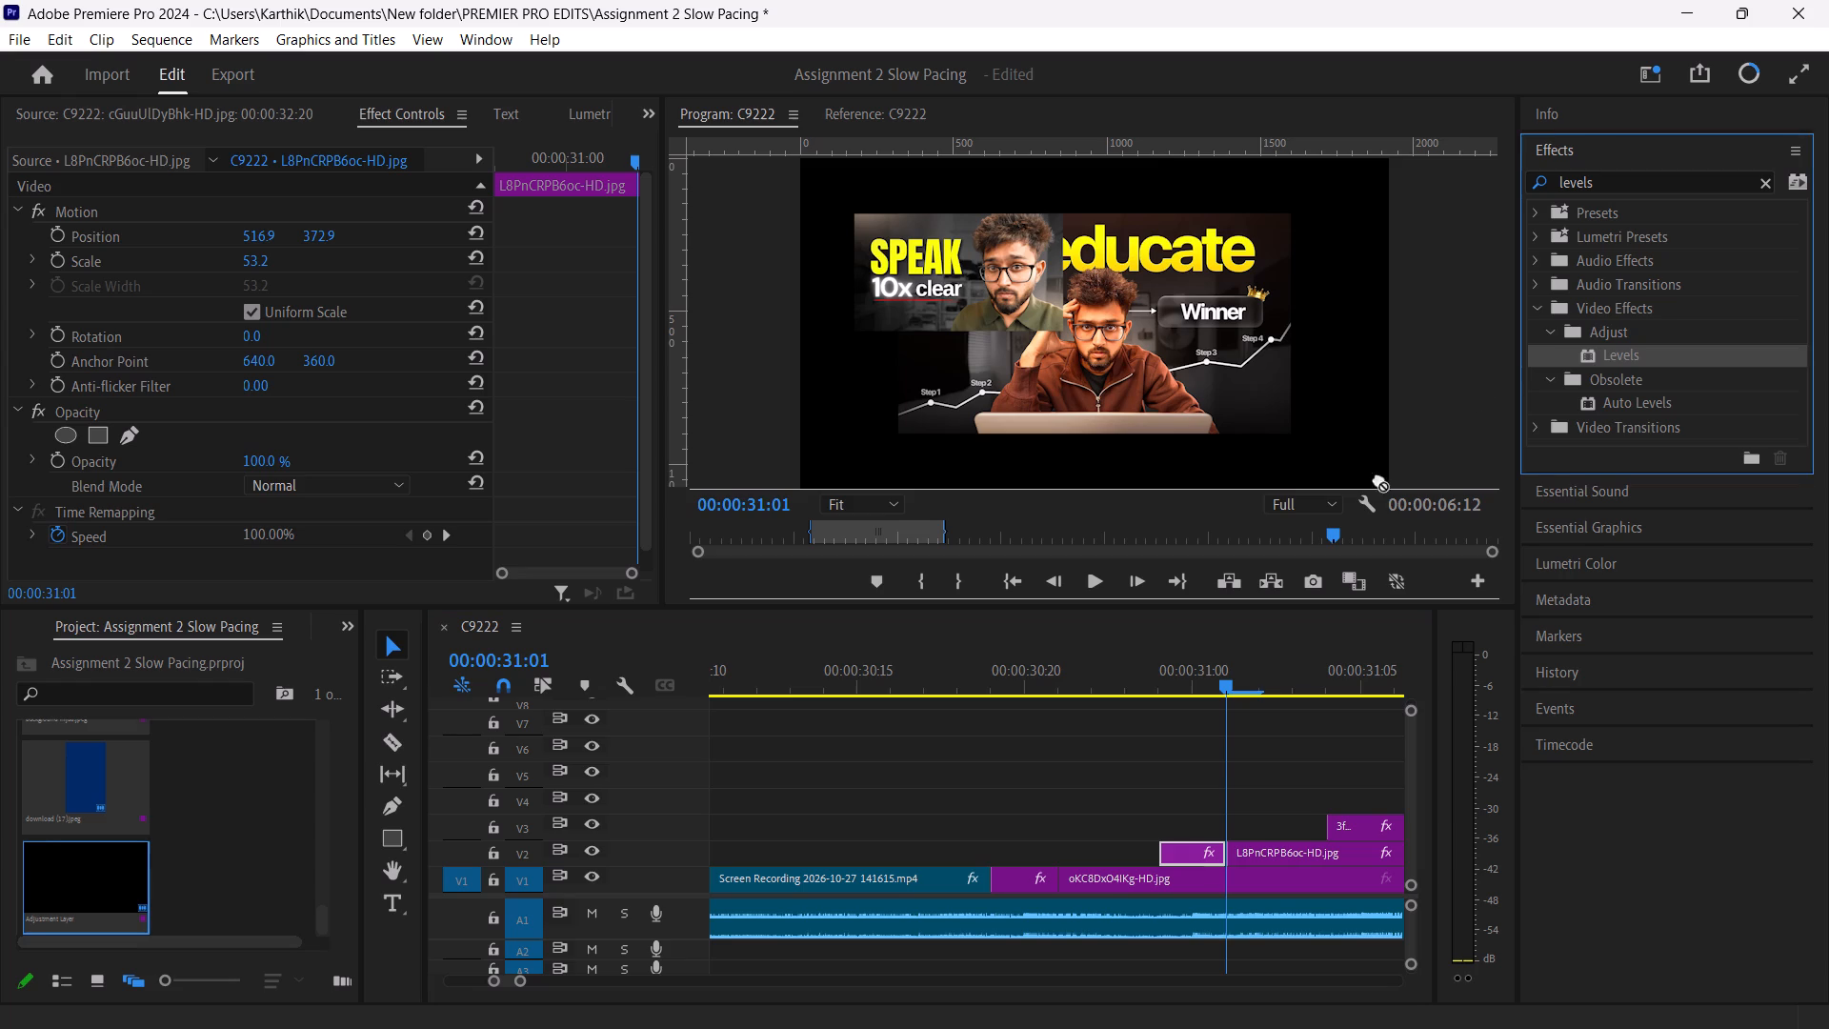
drag(1378, 478, 1194, 837)
drag(1194, 837, 1198, 856)
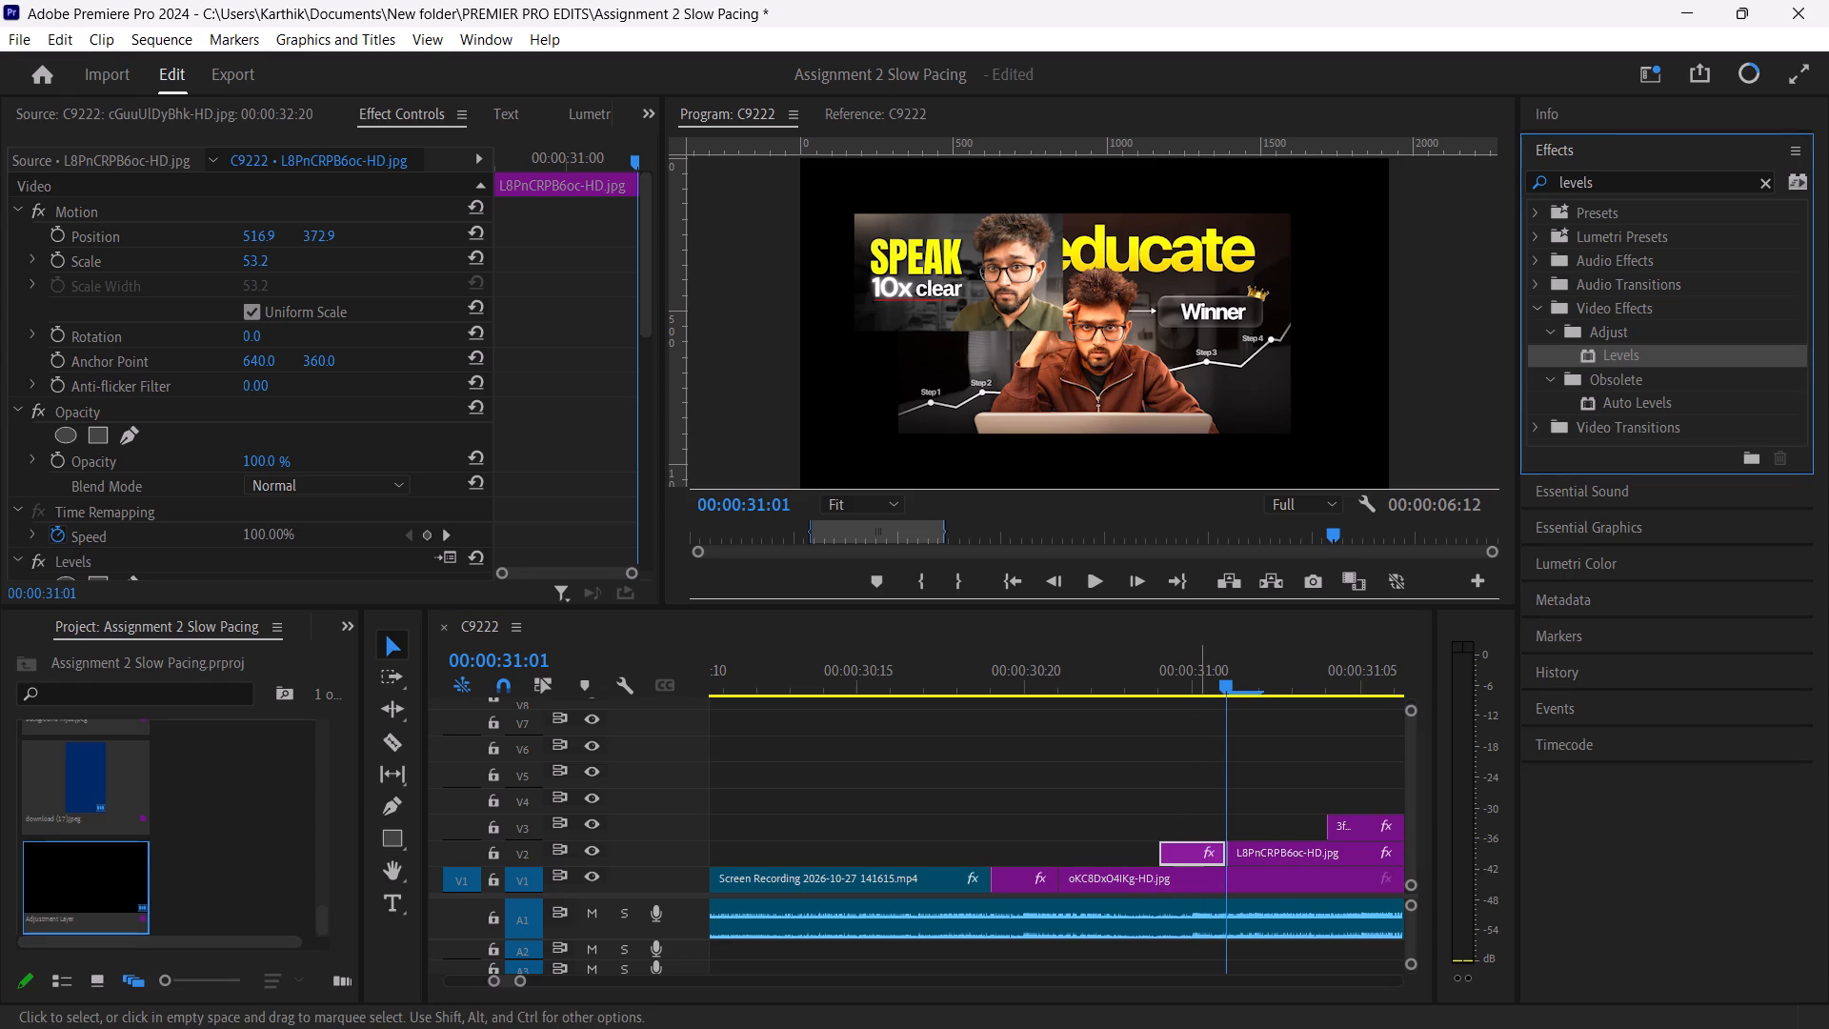
Start keyframing the short V2 piece's (R) White Input Level at 255 on its first frame, 00:00:30:24.
drag(1226, 681, 1163, 688)
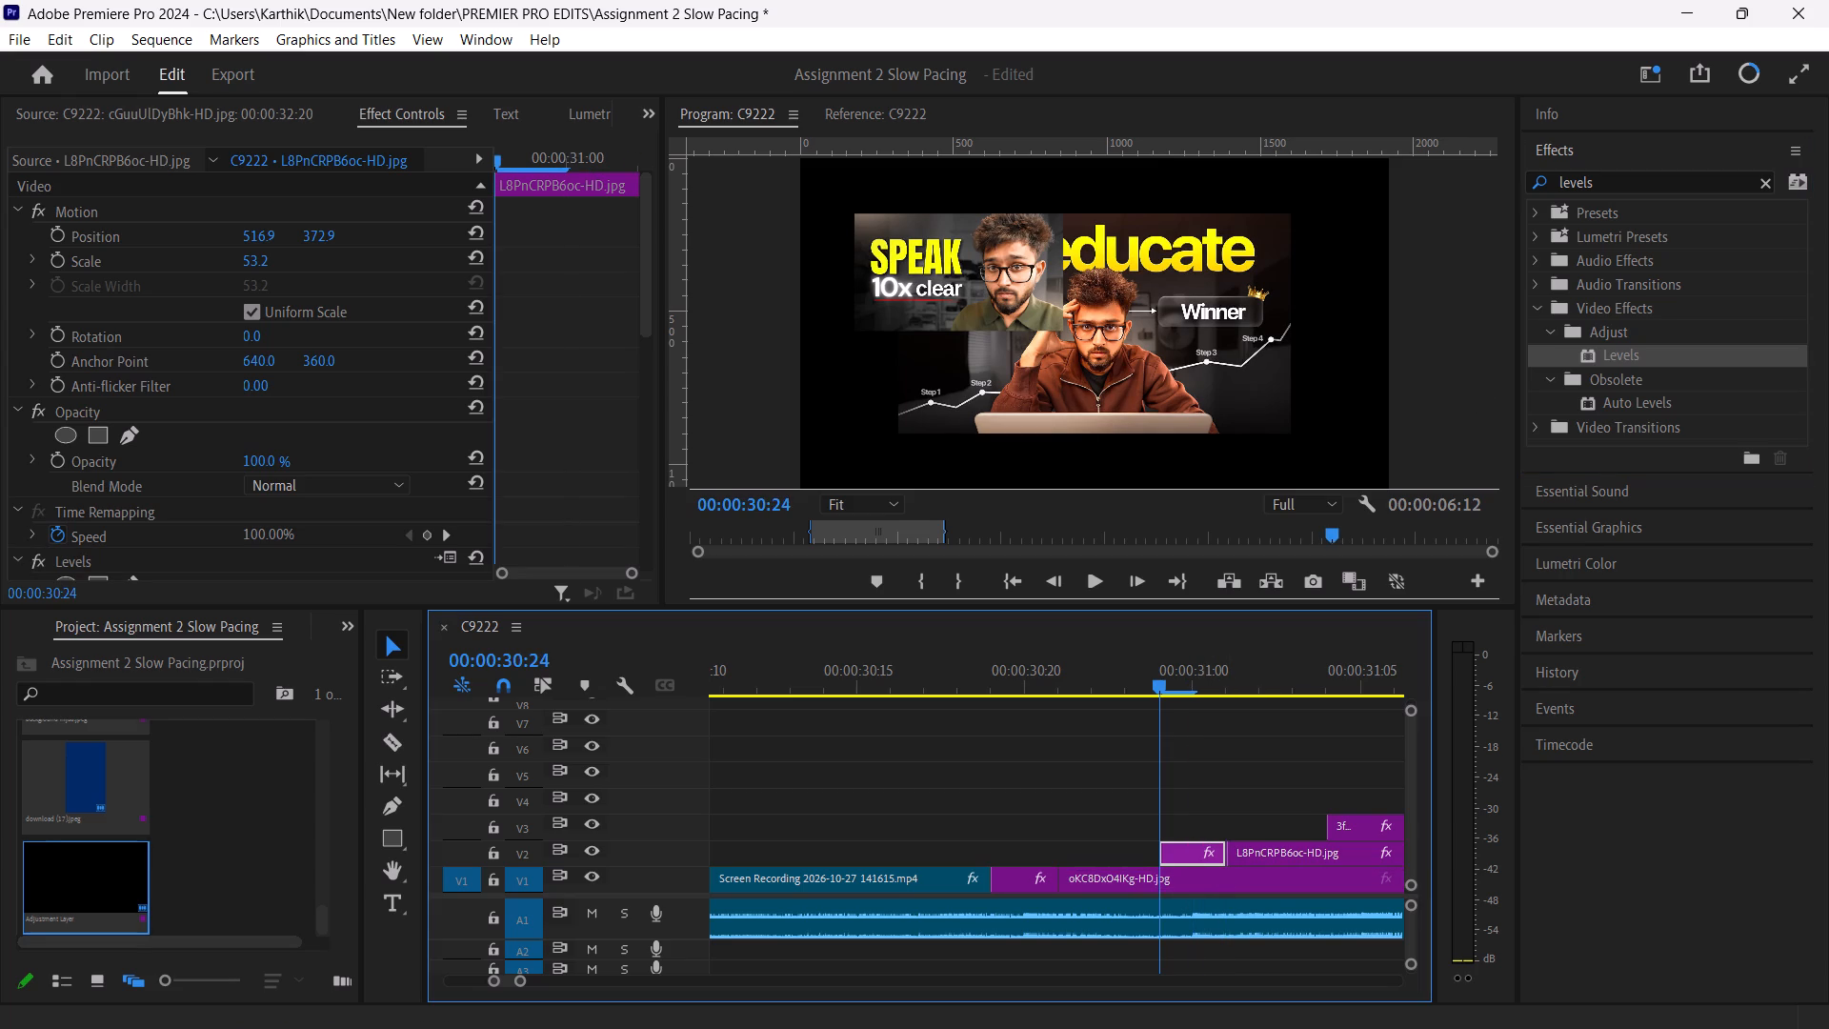
drag(1163, 688, 1161, 688)
scroll(176, 428, down, 5)
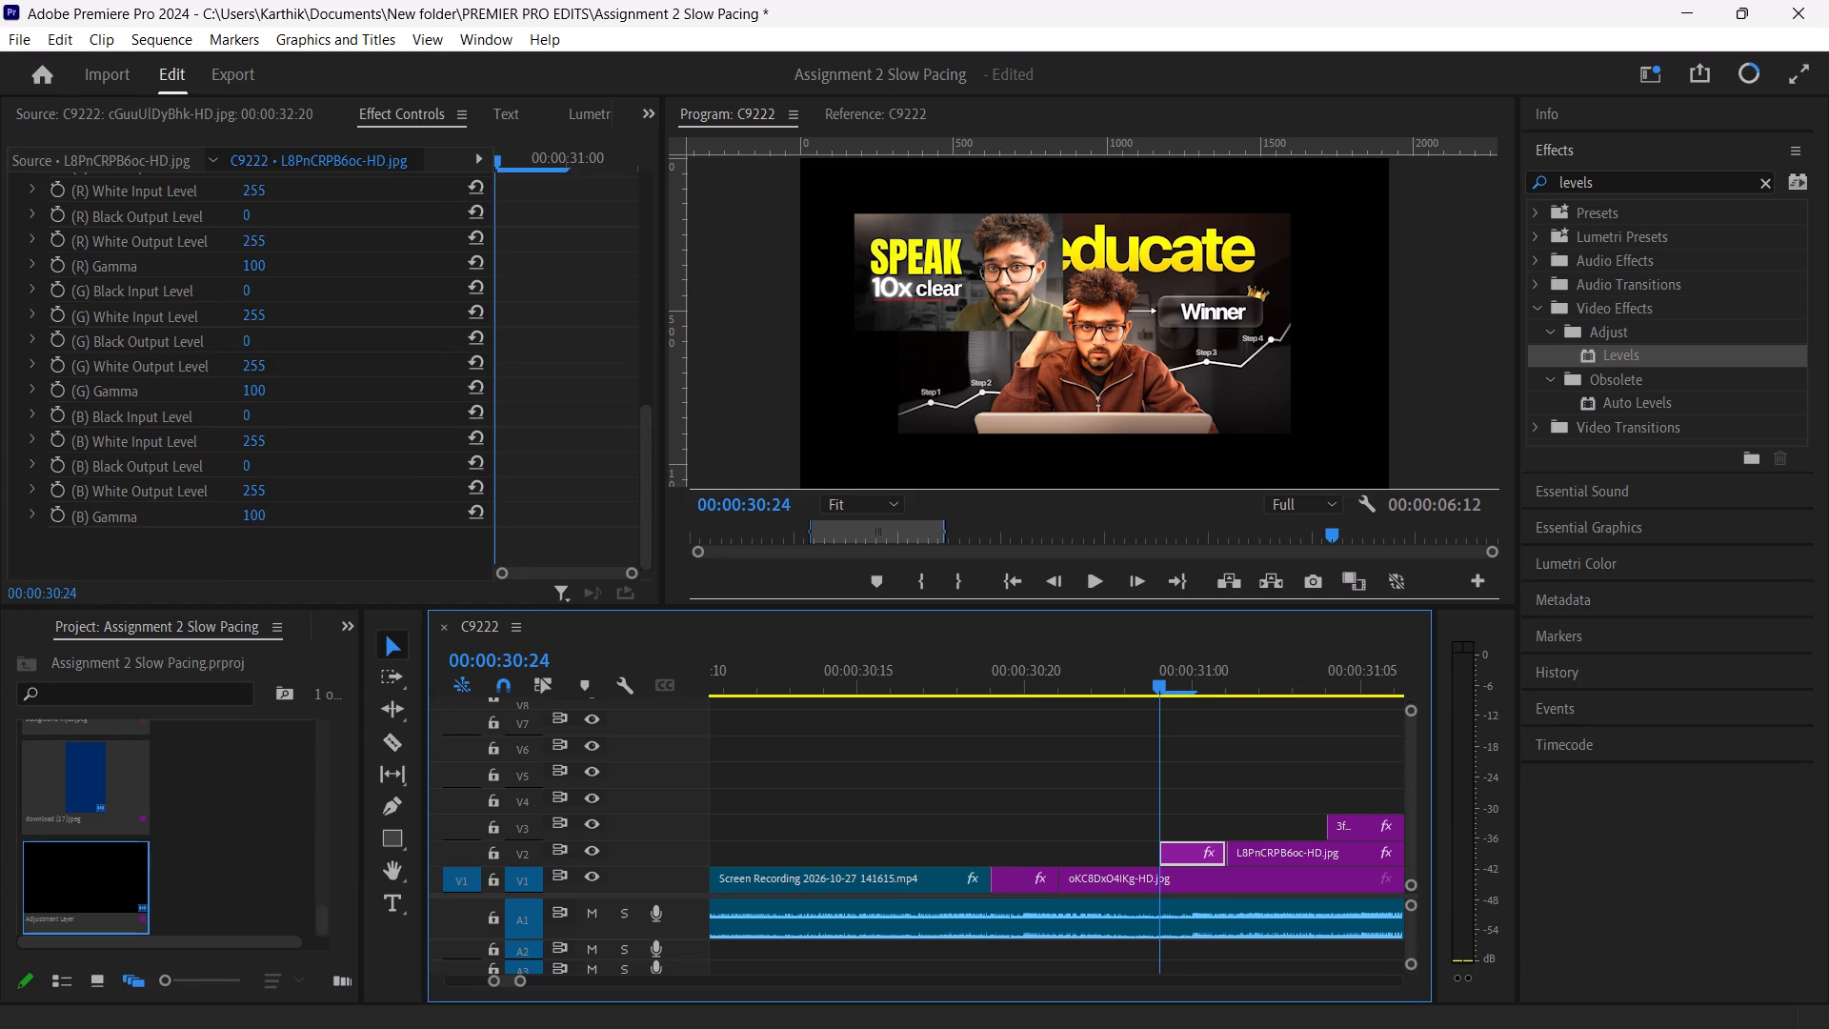
scroll(109, 283, up, 1)
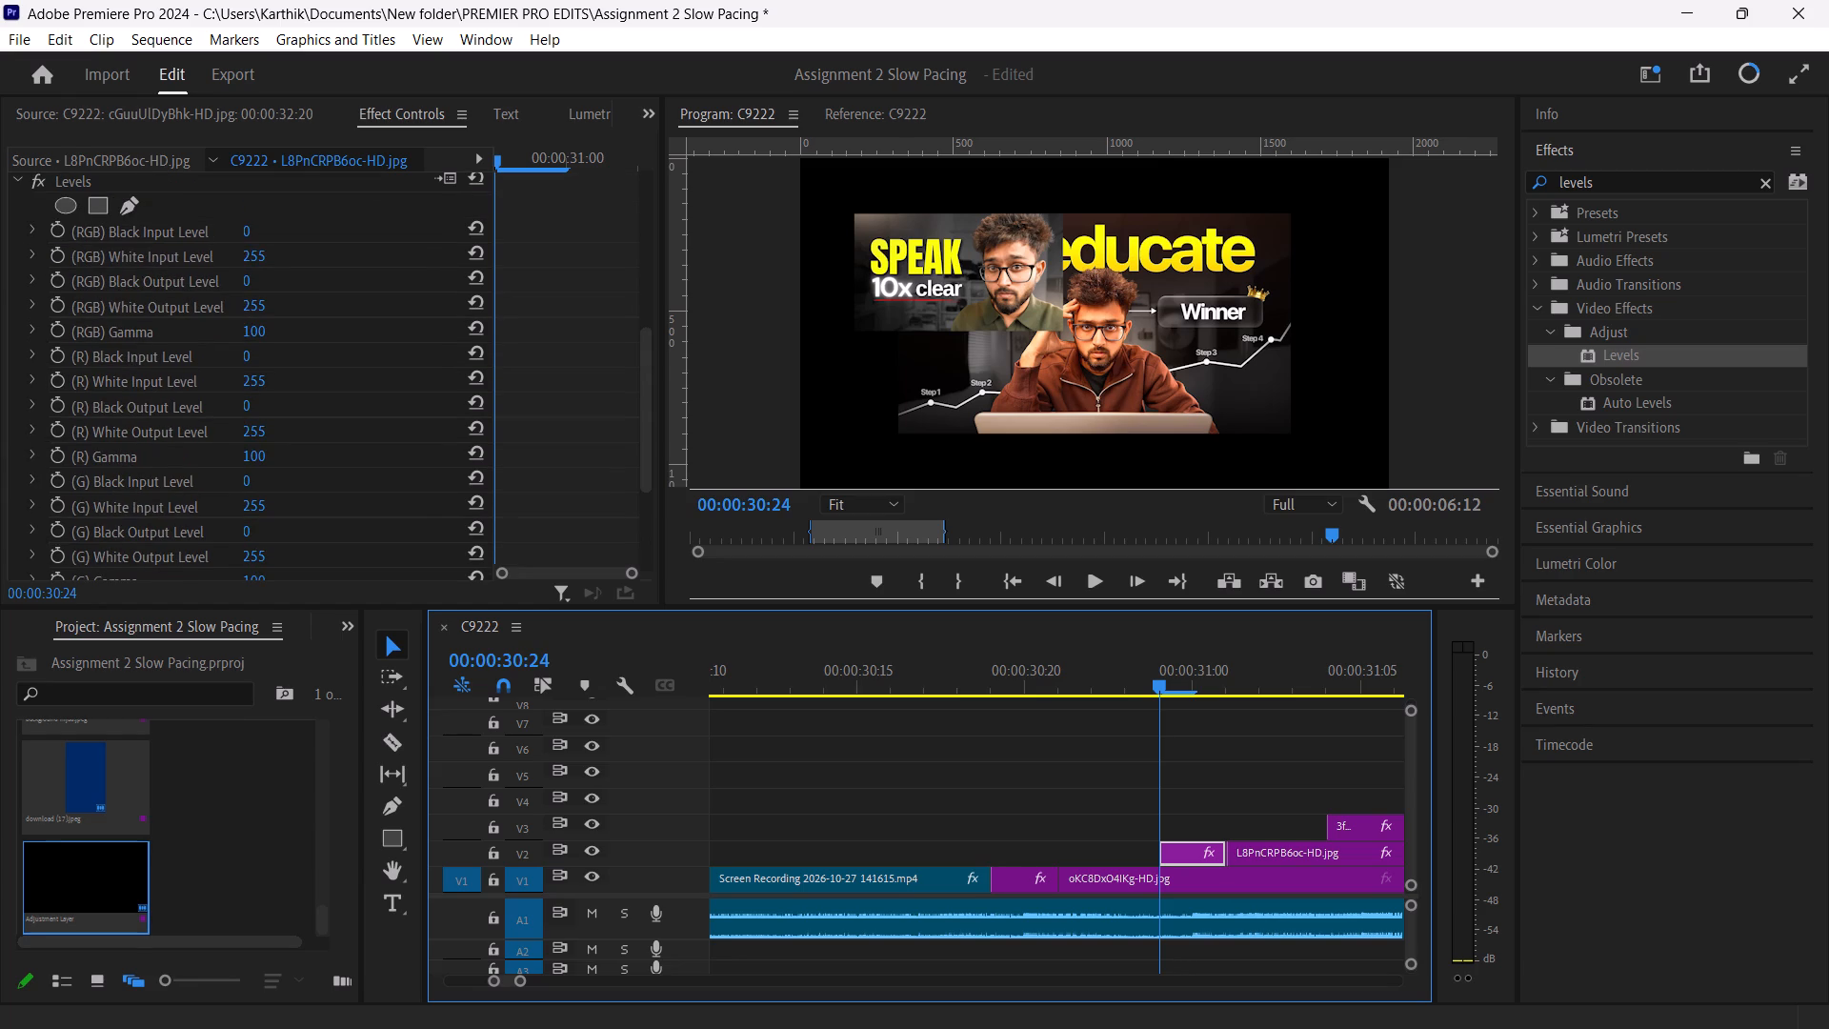
click(39, 376)
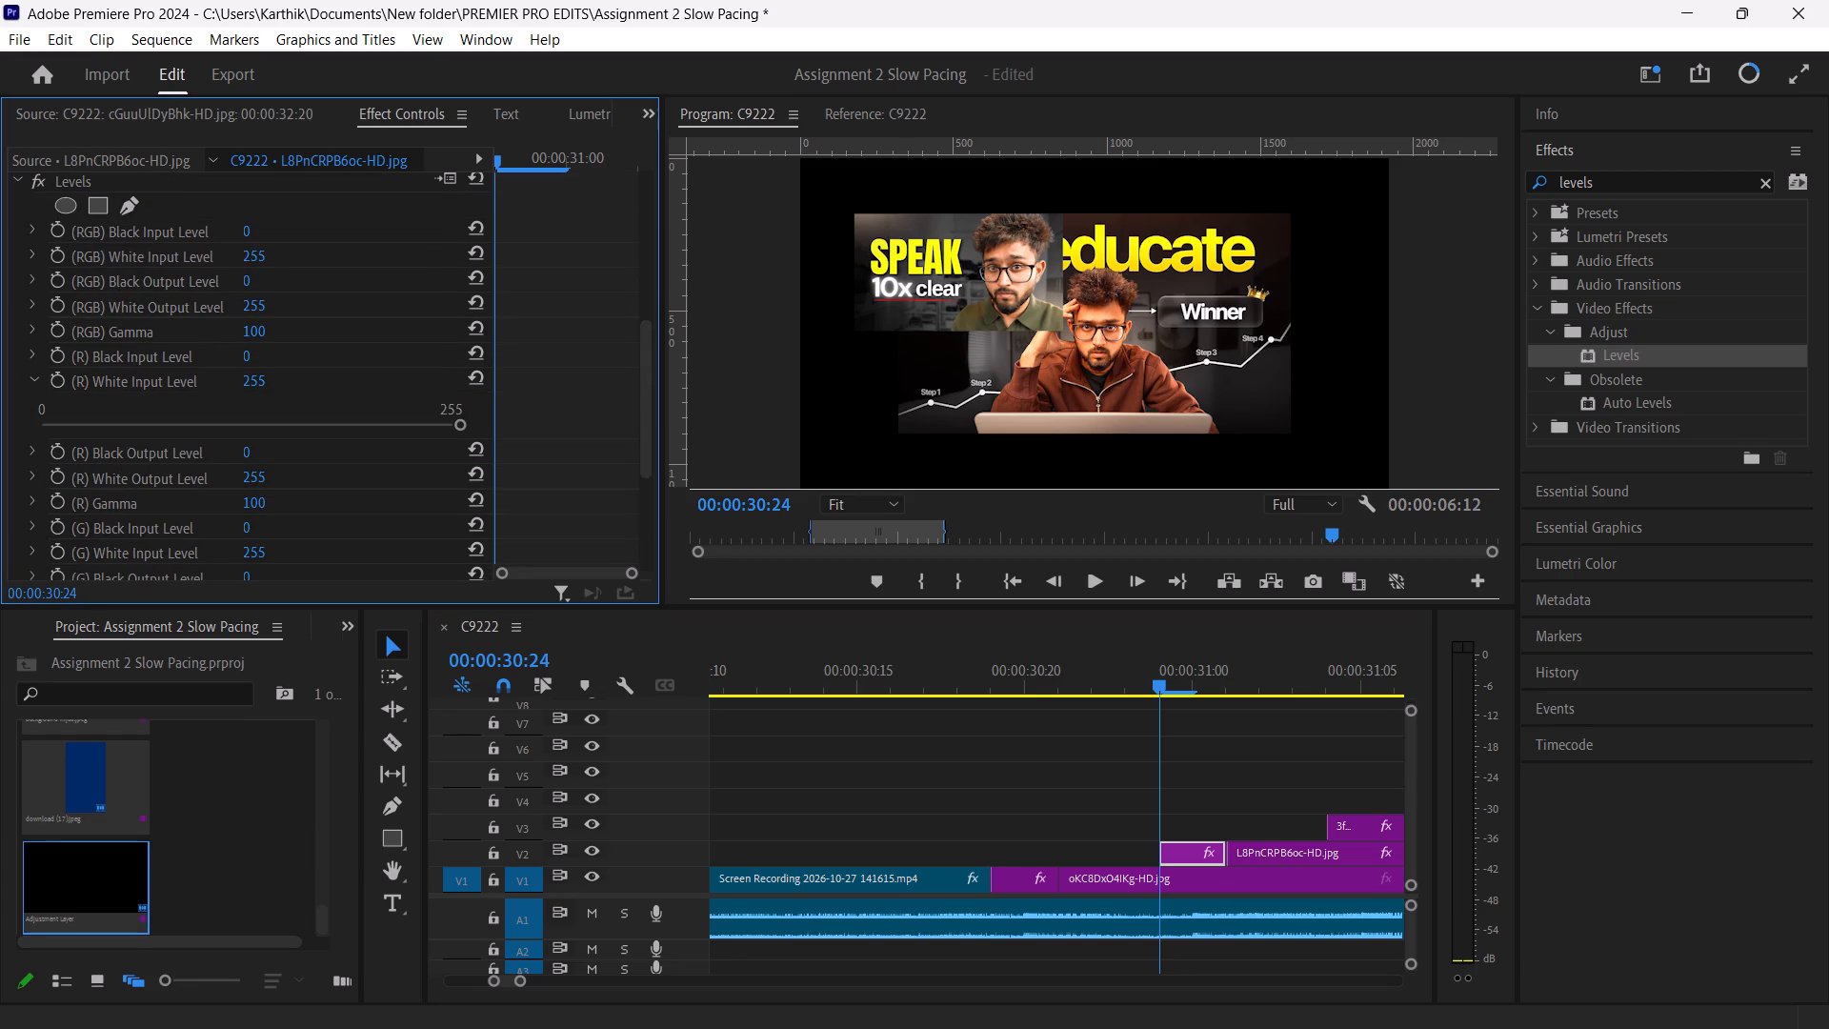
click(56, 377)
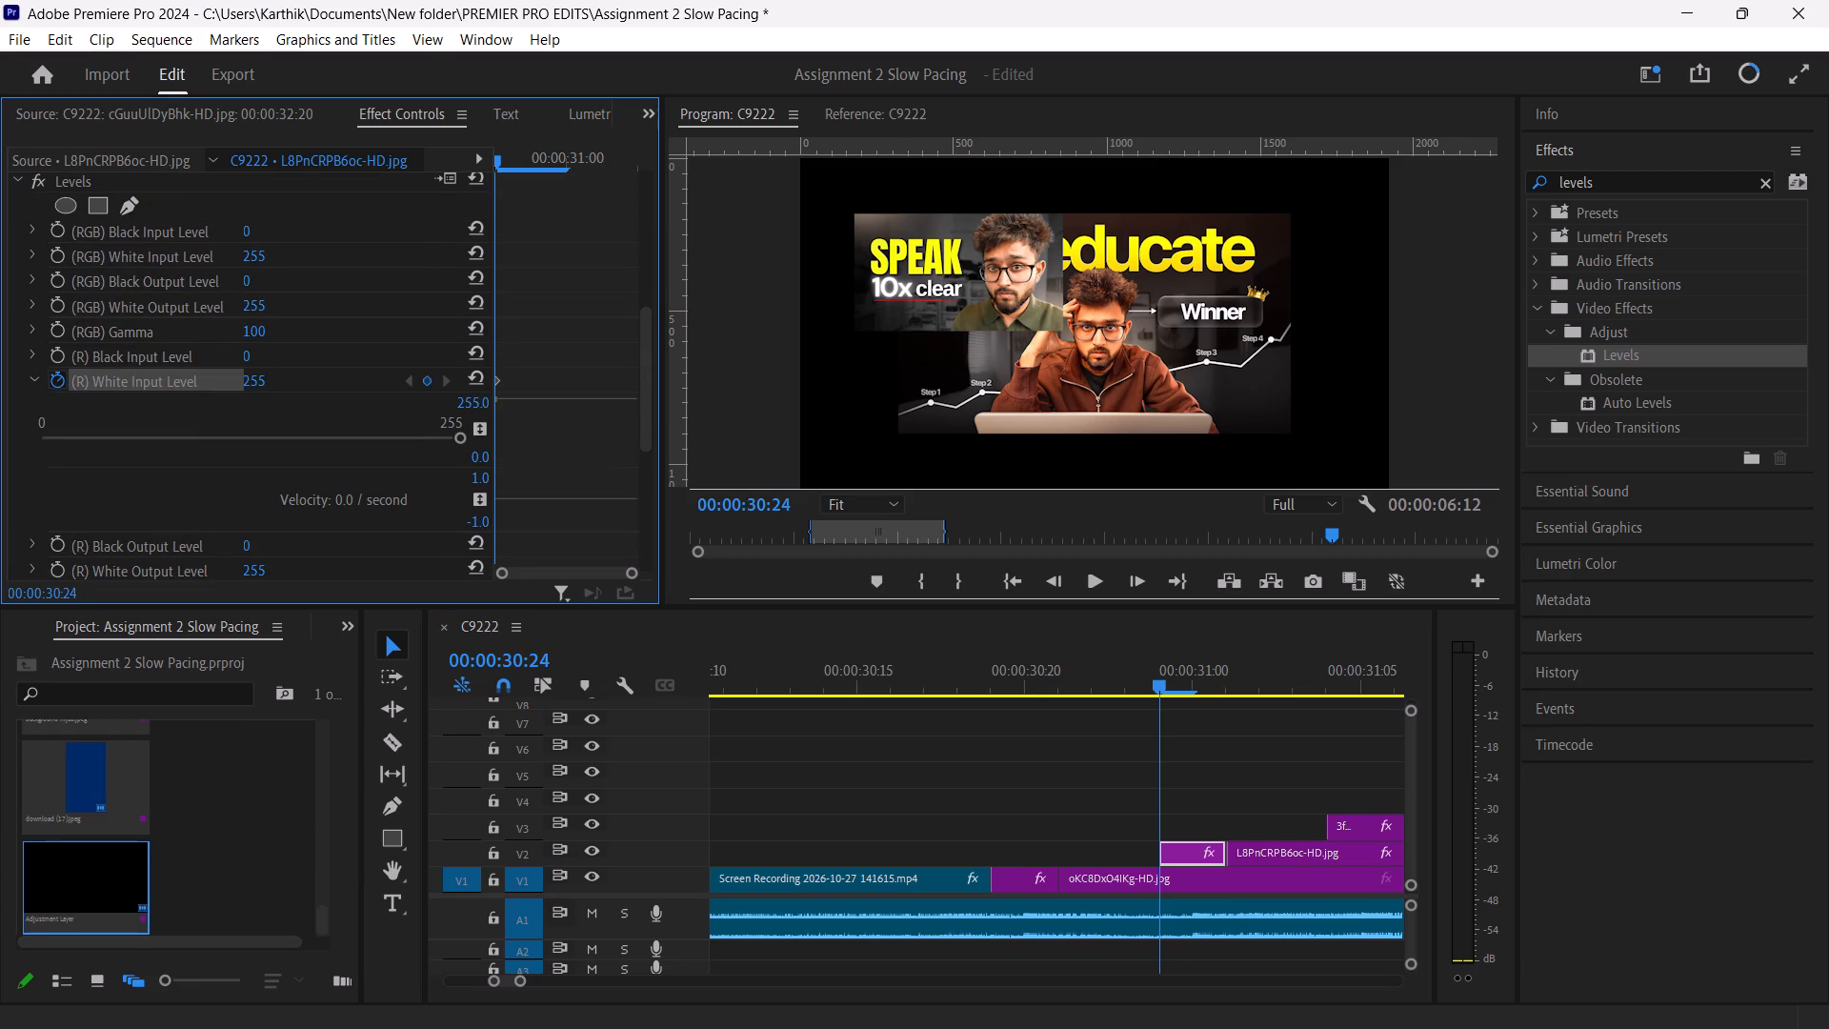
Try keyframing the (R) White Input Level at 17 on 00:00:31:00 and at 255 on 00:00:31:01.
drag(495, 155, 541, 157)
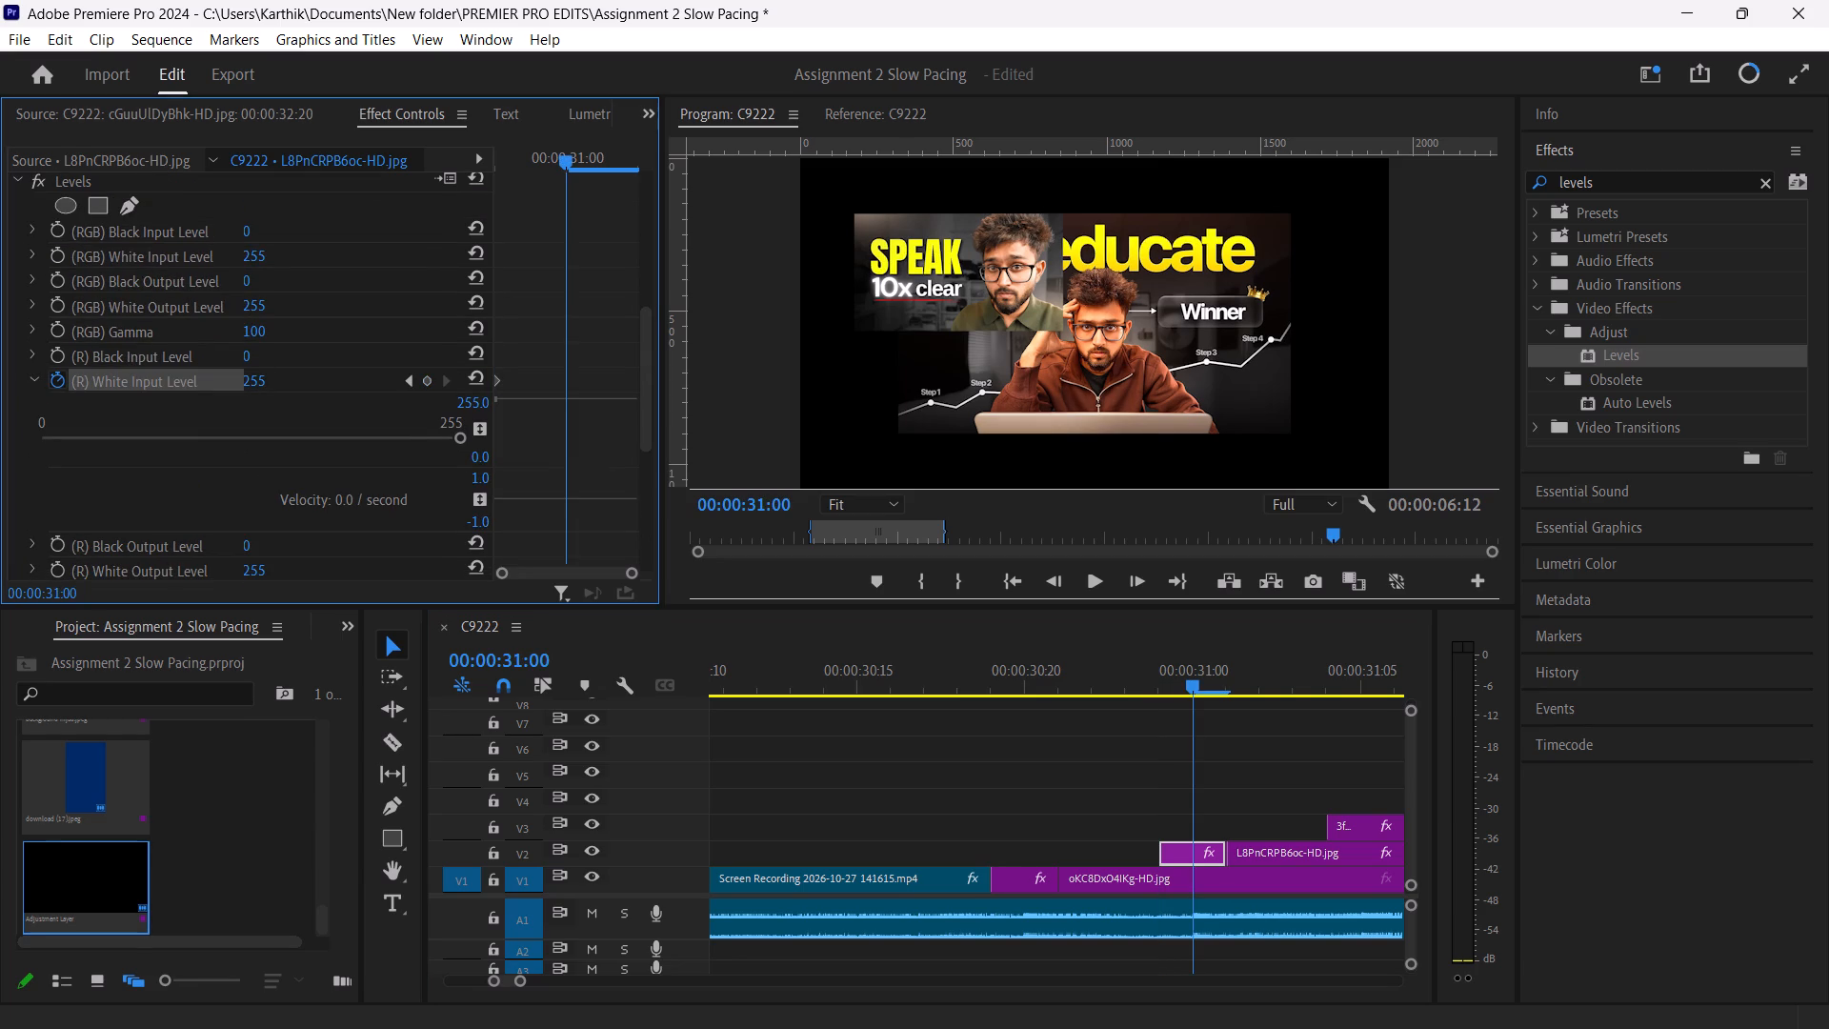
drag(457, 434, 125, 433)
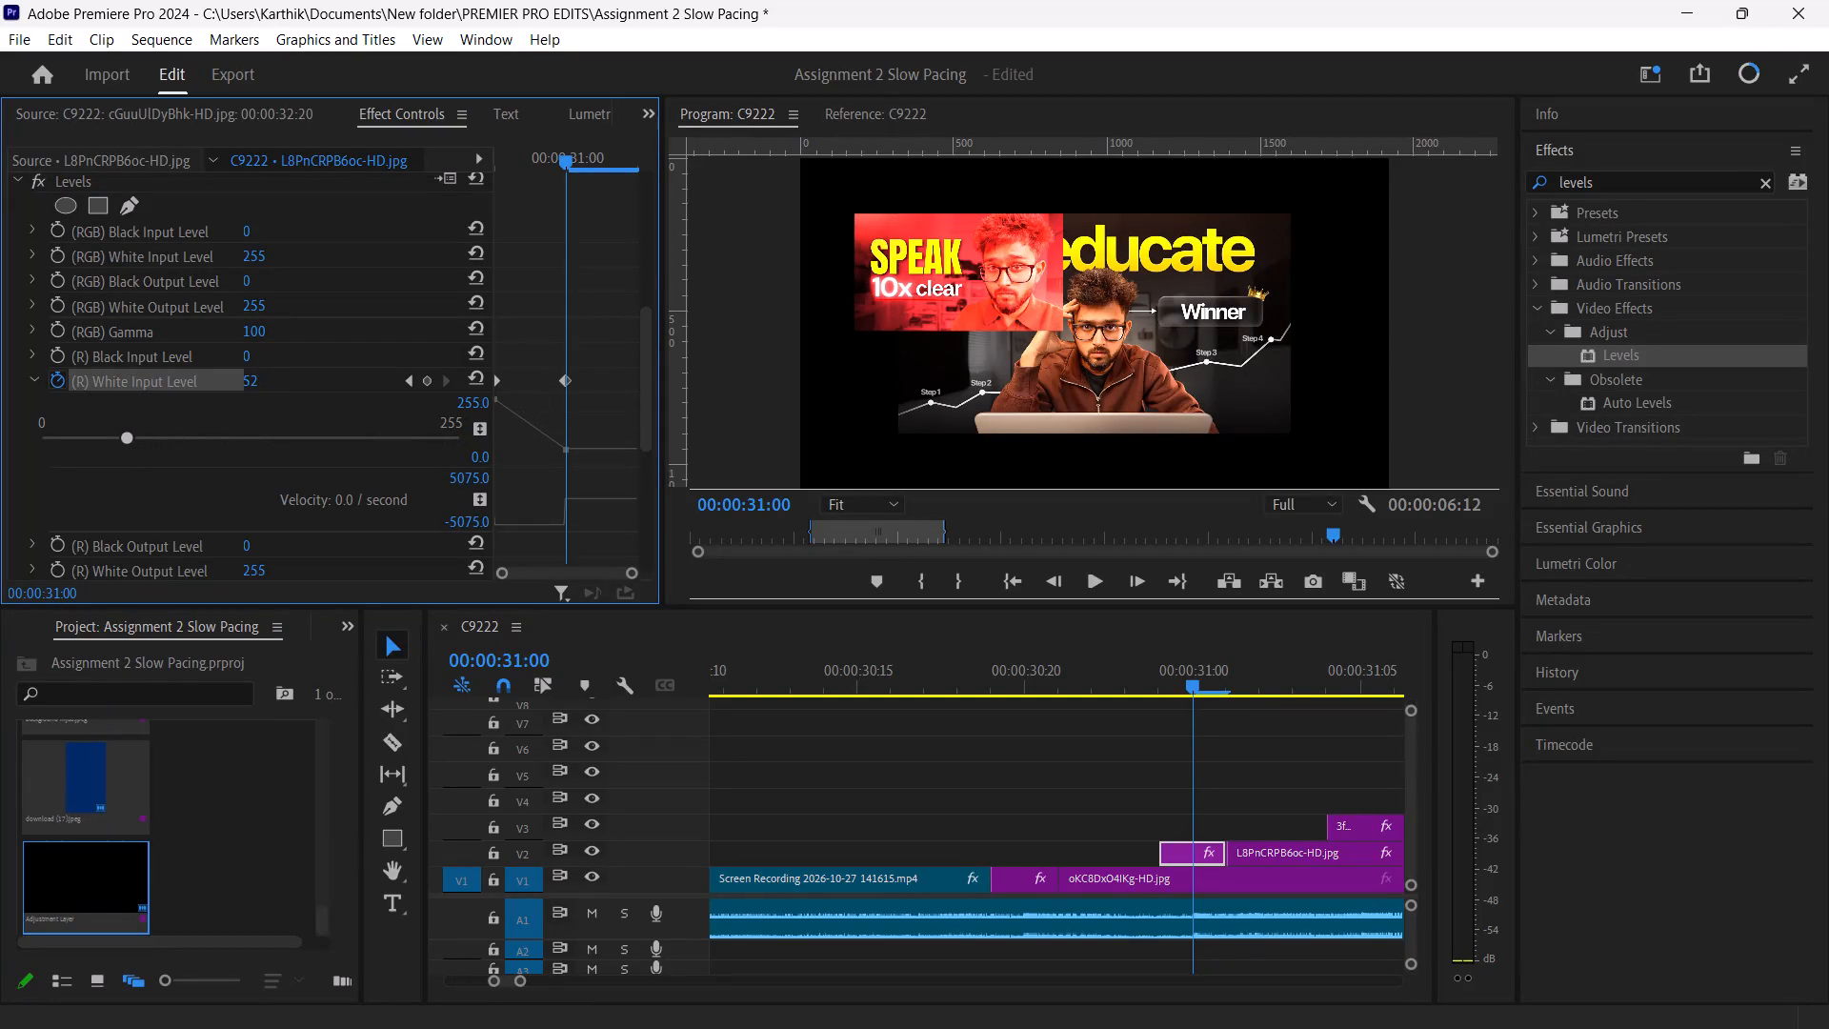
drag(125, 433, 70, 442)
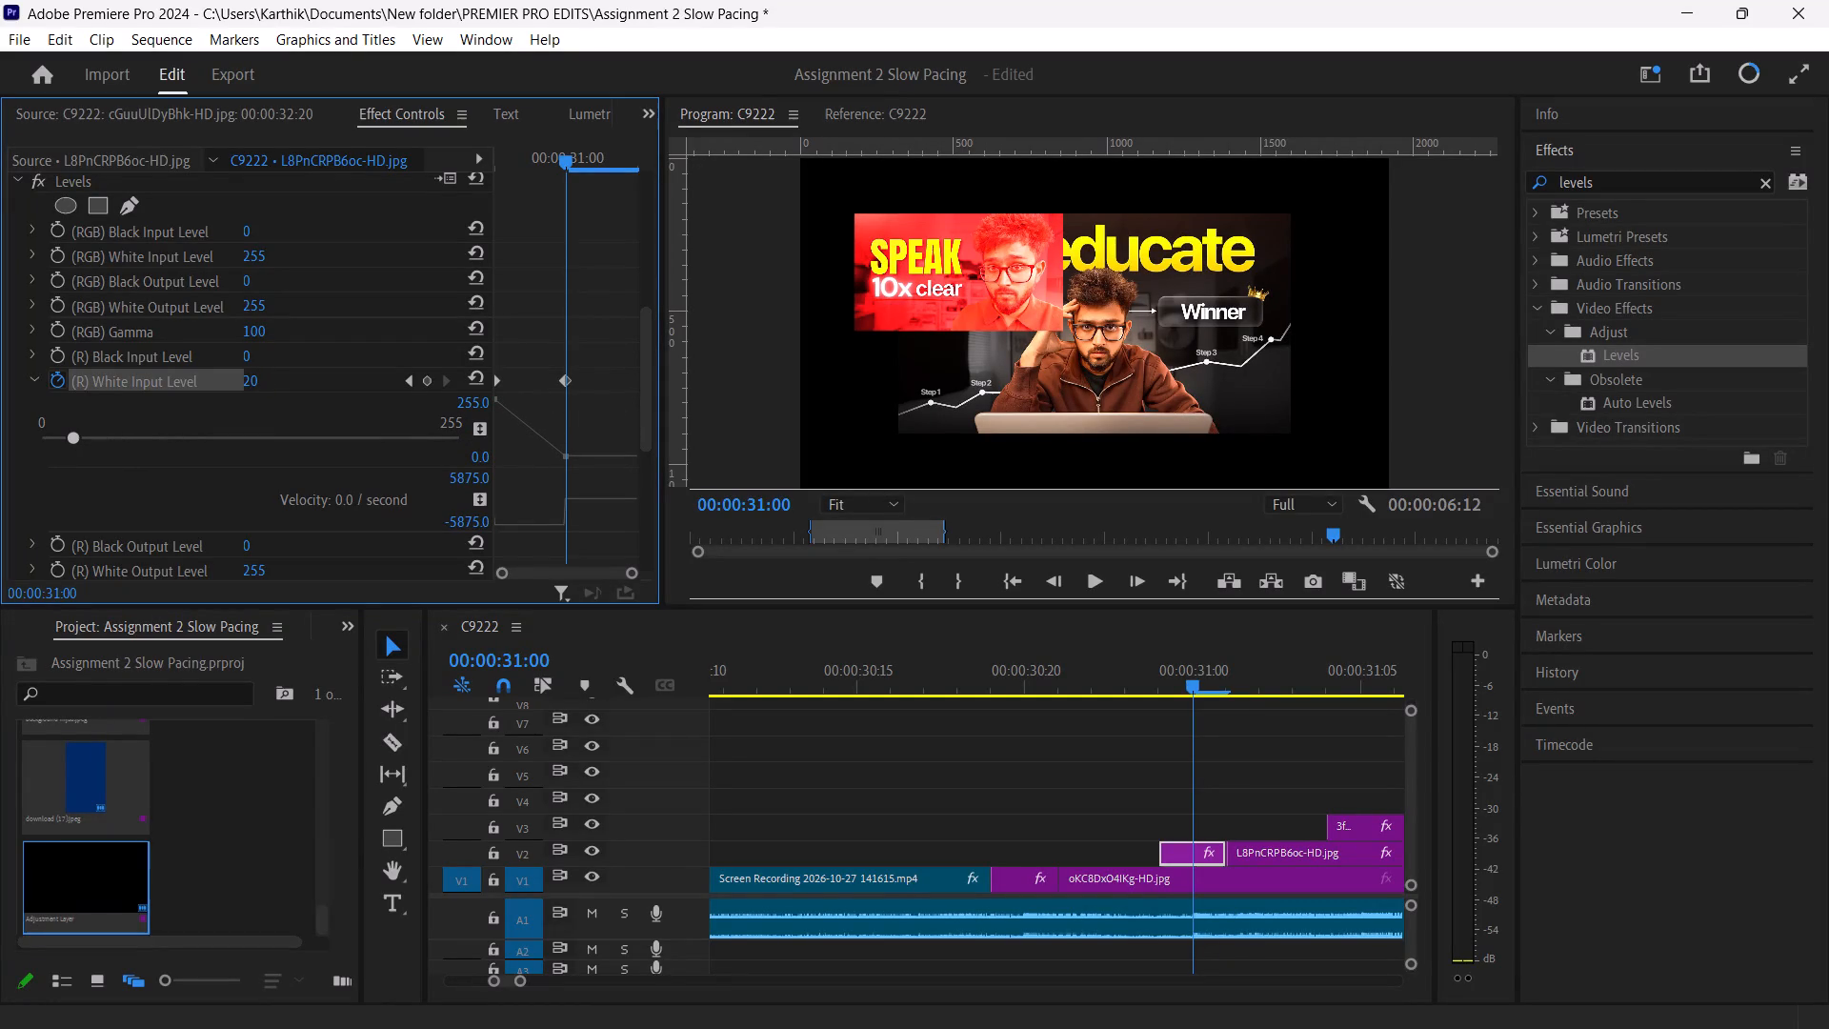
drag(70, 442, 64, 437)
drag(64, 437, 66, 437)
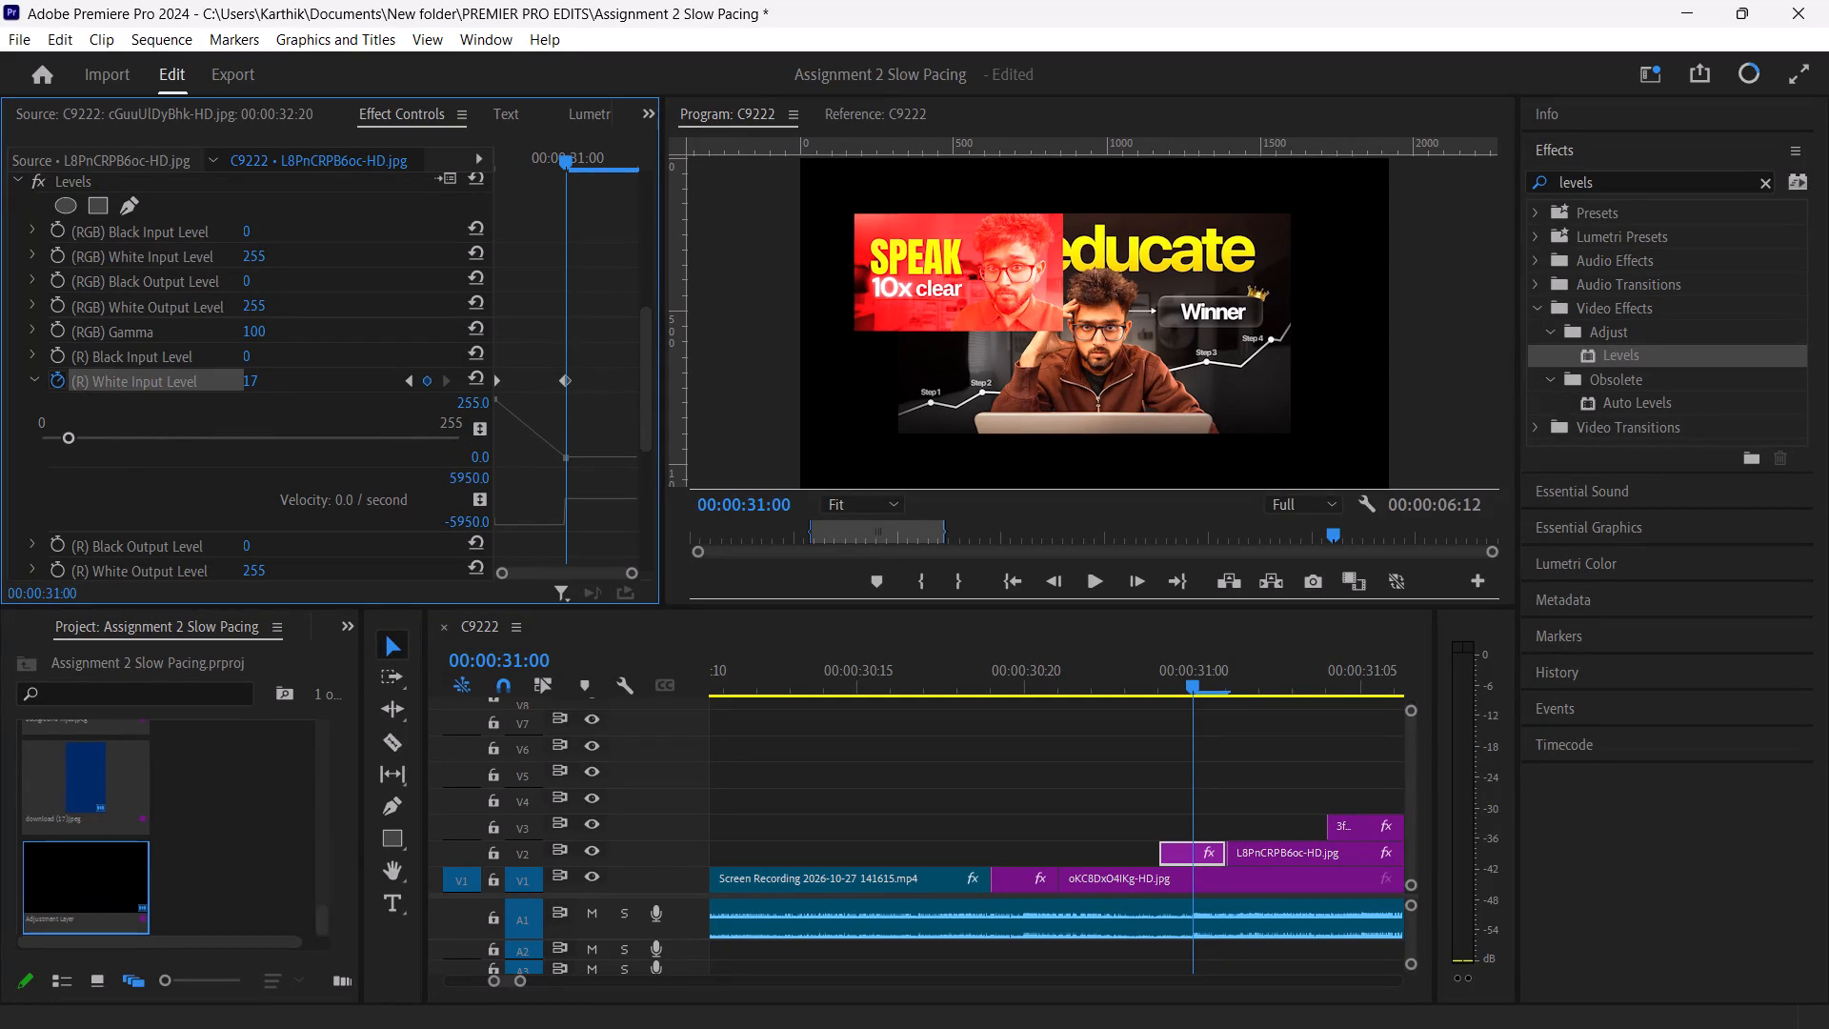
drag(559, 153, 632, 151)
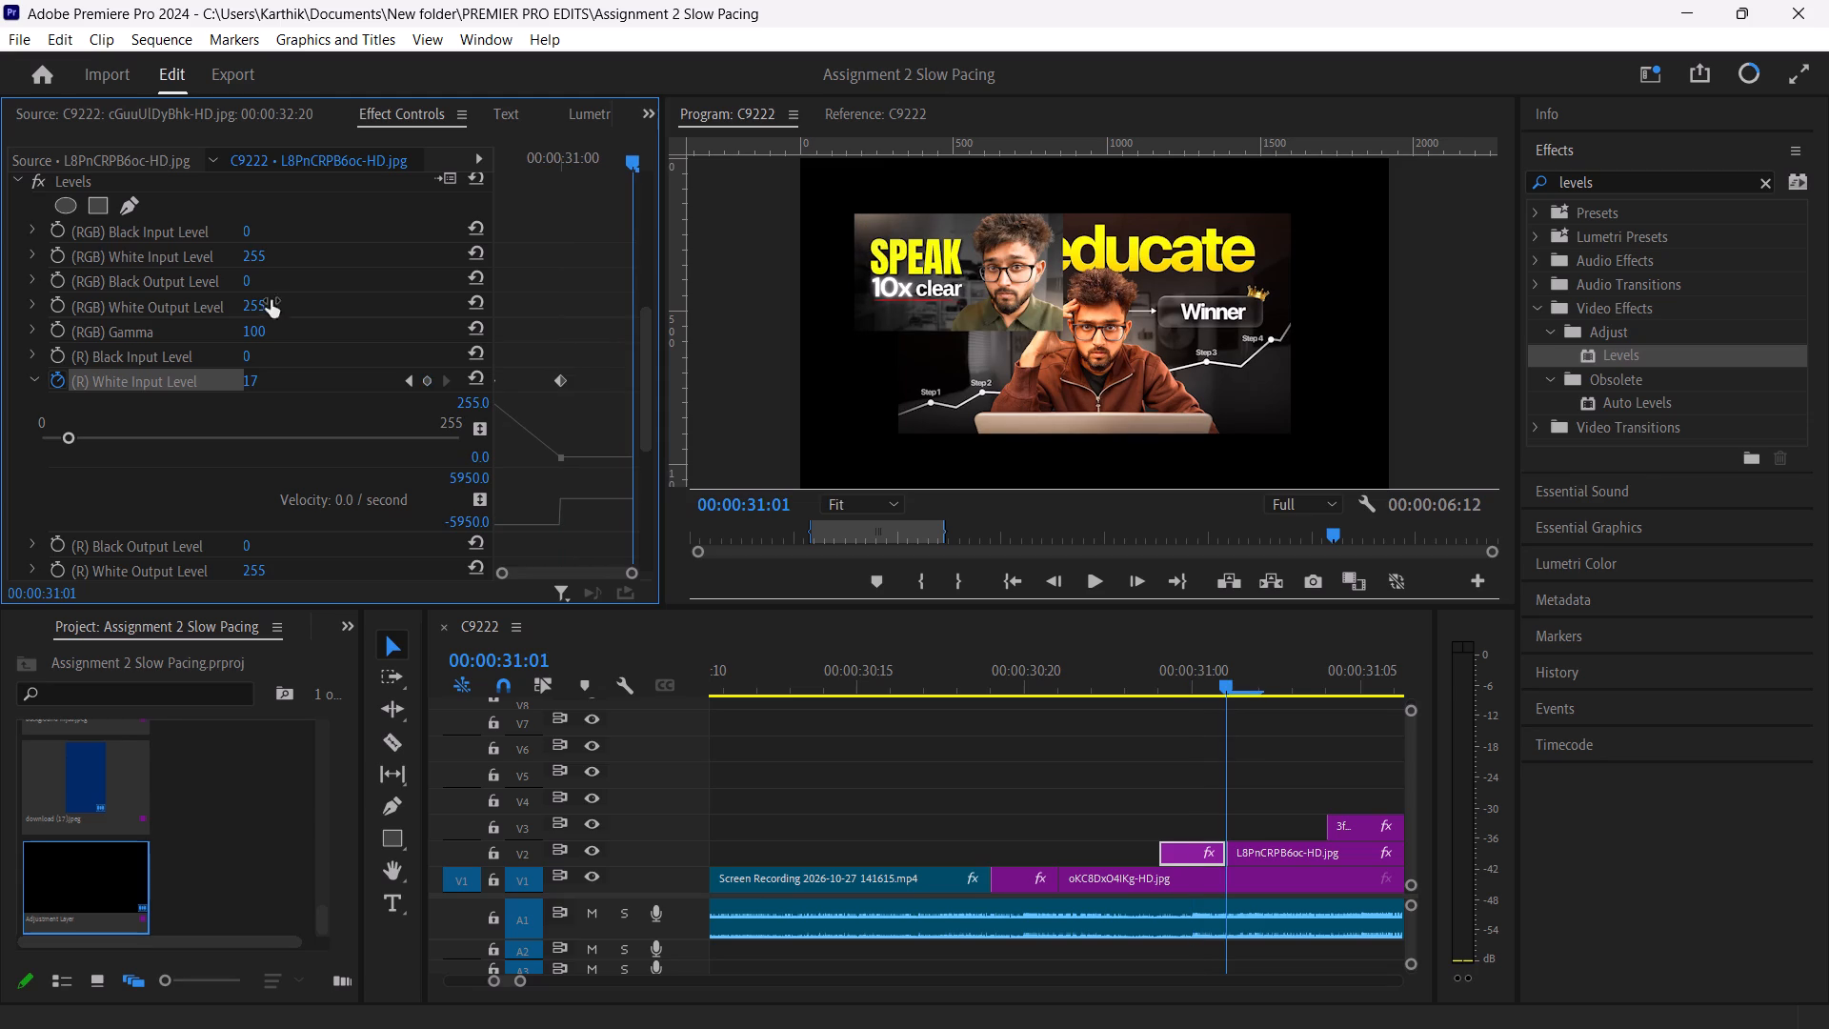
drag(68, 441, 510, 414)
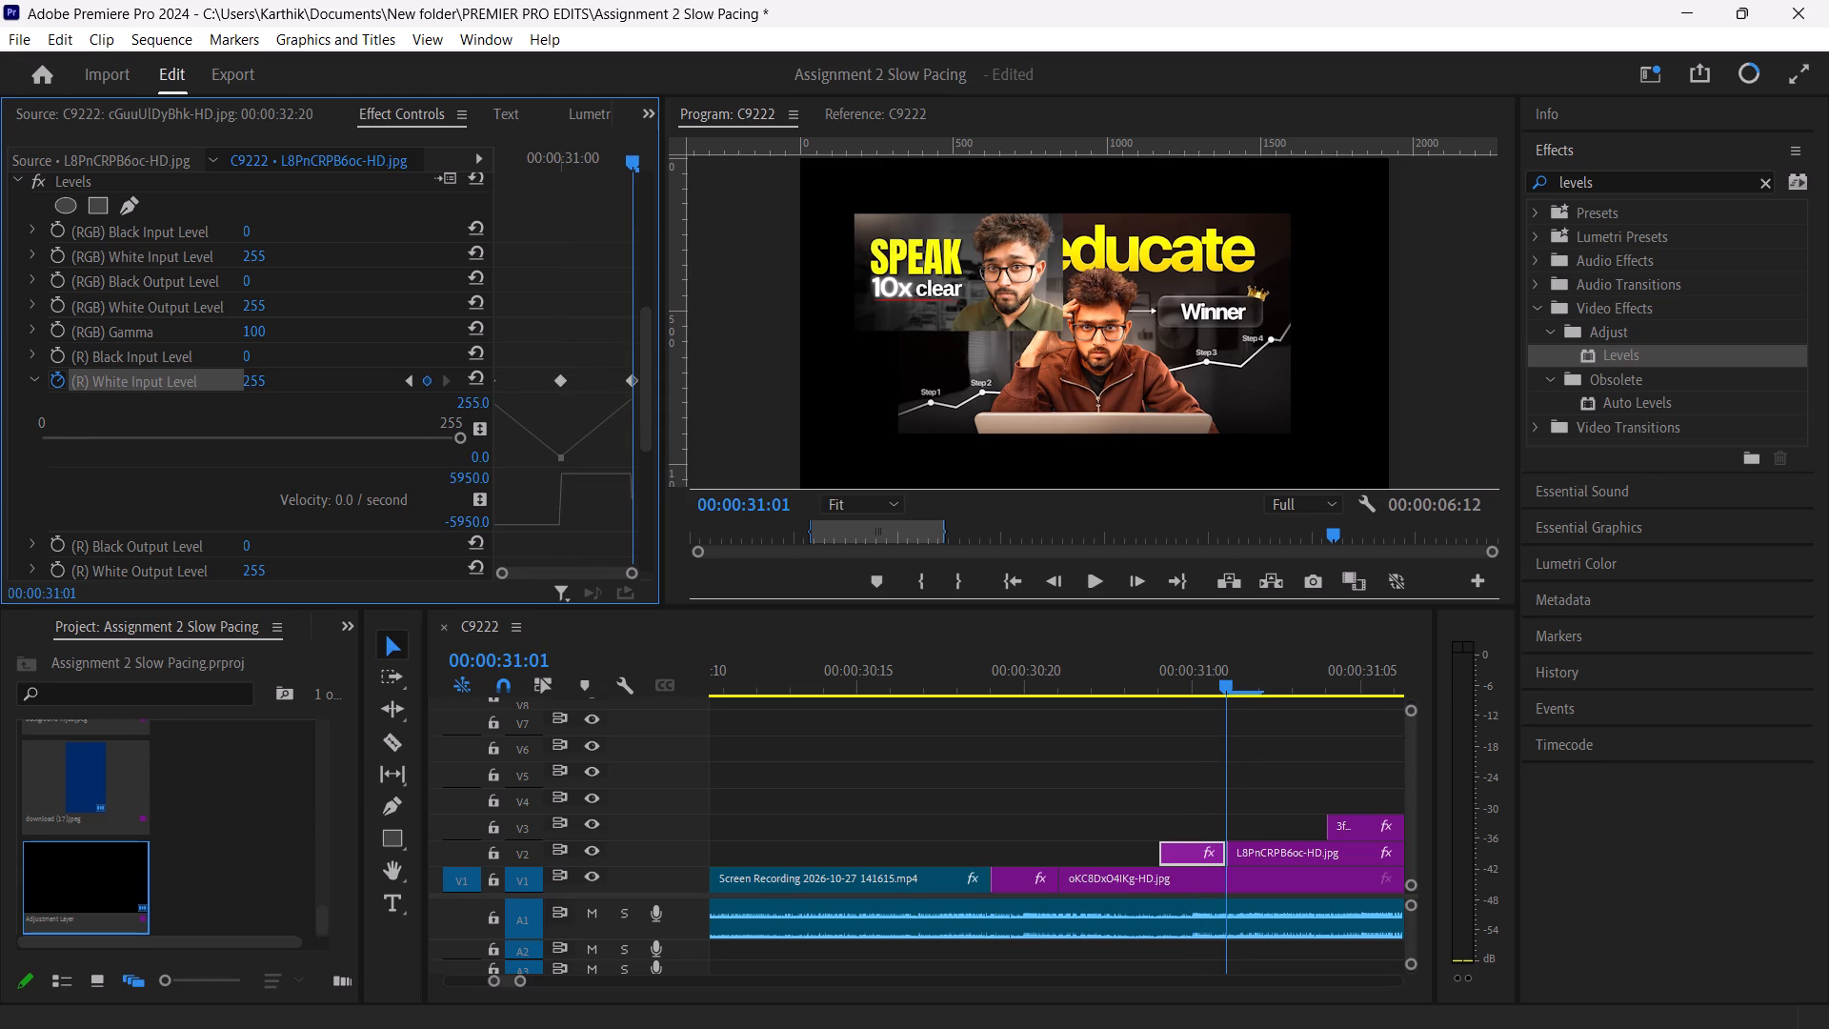
Examine the flash at 00:00:31:00 and compare the short V2 piece's Levels settings with those of the first thumbnail's short piece.
drag(634, 153, 542, 236)
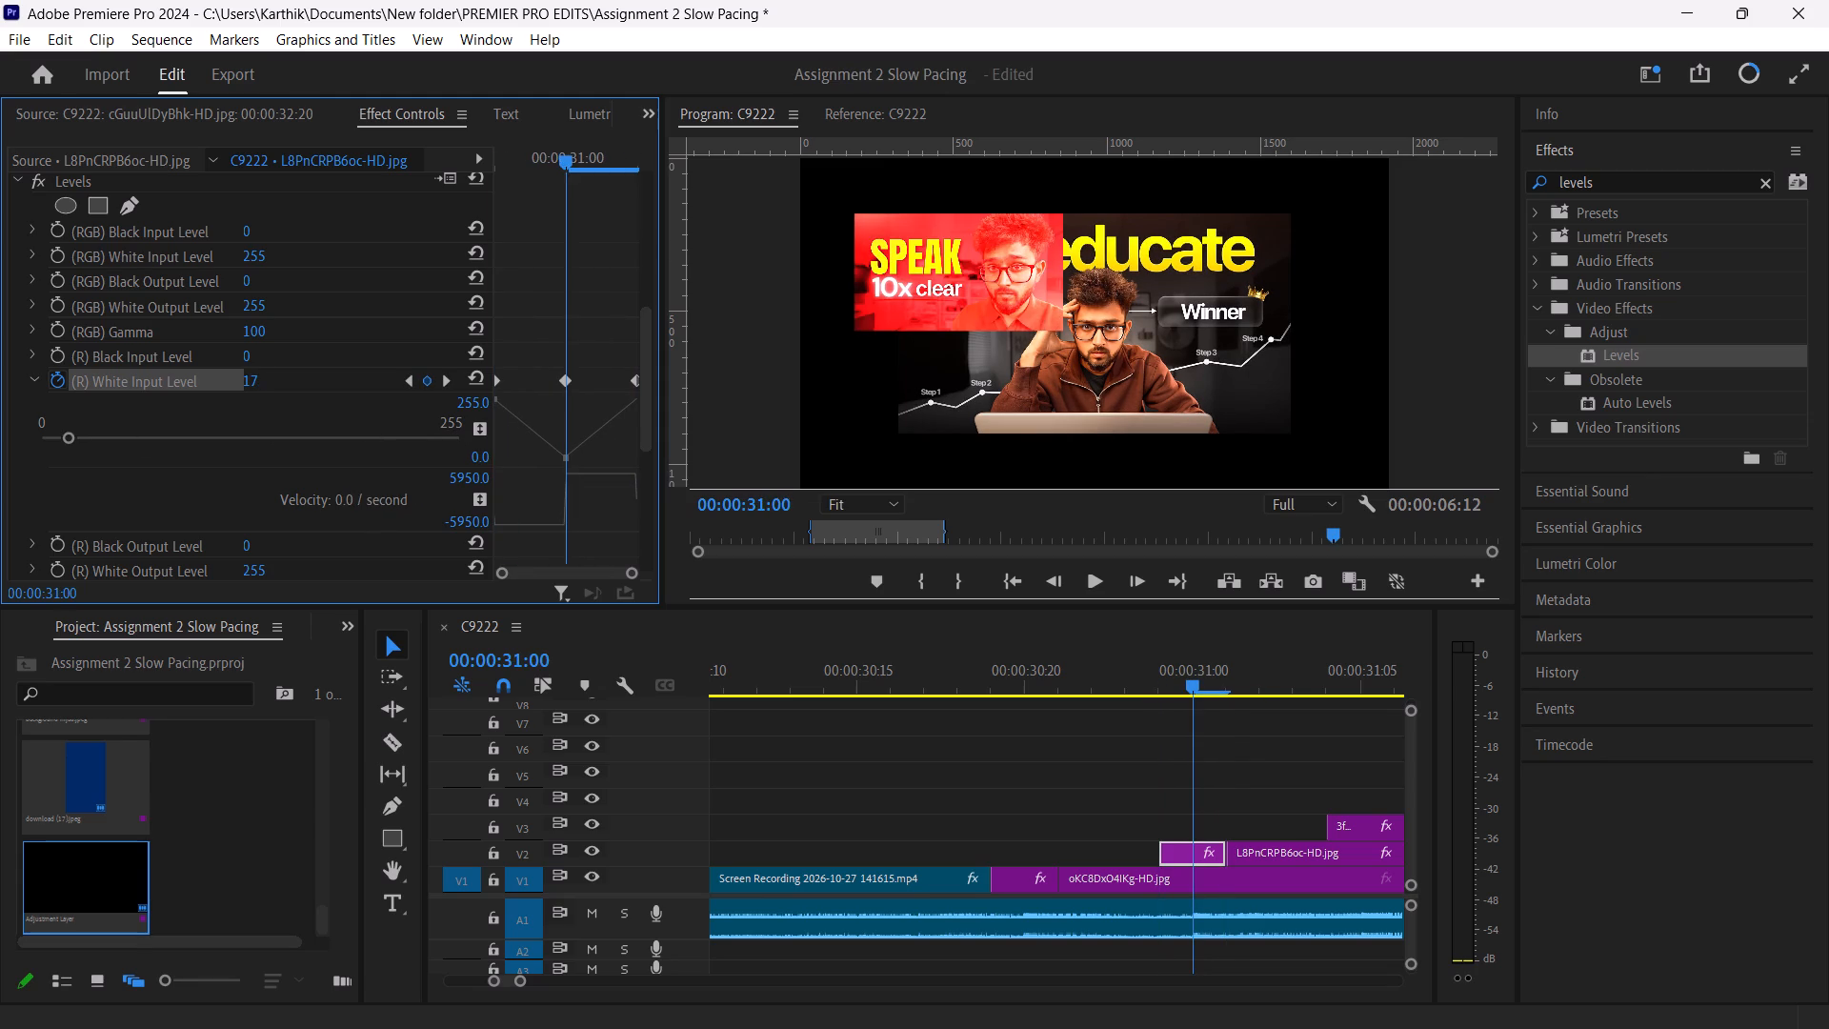
drag(542, 236, 552, 243)
scroll(378, 402, down, 1)
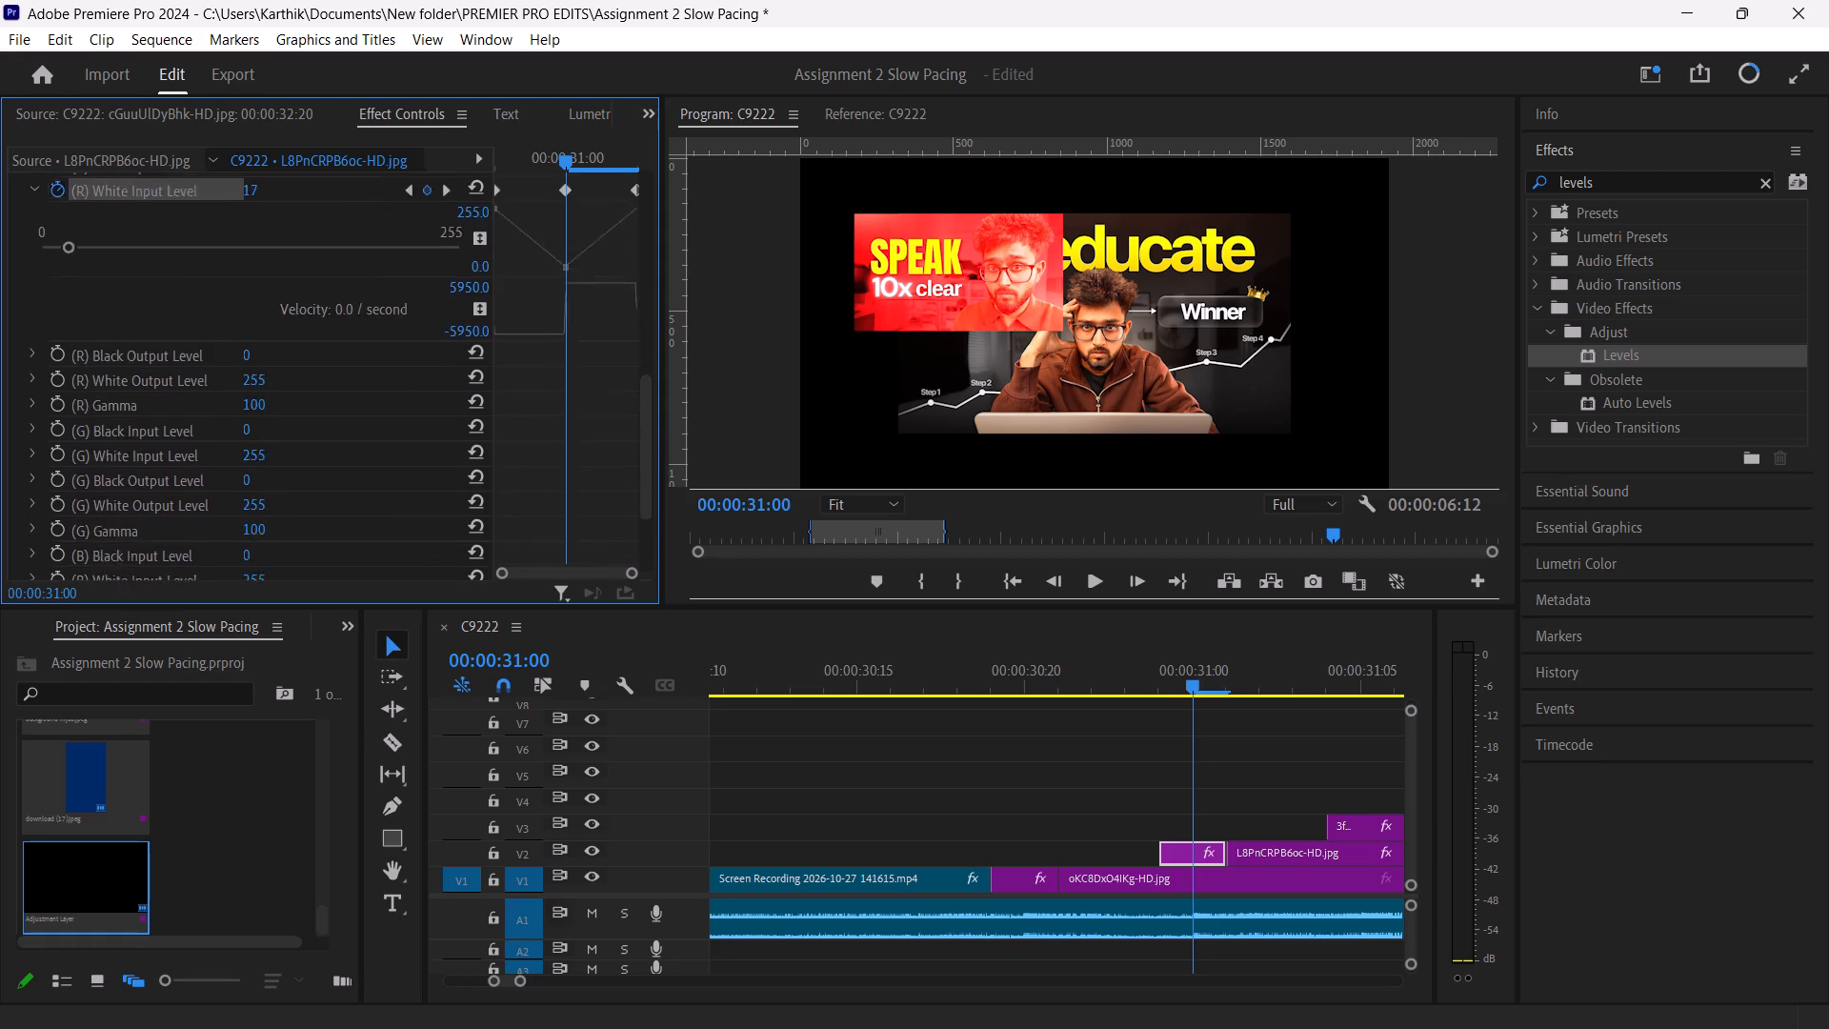
scroll(378, 402, down, 1)
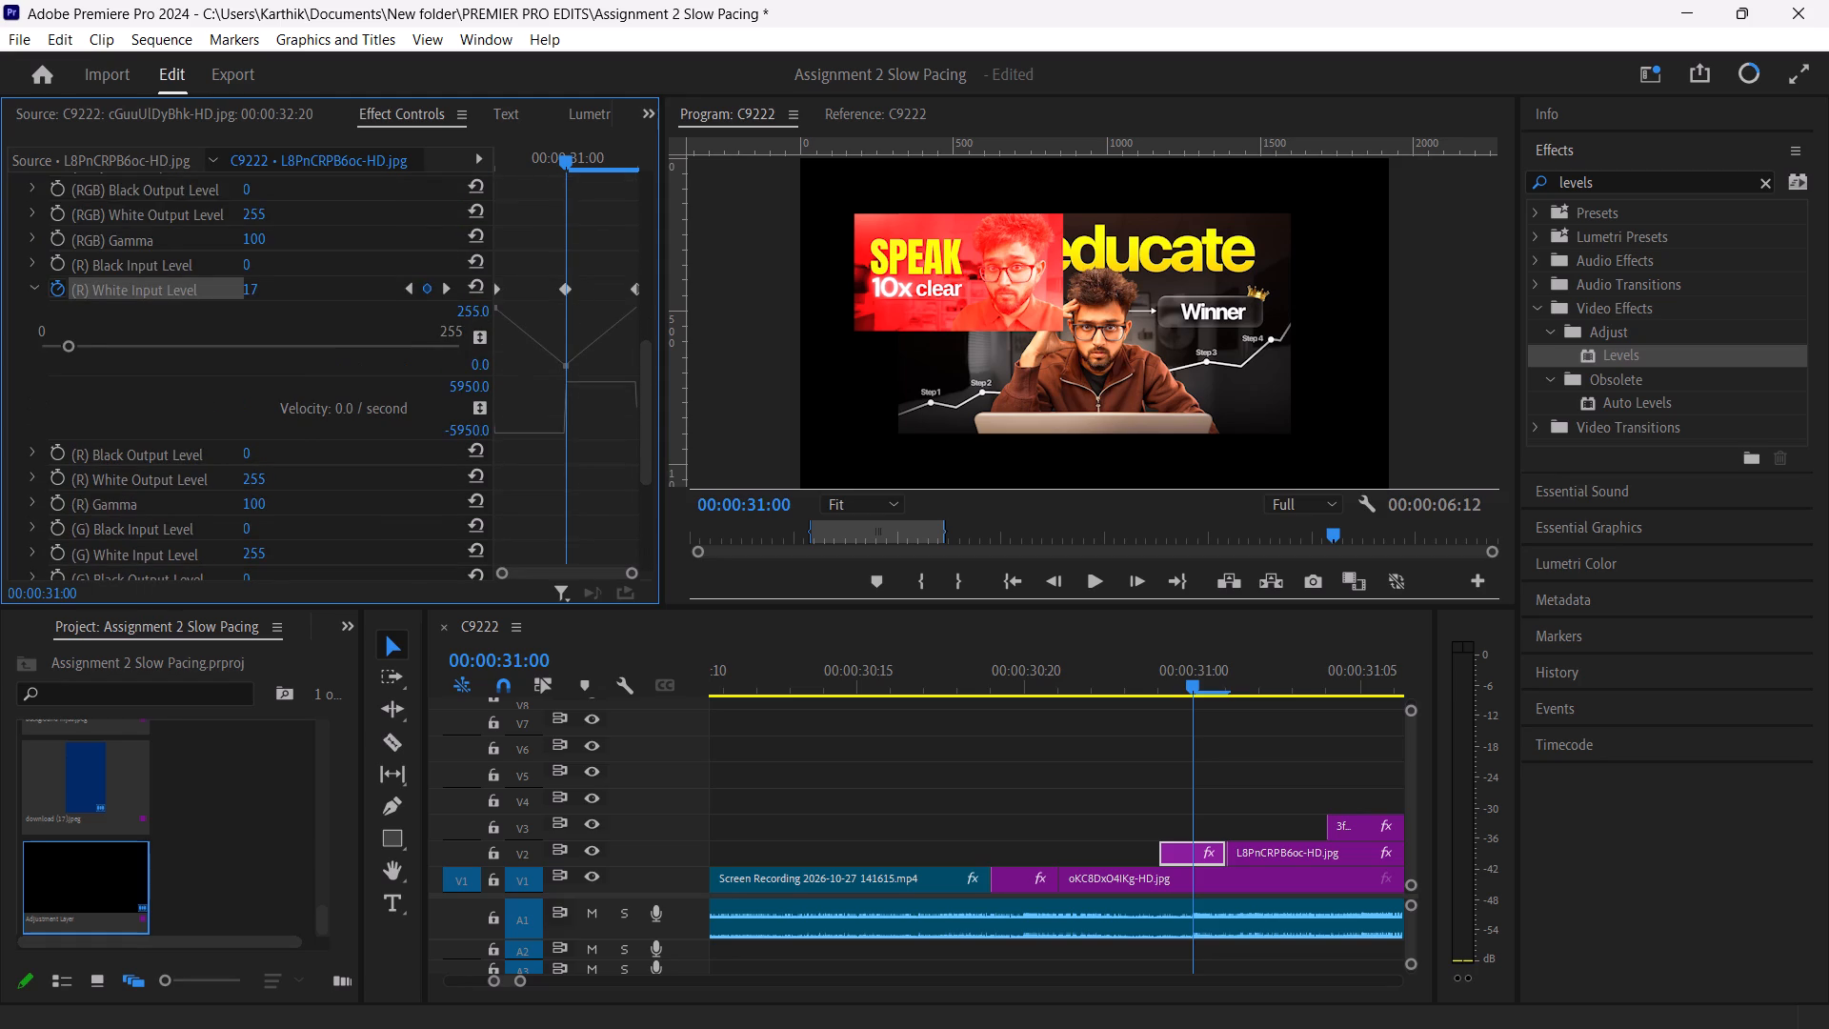
scroll(378, 402, up, 1)
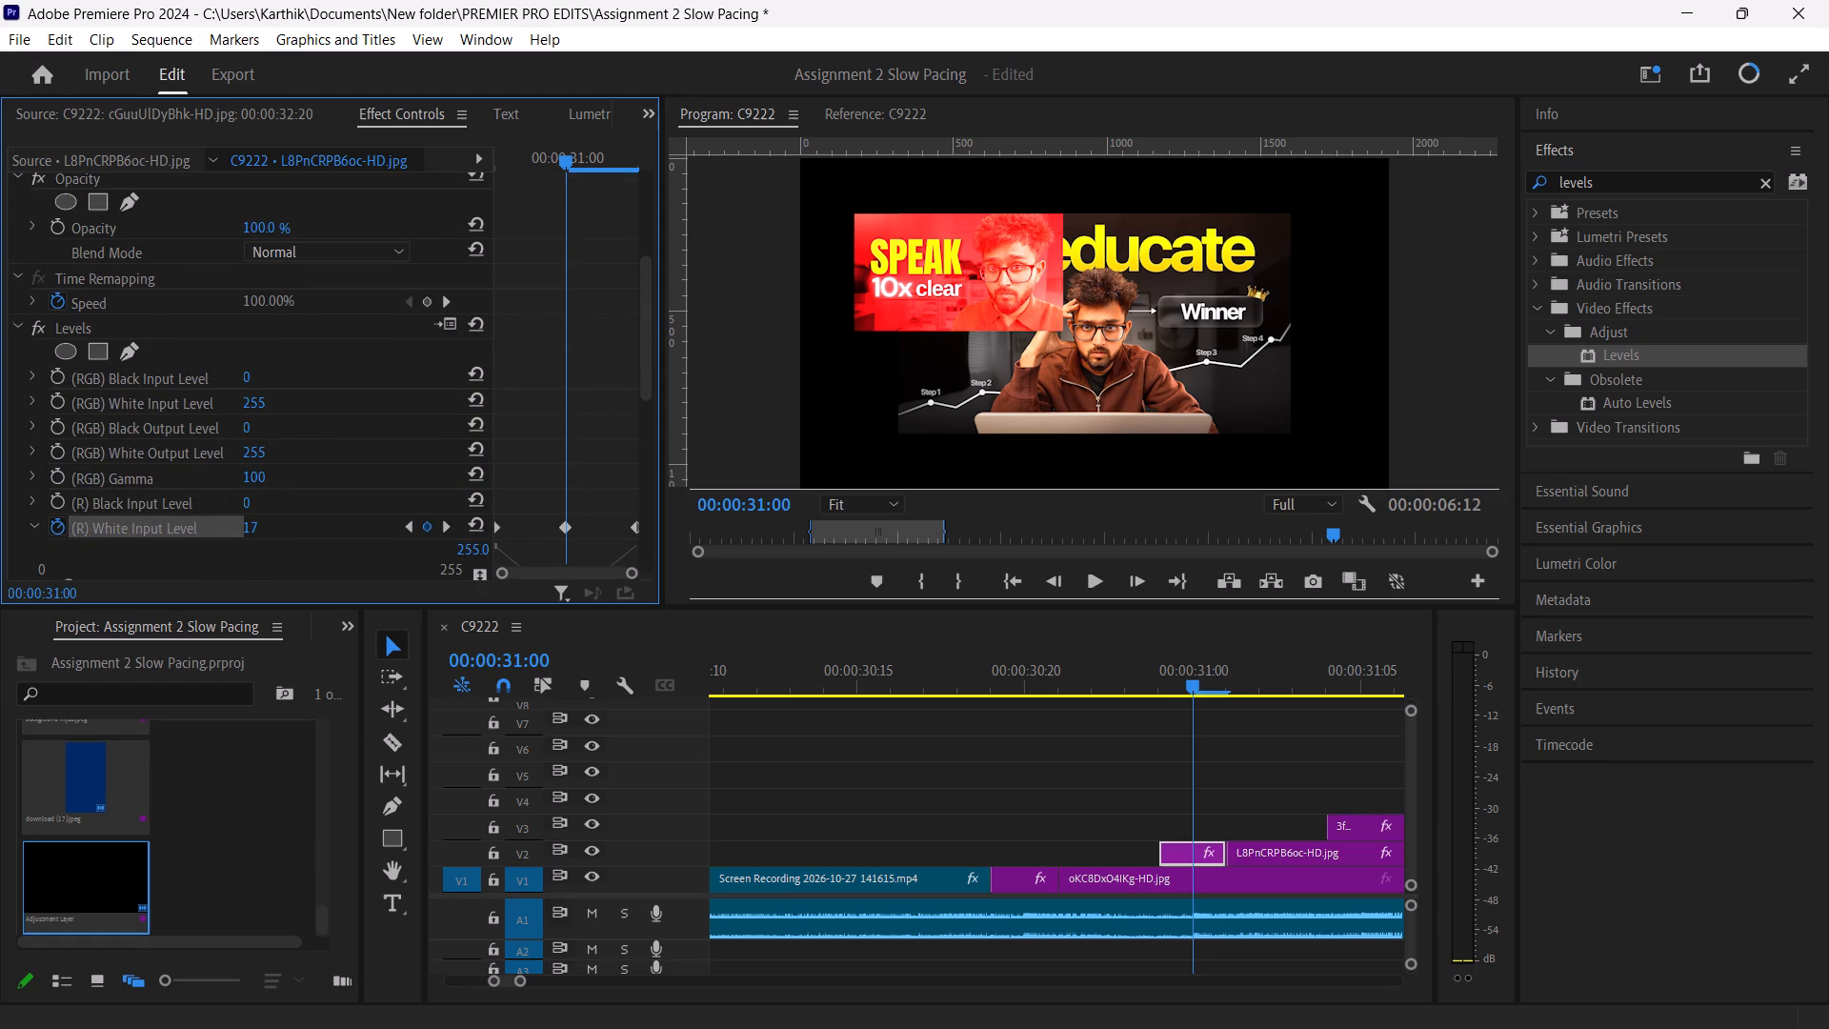
scroll(378, 402, up, 1)
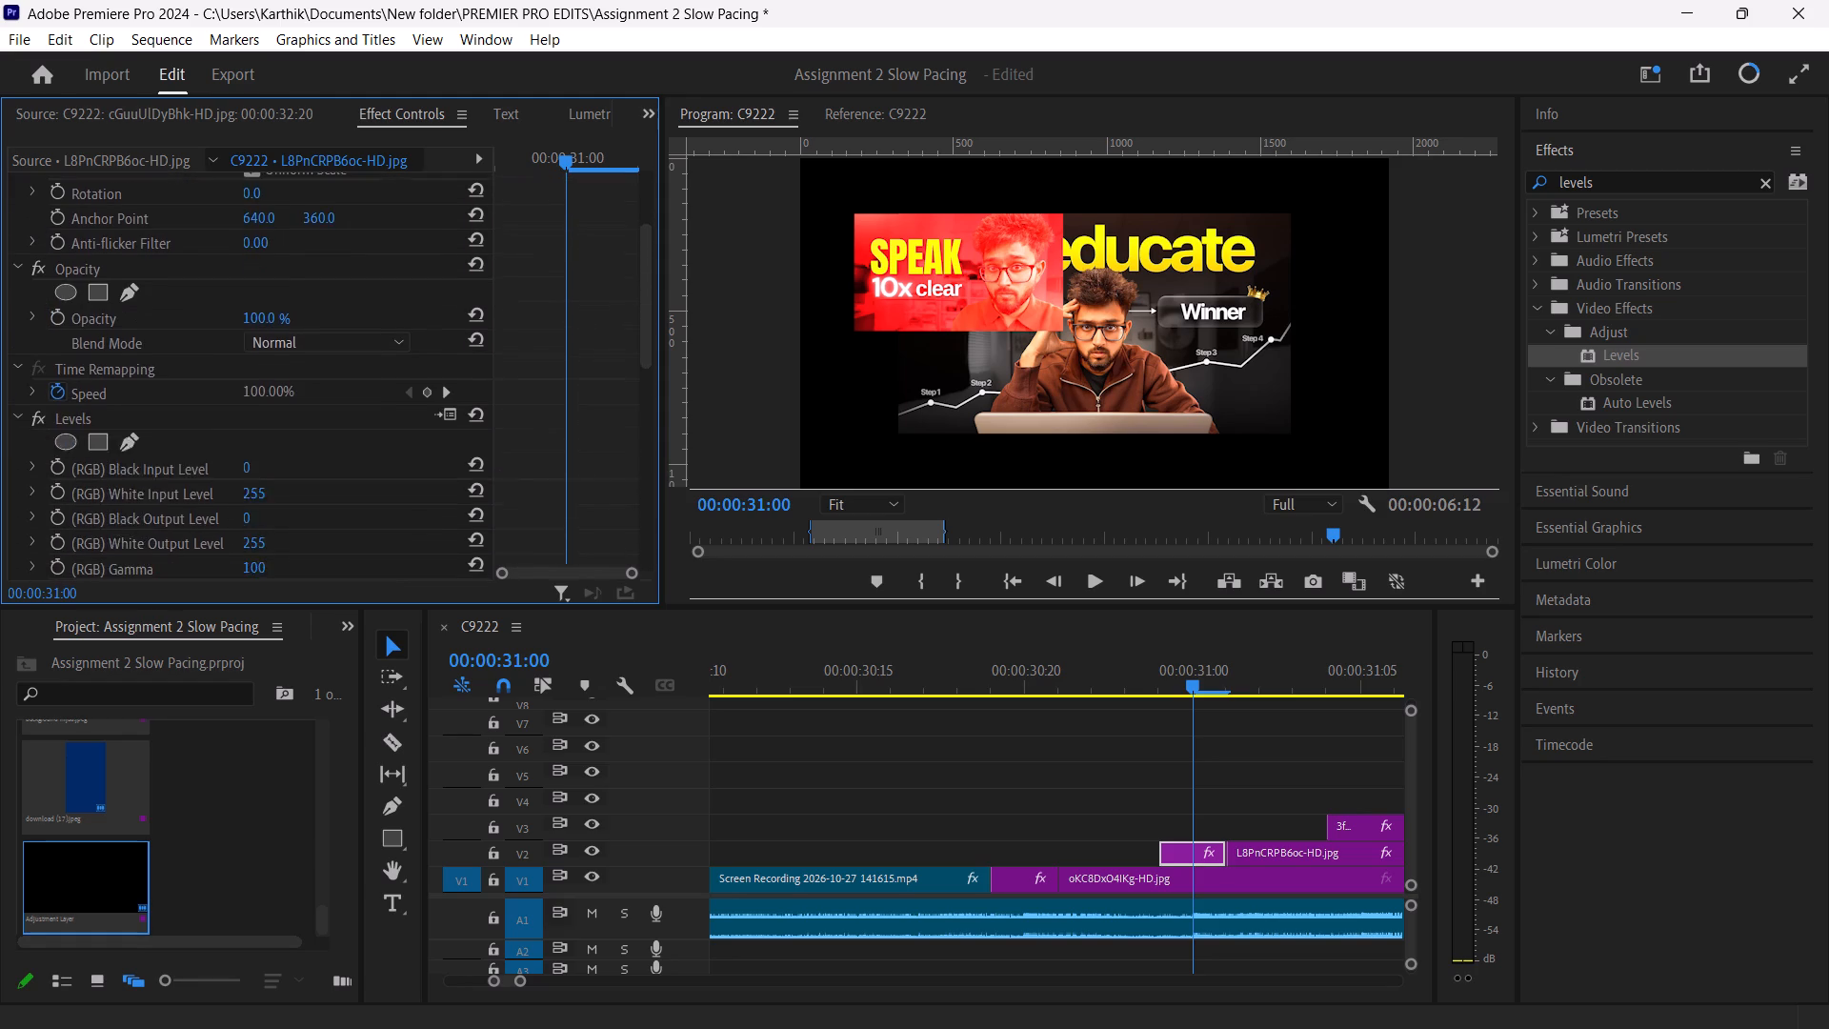
scroll(378, 402, up, 3)
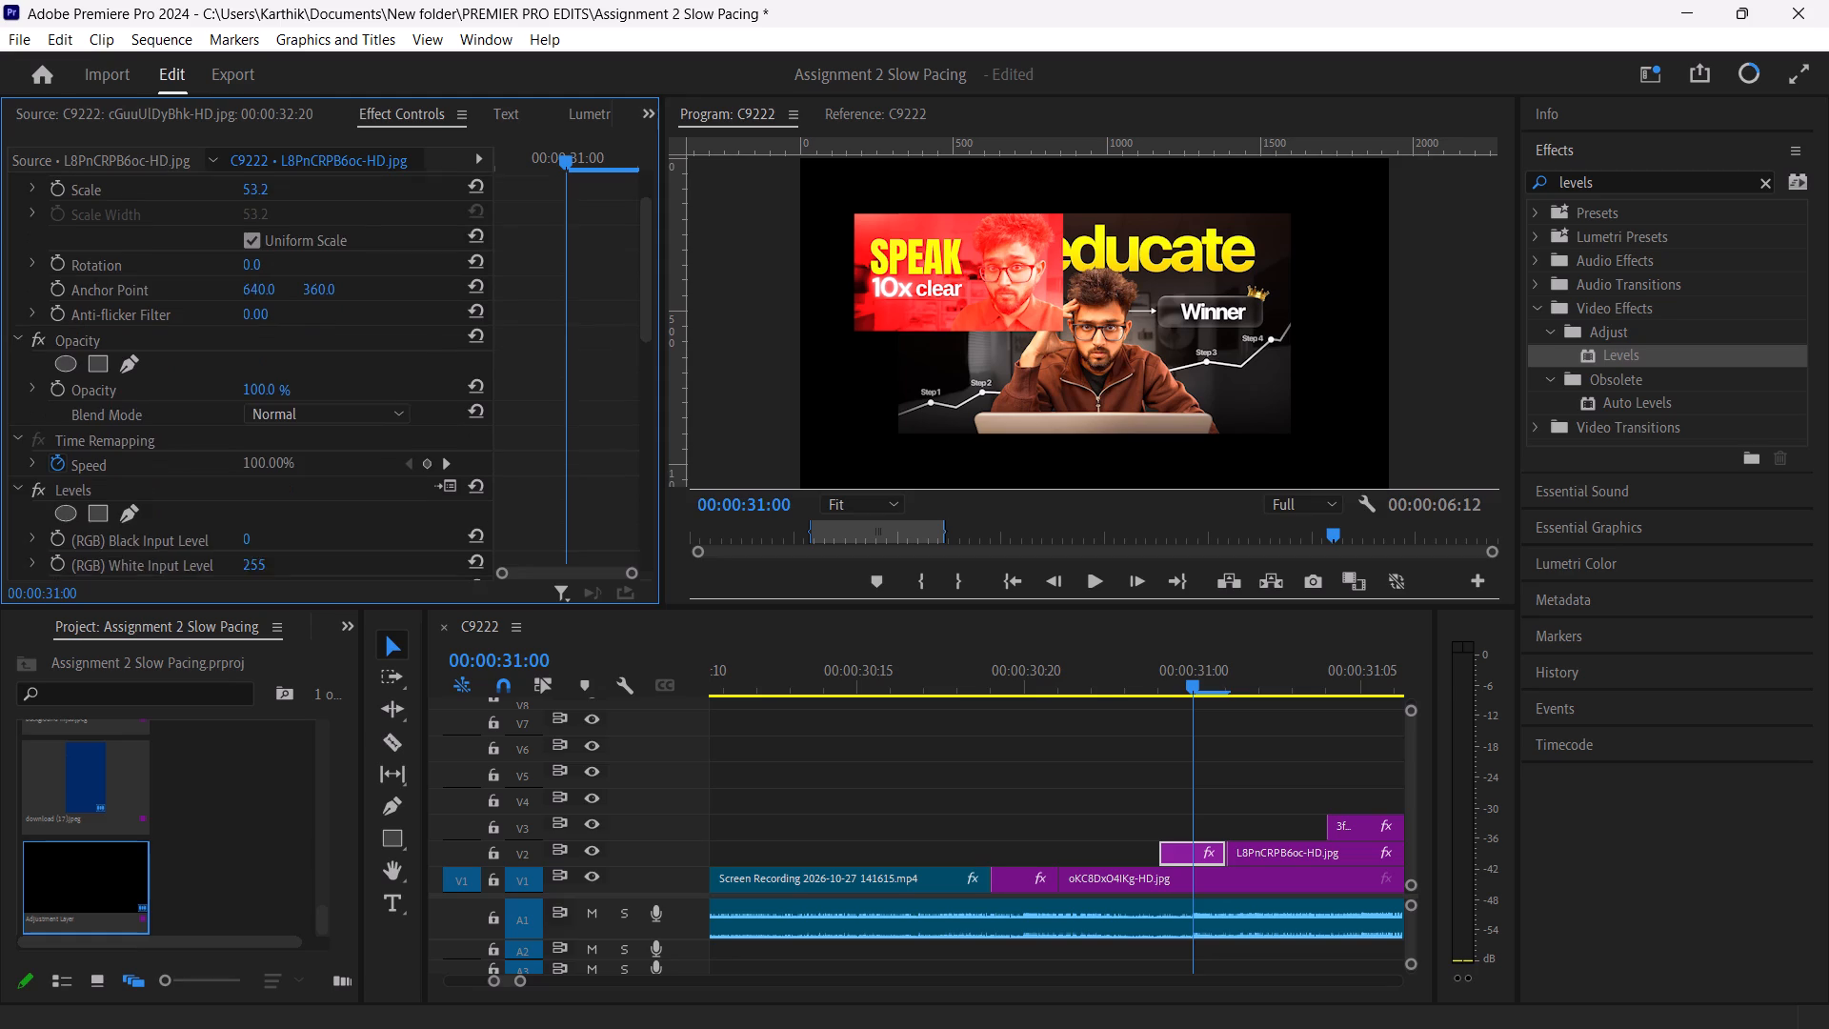
scroll(378, 402, up, 1)
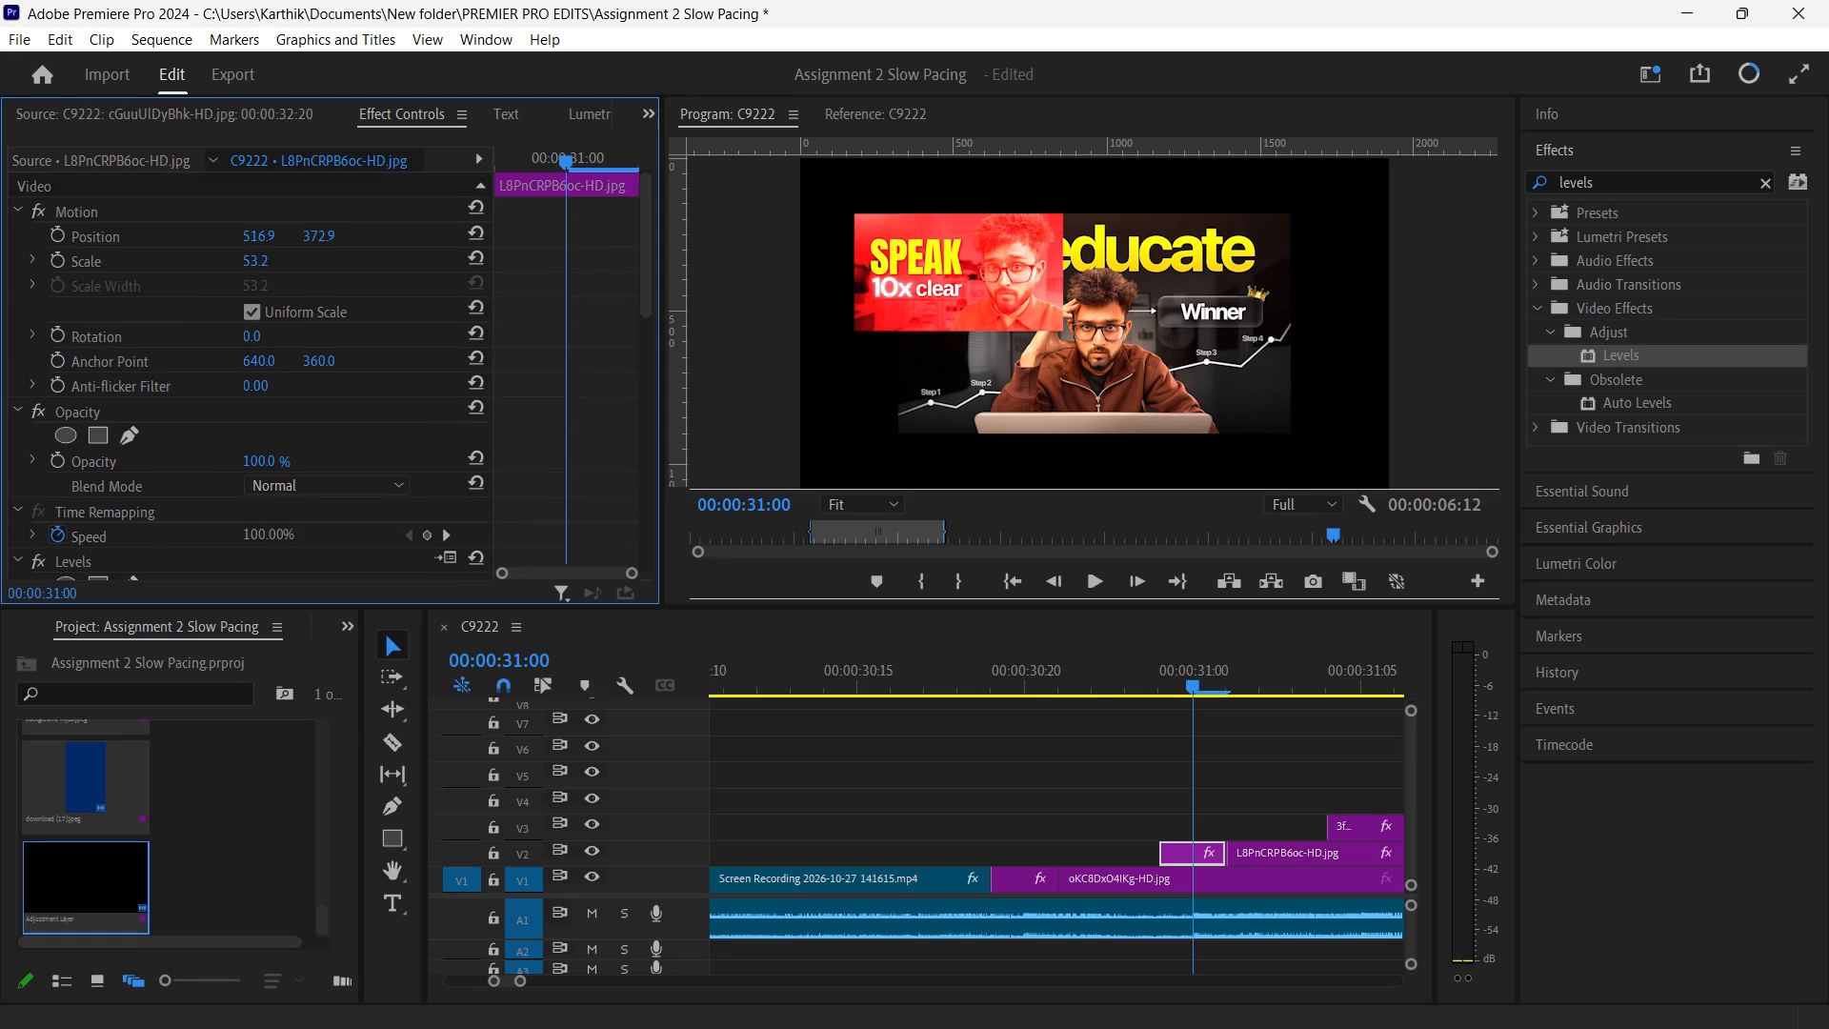
scroll(378, 402, up, 1)
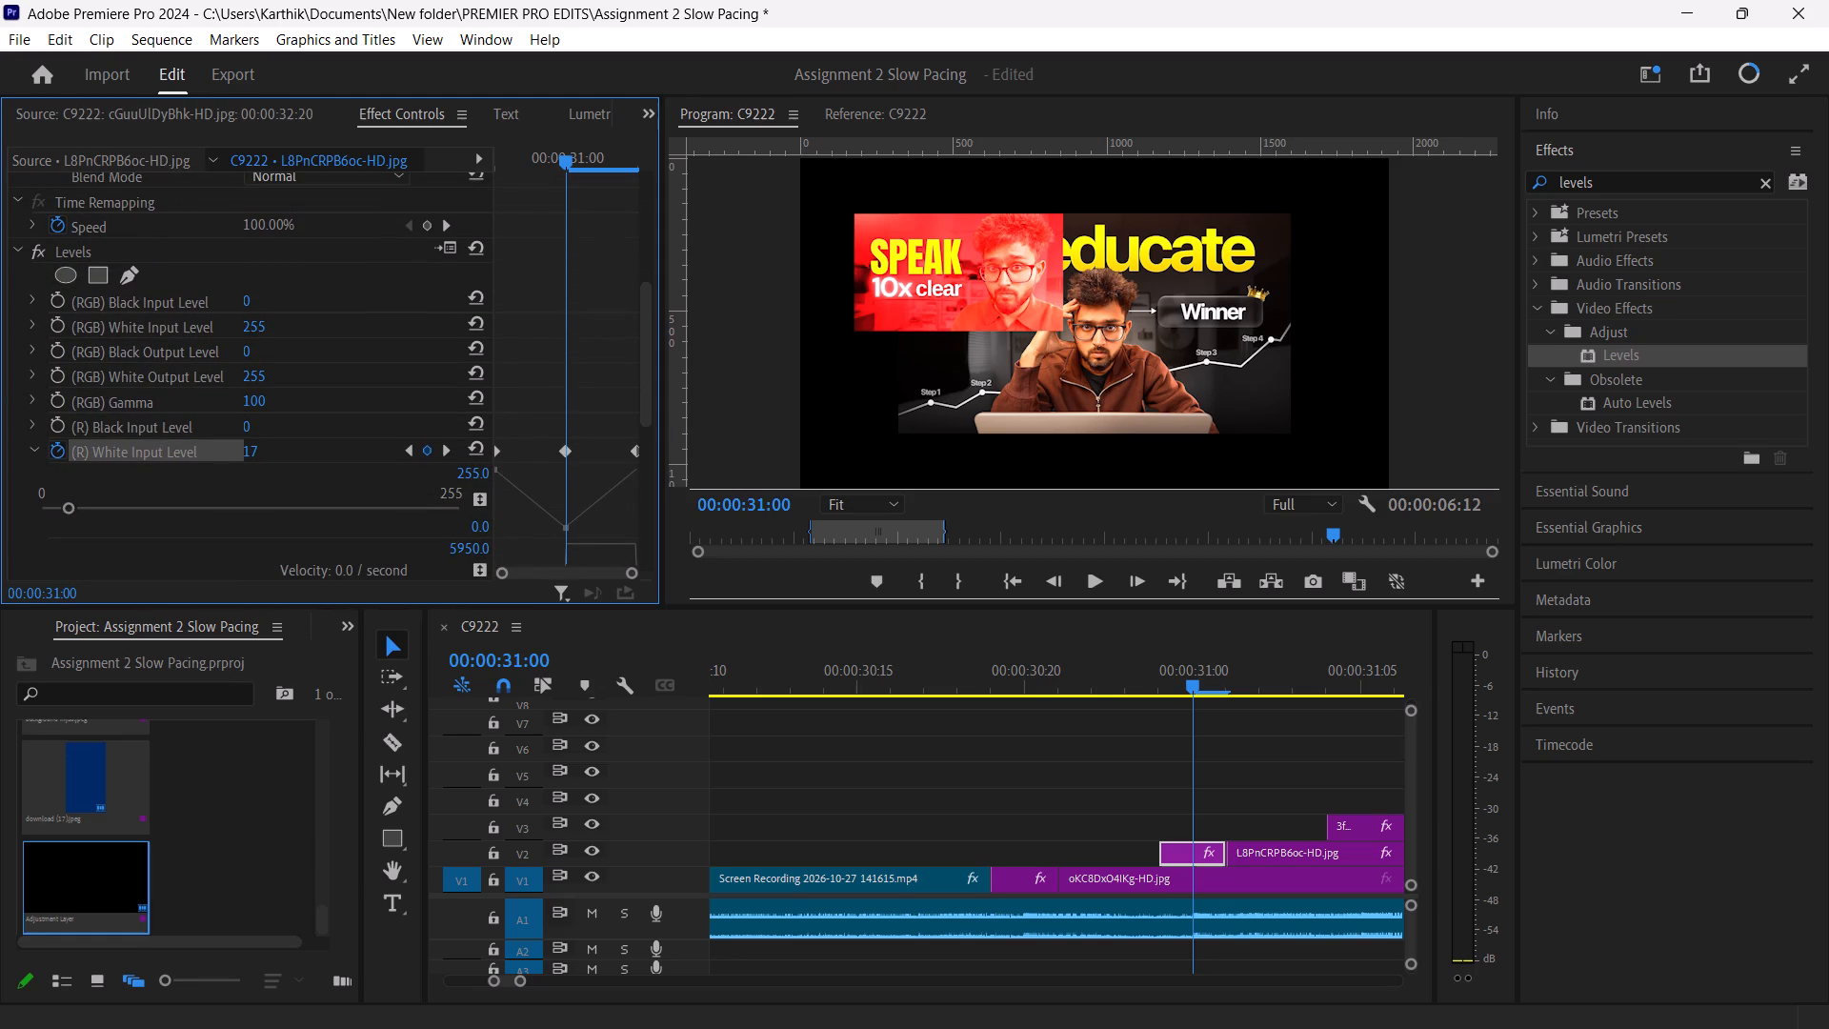
scroll(378, 402, down, 1)
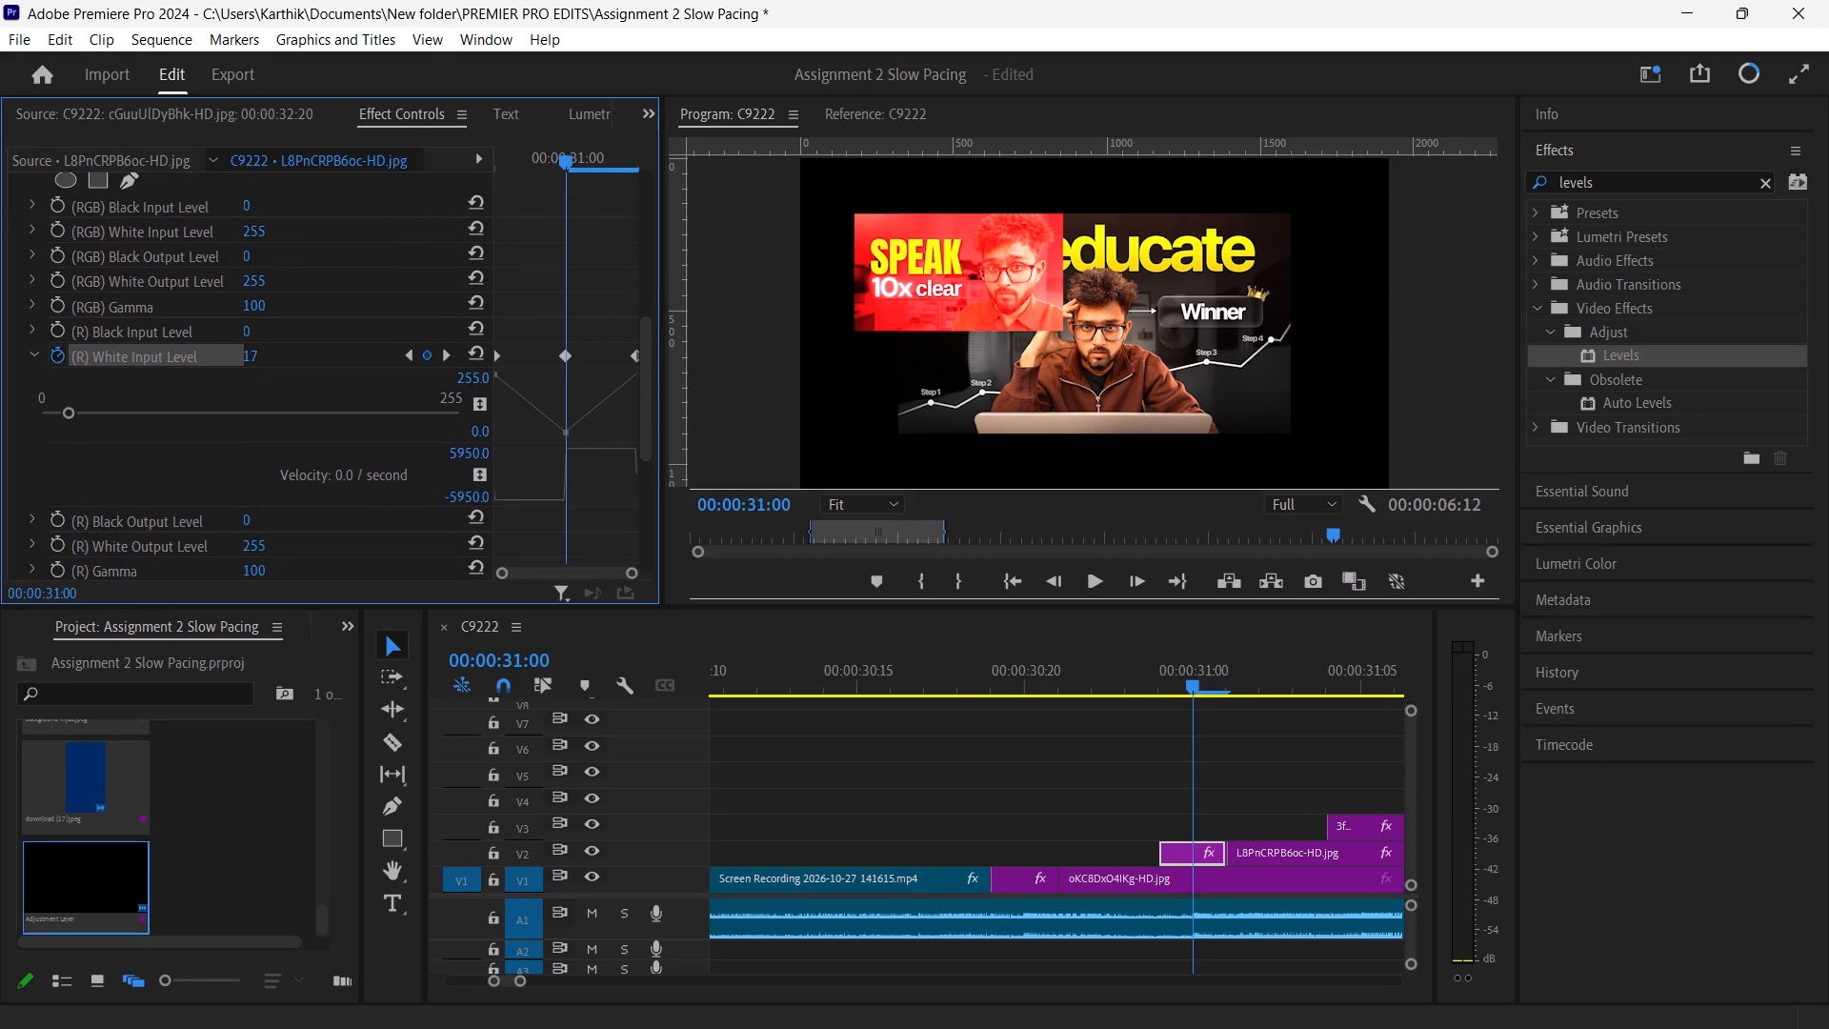
click(1017, 881)
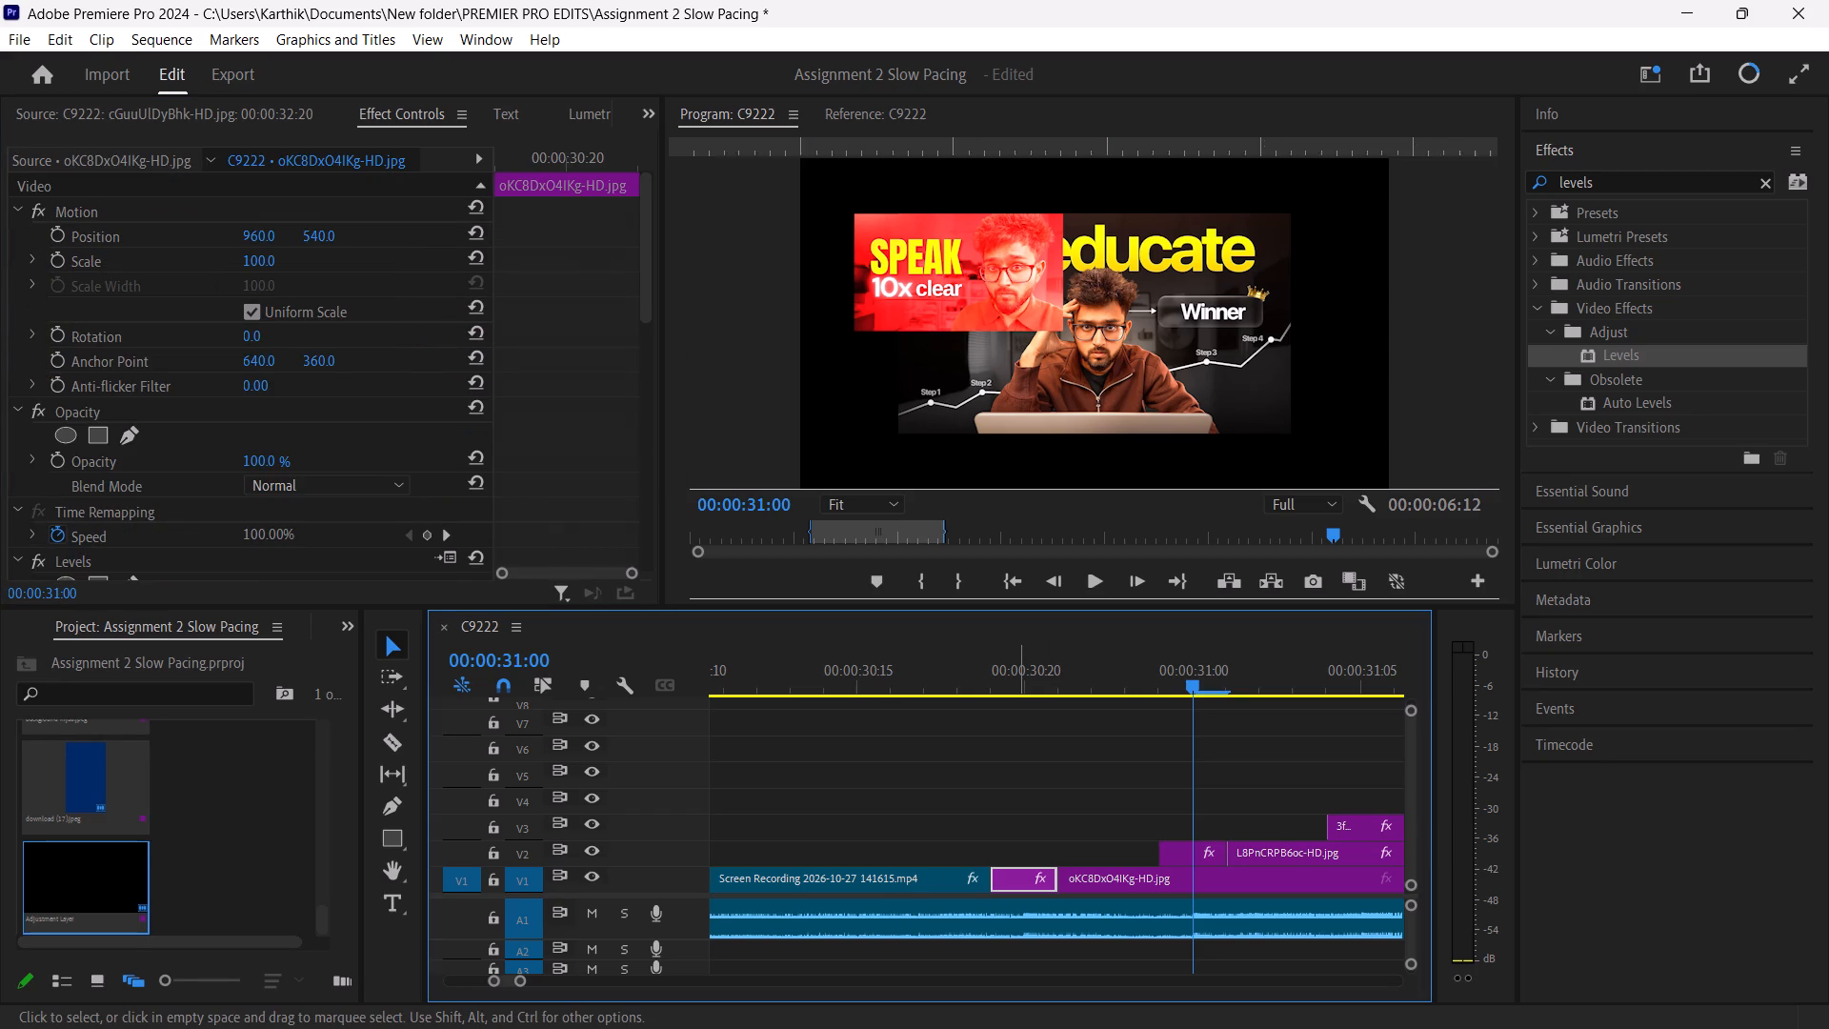
scroll(334, 594, down, 6)
scroll(334, 594, up, 1)
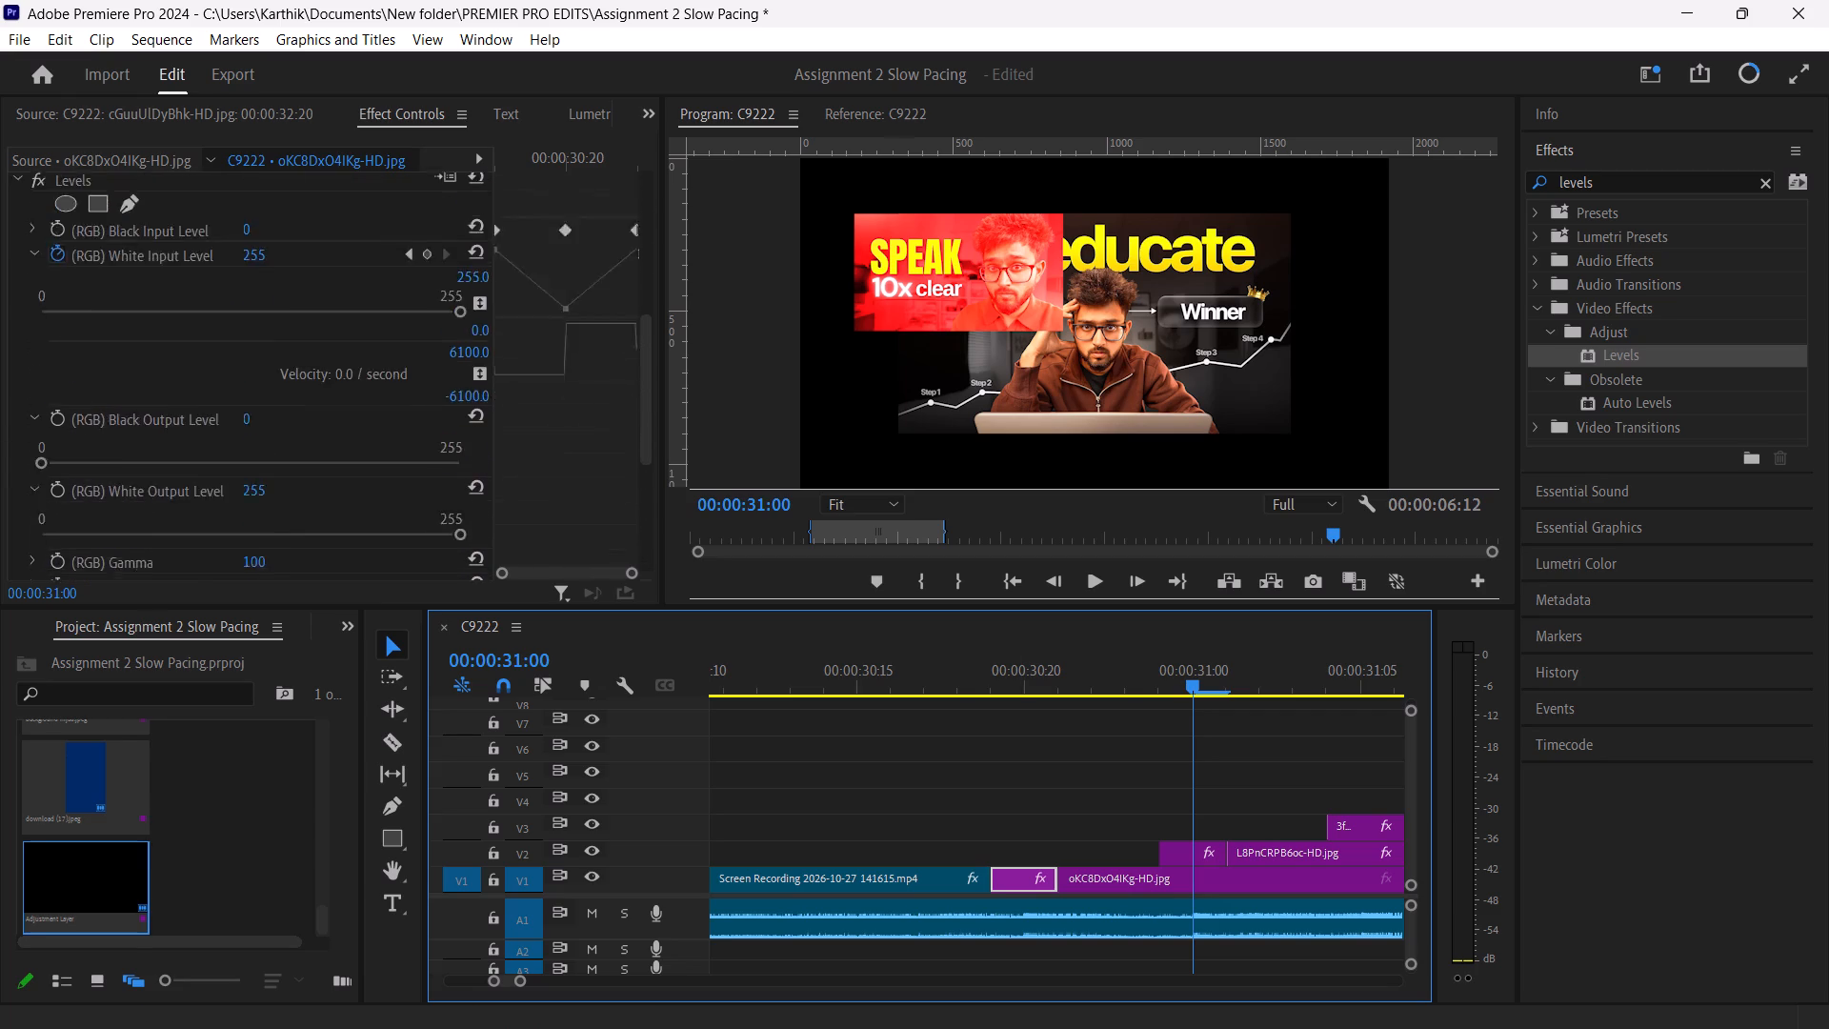
scroll(334, 594, up, 1)
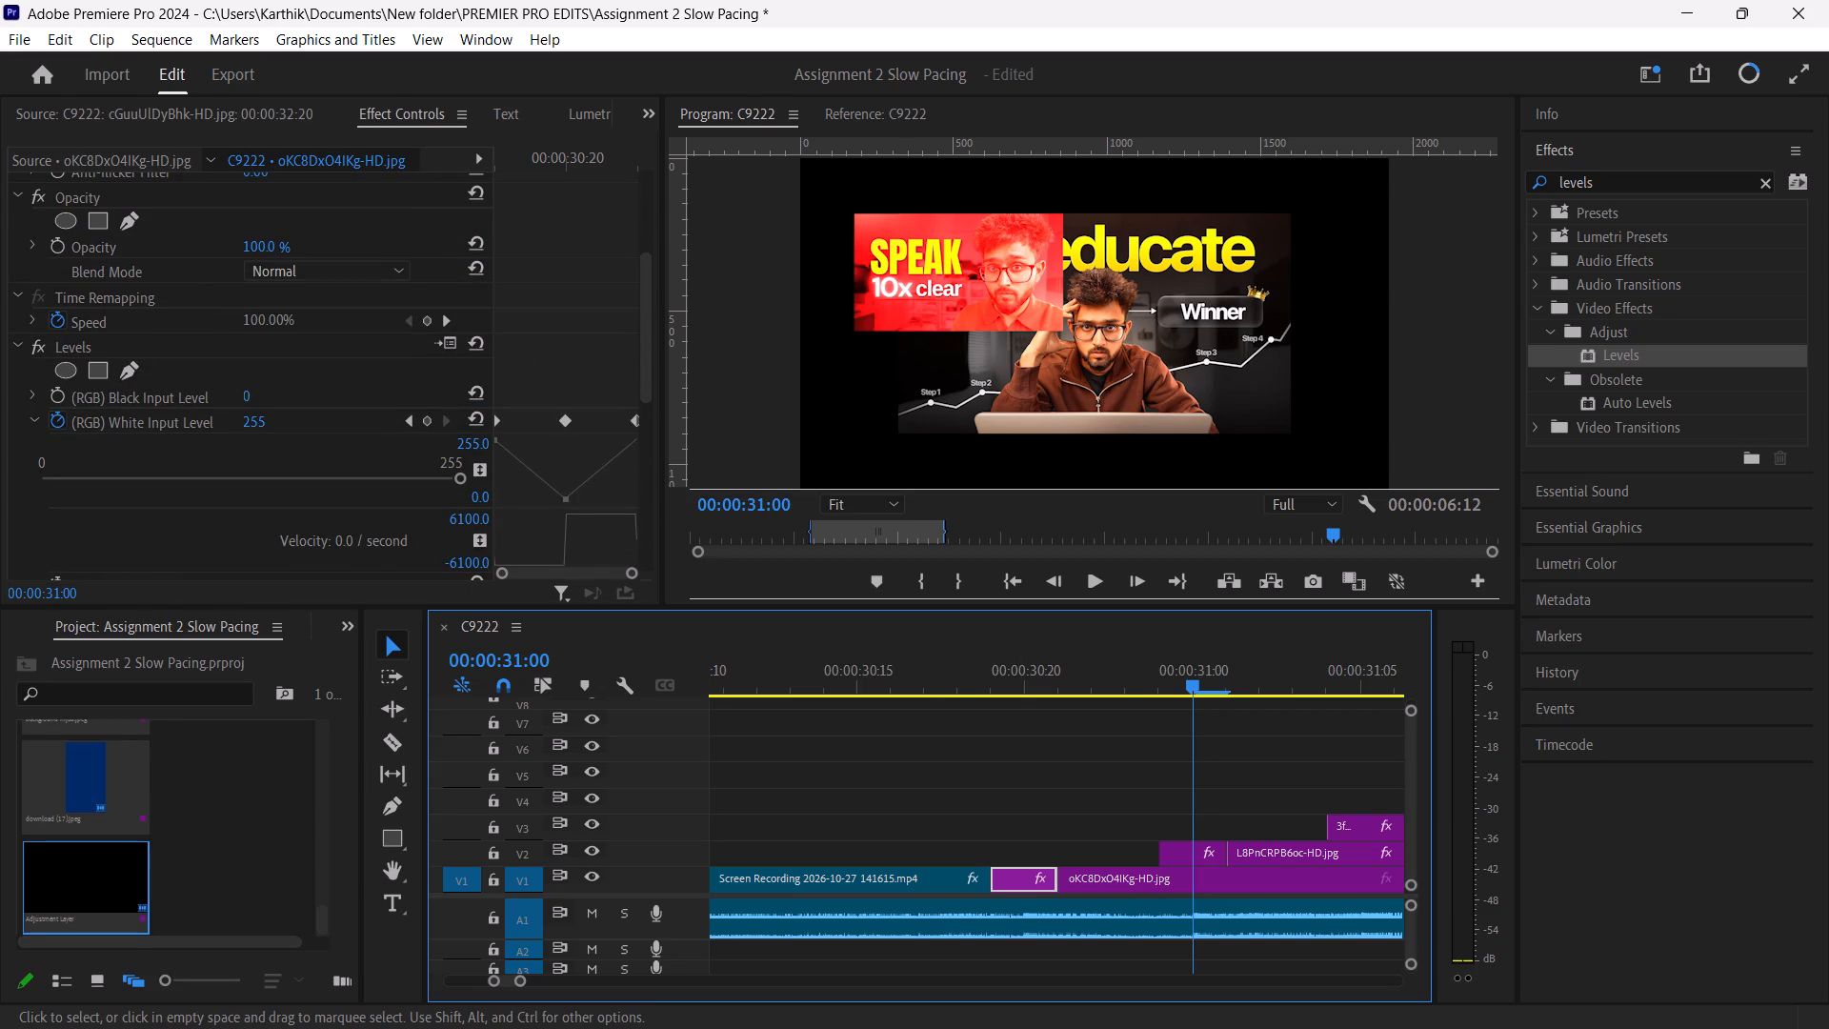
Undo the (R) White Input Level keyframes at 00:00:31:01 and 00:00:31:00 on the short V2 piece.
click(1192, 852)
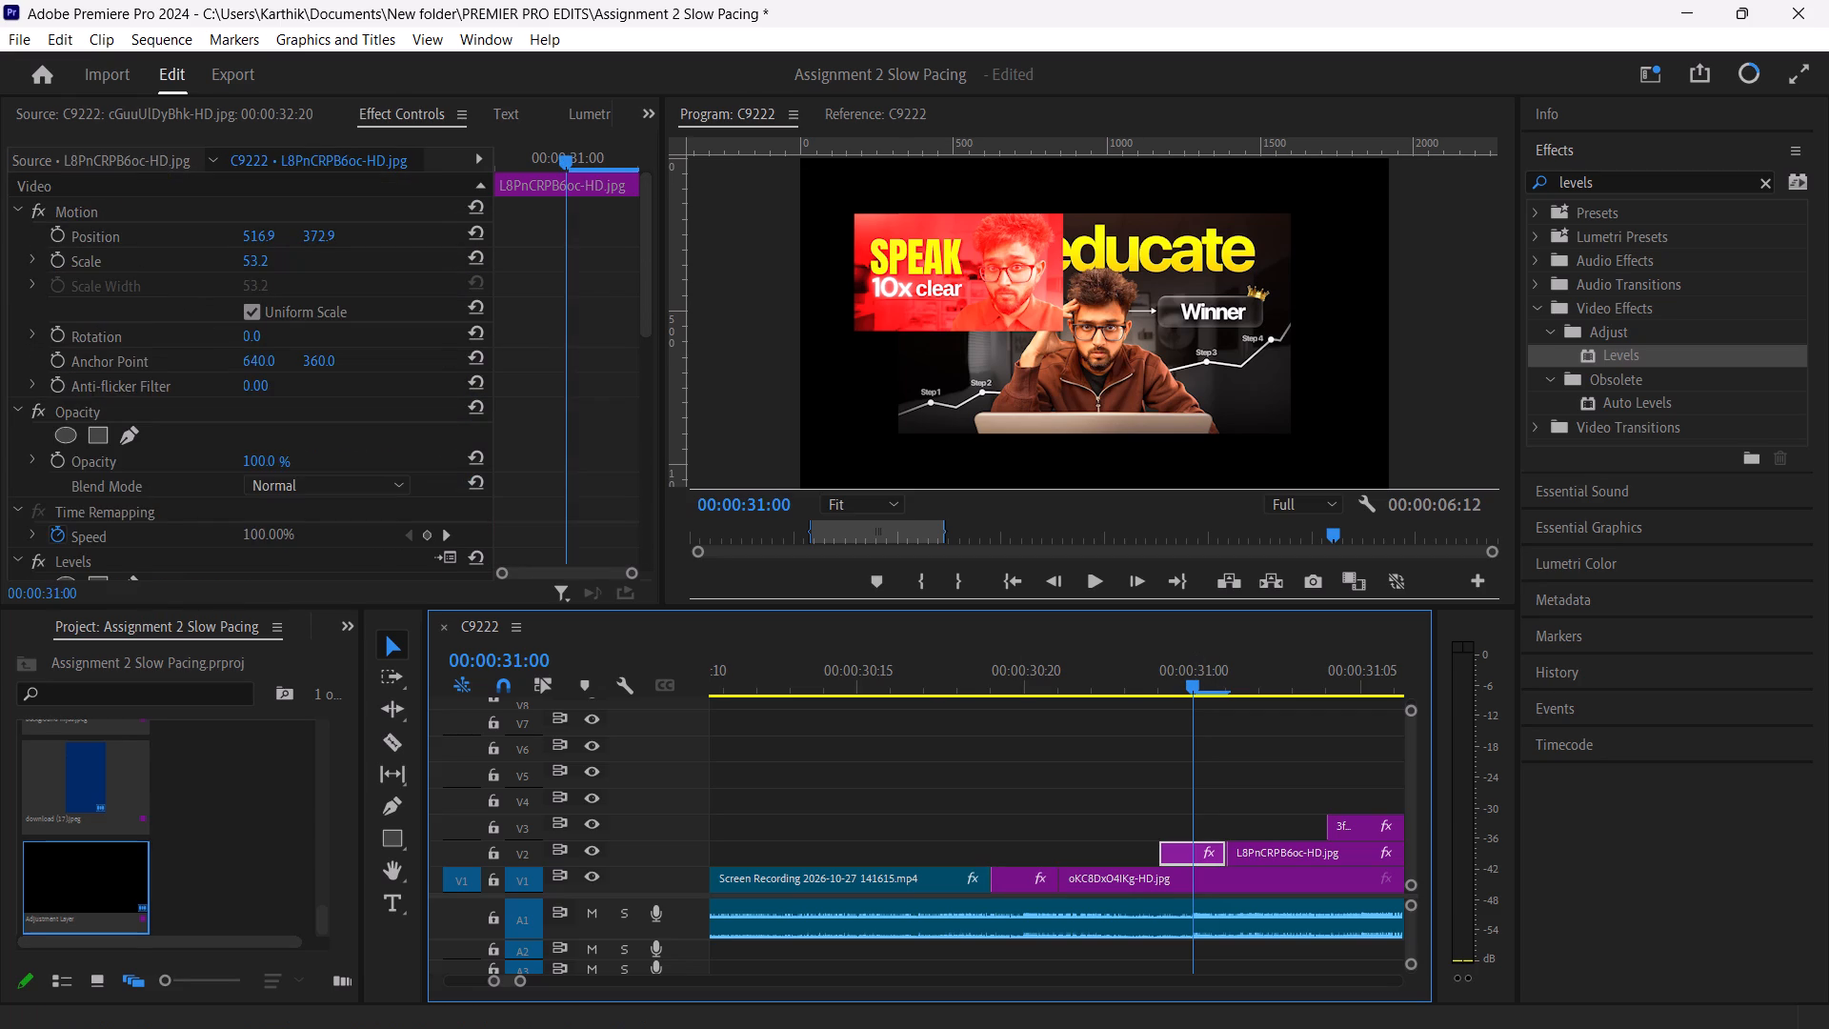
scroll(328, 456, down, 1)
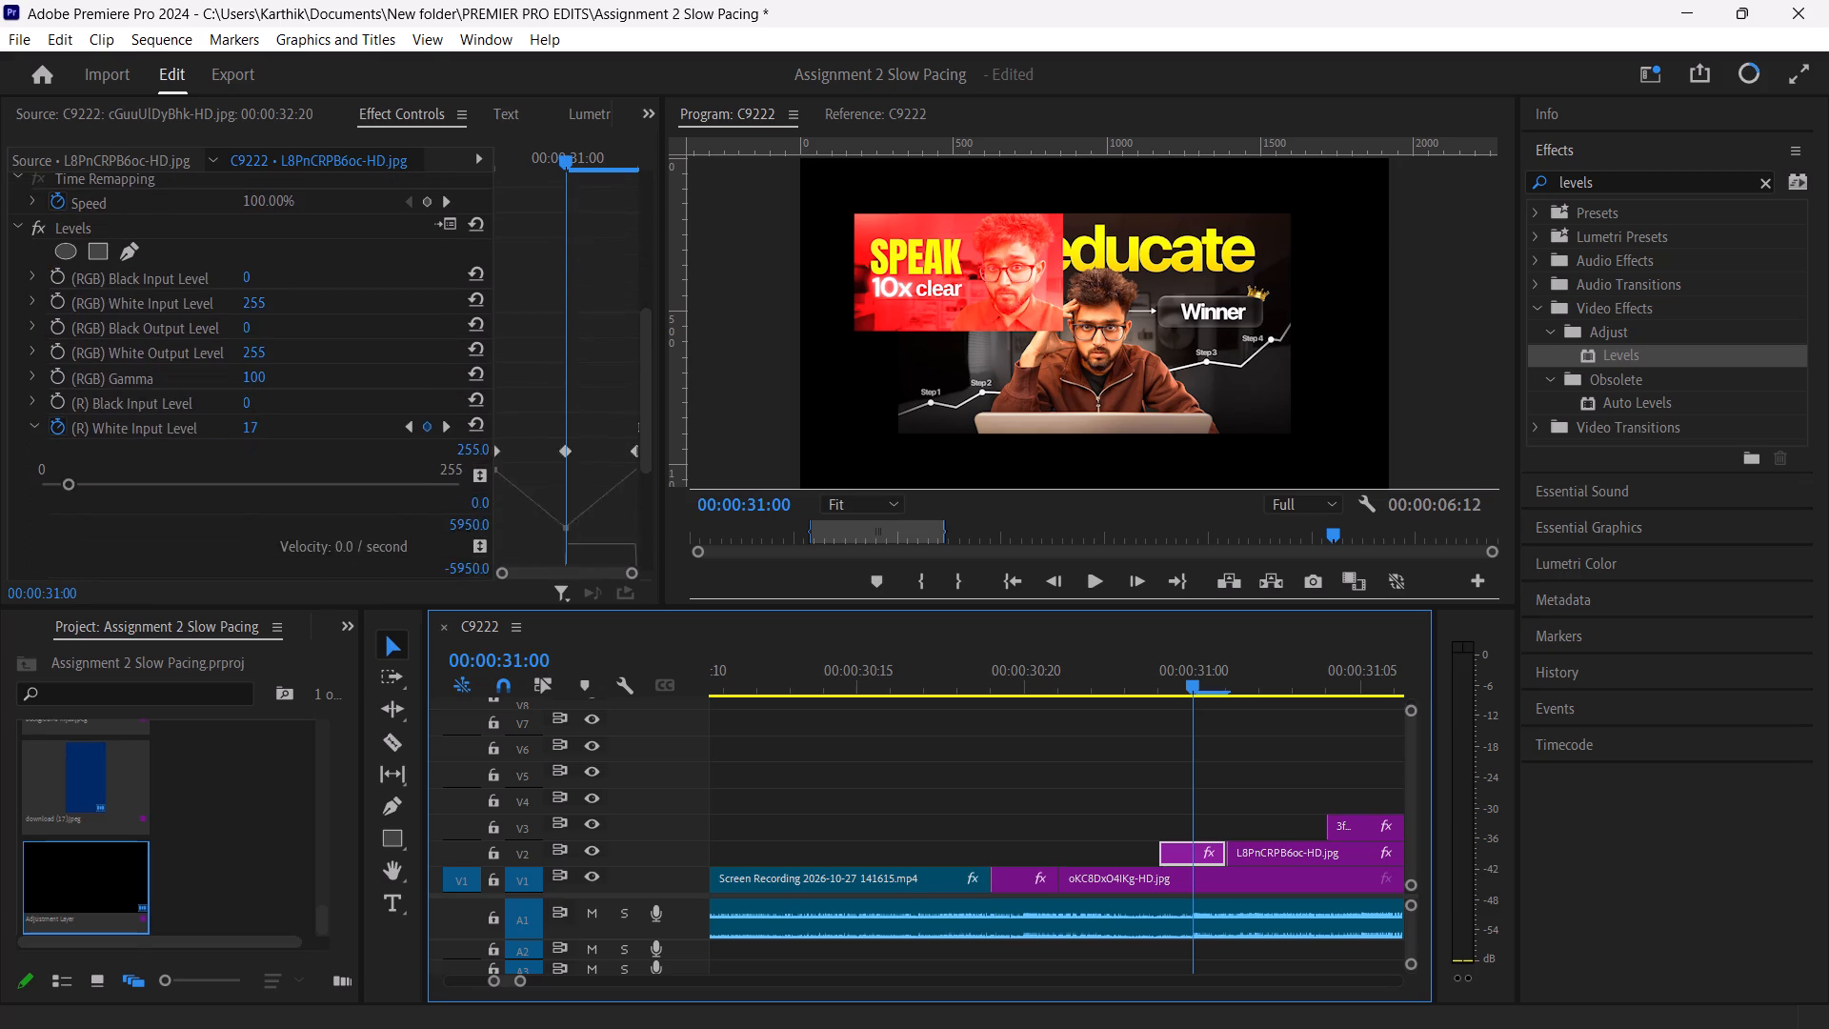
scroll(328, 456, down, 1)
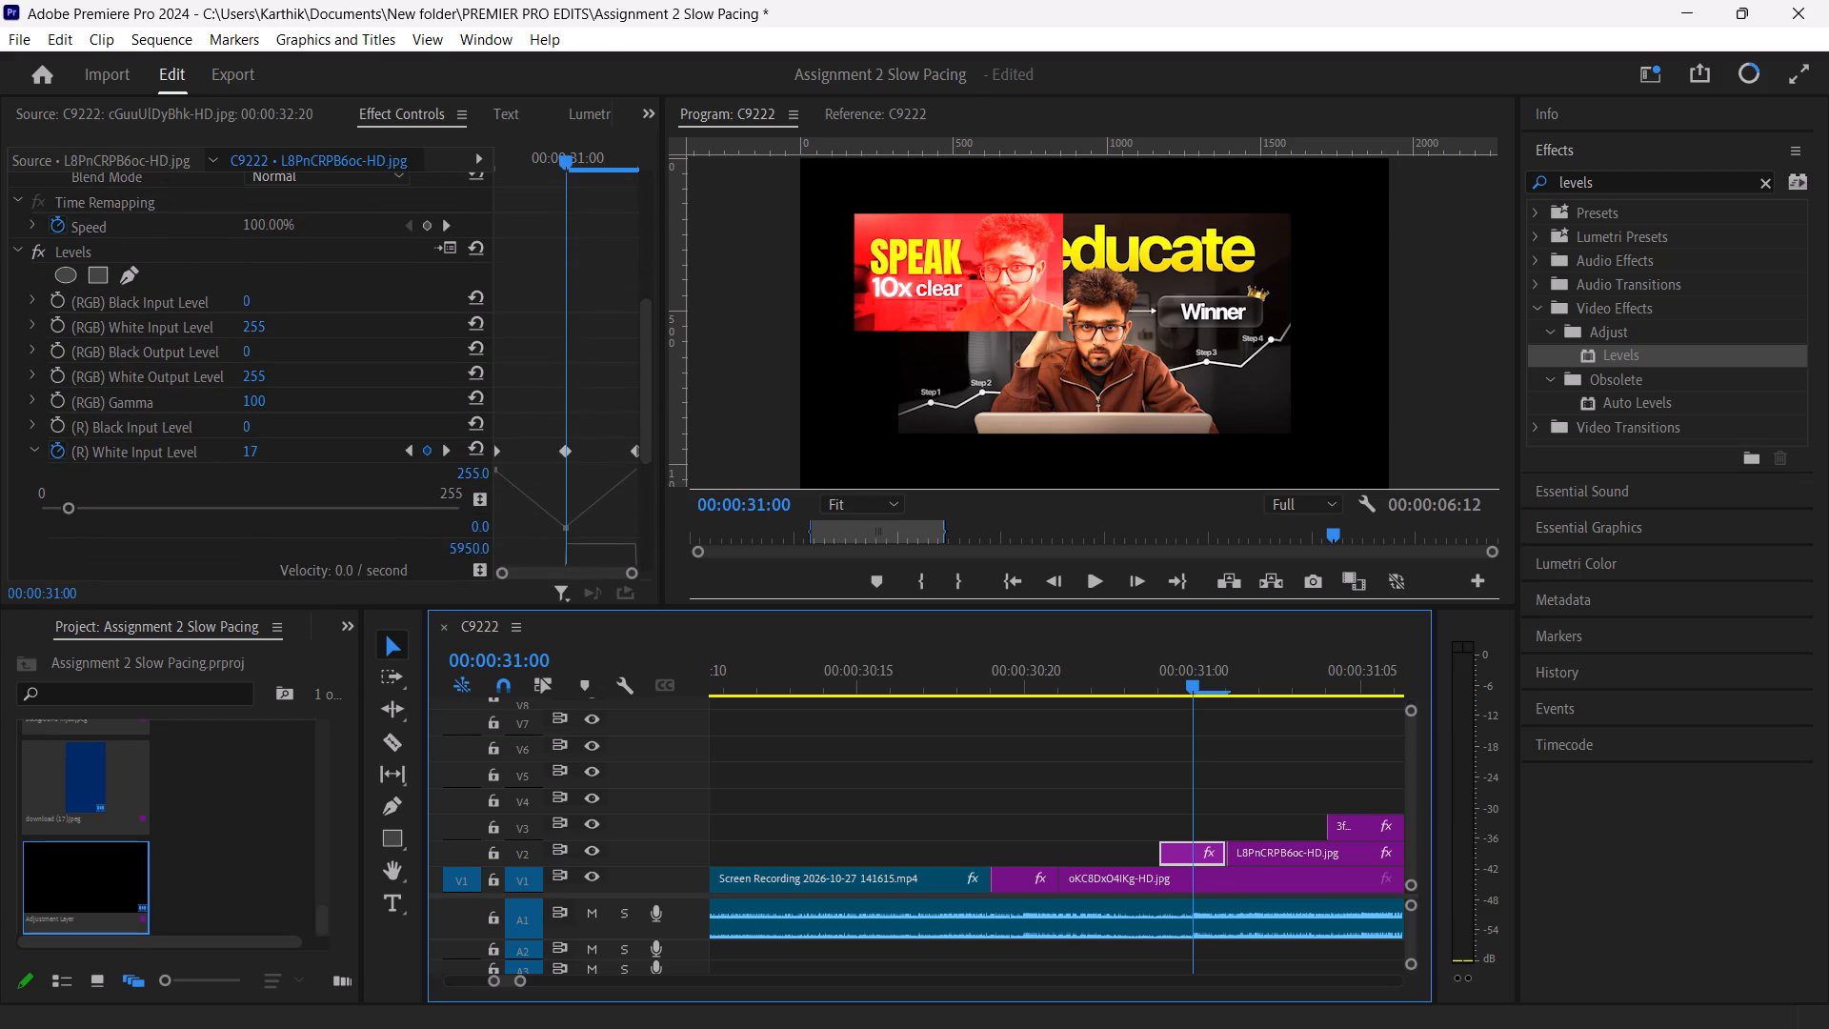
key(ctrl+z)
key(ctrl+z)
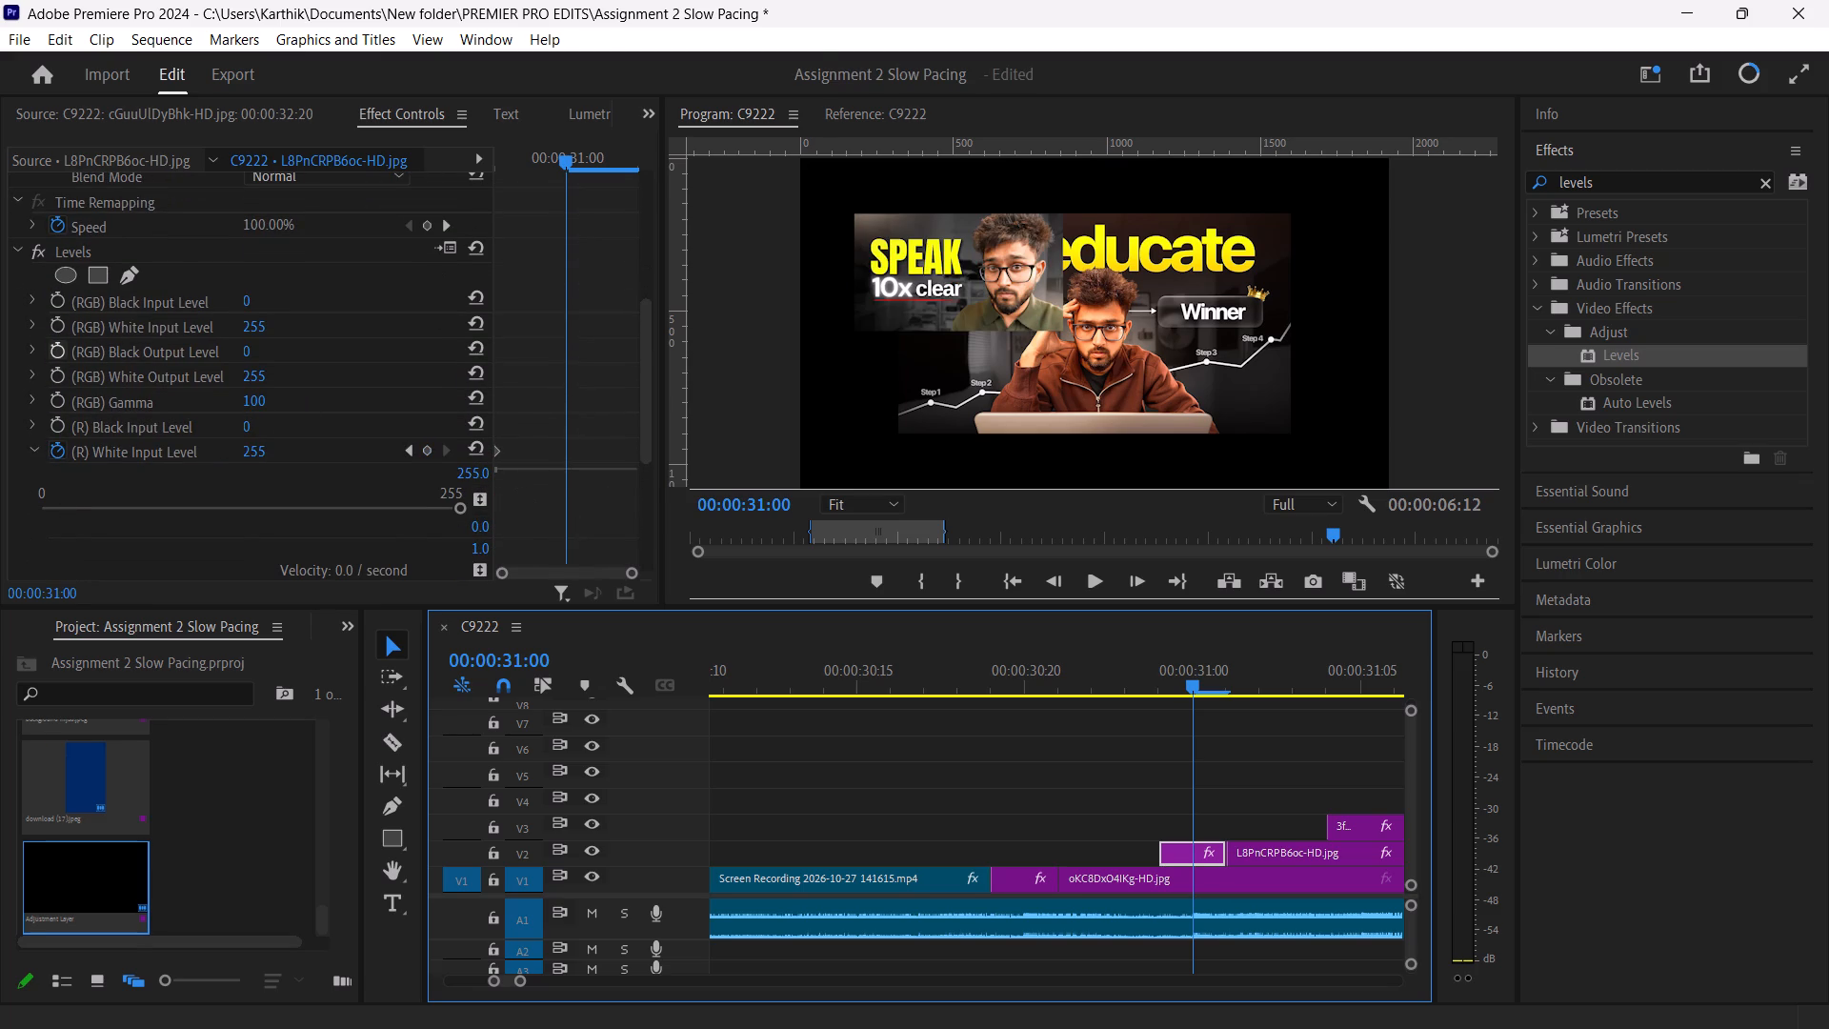
Remove all (R) White Input Level keyframes from the short V2 piece by turning off that property's animation.
click(63, 451)
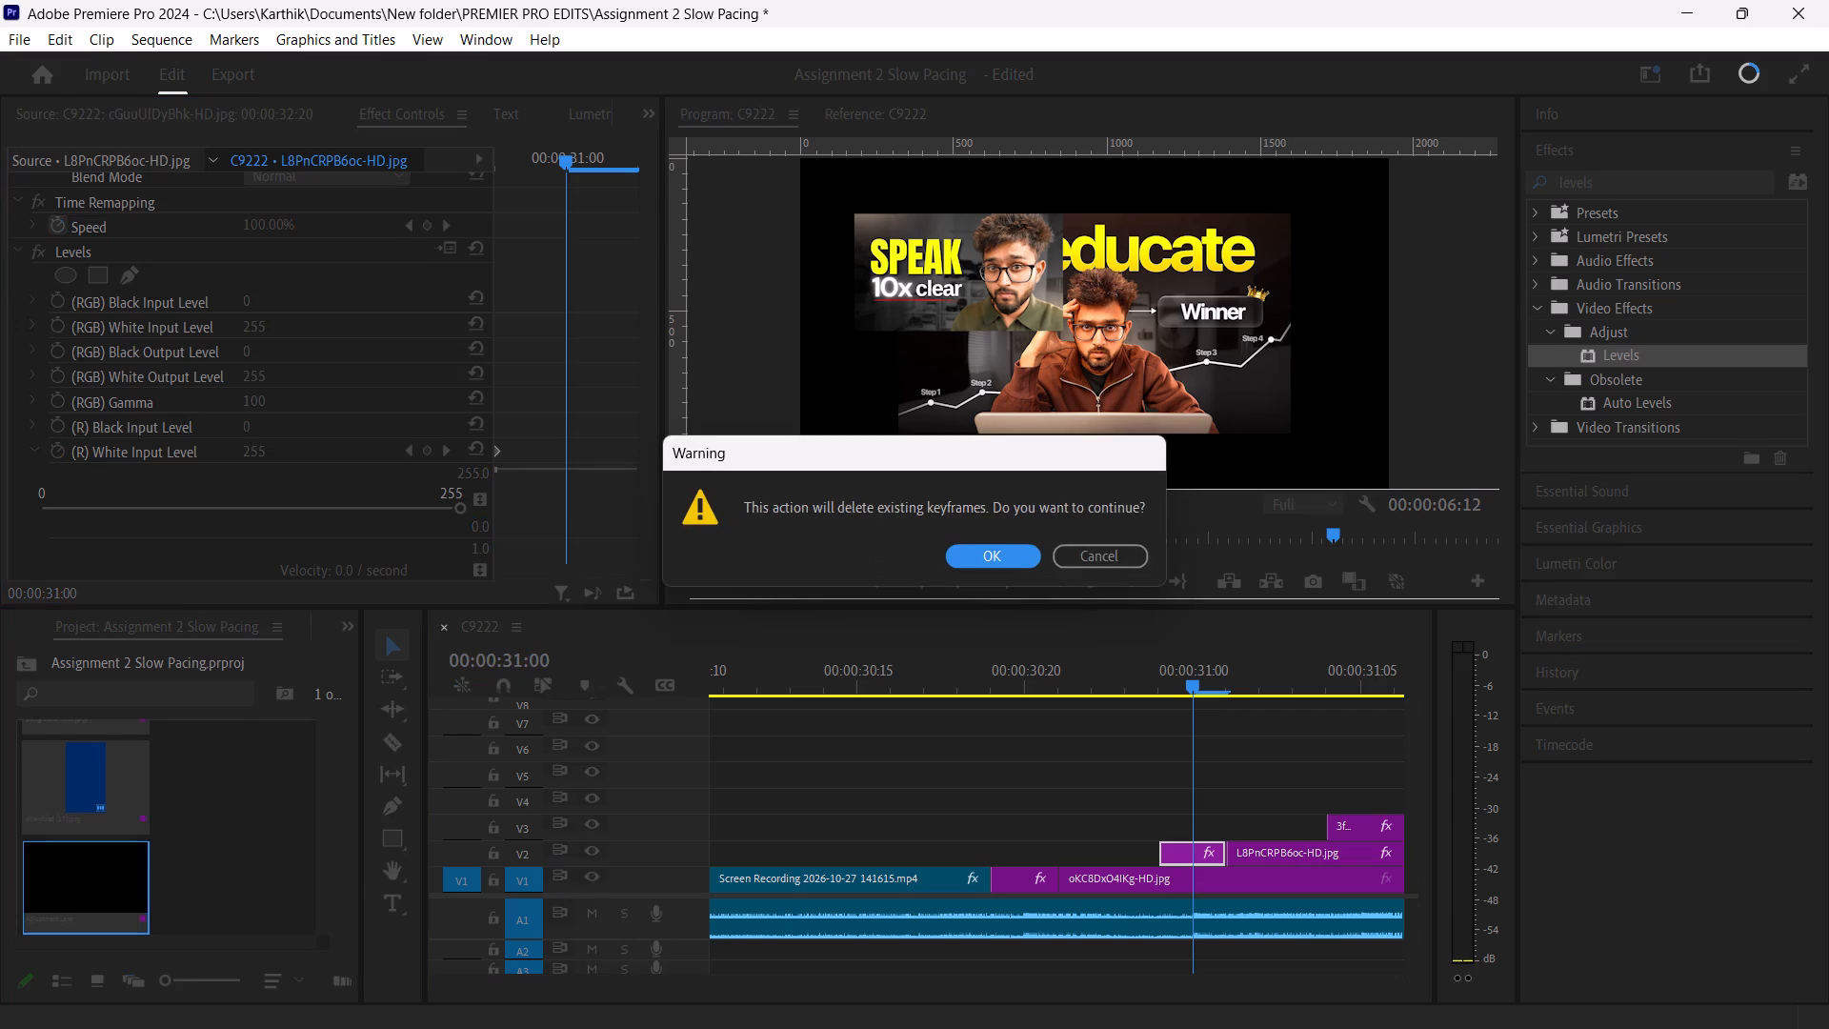
click(976, 549)
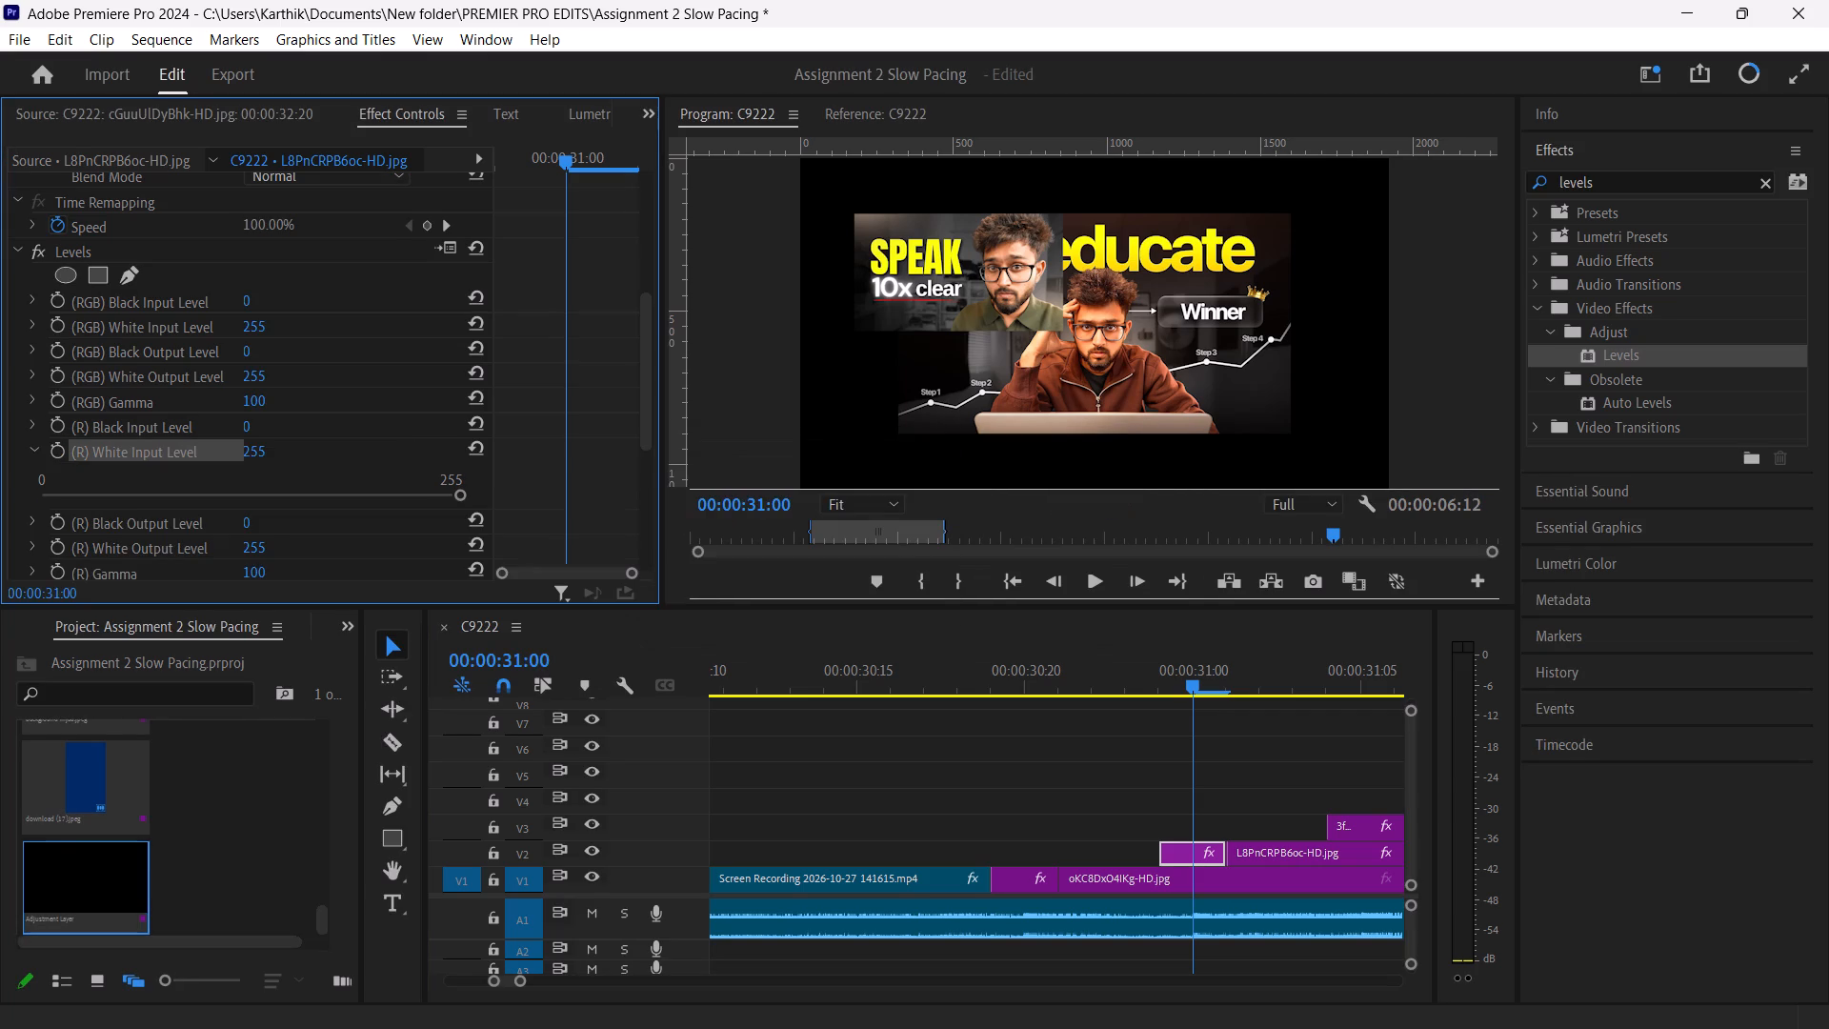
Keyframe the short V2 piece's (RGB) White Input Level at 255 on 00:00:31:00 and on its first frame, 00:00:30:24.
click(33, 328)
click(59, 325)
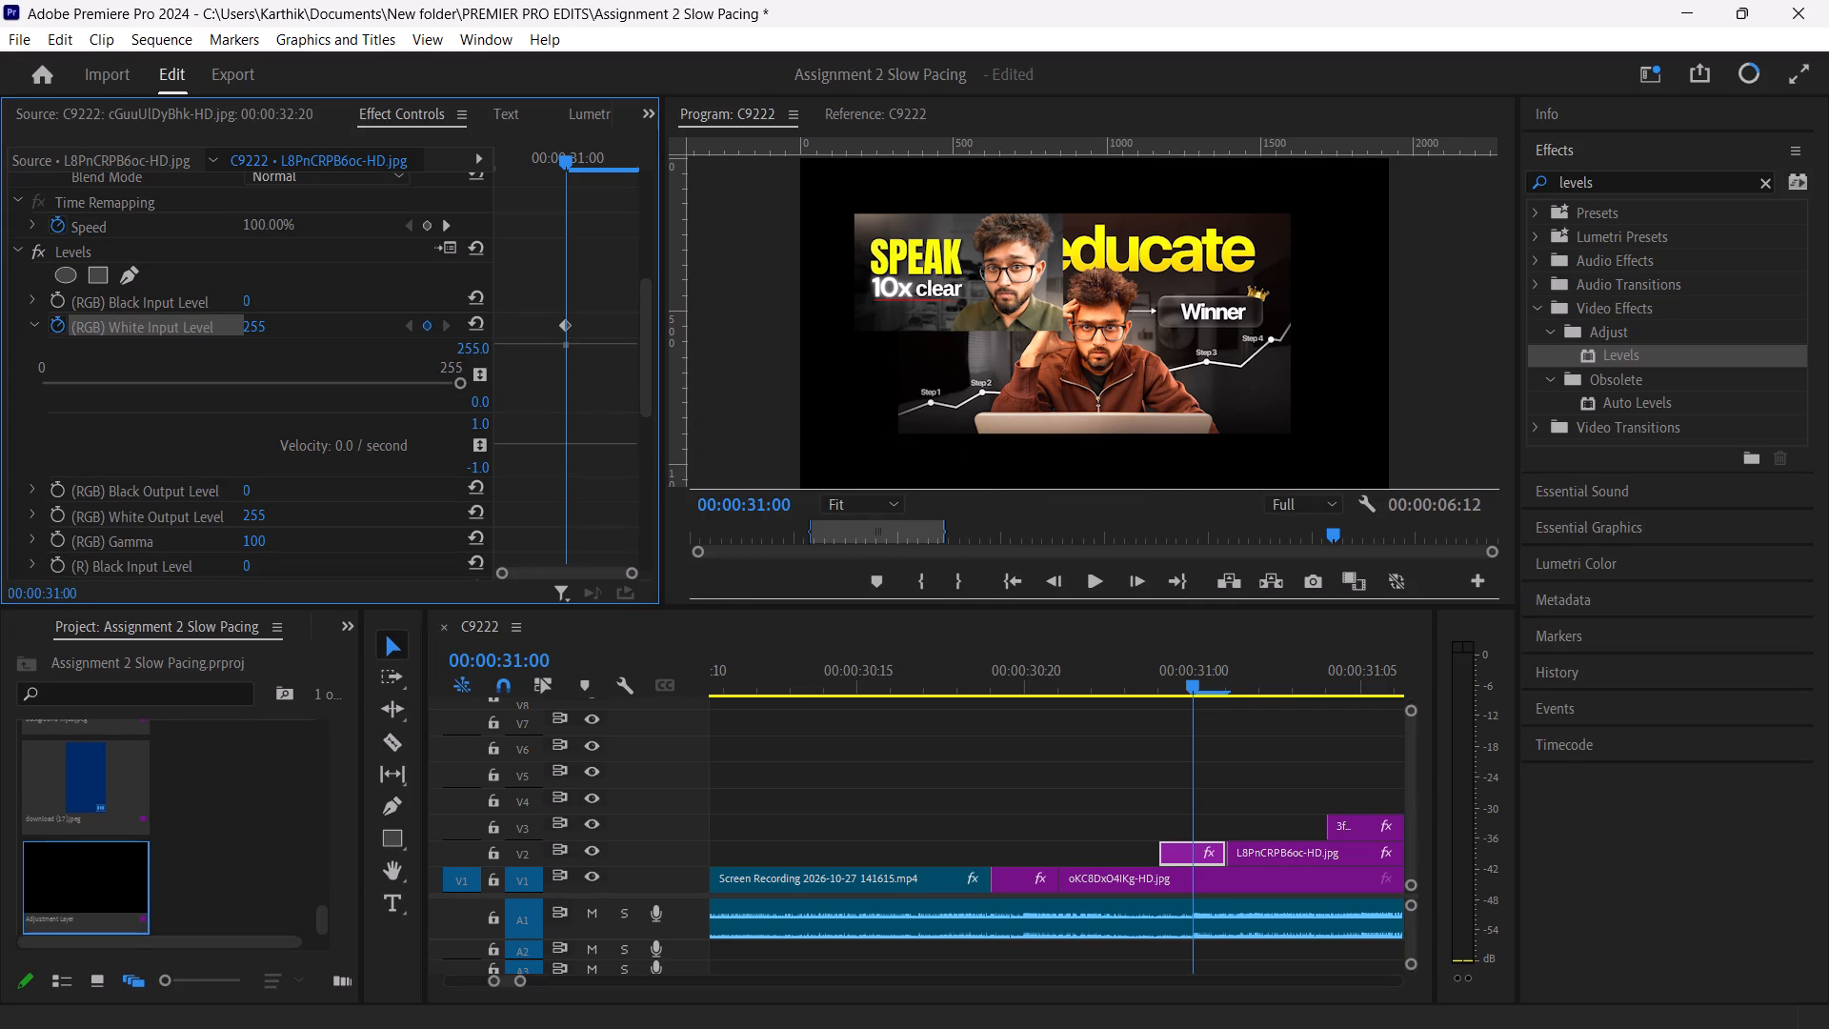
drag(572, 151, 472, 164)
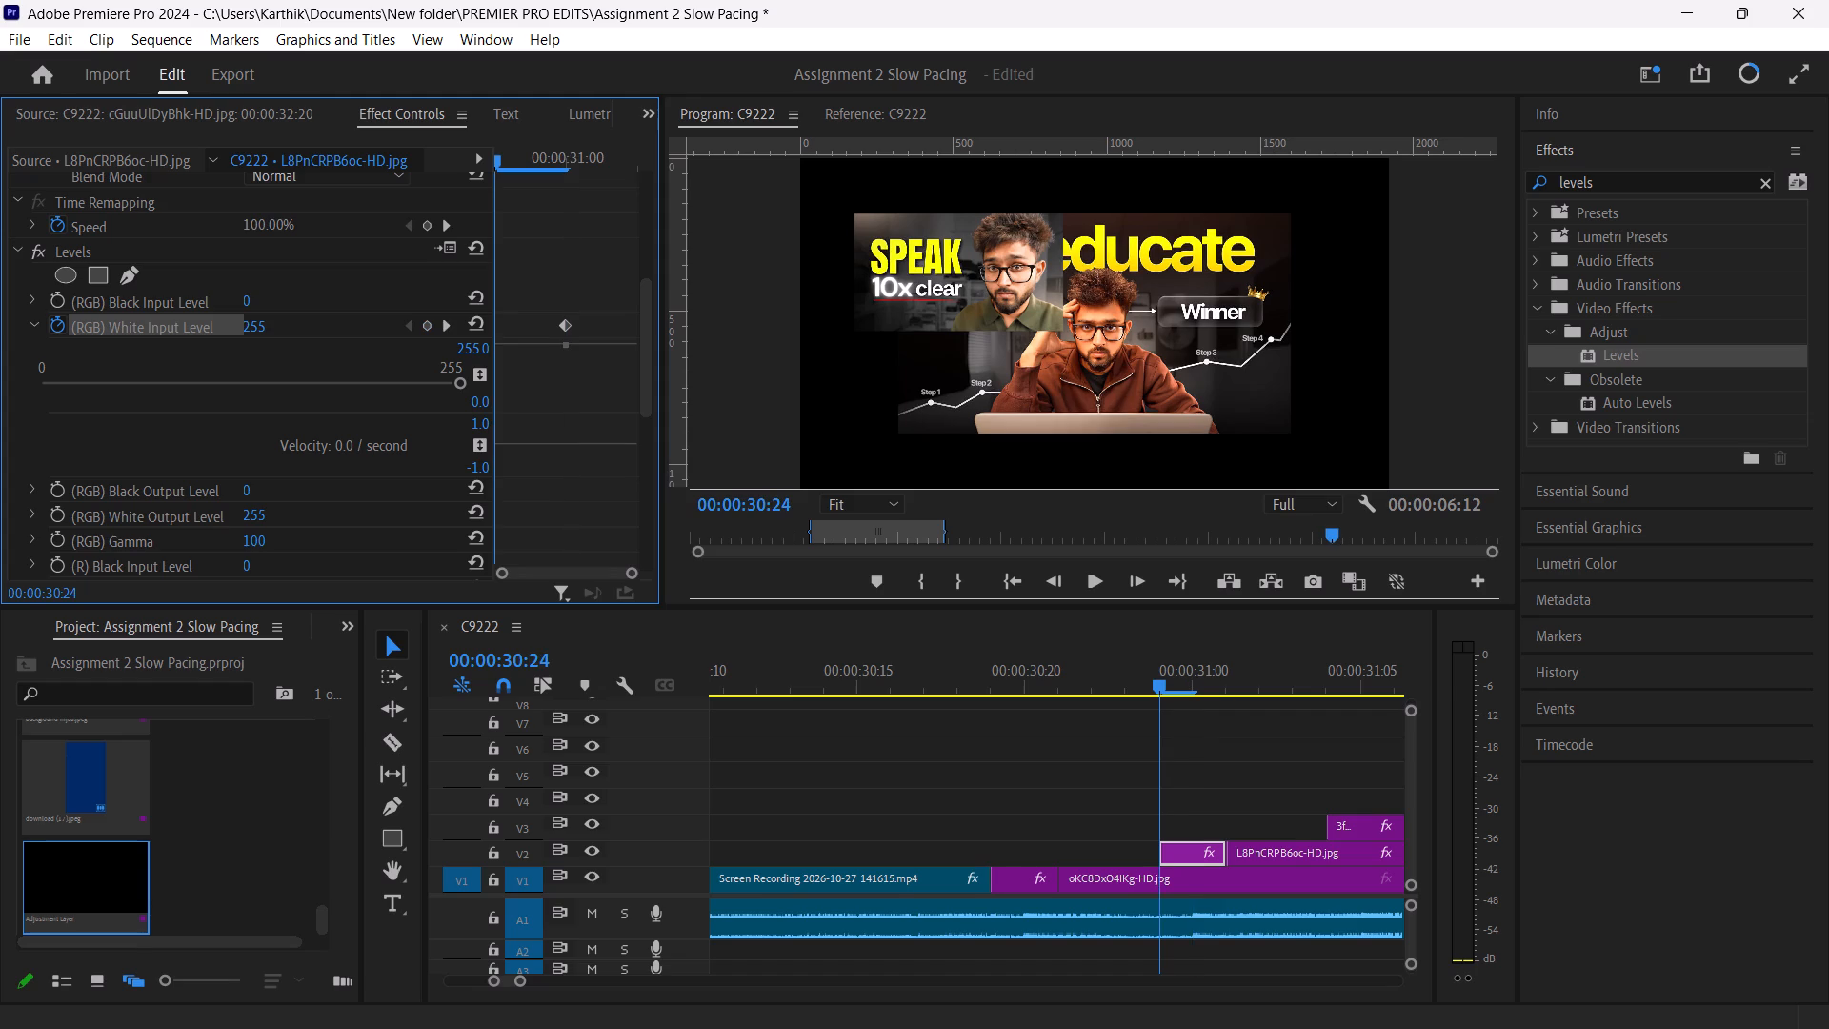
drag(472, 164, 459, 166)
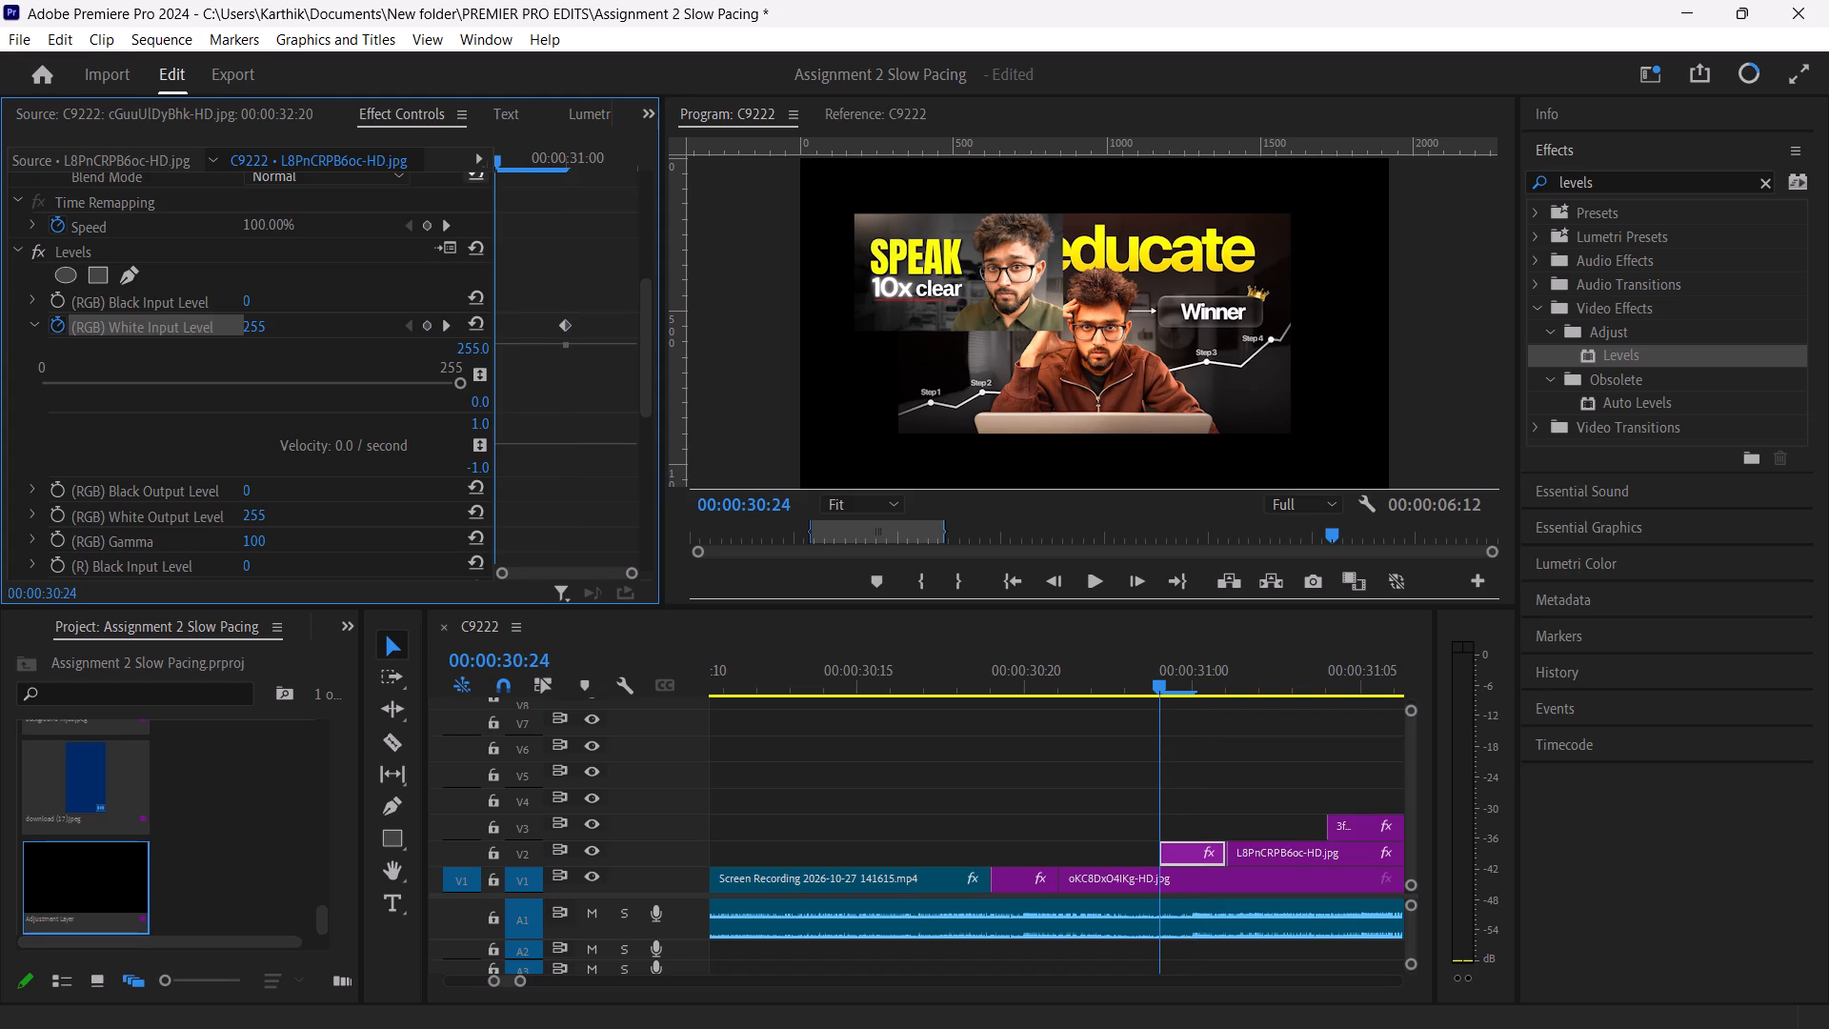
click(430, 324)
Set the short V2 piece's (RGB) White Input Level to 28 on 00:00:31:00 and keyframe it at 255 on 00:00:31:01.
drag(496, 158, 563, 169)
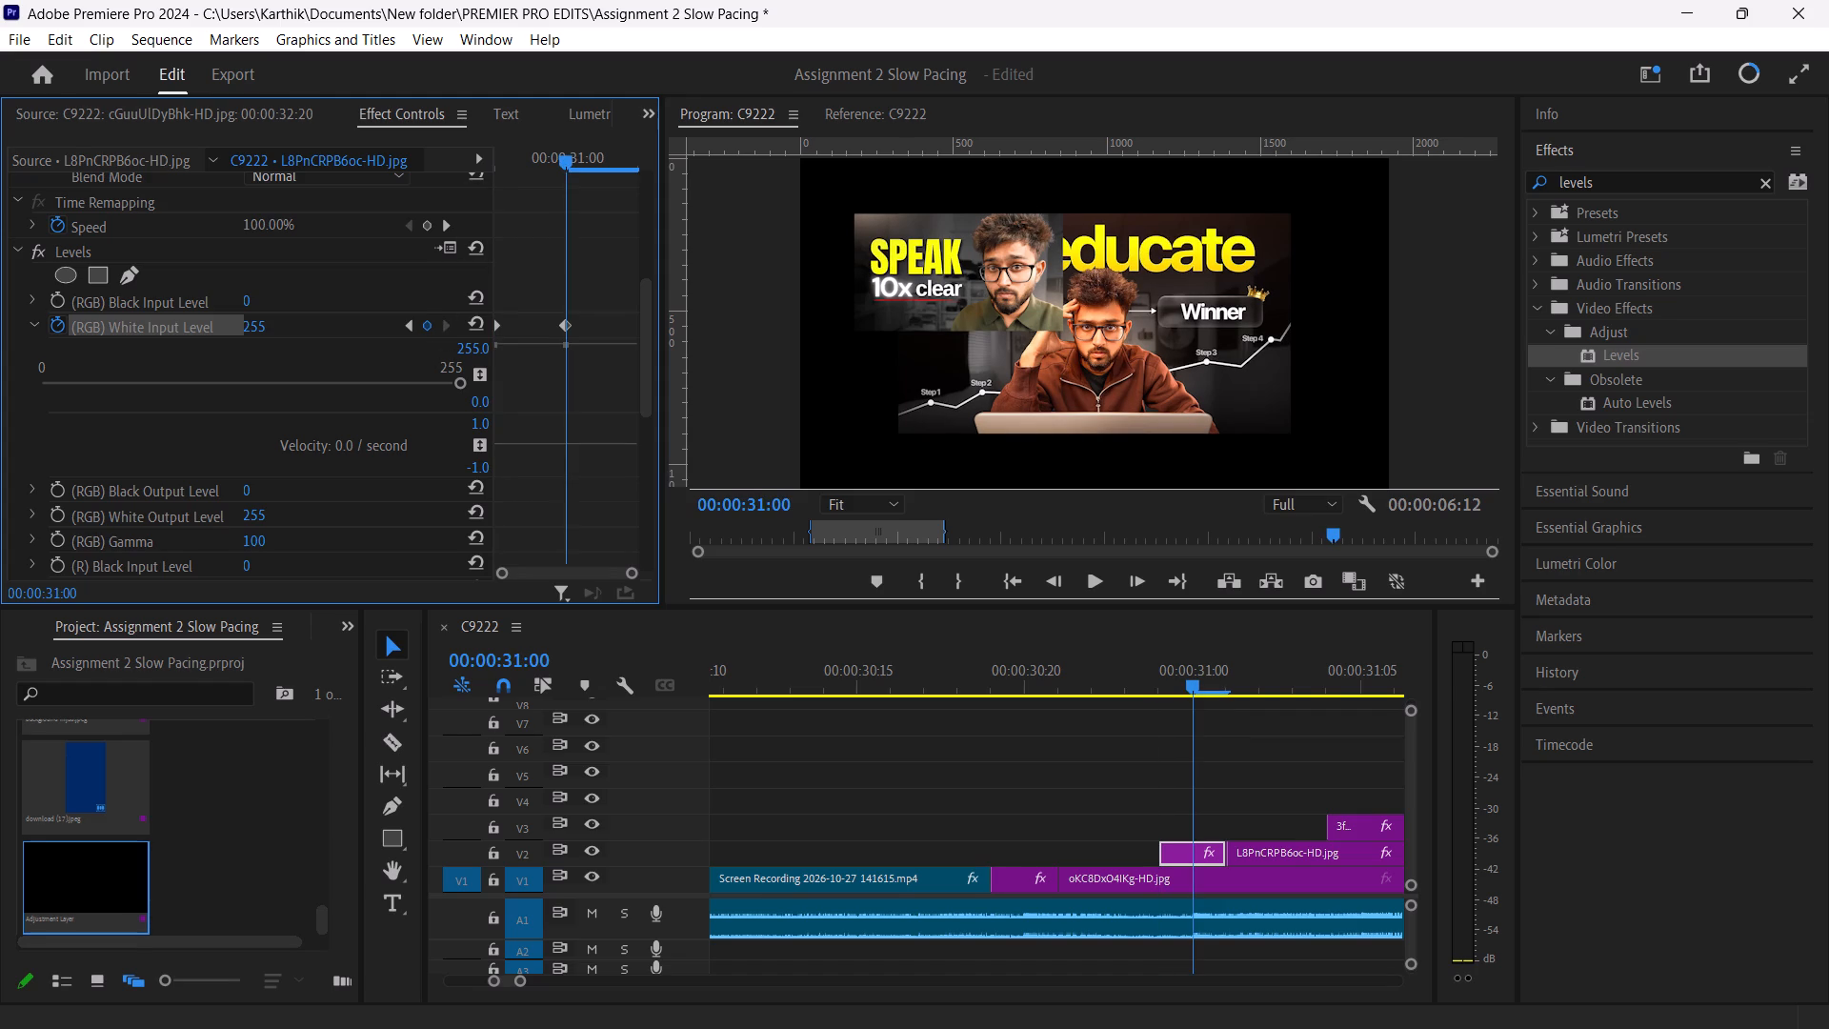
drag(458, 377, 181, 654)
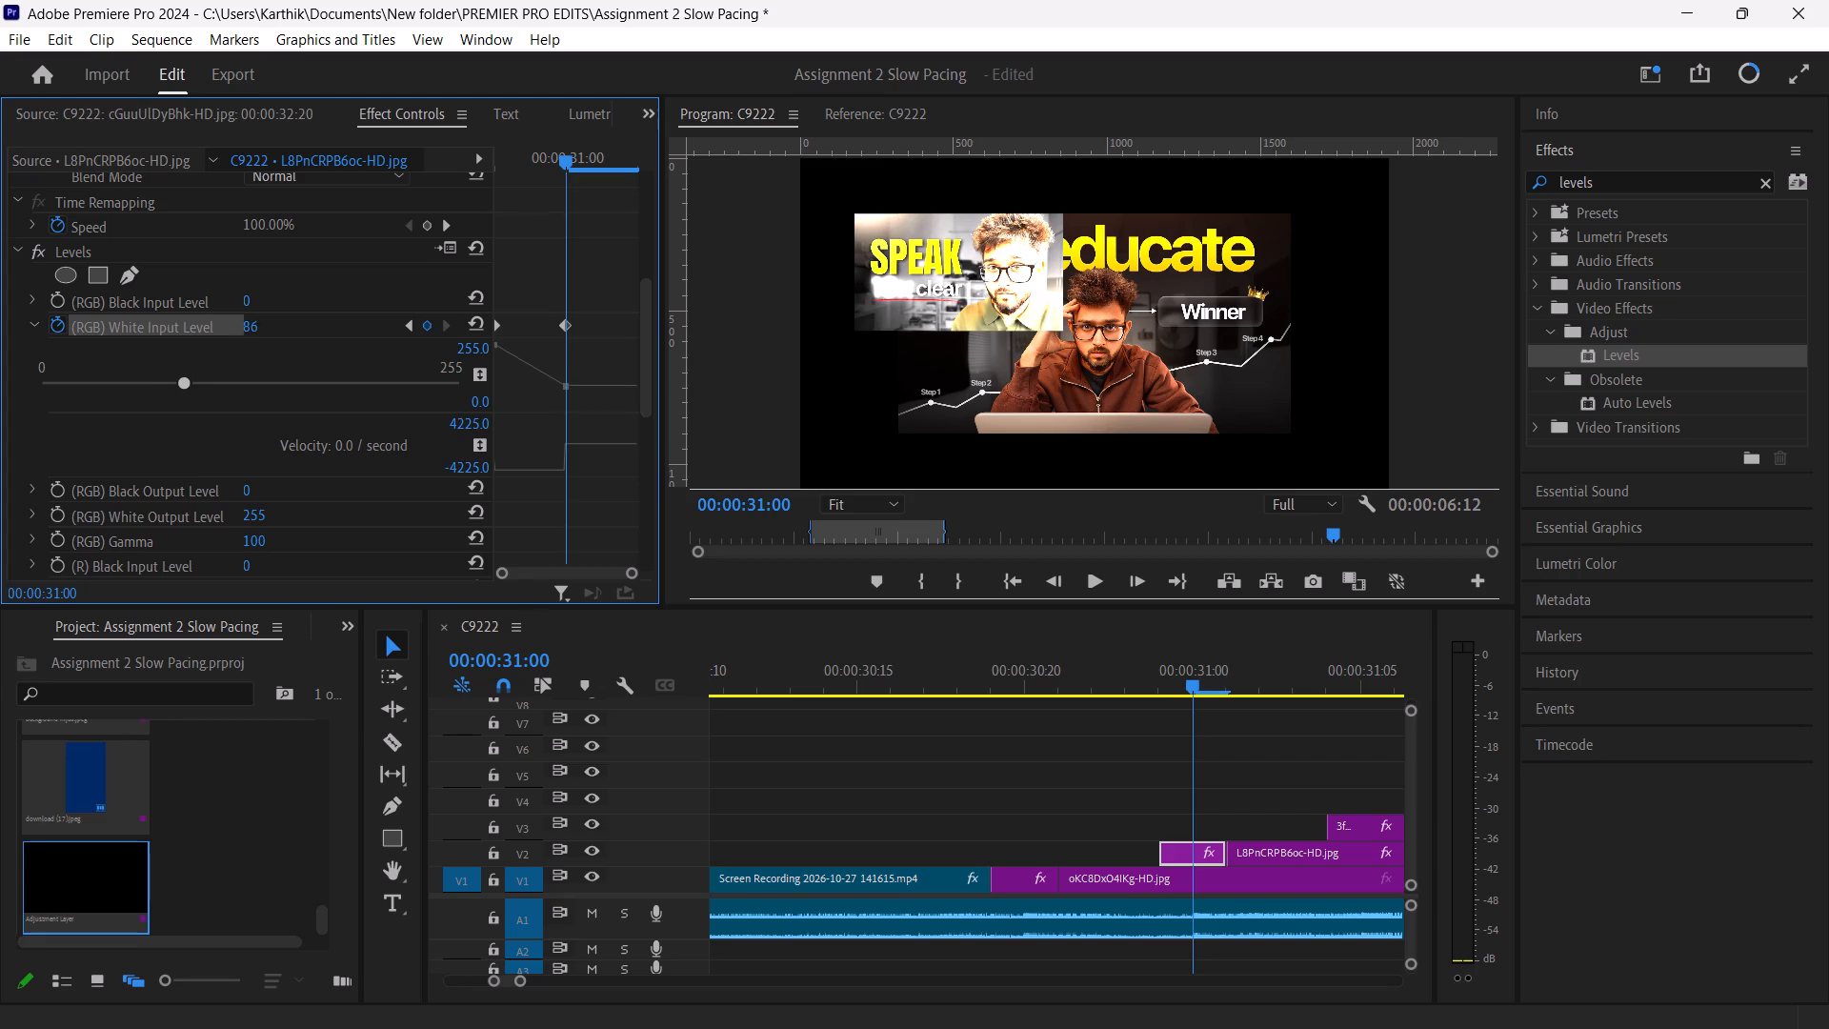
drag(181, 654, 0, 664)
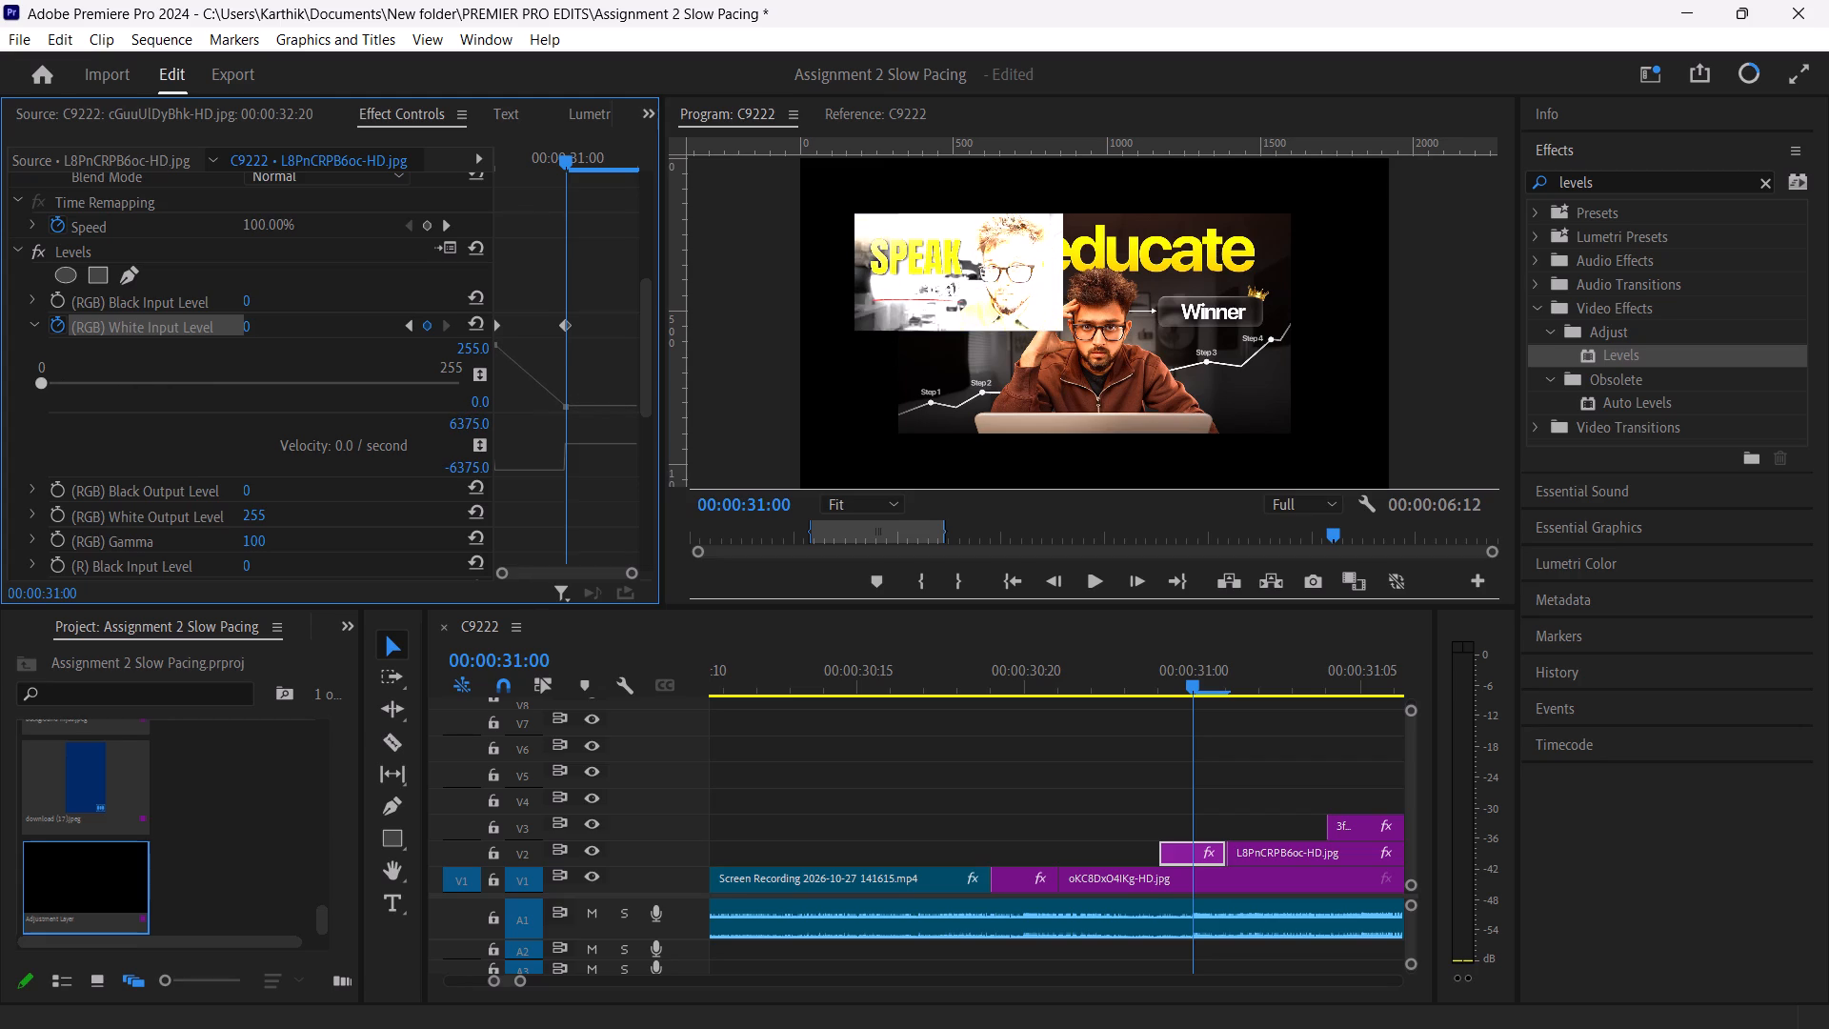
drag(0, 664, 92, 651)
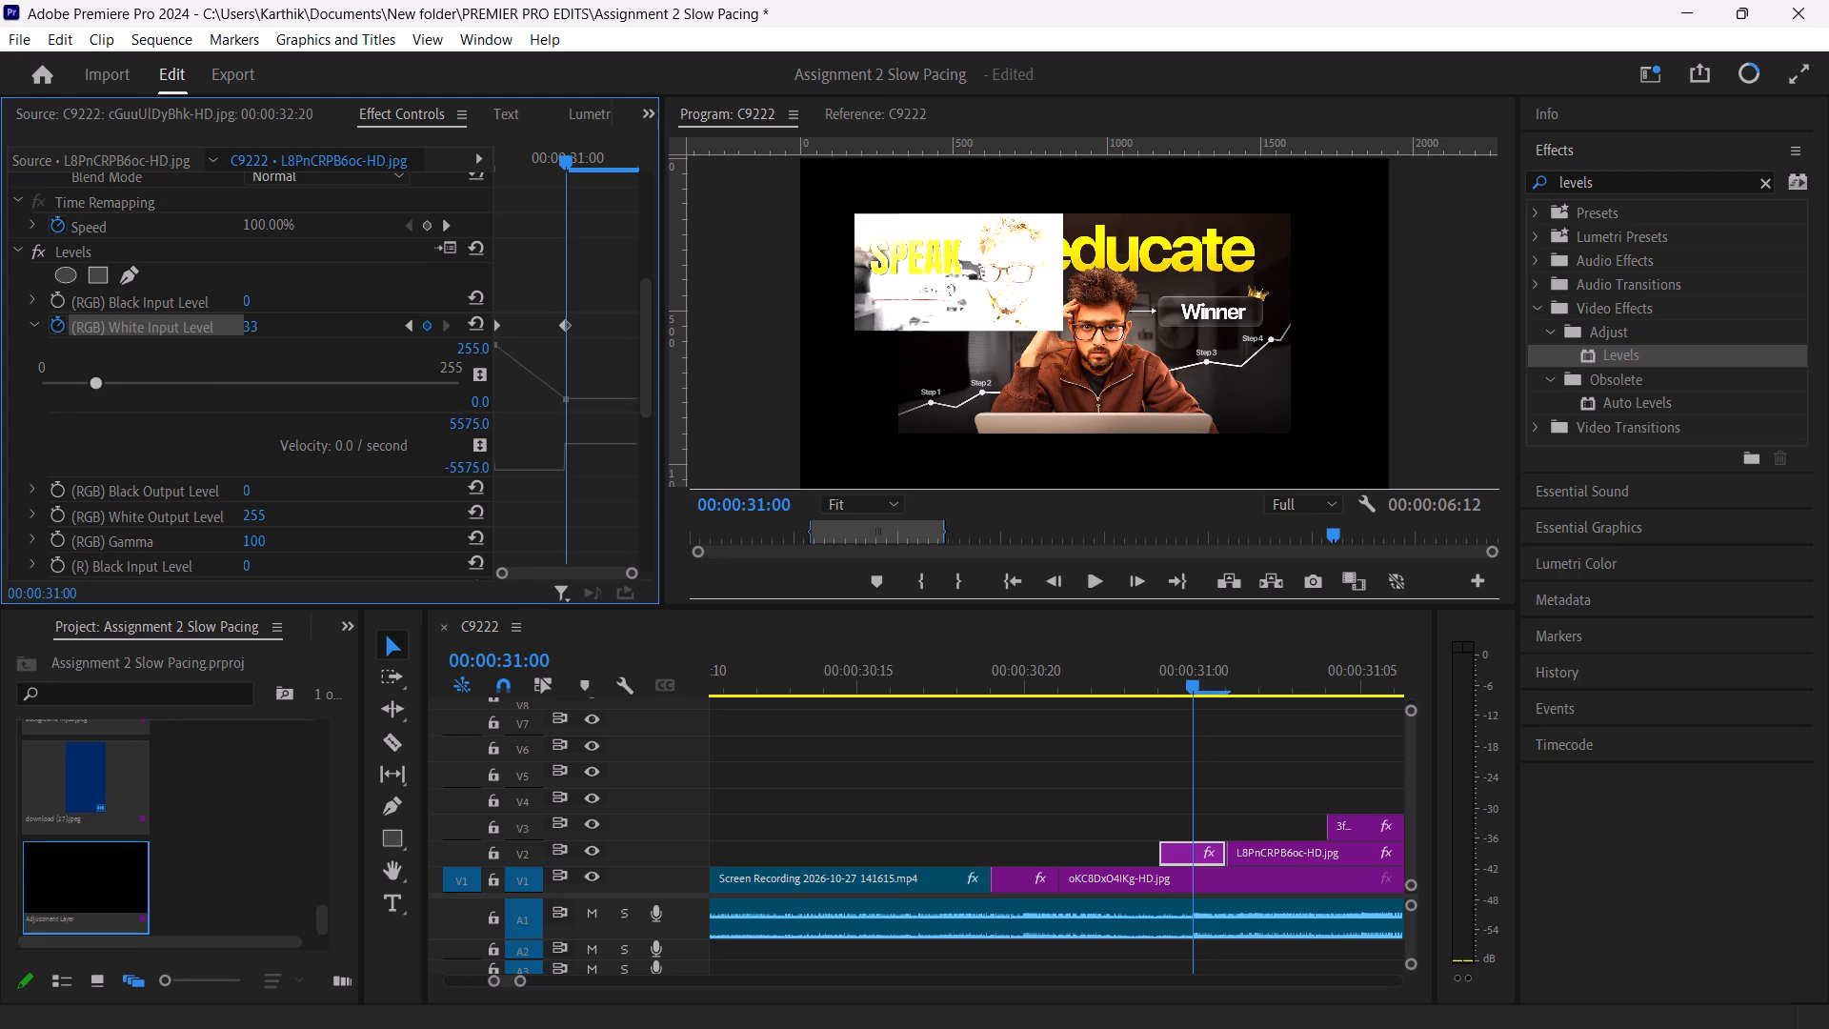
drag(92, 651, 70, 649)
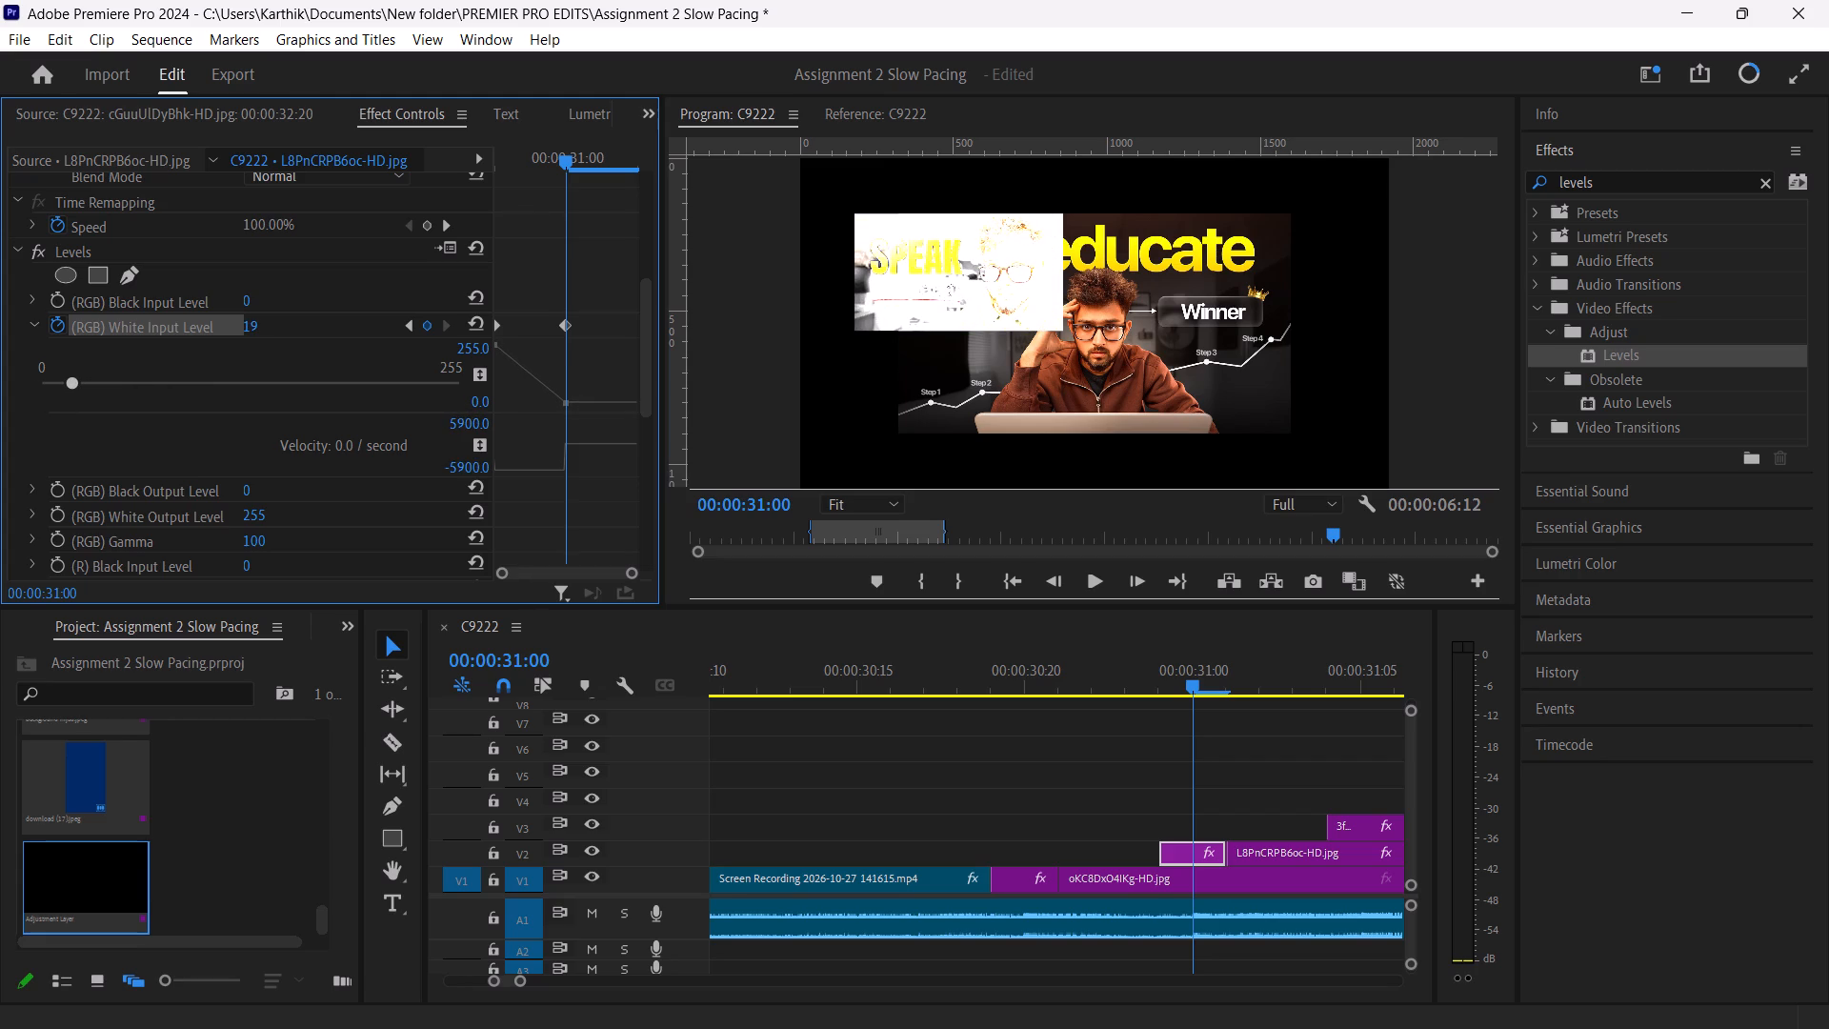
drag(70, 649, 85, 642)
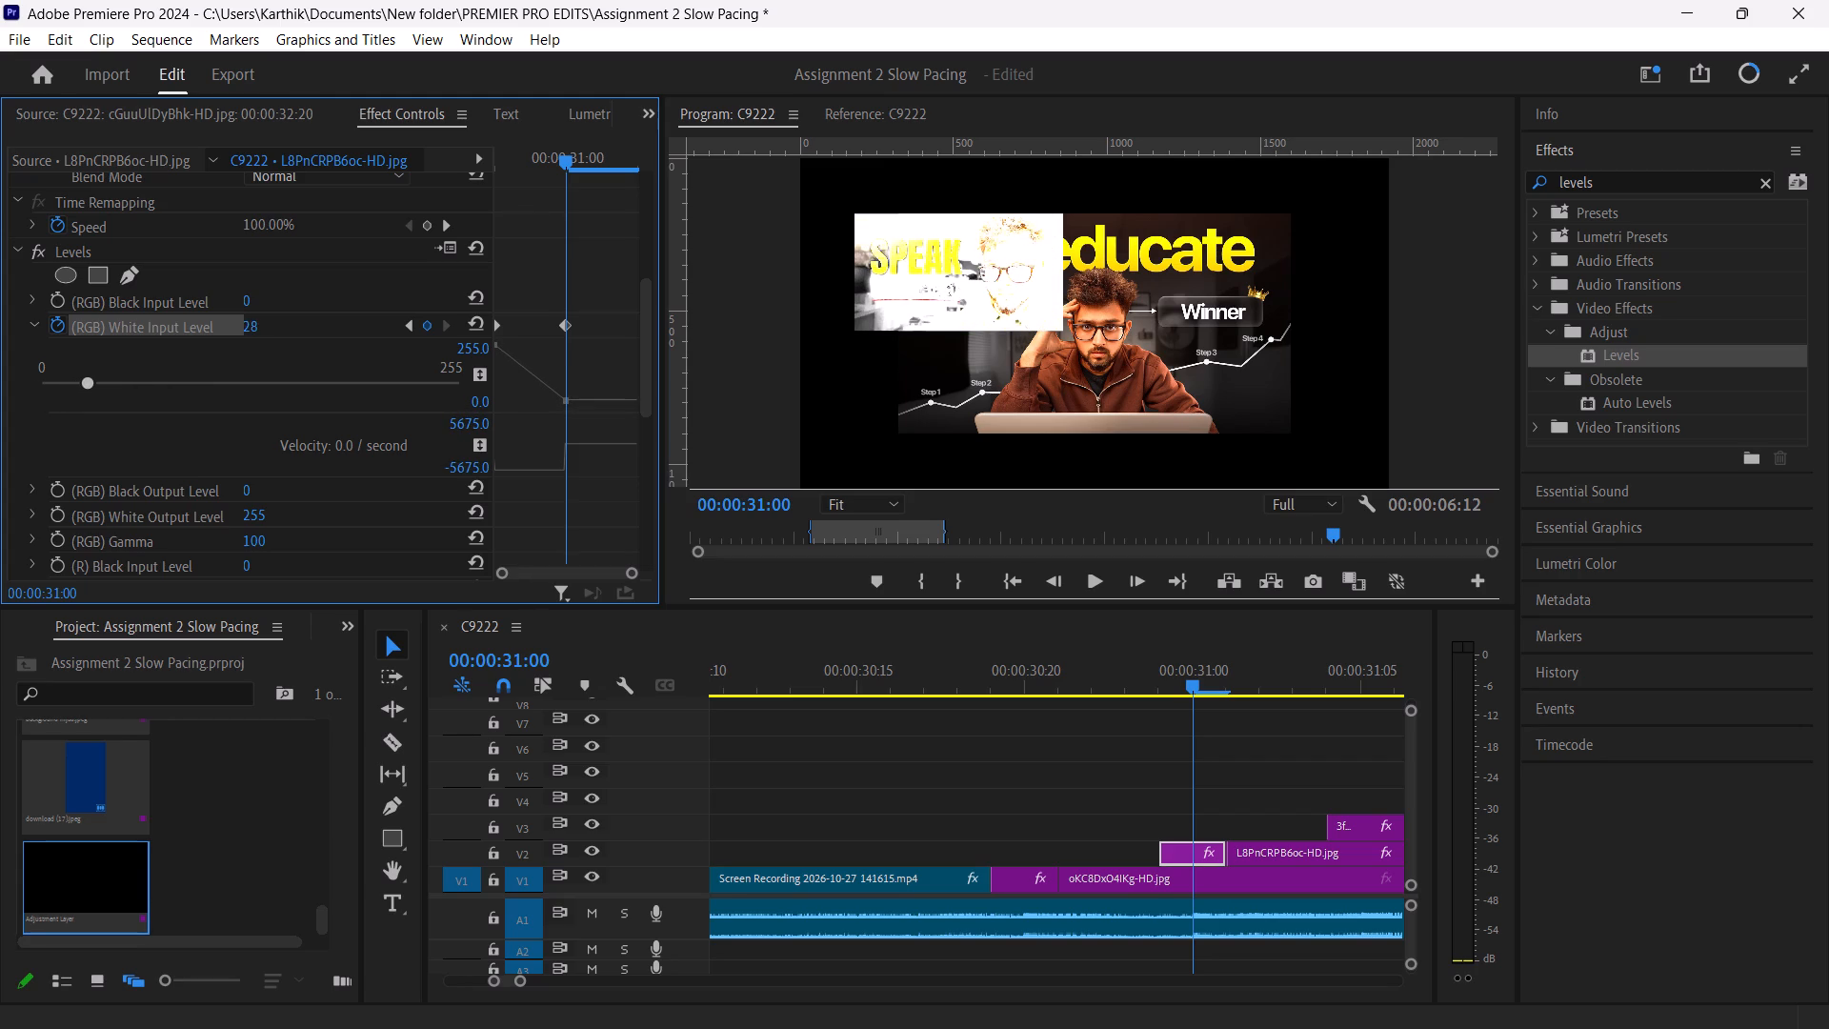
drag(85, 642, 84, 642)
drag(565, 160, 696, 136)
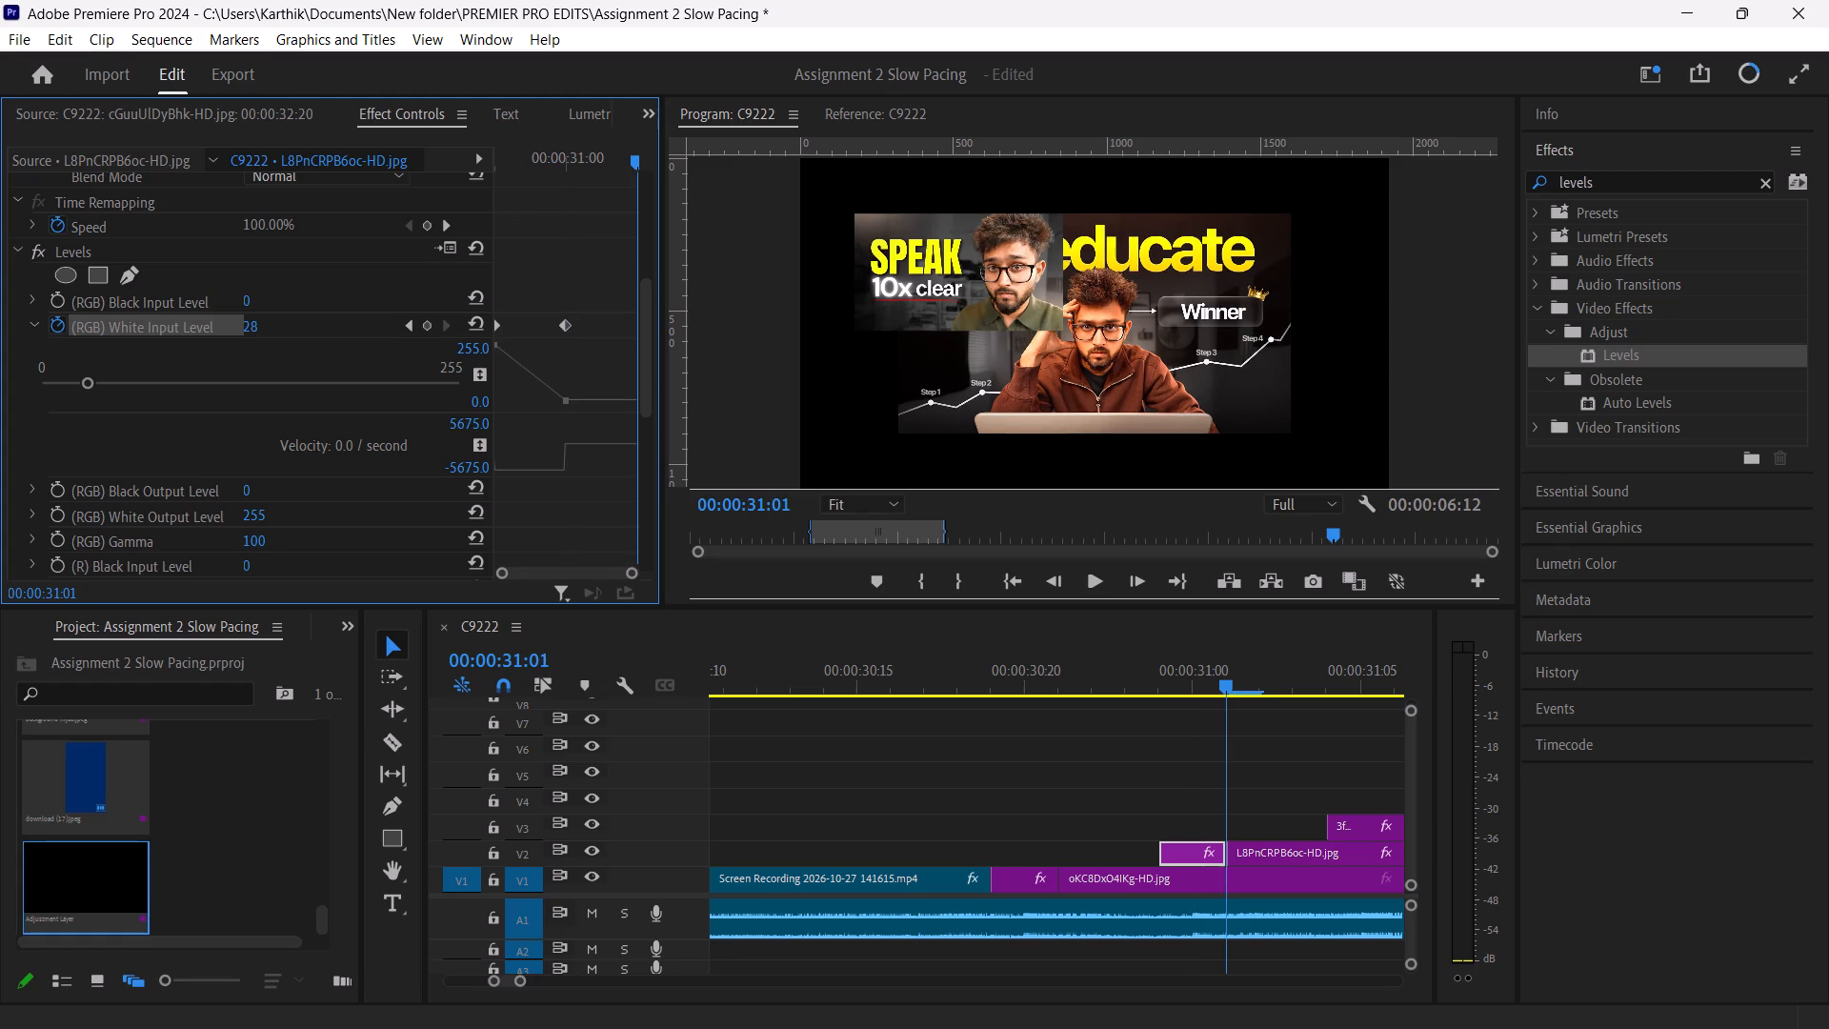
drag(696, 136, 696, 137)
click(476, 323)
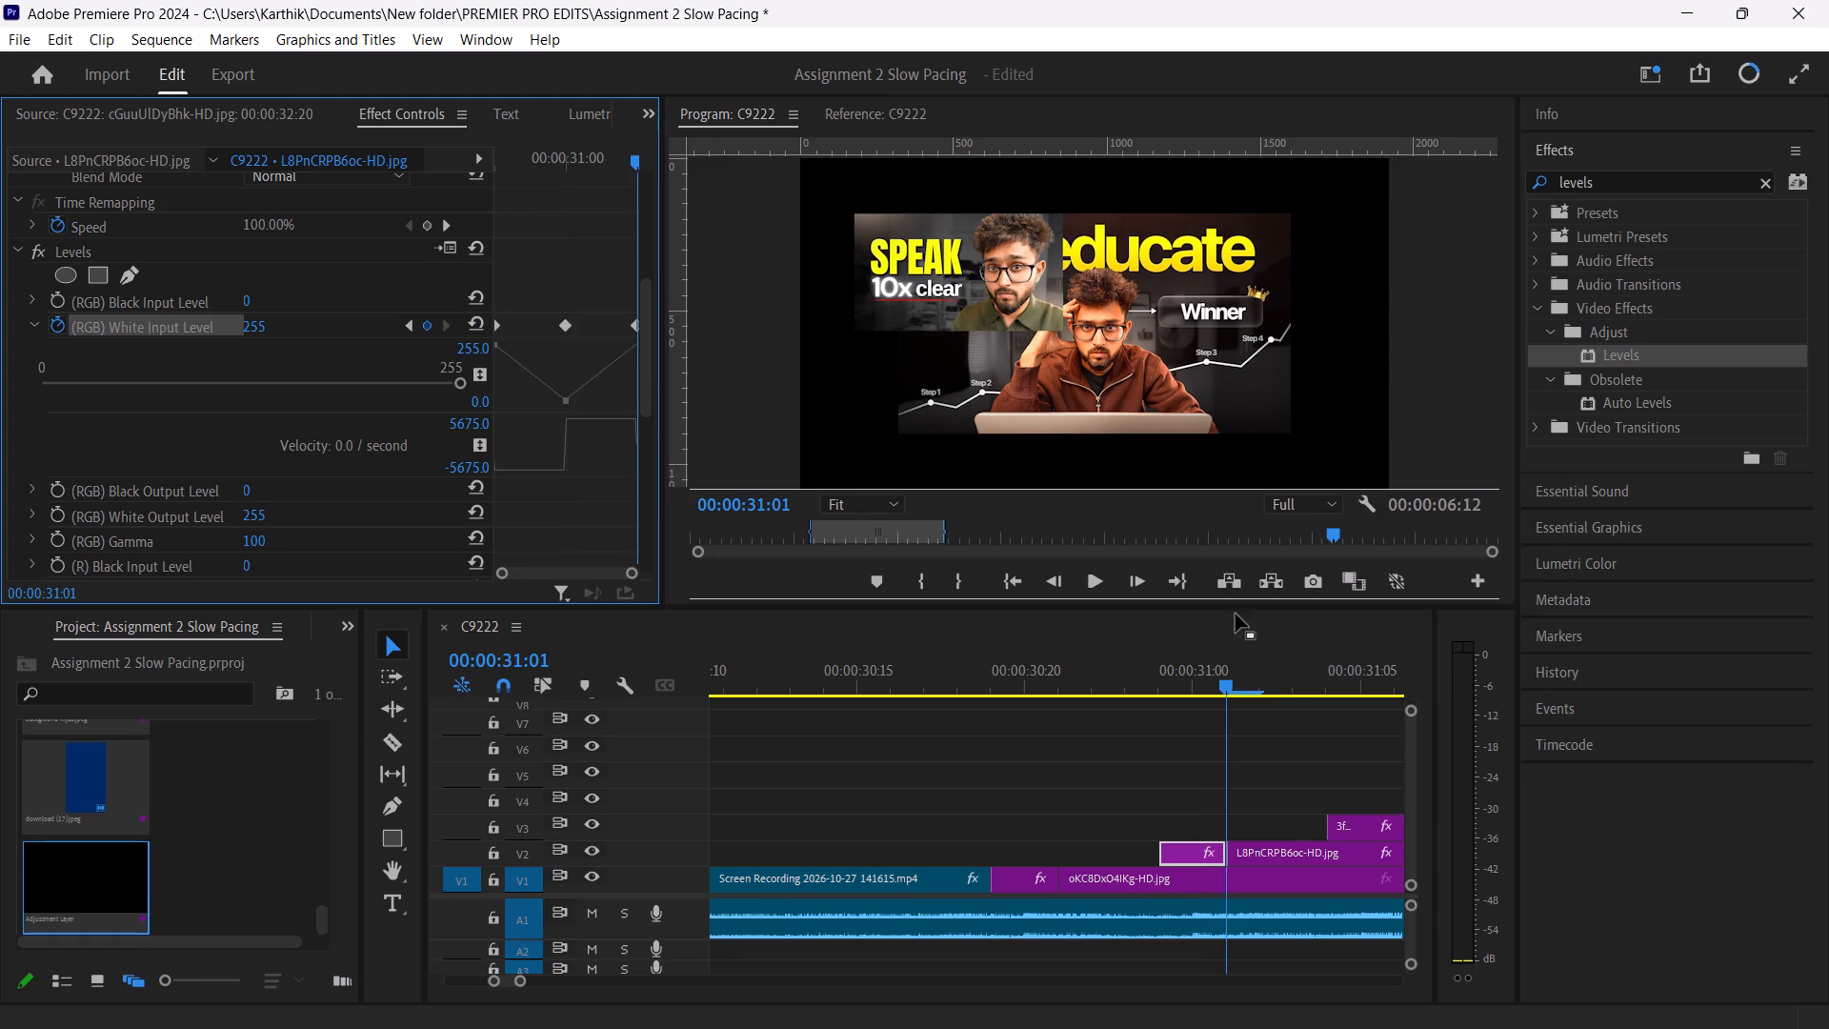
Play back the sequence from 00:00:30:18 to review the flashes on the first two thumbnails.
drag(1228, 676, 955, 714)
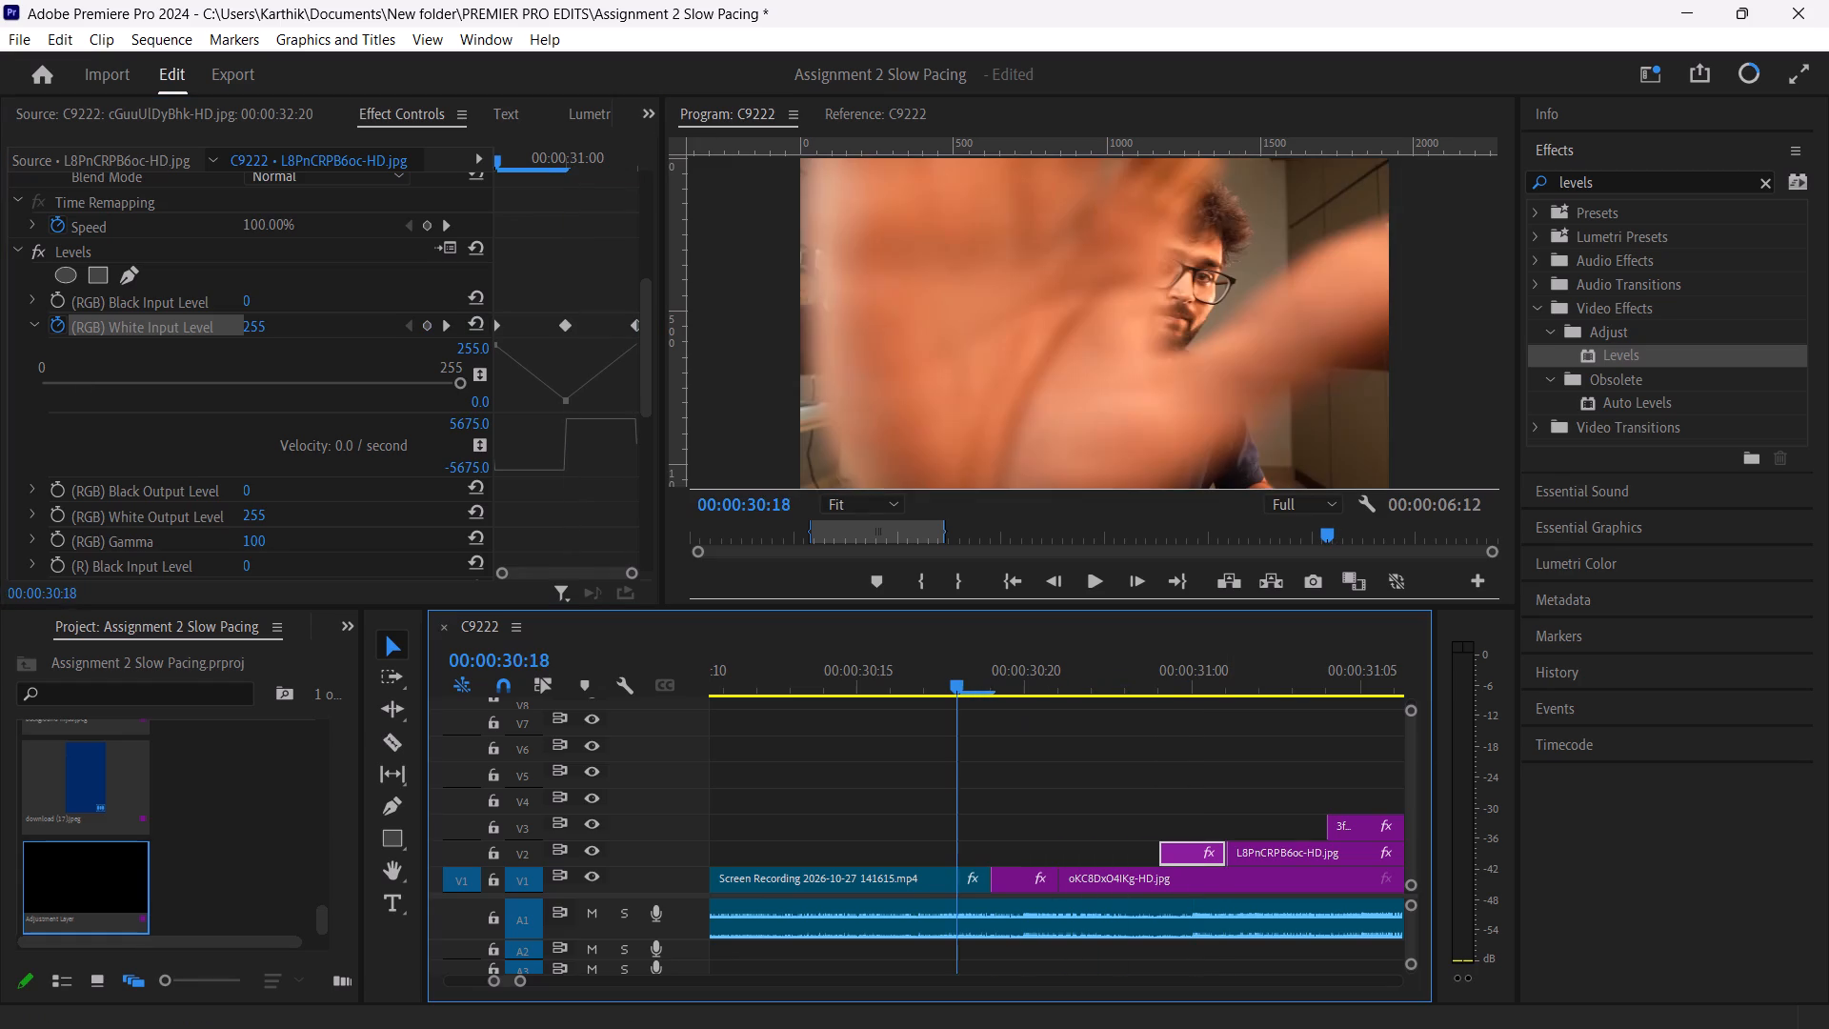
drag(955, 714, 951, 712)
key(space)
key(space)
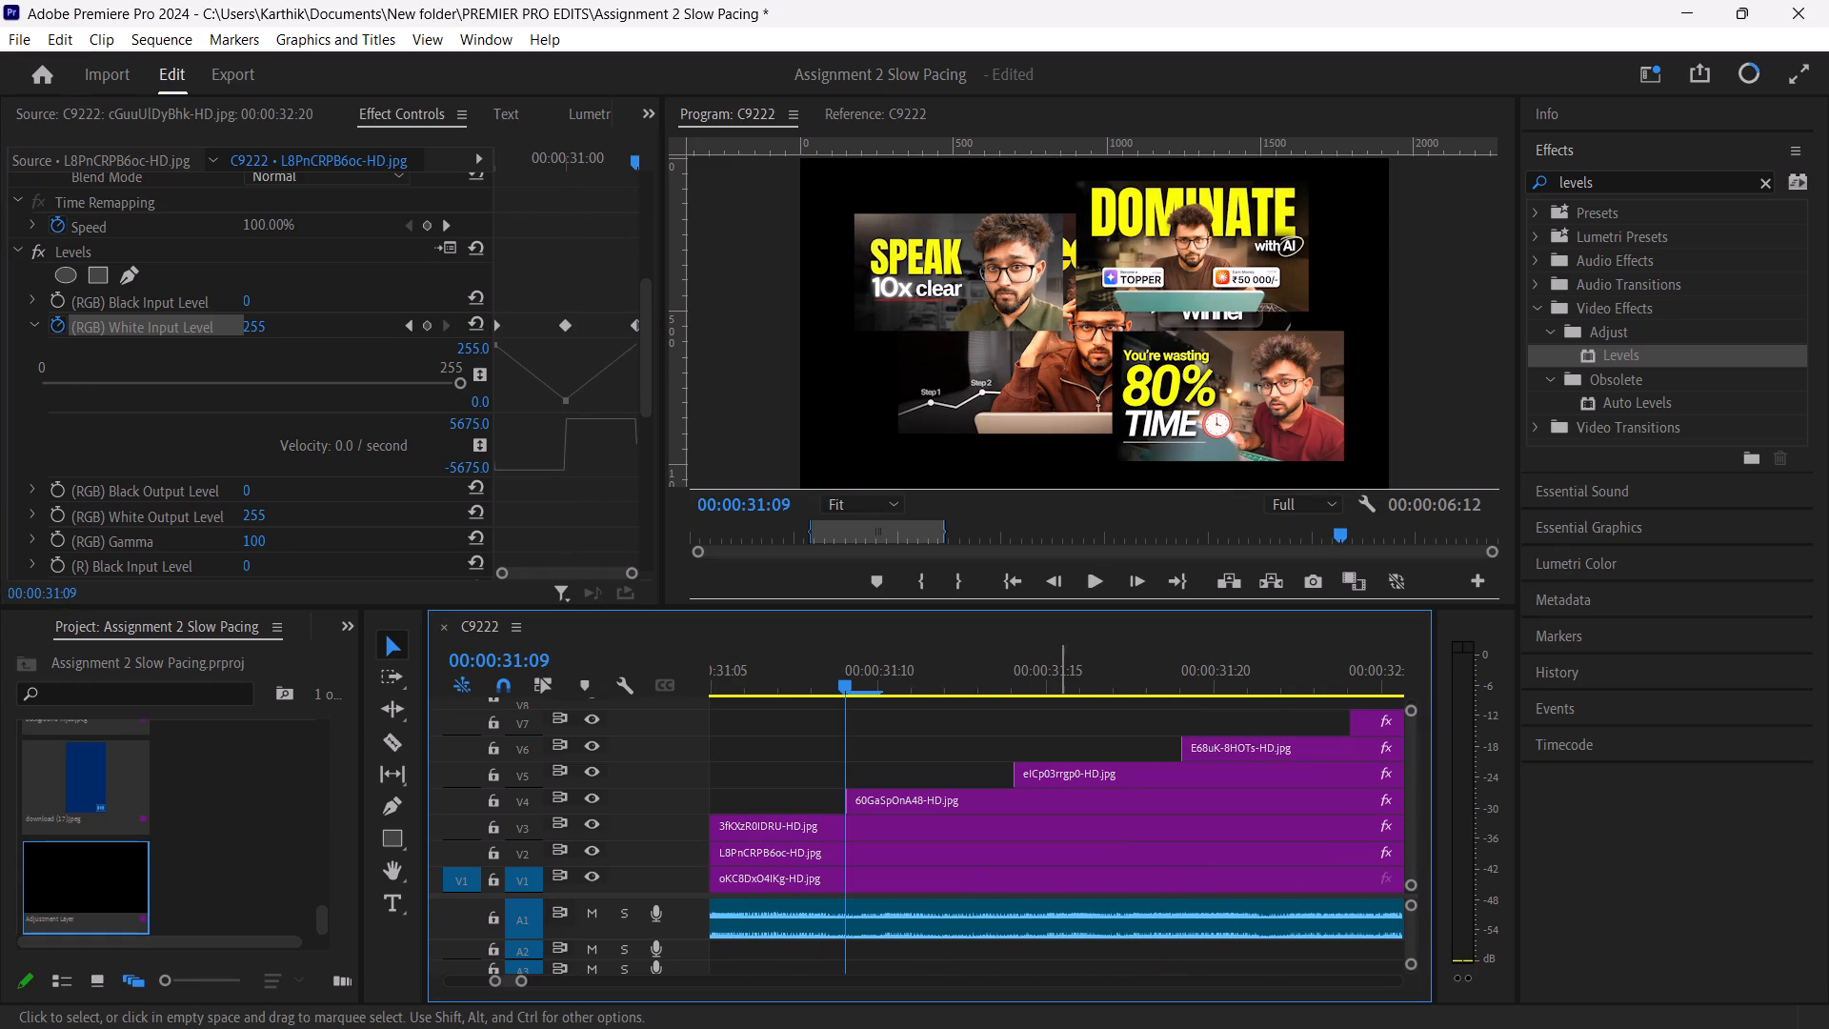
drag(837, 673, 869, 697)
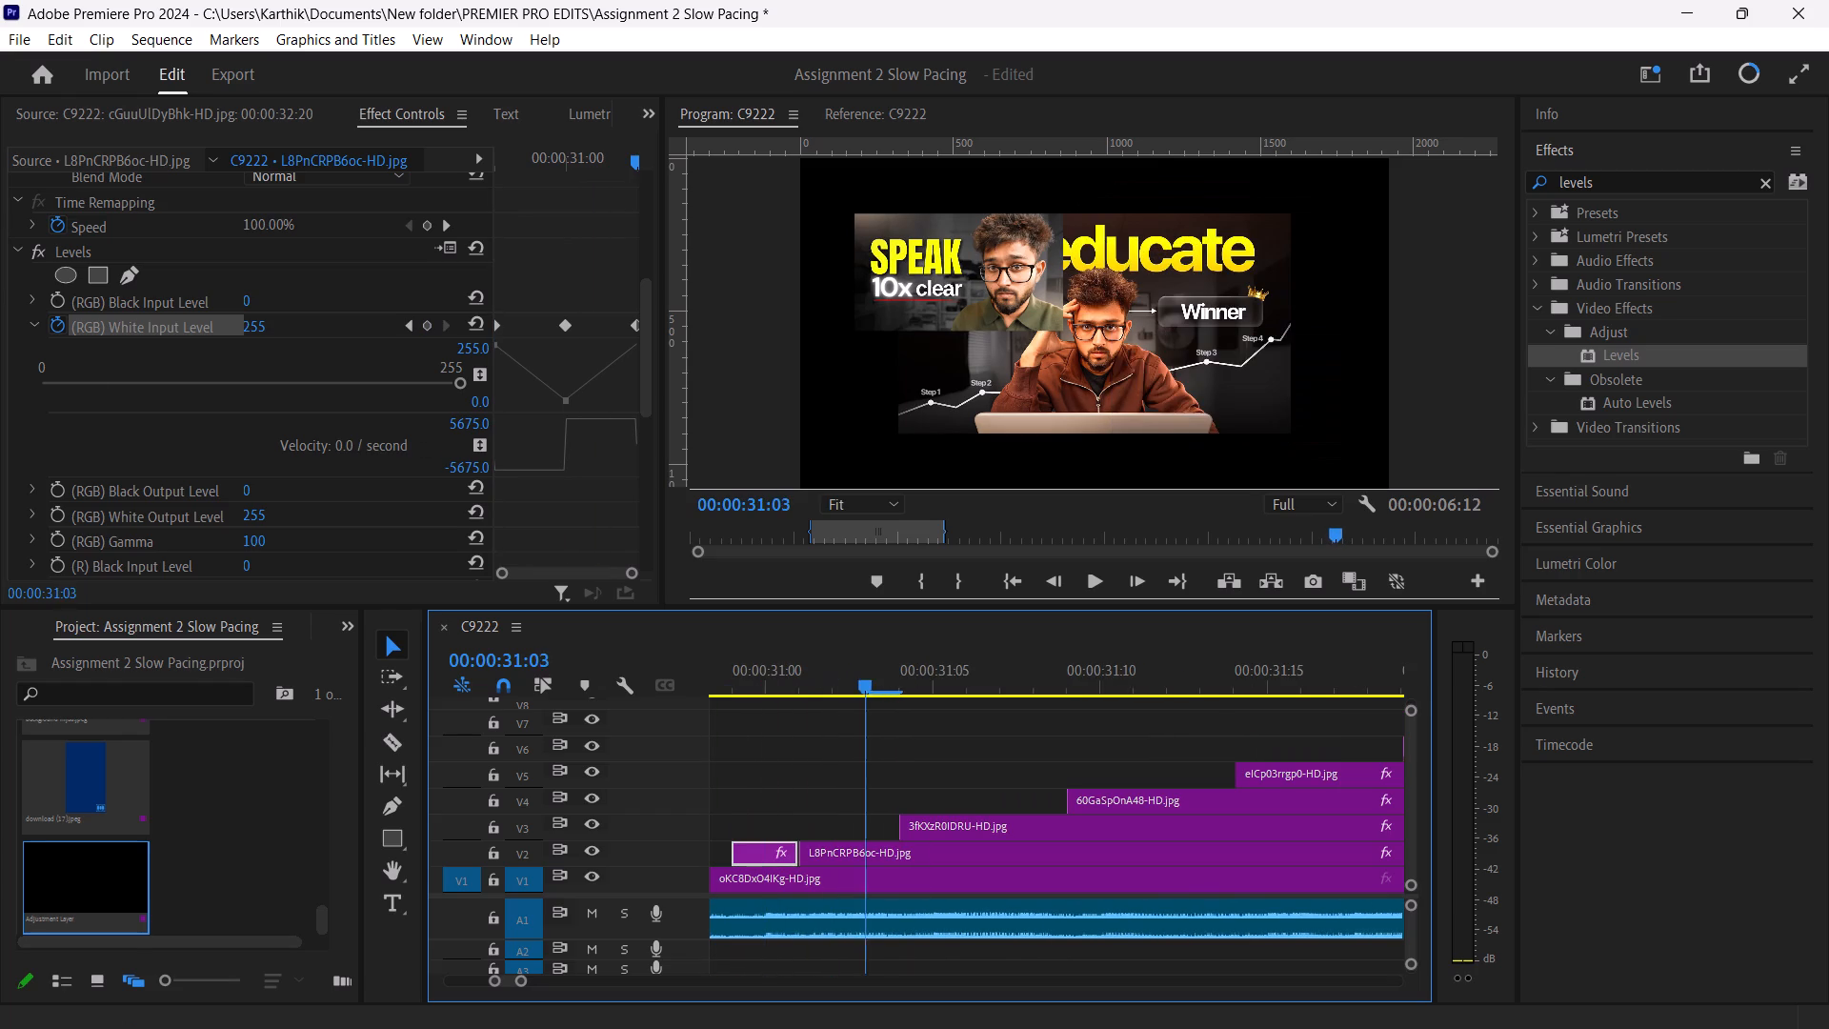
drag(869, 697, 1130, 721)
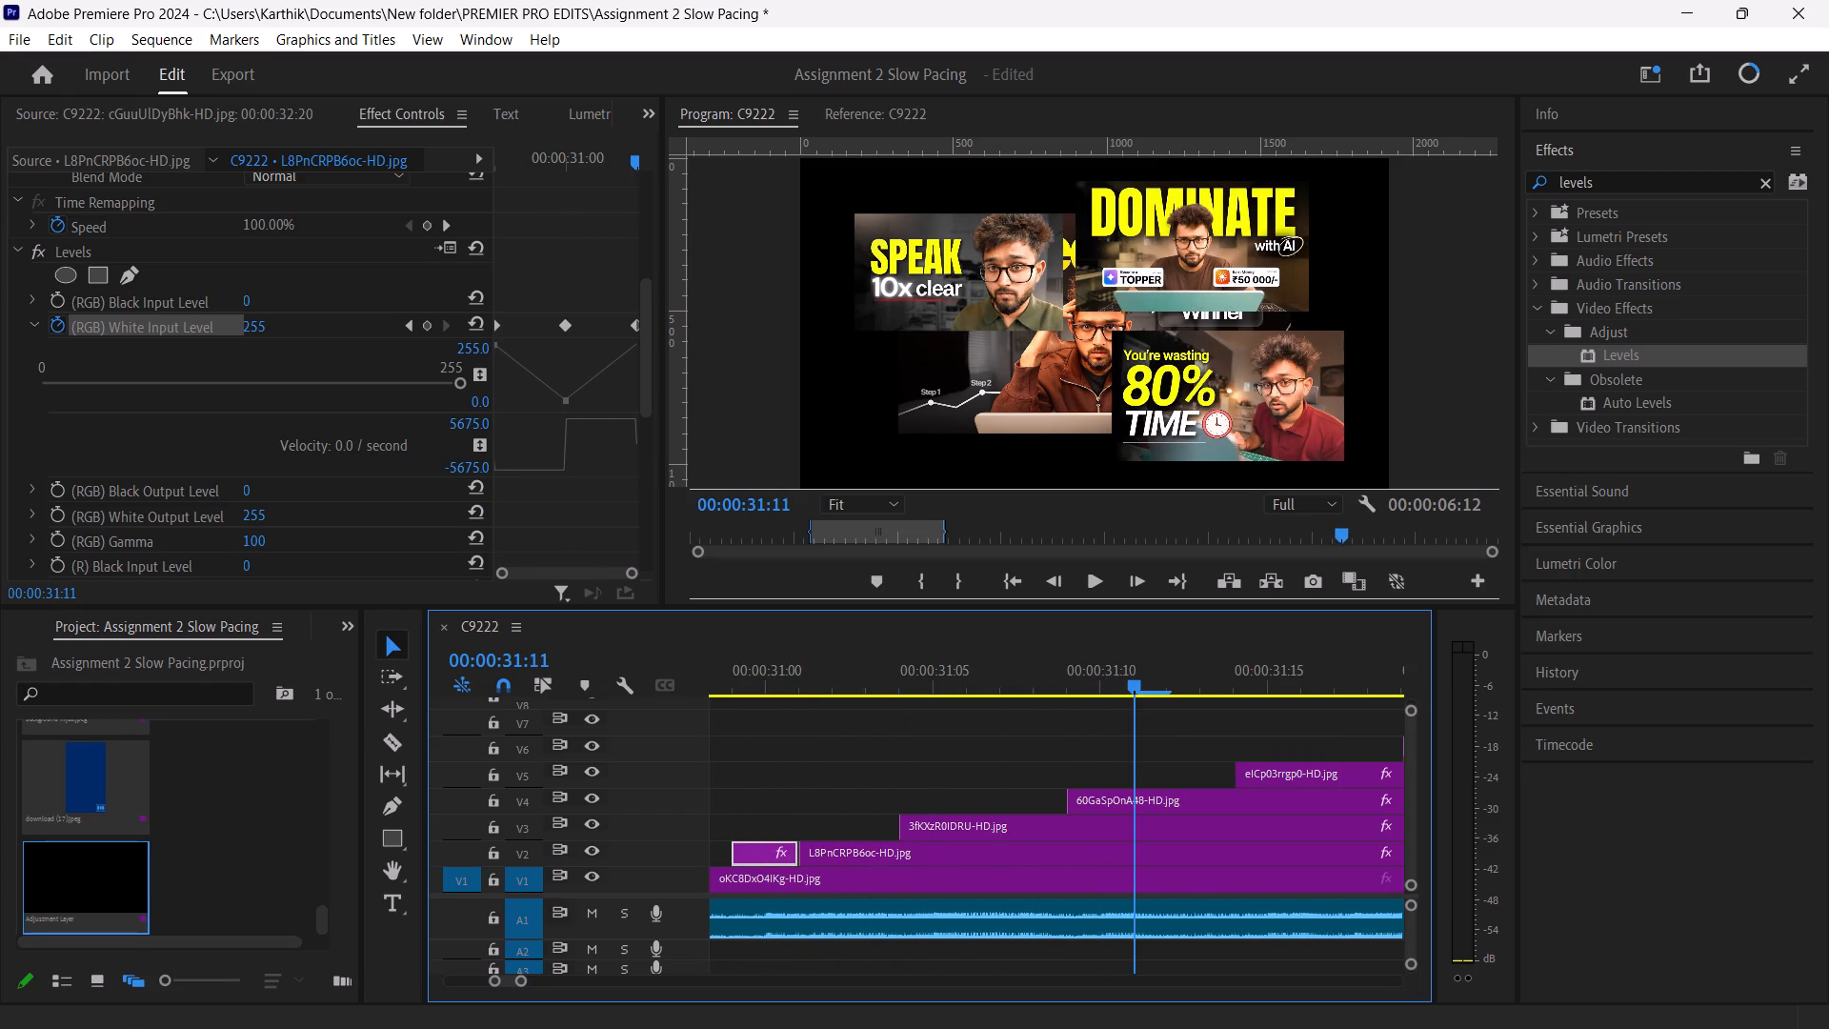
drag(1130, 721, 1115, 734)
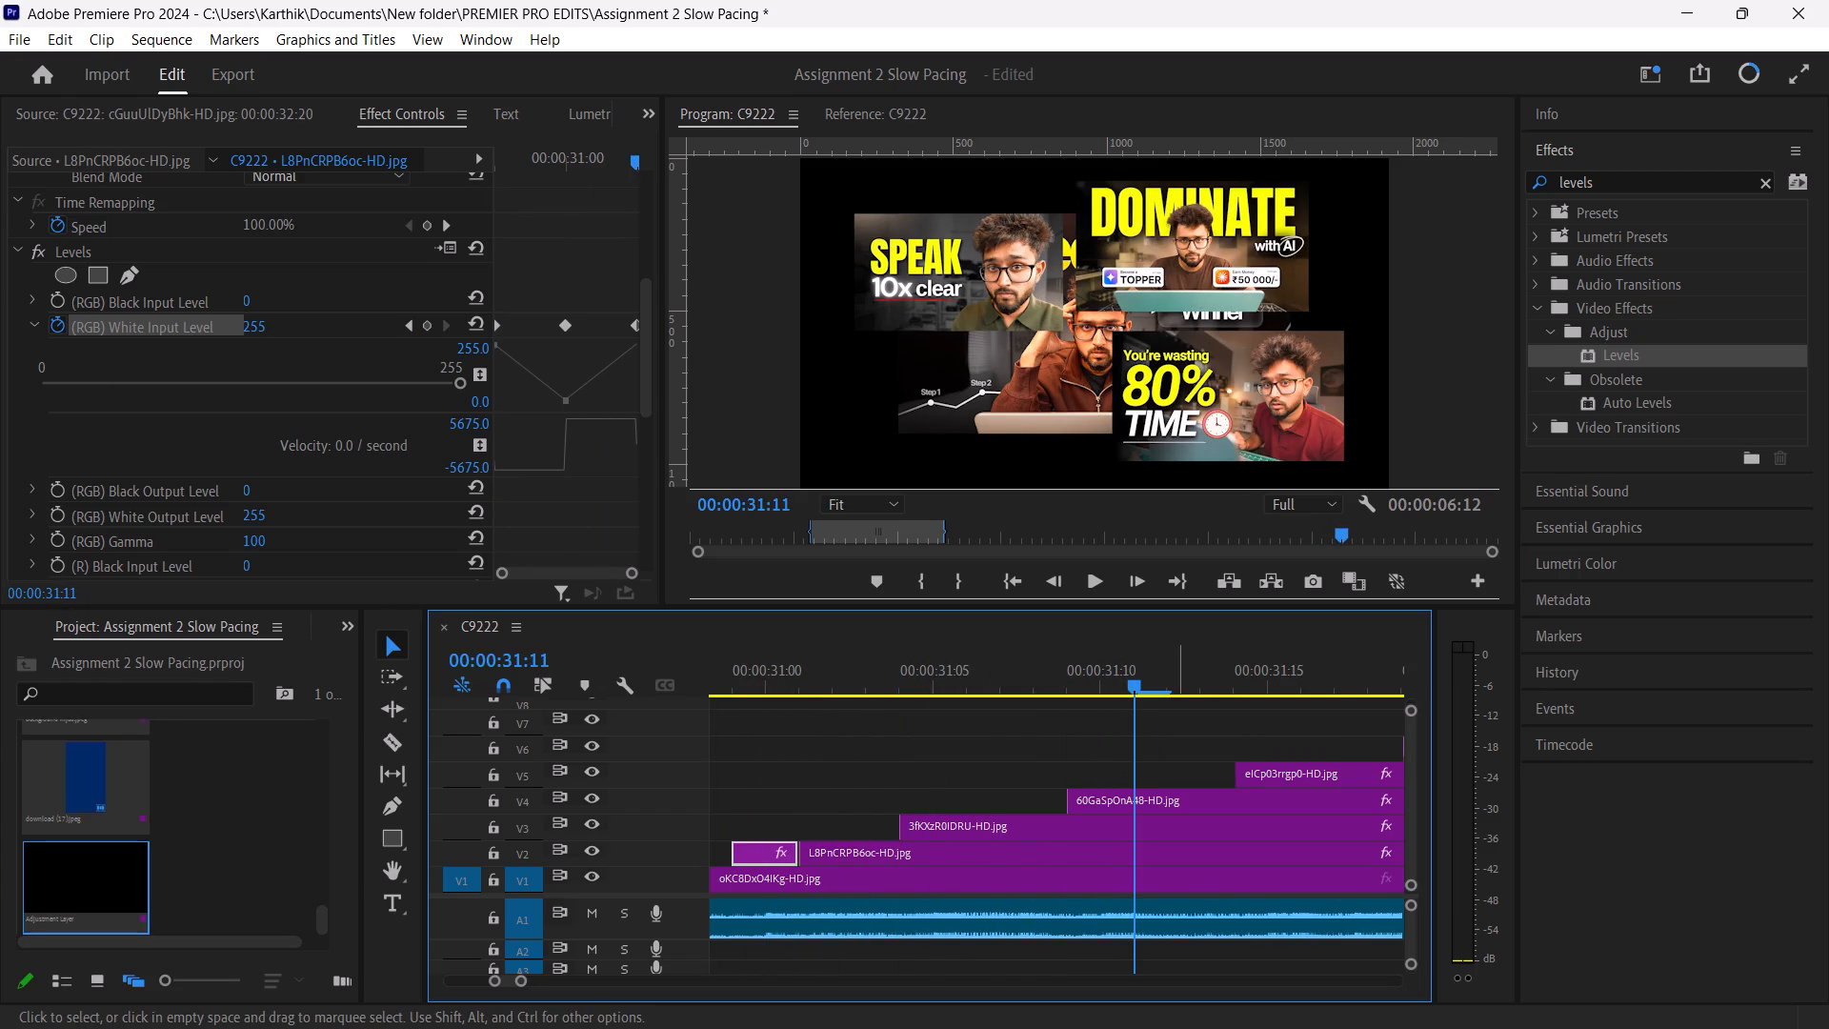
Cut the V3 thumbnail clip at 00:00:31:06 to make a two-frame opening piece.
click(1180, 803)
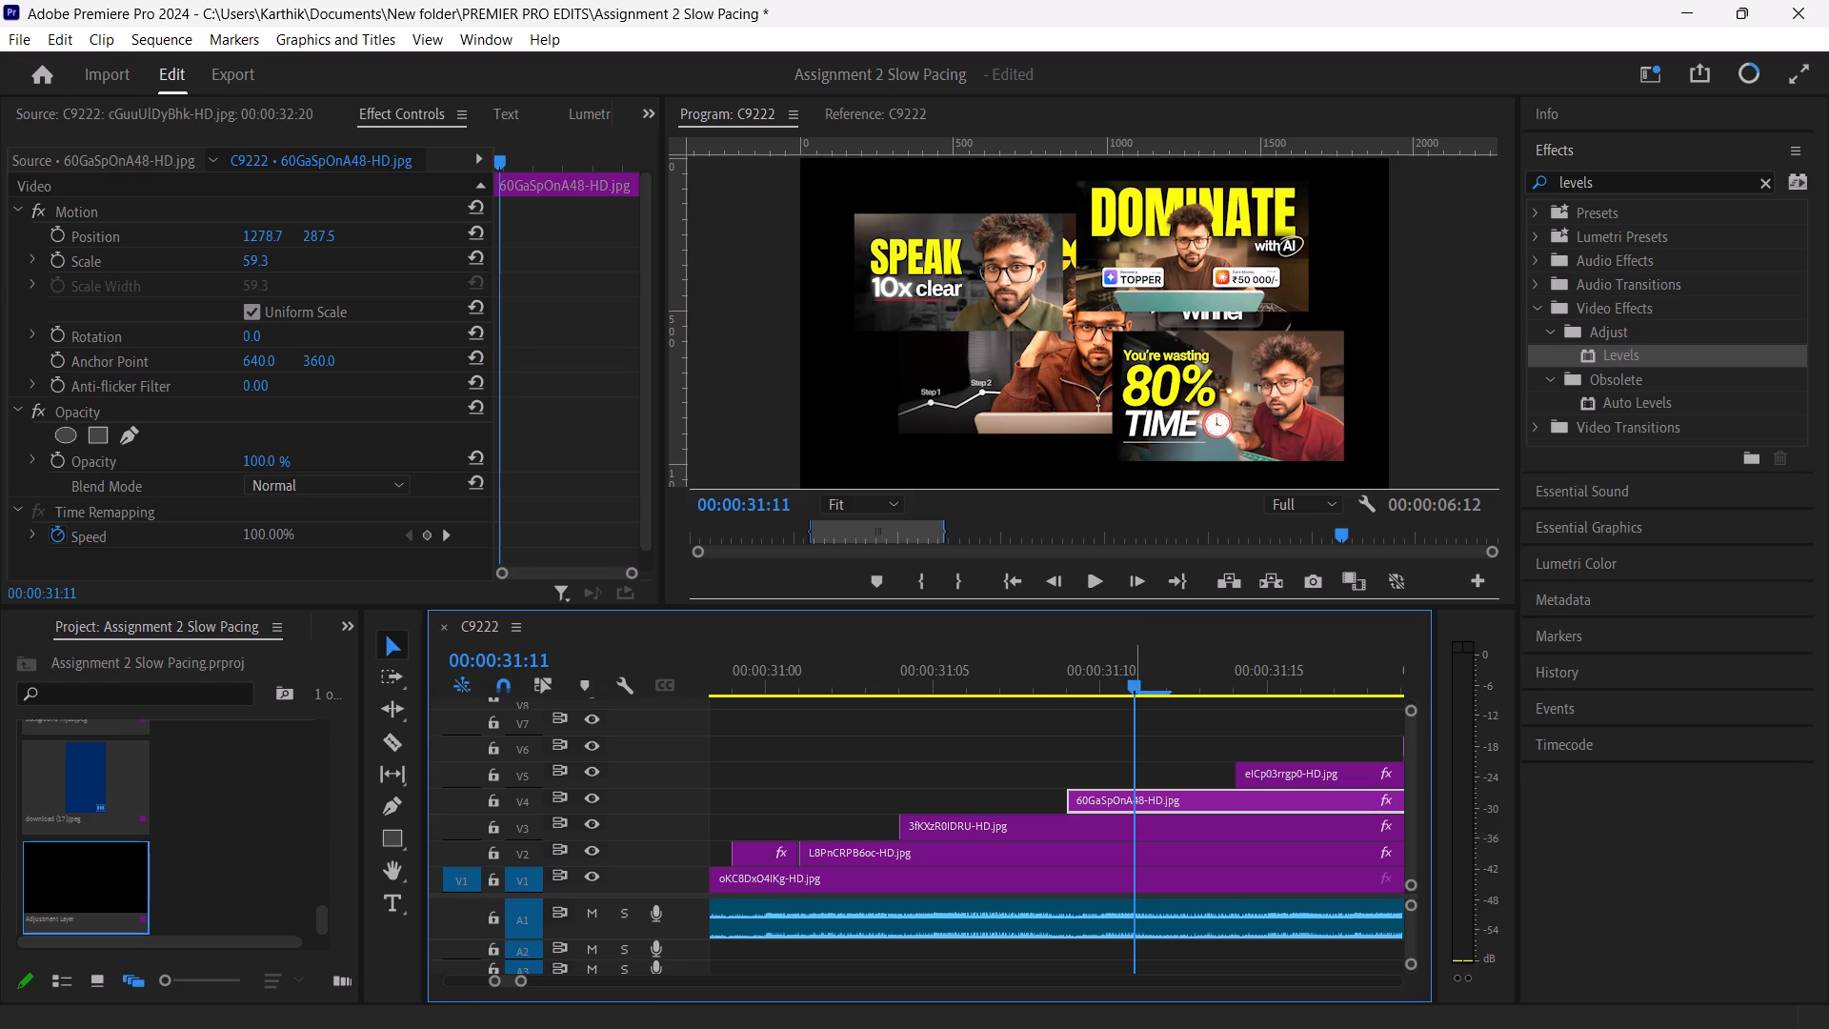
drag(1131, 673, 951, 709)
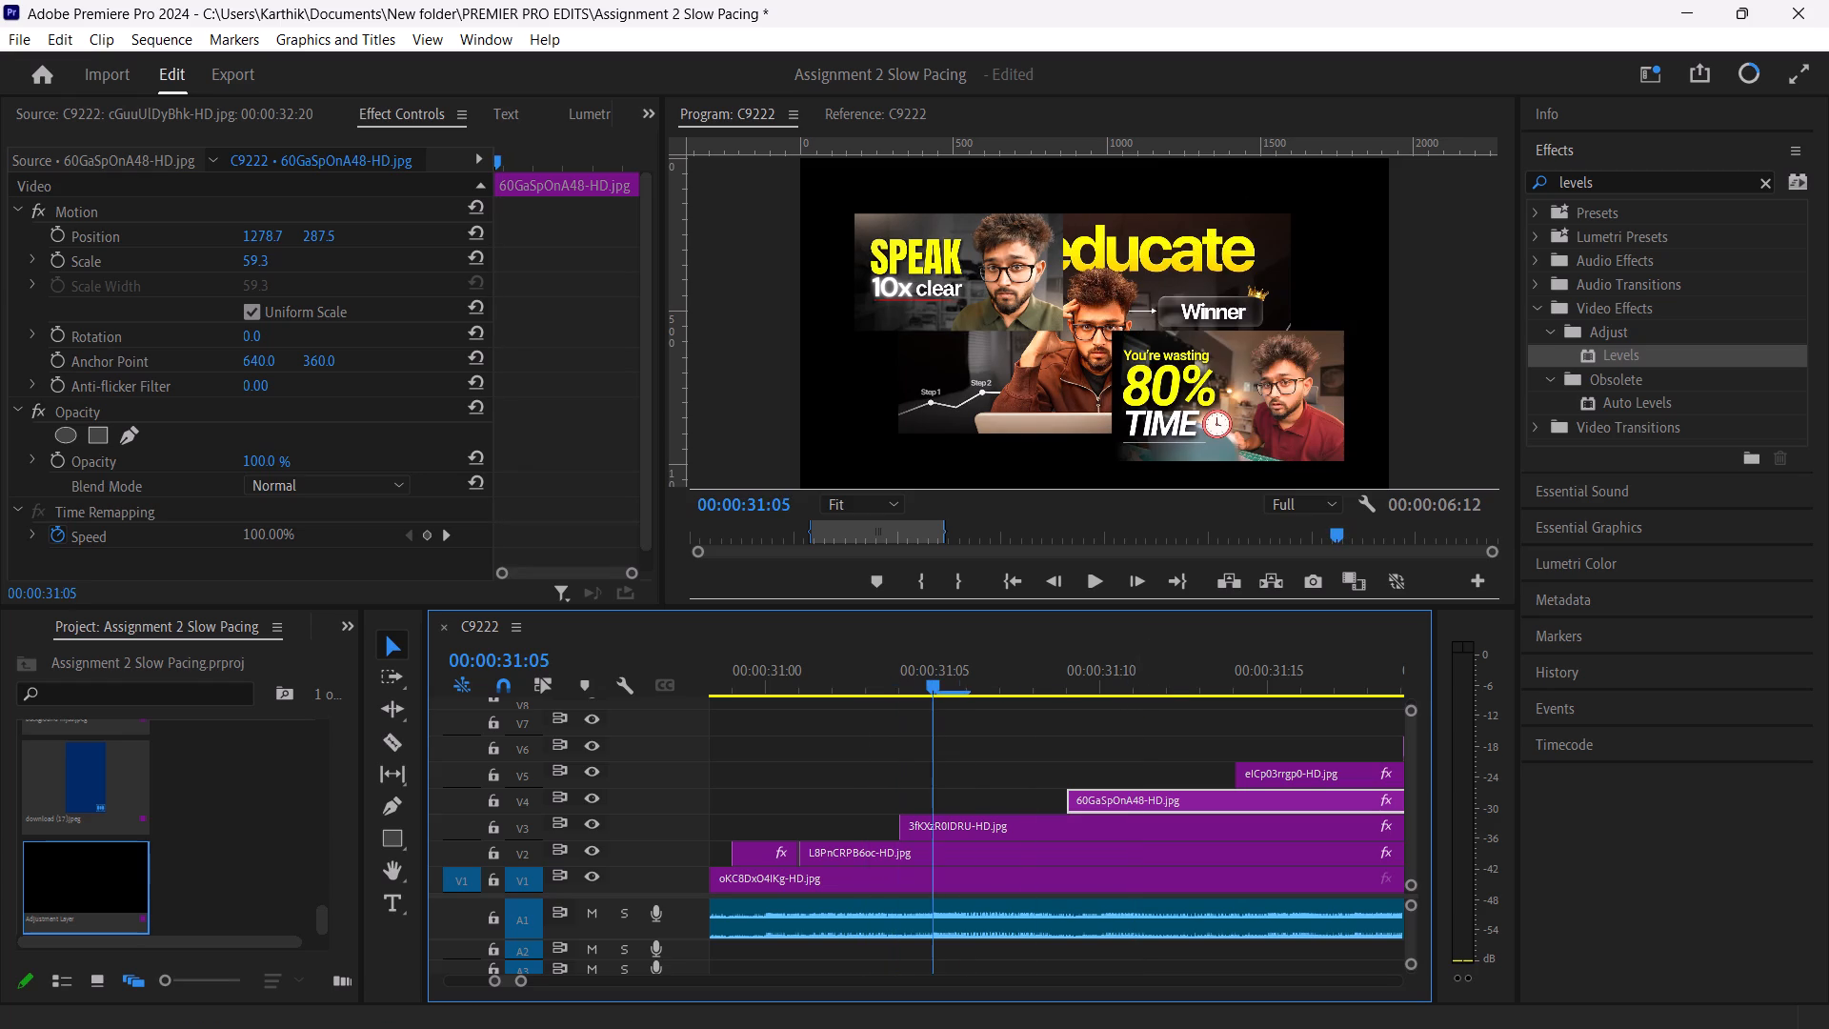
drag(951, 709, 981, 716)
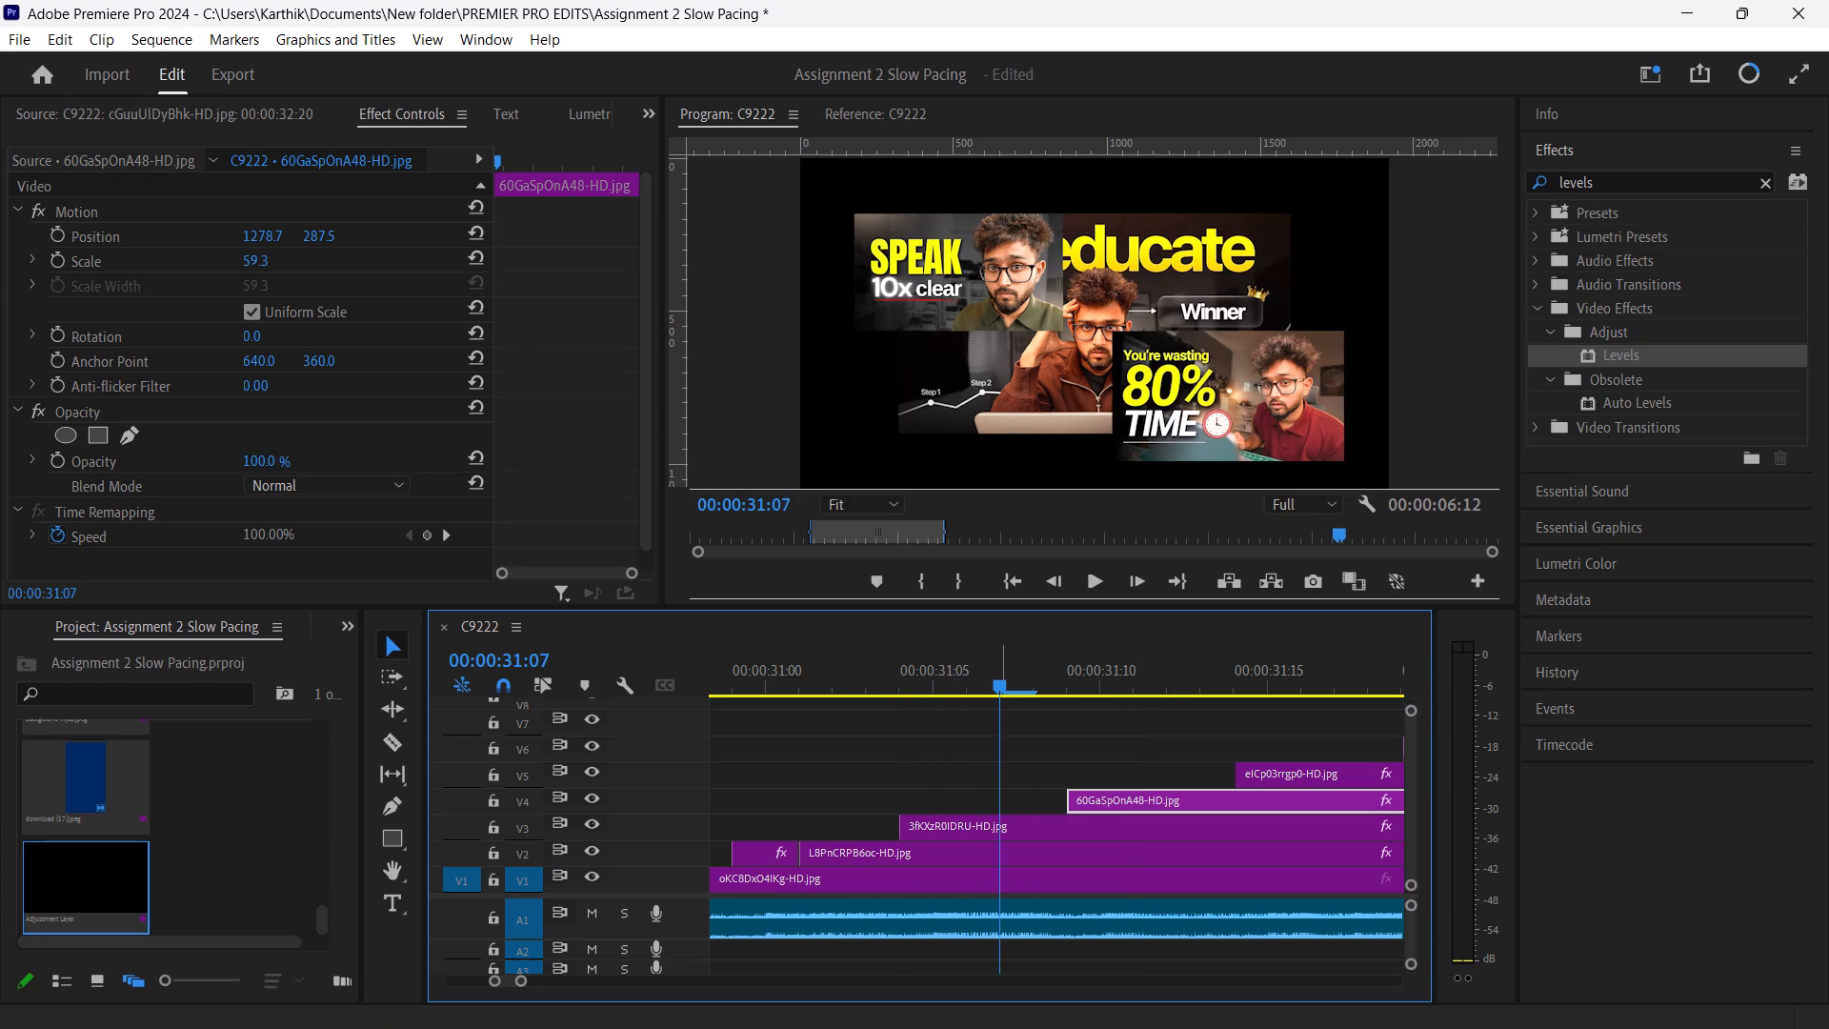
drag(996, 680, 976, 679)
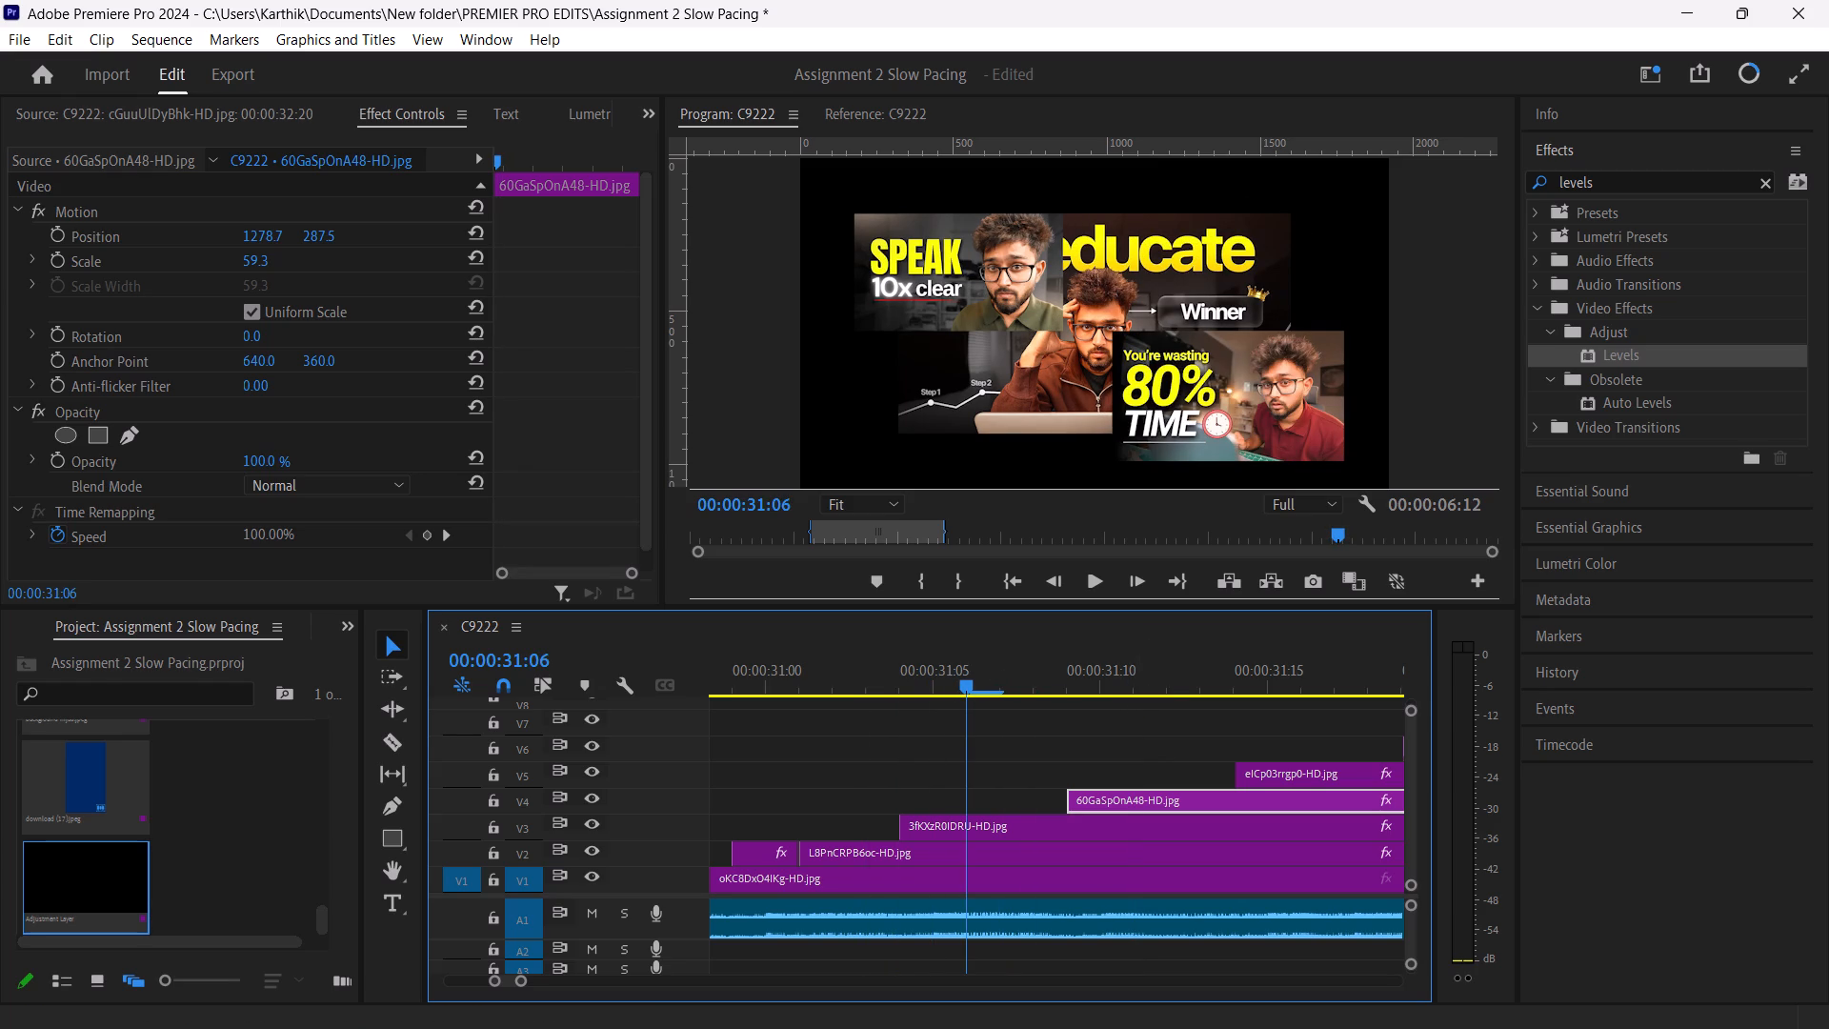
drag(976, 679, 978, 679)
click(1011, 821)
key(c)
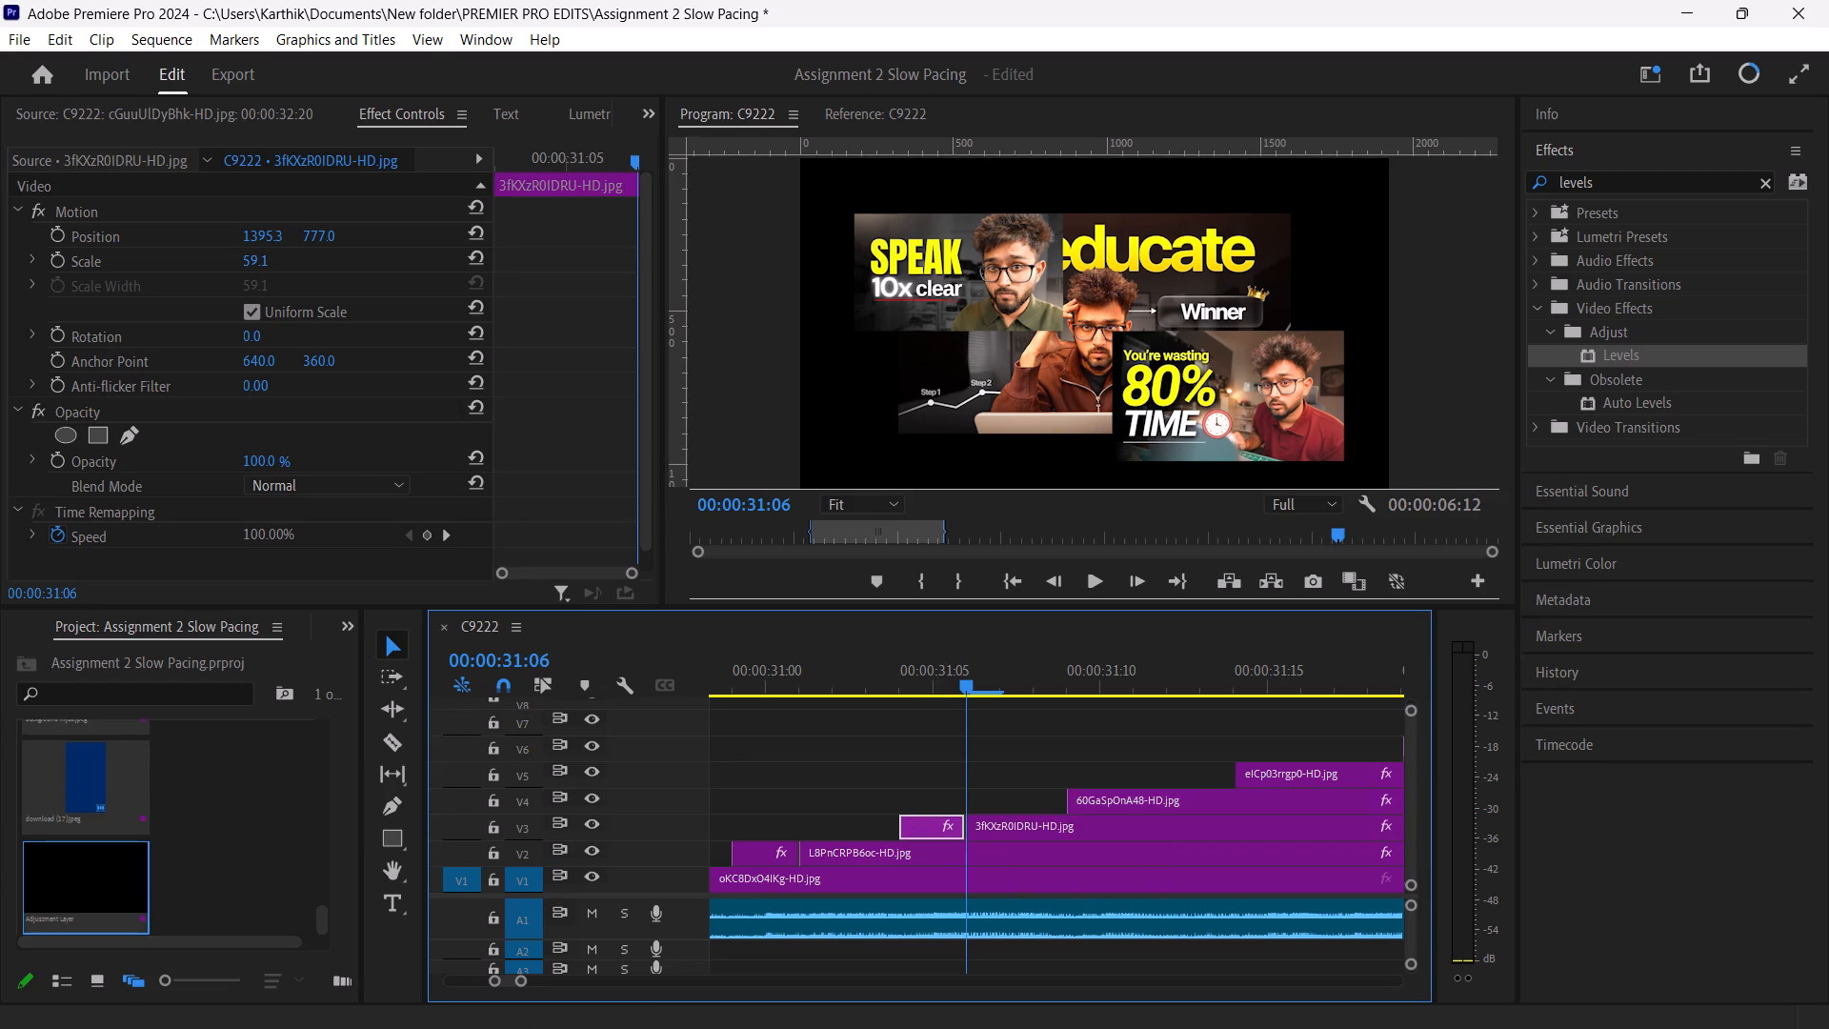
Apply the Levels effect to the short opening piece on V3.
drag(1593, 351, 936, 771)
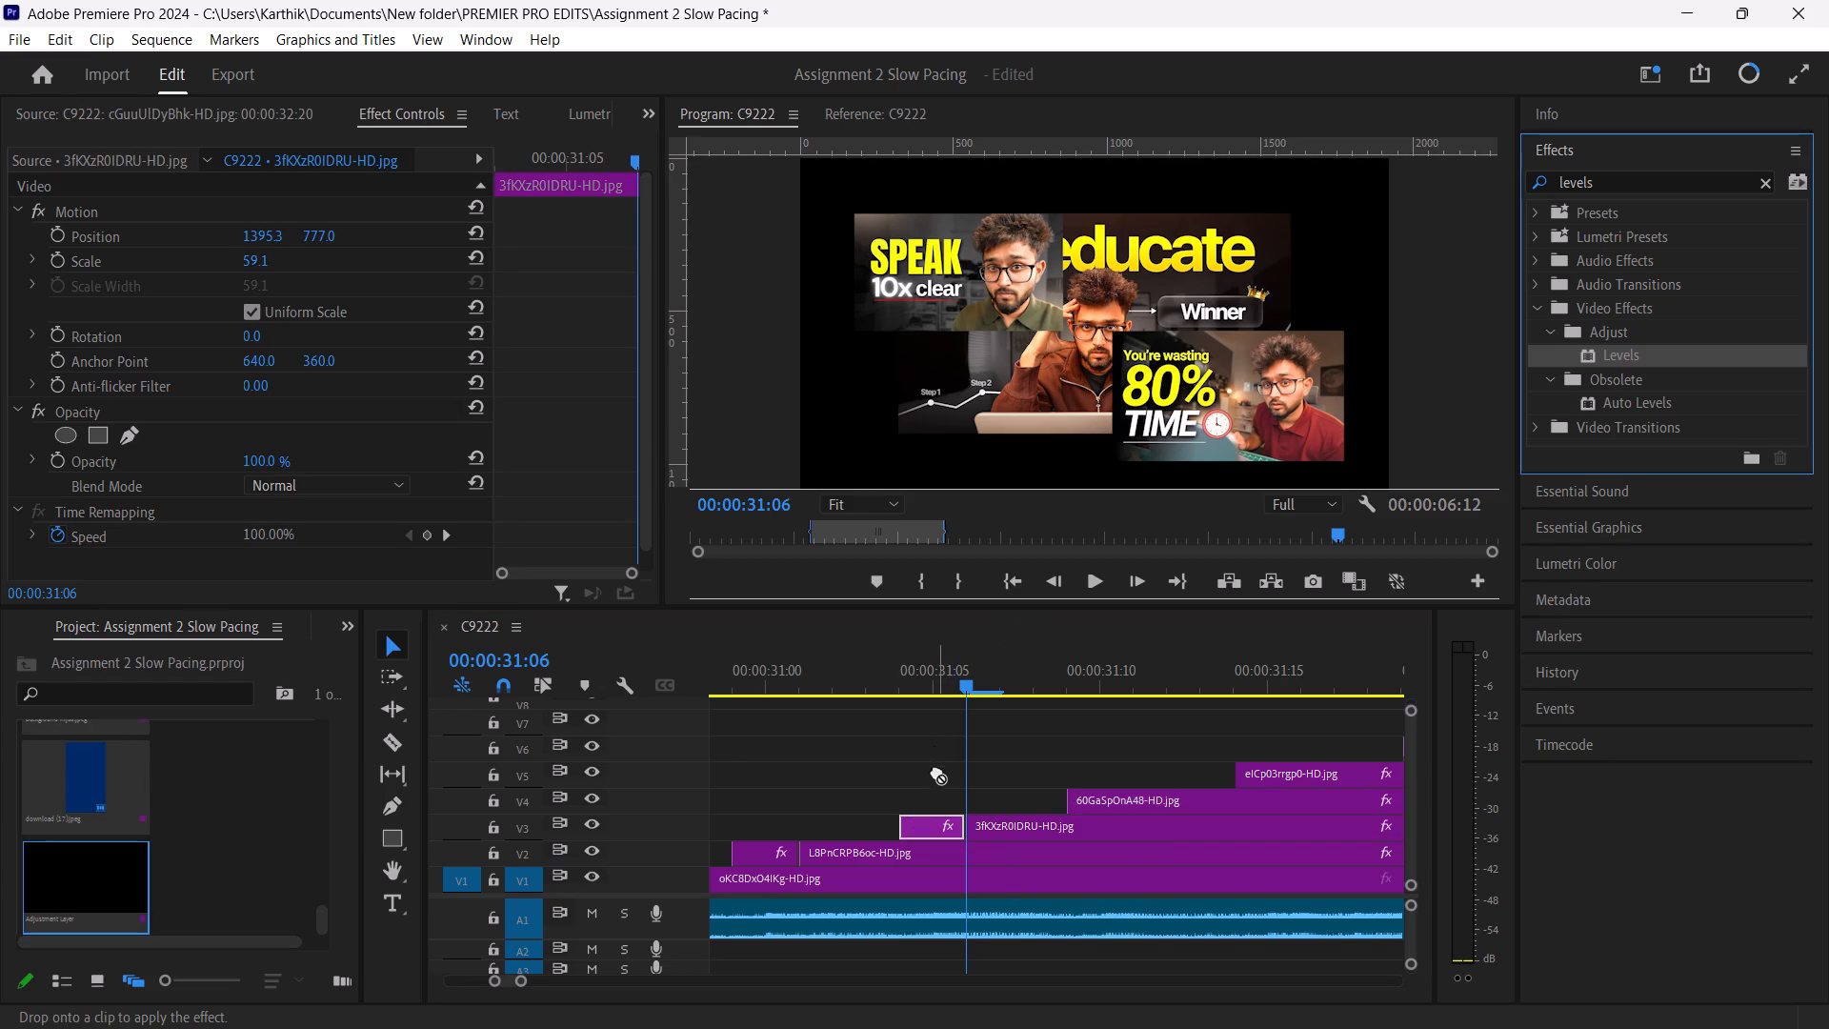
drag(936, 771, 937, 822)
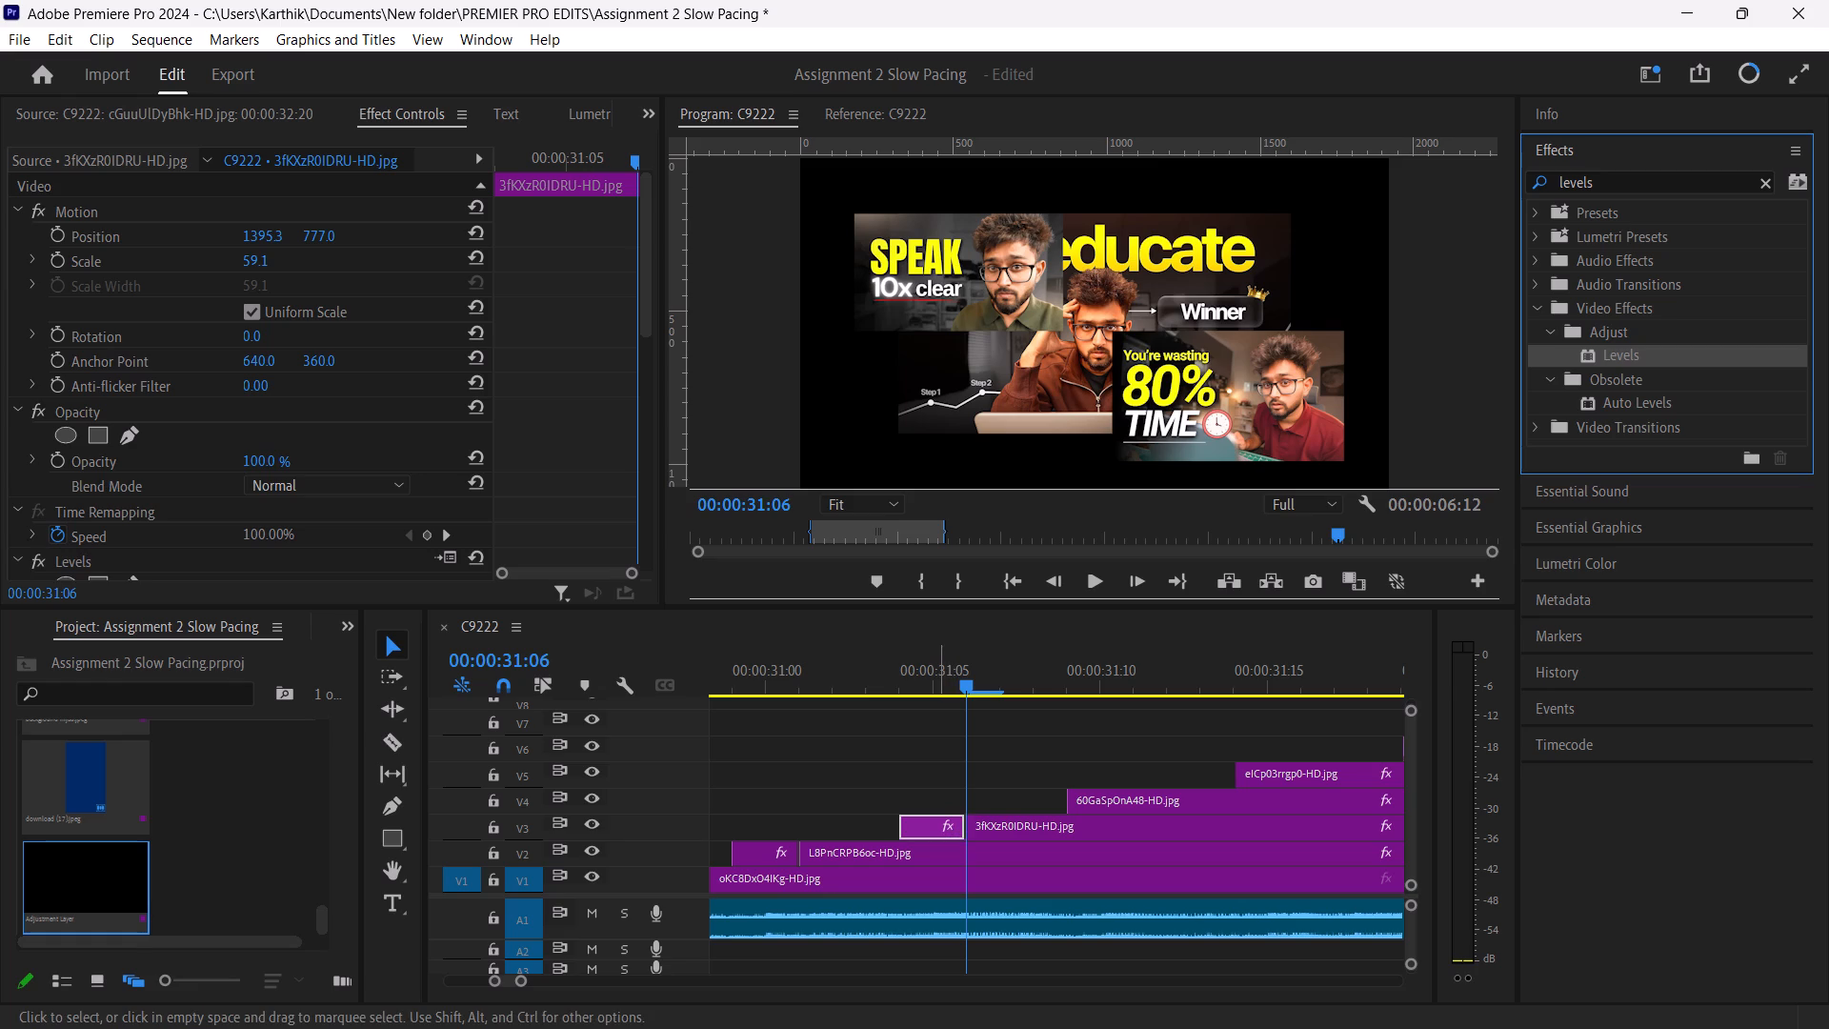
Keyframe the short V3 piece's (RGB) White Input Level at 255 on 00:00:31:06 and on its first frame, 00:00:31:04.
scroll(224, 412, down, 2)
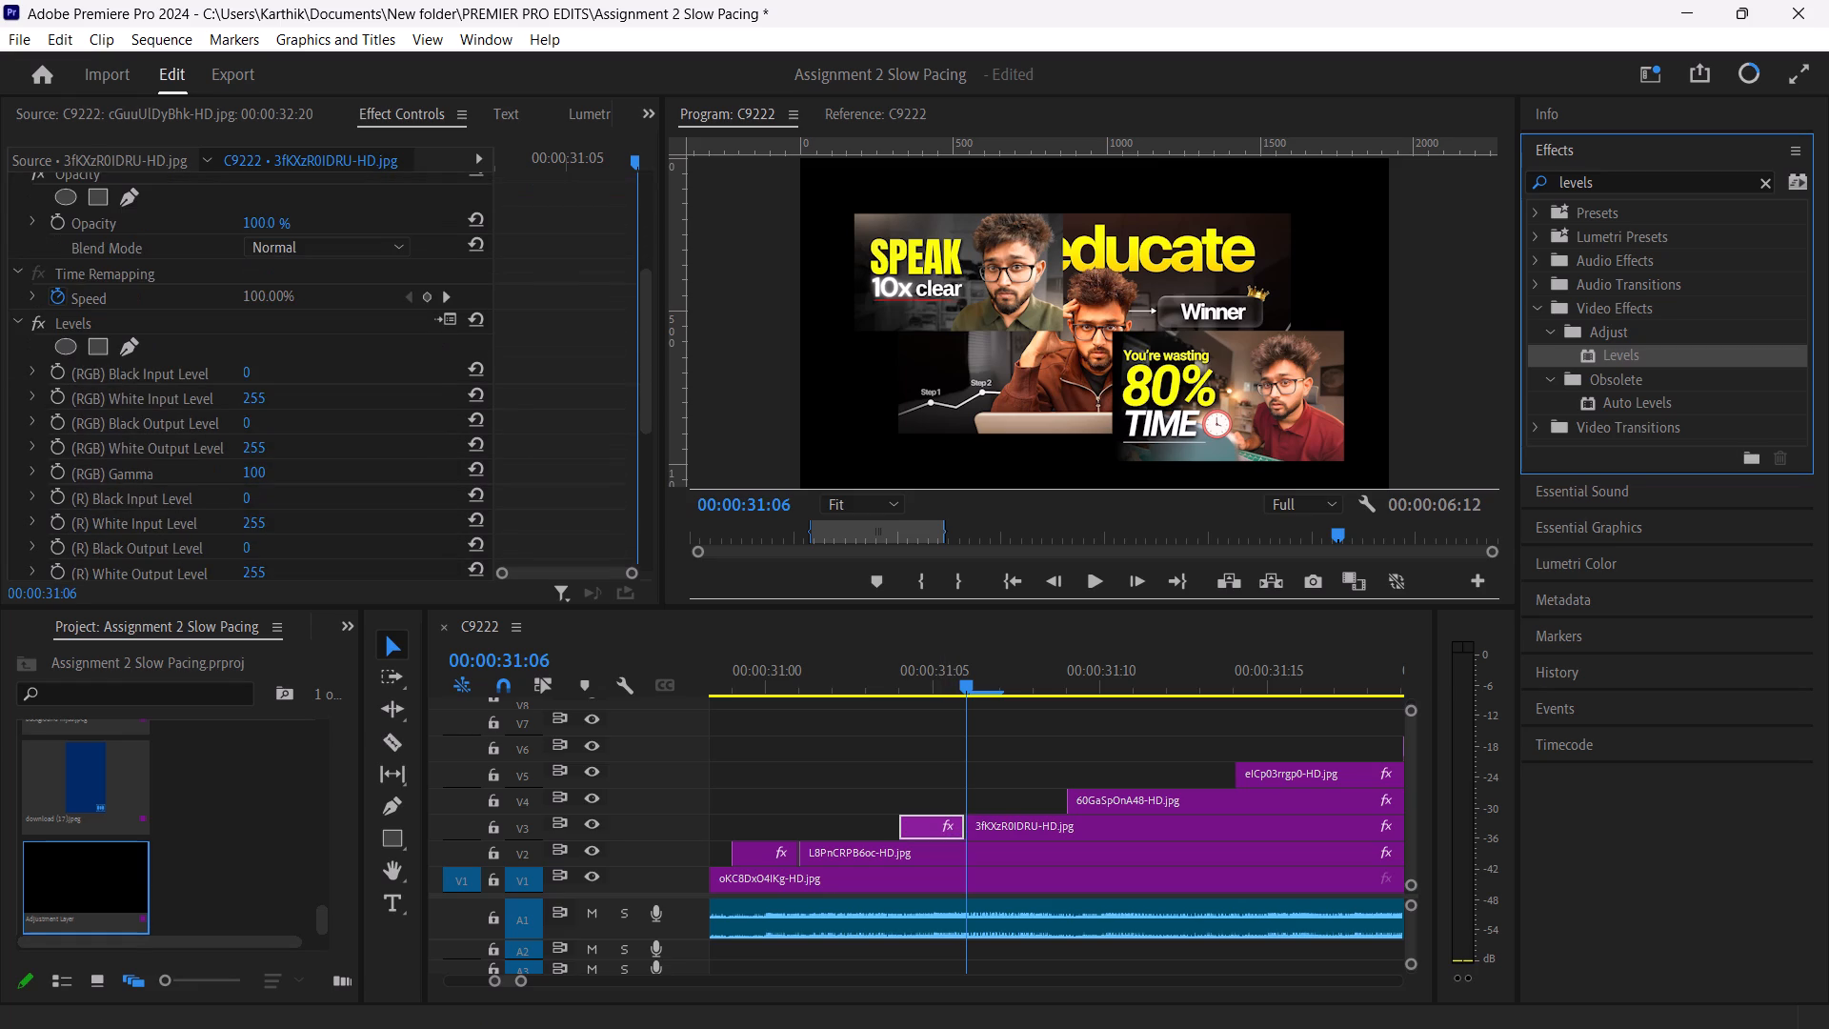
click(27, 393)
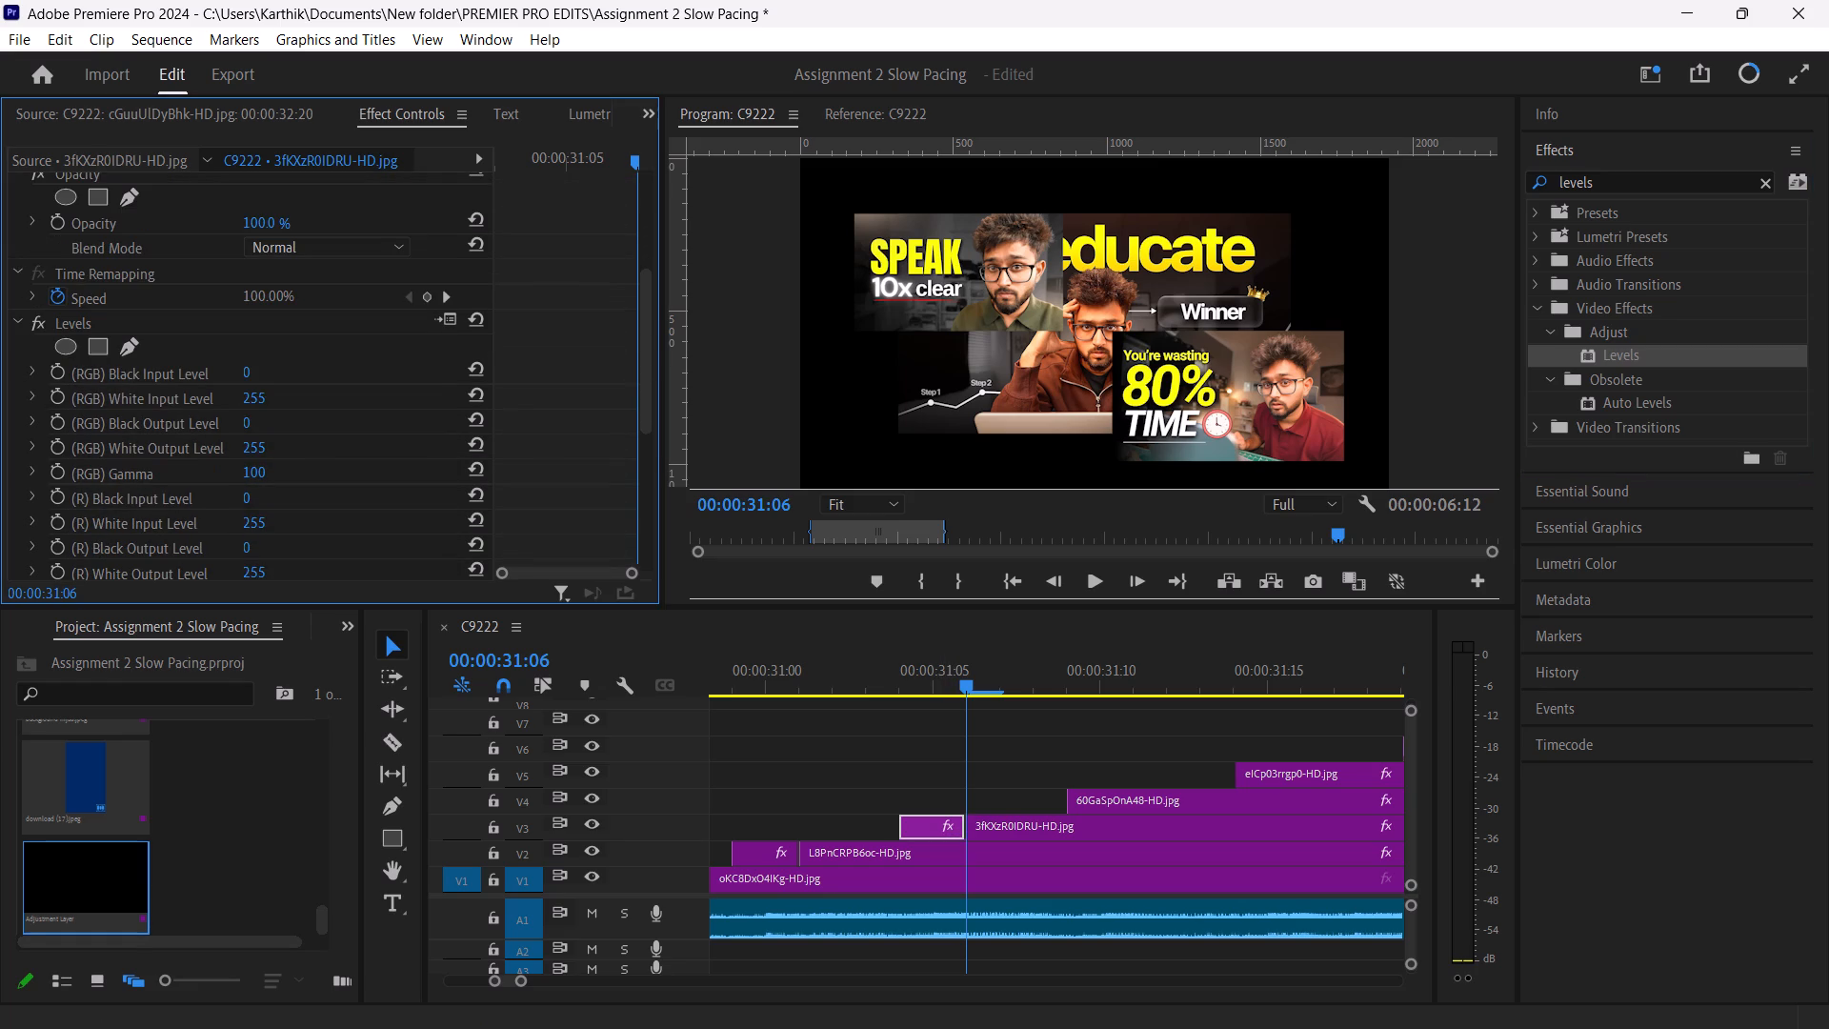
click(58, 395)
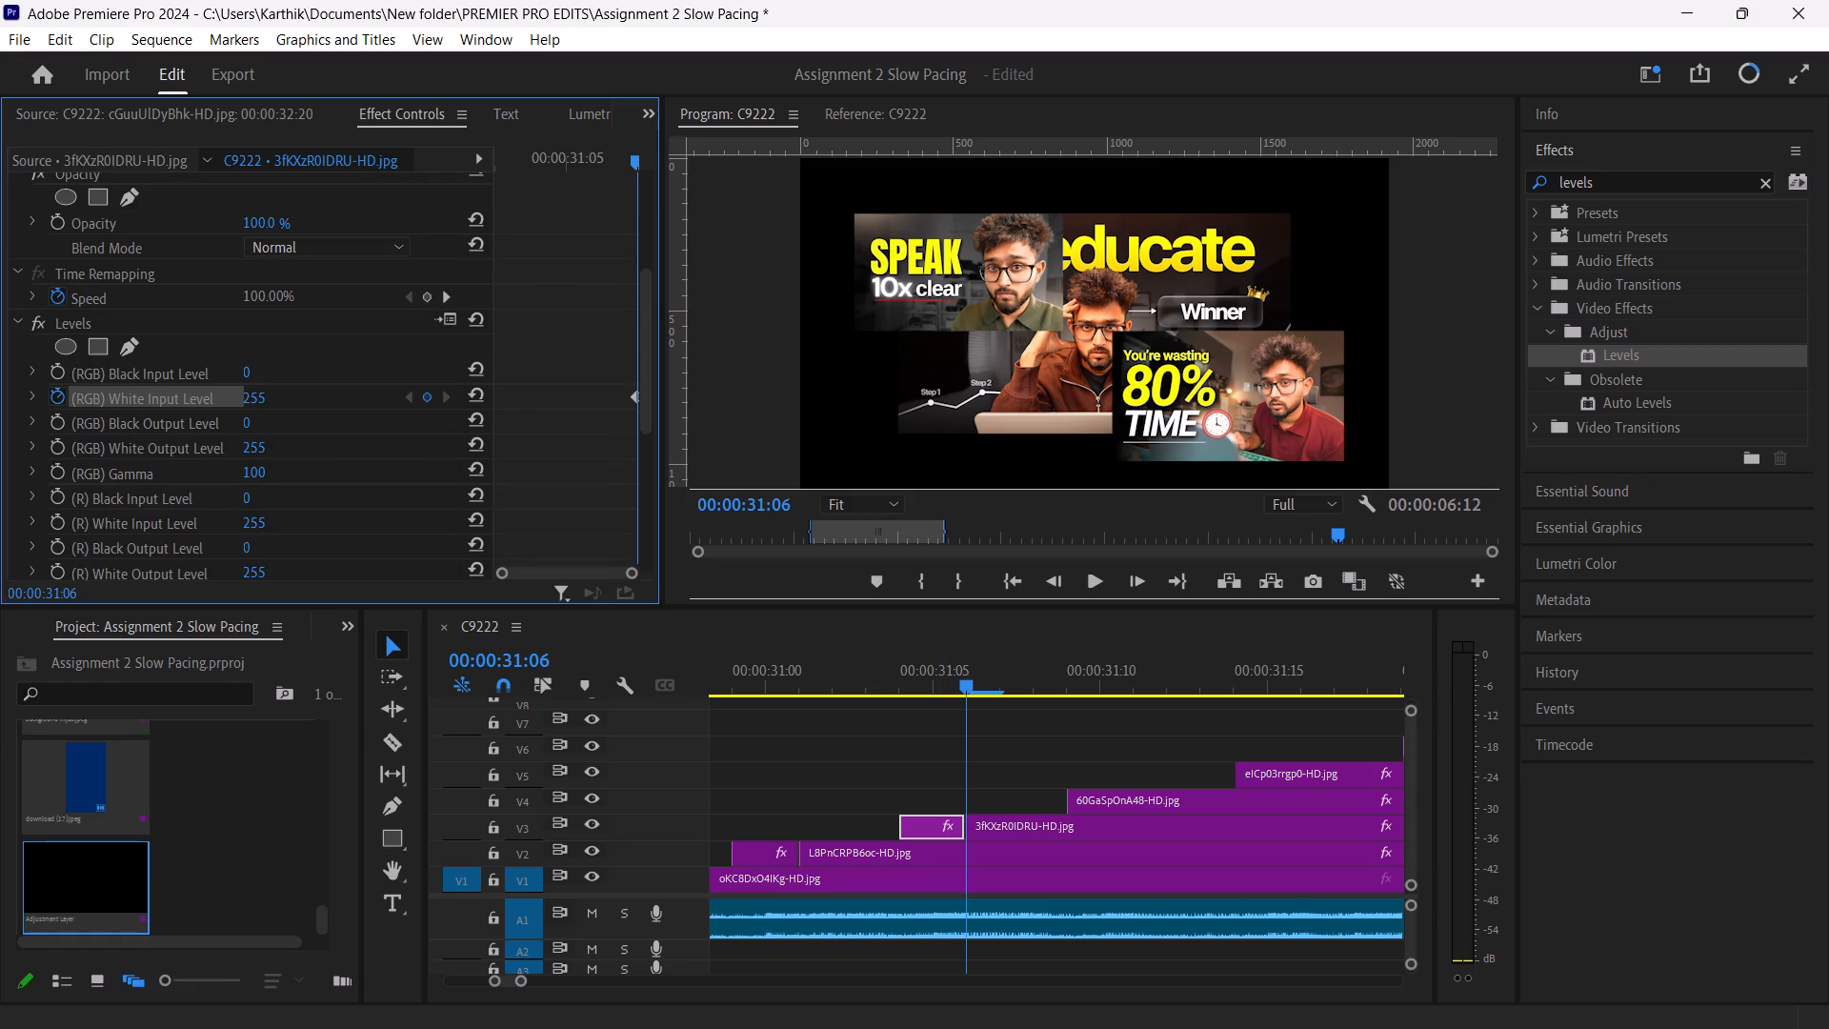
drag(634, 161, 474, 162)
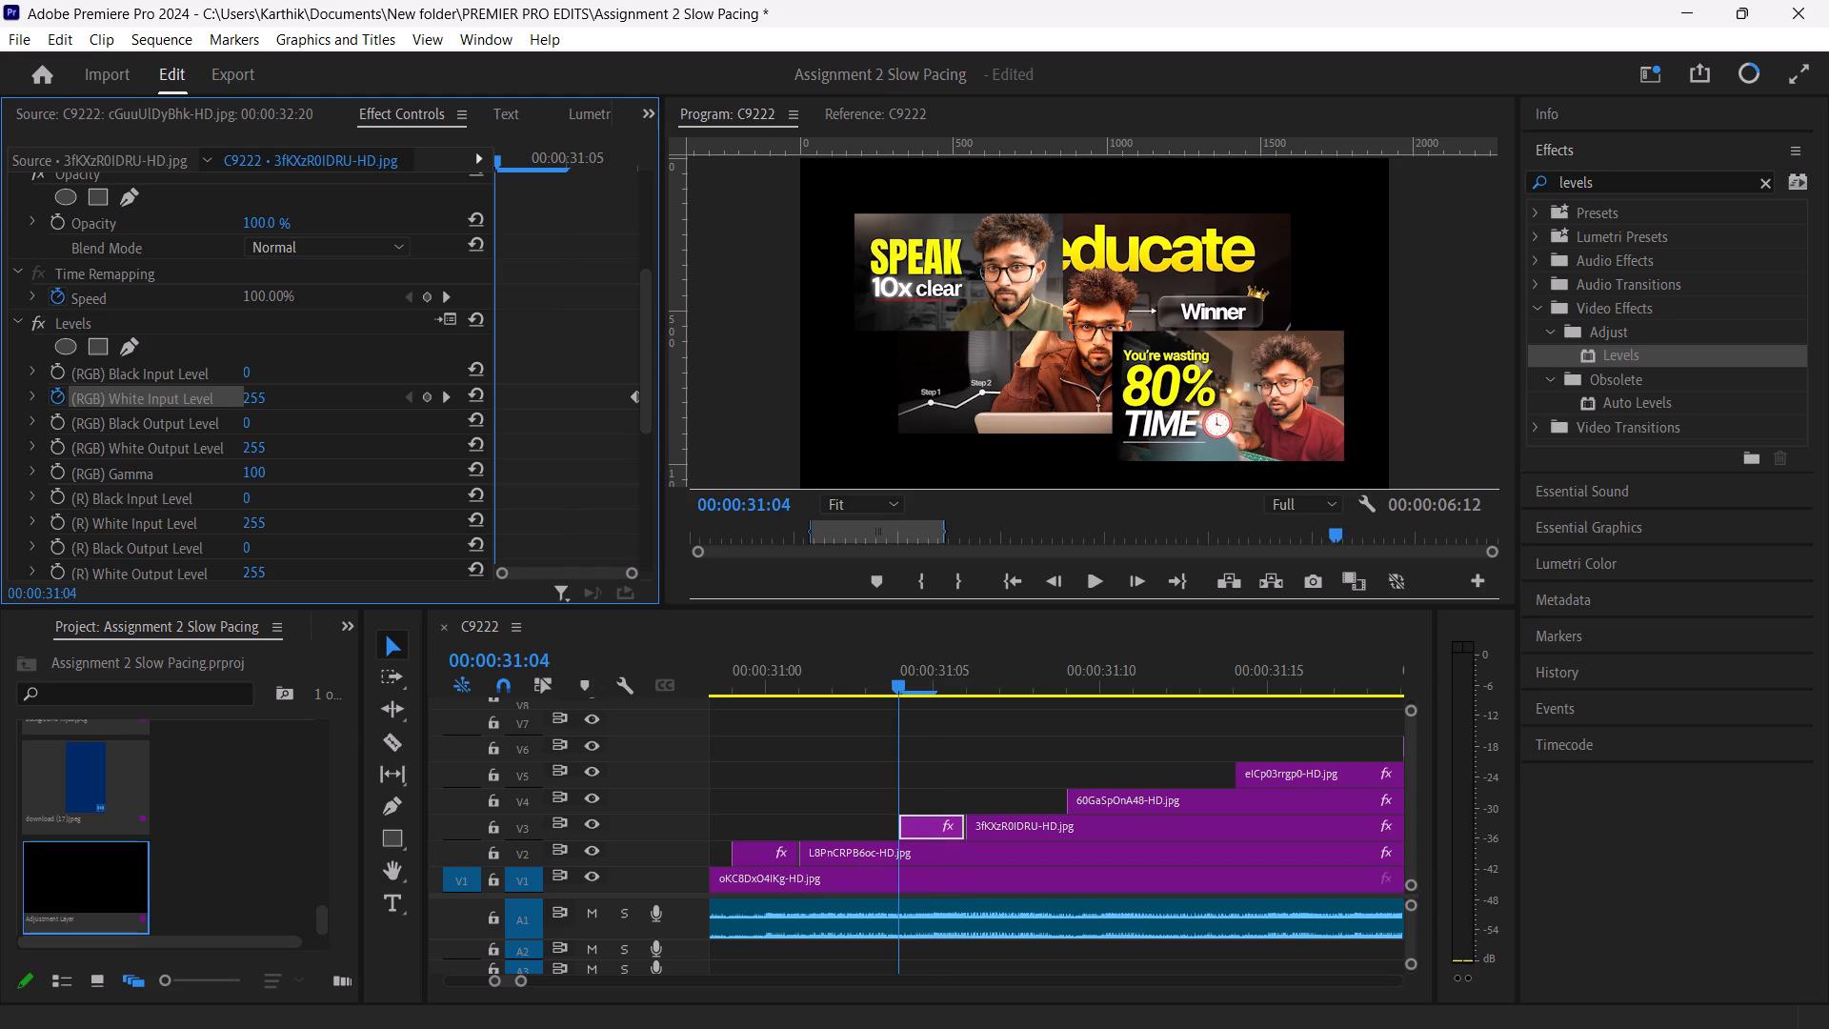
click(420, 398)
Keyframe the short V3 piece's (RGB) White Input Level at 17 on its middle frame, 00:00:31:05.
drag(493, 157, 555, 160)
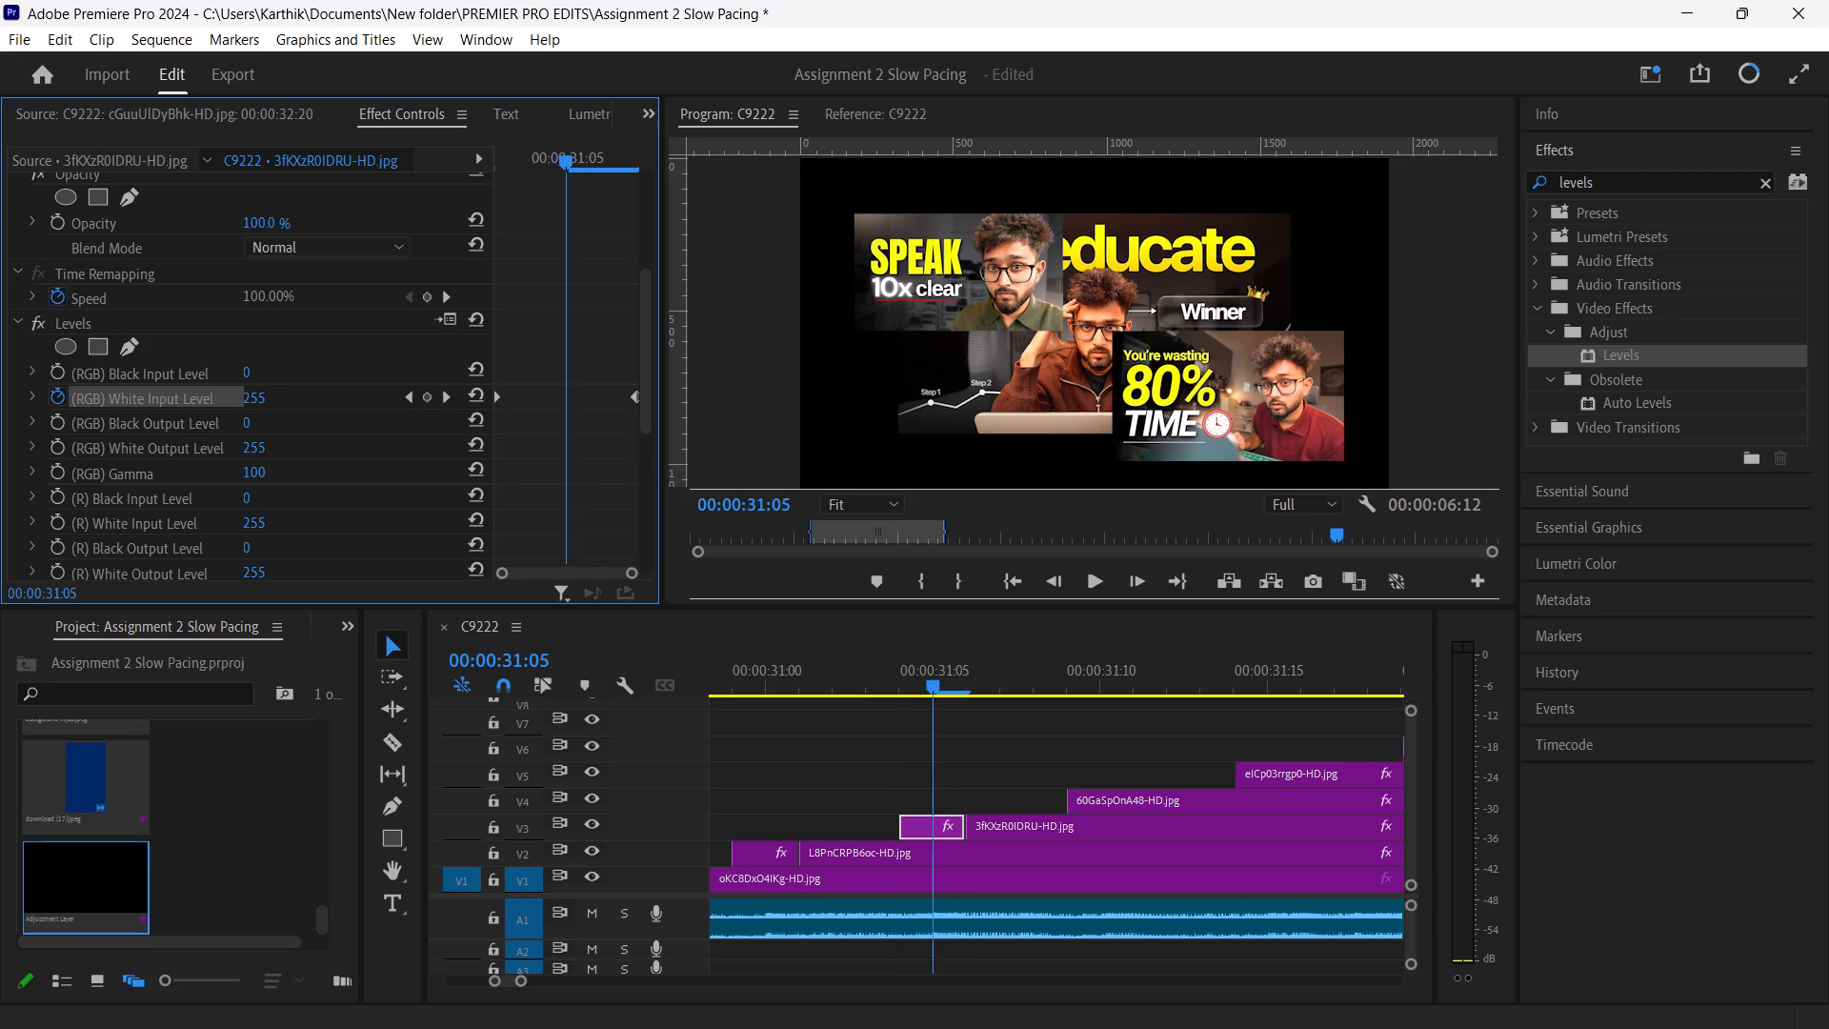
click(32, 385)
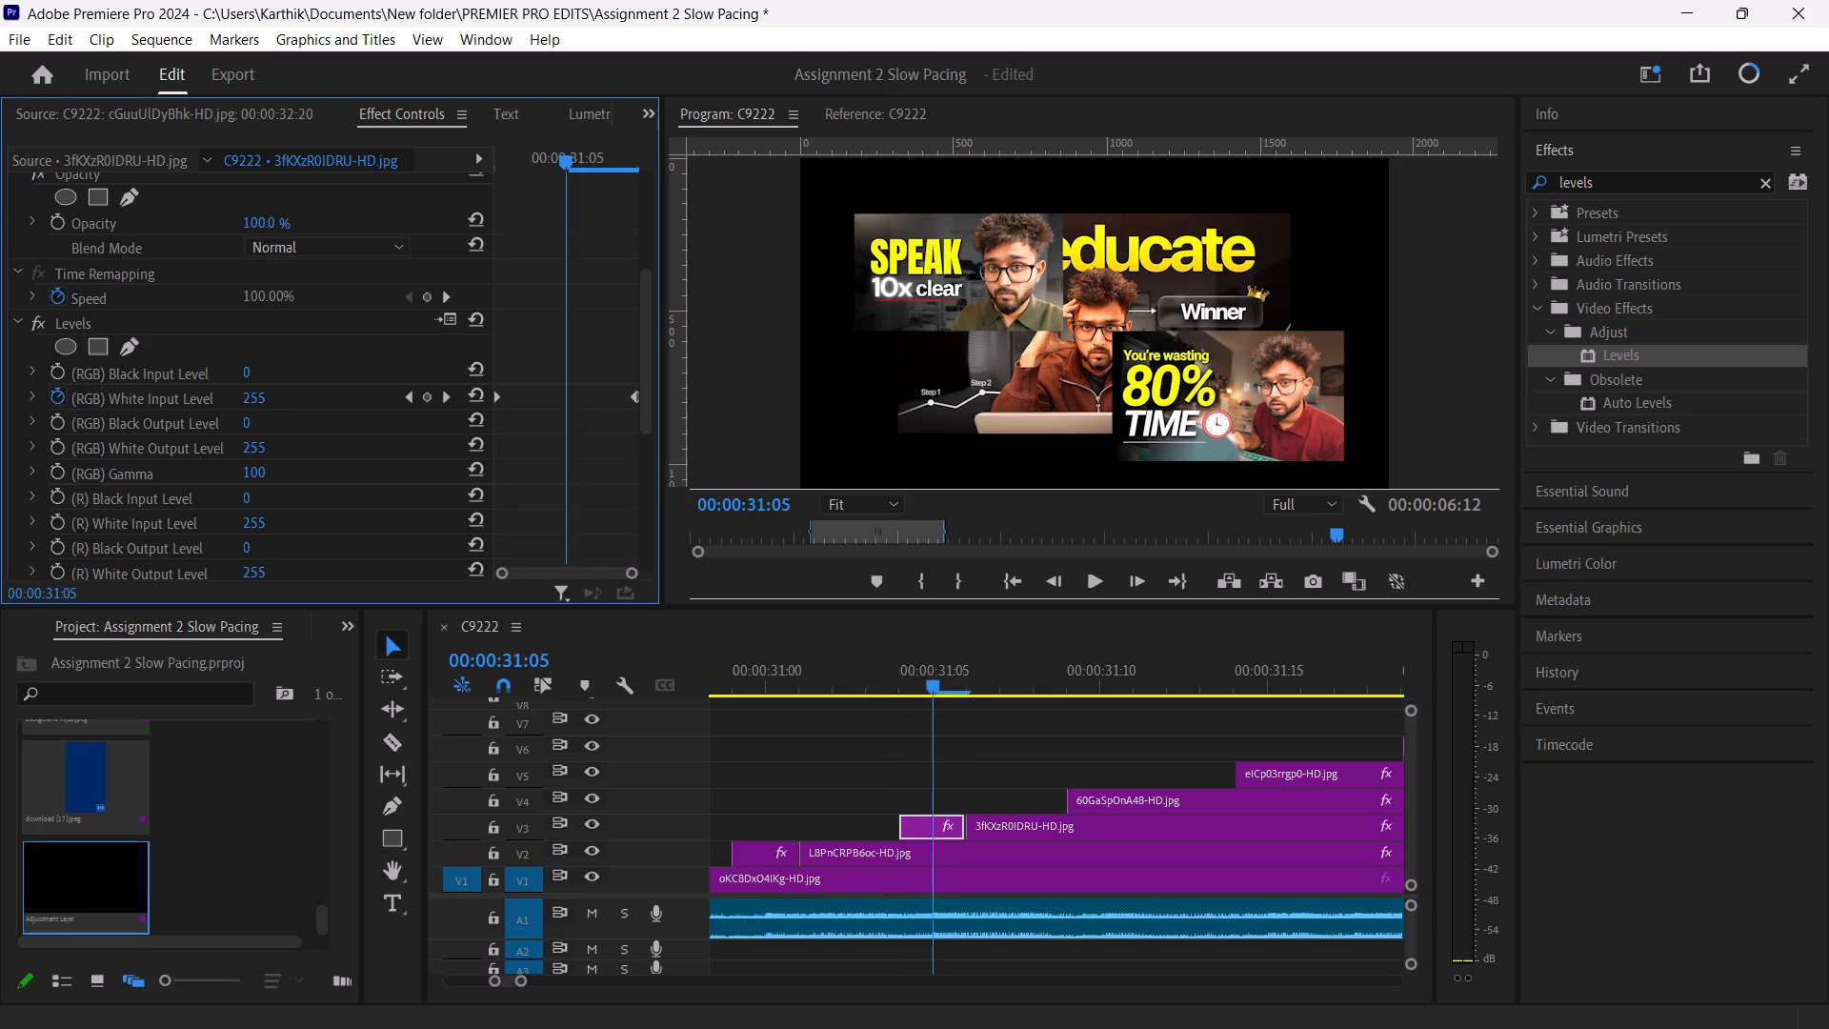
click(31, 393)
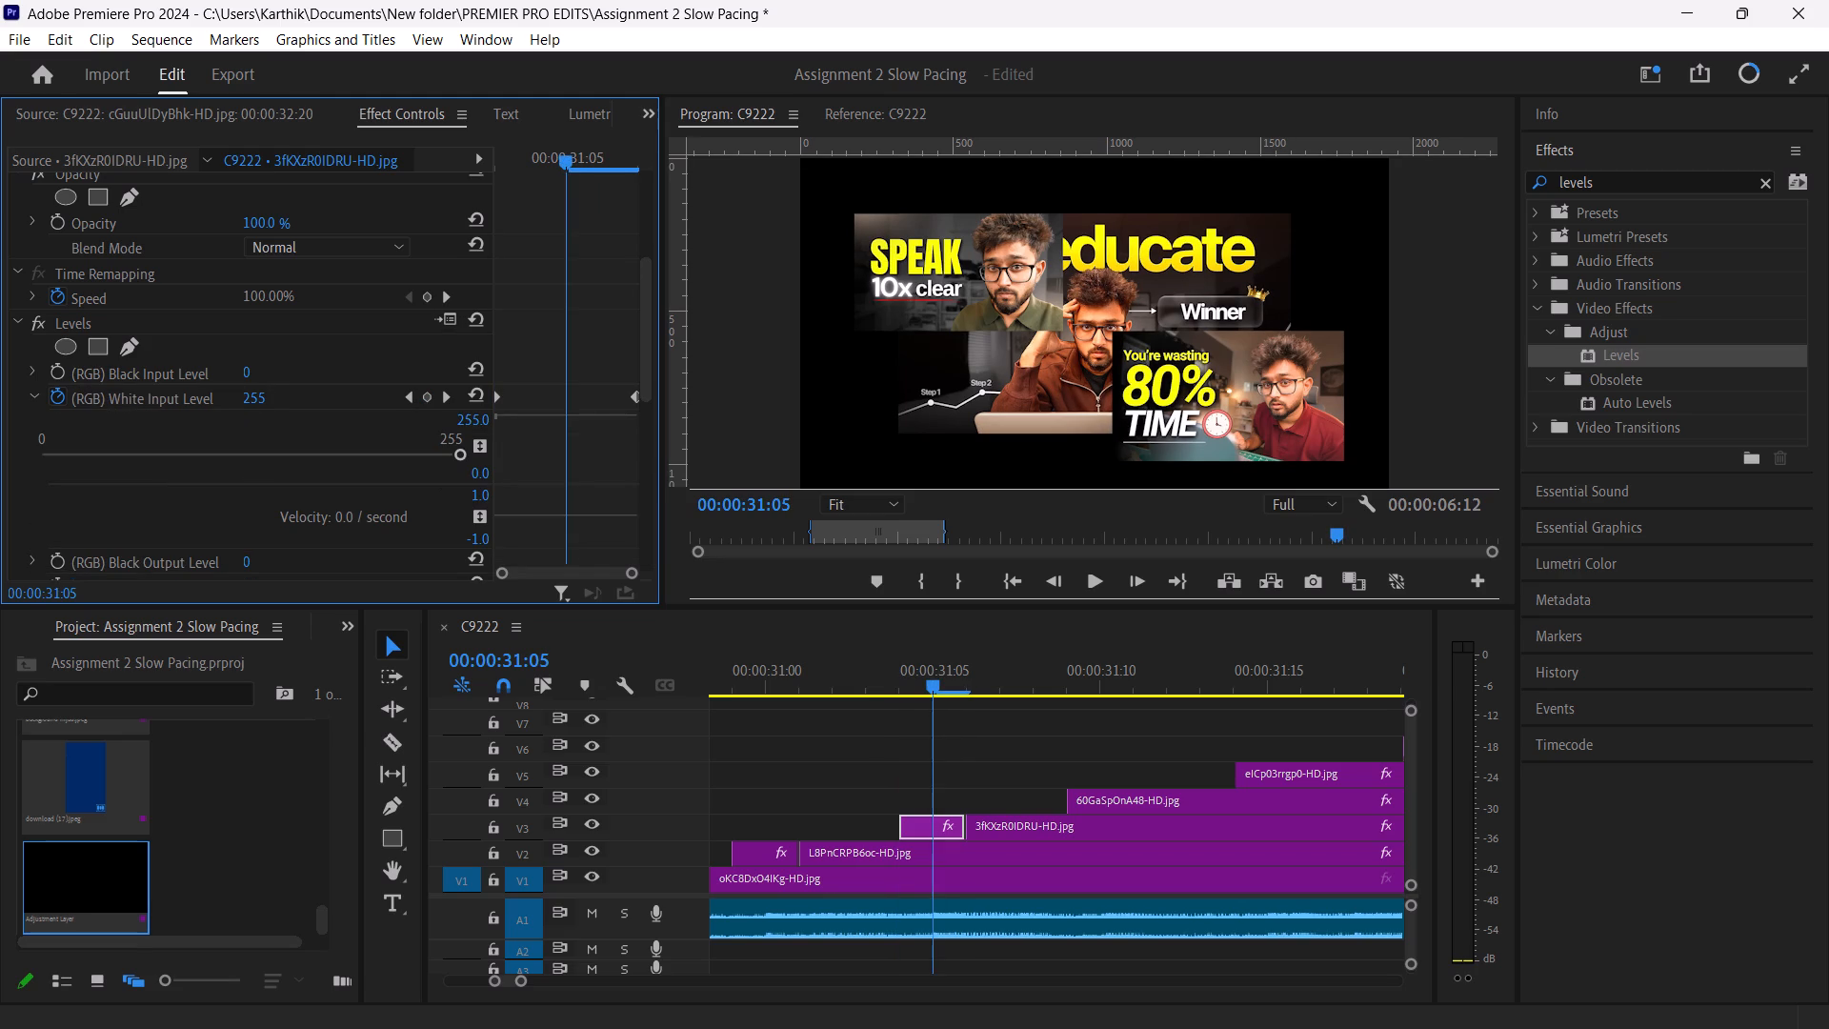
drag(463, 458, 67, 476)
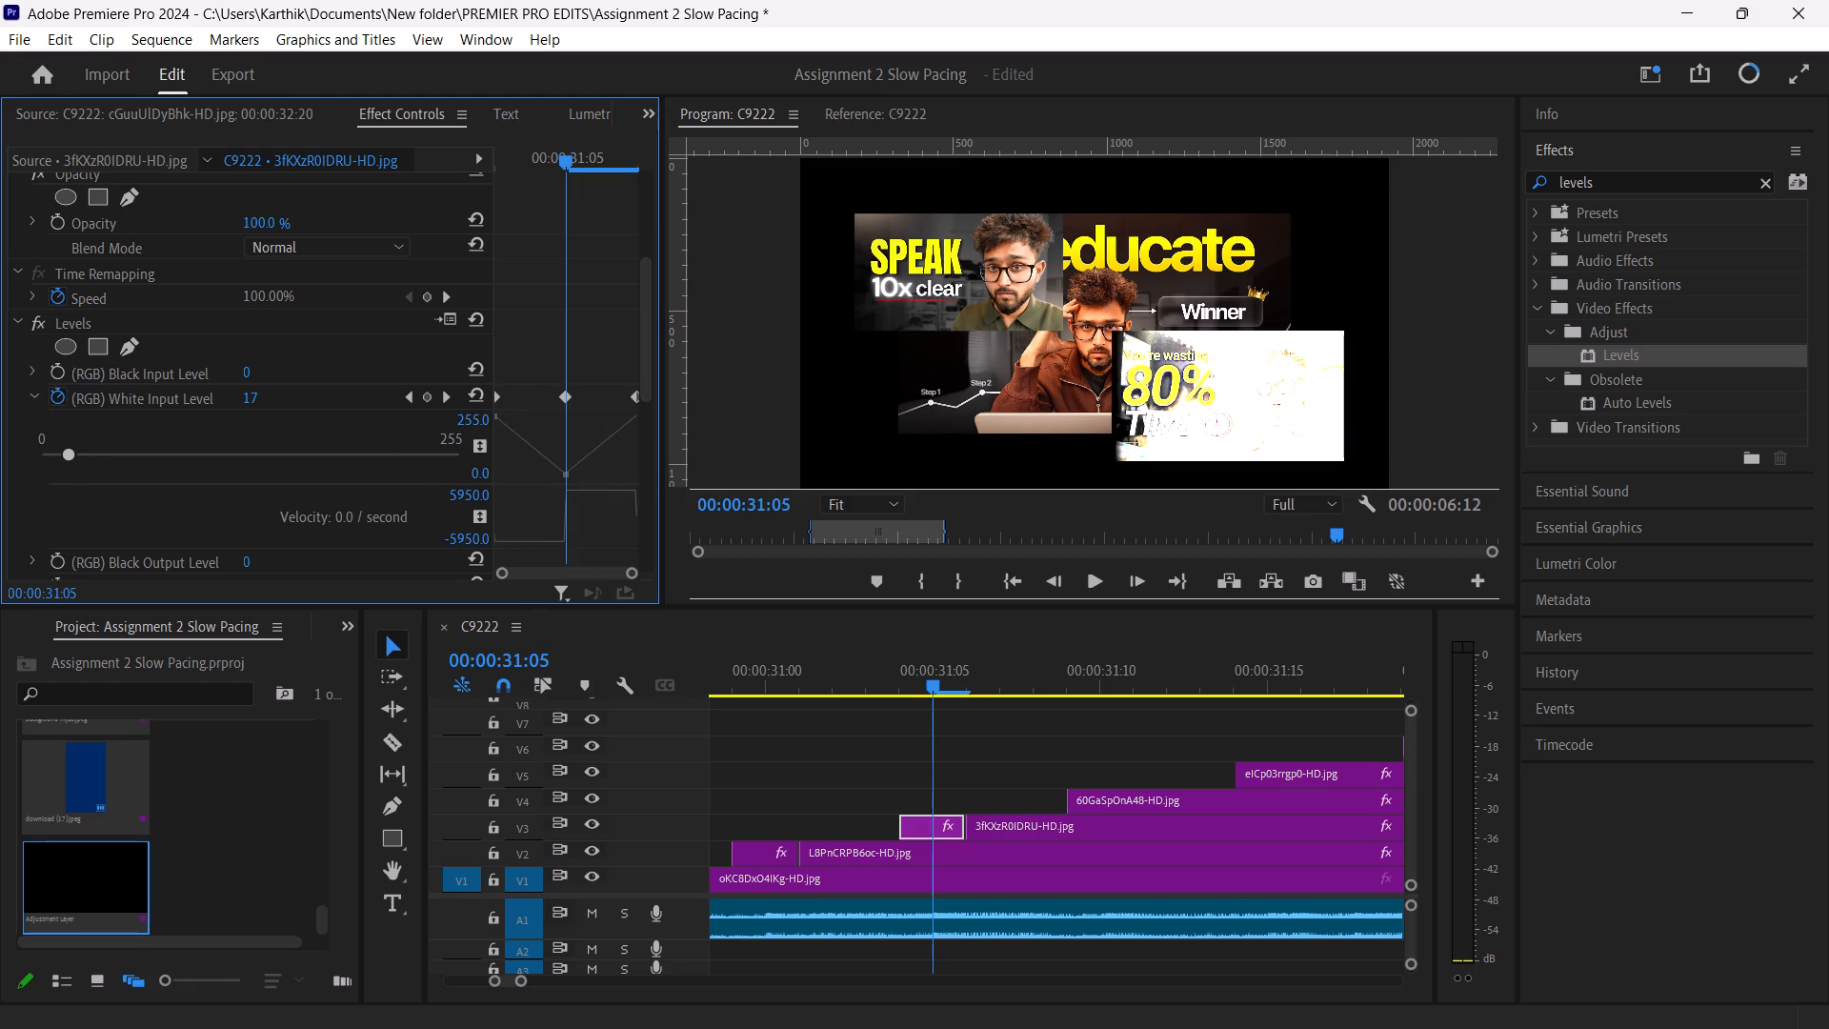
drag(67, 476, 66, 478)
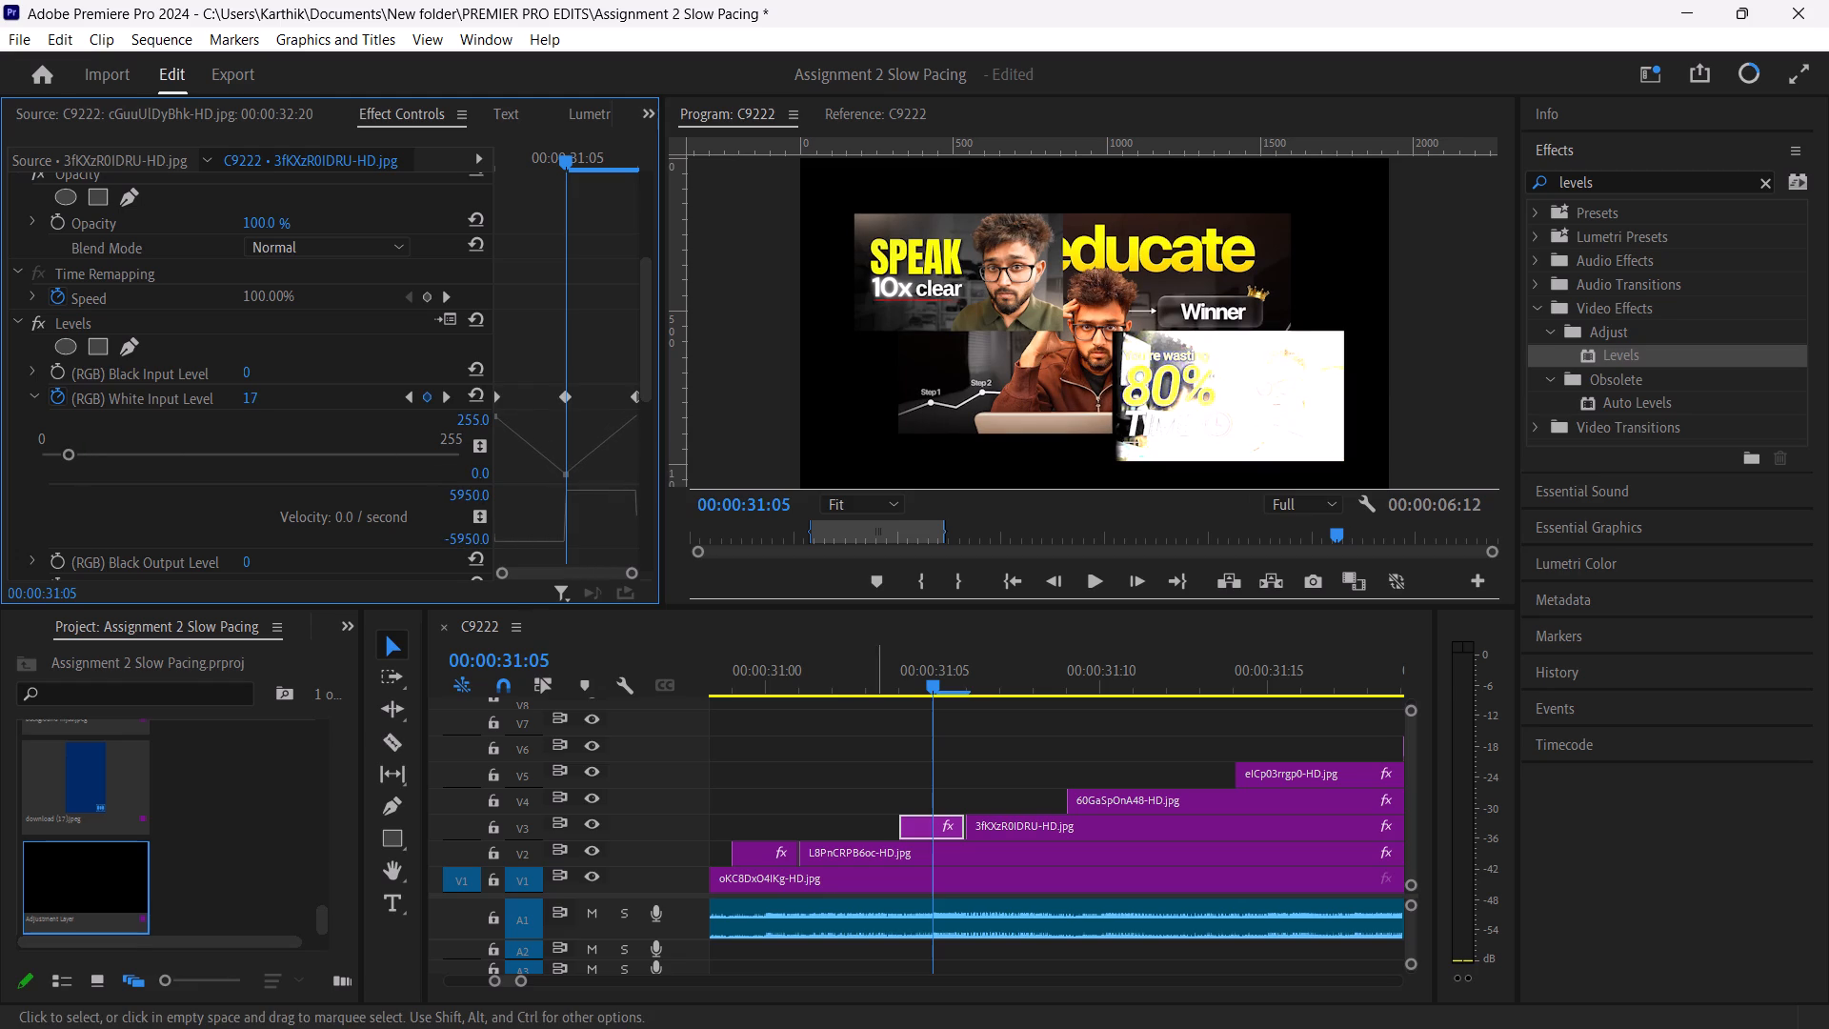
Play back the sequence from 00:00:31:03 to review the flash on the V3 thumbnail.
drag(932, 685, 857, 684)
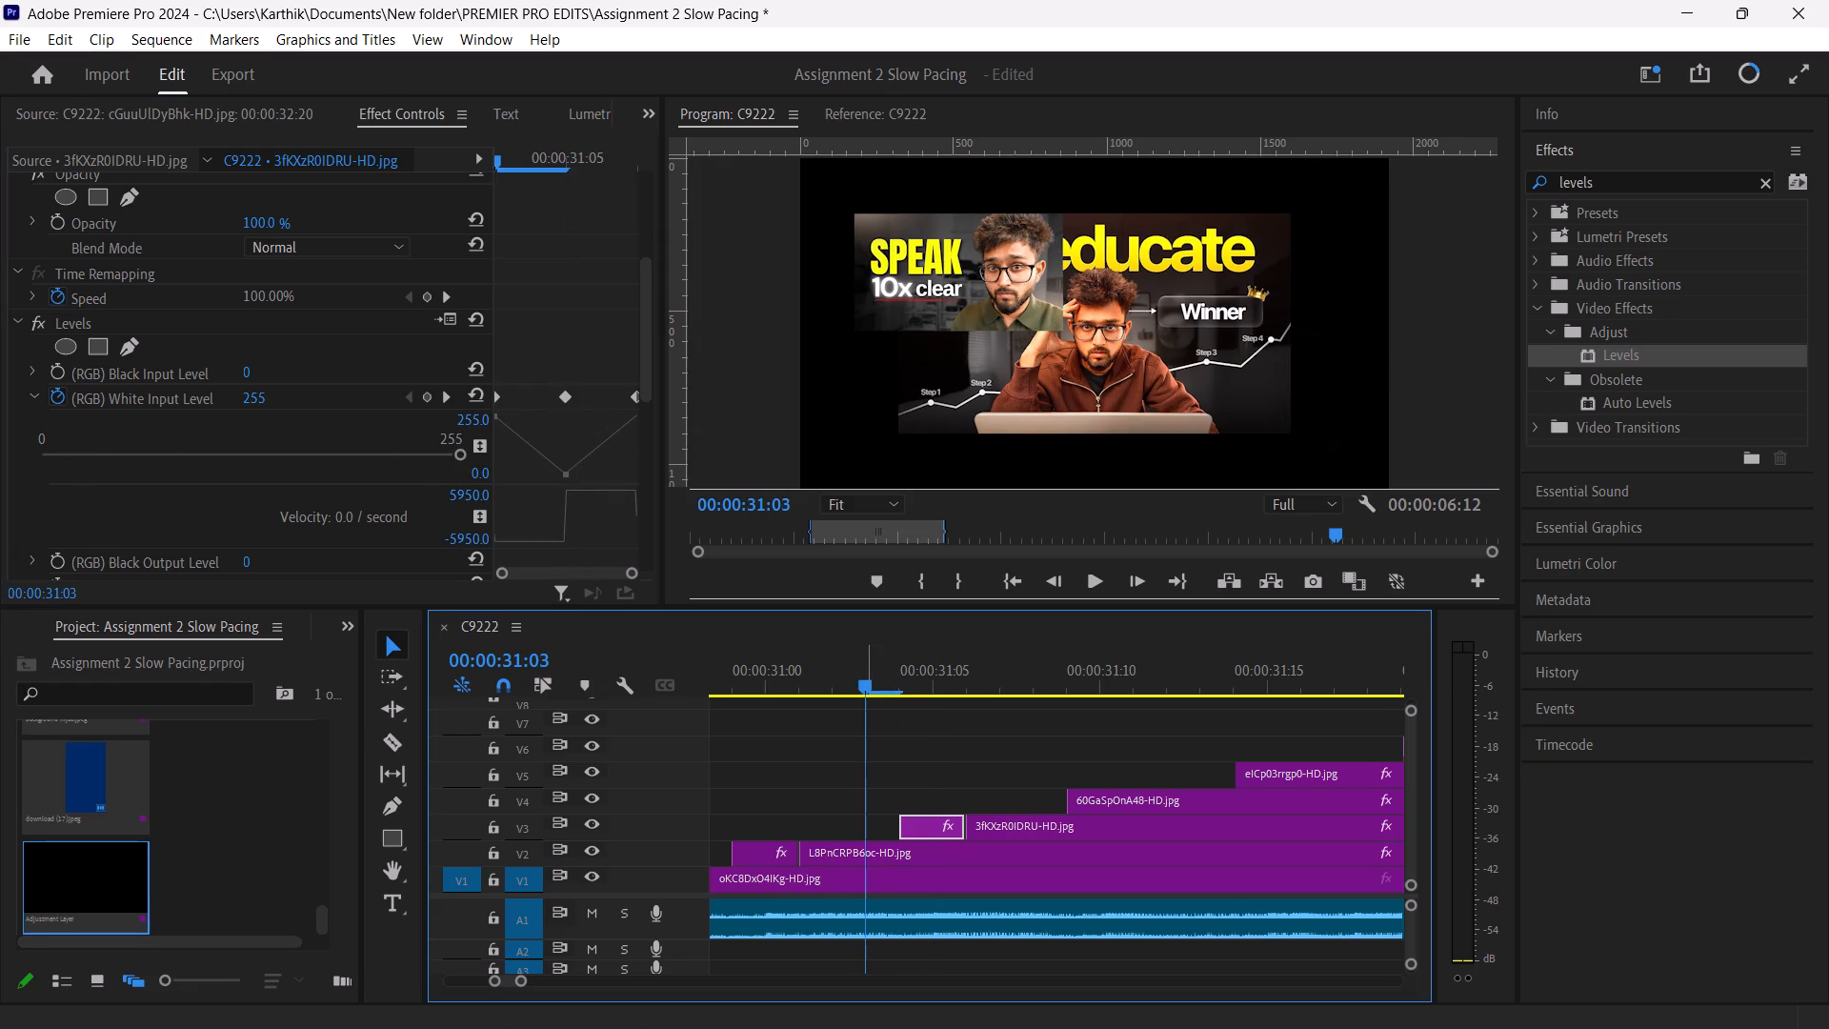
key(space)
key(space)
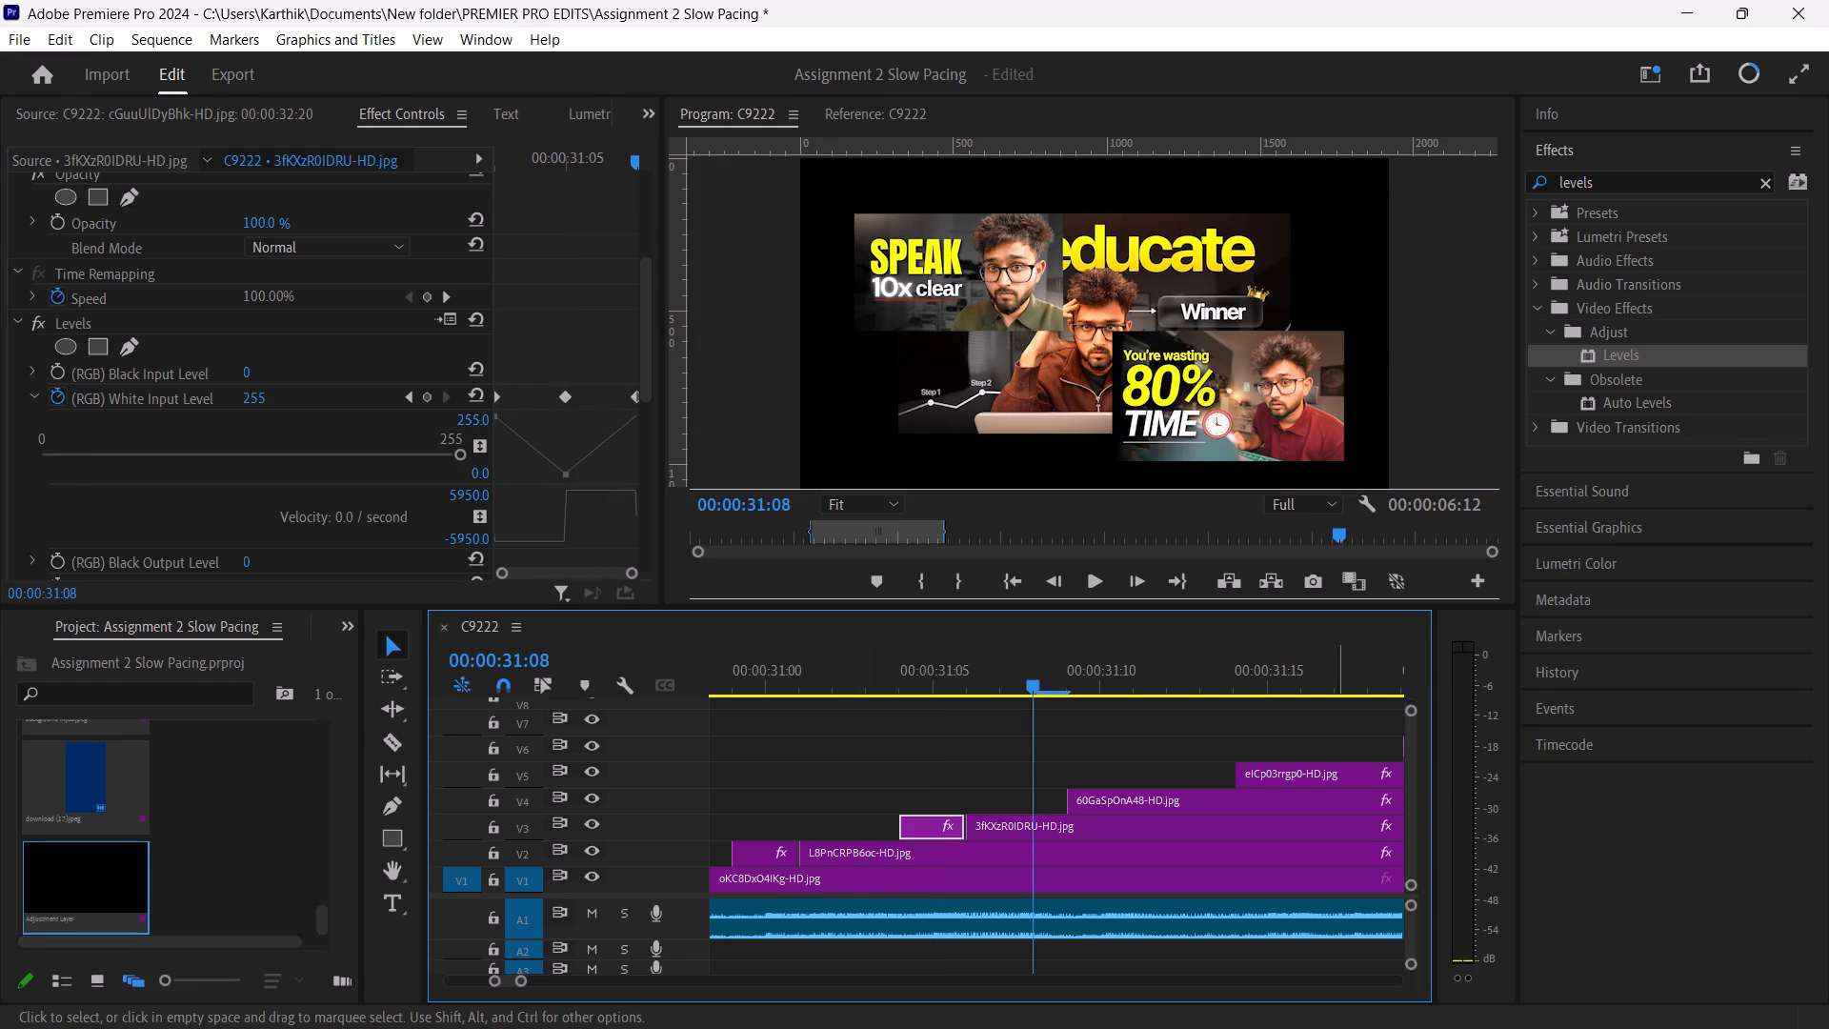
Cut the V4 thumbnail clip at 00:00:31:11 to make a two-frame opening piece.
drag(1038, 681, 1133, 691)
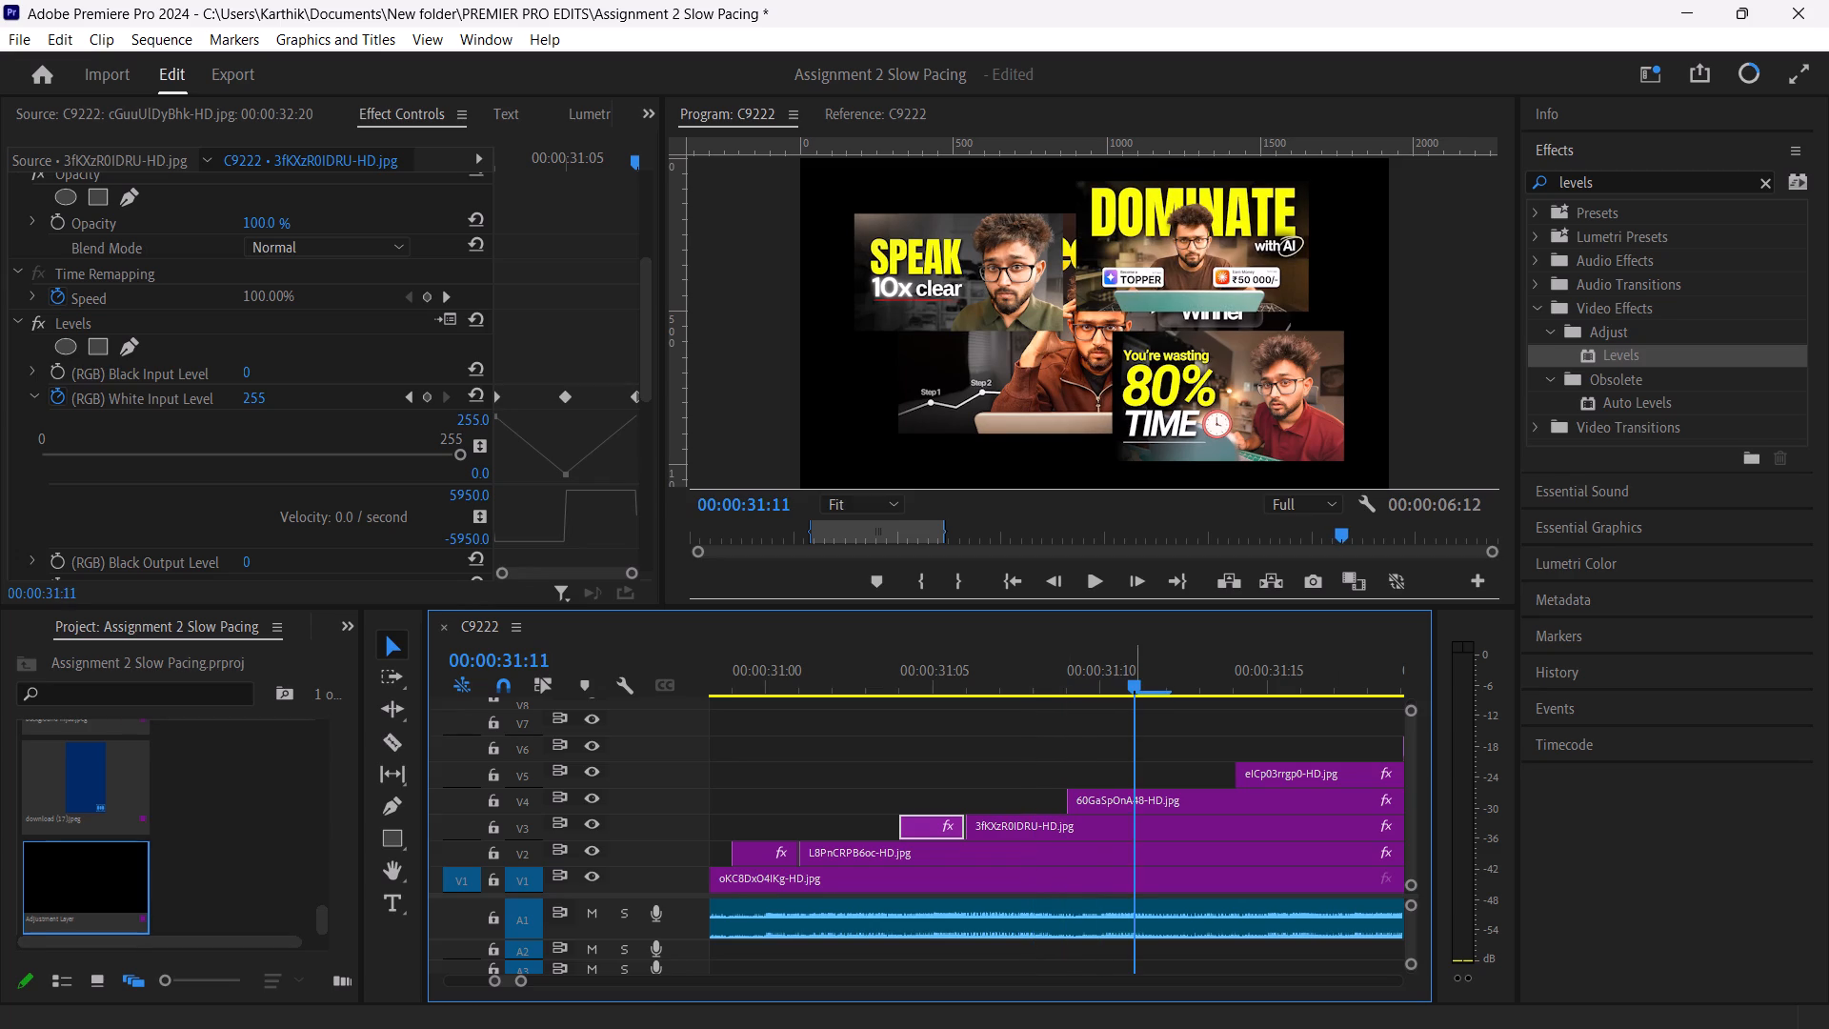
click(1165, 793)
key(c)
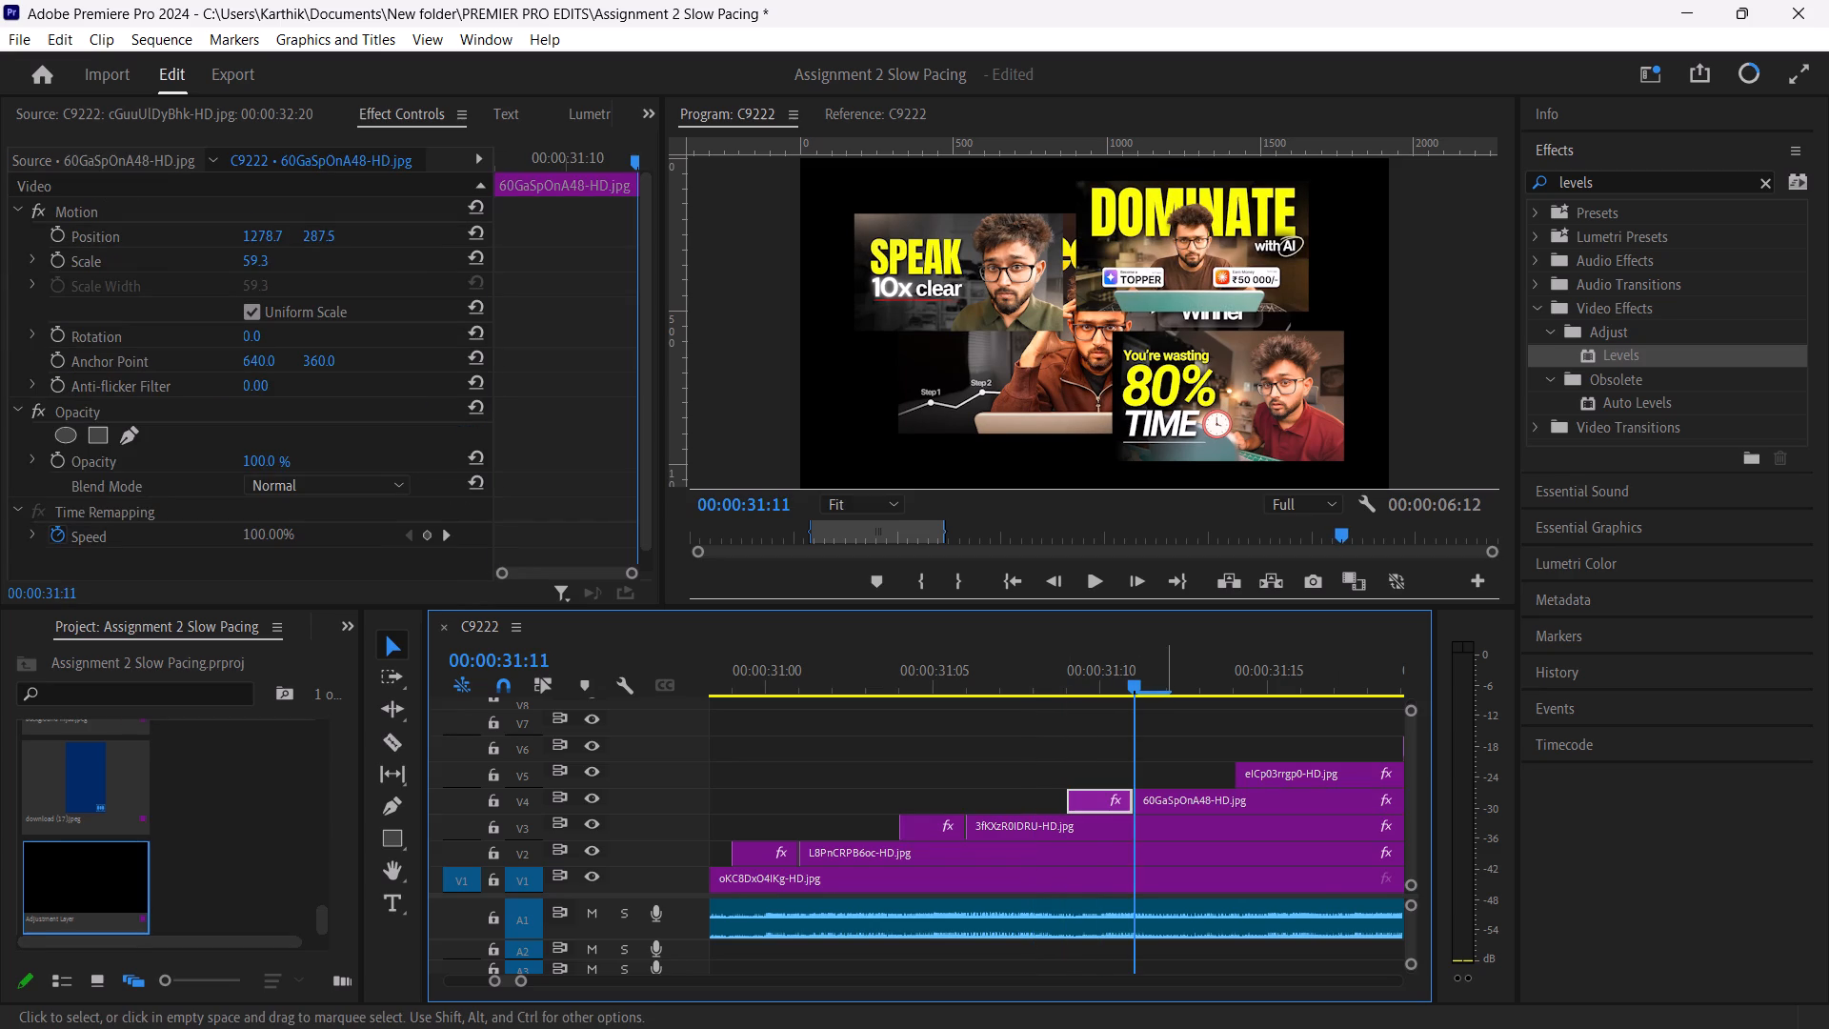
Apply the Levels effect to the short opening piece on V4.
drag(1134, 675, 1073, 685)
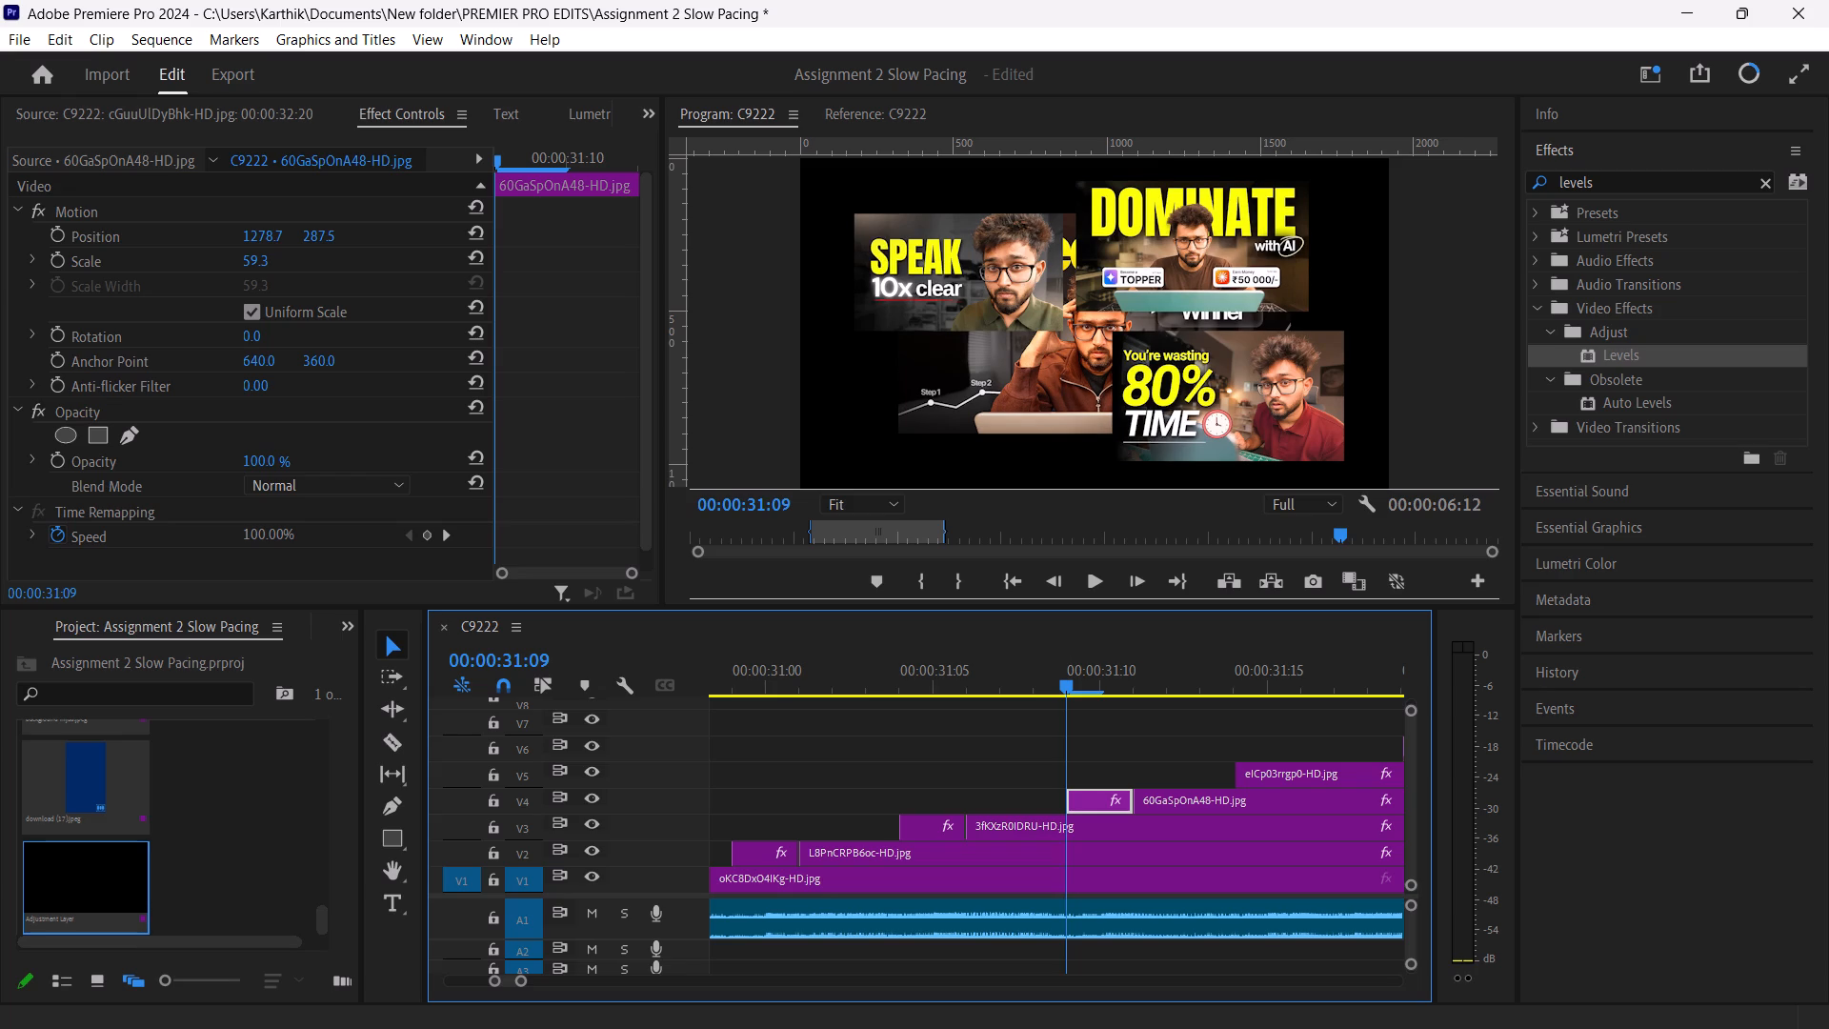
drag(1610, 352, 1103, 798)
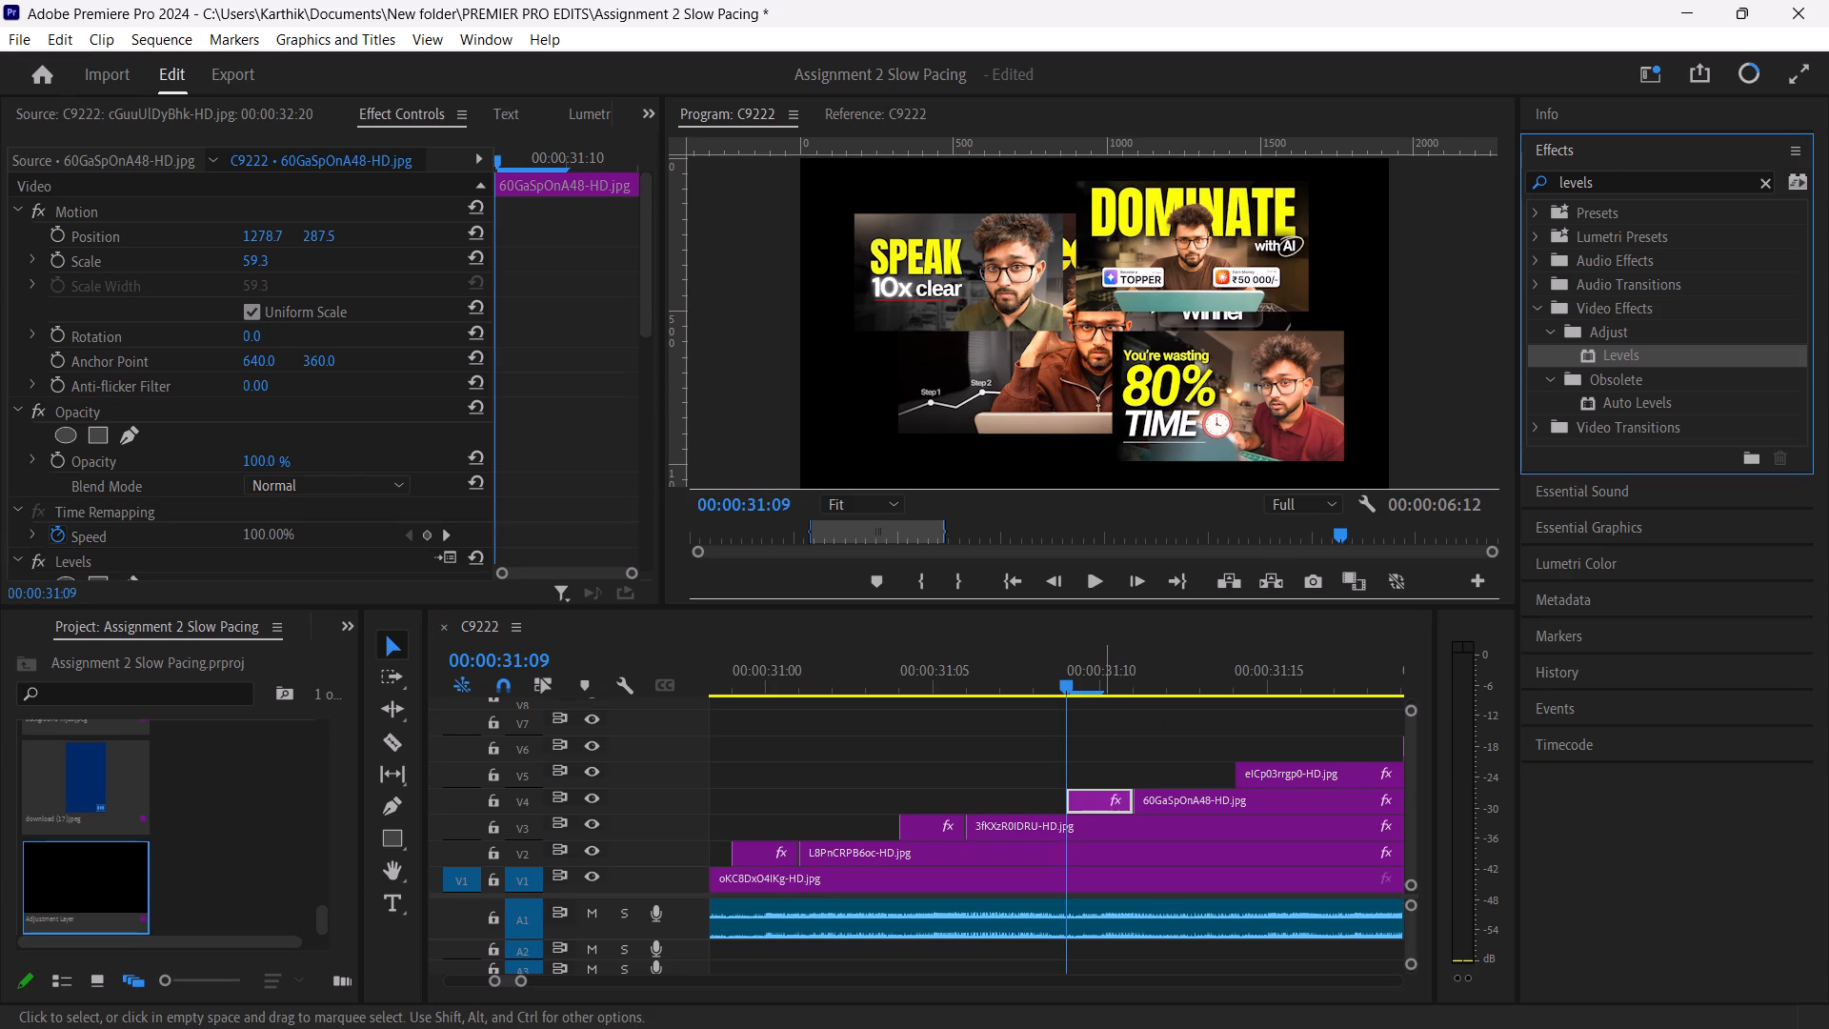
Keyframe the short V4 piece's (RGB) White Input Level at 255 on 00:00:31:09, 22 on 00:00:31:10 and 255 on 00:00:31:11.
scroll(220, 504, down, 2)
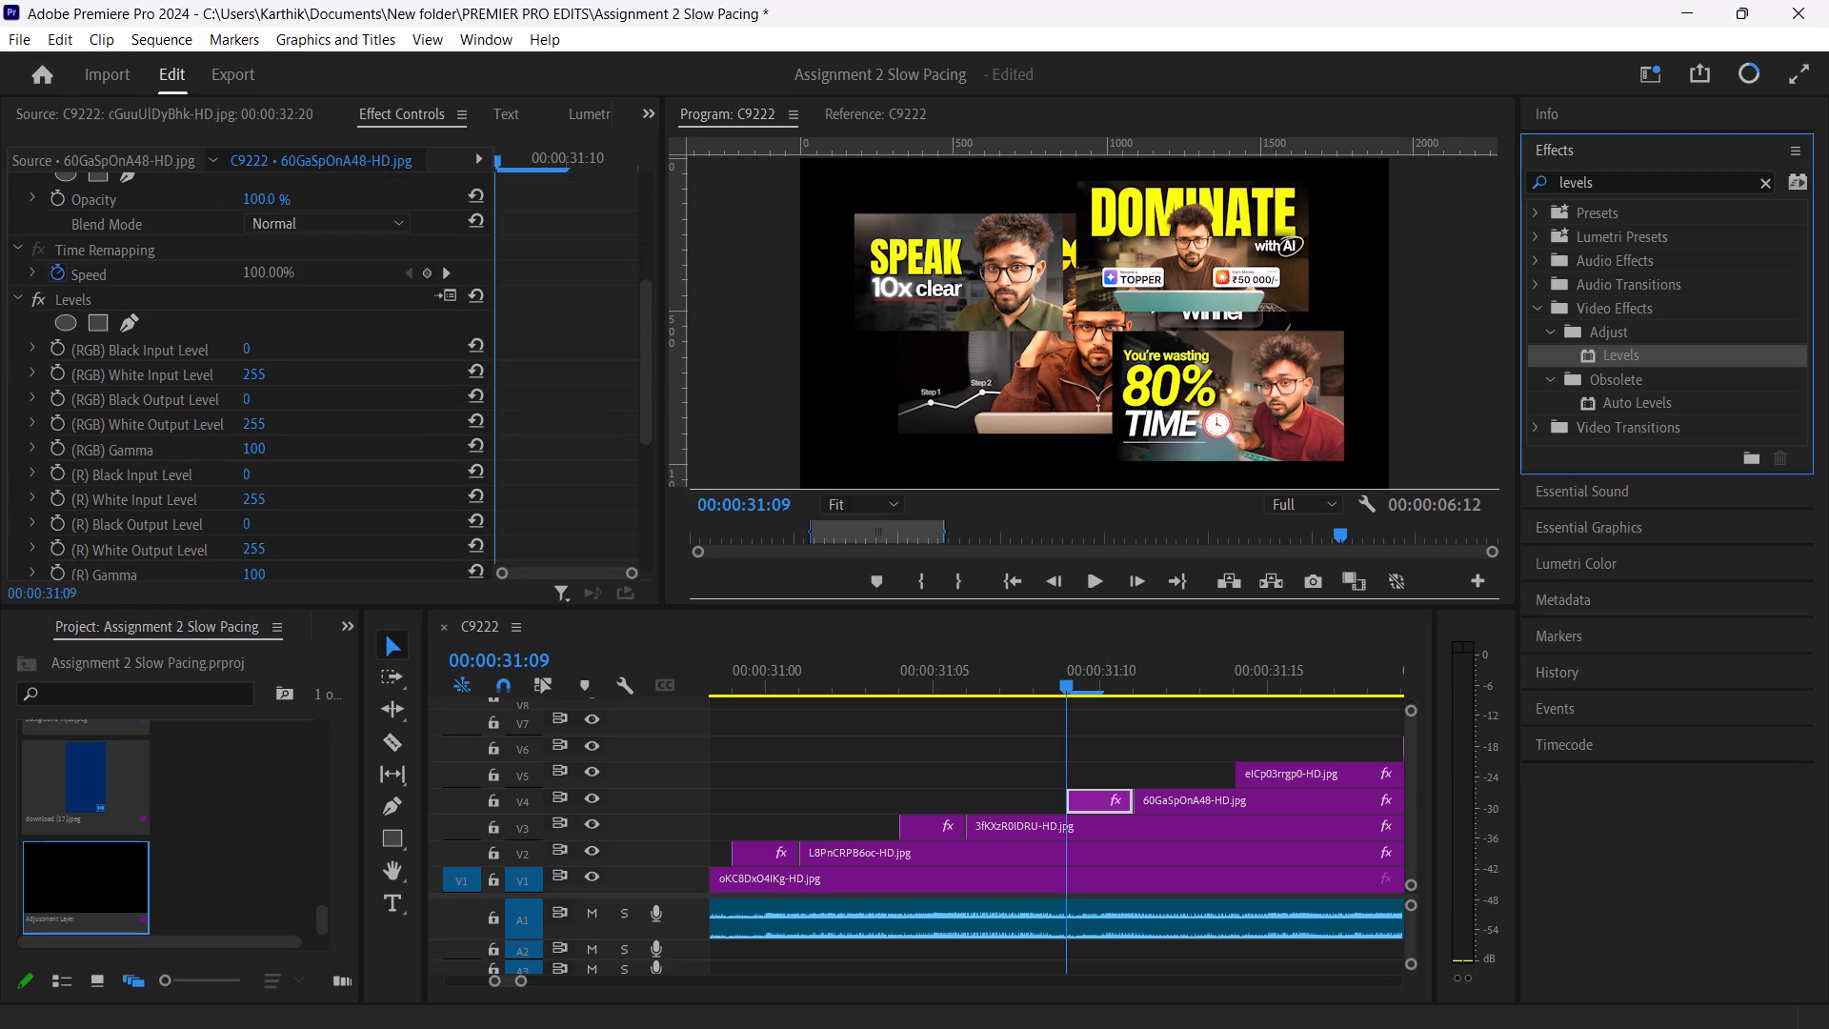
click(31, 371)
click(51, 373)
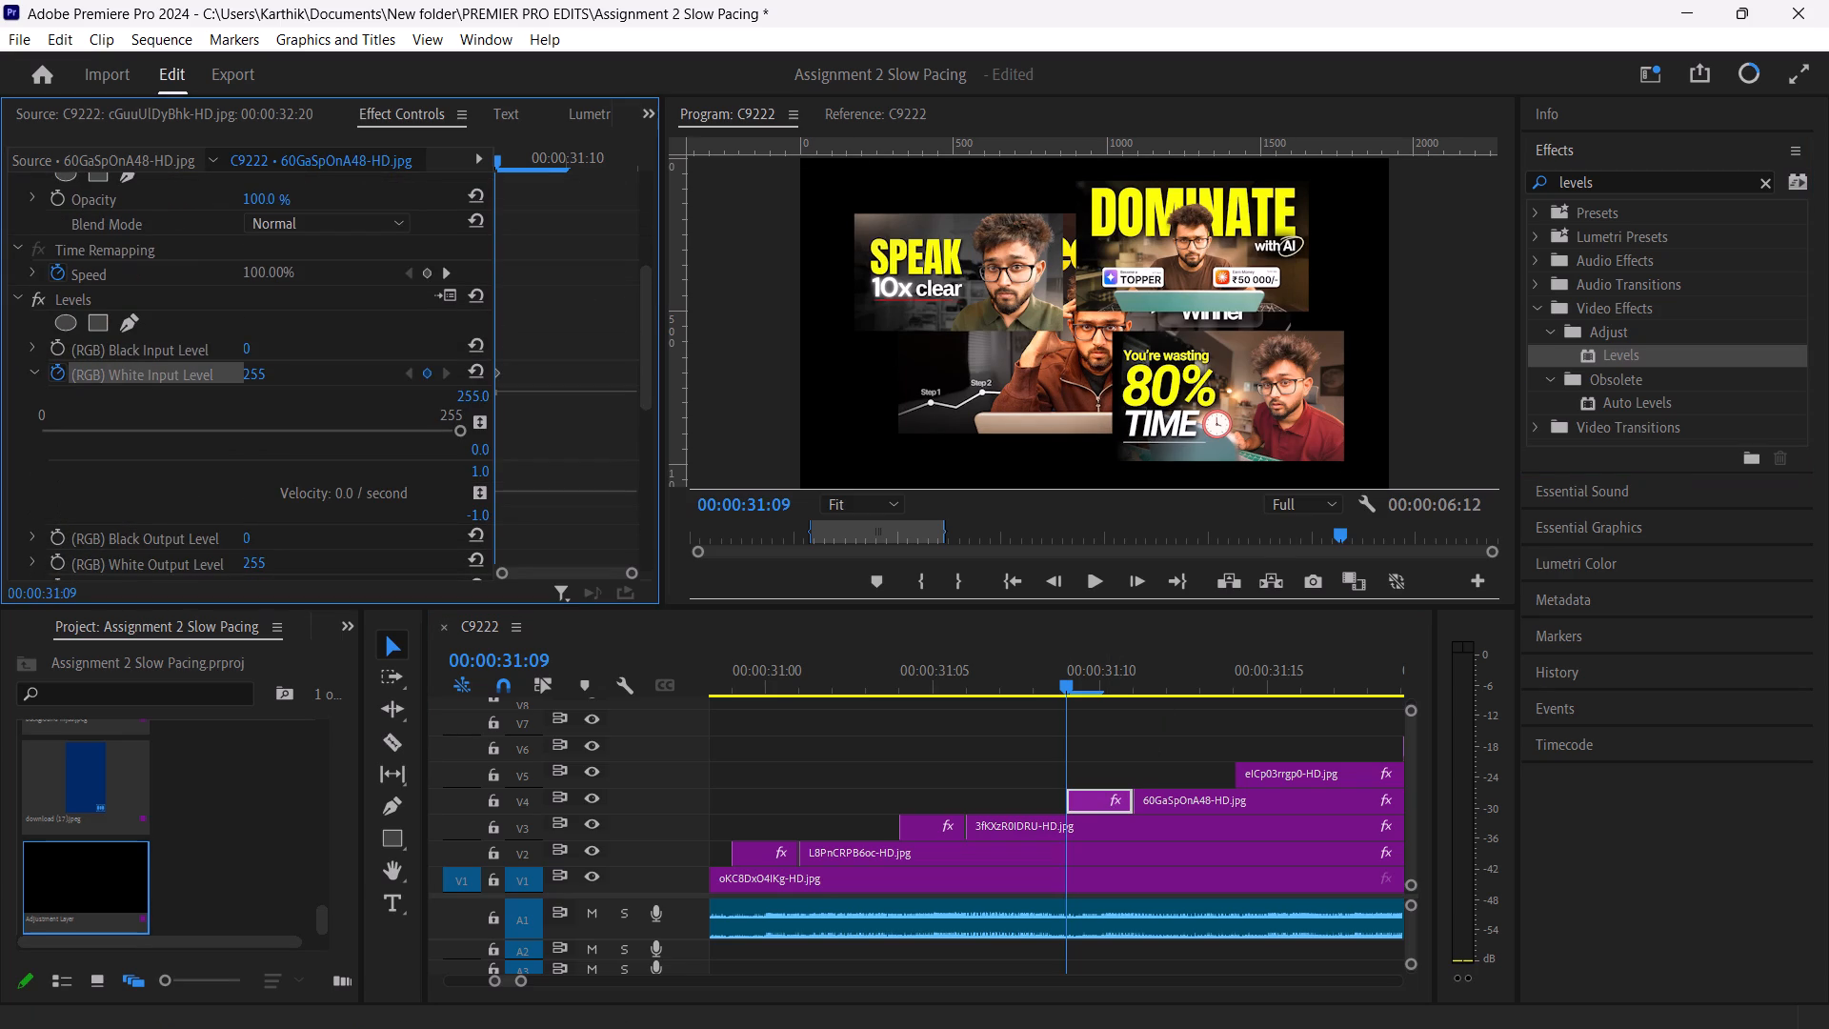
drag(497, 153, 540, 153)
drag(457, 427, 203, 417)
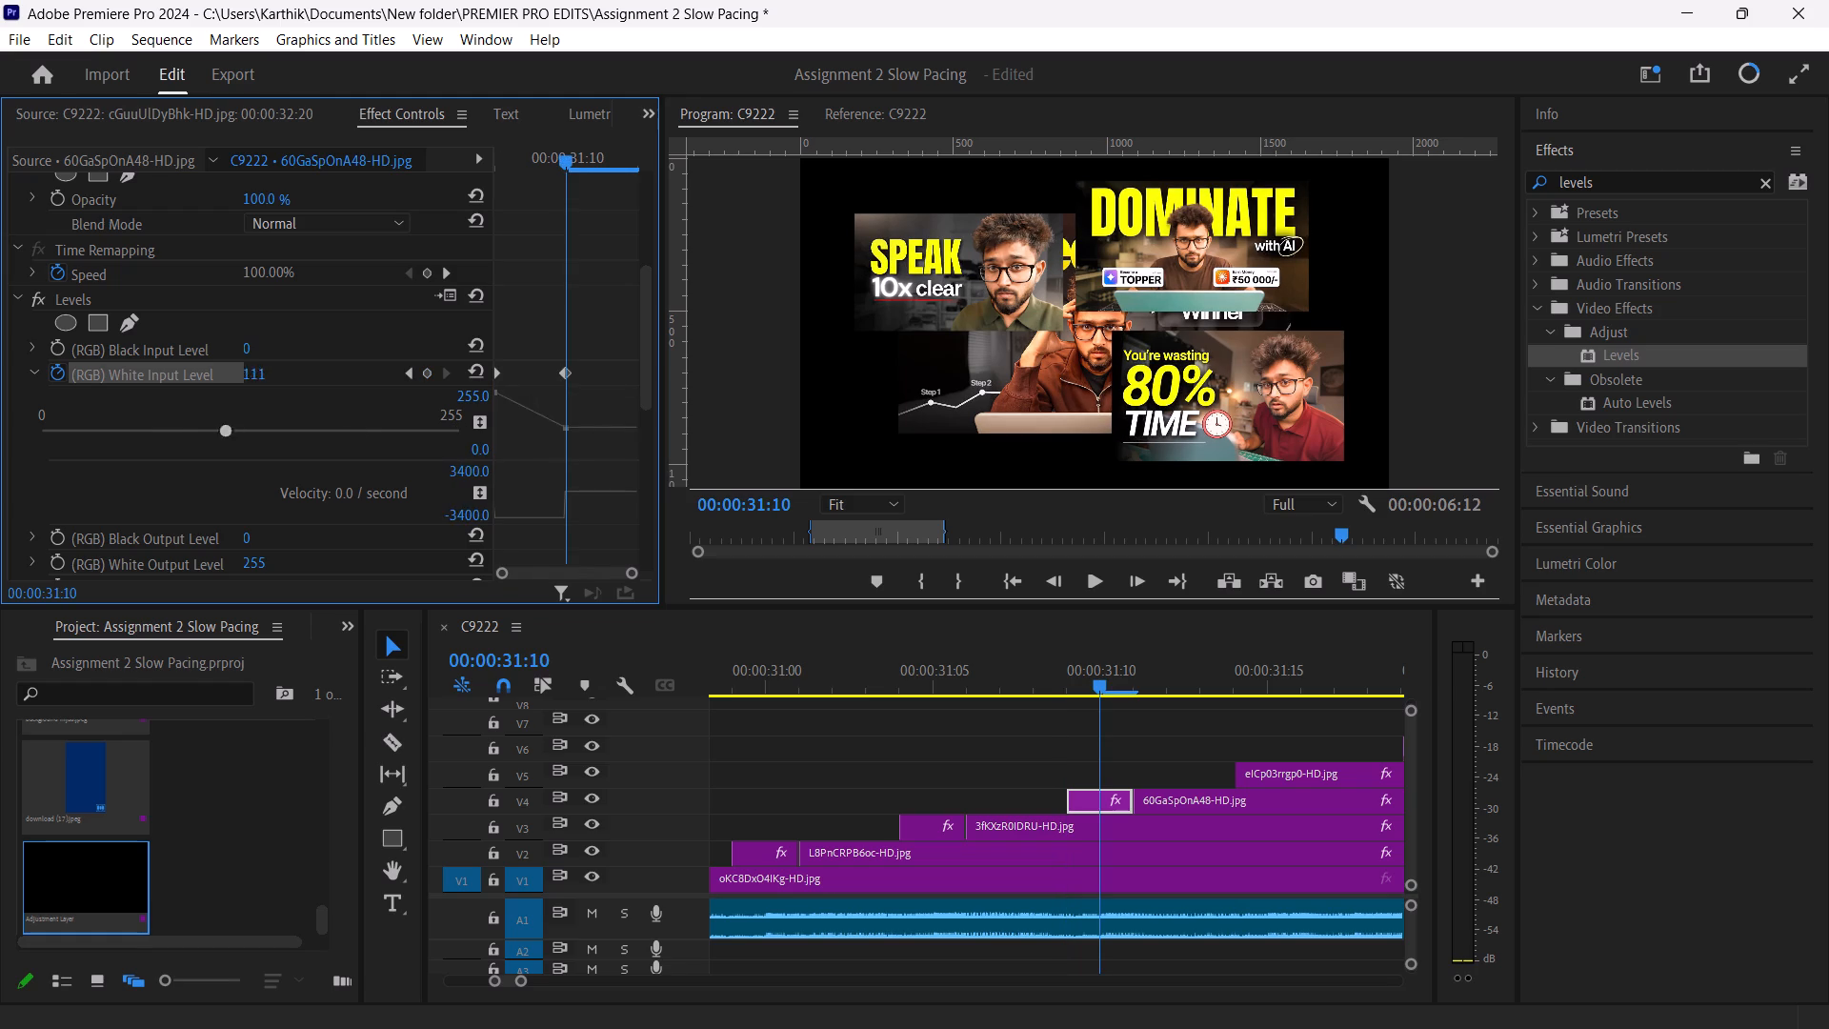
drag(203, 417, 84, 434)
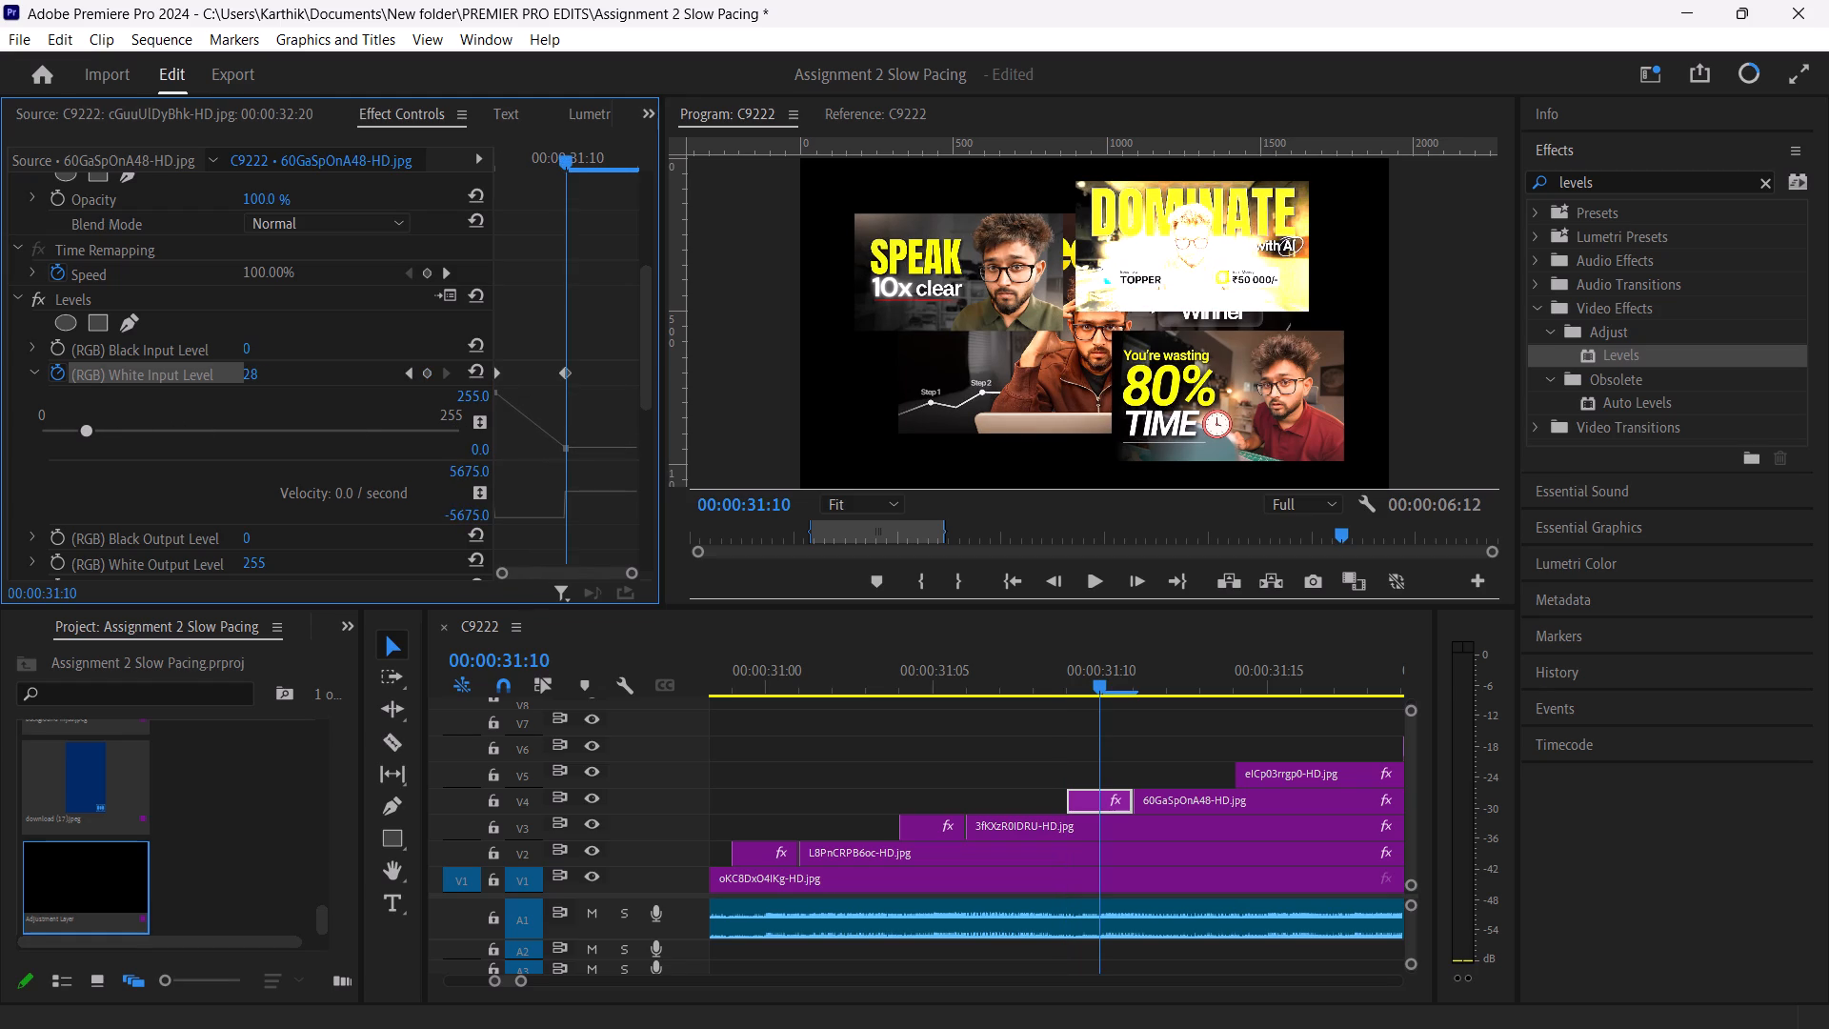
drag(84, 434, 76, 433)
drag(564, 161, 646, 156)
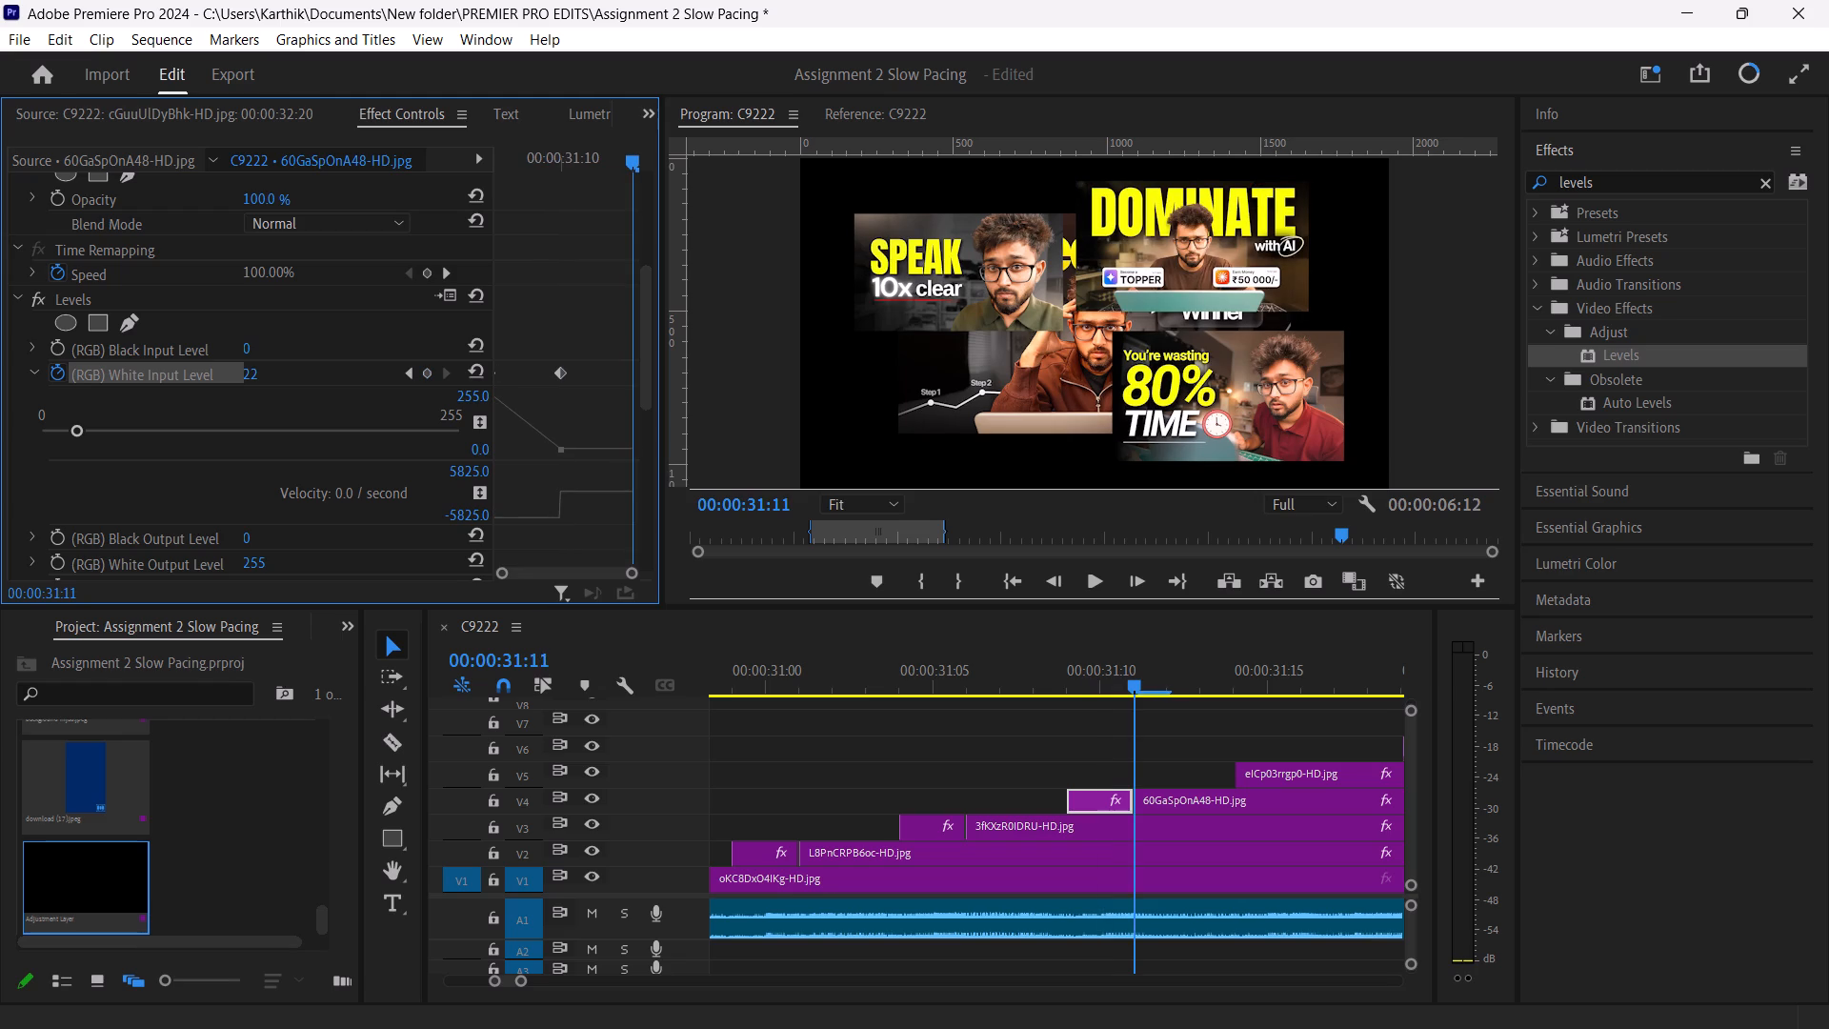
drag(80, 431, 519, 431)
drag(627, 154, 484, 214)
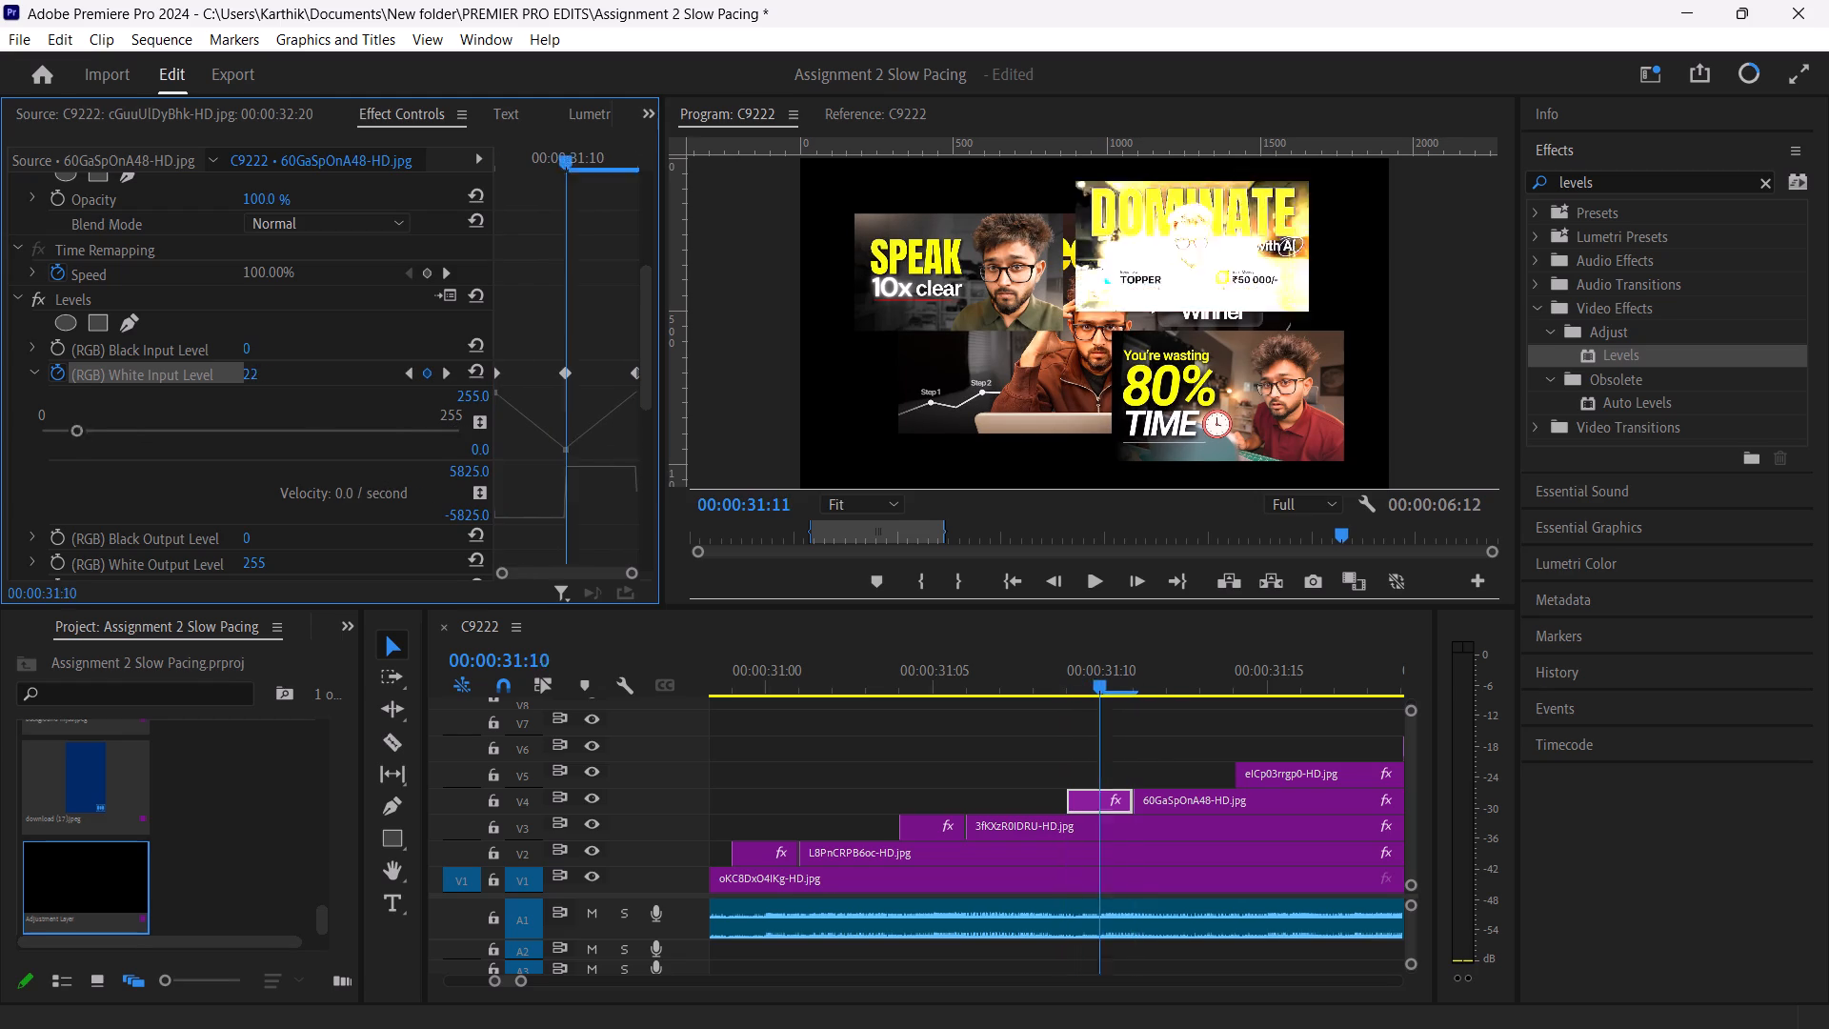
drag(484, 214, 653, 205)
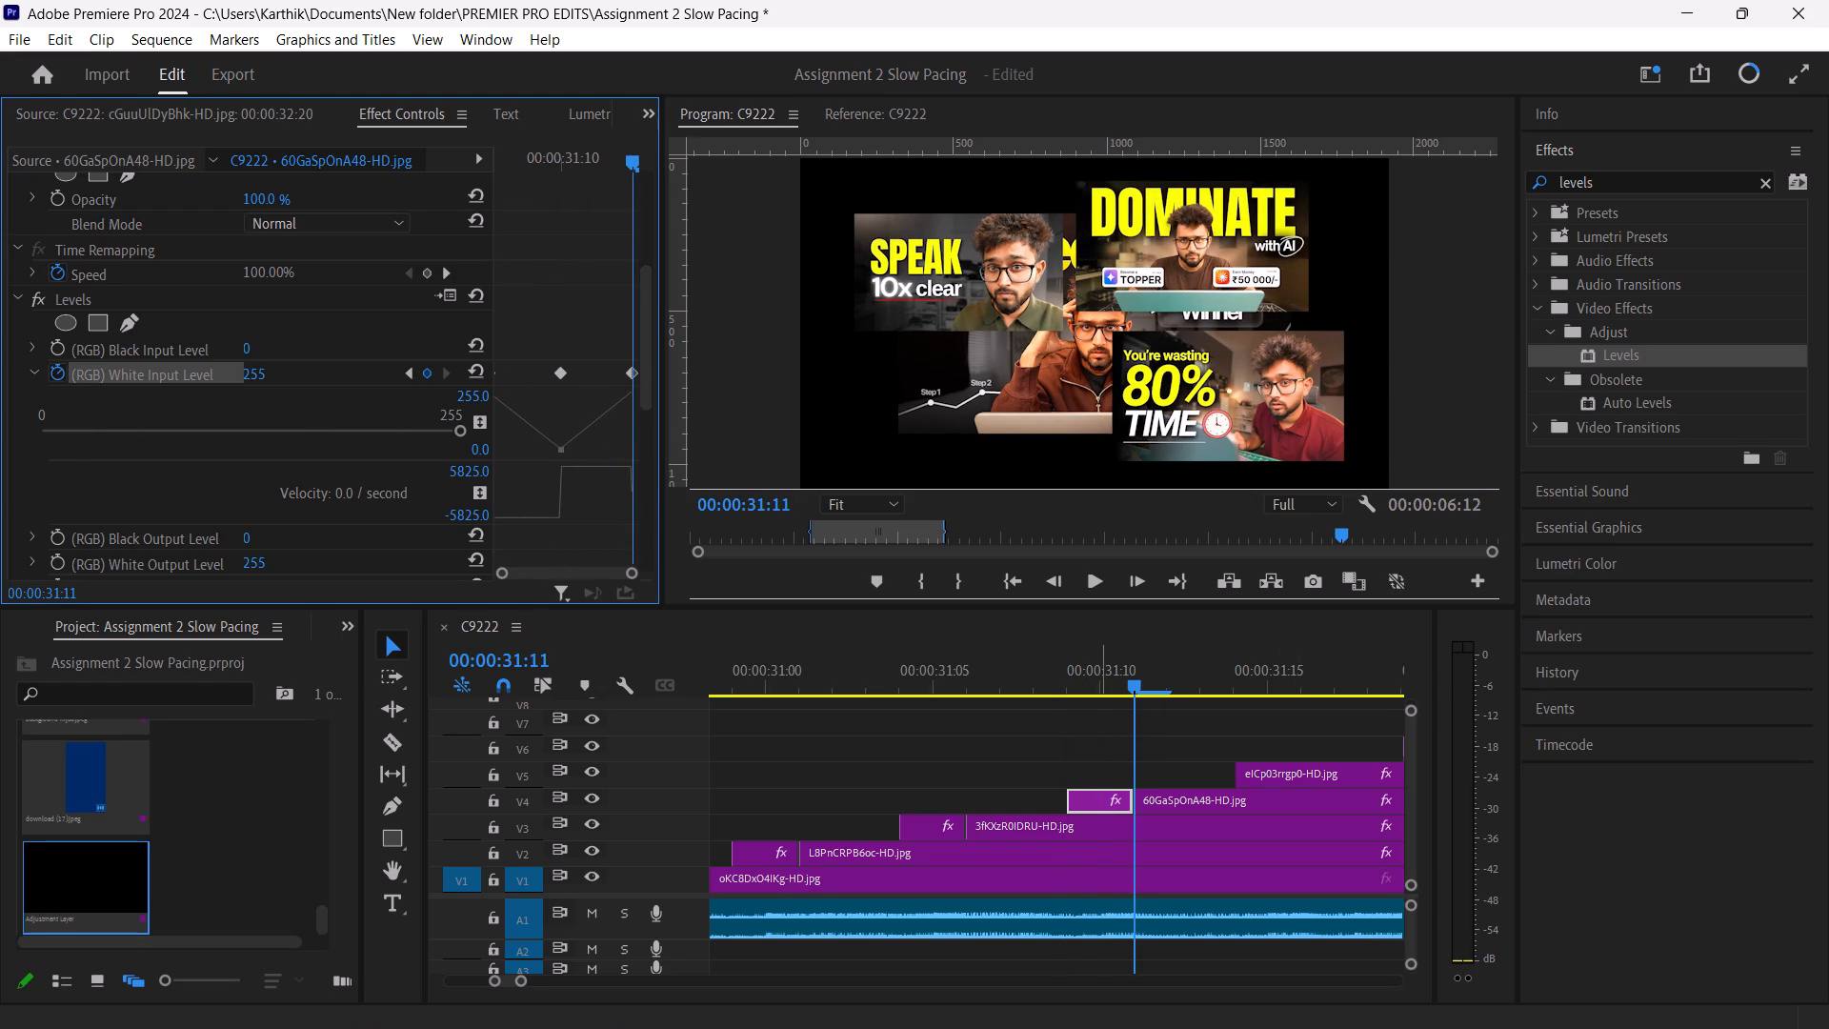
Play back the sequence from about 00:00:31:00 to review the flashes on the V3 and V4 thumbnails.
drag(1140, 683, 771, 730)
key(space)
key(space)
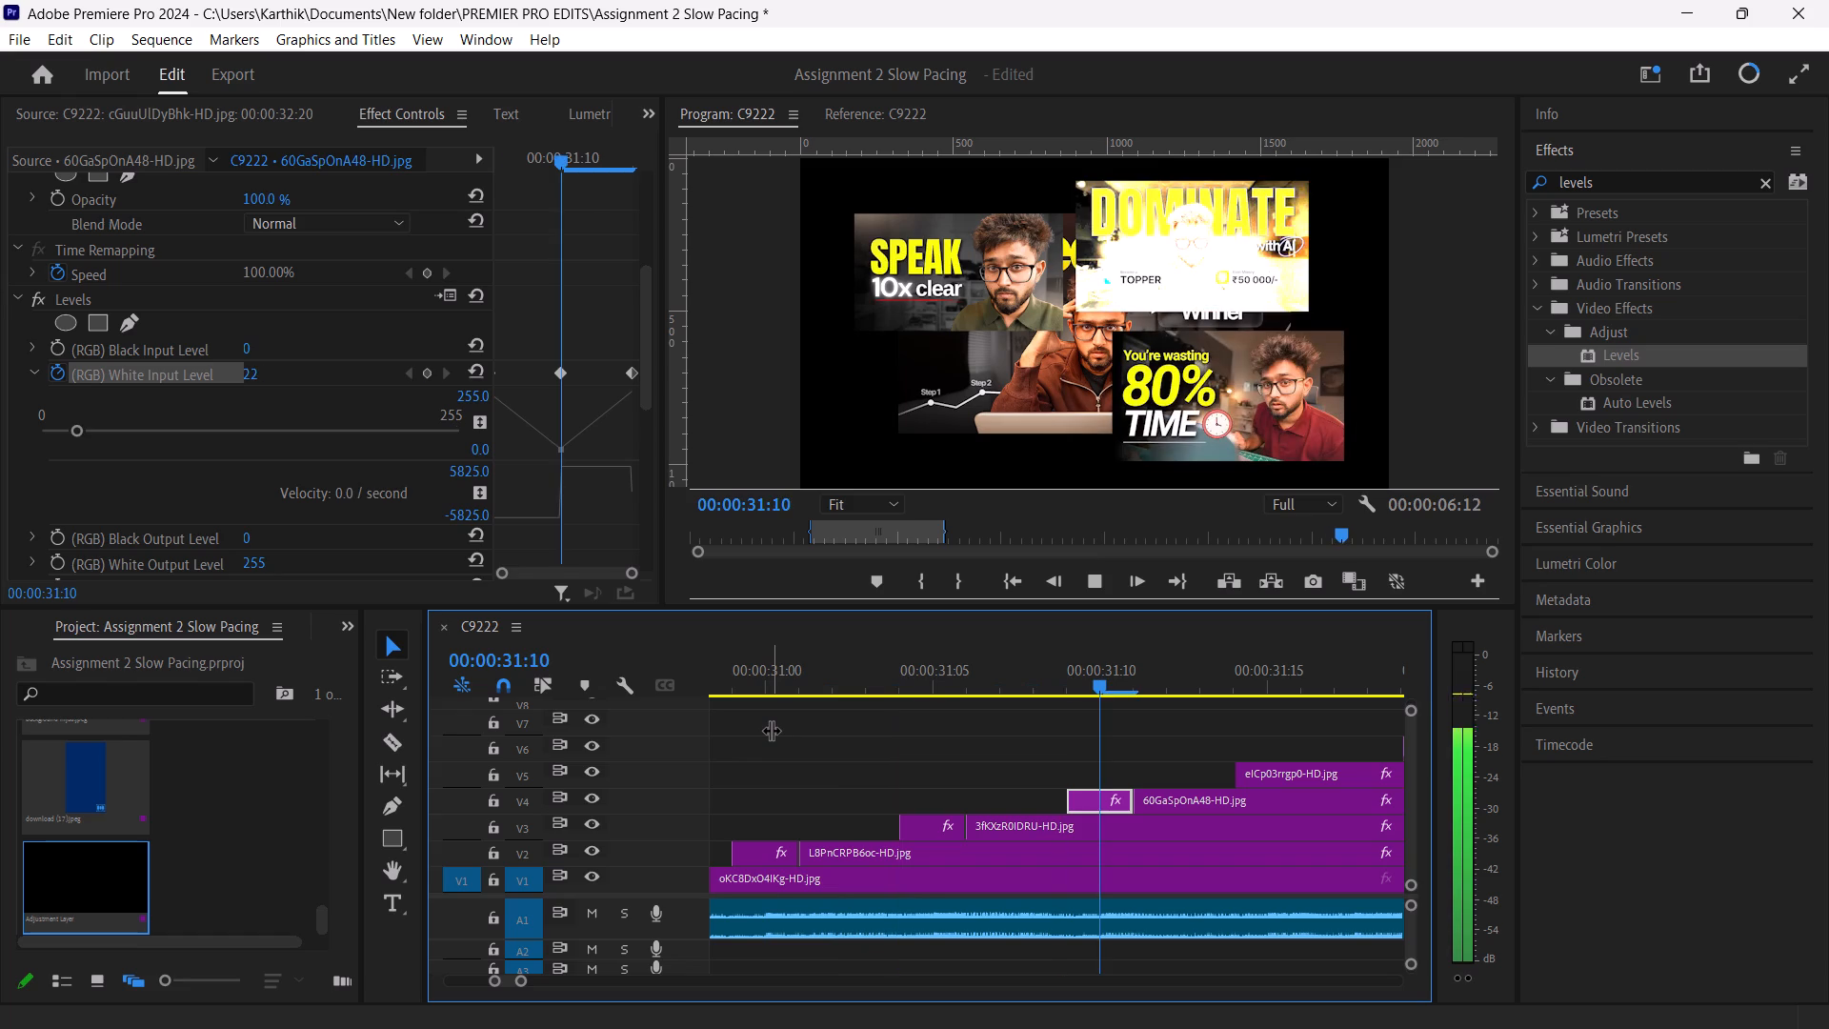
key(space)
key(space)
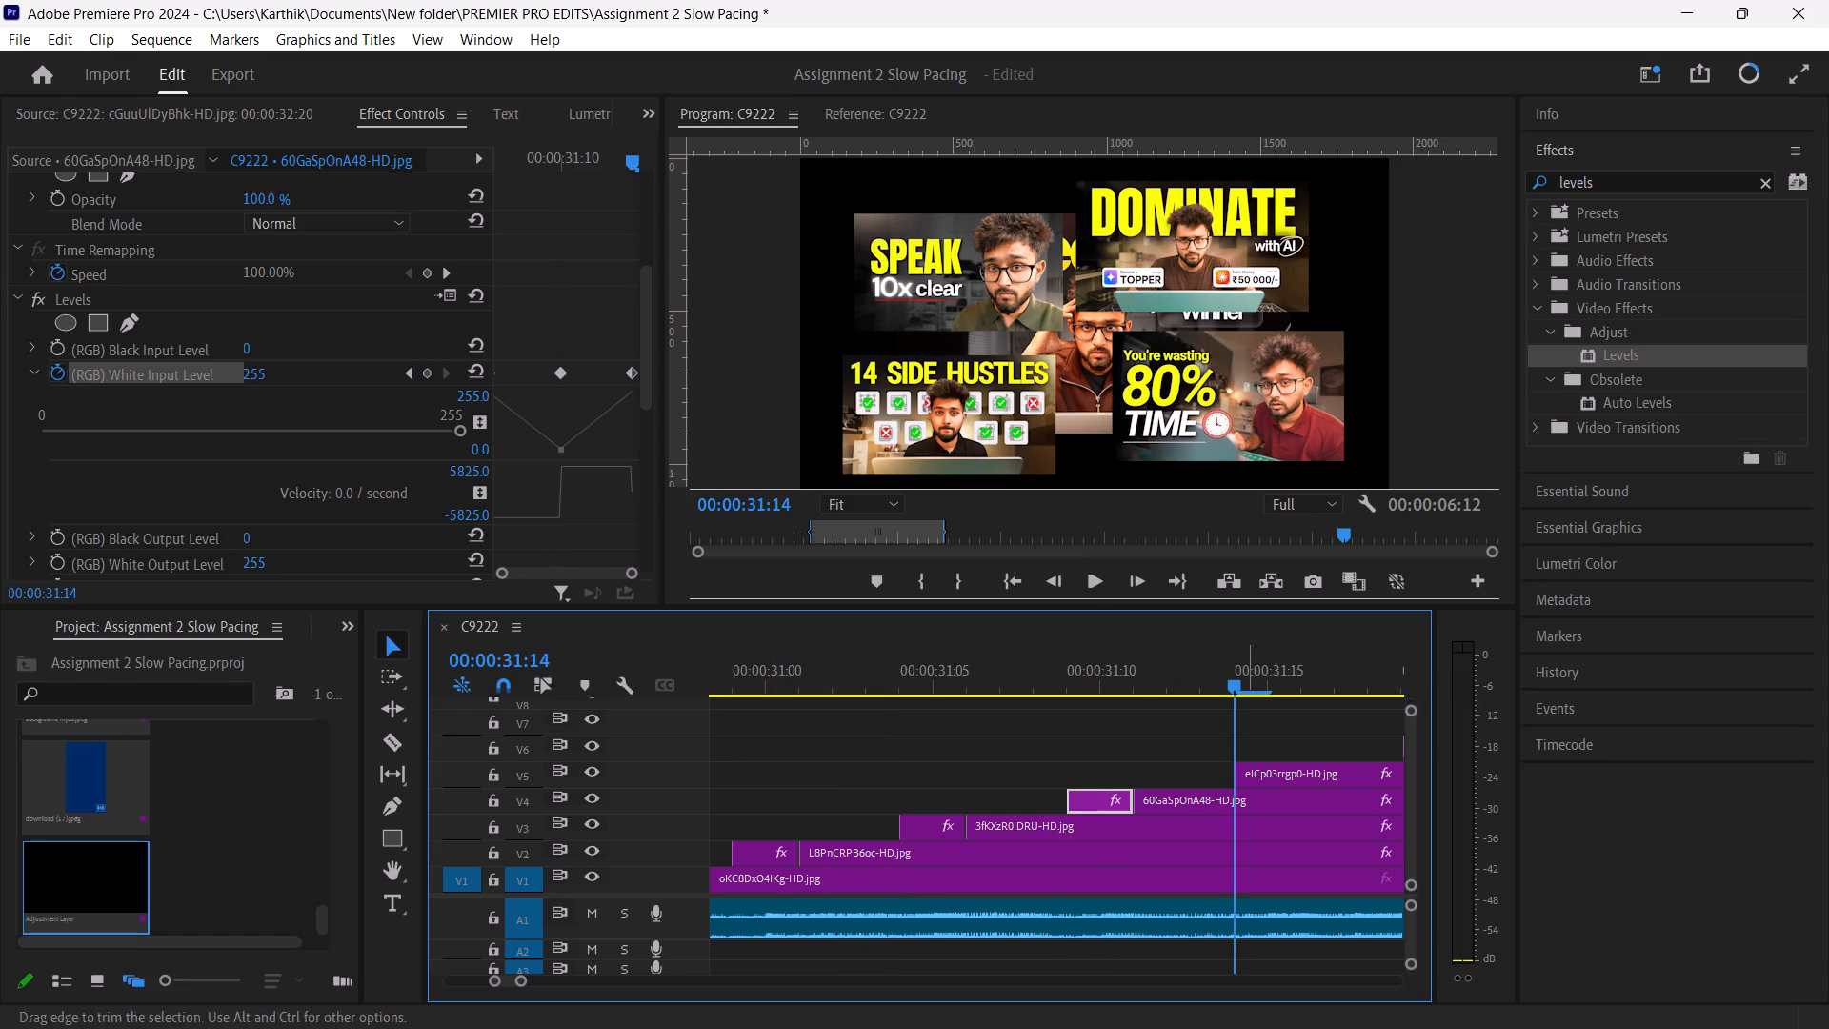
Cut the V5 thumbnail clip at 00:00:31:16 to make a two-frame opening piece.
click(1264, 773)
drag(1236, 685, 1276, 691)
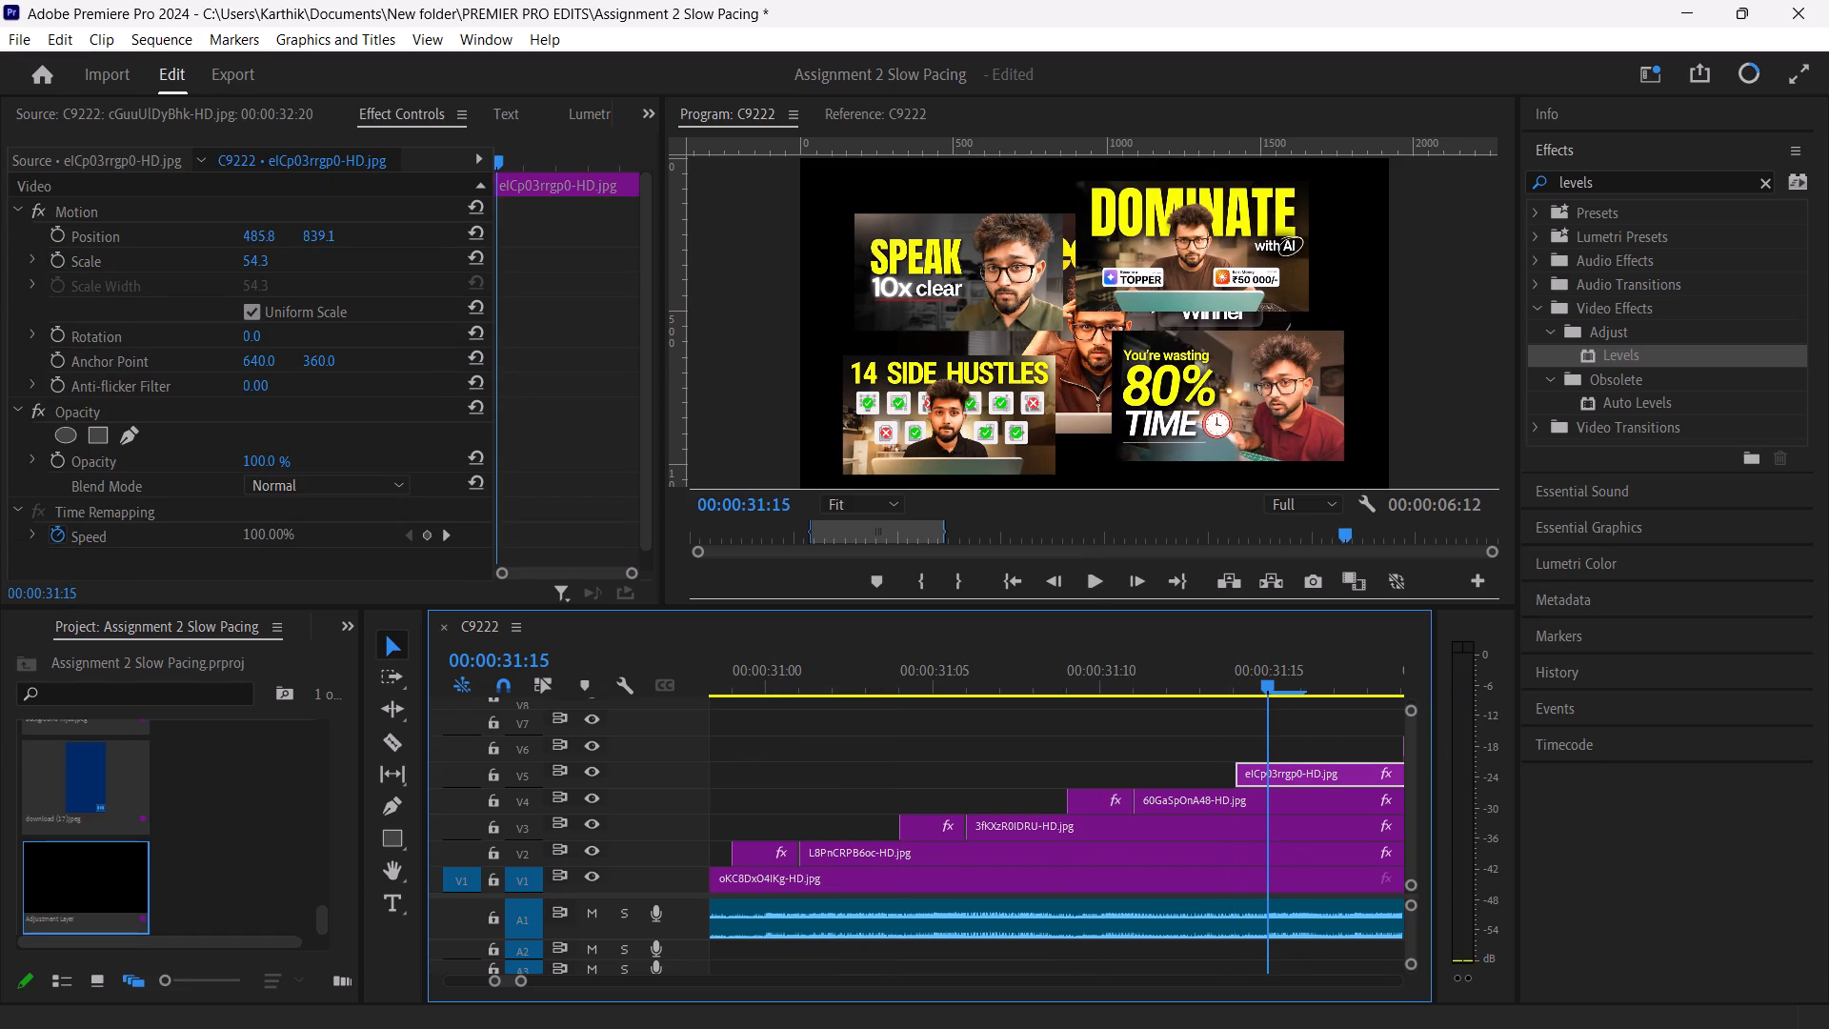
drag(1276, 691, 1297, 691)
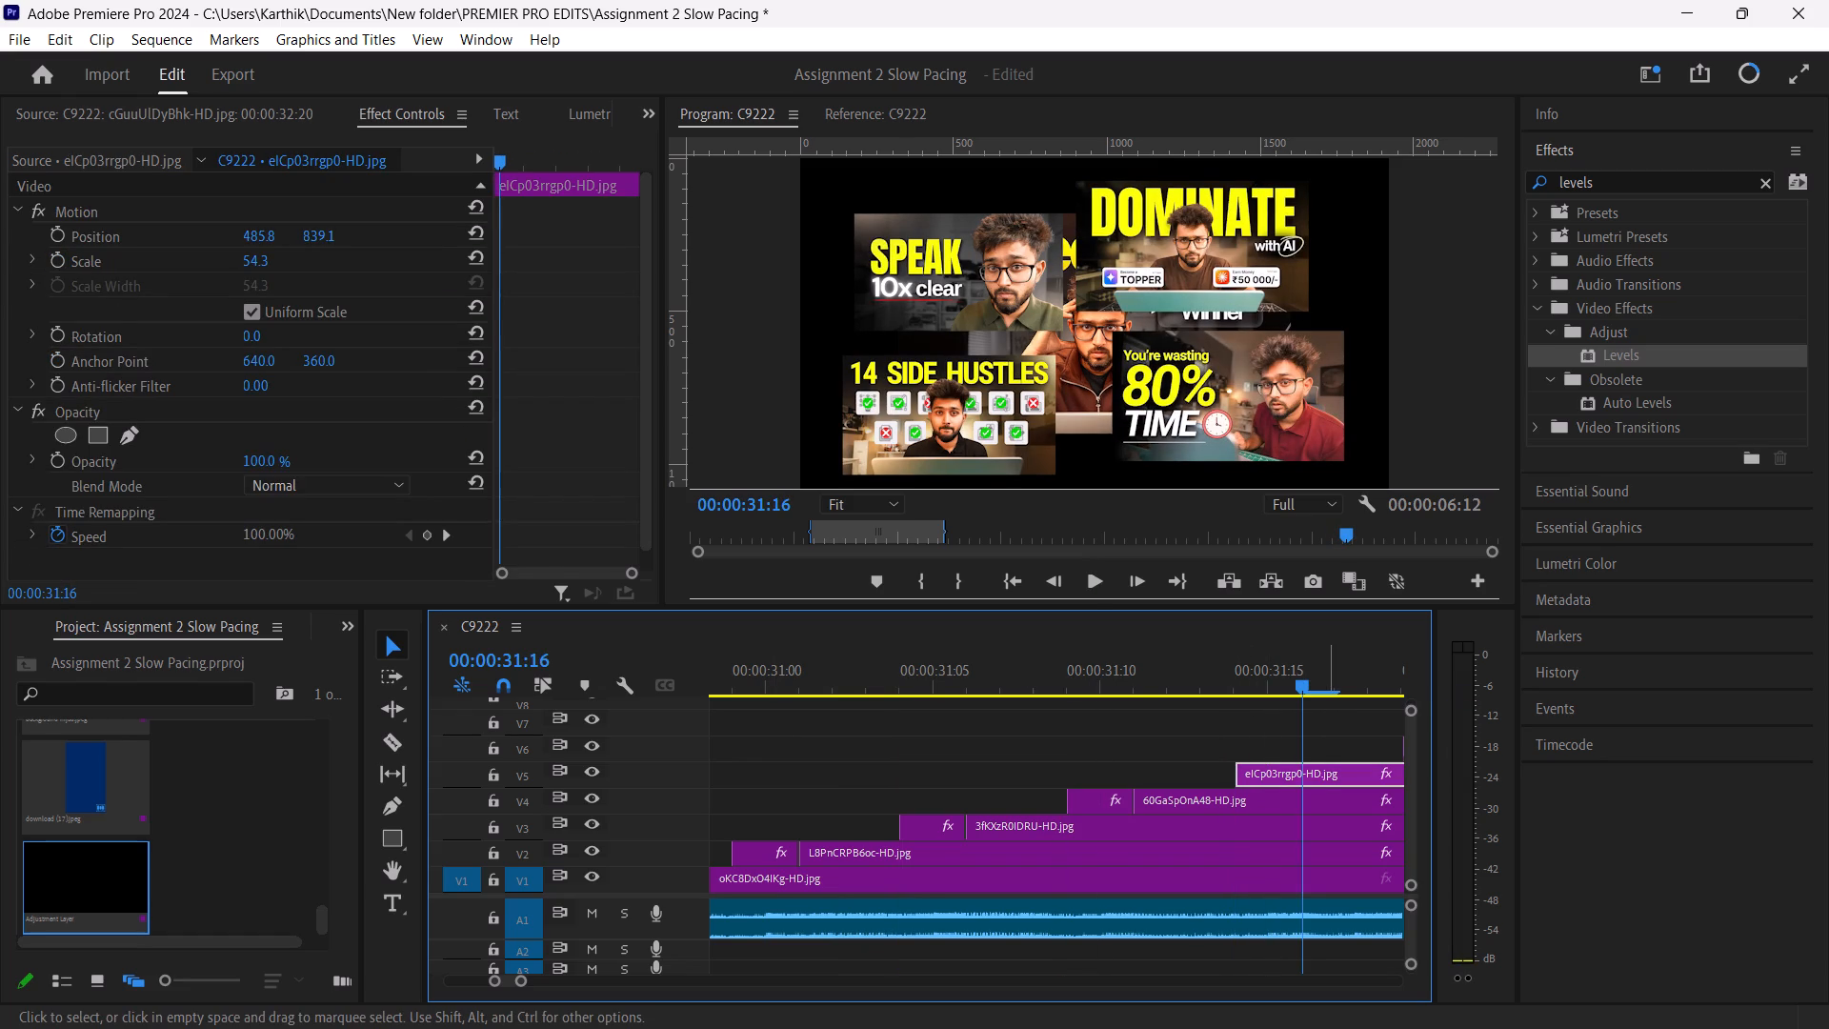
key(c)
Apply the Levels effect to the short opening piece on V5.
drag(1607, 351, 1258, 762)
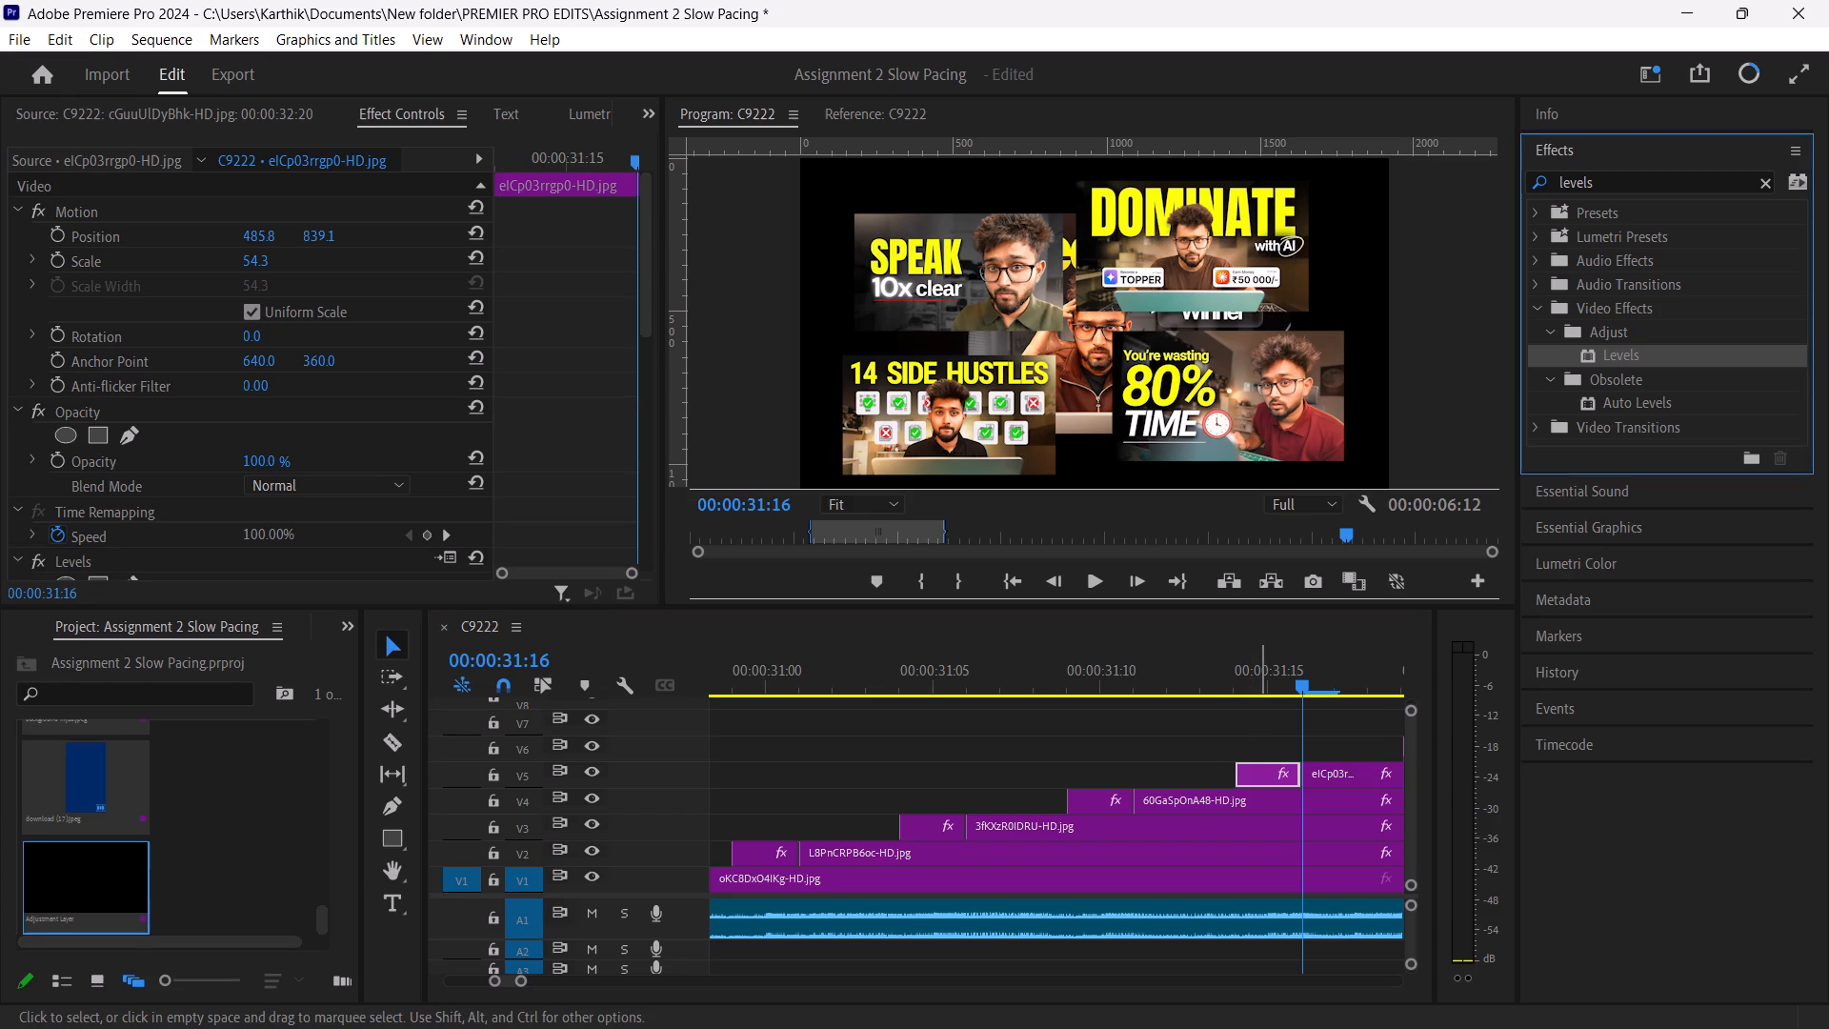
Keyframe the short V5 piece's (RGB) White Input Level at 17 on 00:00:31:15, and at 255 on 00:00:31:14 and 00:00:31:16.
drag(1298, 680, 1261, 679)
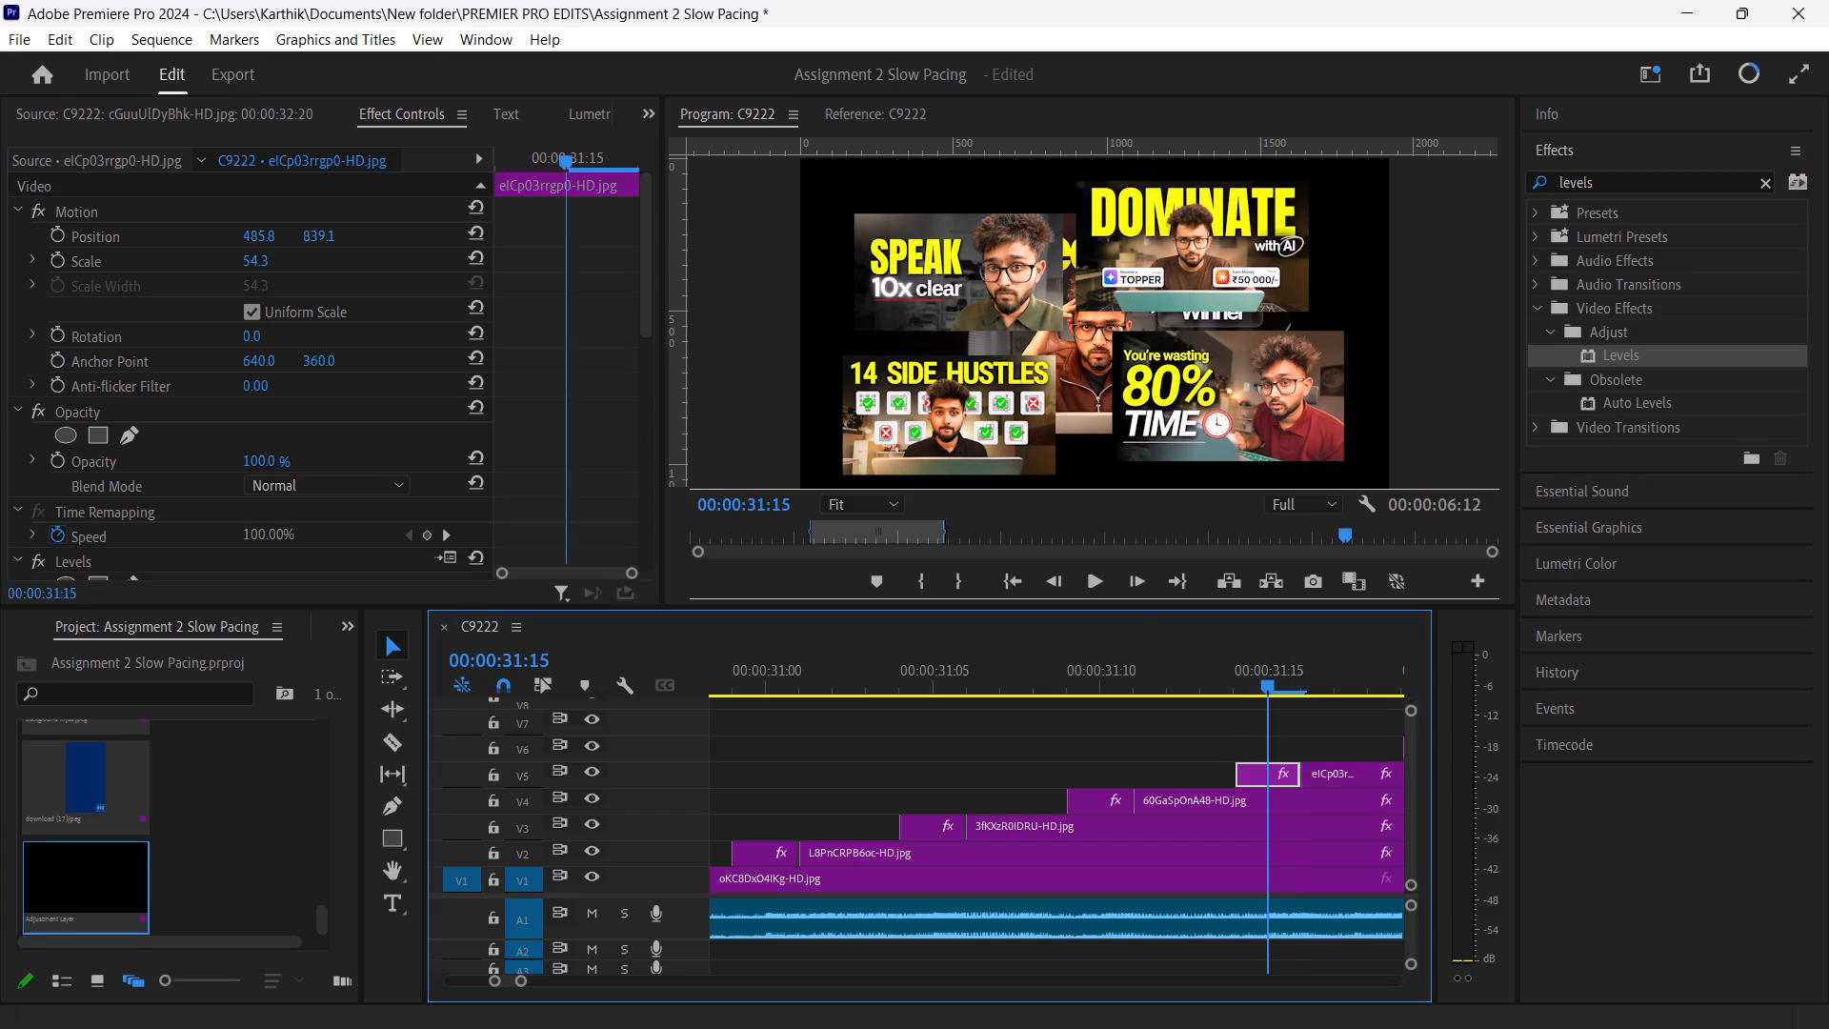
scroll(110, 436, down, 5)
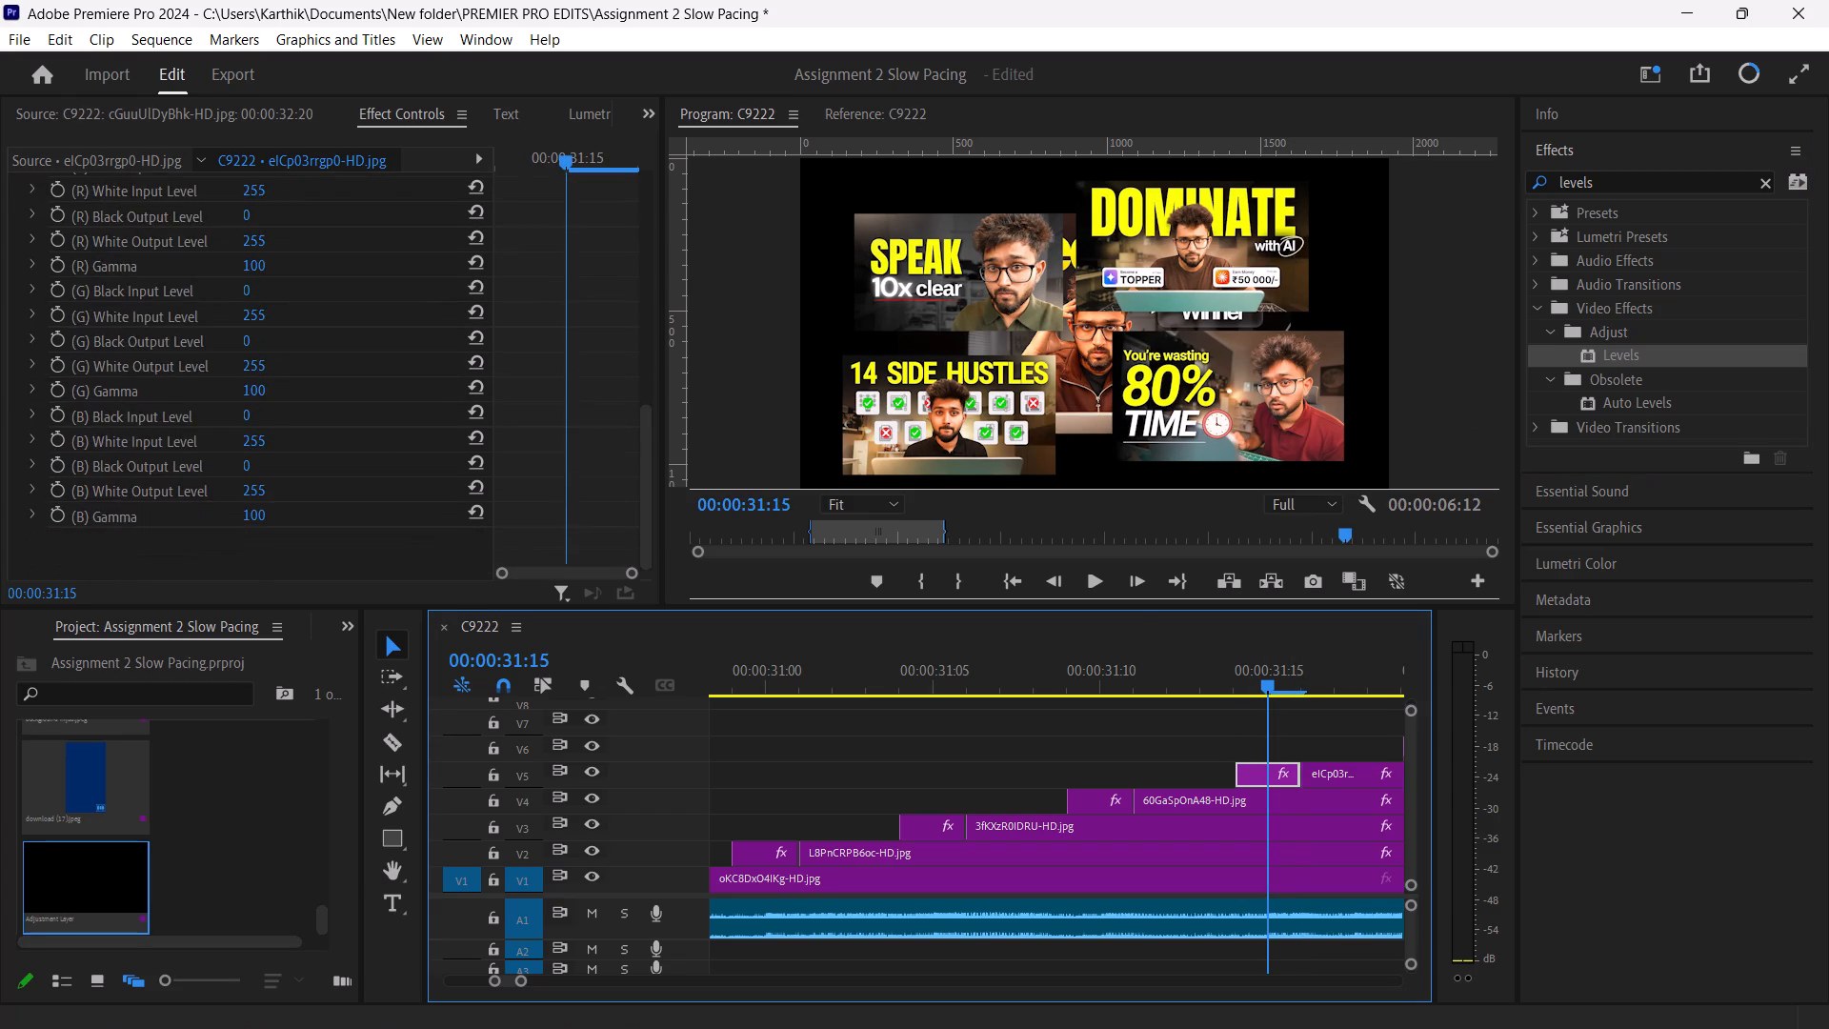
scroll(54, 385, up, 2)
click(25, 512)
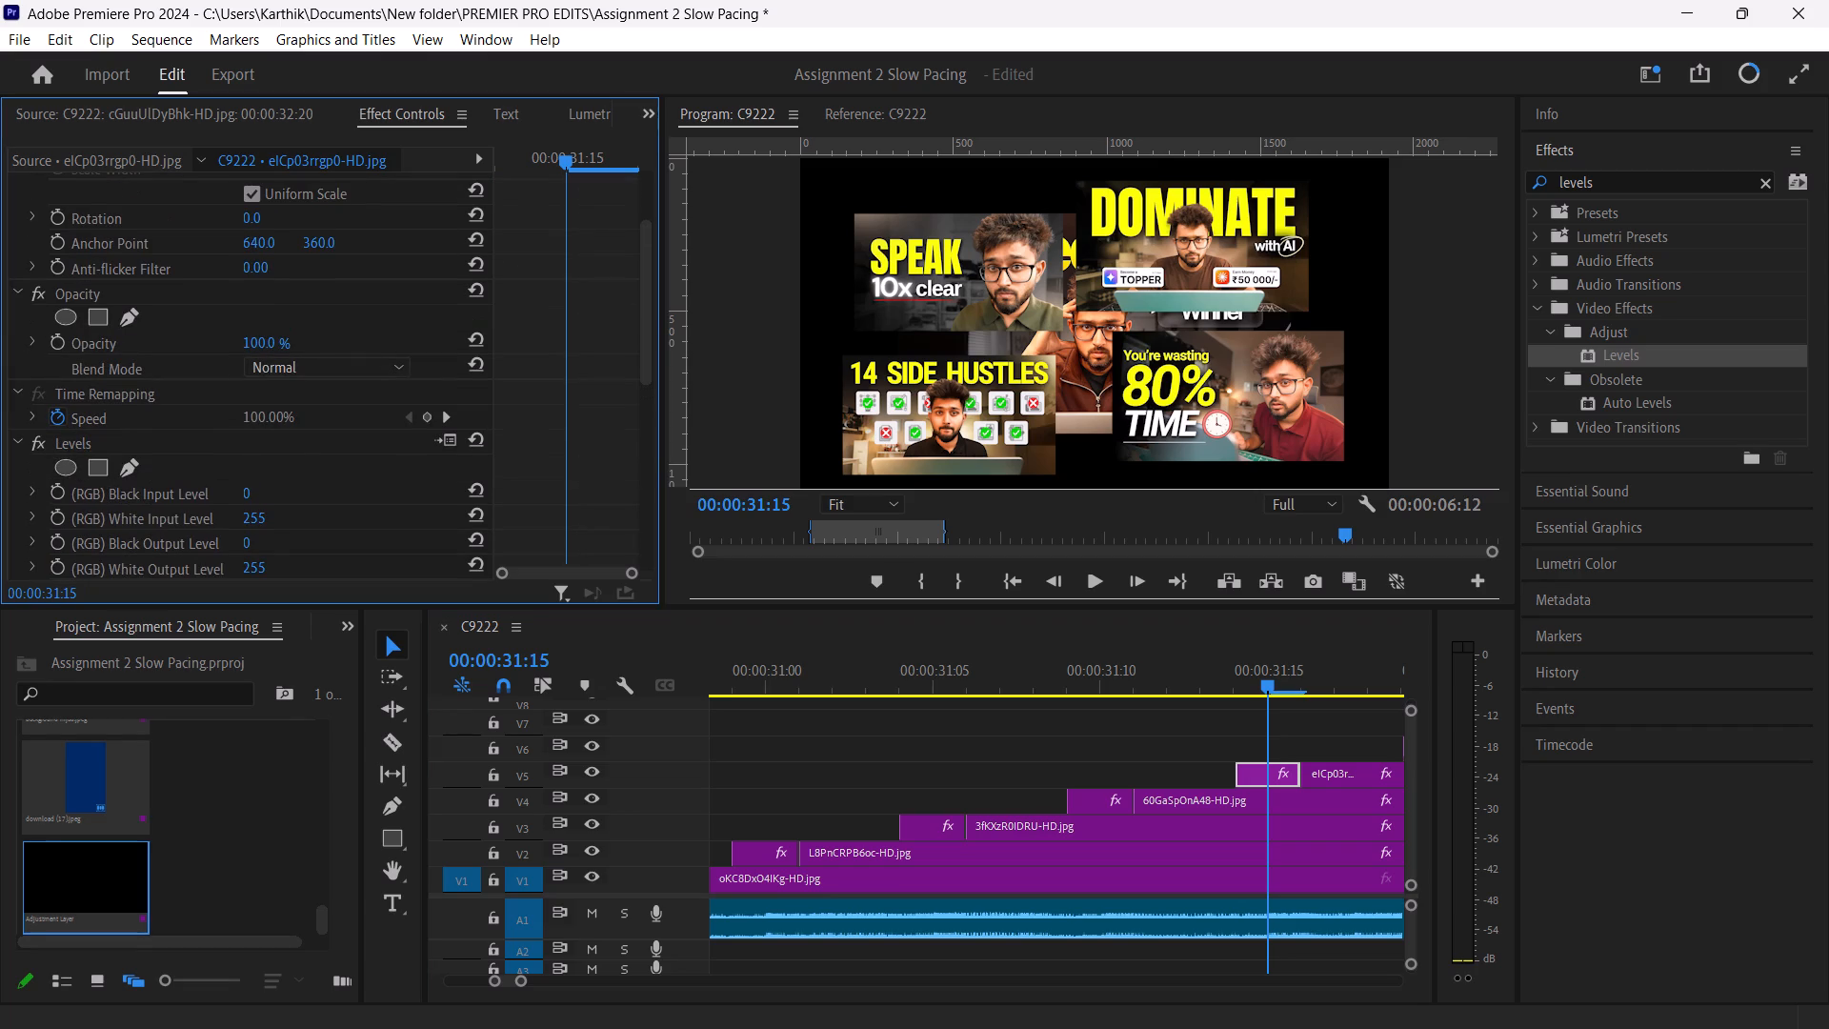
click(35, 521)
click(55, 523)
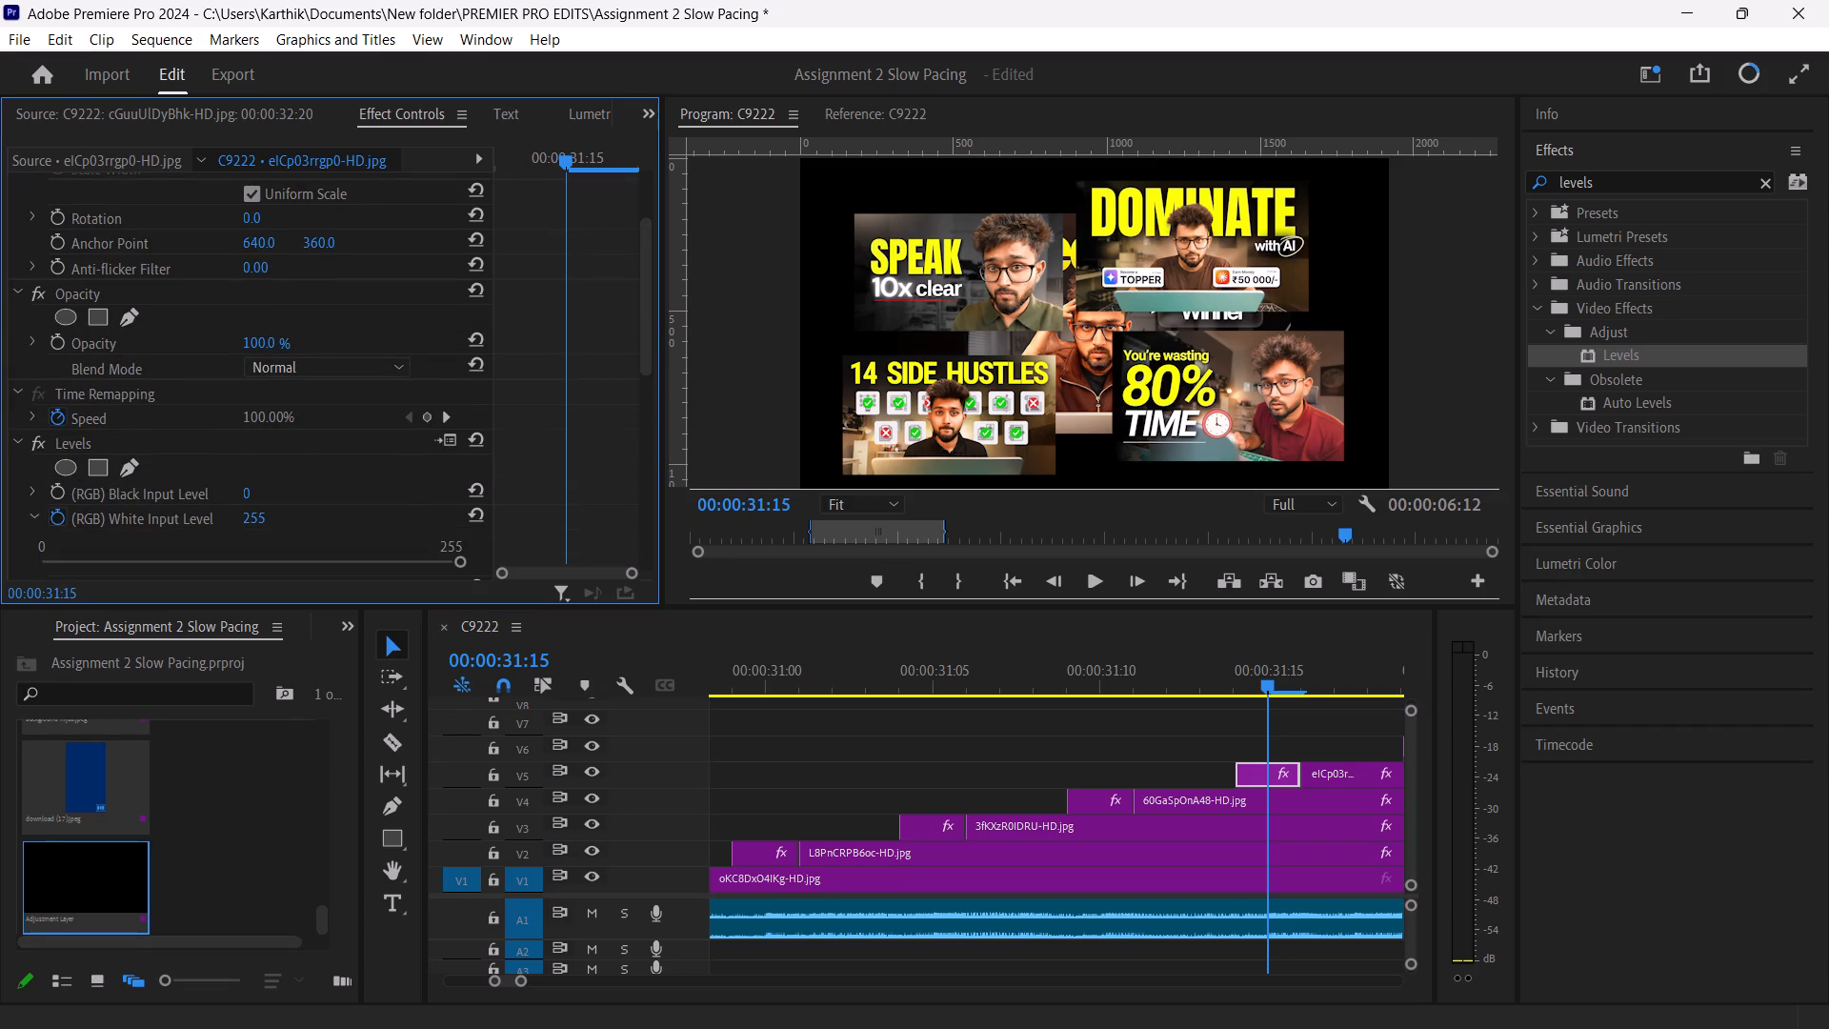
drag(460, 570, 172, 557)
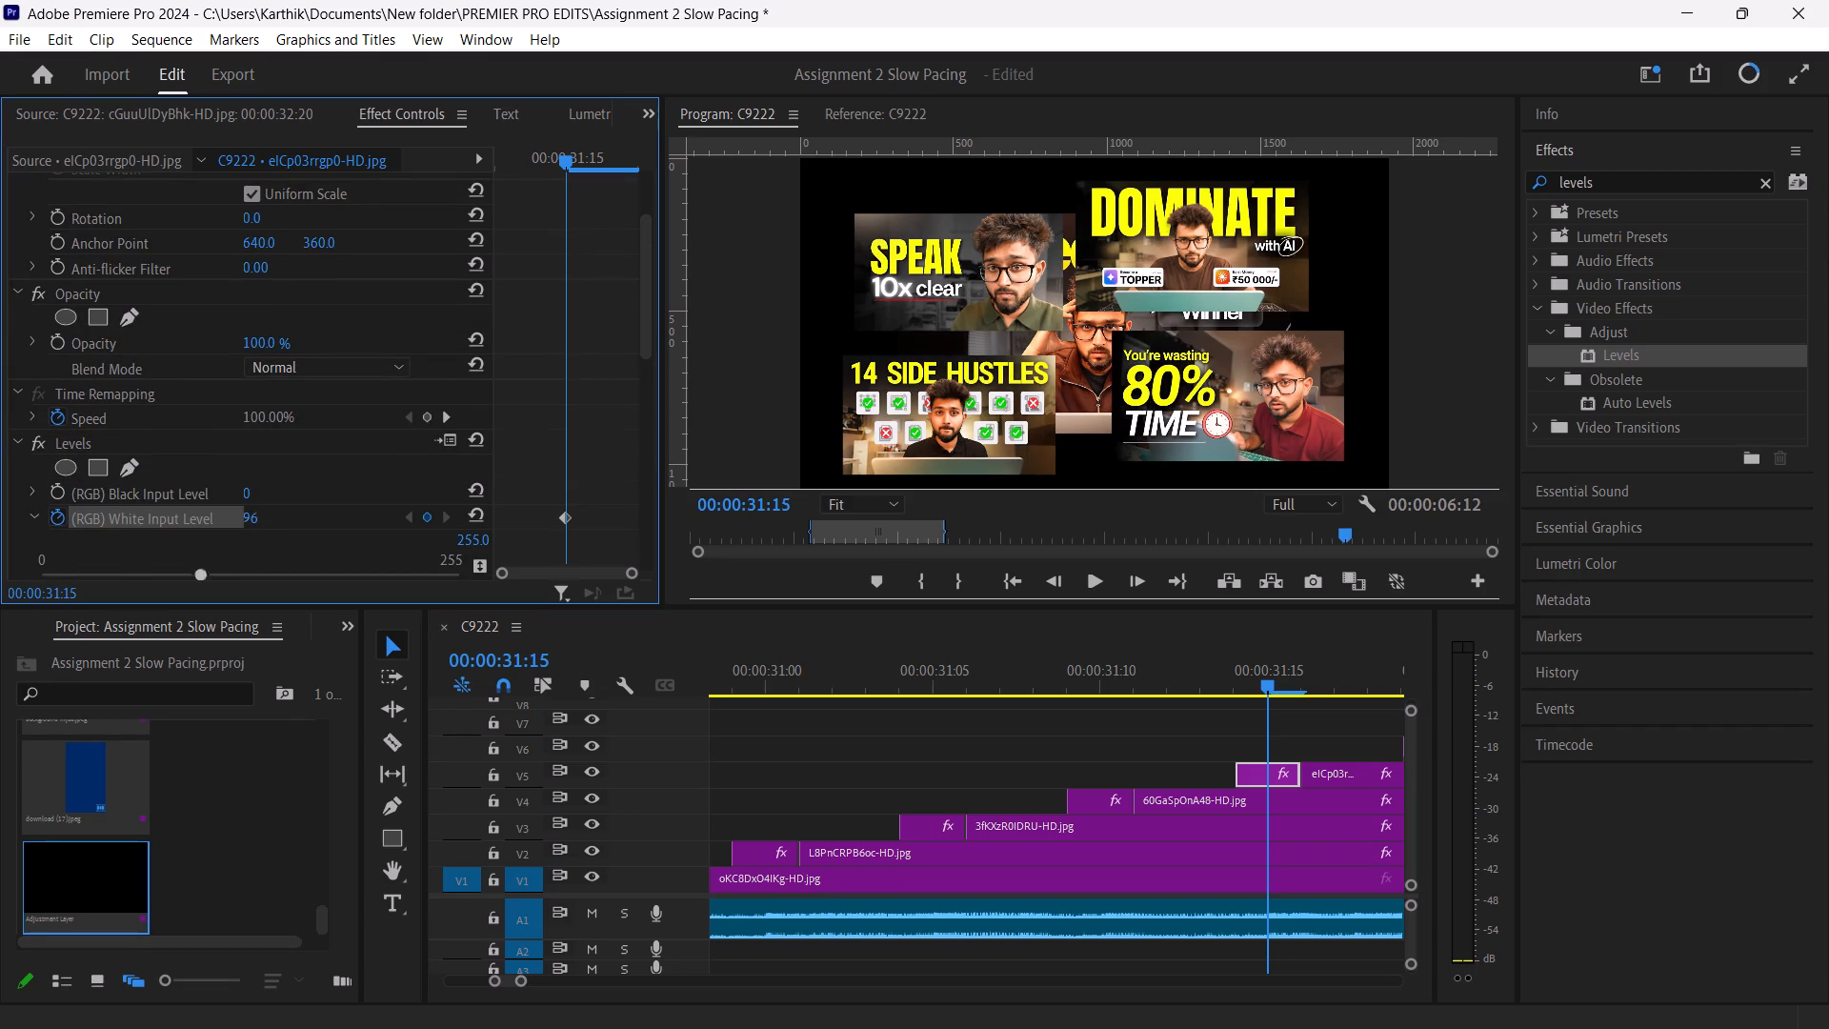
drag(172, 557, 68, 562)
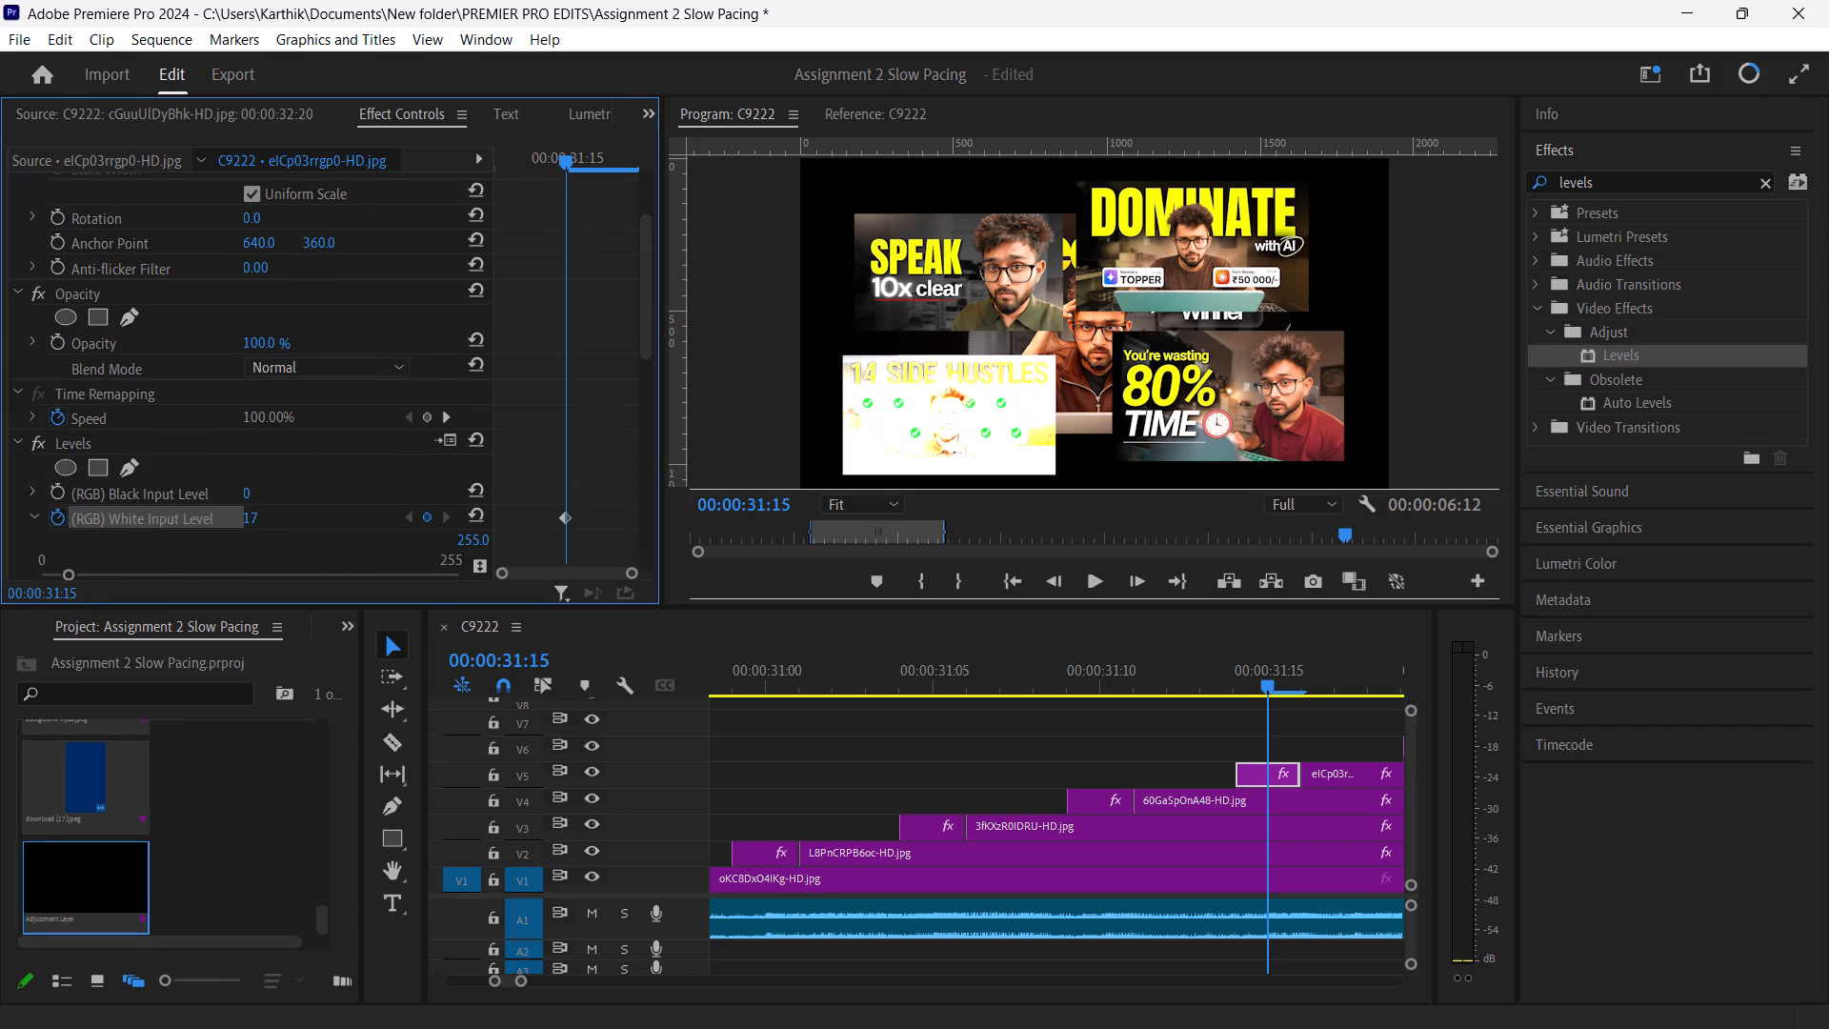
drag(559, 161, 471, 175)
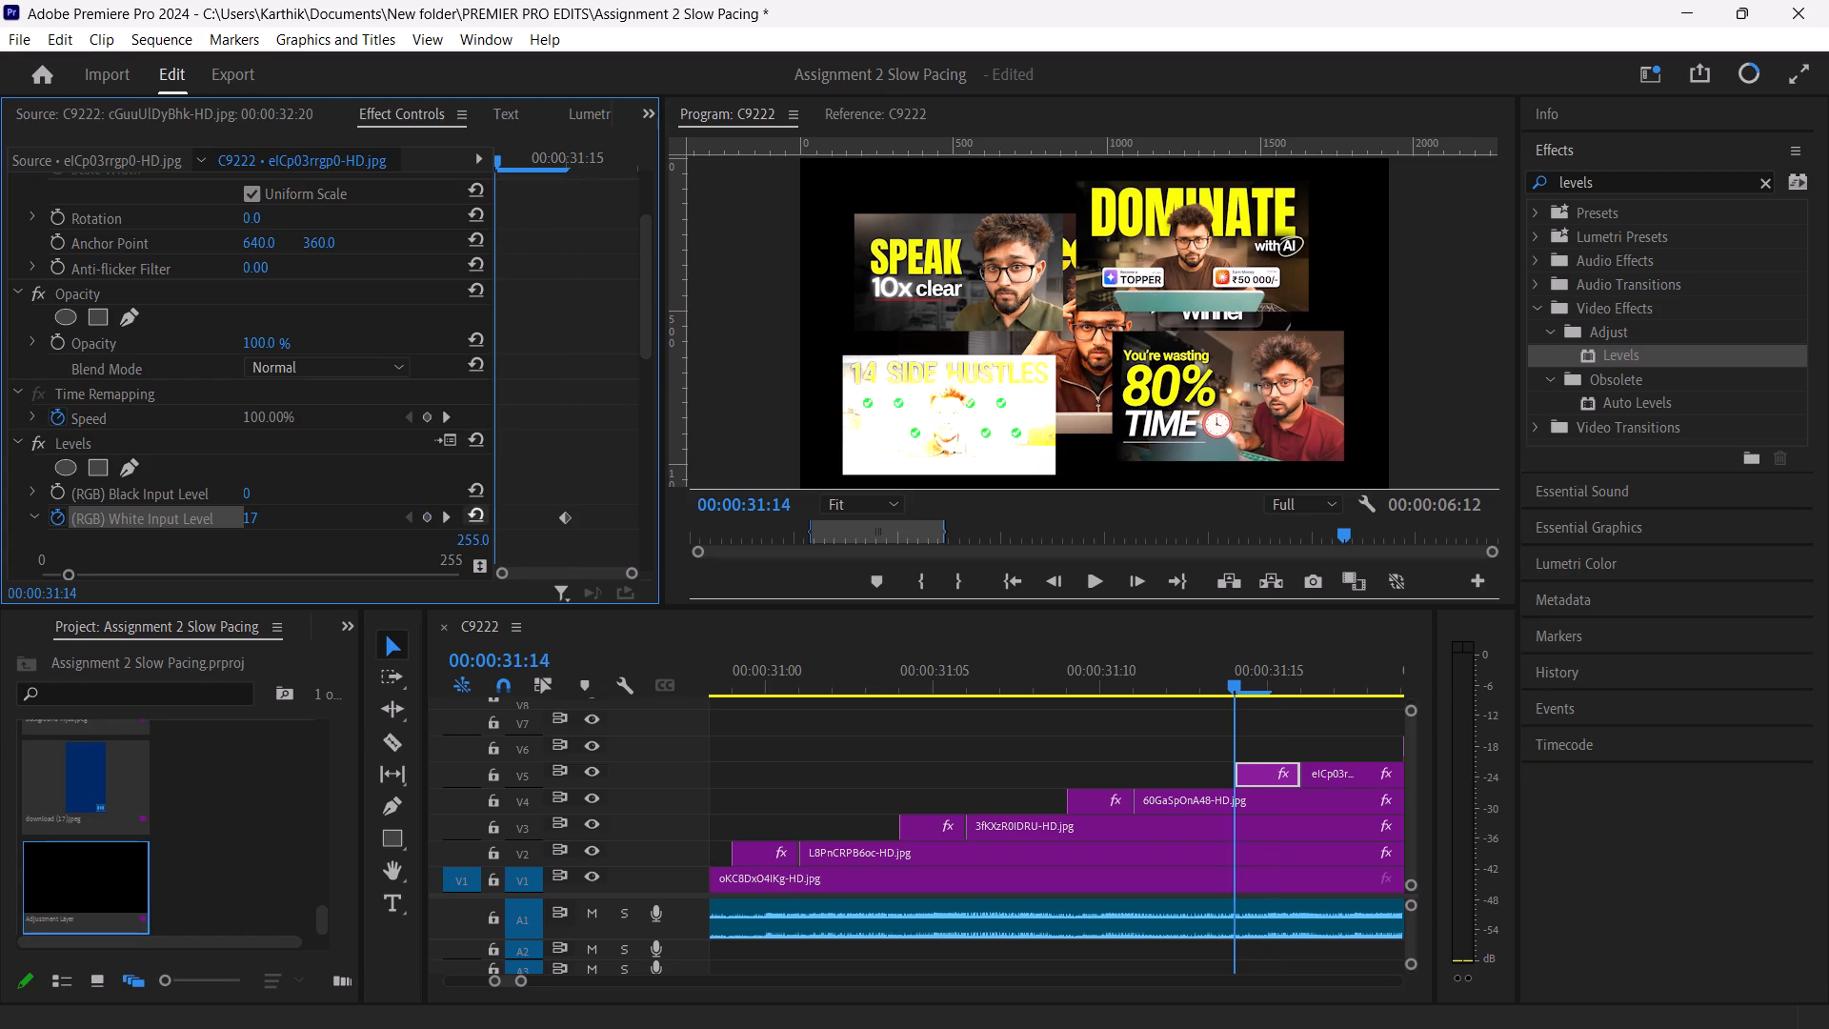
click(479, 511)
drag(495, 159, 696, 192)
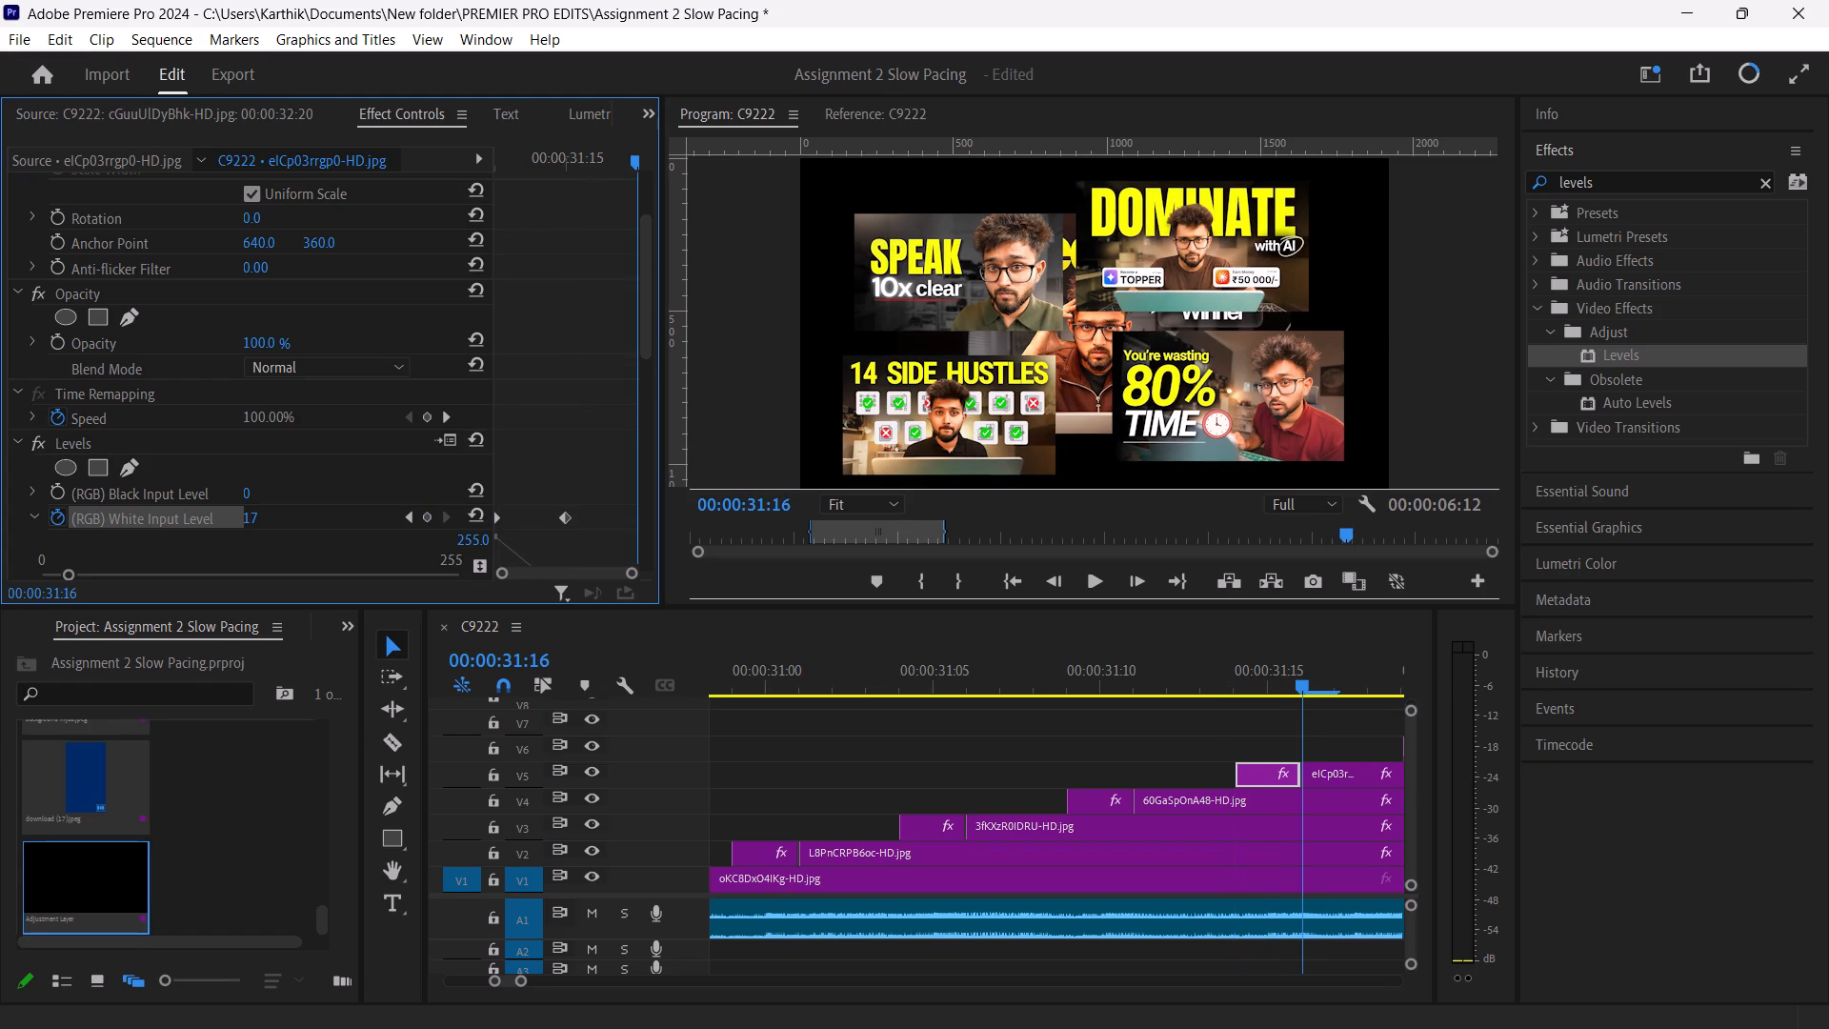
click(475, 510)
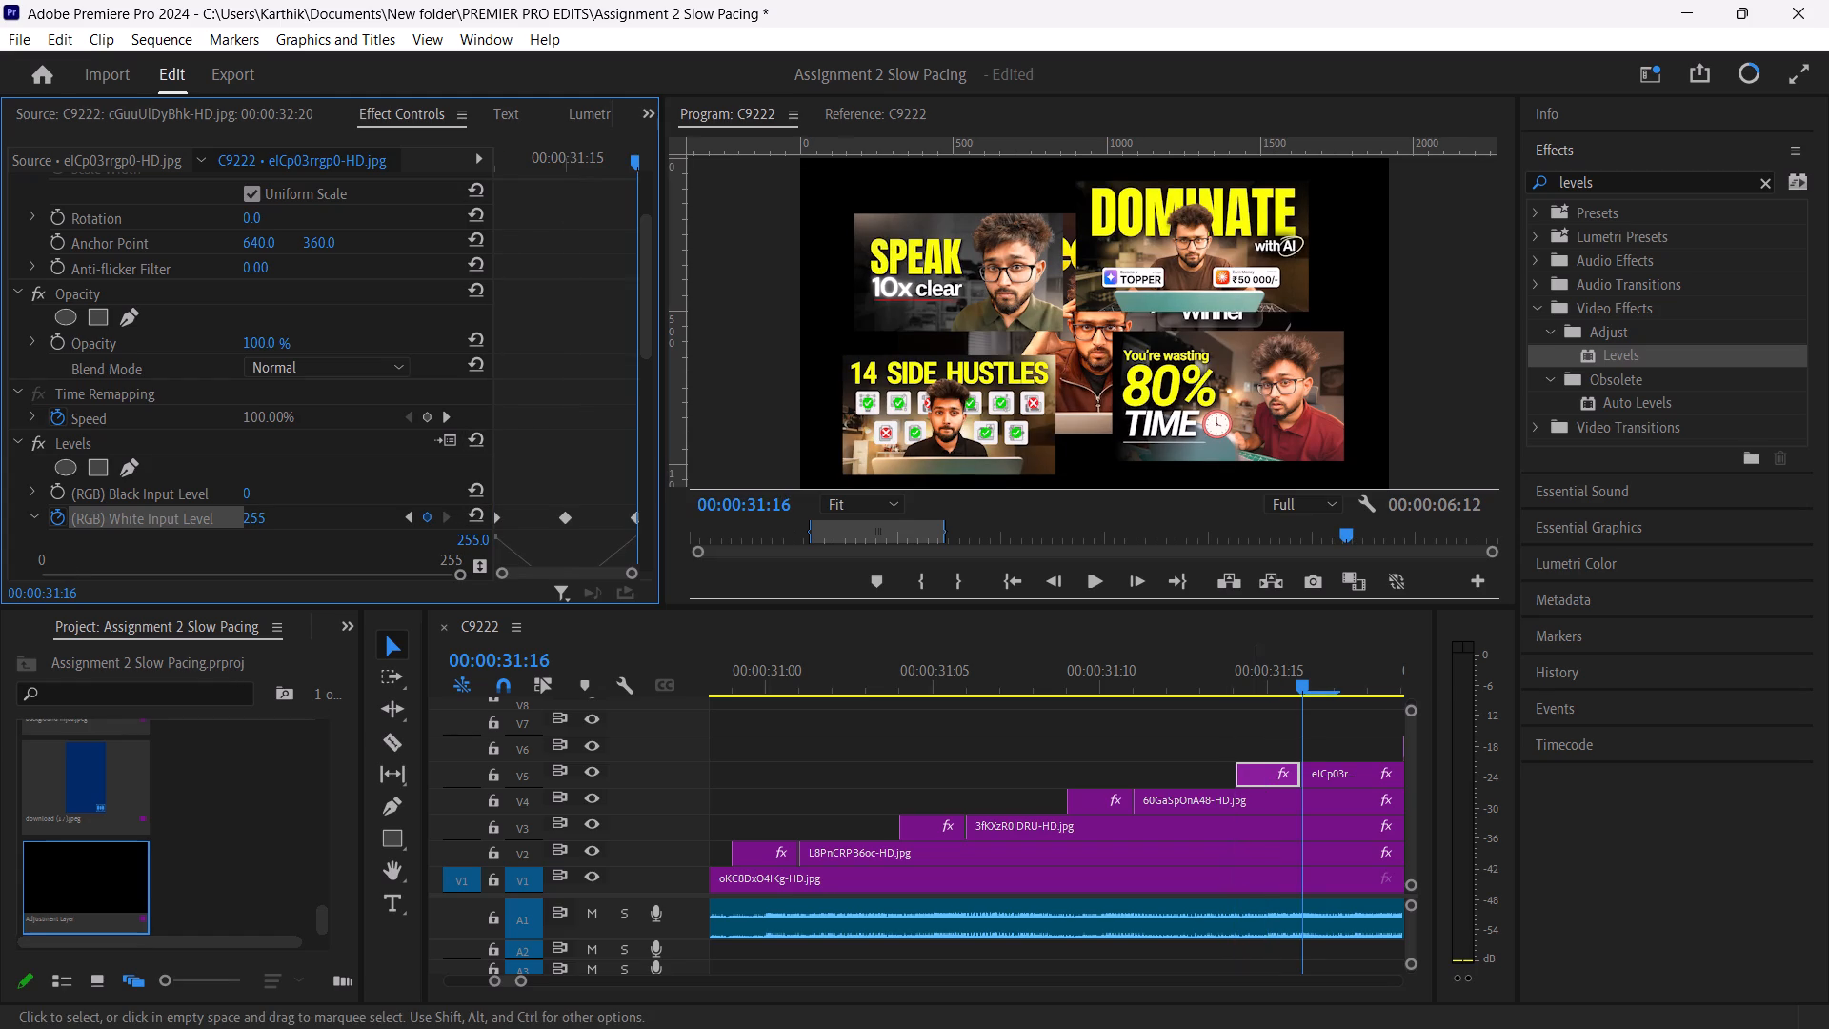
Play back the sequence from 00:00:31:14 to review the flash on the V5 thumbnail.
drag(1302, 684, 1234, 683)
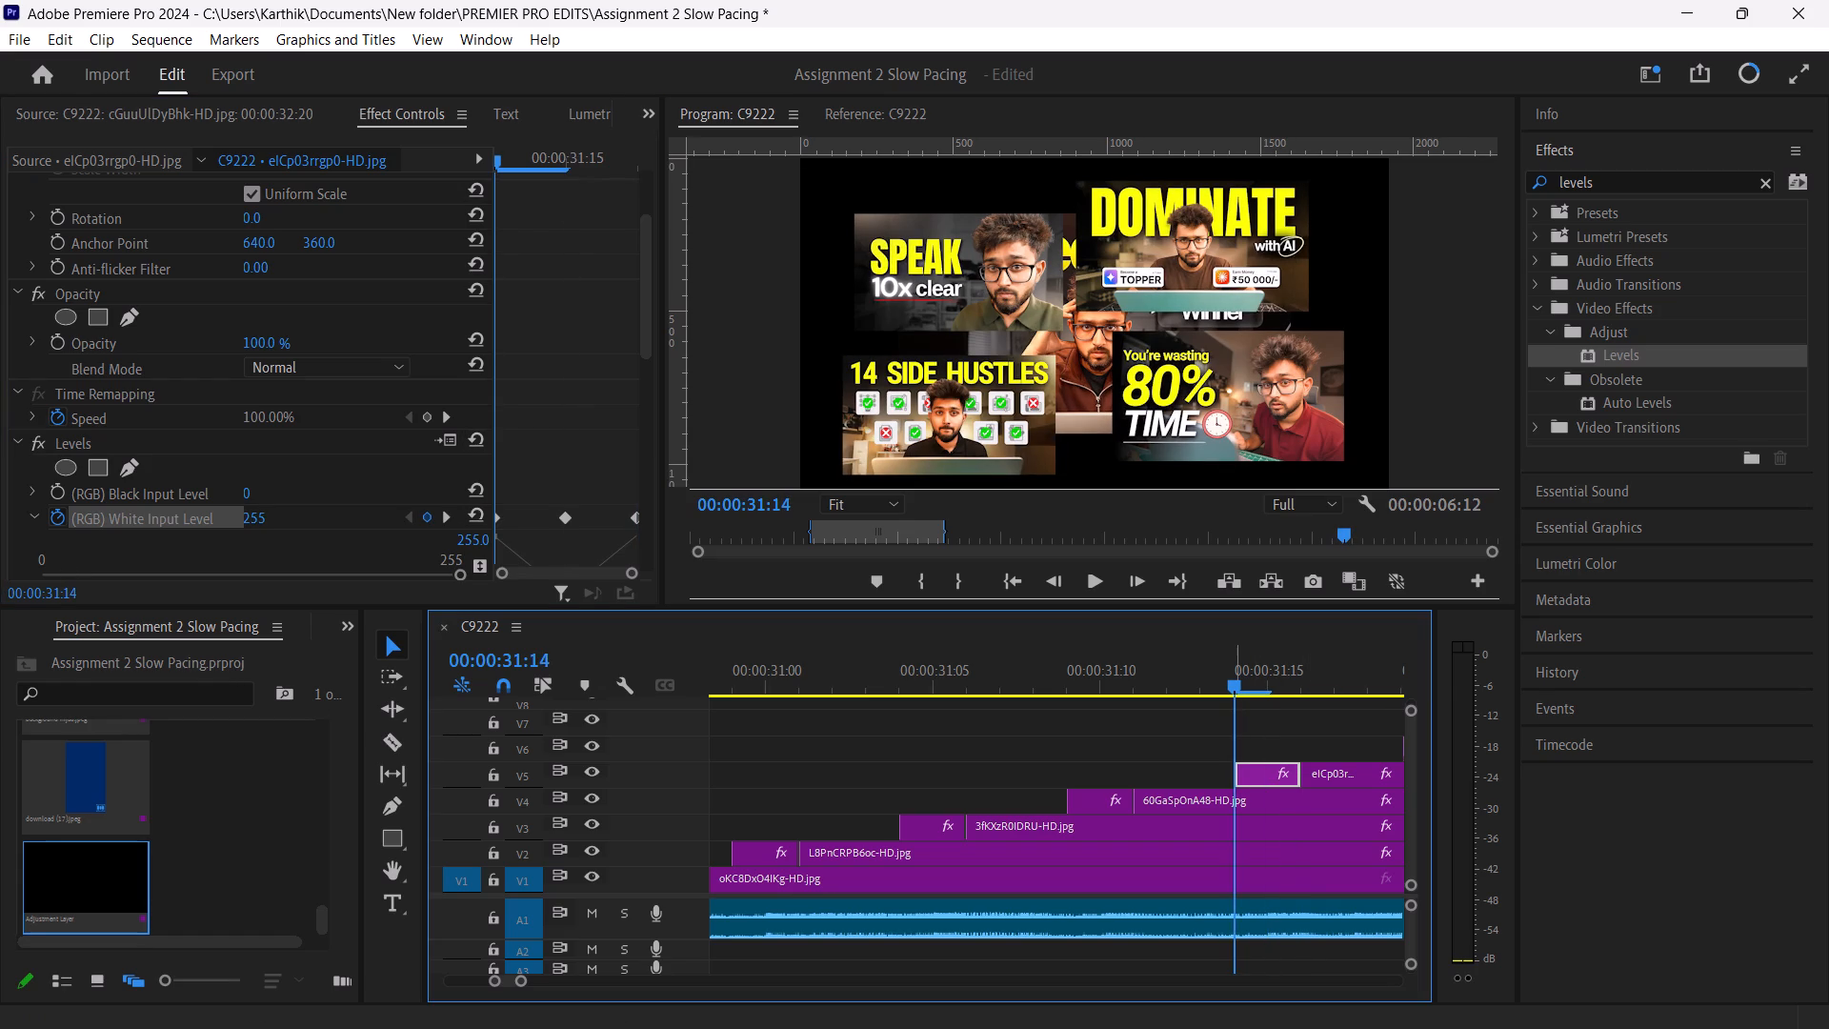
key(space)
key(space)
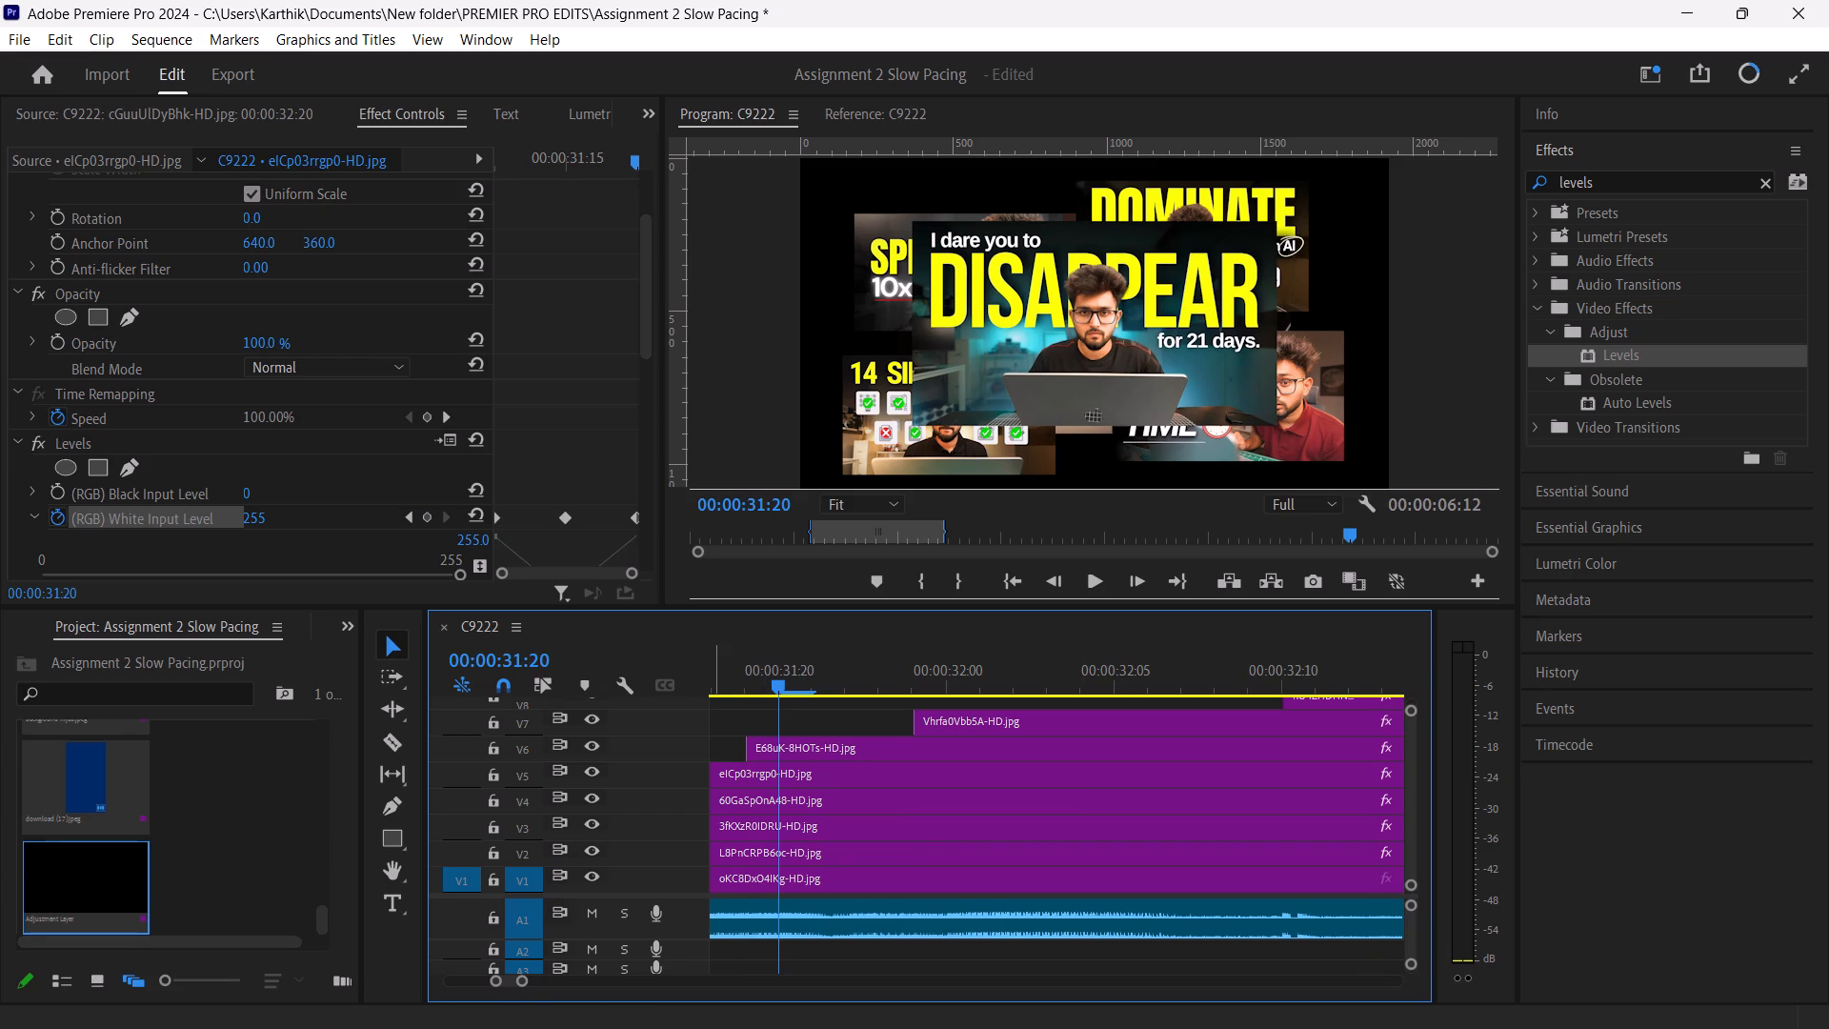
Play back the sequence from 00:00:30:14 to review the flashes on the thumbnails up to V5.
click(530, 983)
drag(529, 983, 566, 996)
scroll(1174, 733, down, 1)
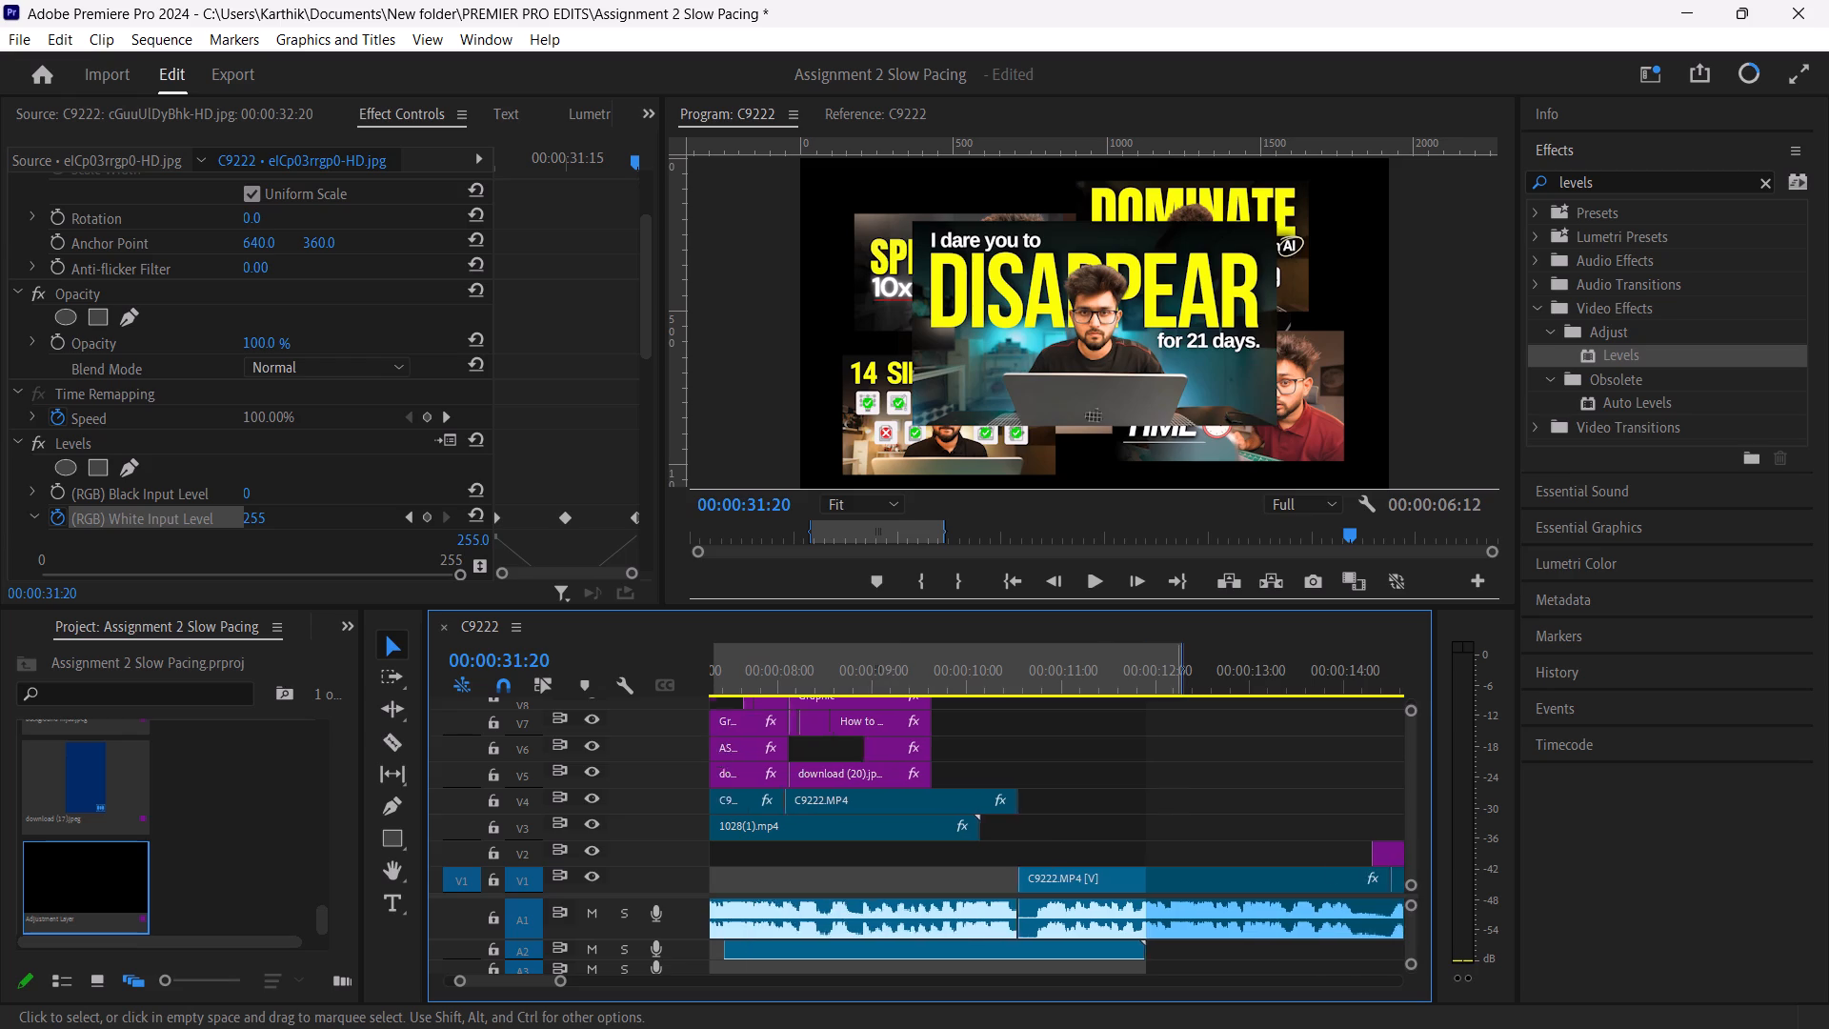
scroll(1174, 733, down, 5)
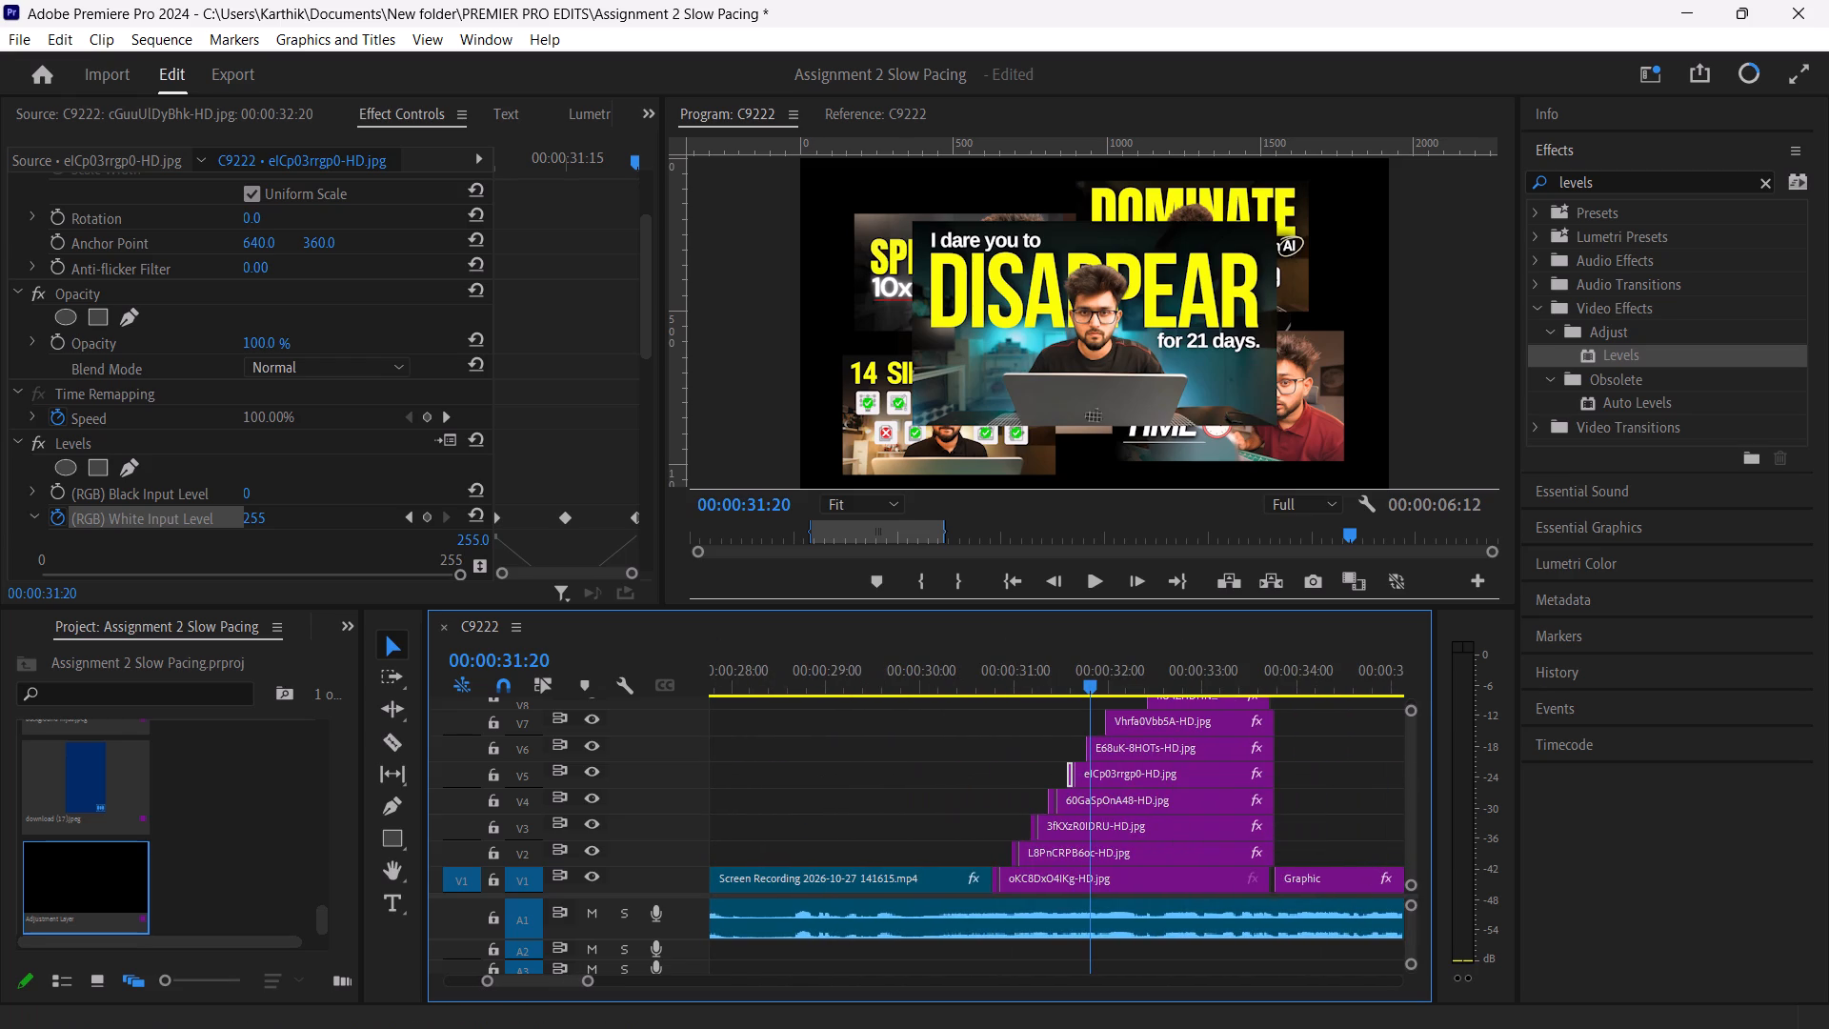
drag(1096, 683, 975, 683)
key(space)
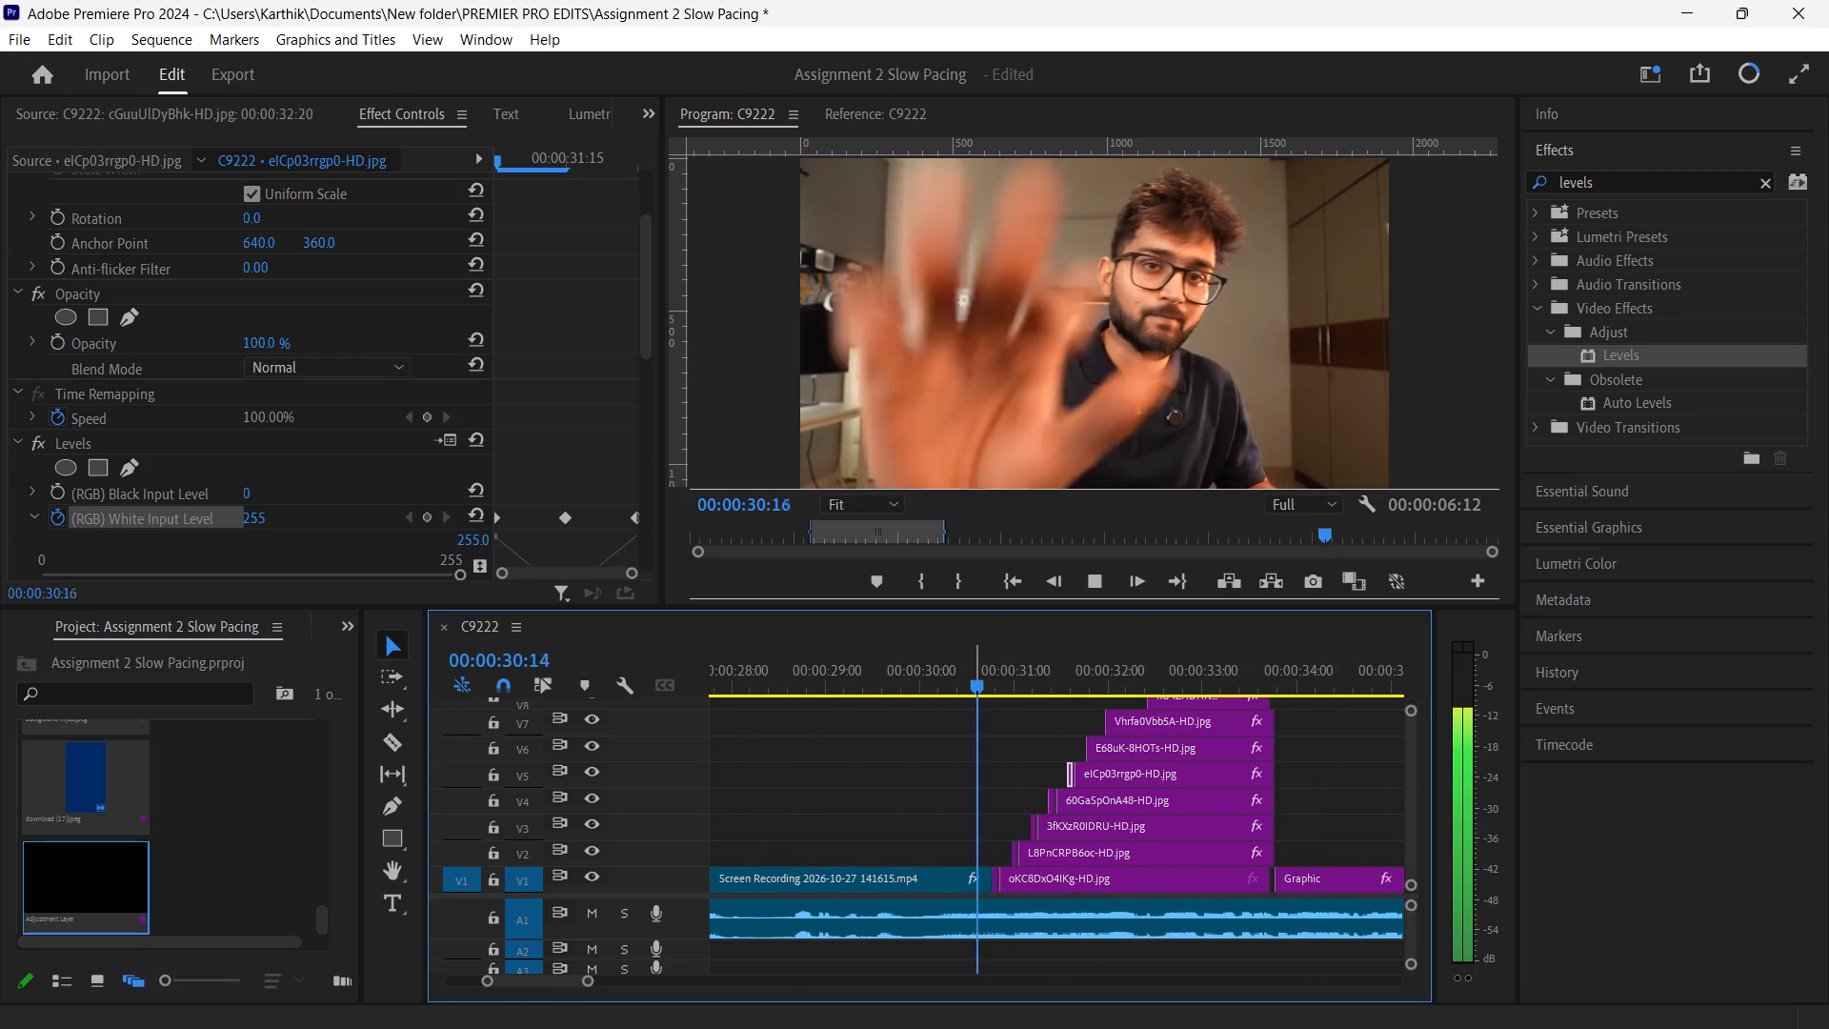
key(space)
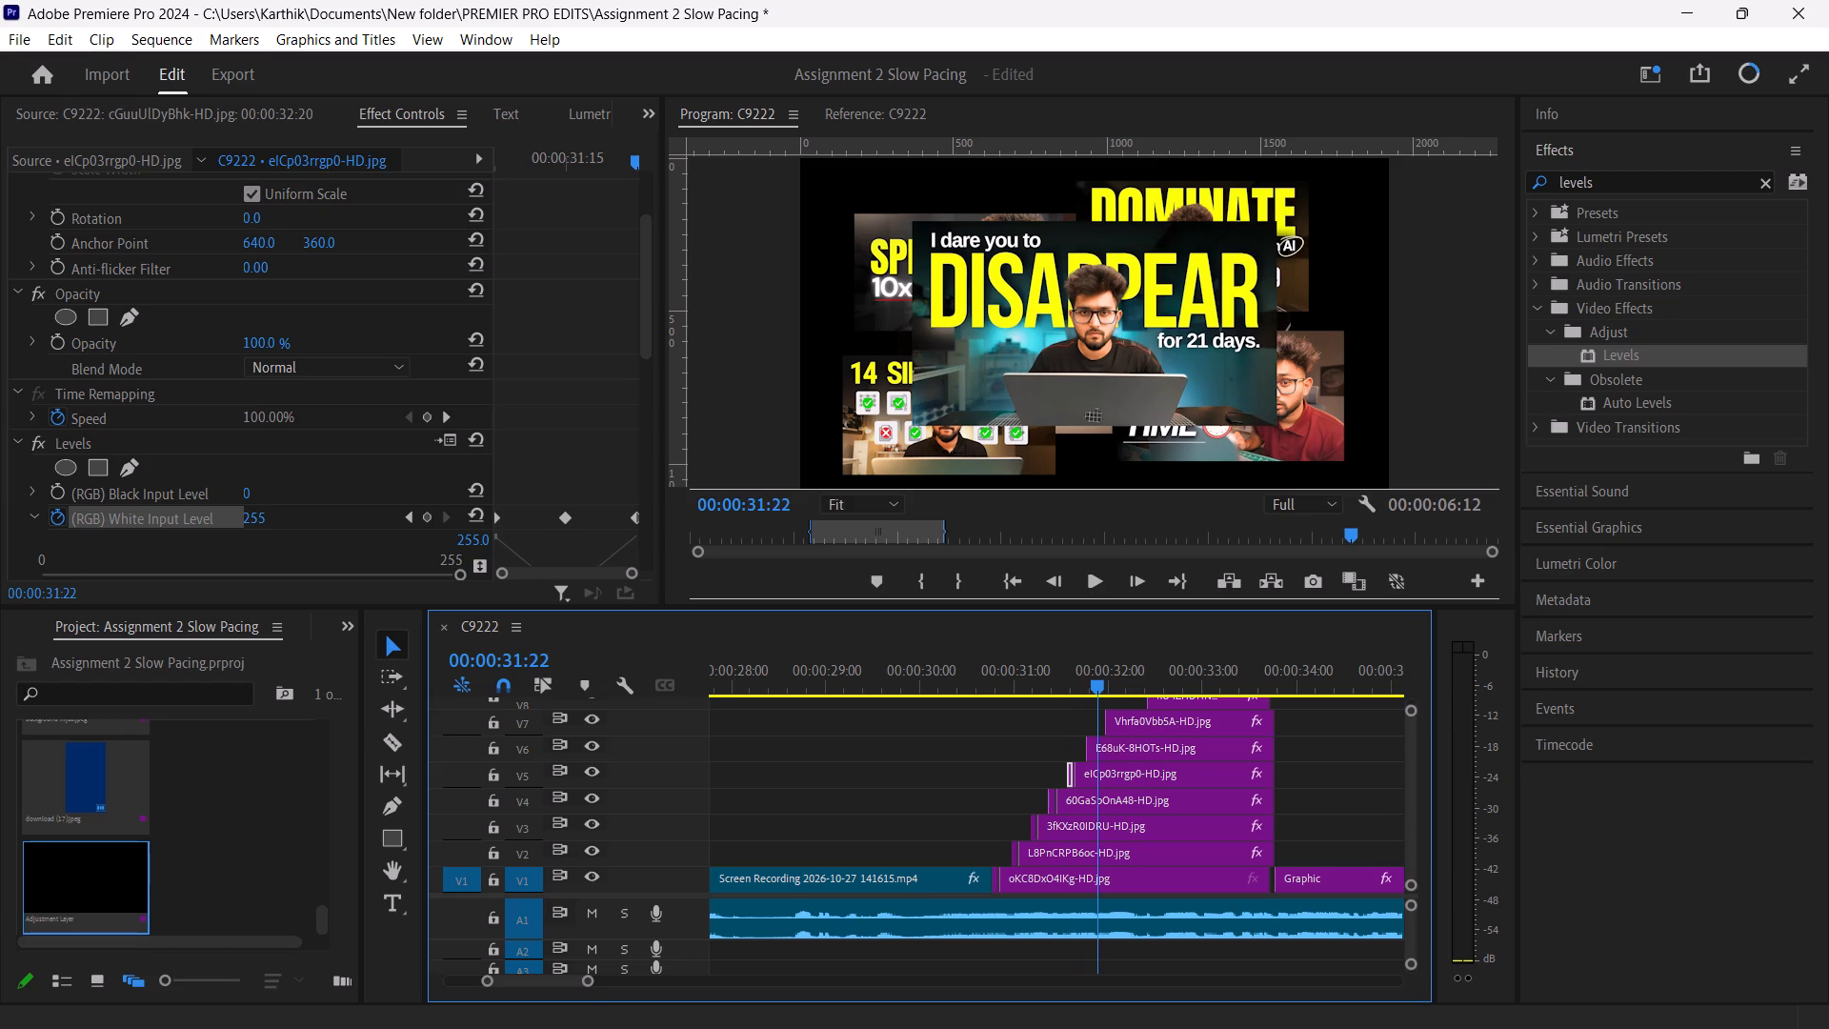
Cut the V6 thumbnail clip at 00:00:31:21 to make a two-frame opening piece.
drag(583, 981, 533, 985)
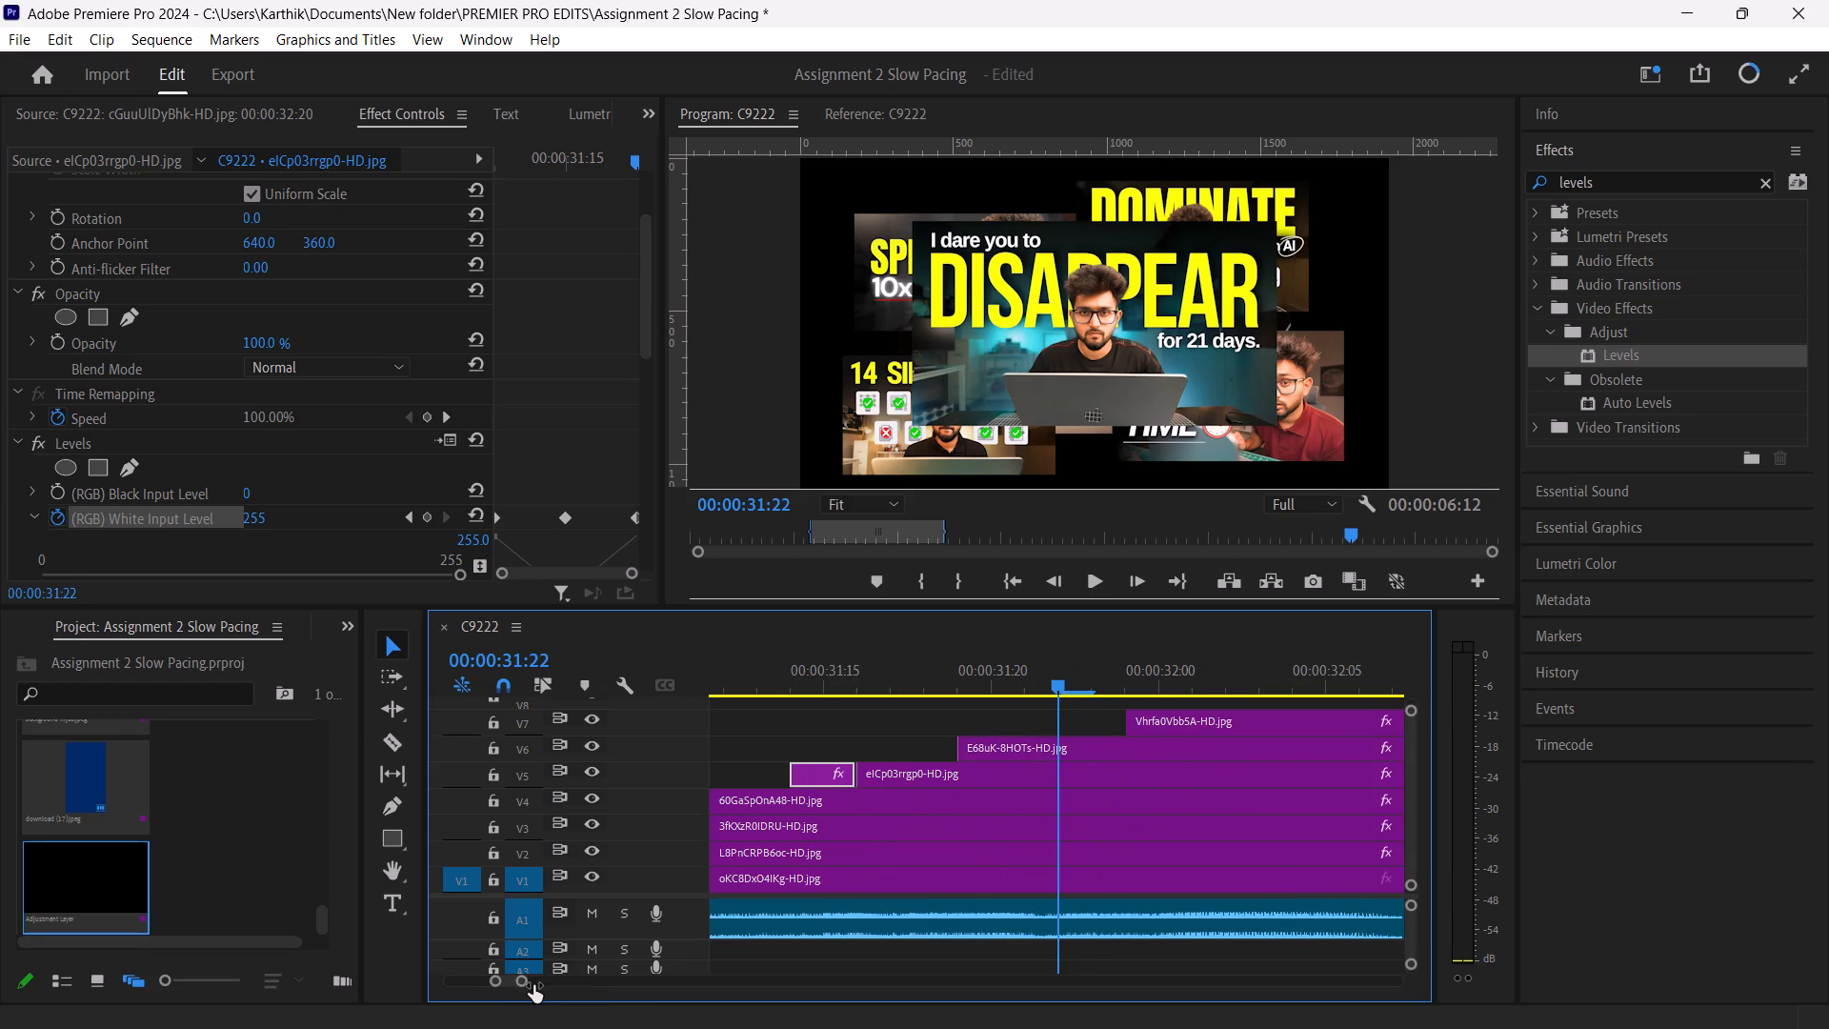
drag(533, 985, 526, 985)
drag(1055, 679, 1023, 696)
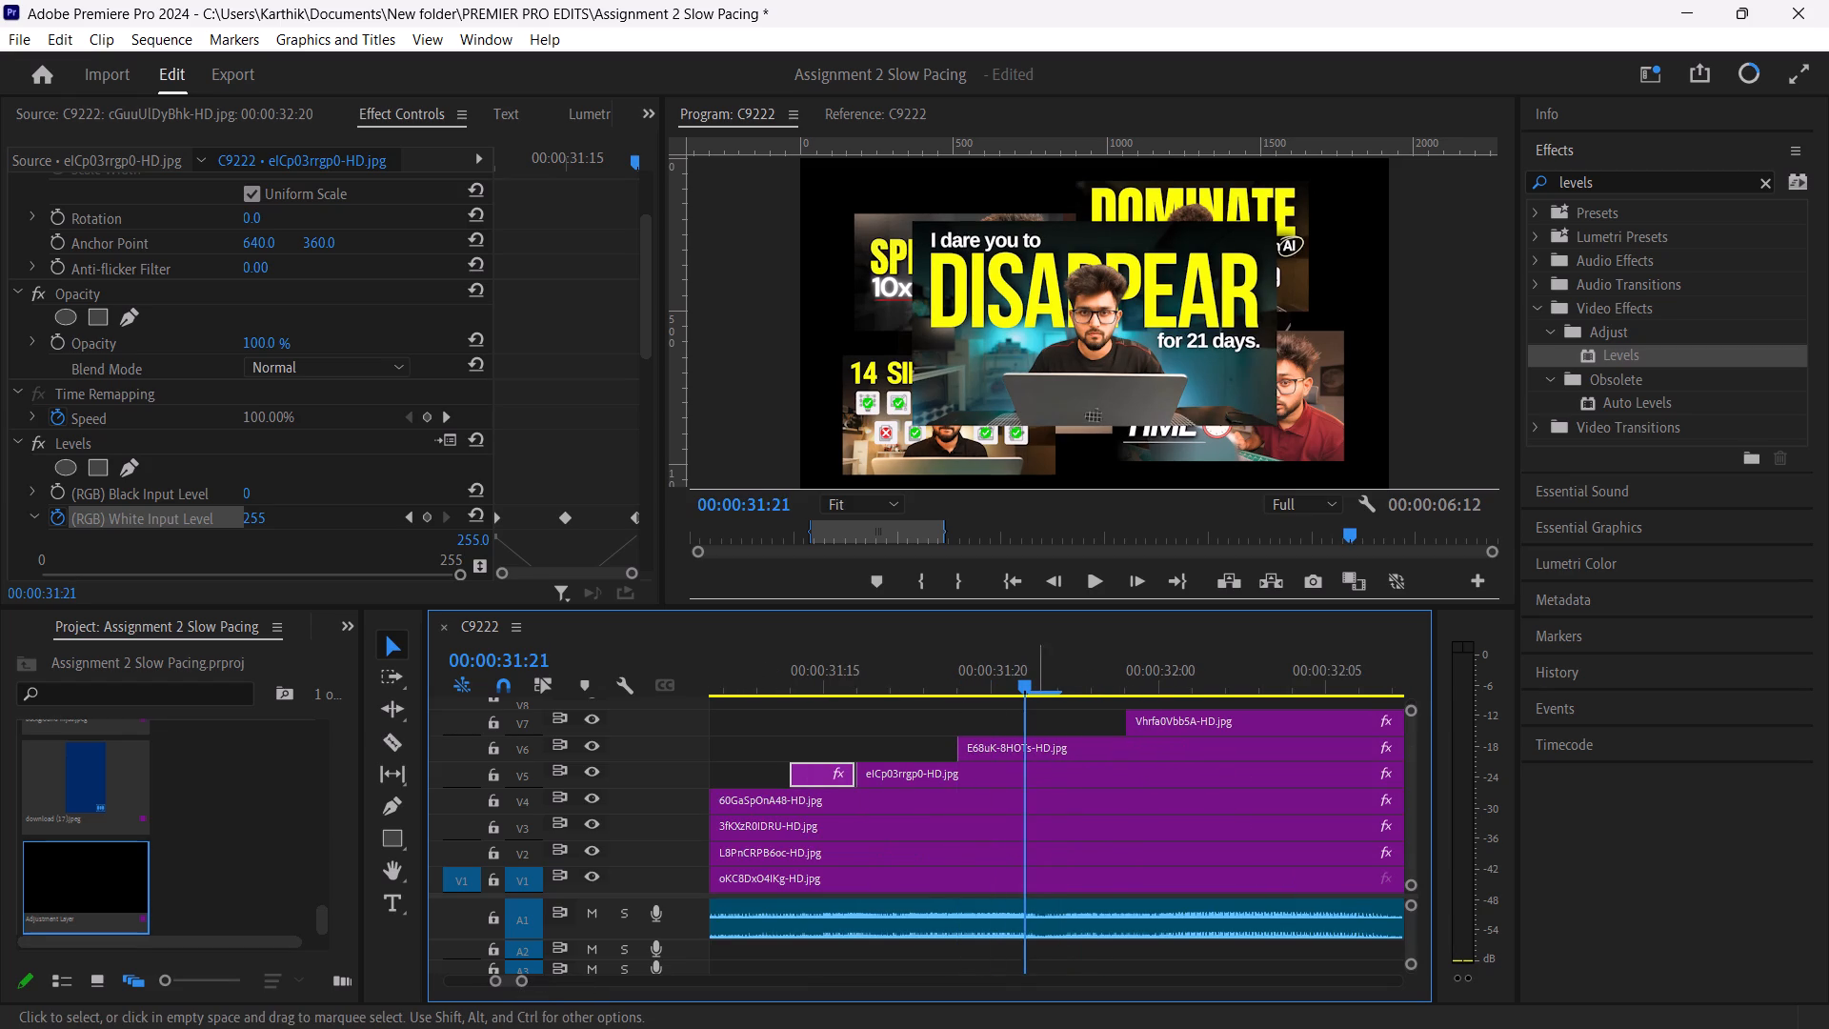
click(1041, 744)
key(c)
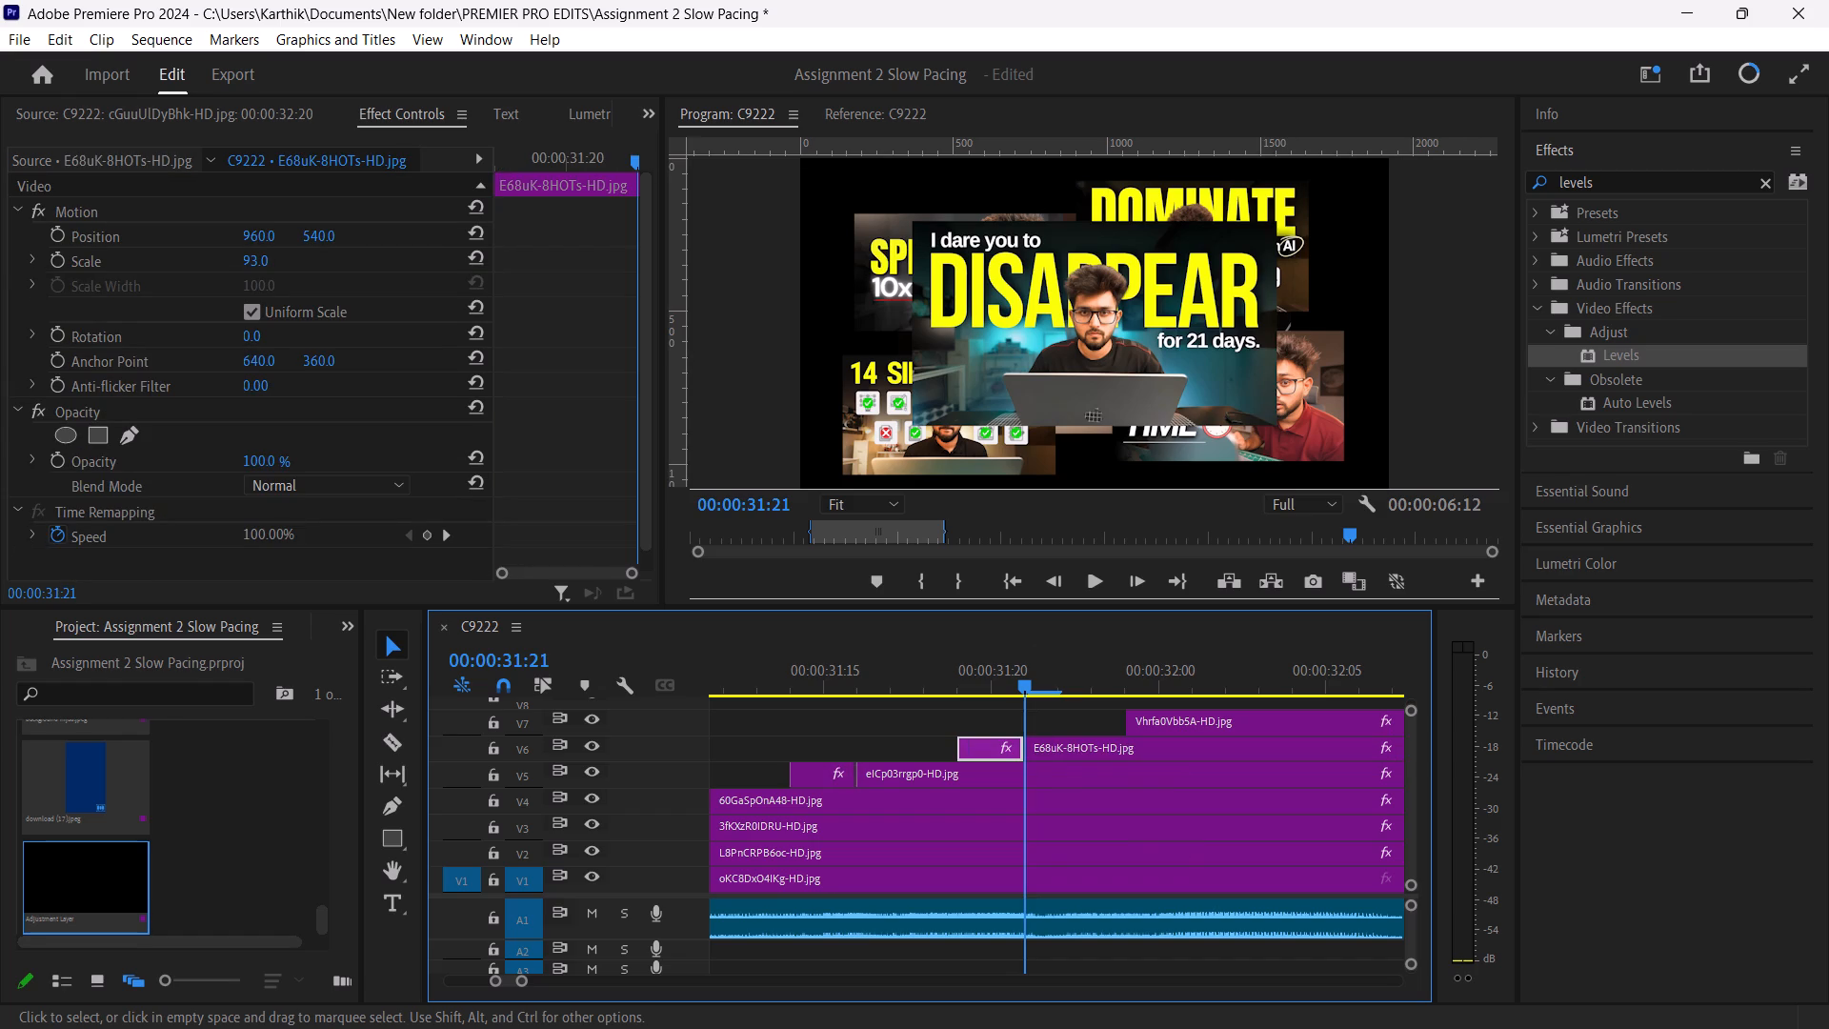
Apply the Levels effect to the short opening piece on V6.
drag(1607, 353, 1015, 723)
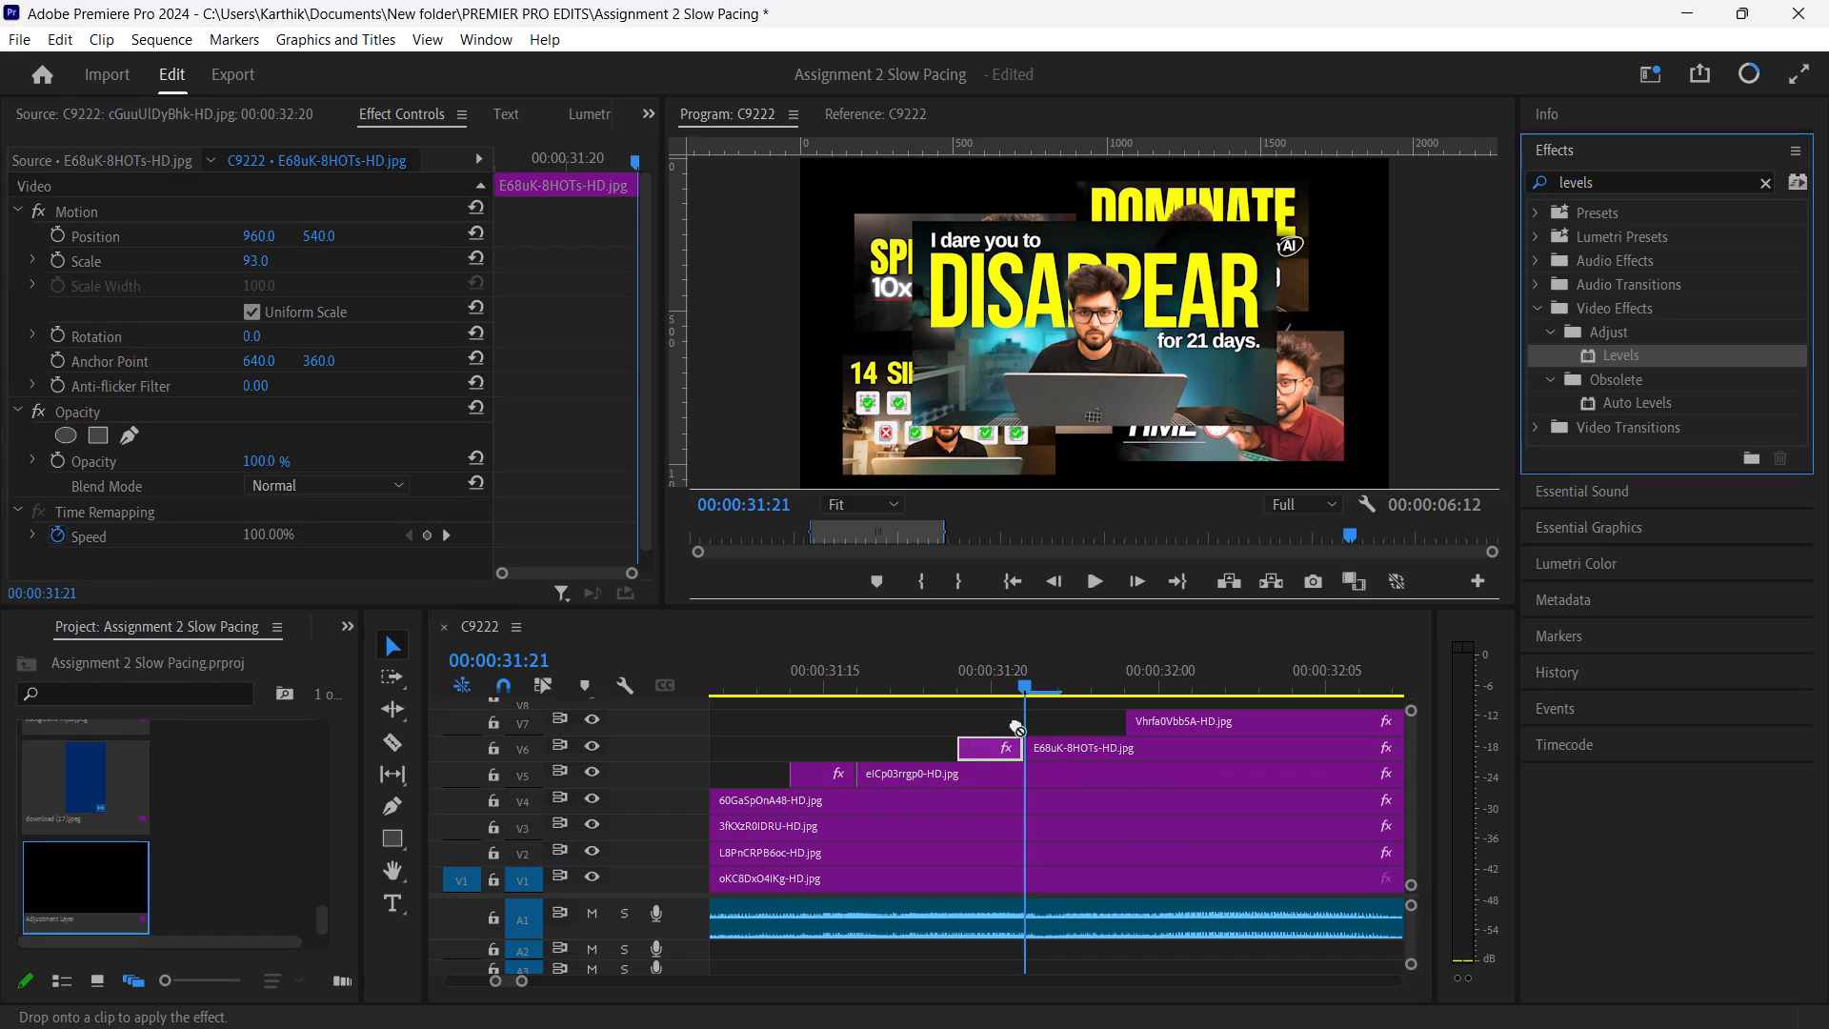
drag(1015, 723, 983, 751)
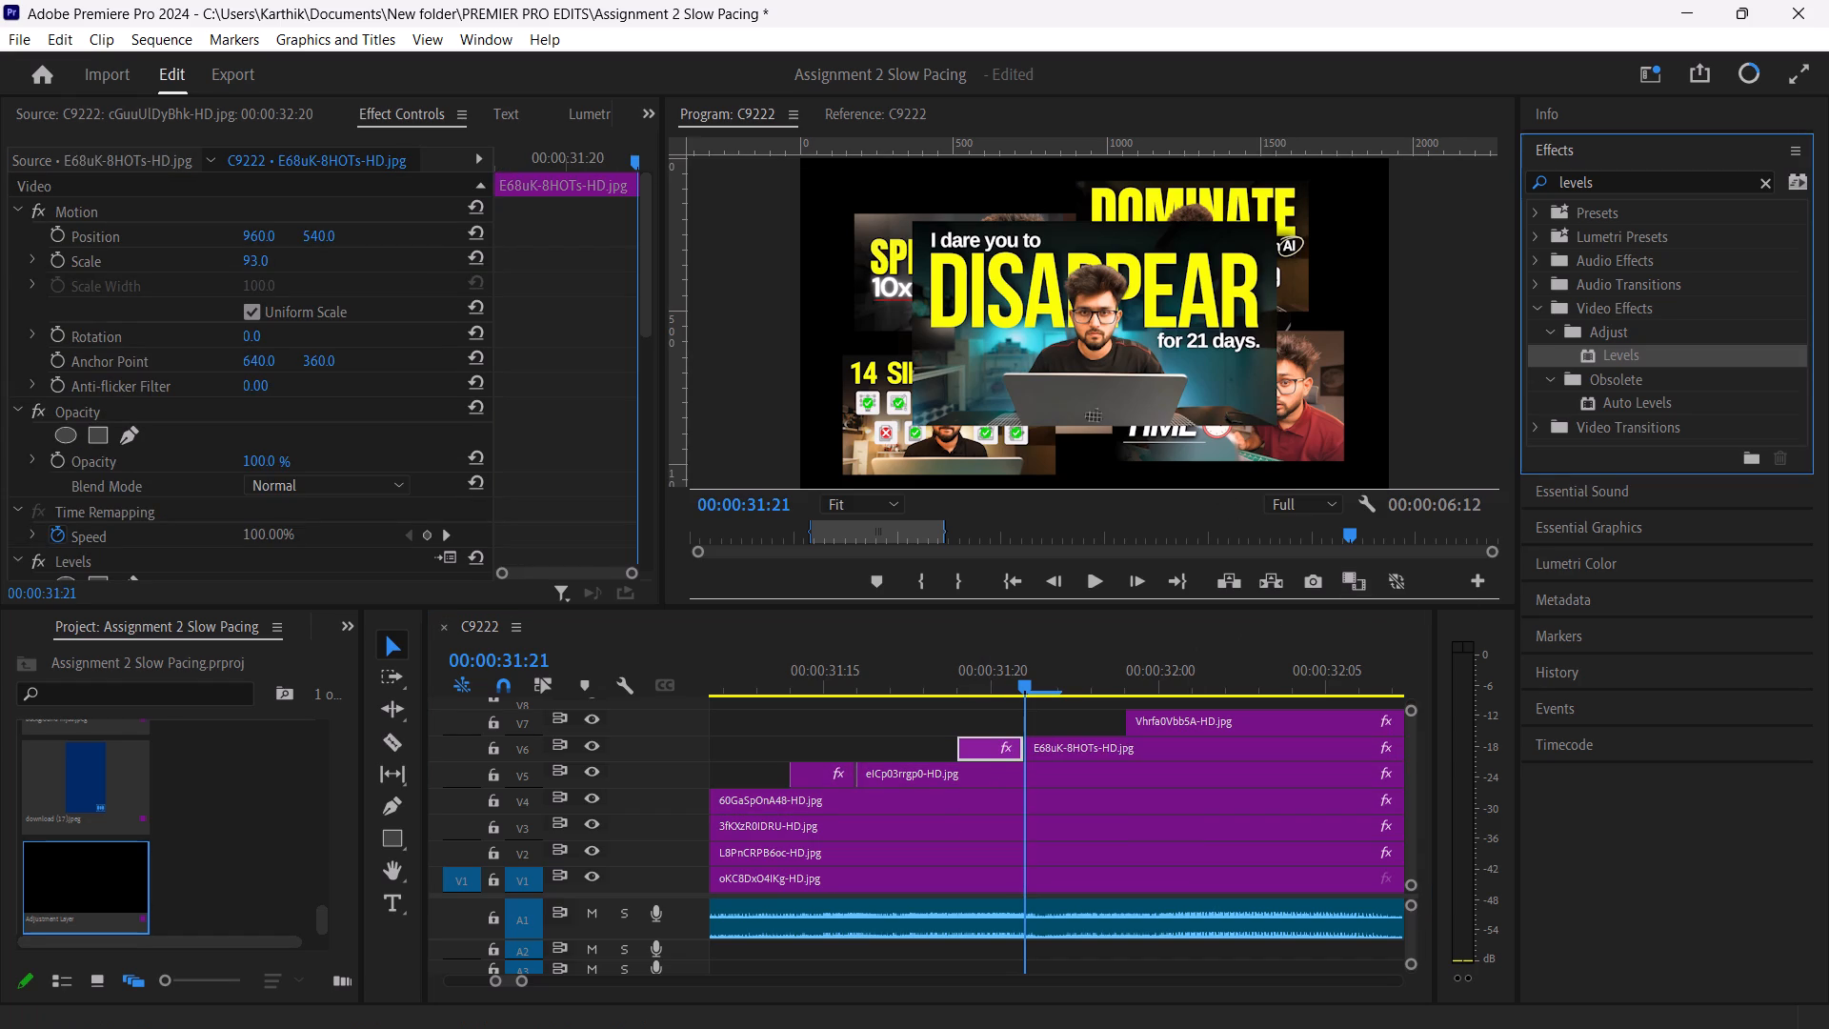
Keyframe the short V6 piece's (RGB) White Input Level at 21 on 00:00:31:20, and at 255 on 00:00:31:19 and 00:00:31:21.
drag(1021, 678, 988, 683)
scroll(290, 427, down, 3)
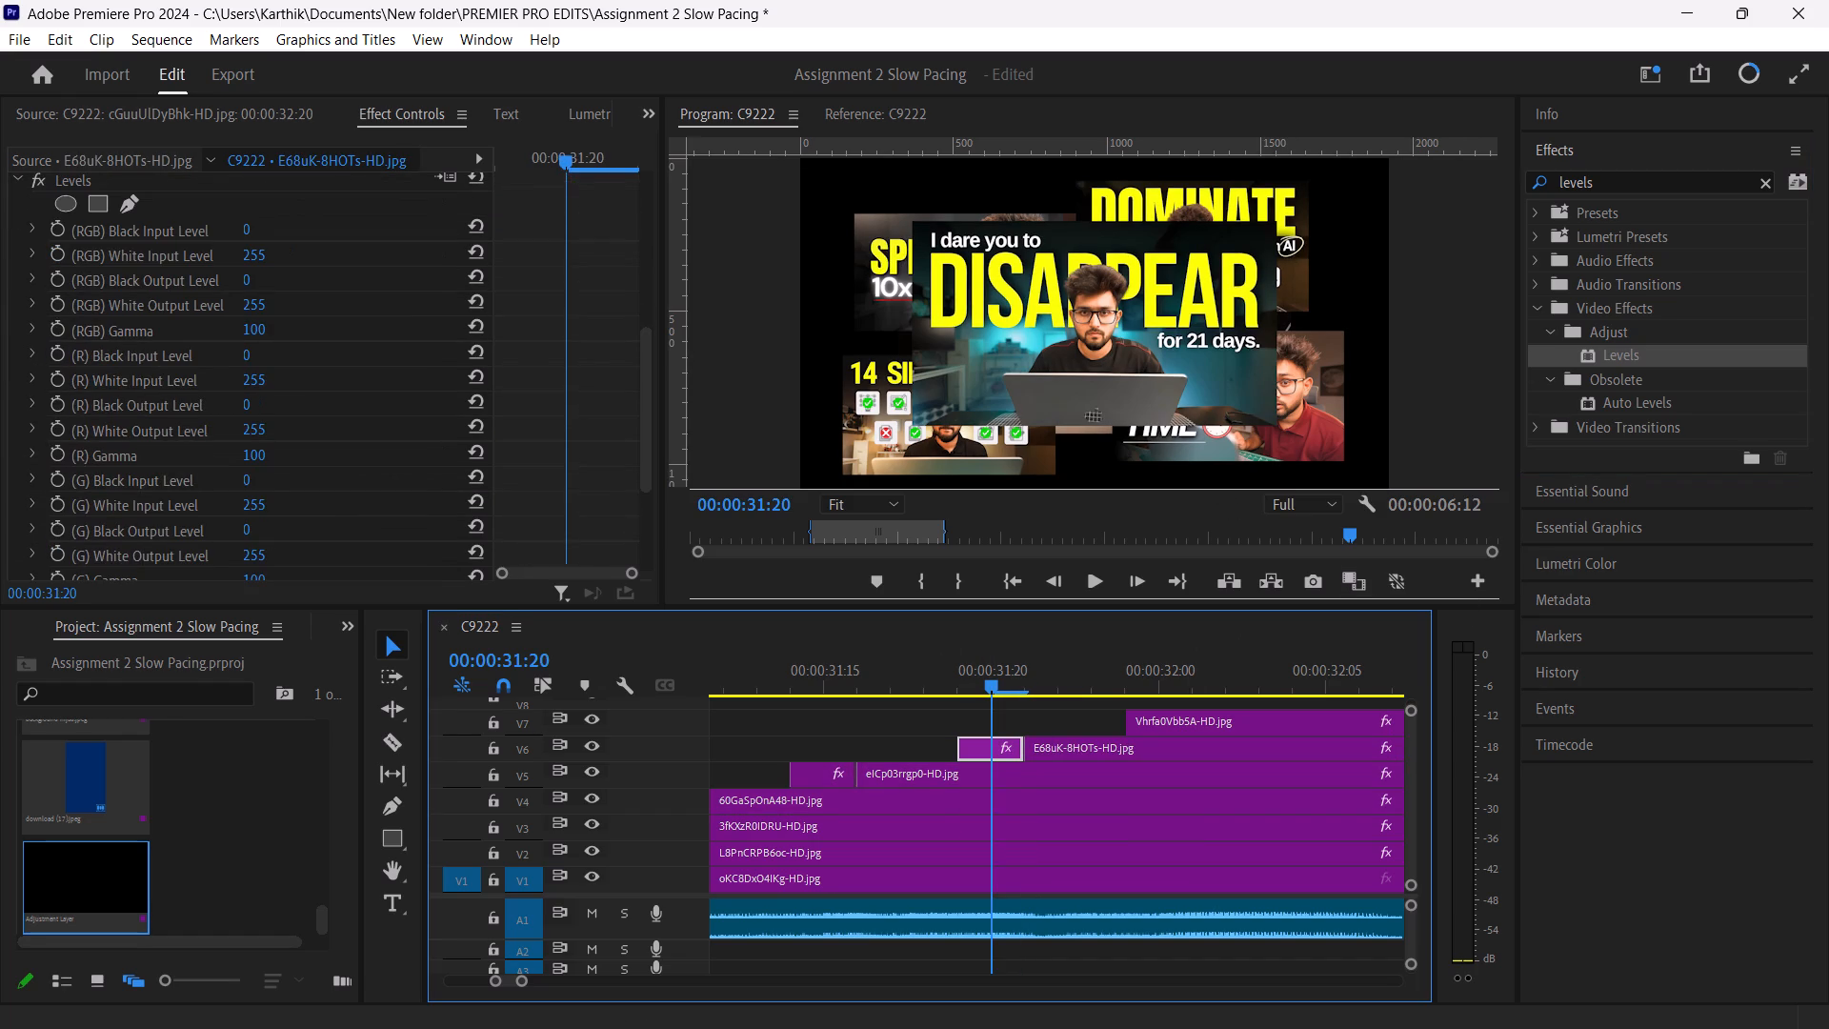
click(35, 256)
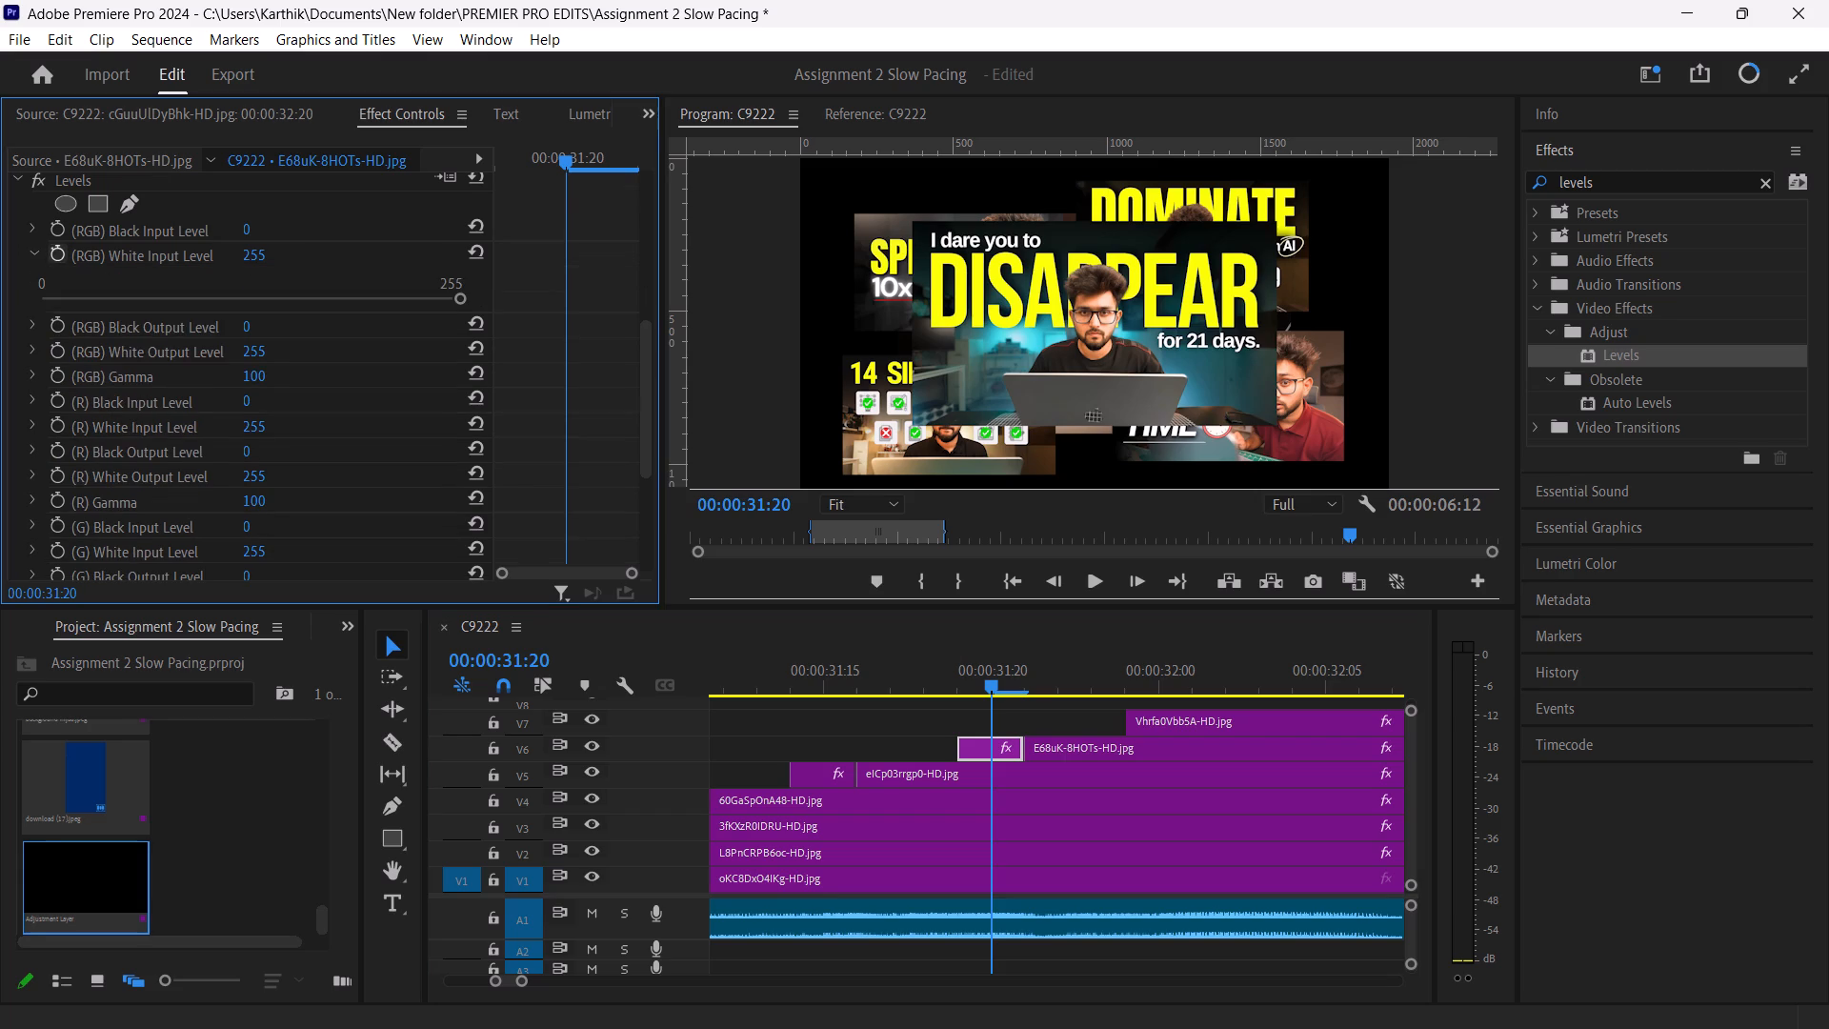
click(50, 253)
drag(461, 311, 373, 314)
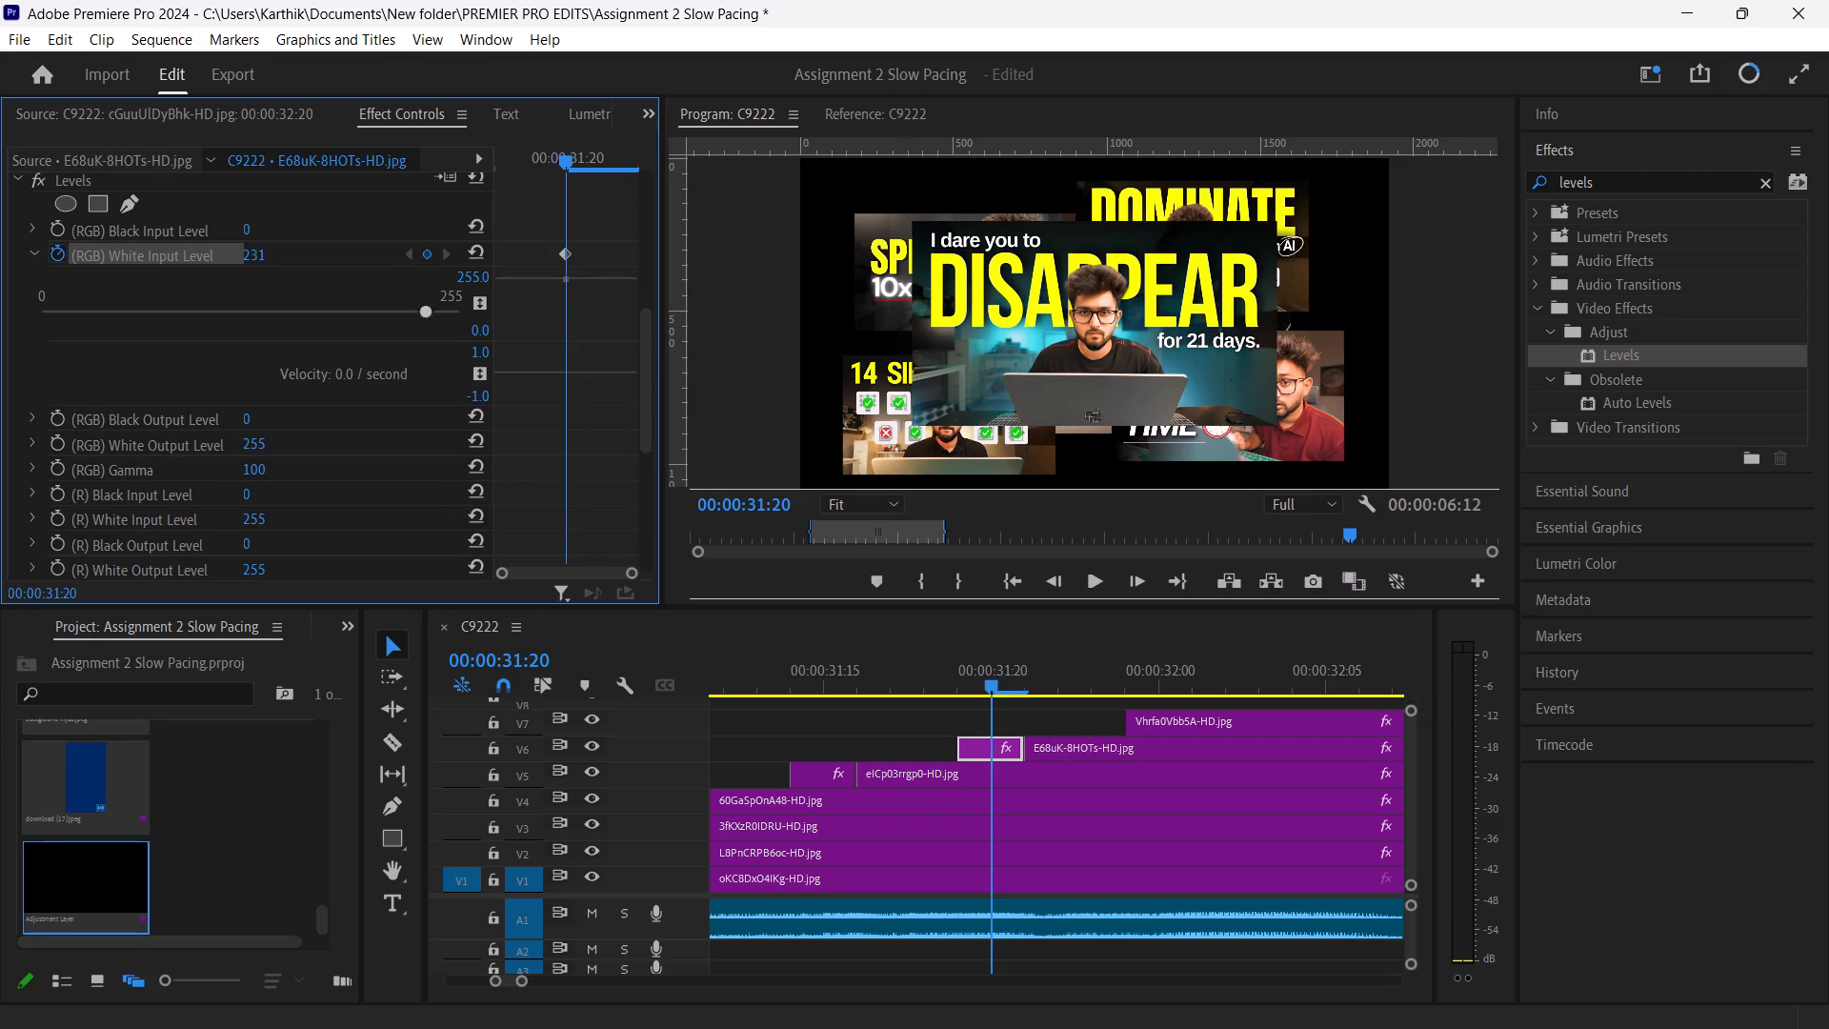
drag(373, 314, 79, 331)
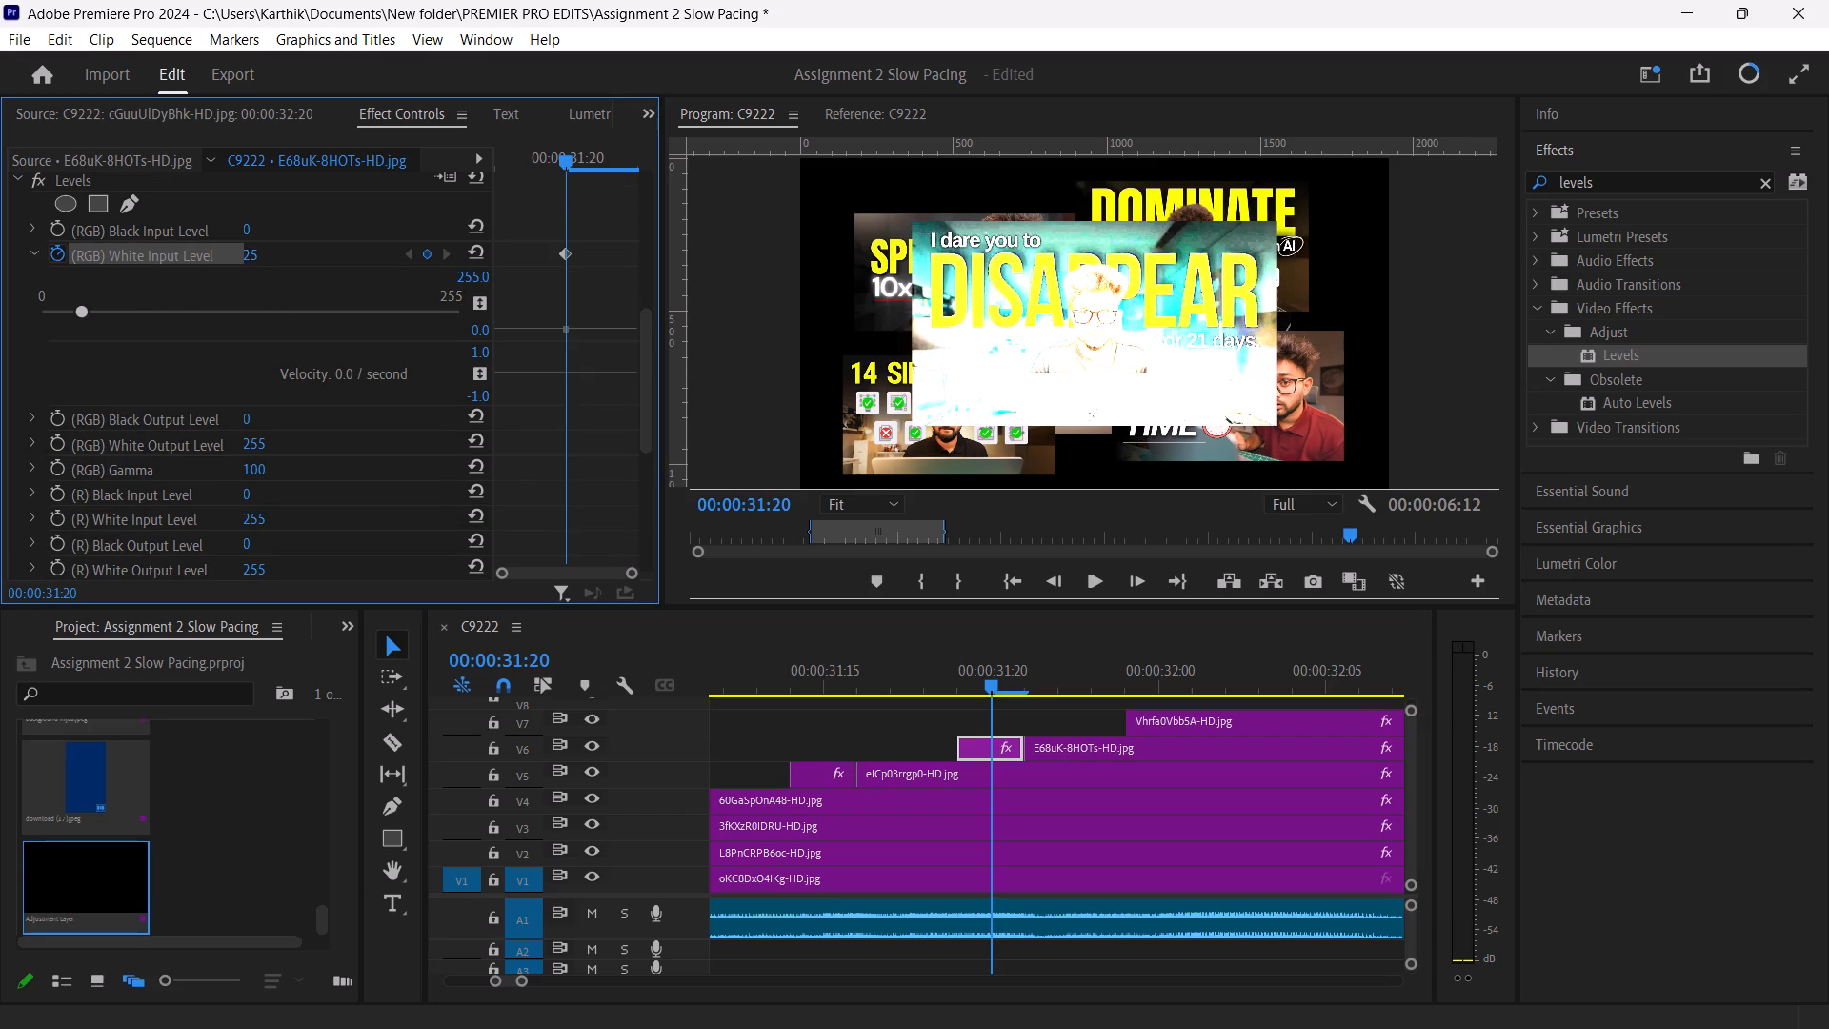
drag(79, 331, 73, 321)
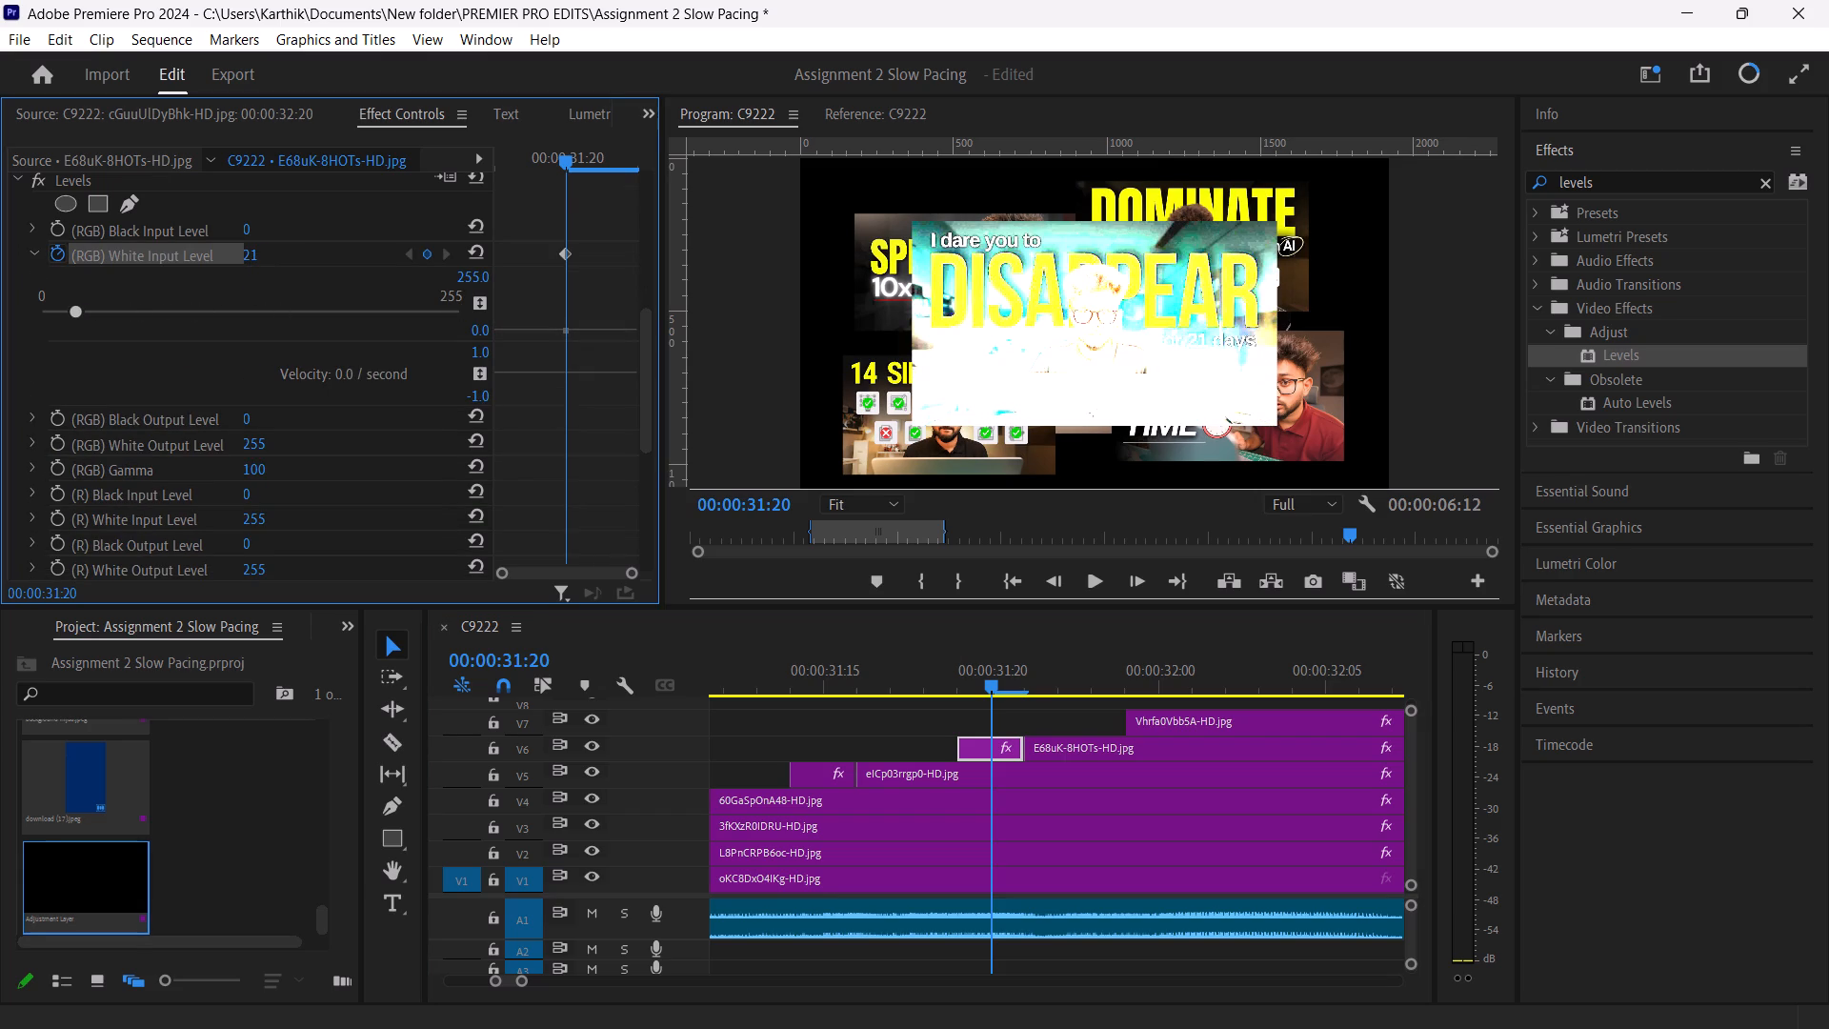
drag(73, 321, 73, 322)
drag(552, 158, 489, 169)
click(472, 243)
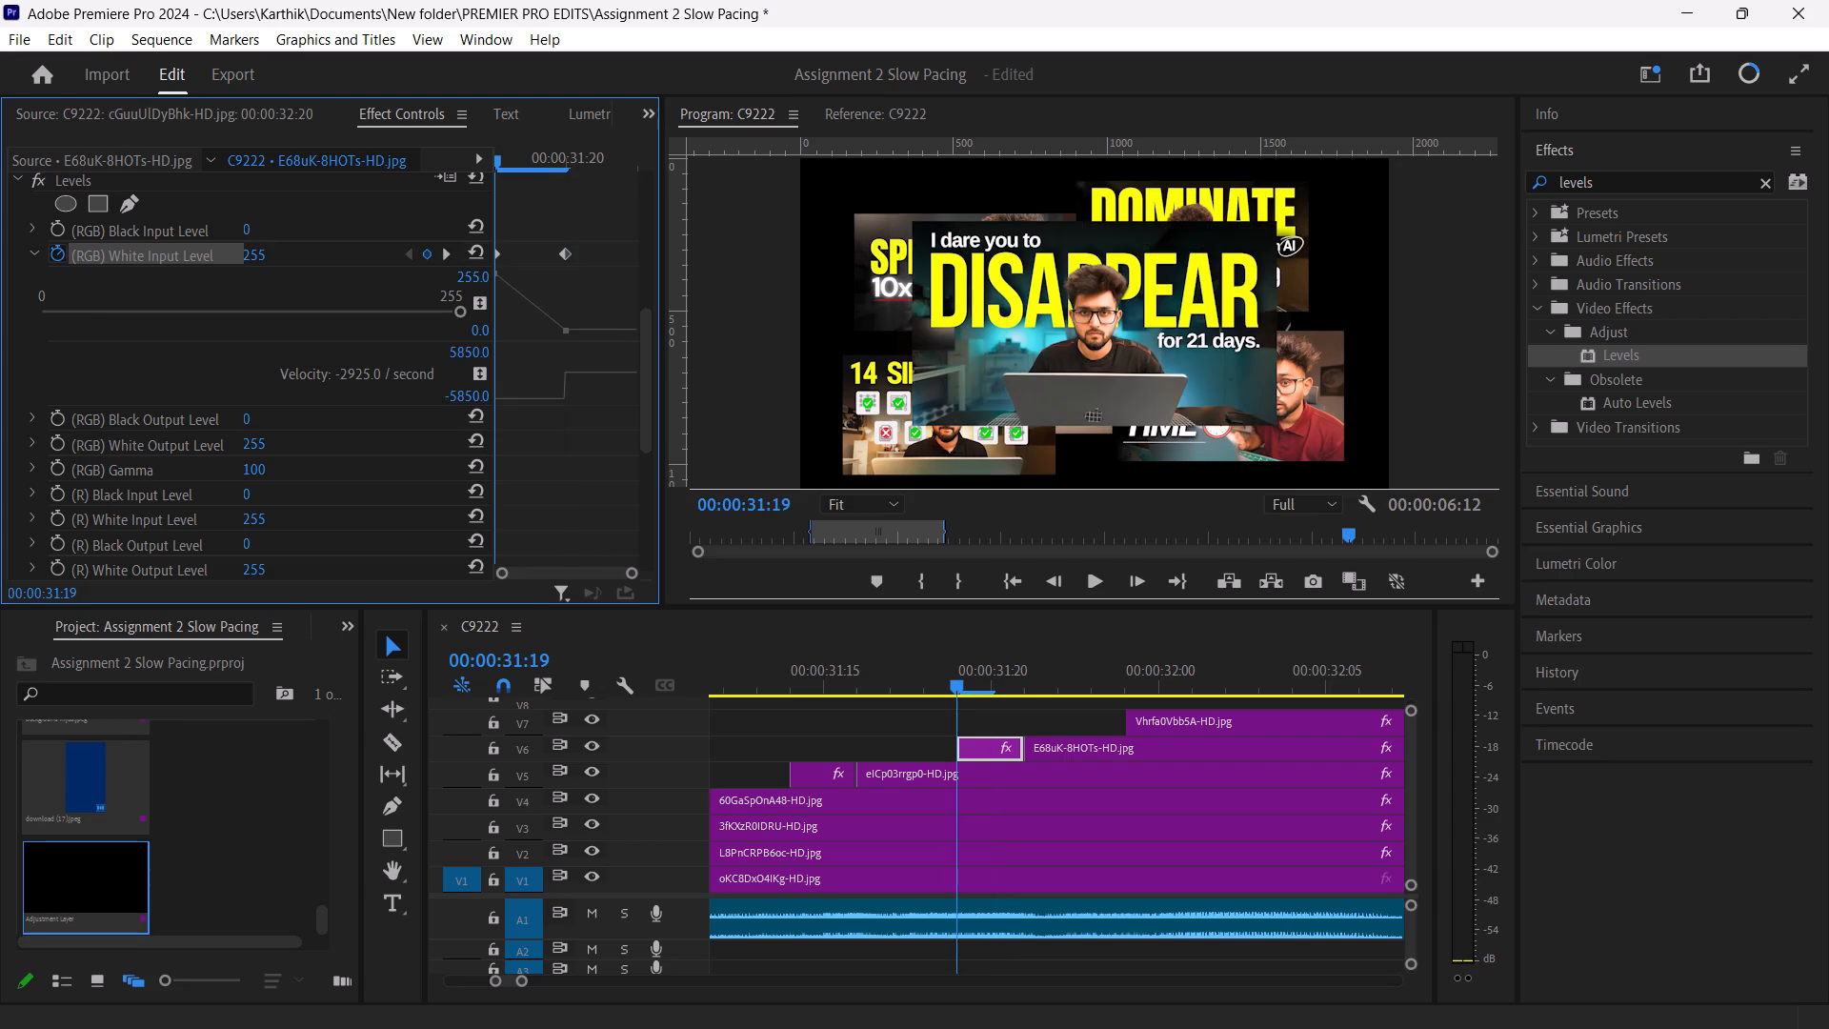
drag(500, 160, 640, 167)
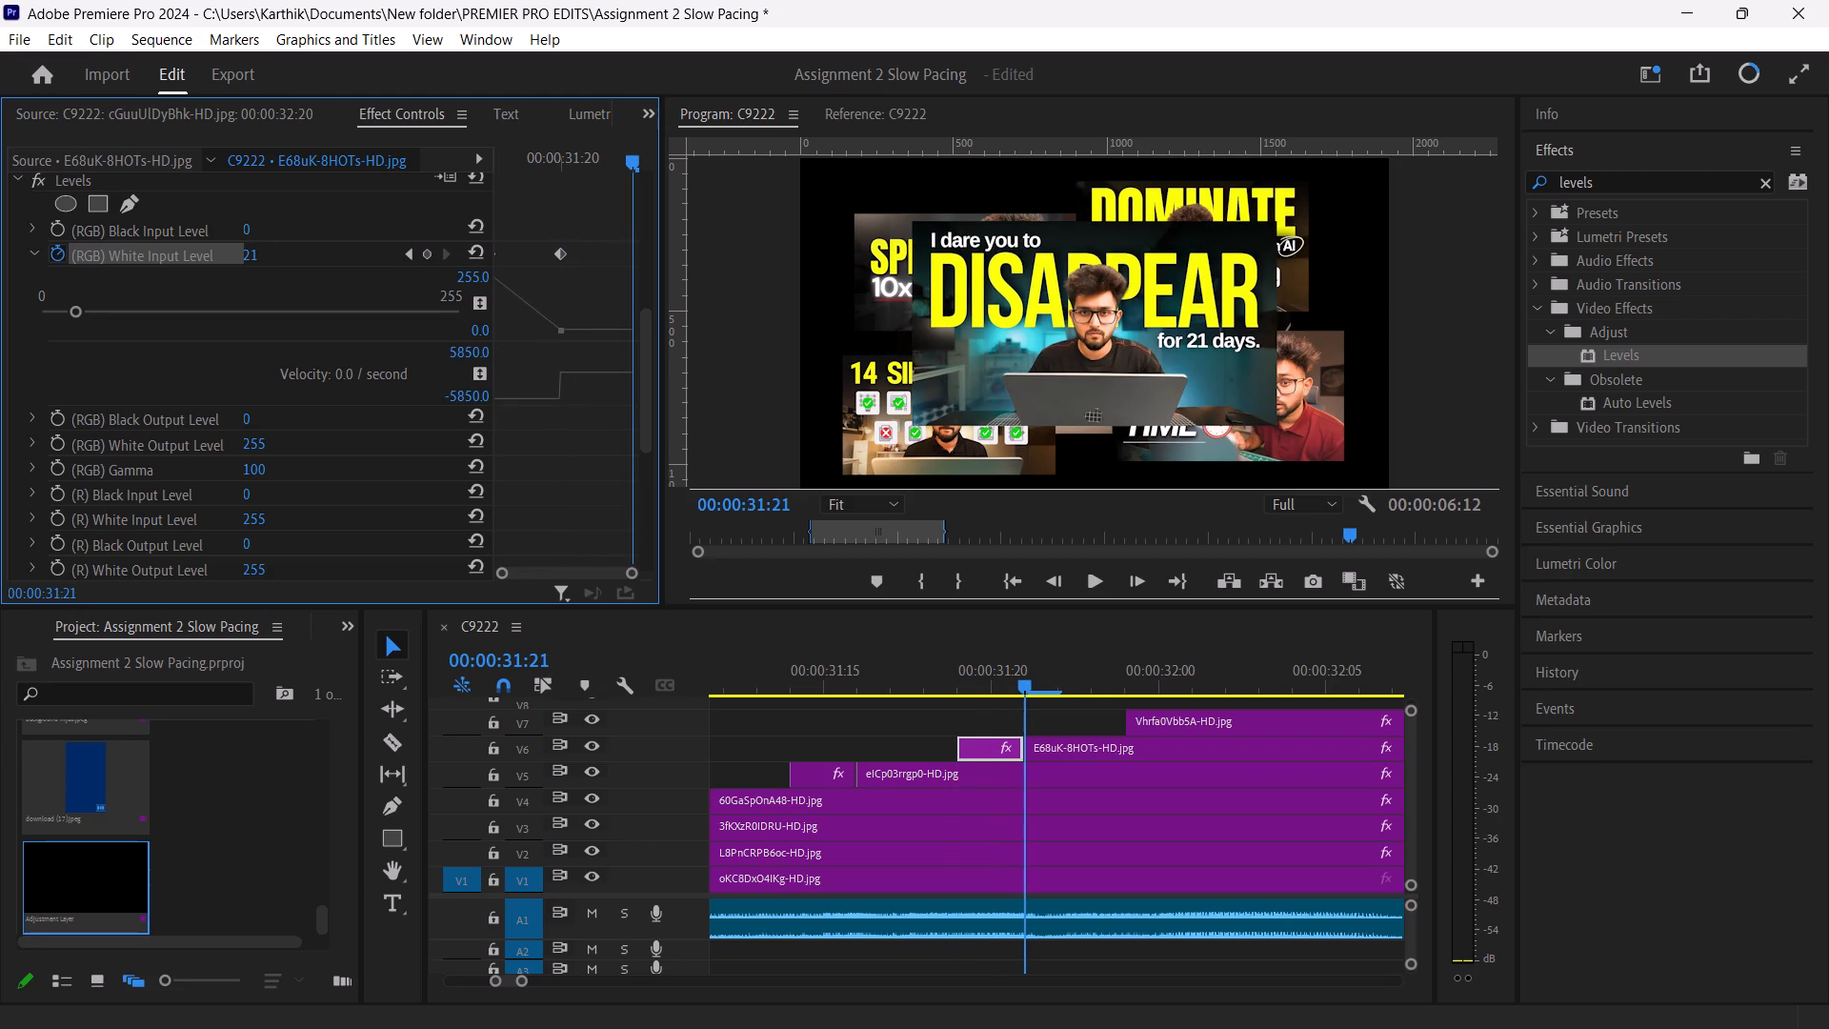
drag(632, 158, 651, 159)
click(480, 250)
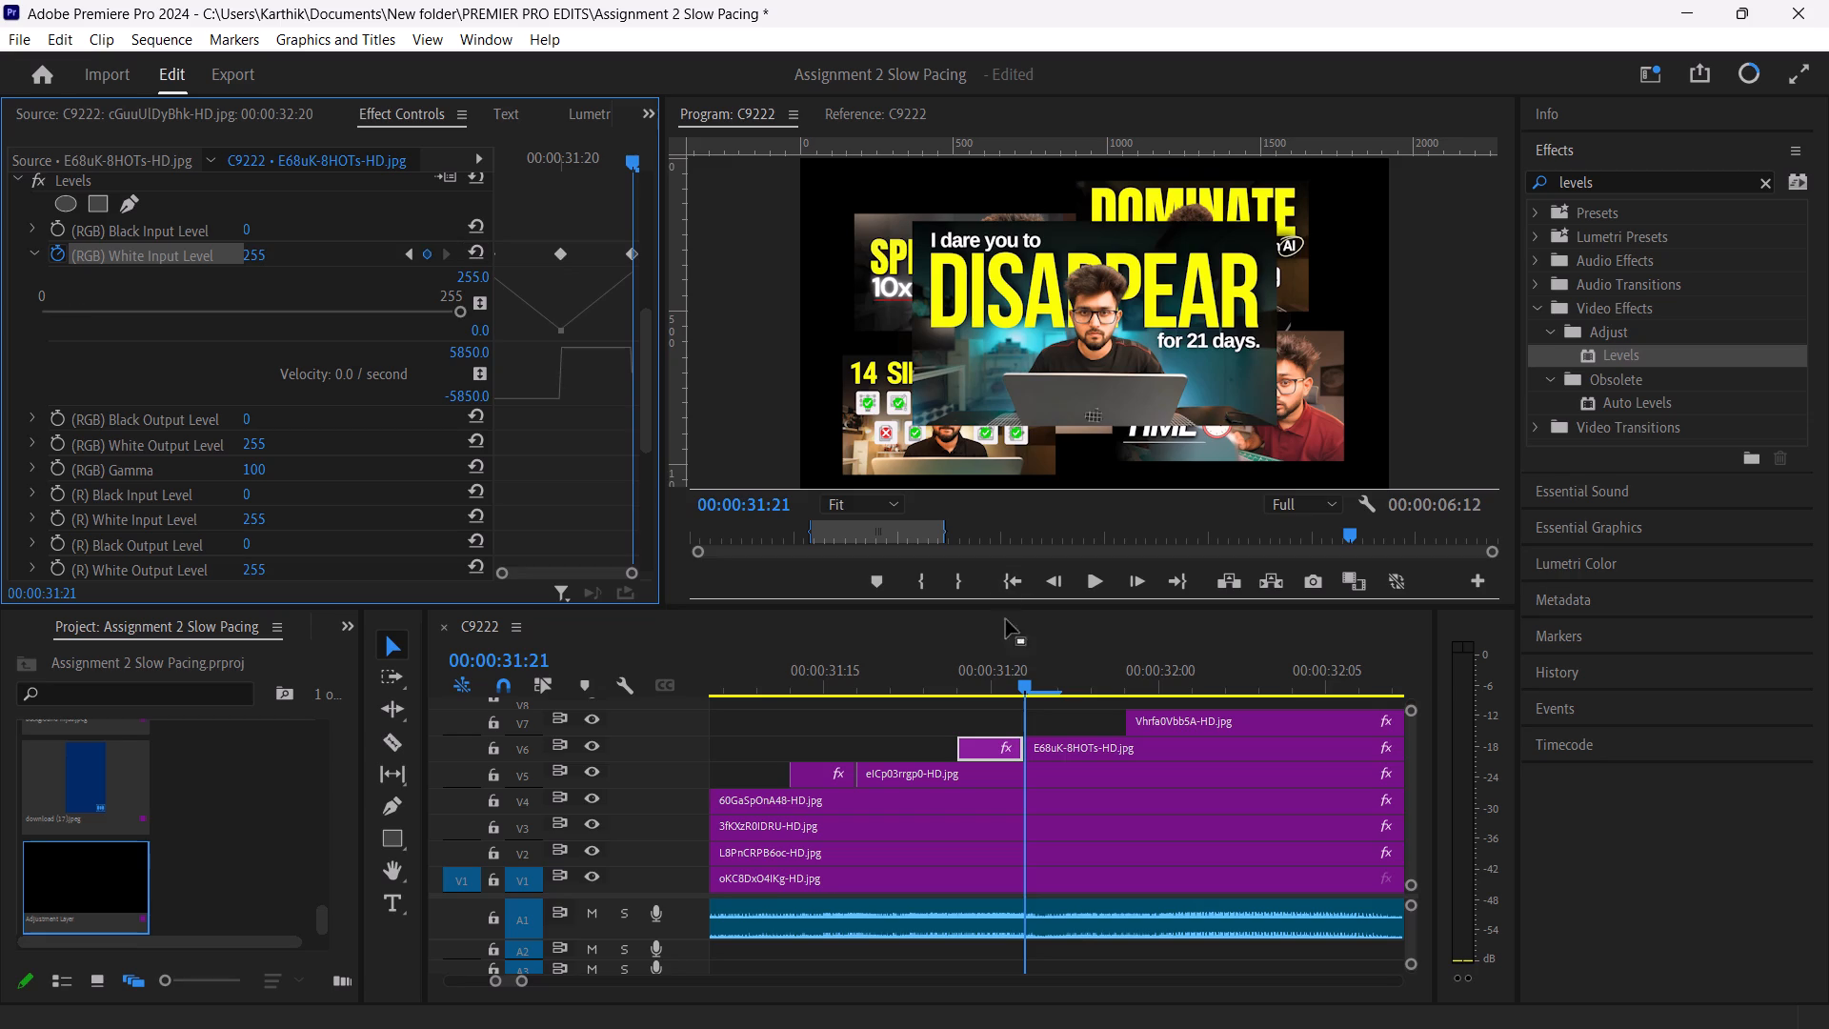
Play back the sequence from 00:00:31:19 to review the flash on the V6 thumbnail.
drag(1022, 676, 955, 677)
key(space)
key(space)
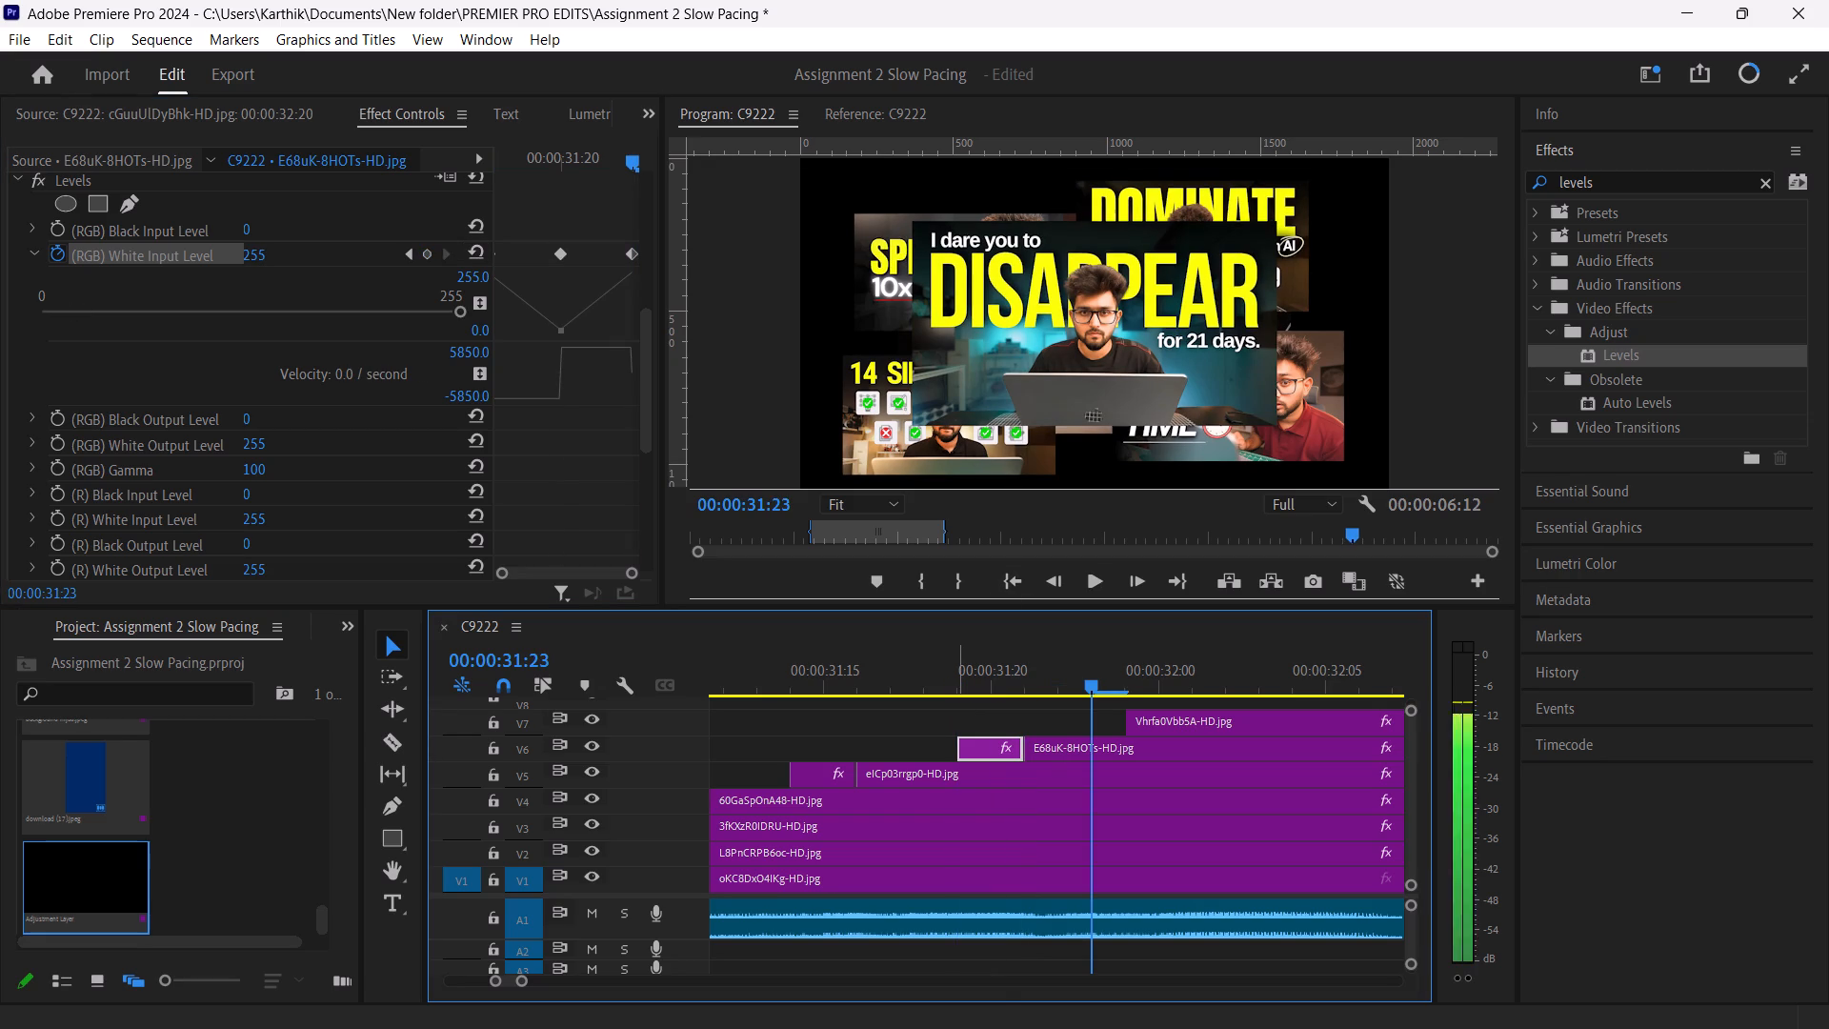
Cut the V7 thumbnail clip at 00:00:32:01 to make a two-frame opening piece.
click(1222, 721)
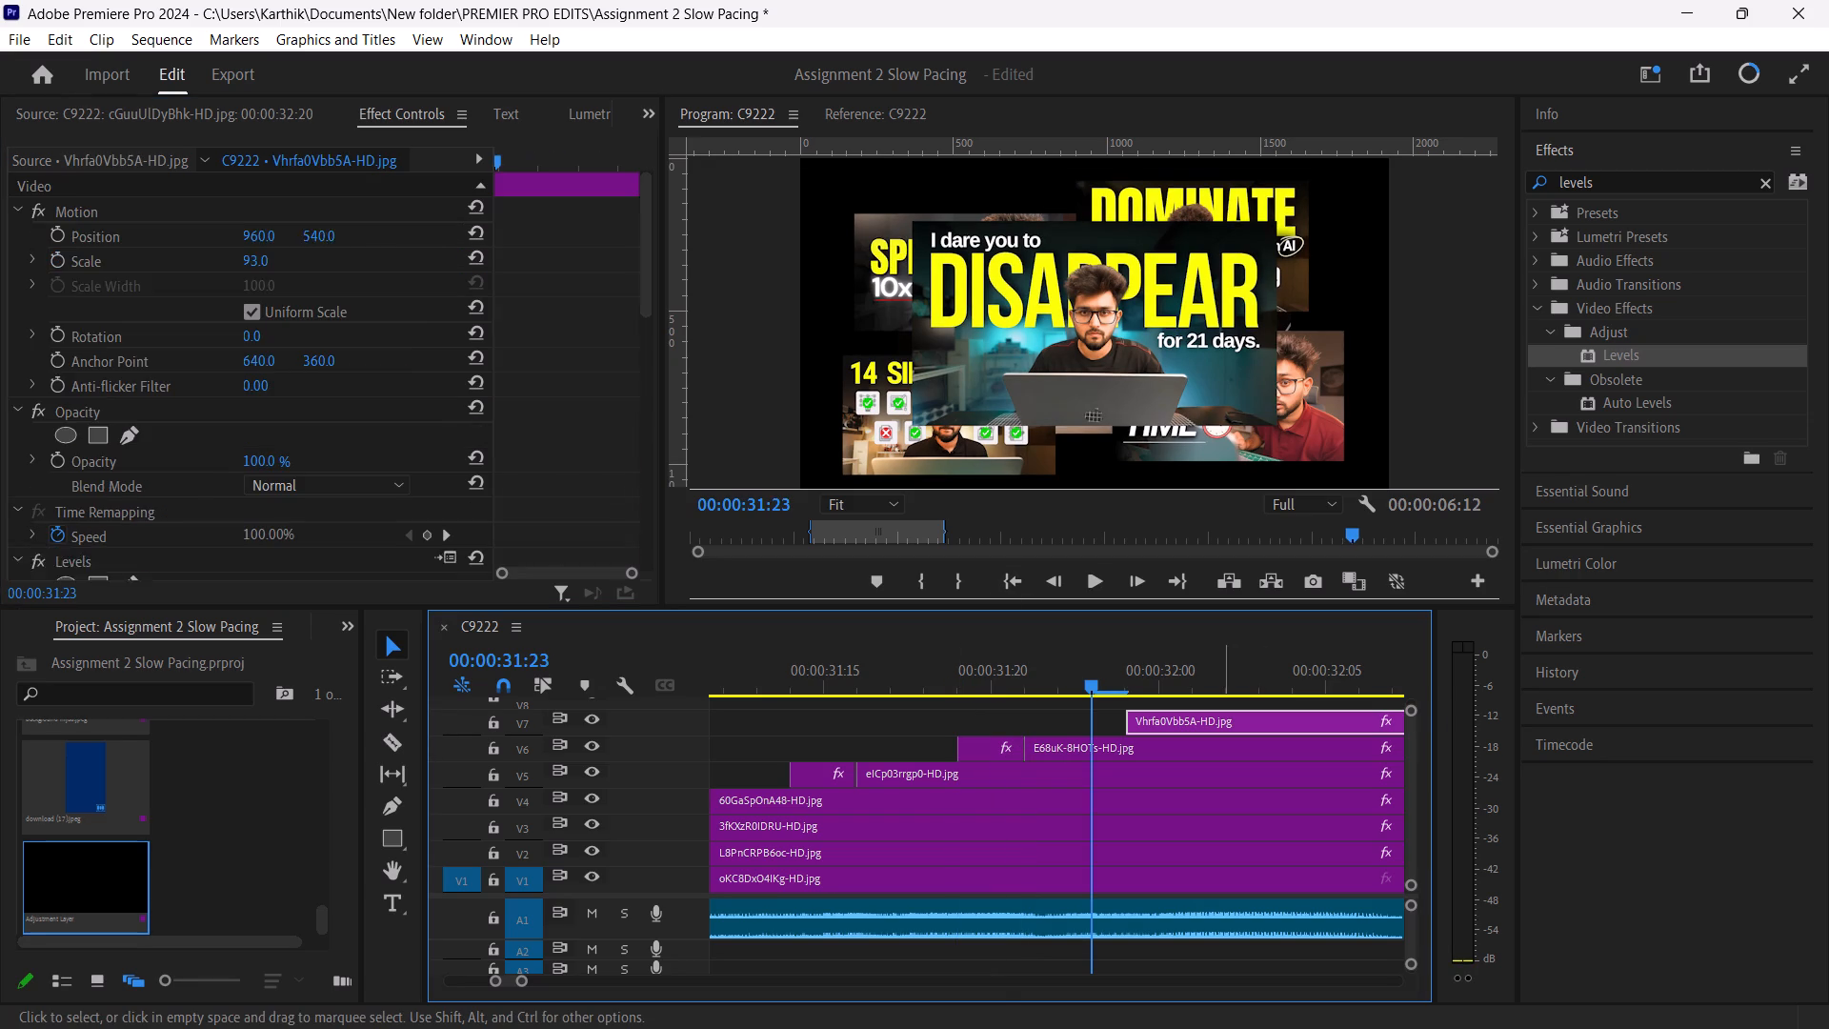
drag(1092, 685, 1157, 685)
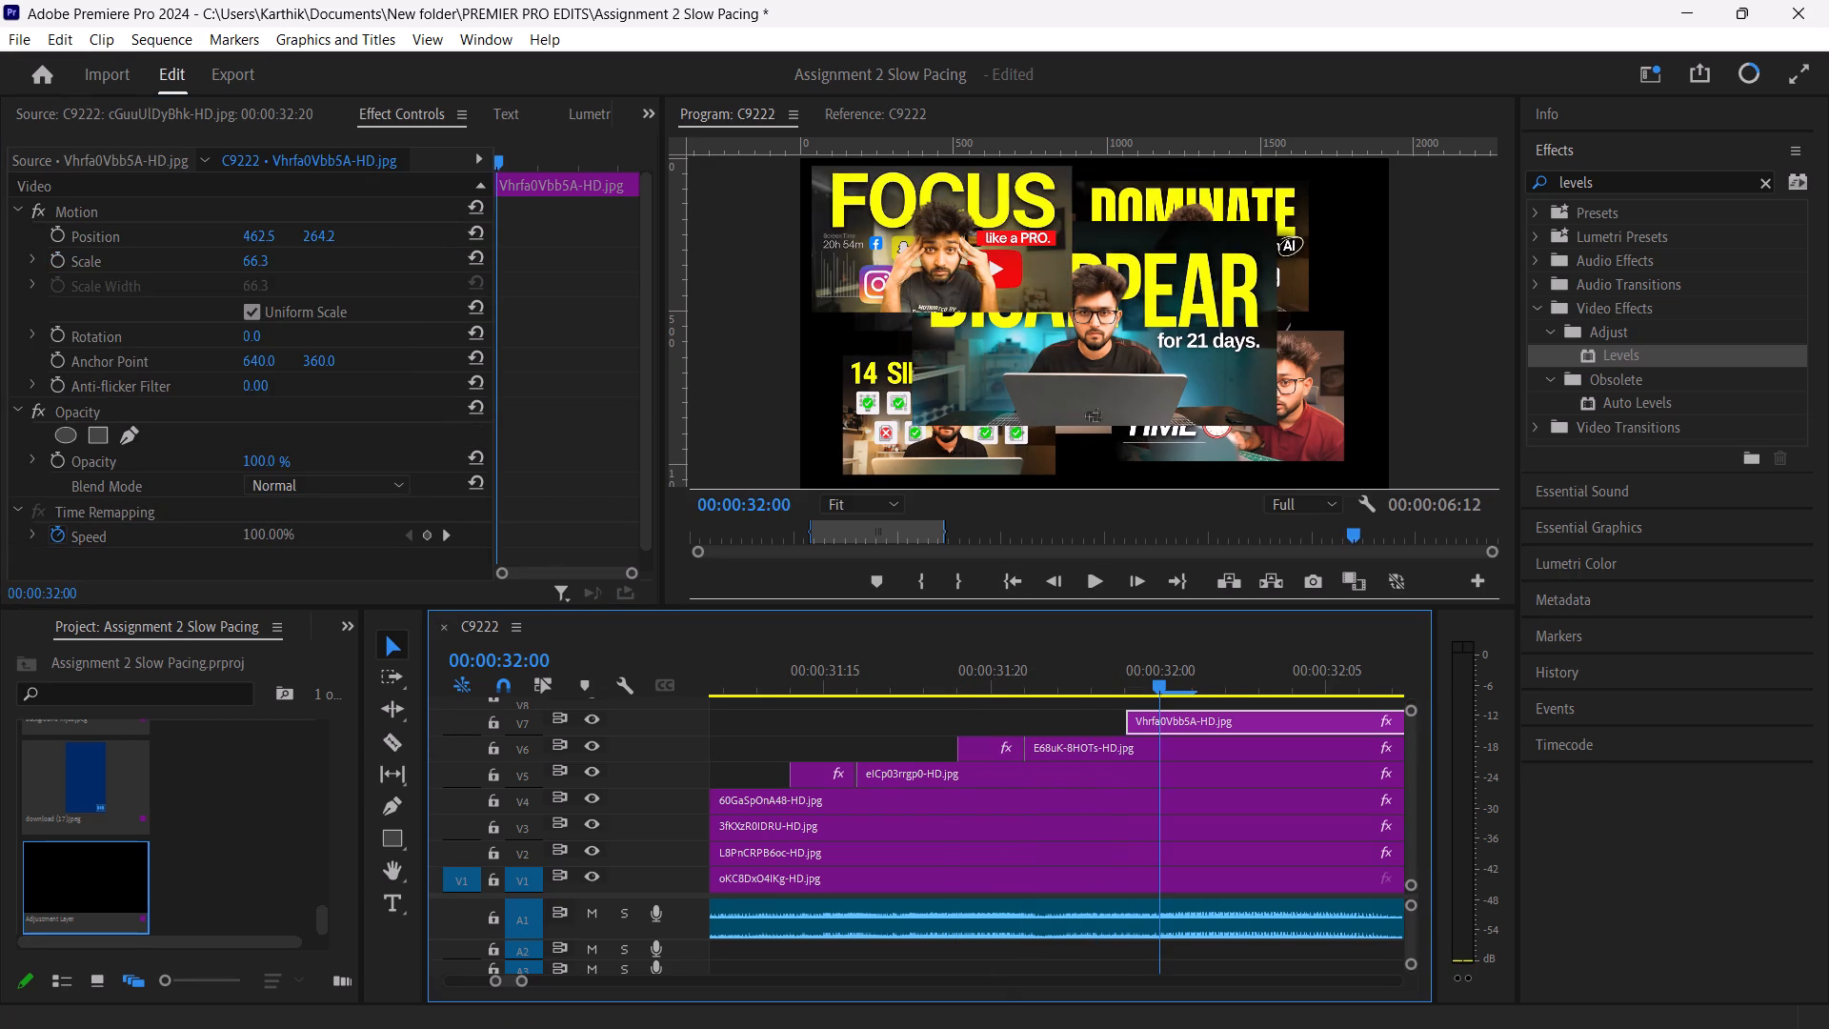
drag(1157, 685, 1192, 691)
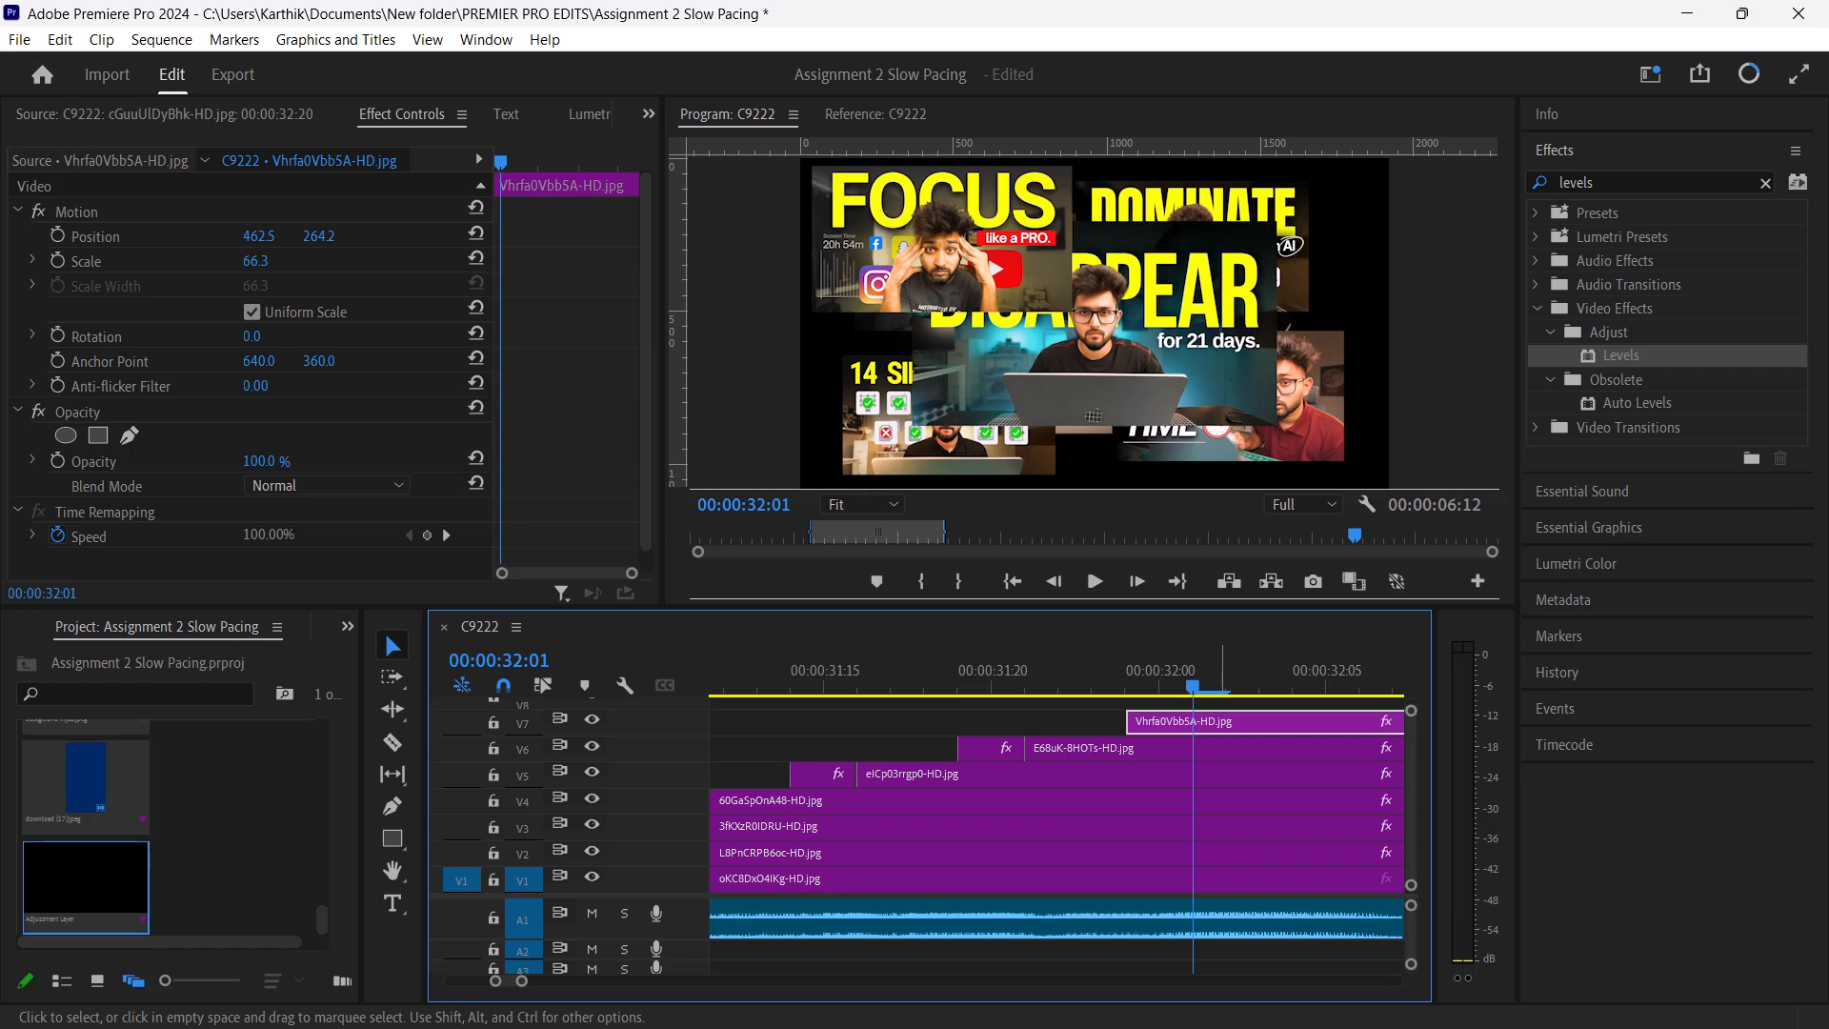
key(c)
Apply the Levels effect to the short opening piece on V7.
drag(1598, 349, 1141, 714)
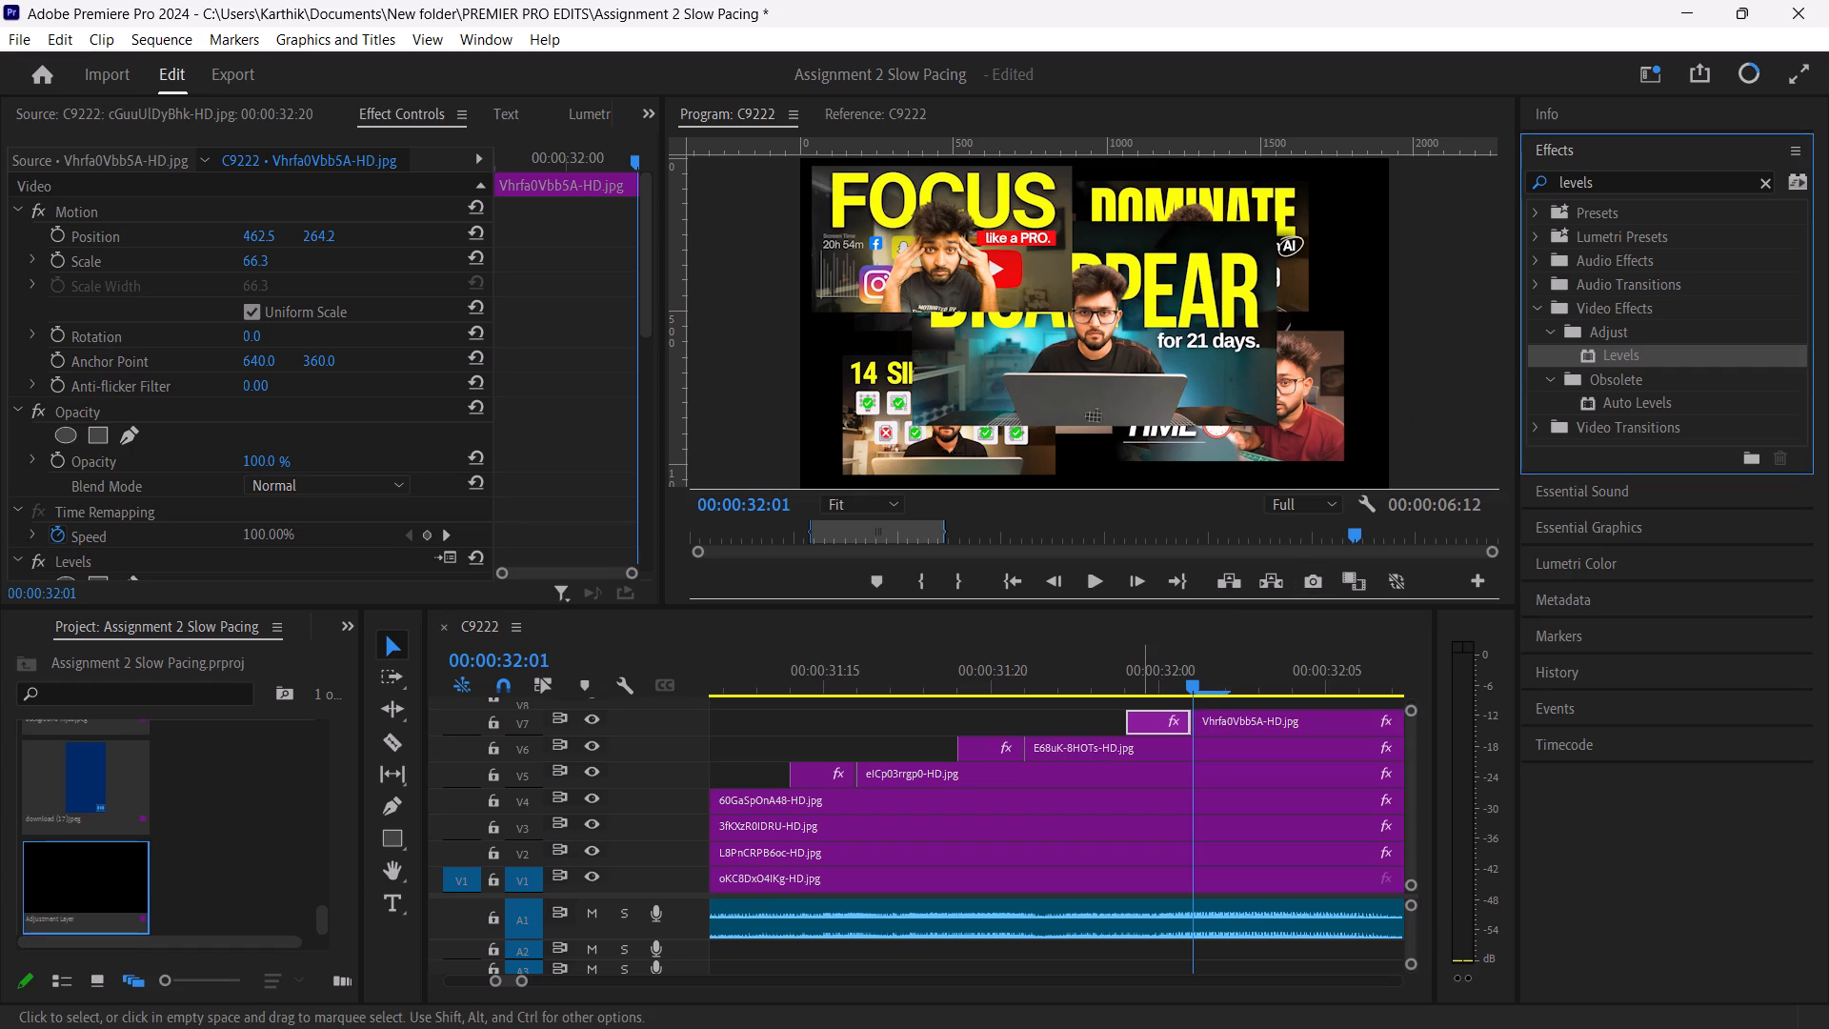
Keyframe the short V7 piece's (RGB) White Input Level at 255 on 00:00:32:01 and 00:00:31:24, and at 20 on 00:00:32:00.
scroll(435, 433, down, 4)
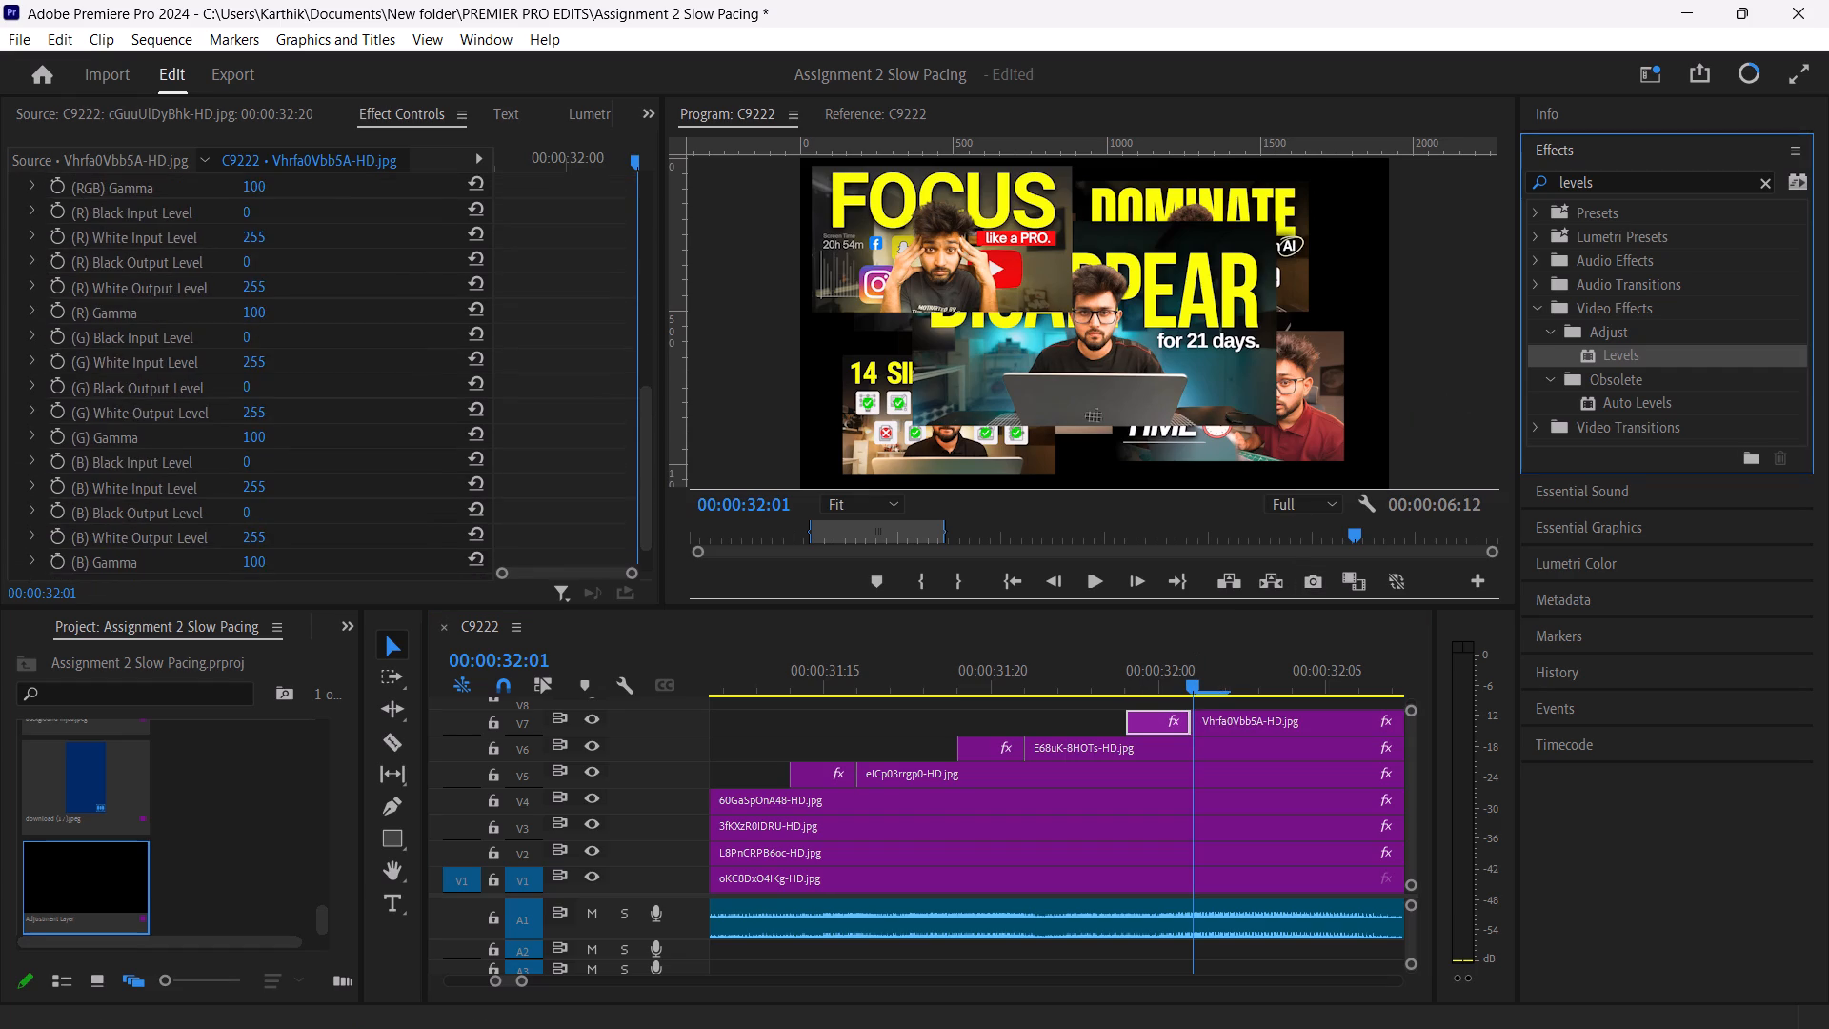
scroll(206, 382, up, 1)
click(31, 297)
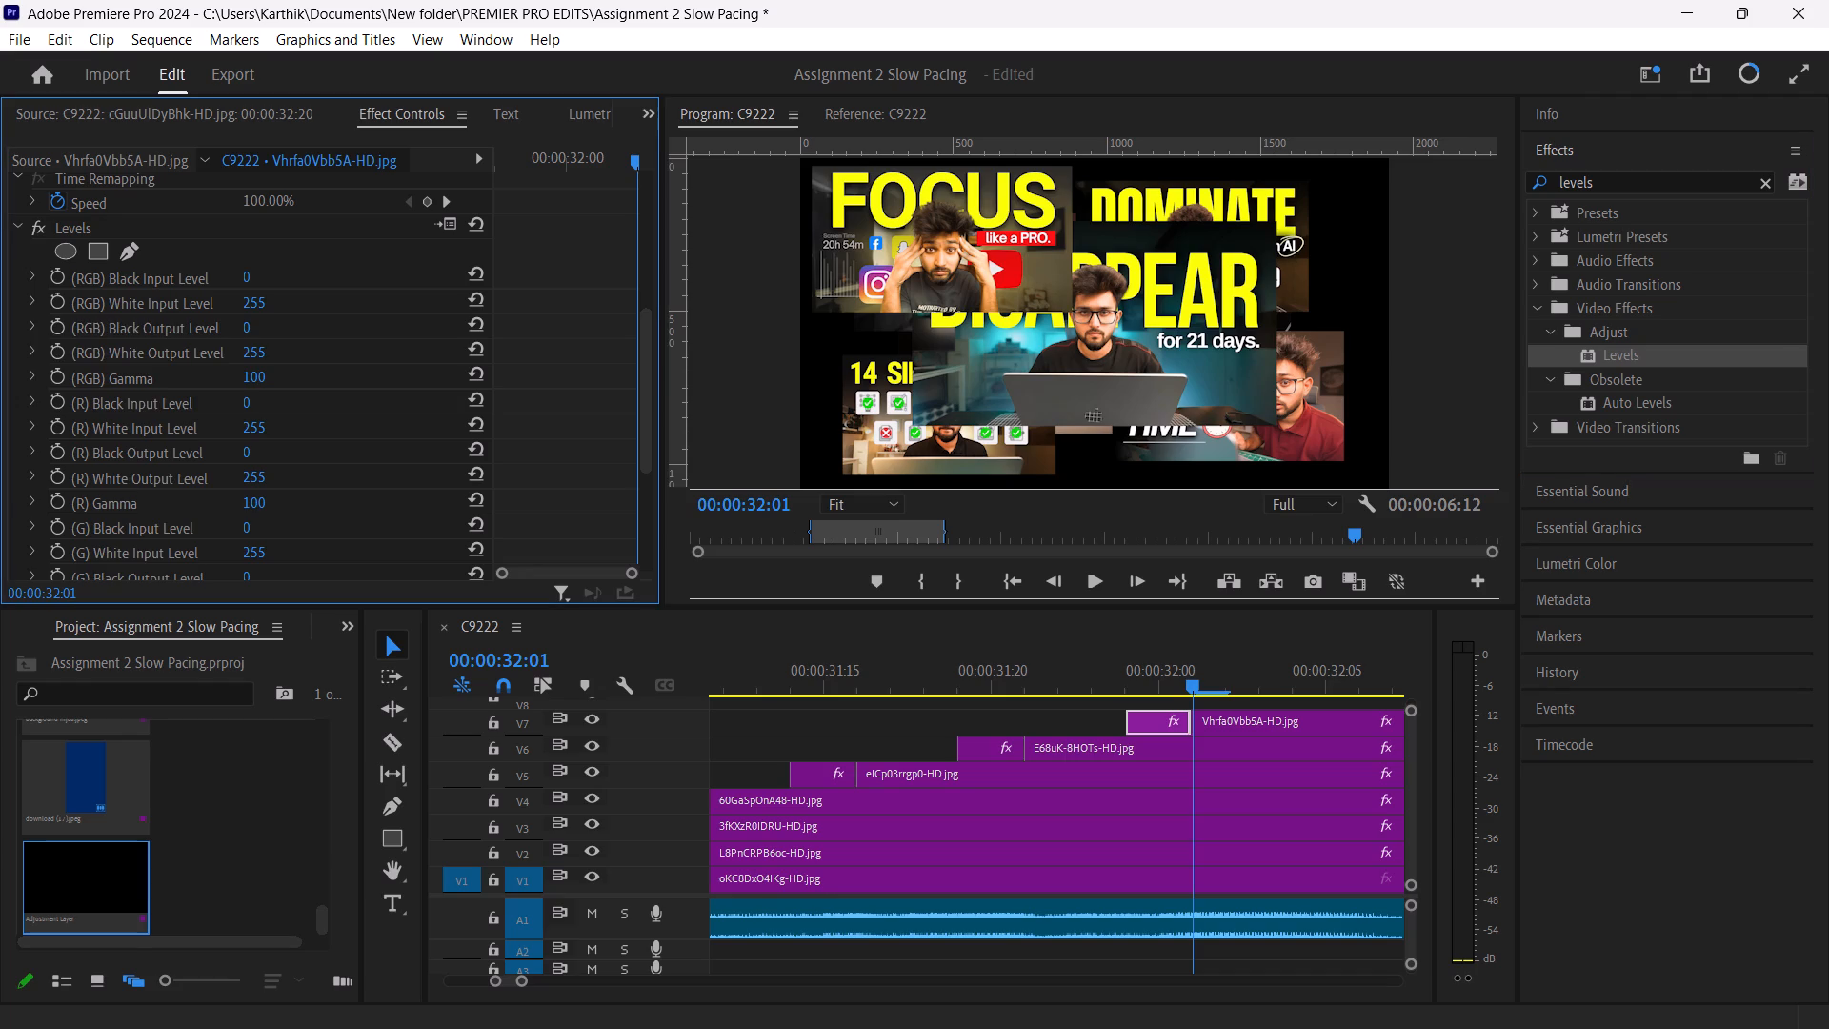
click(52, 306)
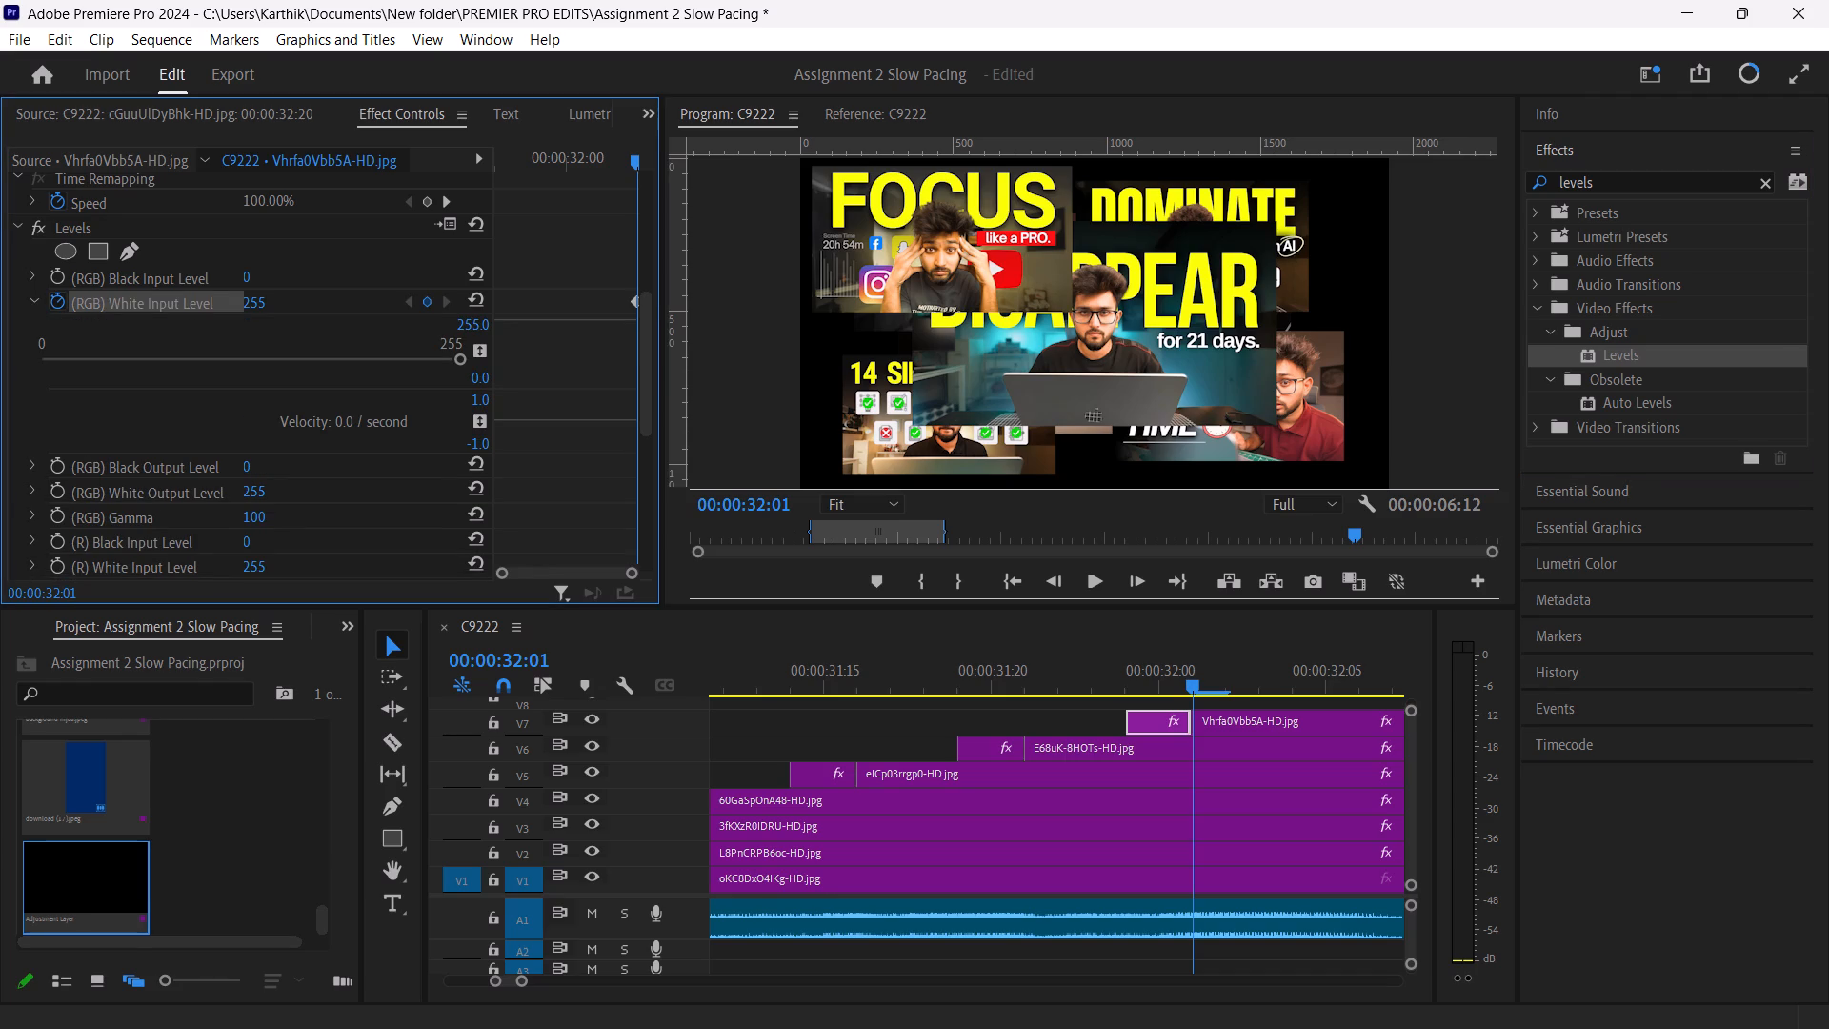
drag(634, 163, 475, 167)
click(427, 302)
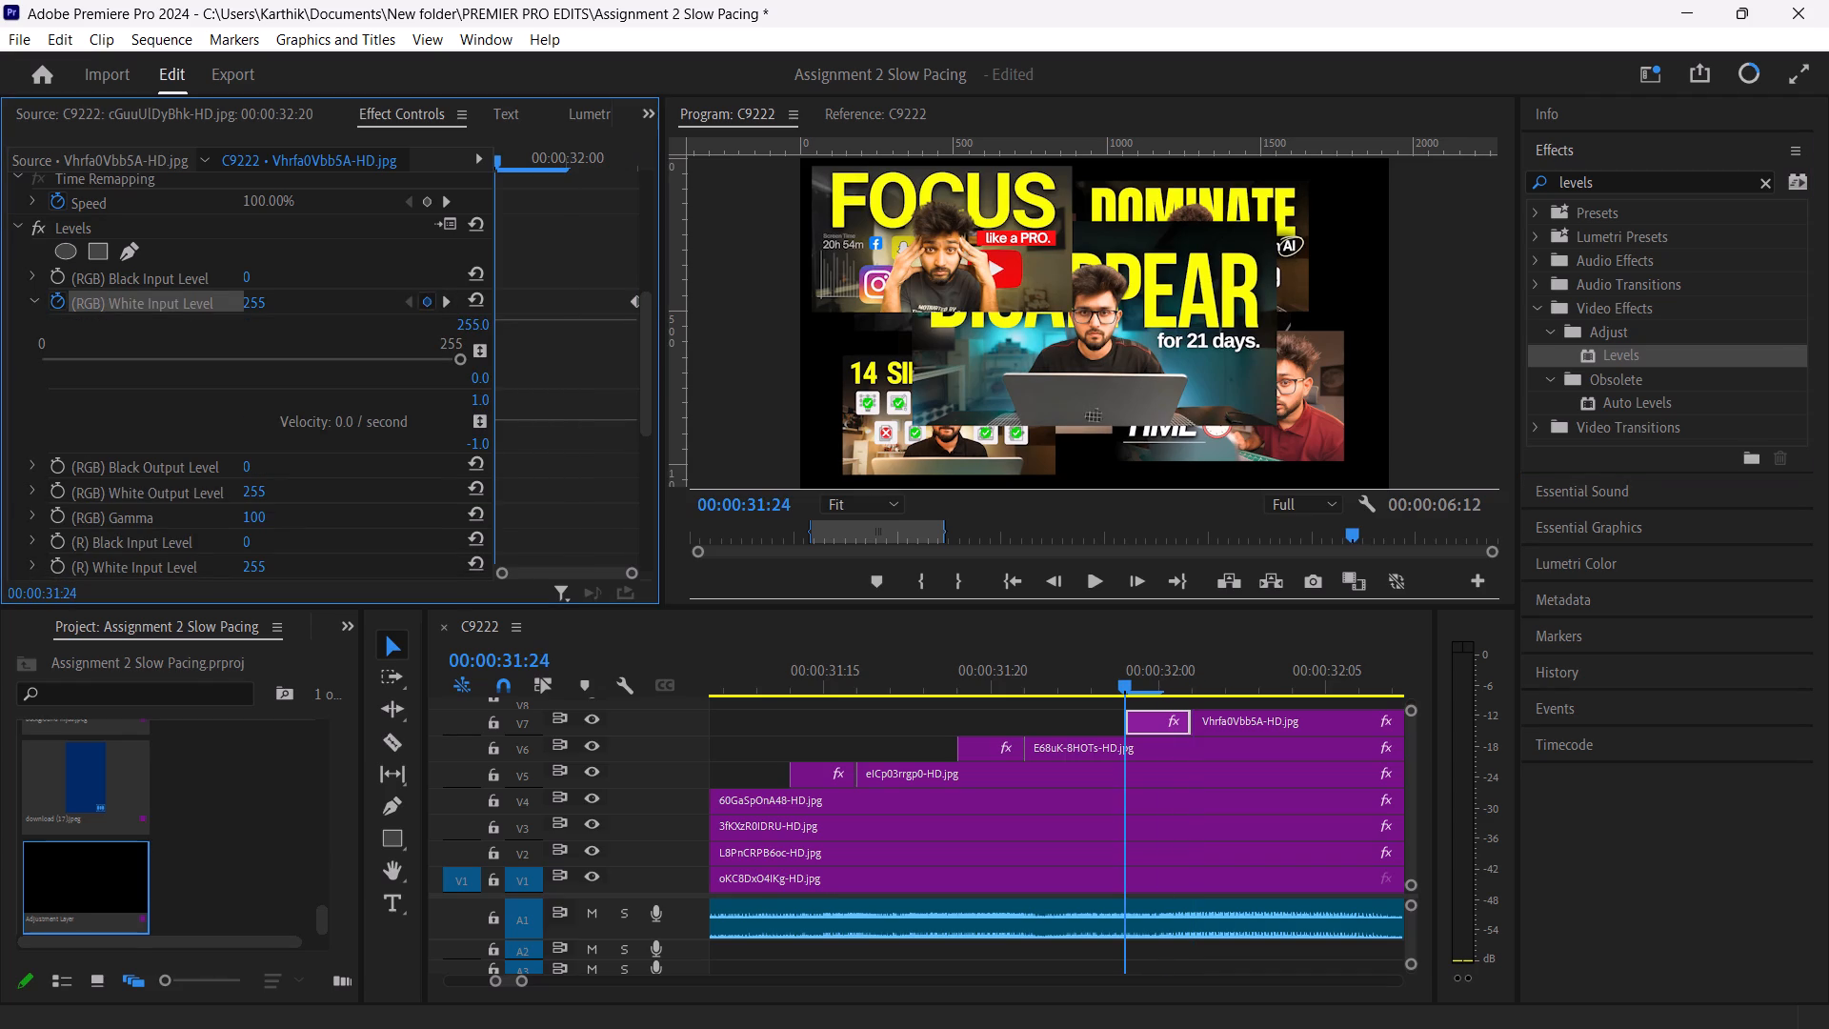
drag(495, 152, 548, 159)
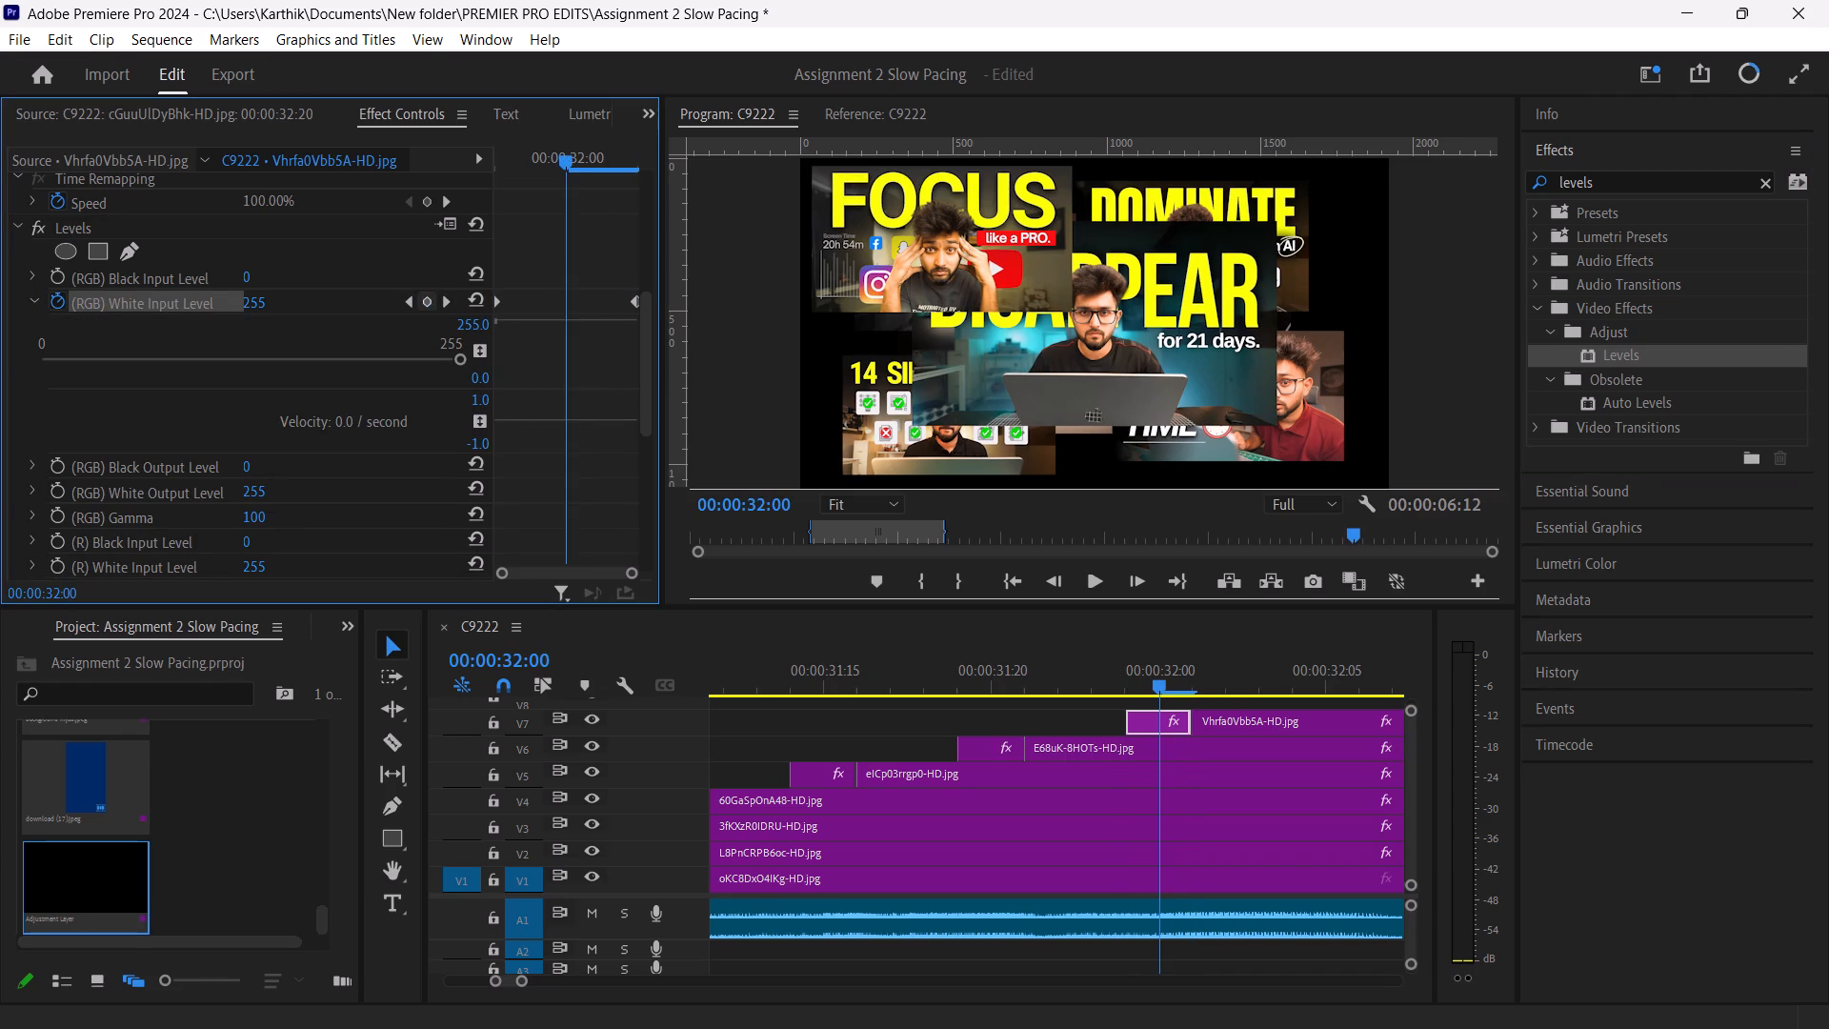
drag(455, 360, 54, 355)
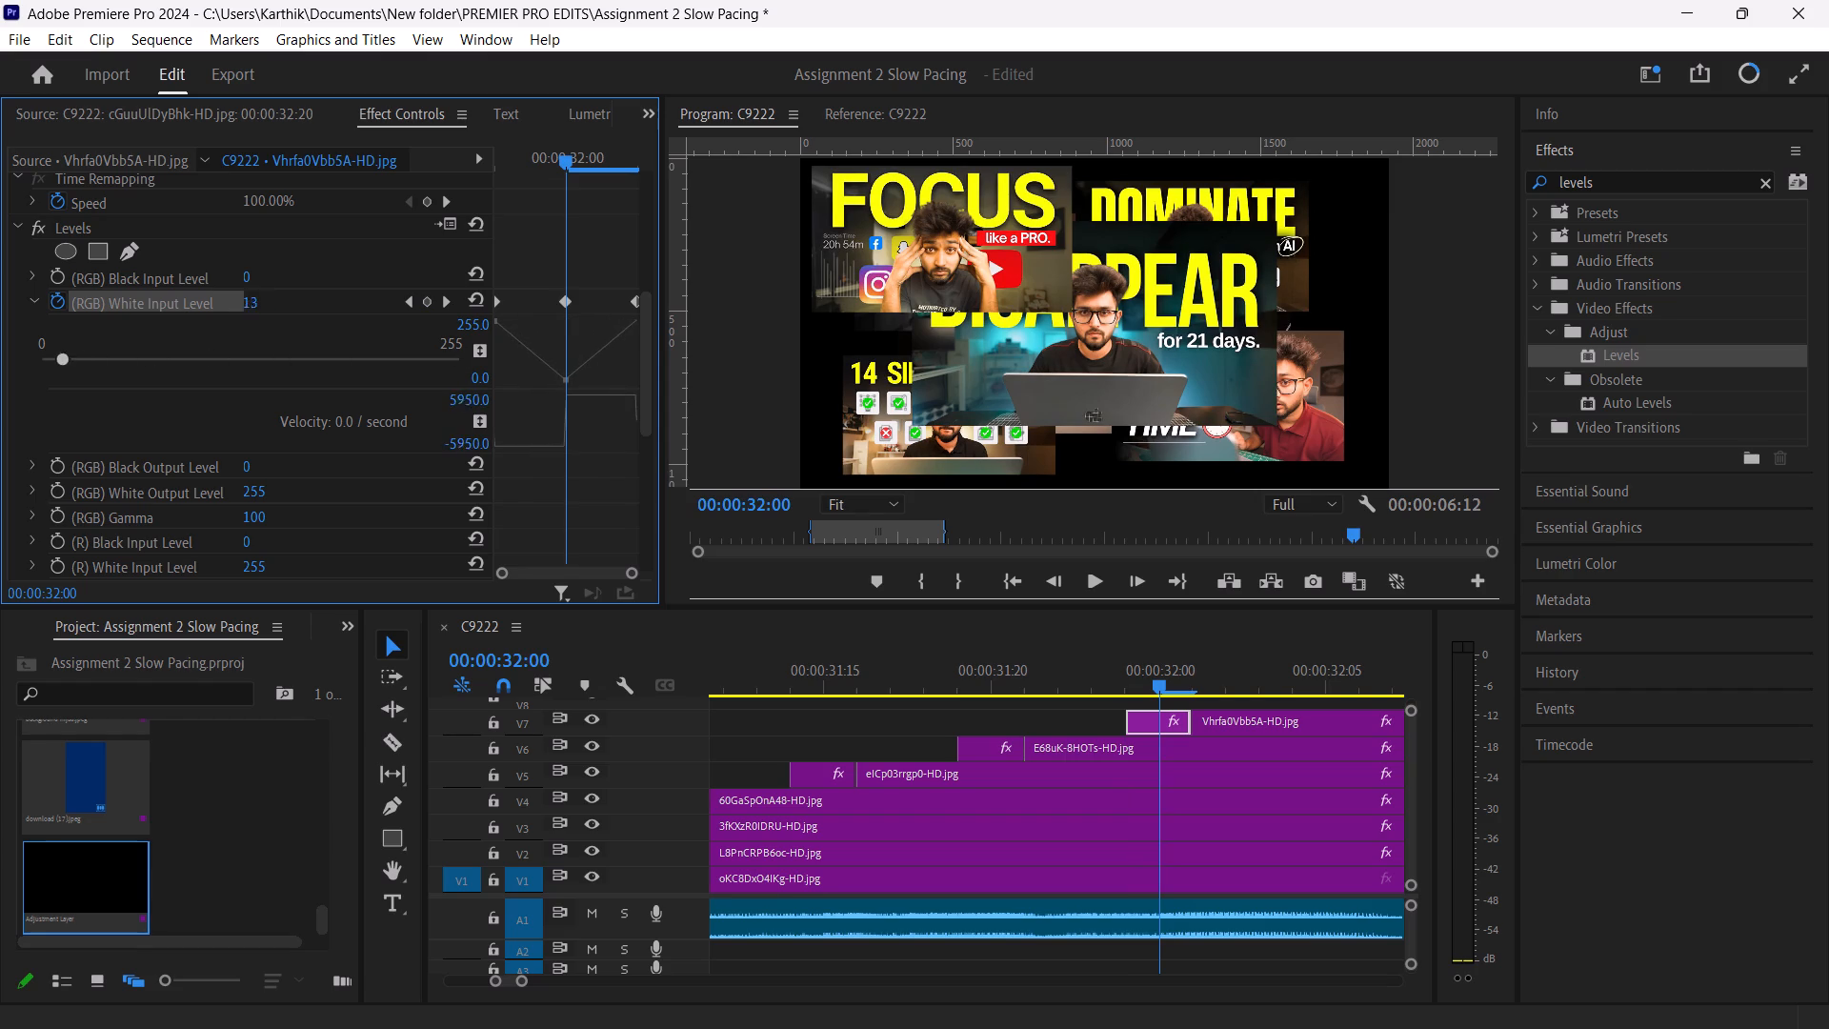
drag(54, 355, 72, 363)
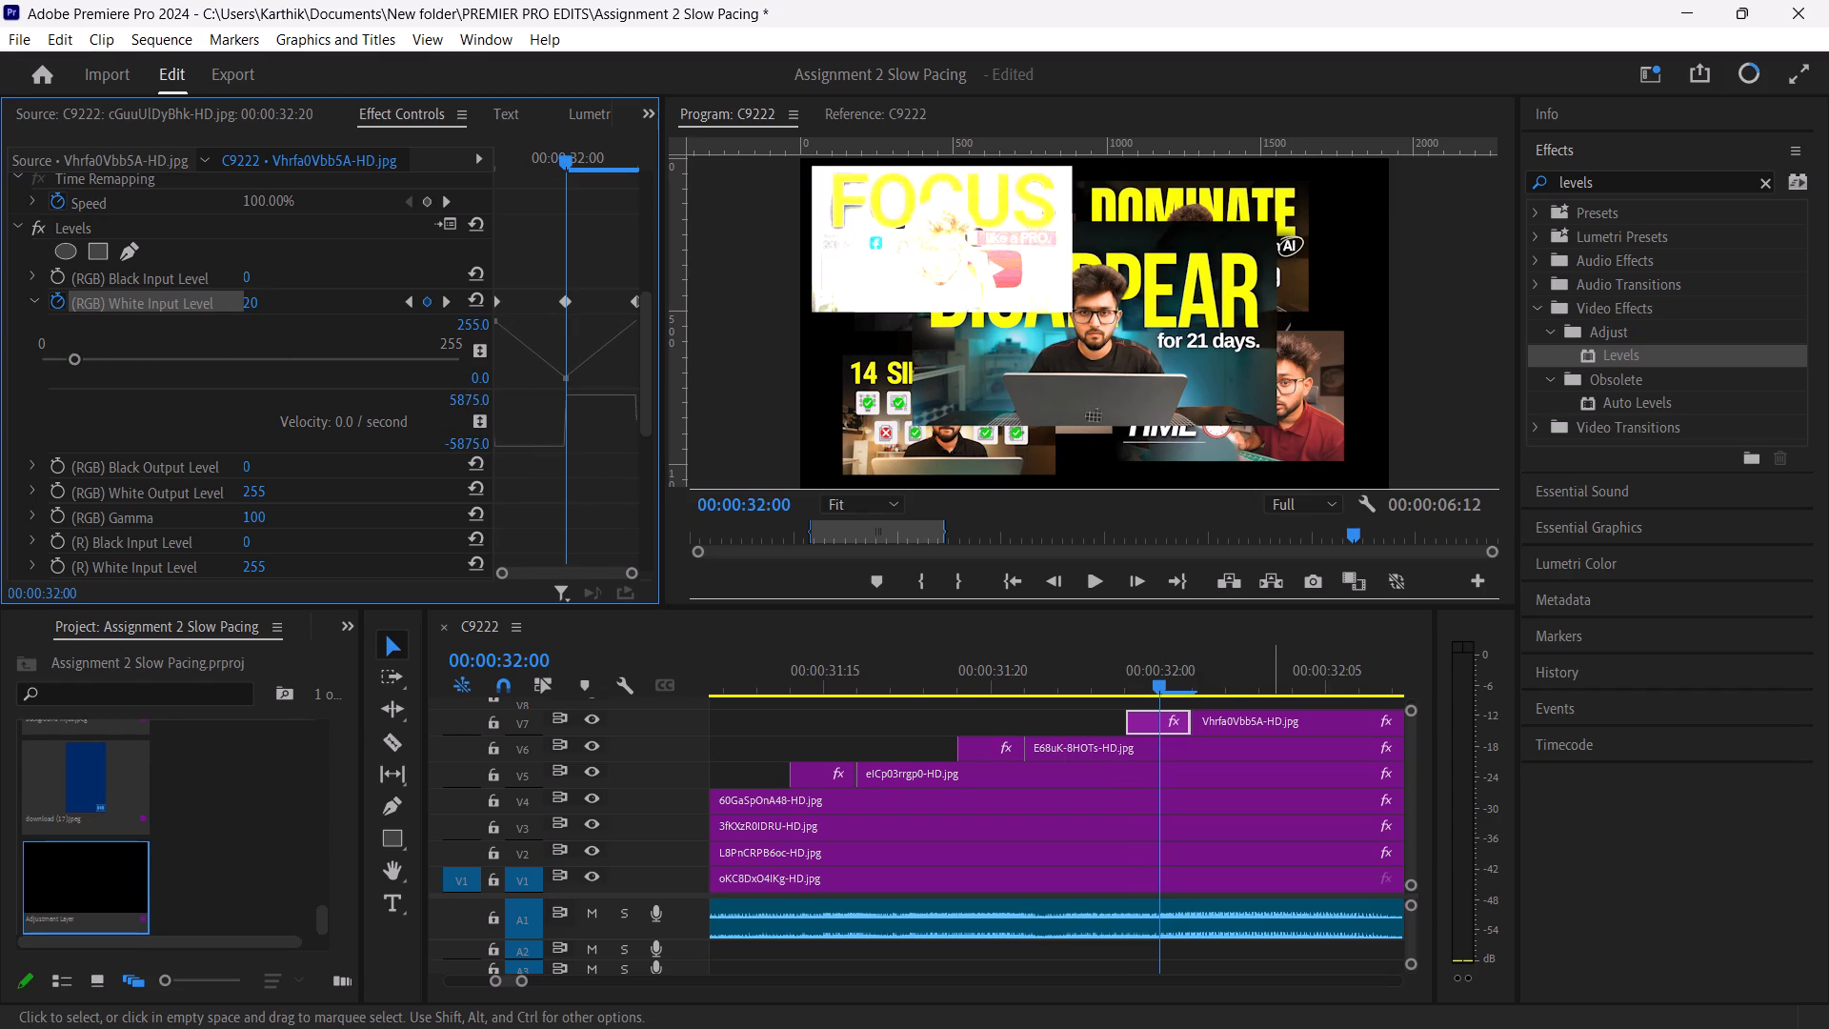
Play back the sequence from 00:00:31:24 to review the V7 flash and the timing of the V8 thumbnail.
click(1410, 791)
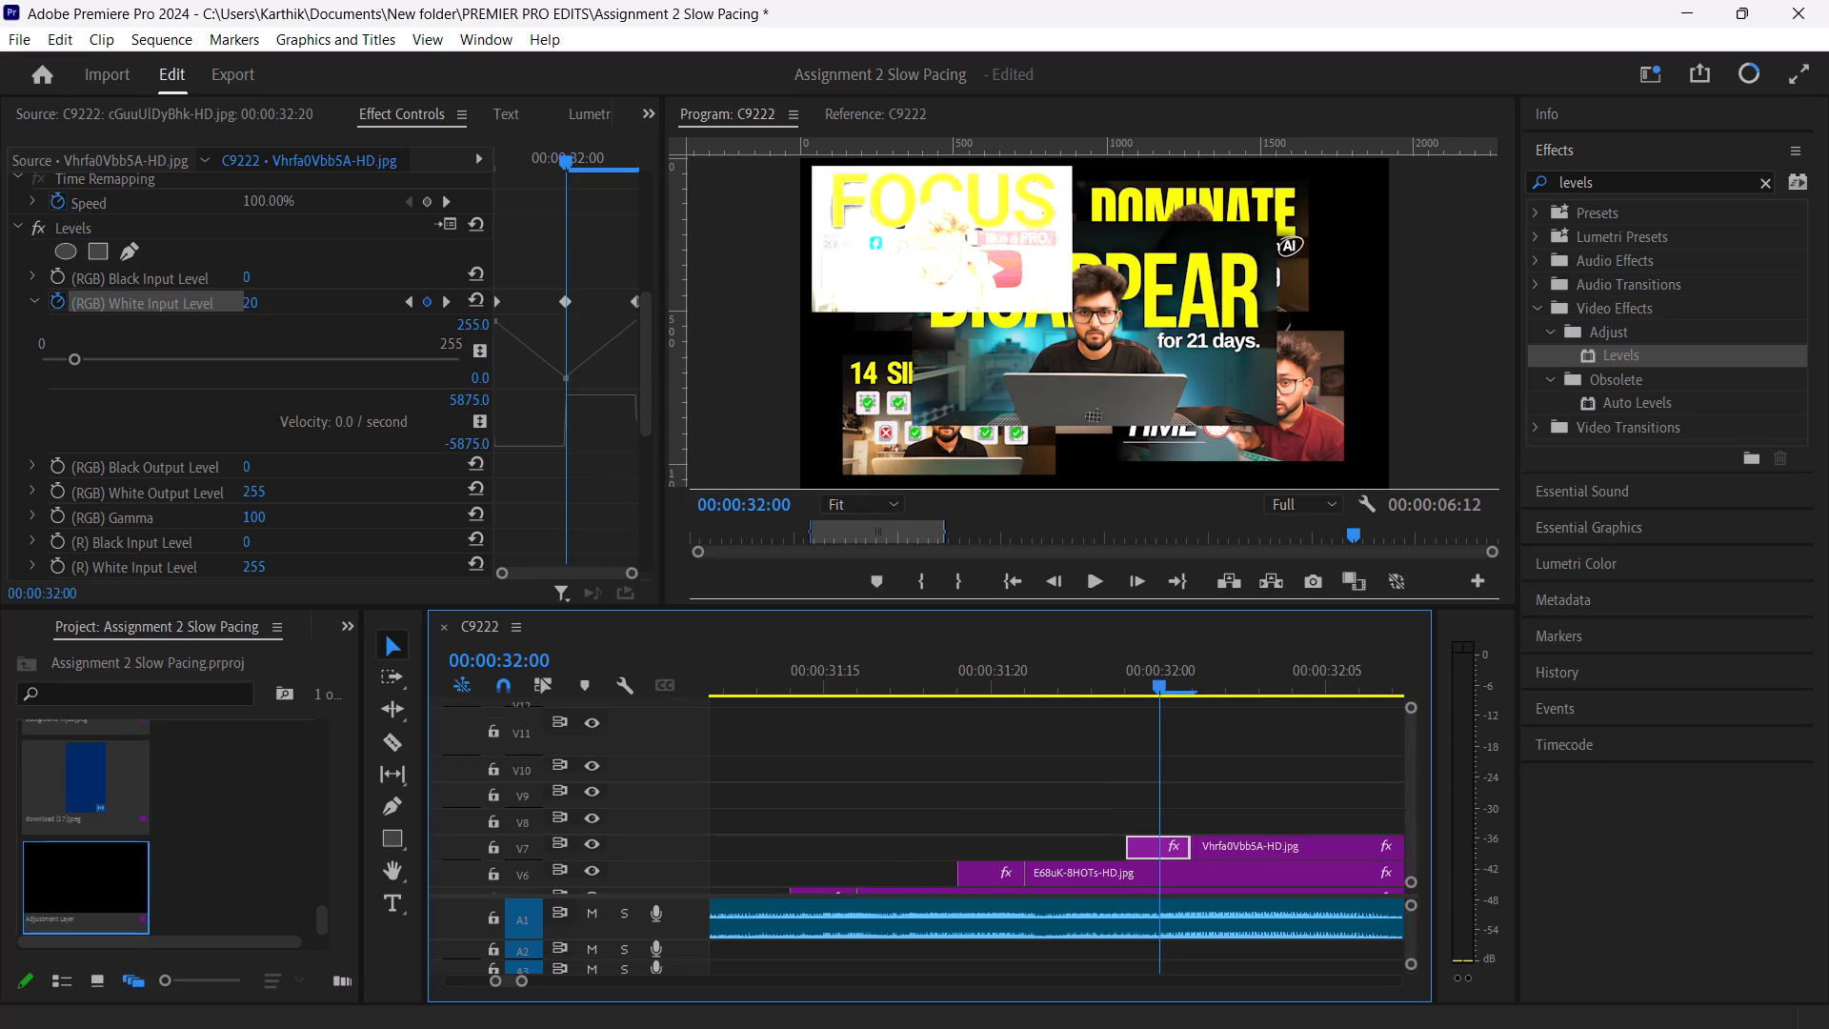
drag(1157, 690, 1251, 703)
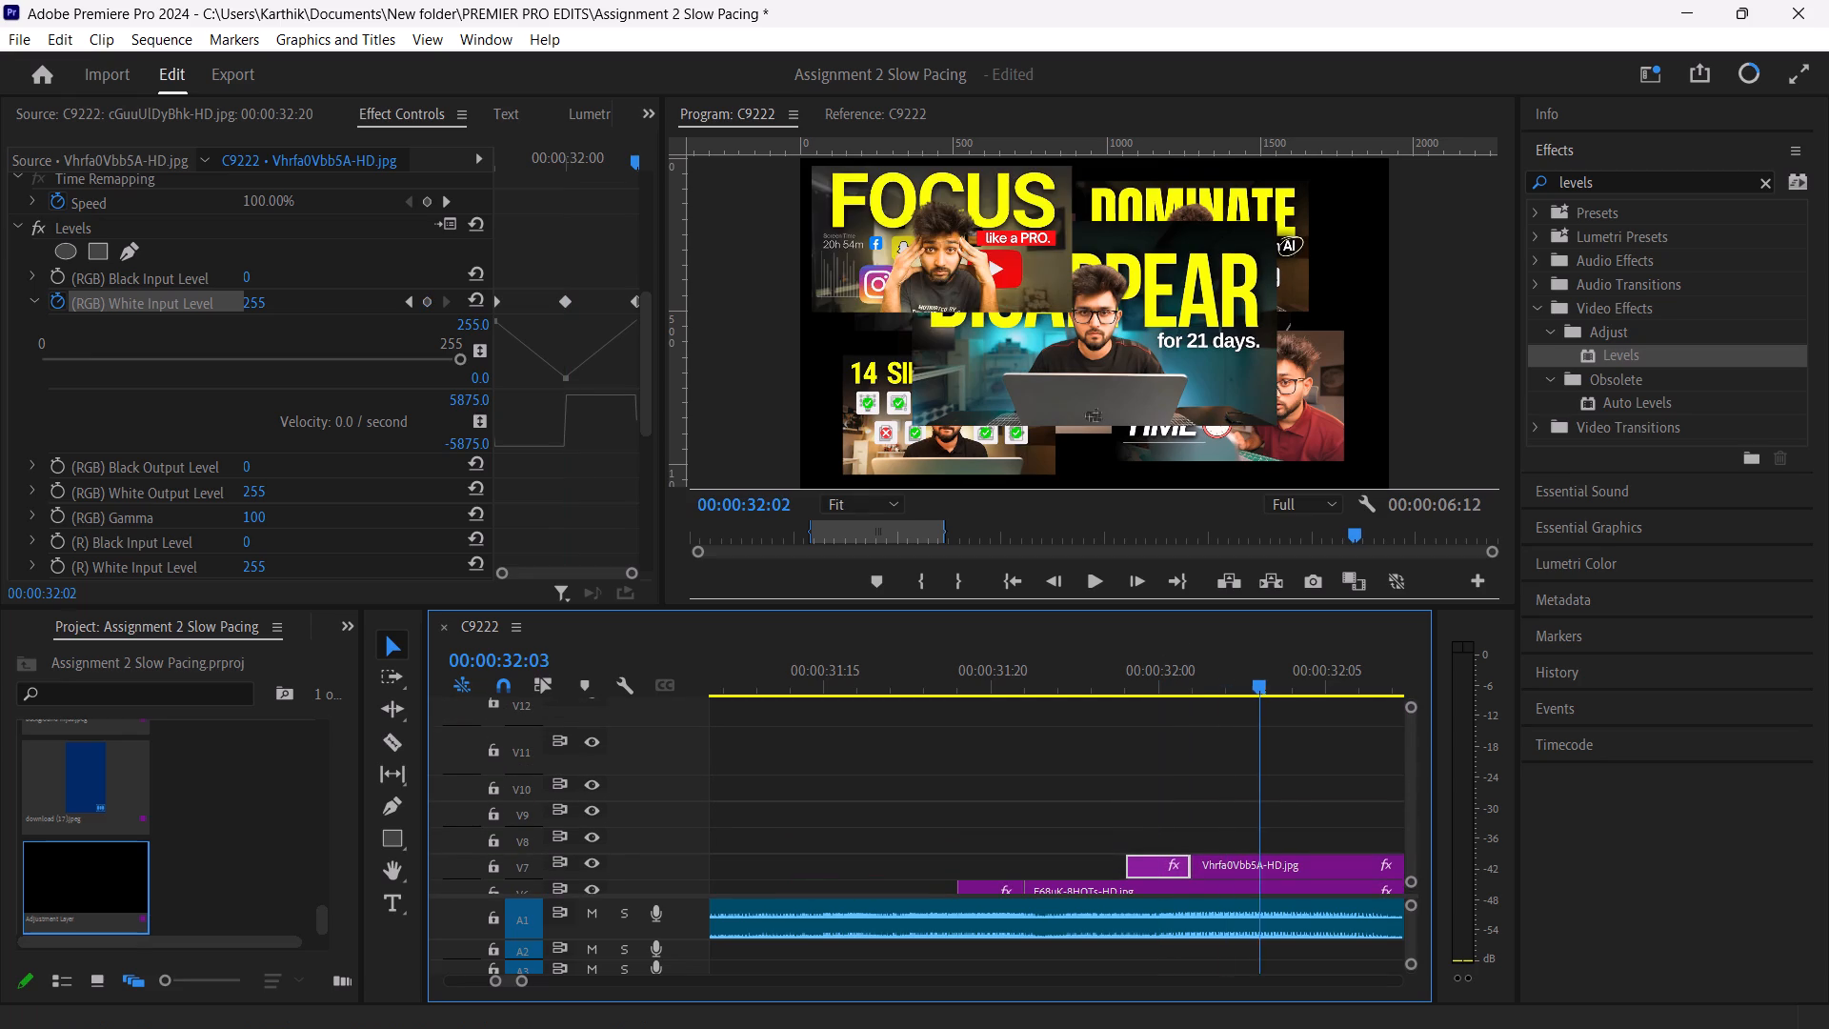
drag(1251, 703, 1398, 741)
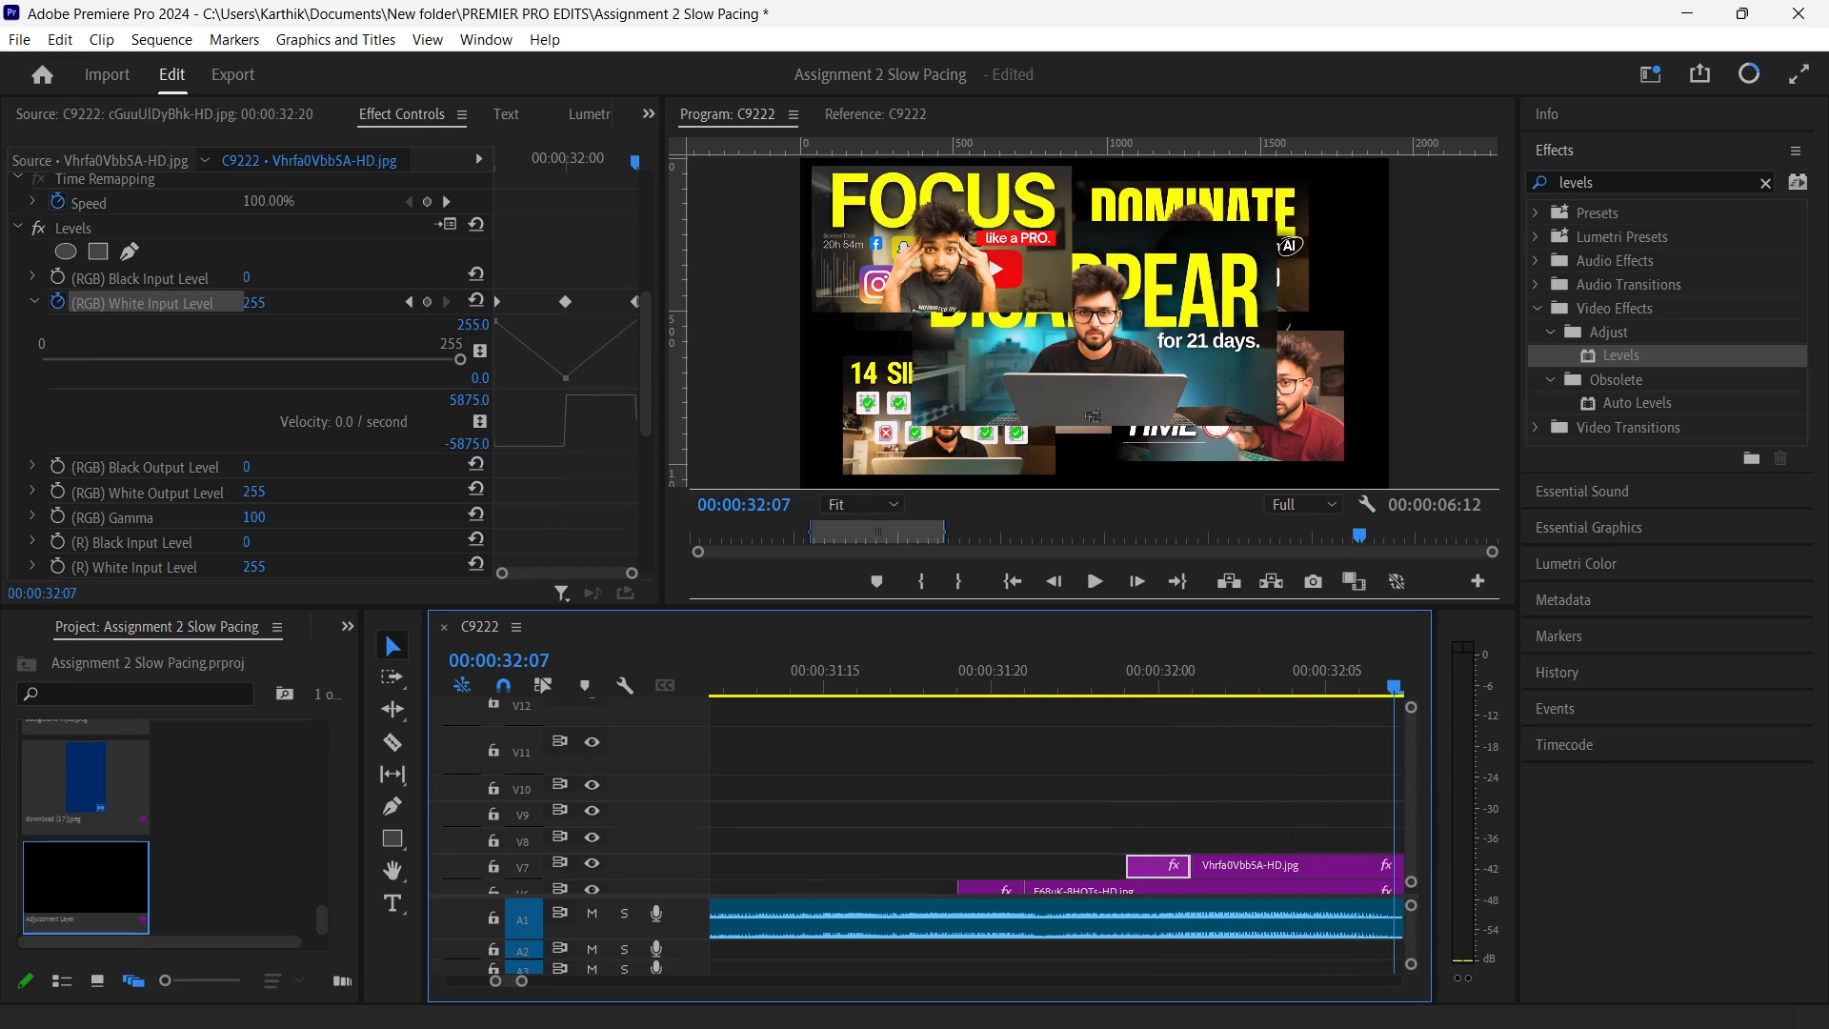
drag(1398, 741, 1185, 749)
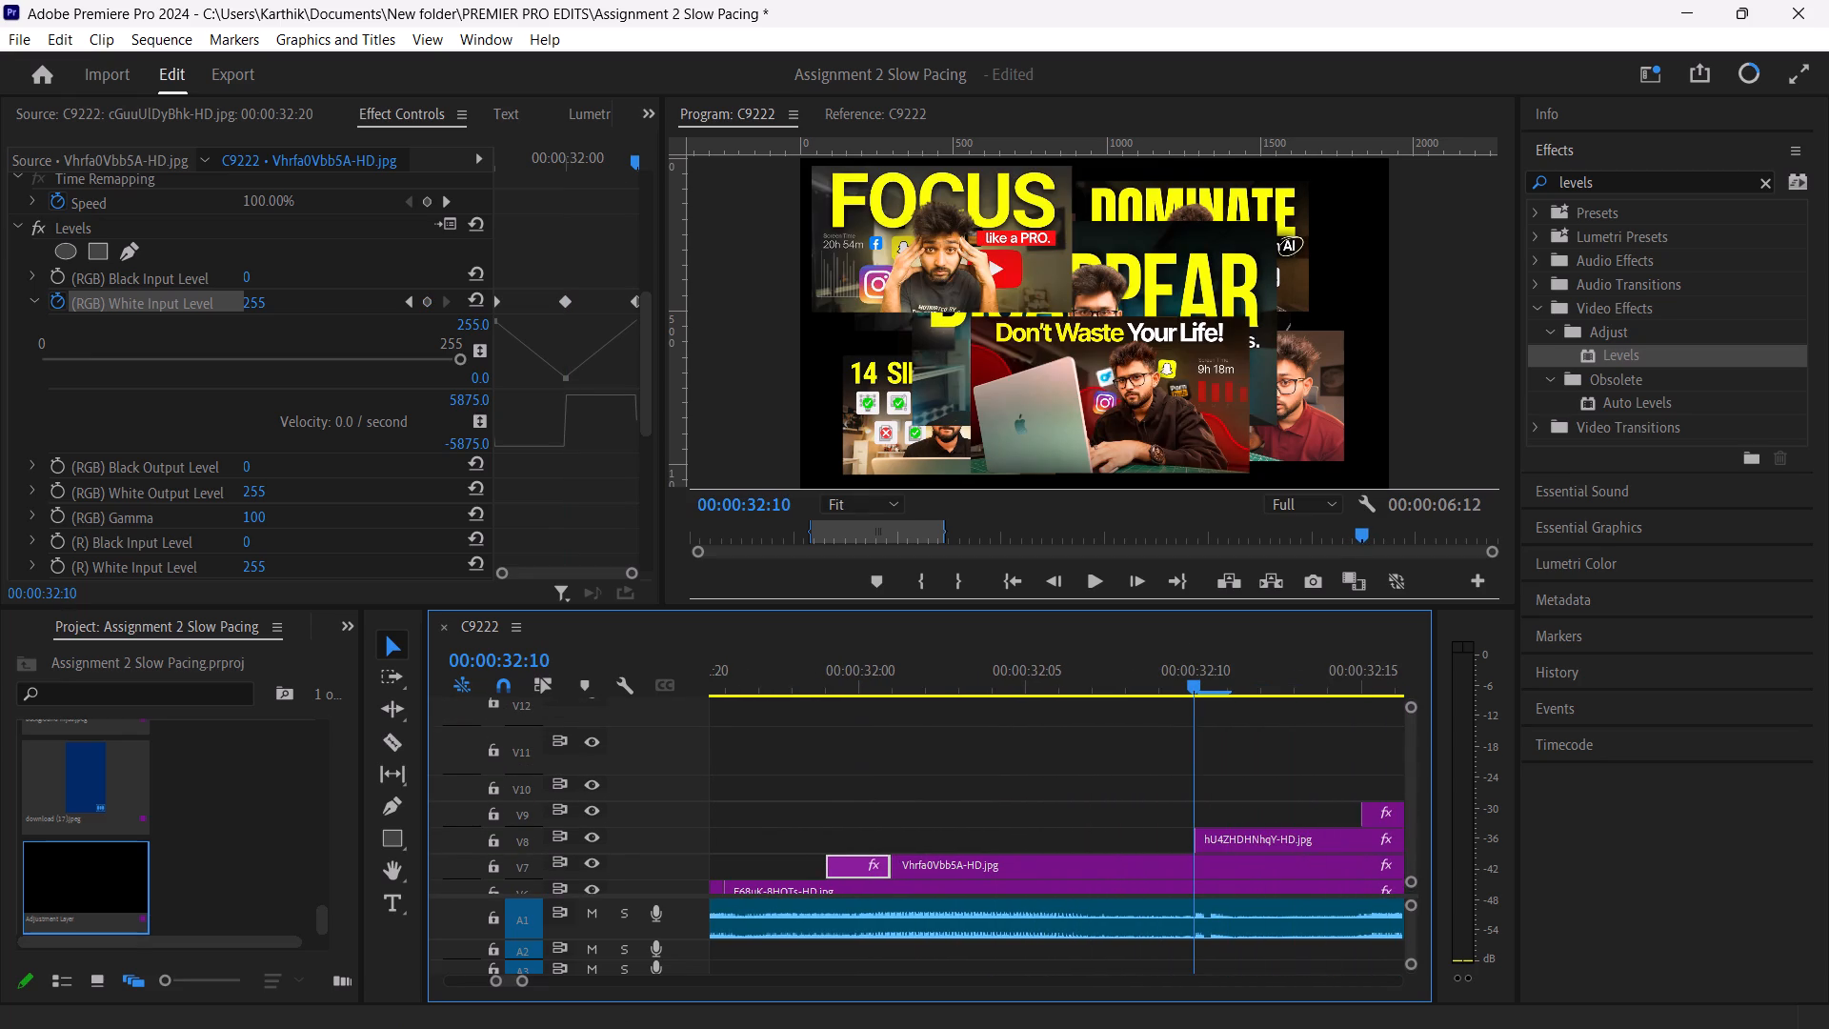
drag(1185, 749, 823, 753)
key(space)
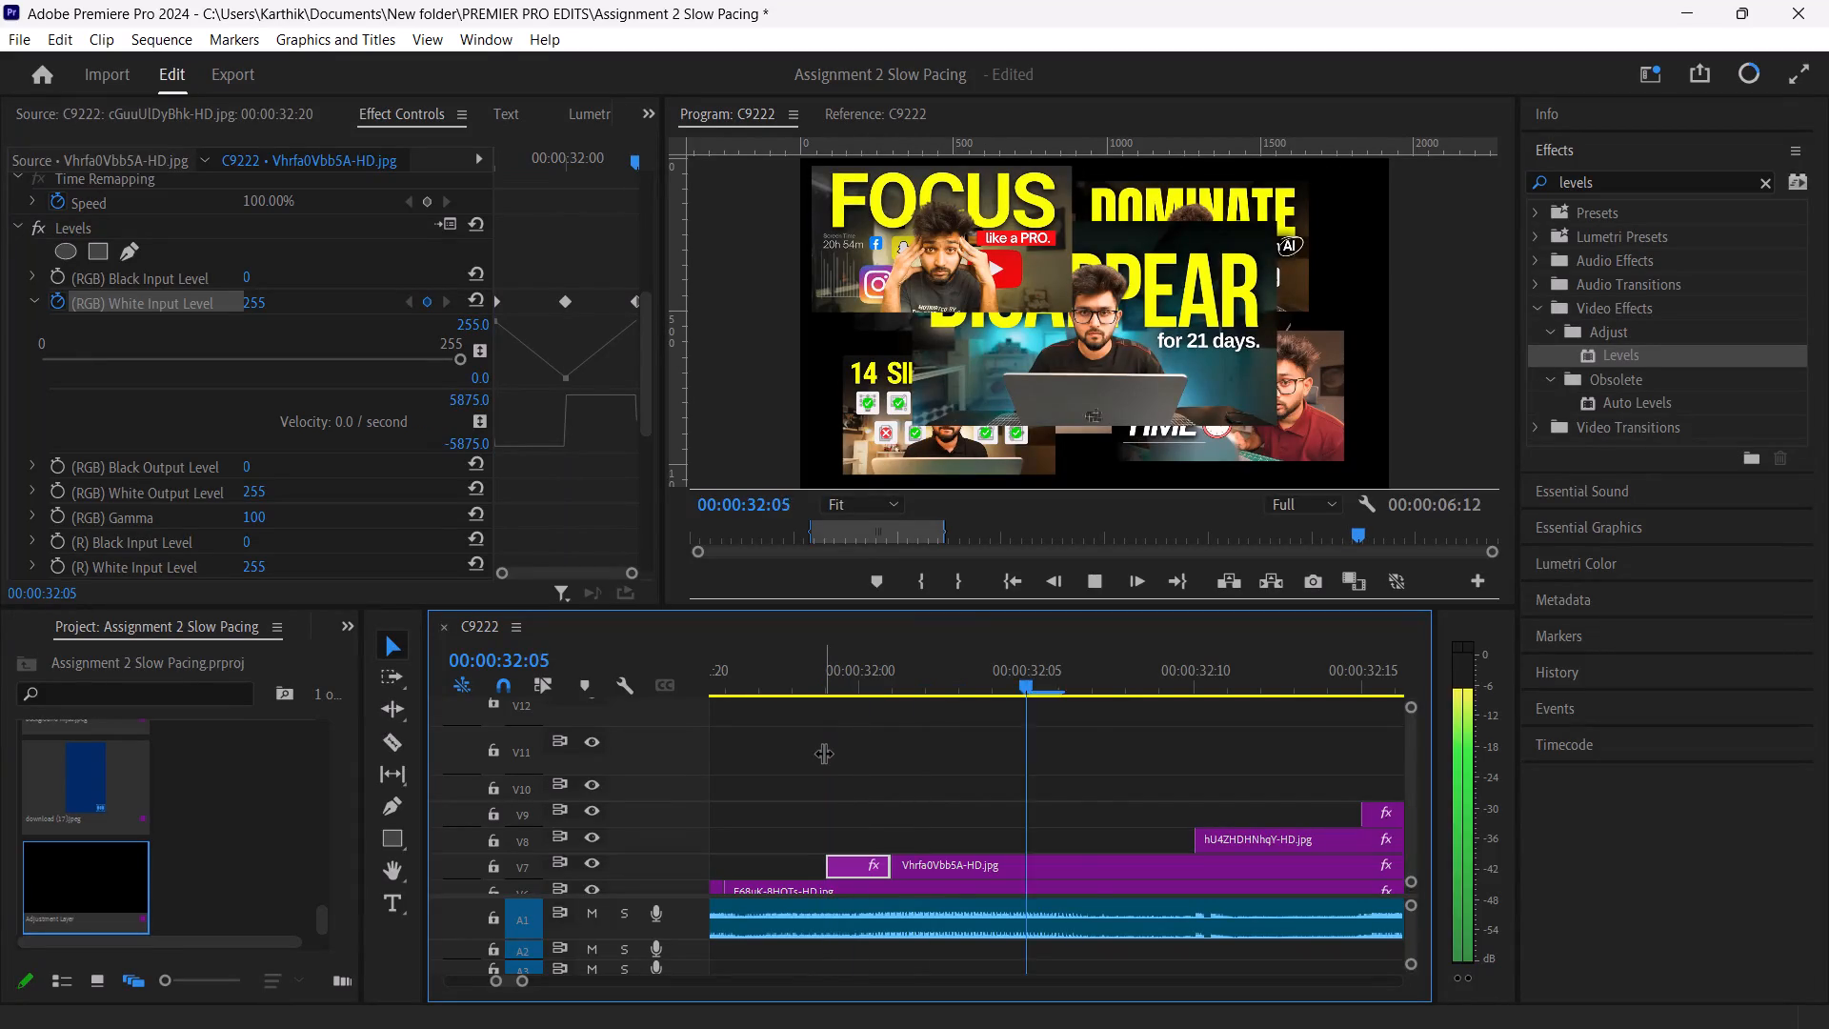
key(space)
key(space)
key(space)
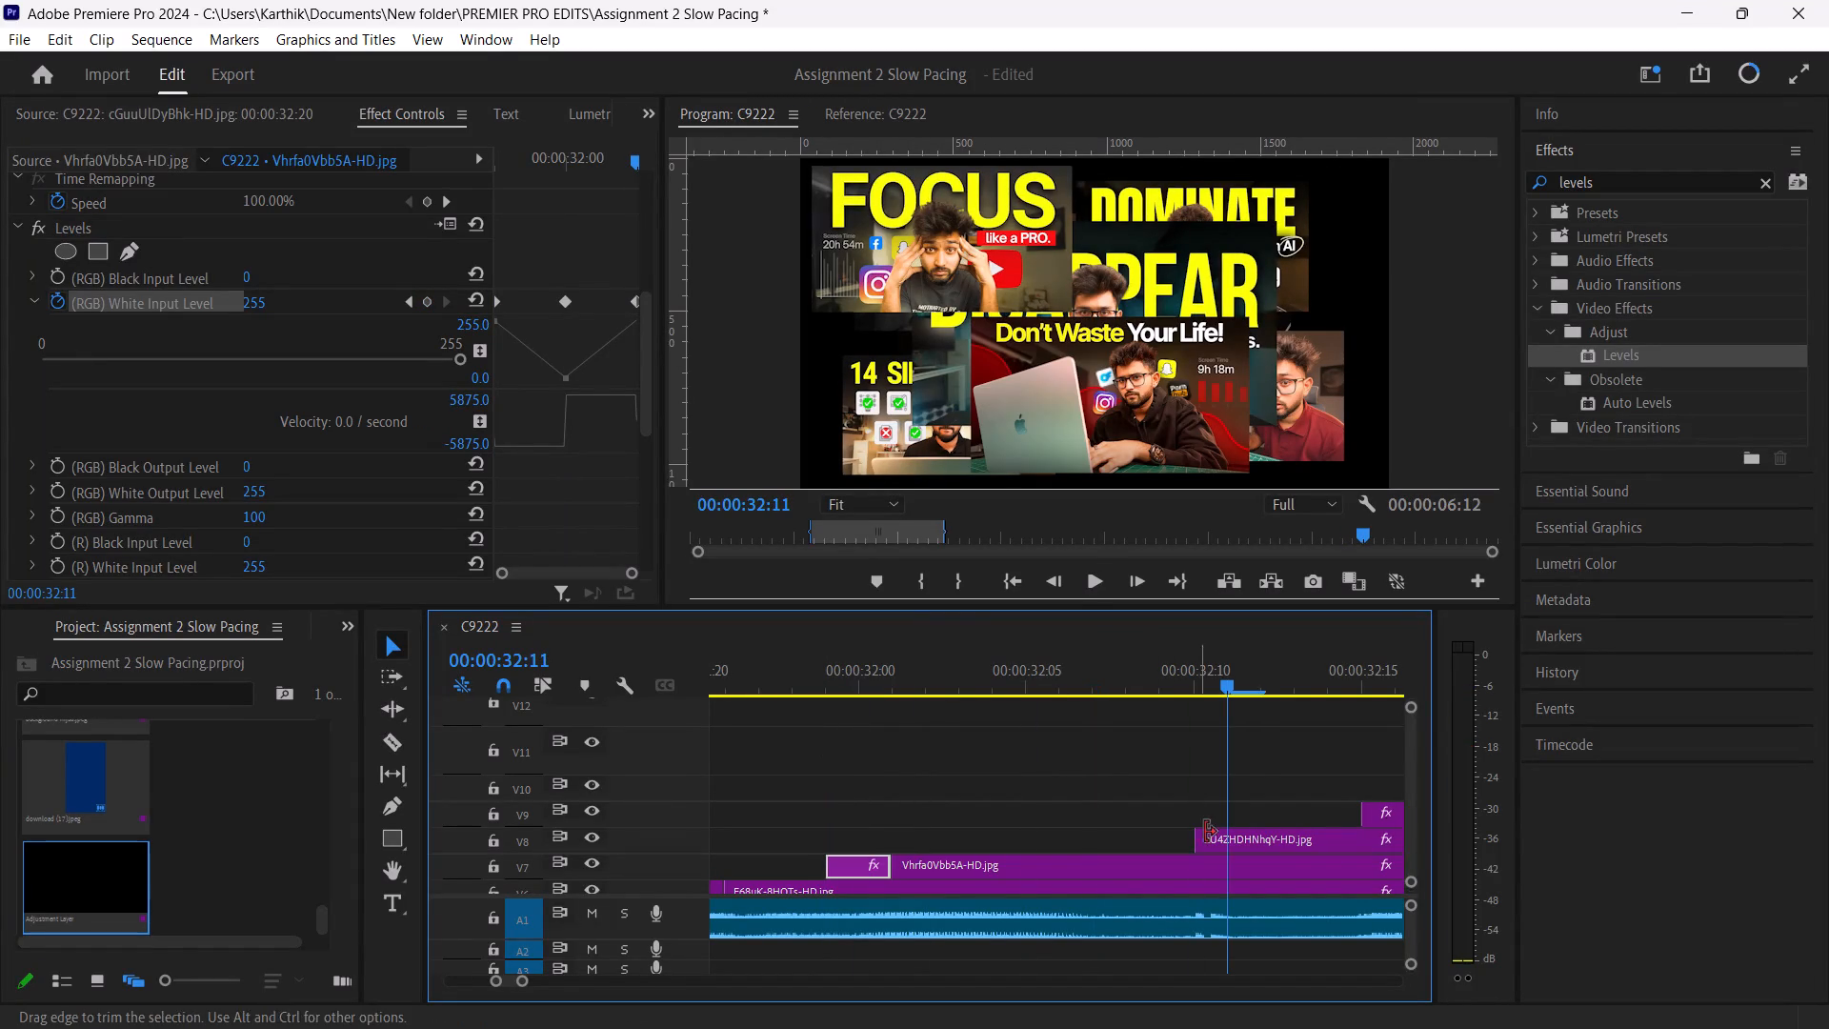
Move the V8 thumbnail clip five frames earlier so it starts at 00:00:32:05.
drag(1256, 841, 1075, 837)
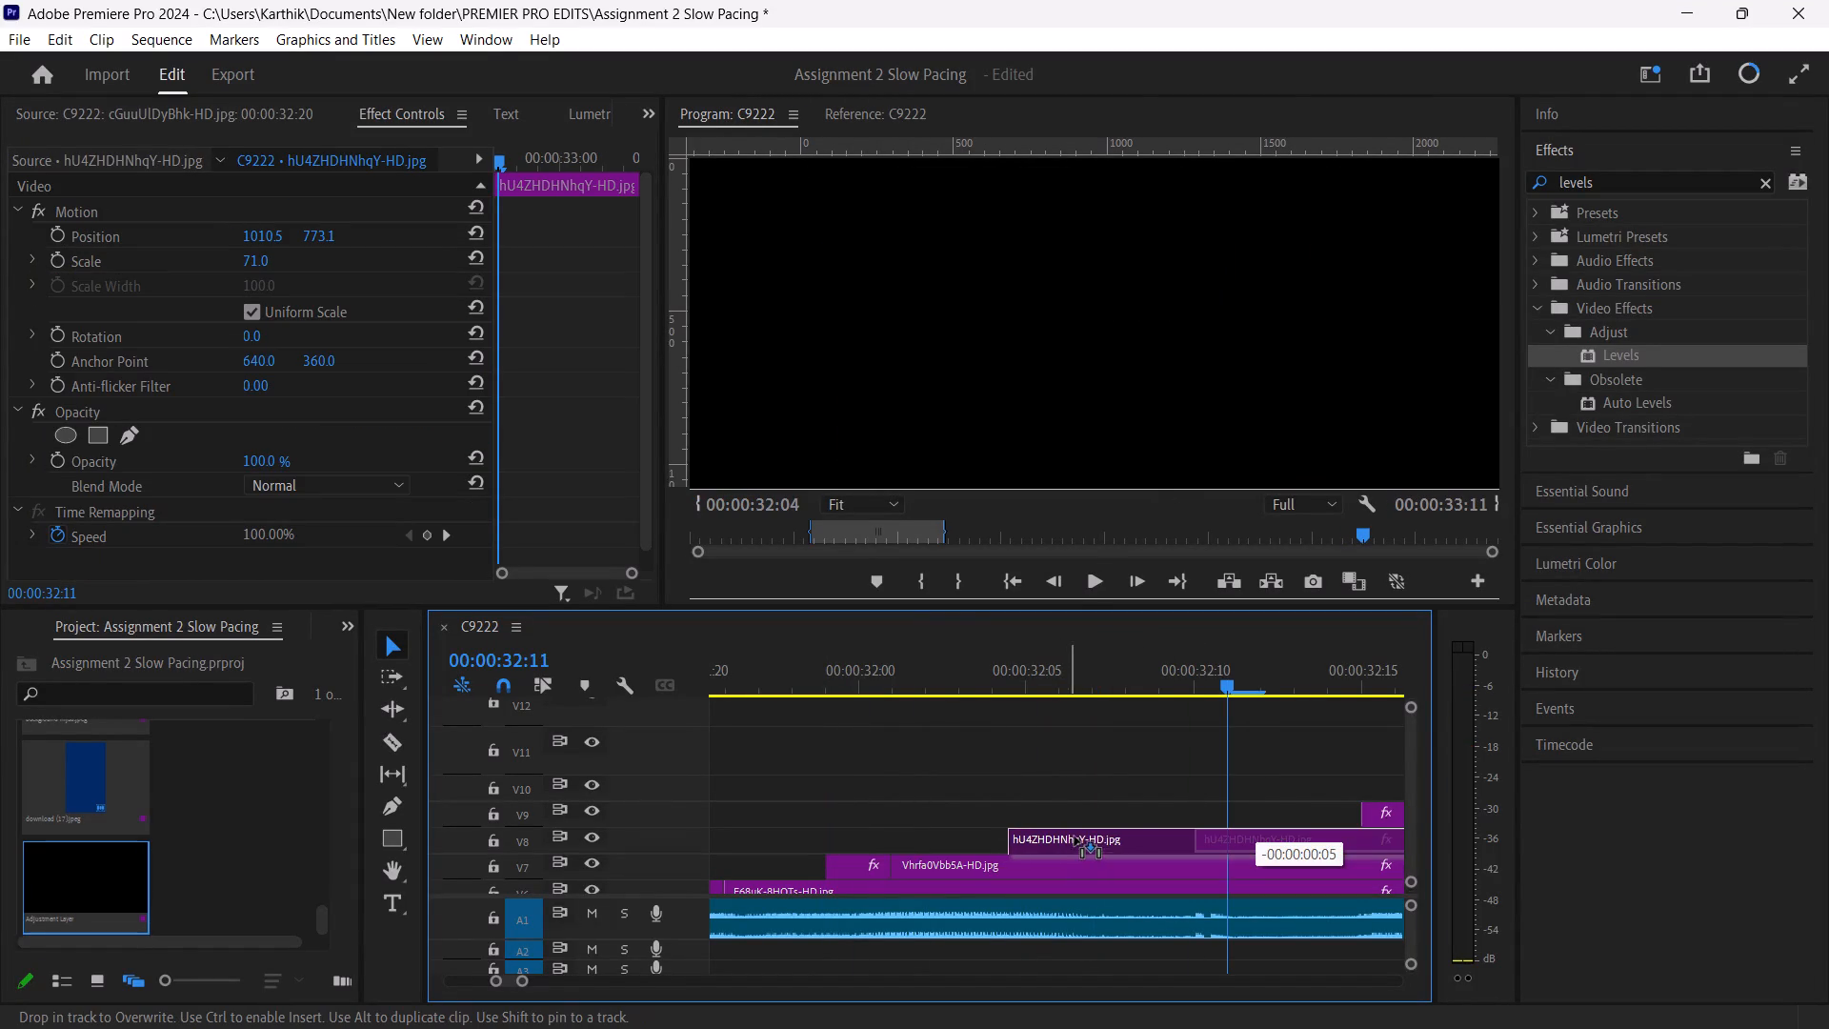
drag(1075, 837, 1092, 835)
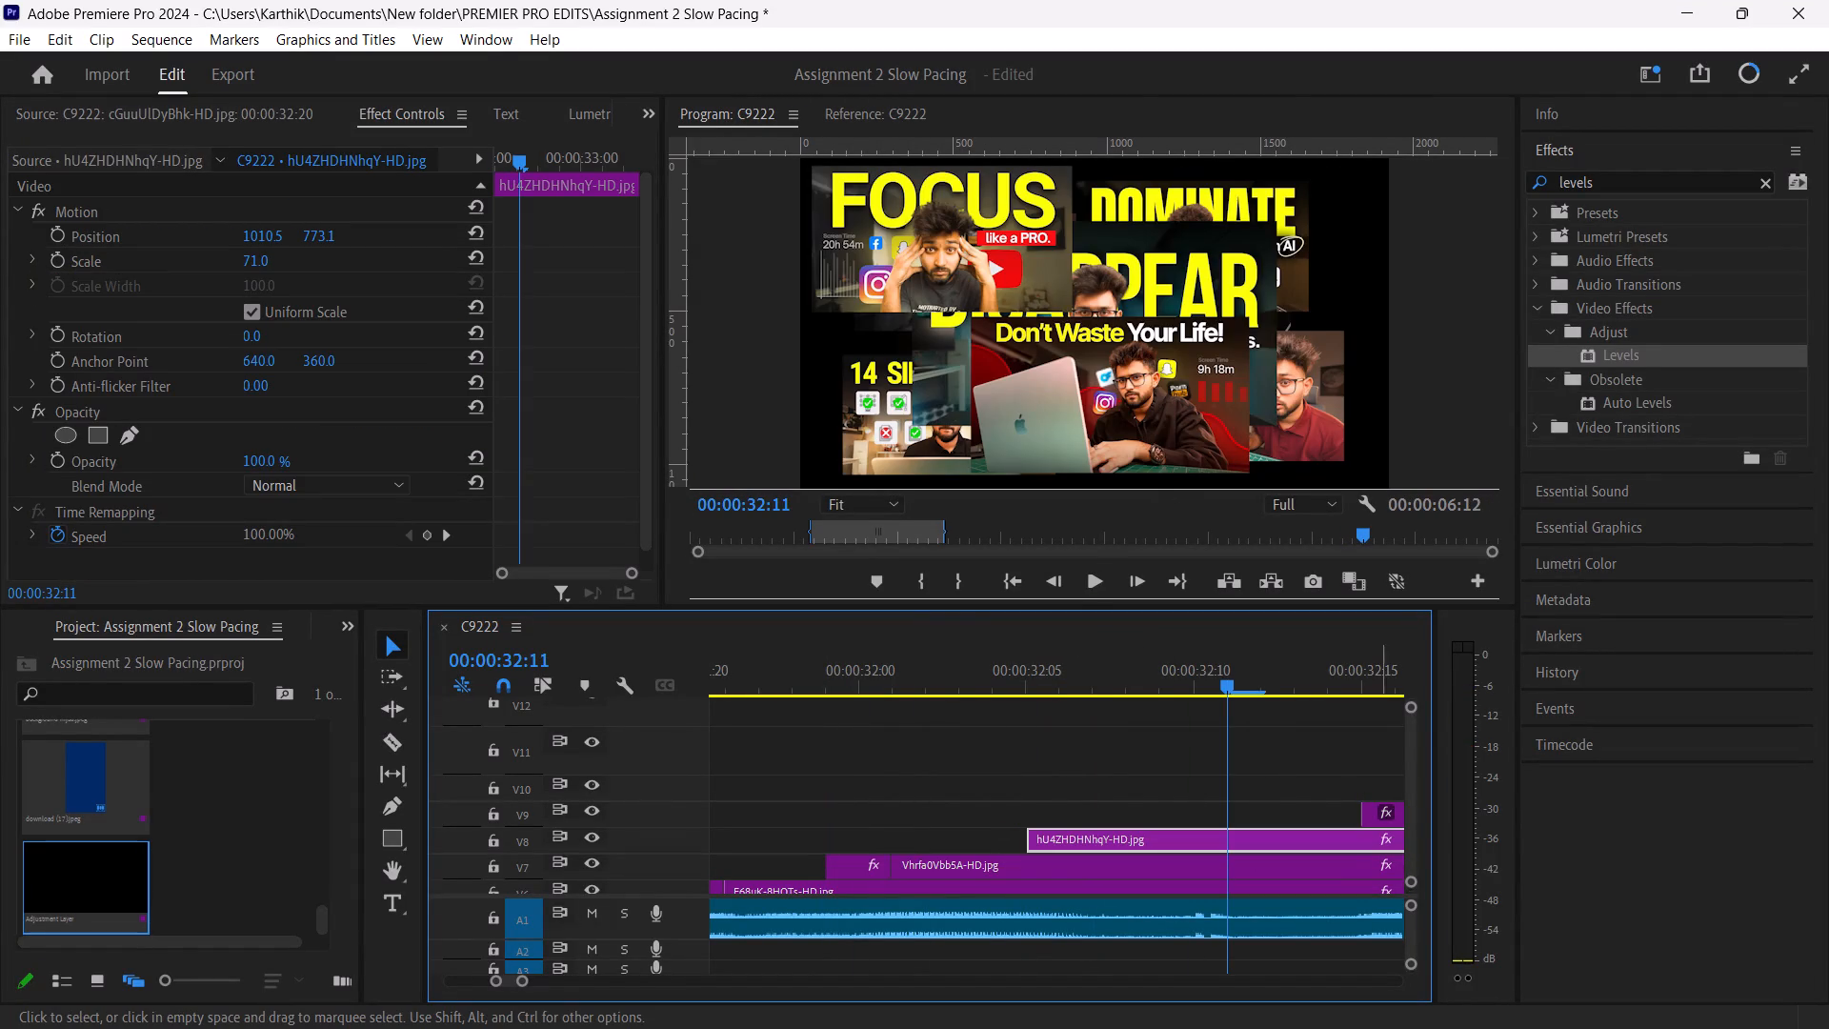
Move the V9 thumbnail clip five frames earlier so it starts at 00:00:32:10.
drag(1385, 817, 1372, 815)
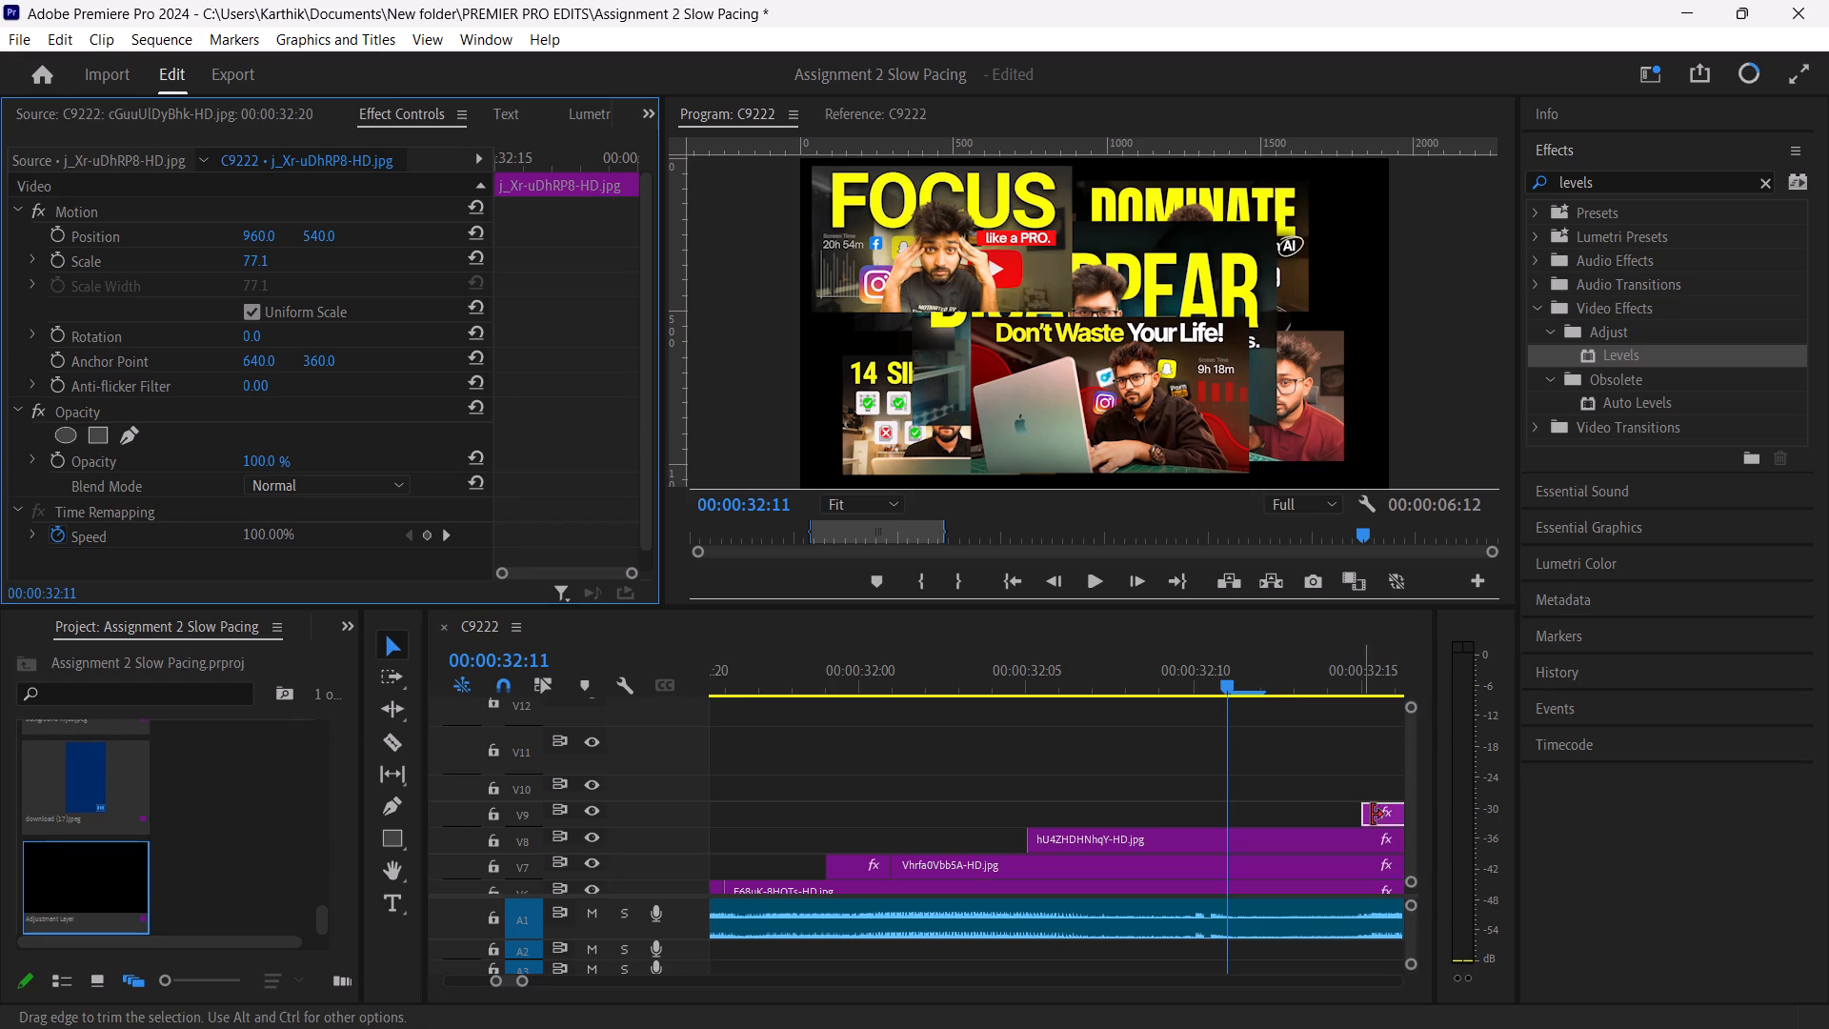
drag(1372, 815, 1397, 814)
drag(1397, 814, 1200, 804)
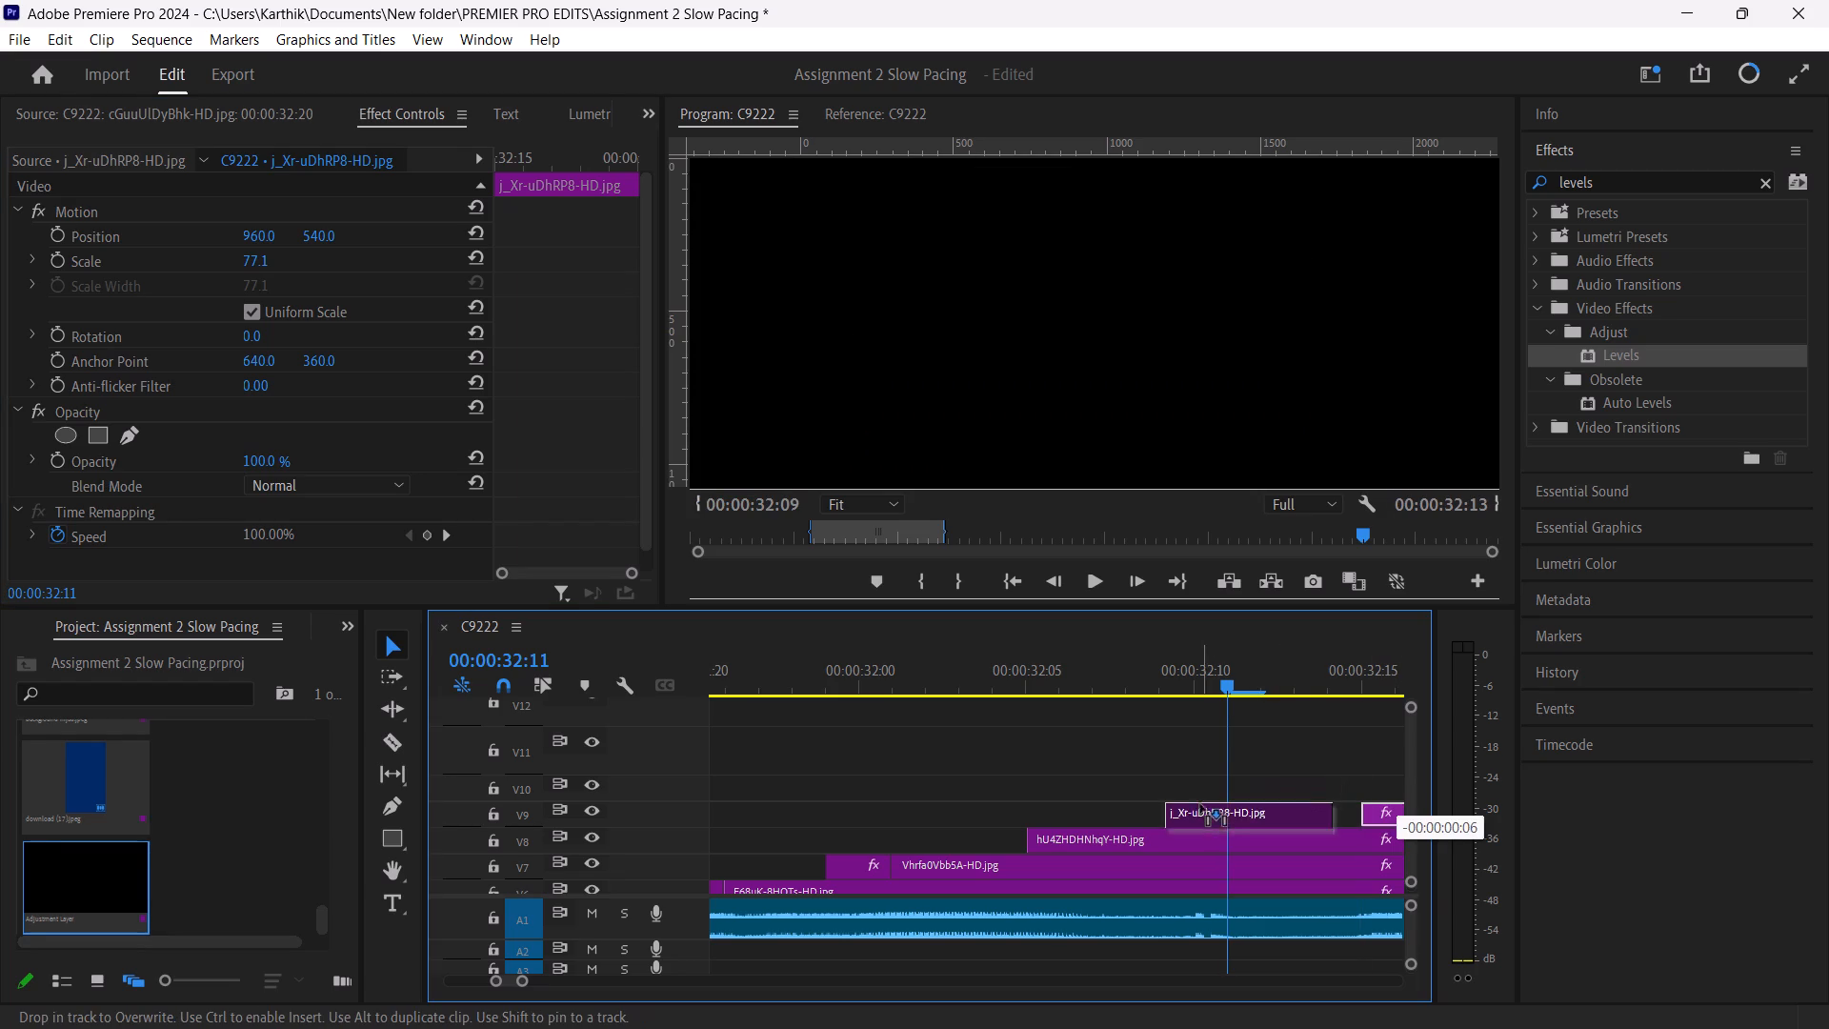
drag(1200, 804, 1228, 819)
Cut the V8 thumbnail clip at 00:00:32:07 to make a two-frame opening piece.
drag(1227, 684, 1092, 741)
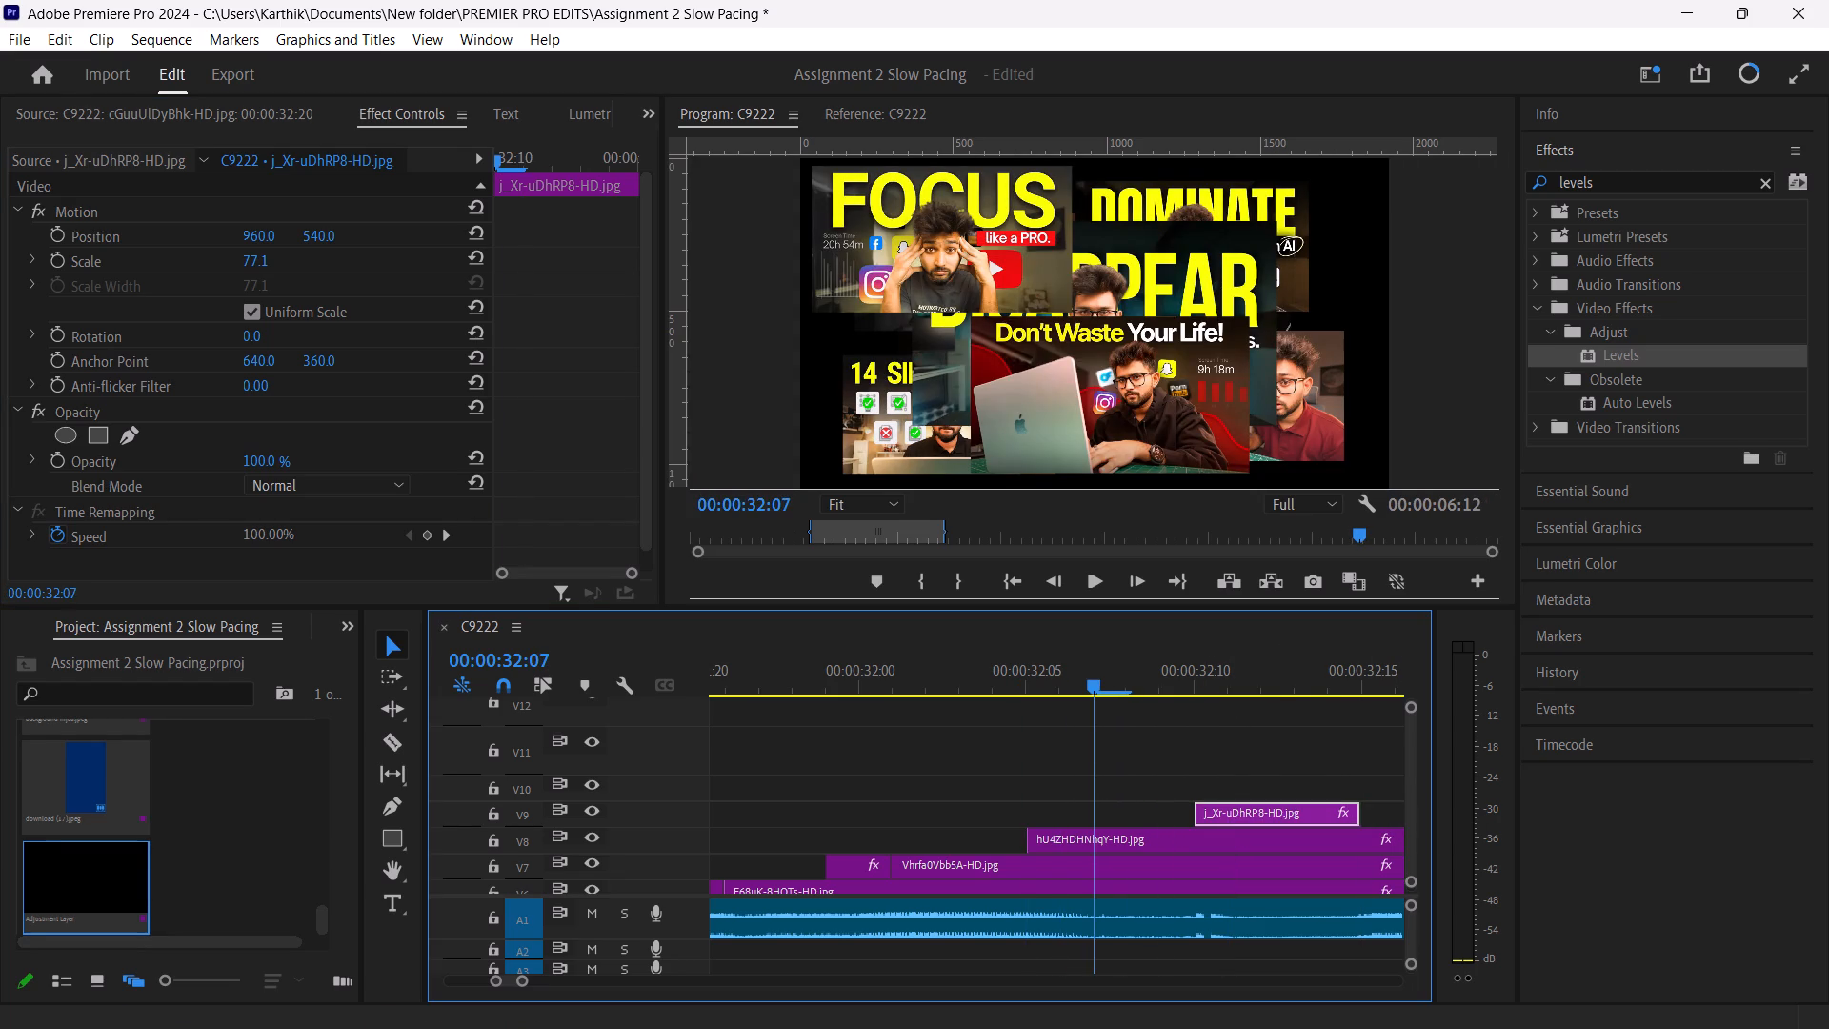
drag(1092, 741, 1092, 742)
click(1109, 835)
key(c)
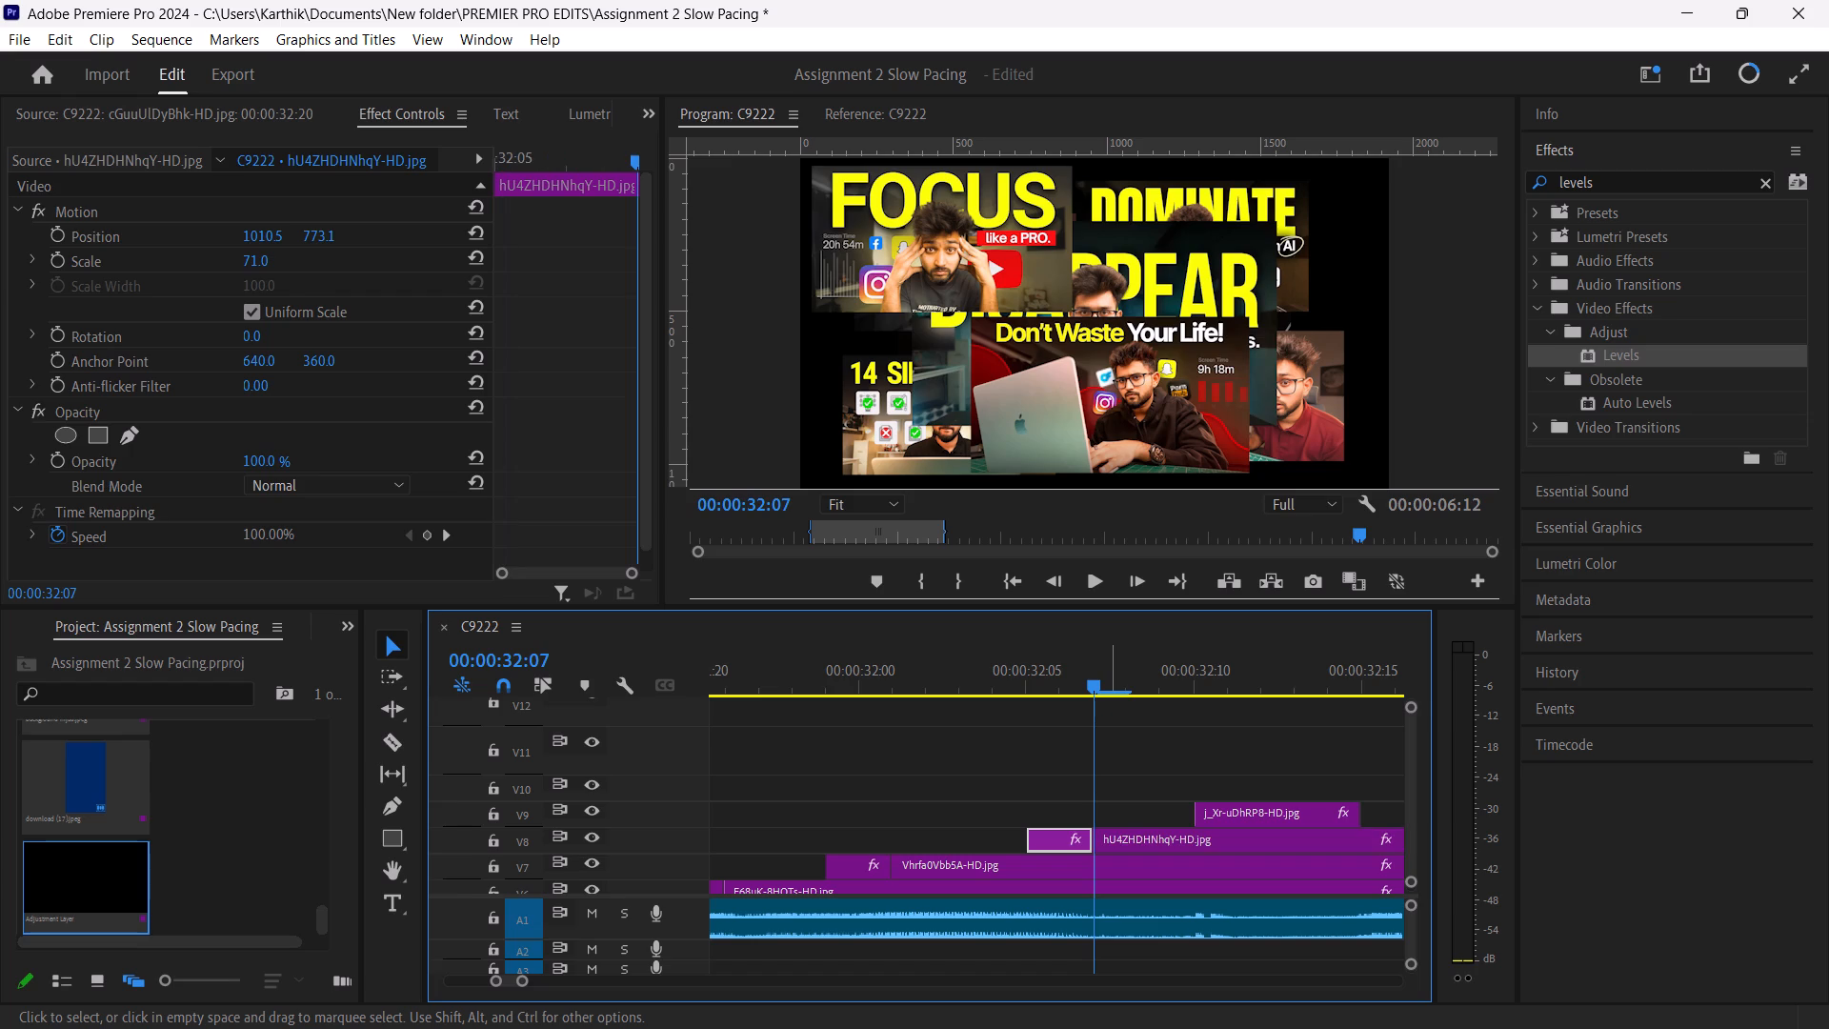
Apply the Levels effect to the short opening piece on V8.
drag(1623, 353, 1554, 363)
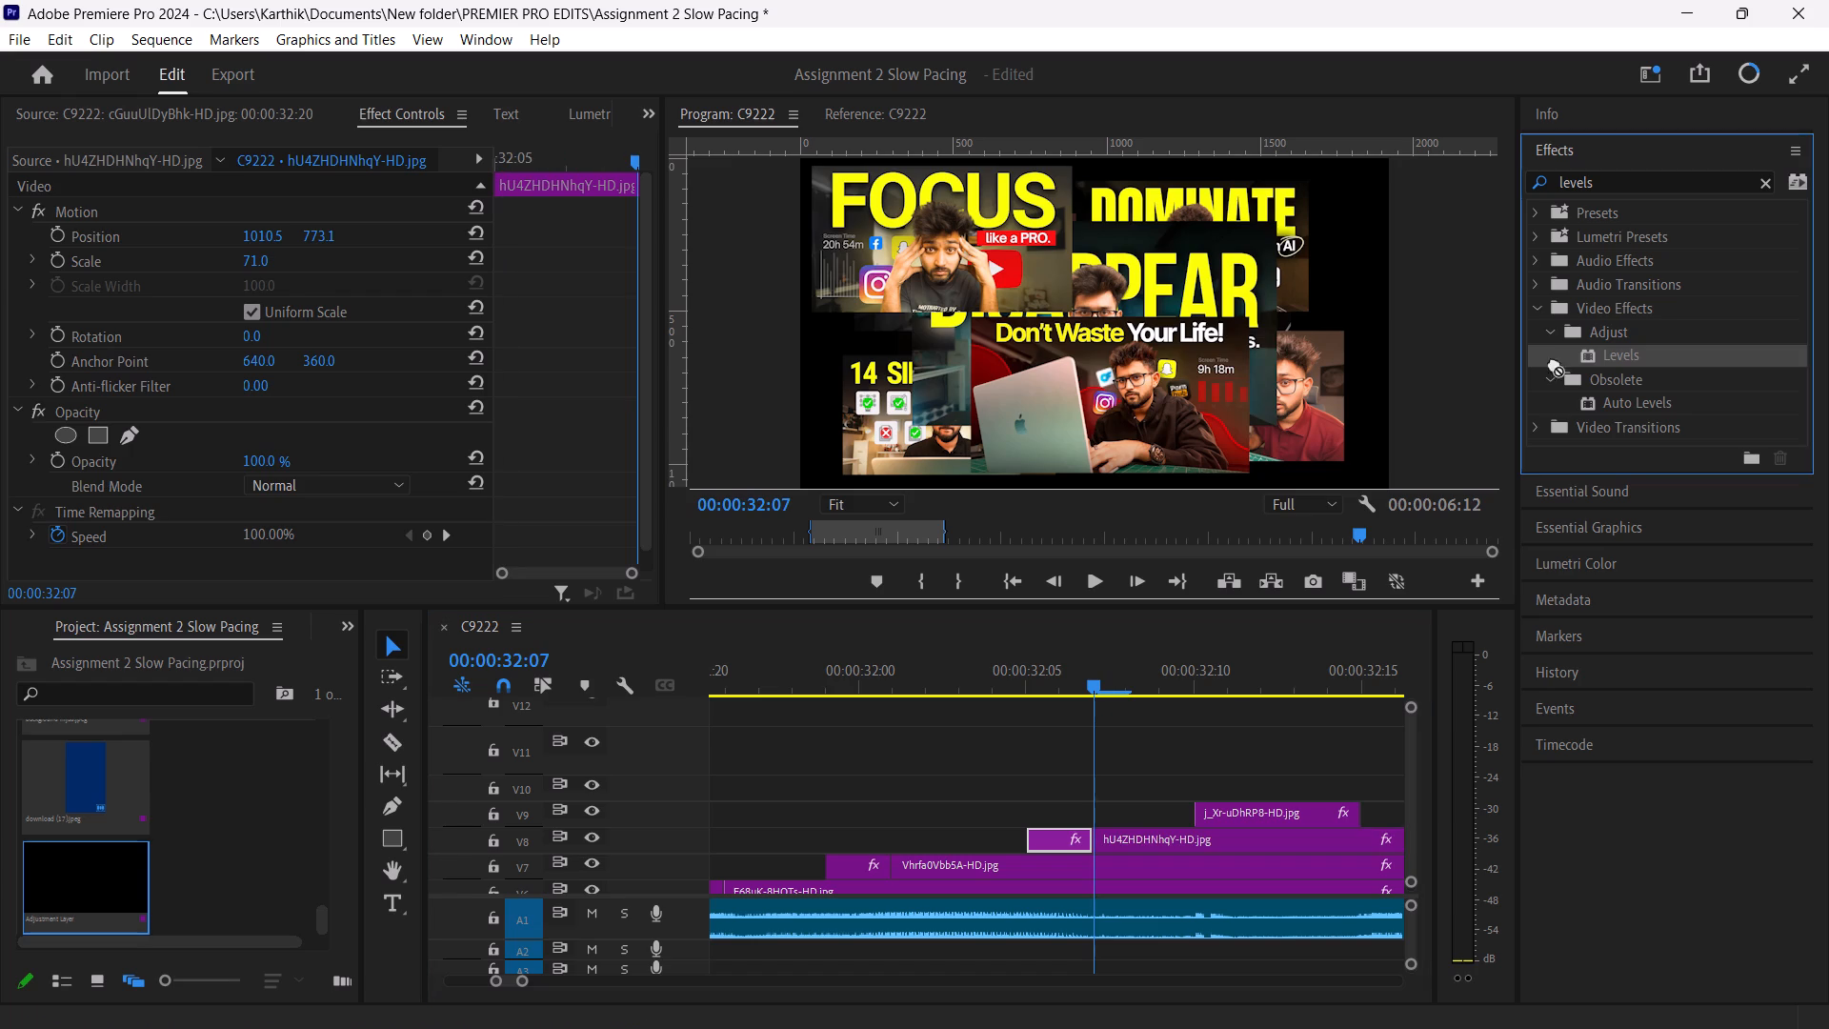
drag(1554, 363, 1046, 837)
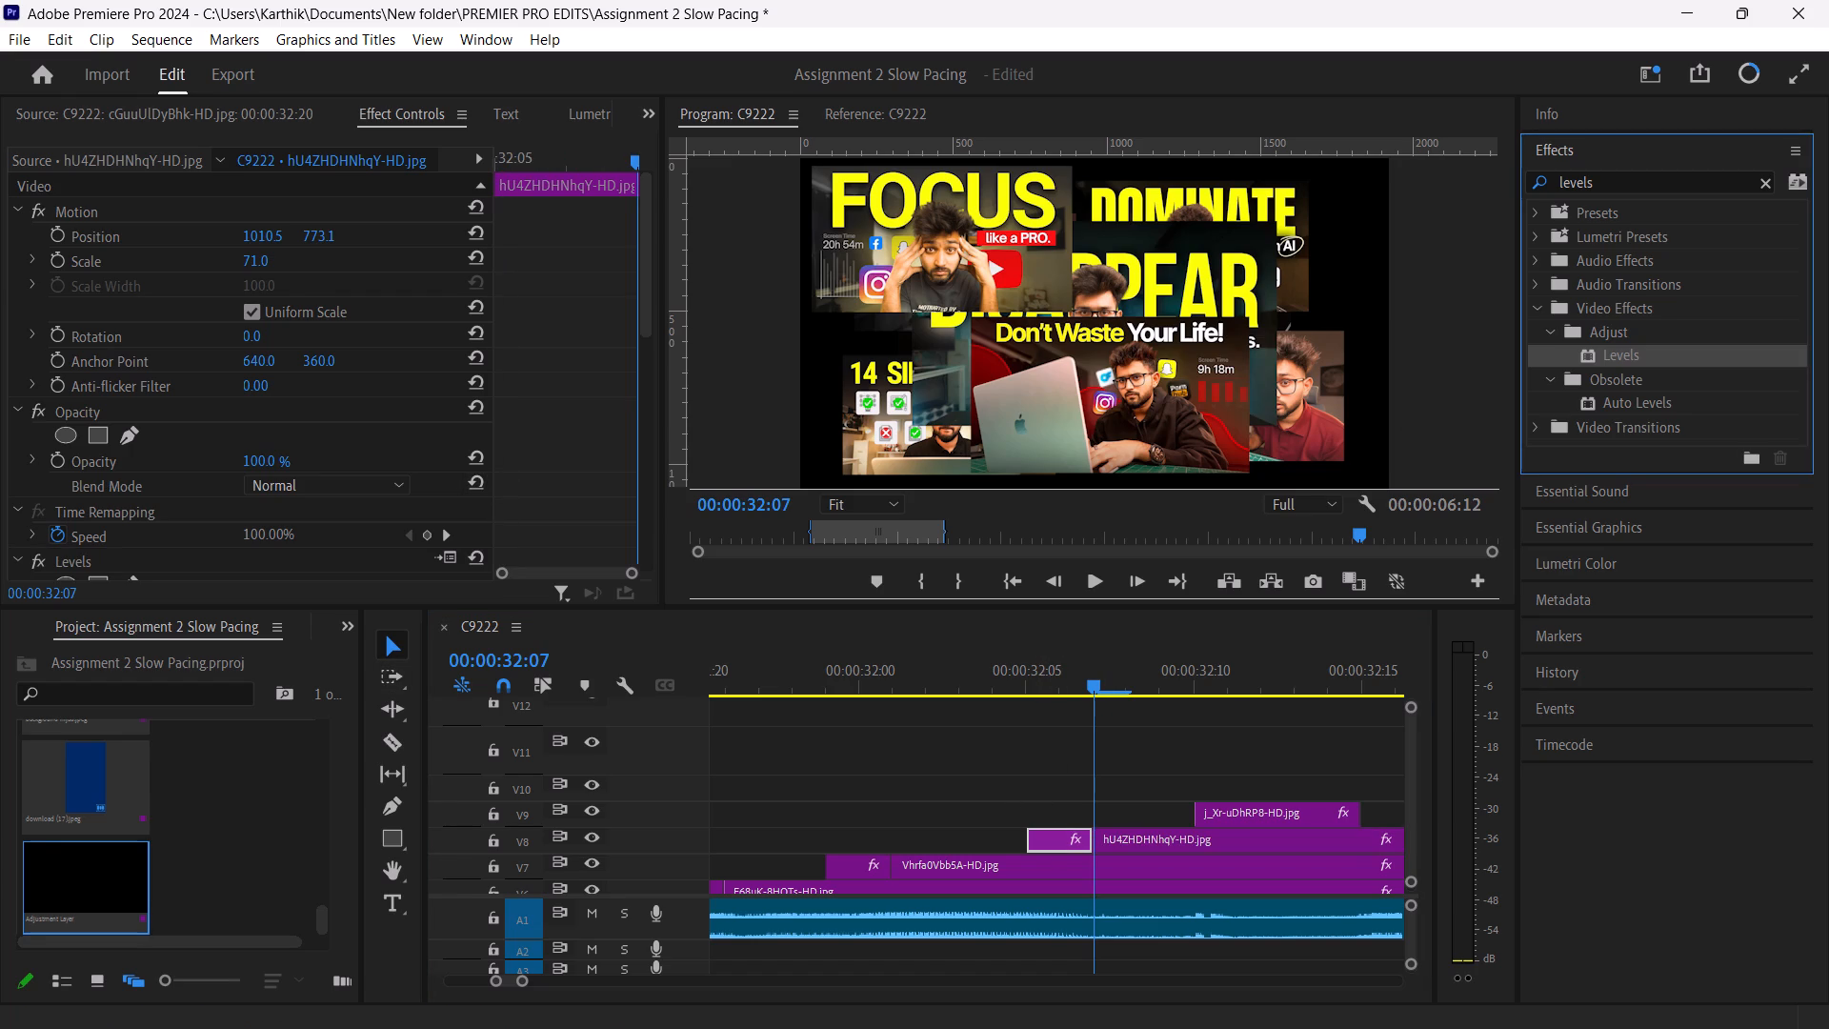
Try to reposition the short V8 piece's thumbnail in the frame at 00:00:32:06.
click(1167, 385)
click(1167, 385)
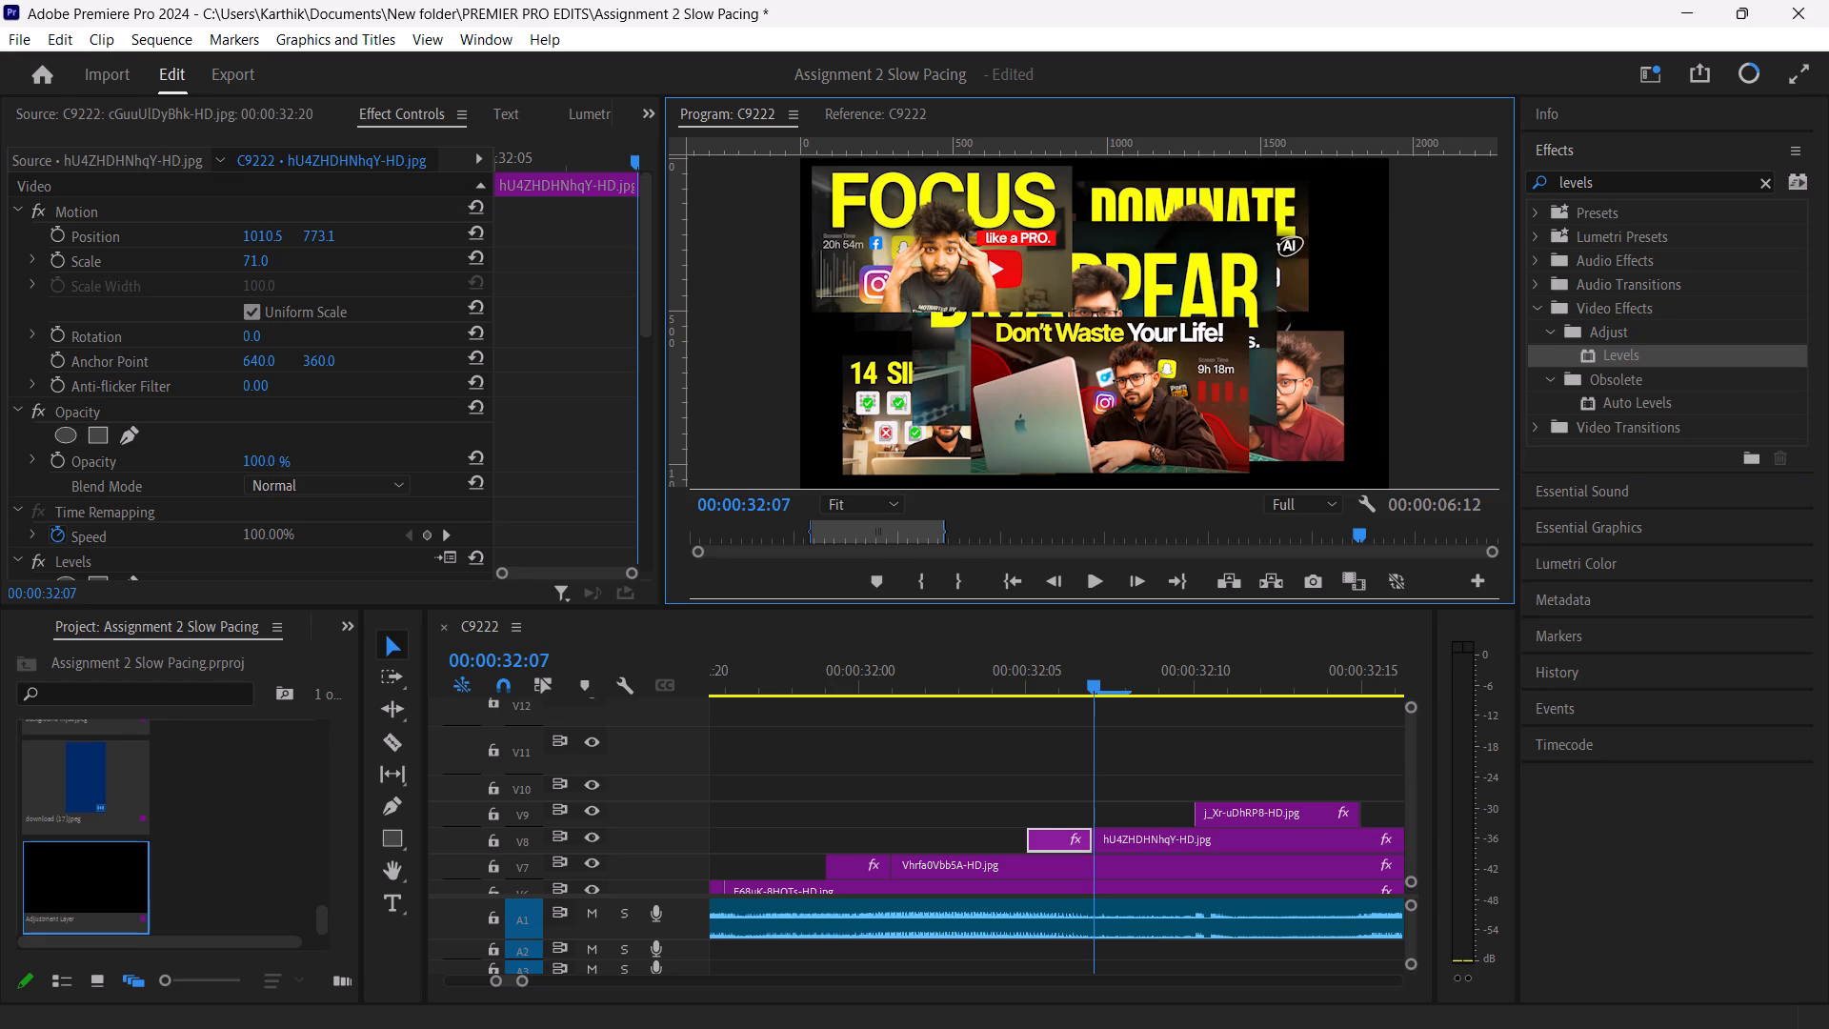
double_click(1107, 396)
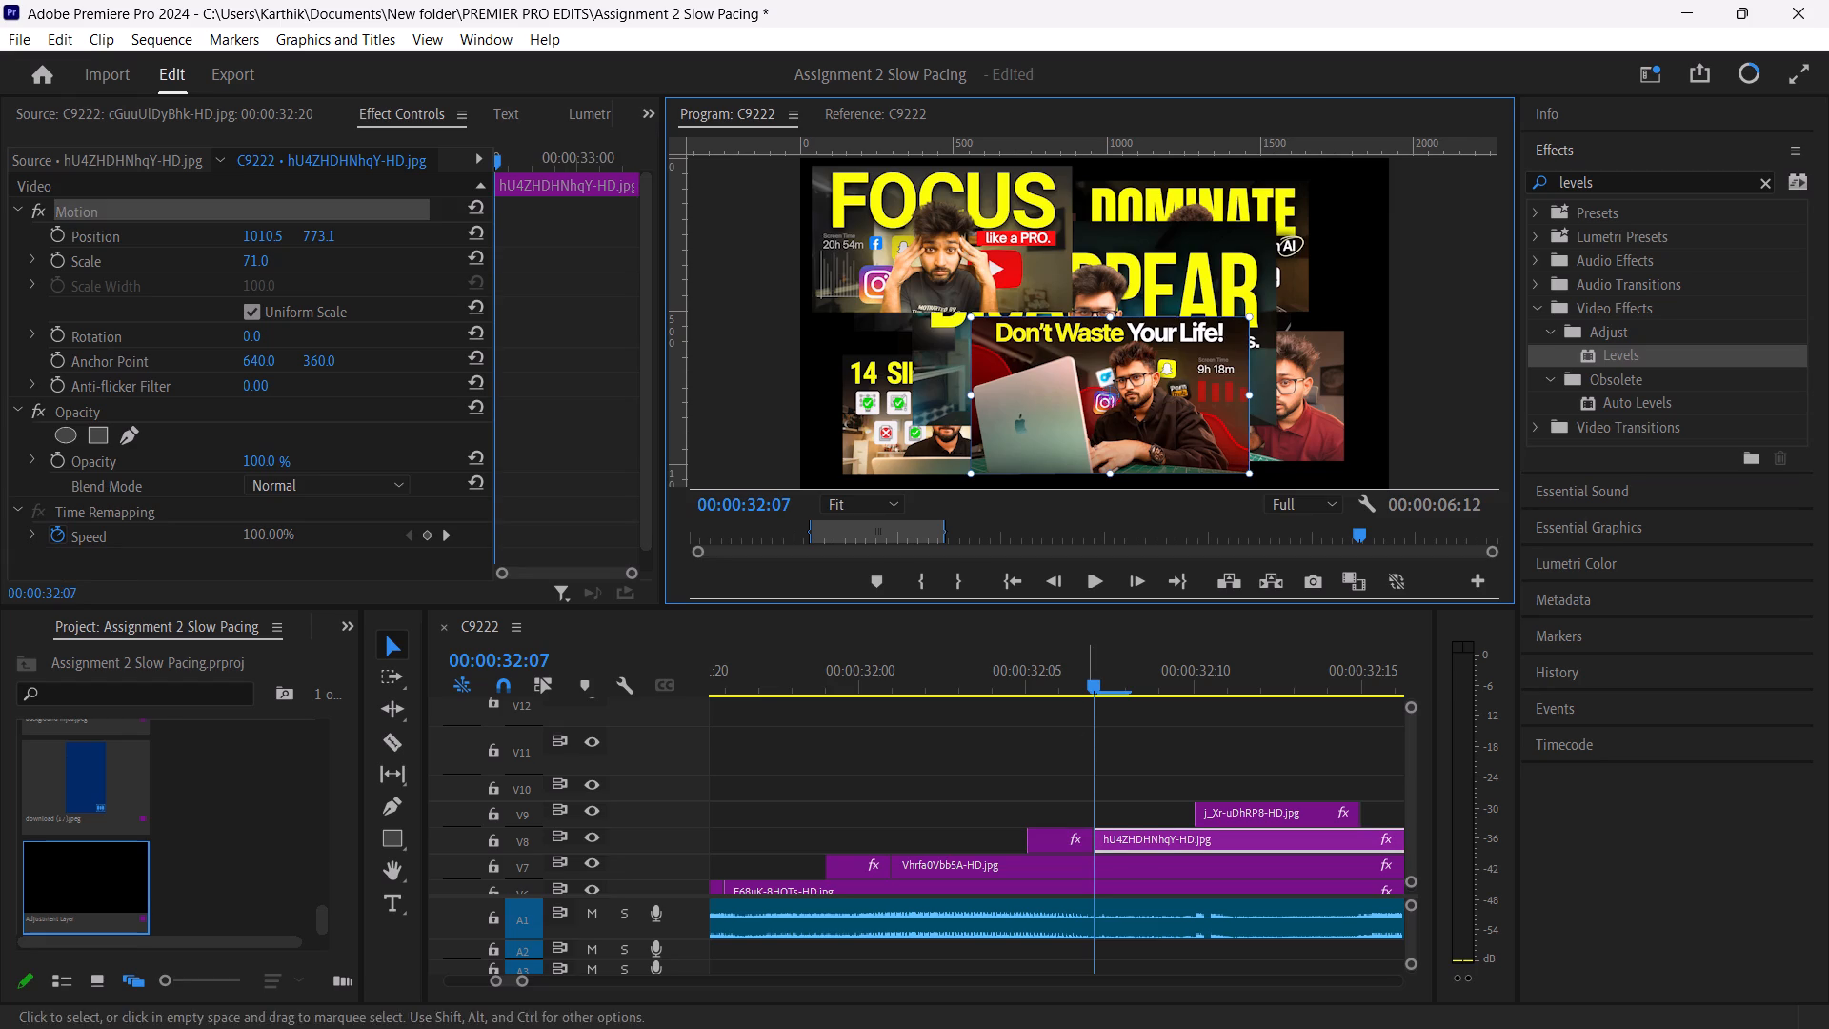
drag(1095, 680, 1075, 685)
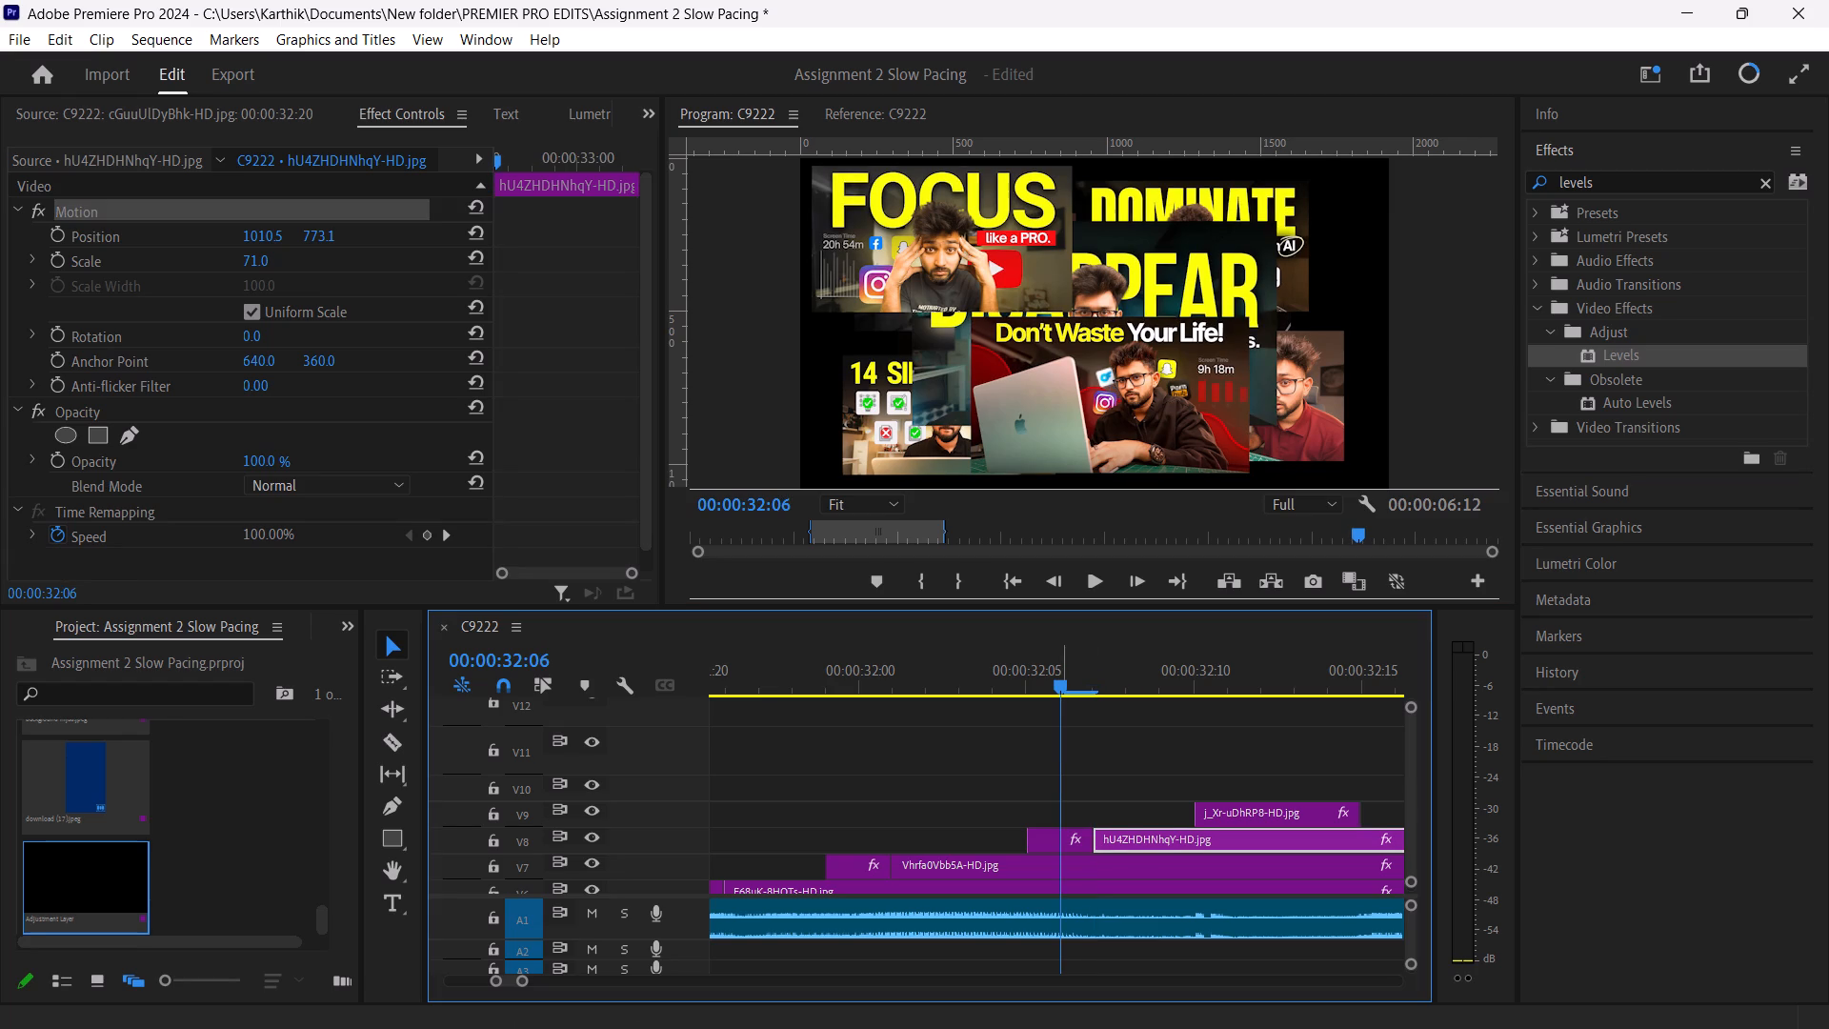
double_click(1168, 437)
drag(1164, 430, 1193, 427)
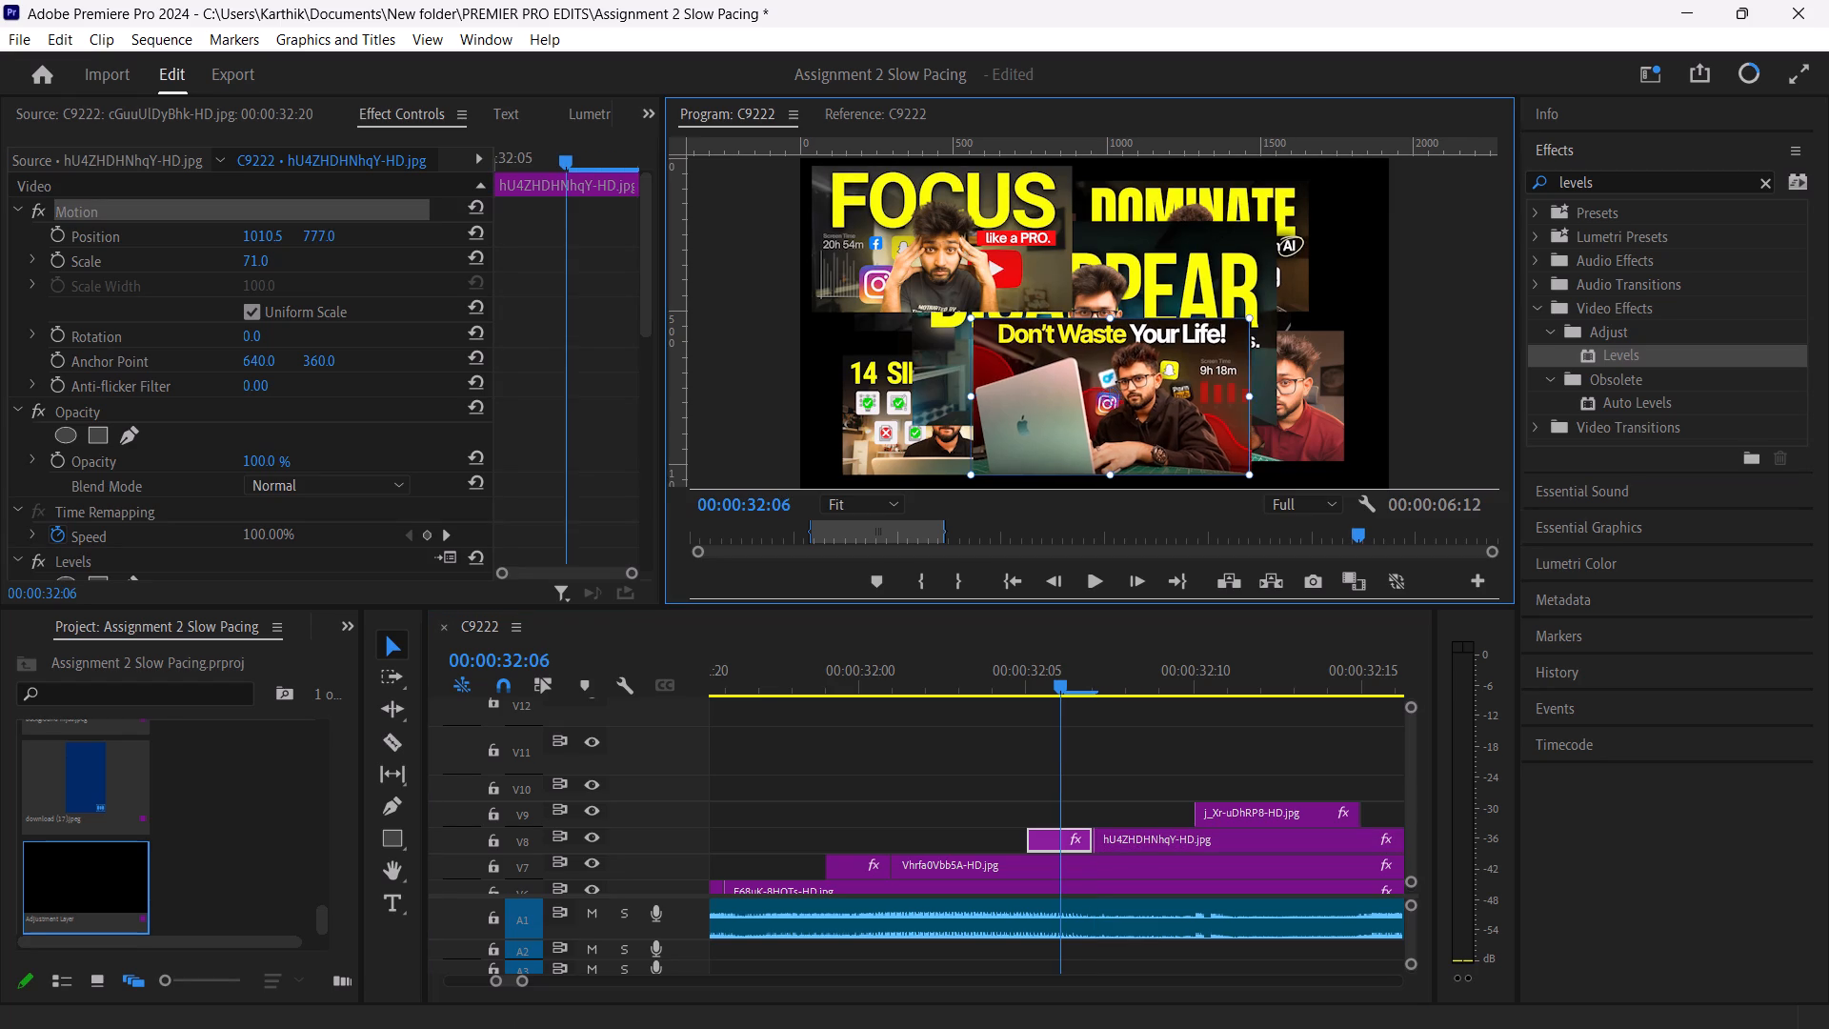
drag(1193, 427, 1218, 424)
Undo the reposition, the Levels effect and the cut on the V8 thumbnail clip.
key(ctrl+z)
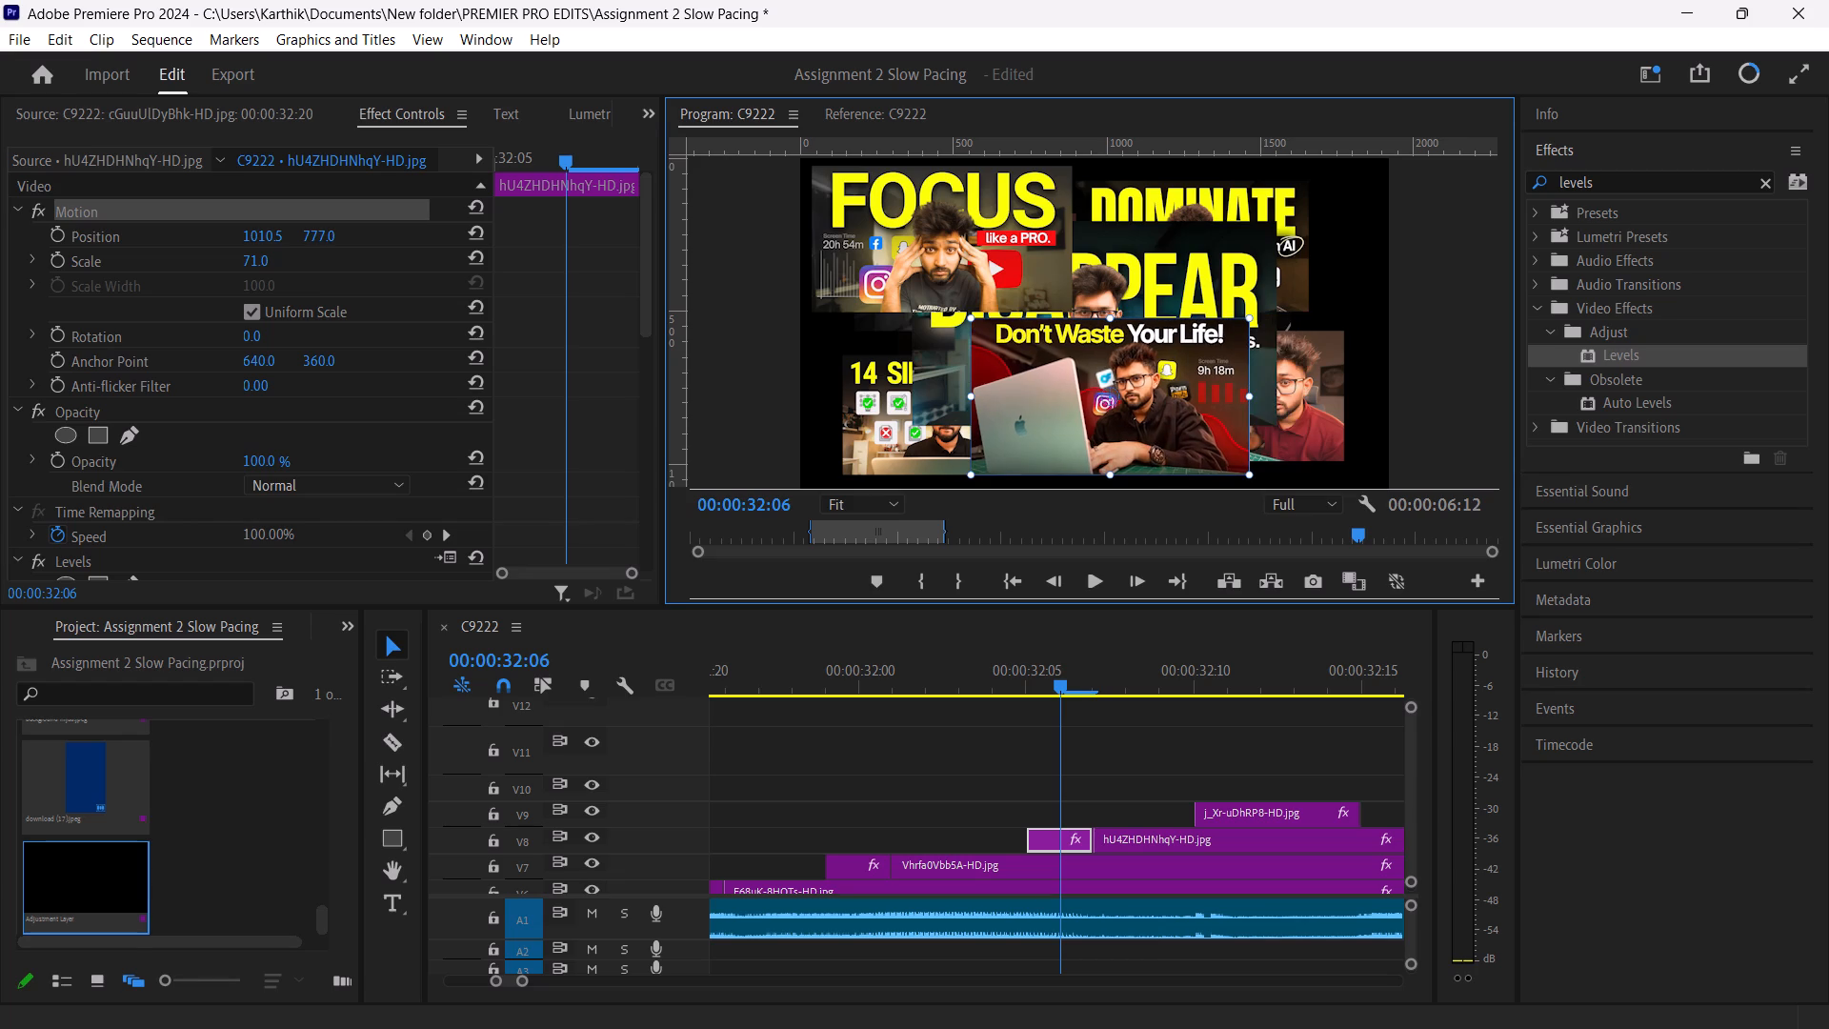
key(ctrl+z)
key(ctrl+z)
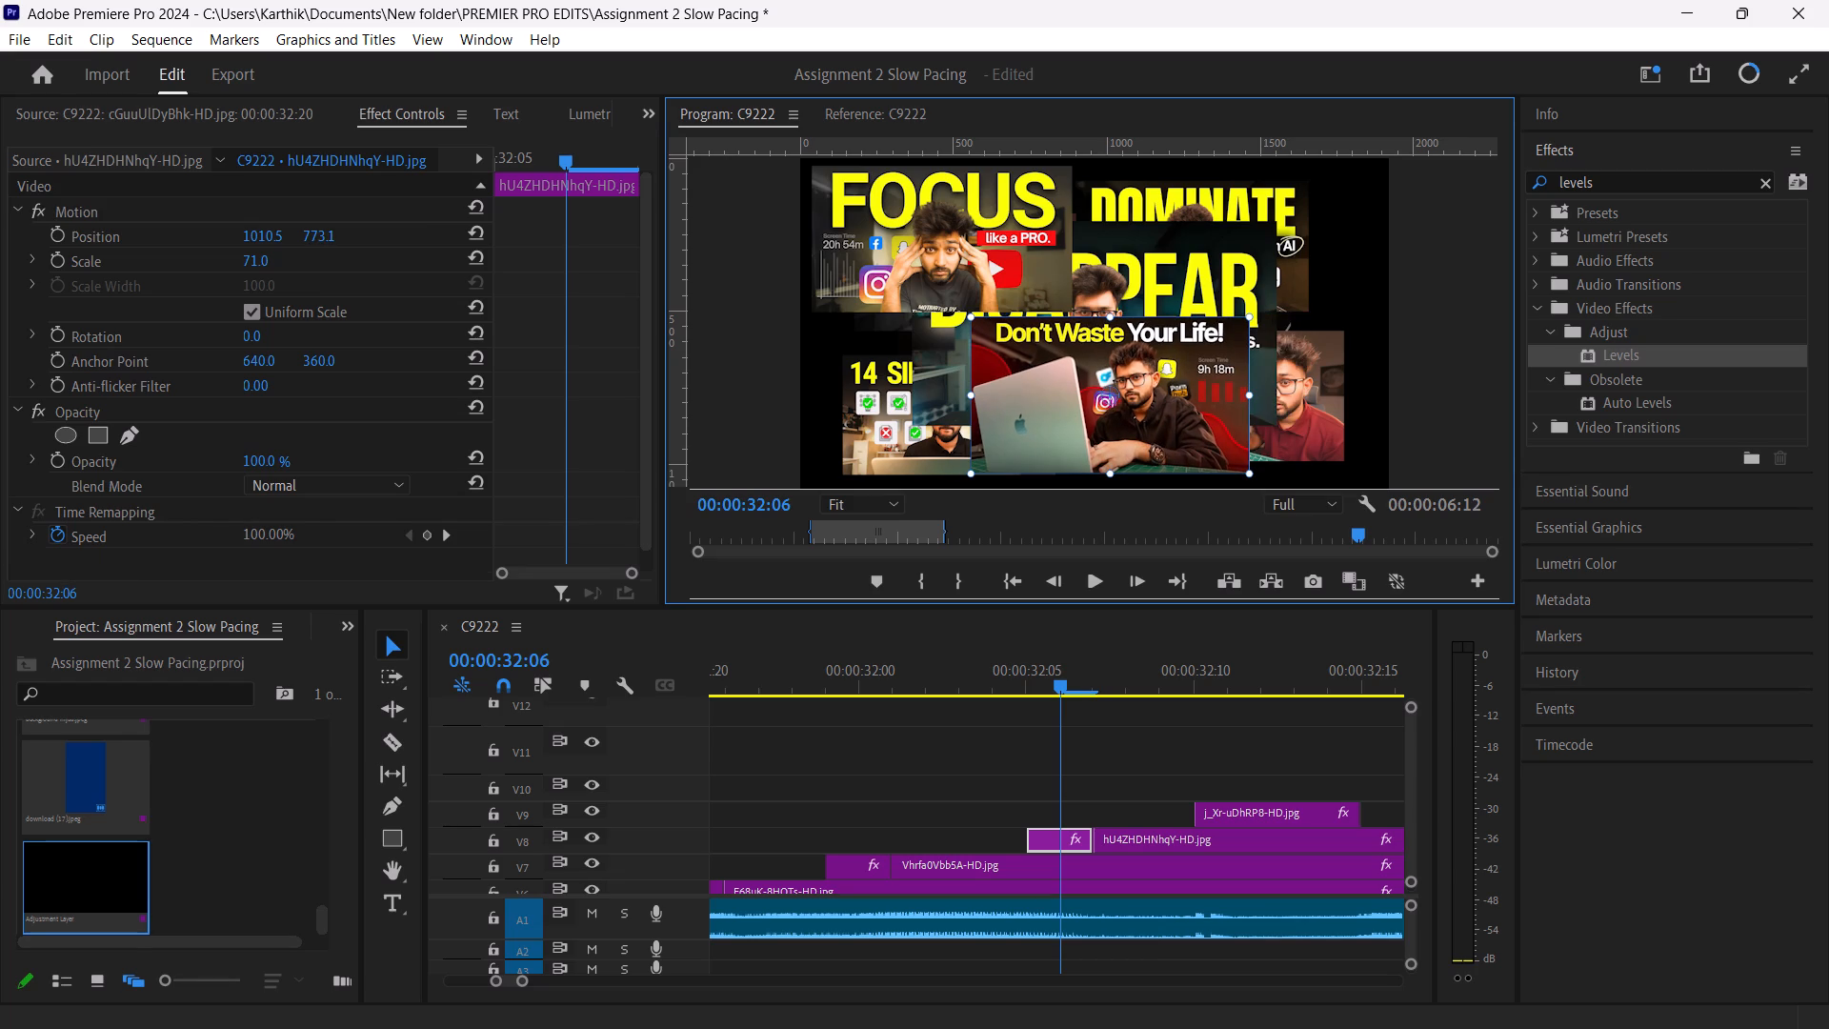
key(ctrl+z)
Reposition the whole V8 thumbnail to the frame's lower-right area, at about 1352.6, 769.2.
drag(1192, 401, 1214, 398)
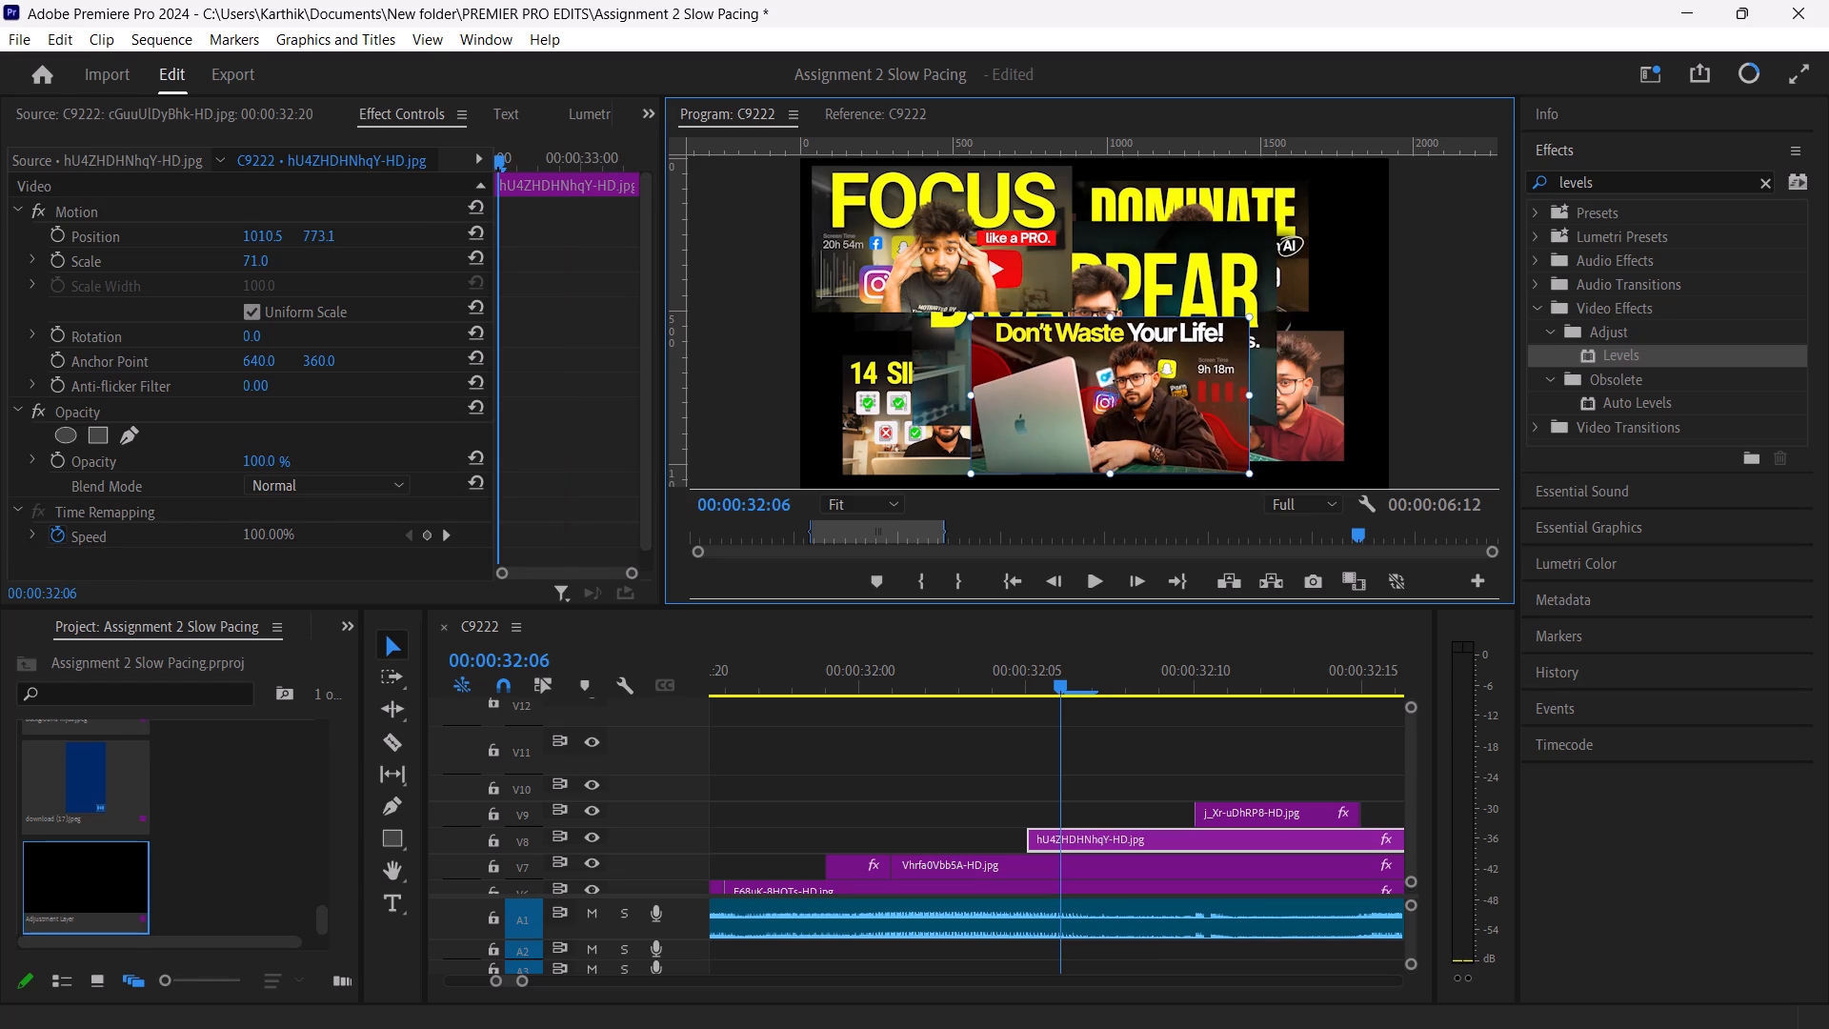
drag(1214, 398, 1282, 397)
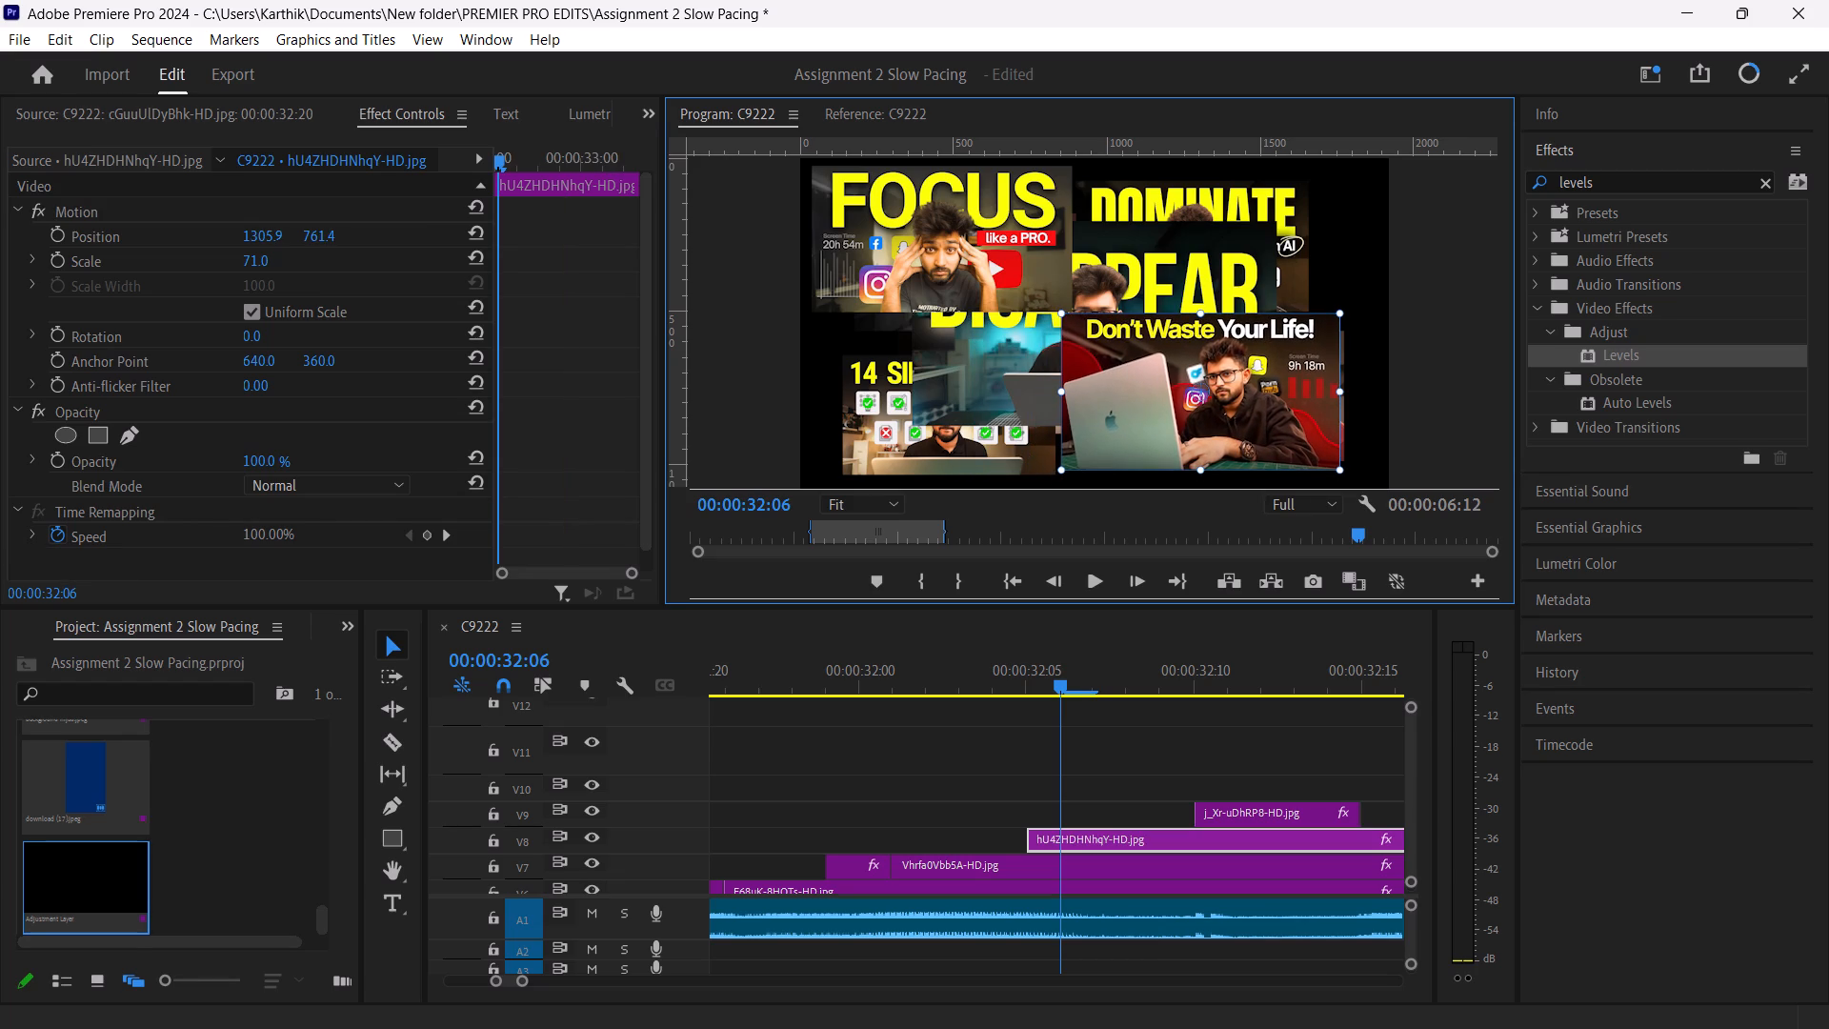
drag(1282, 397, 1296, 398)
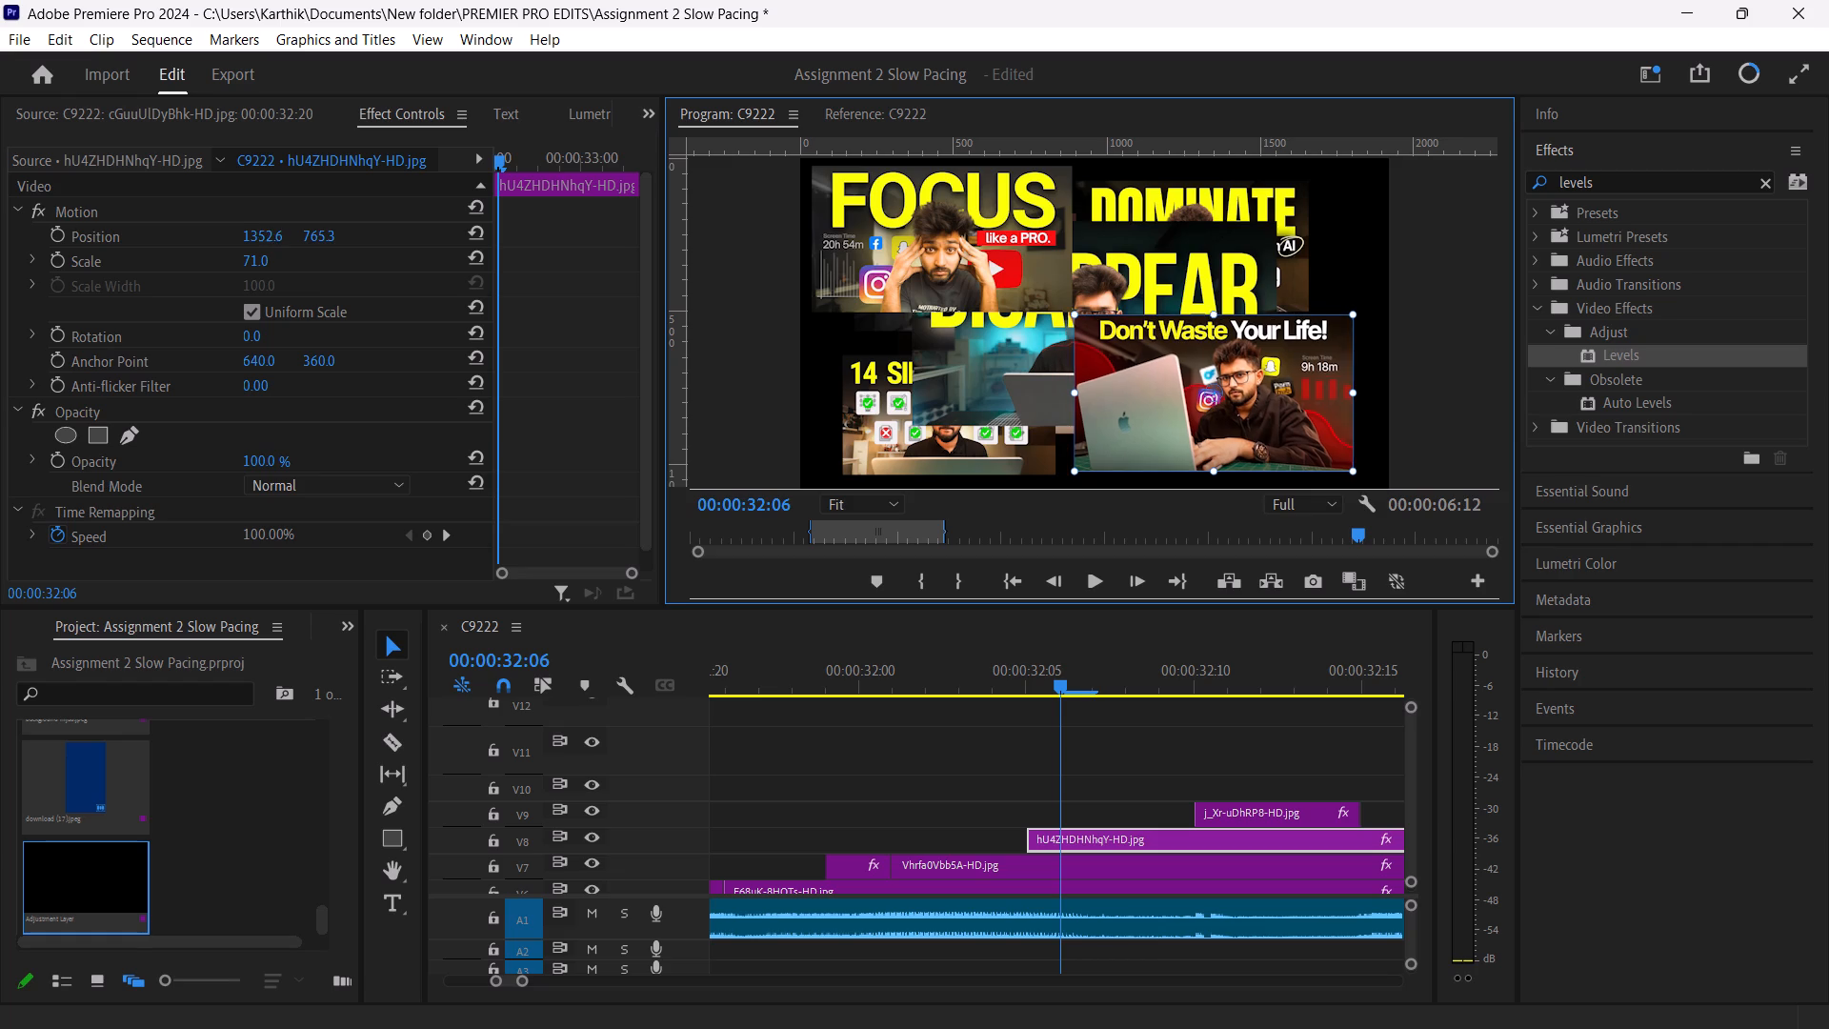
drag(1296, 398, 1297, 400)
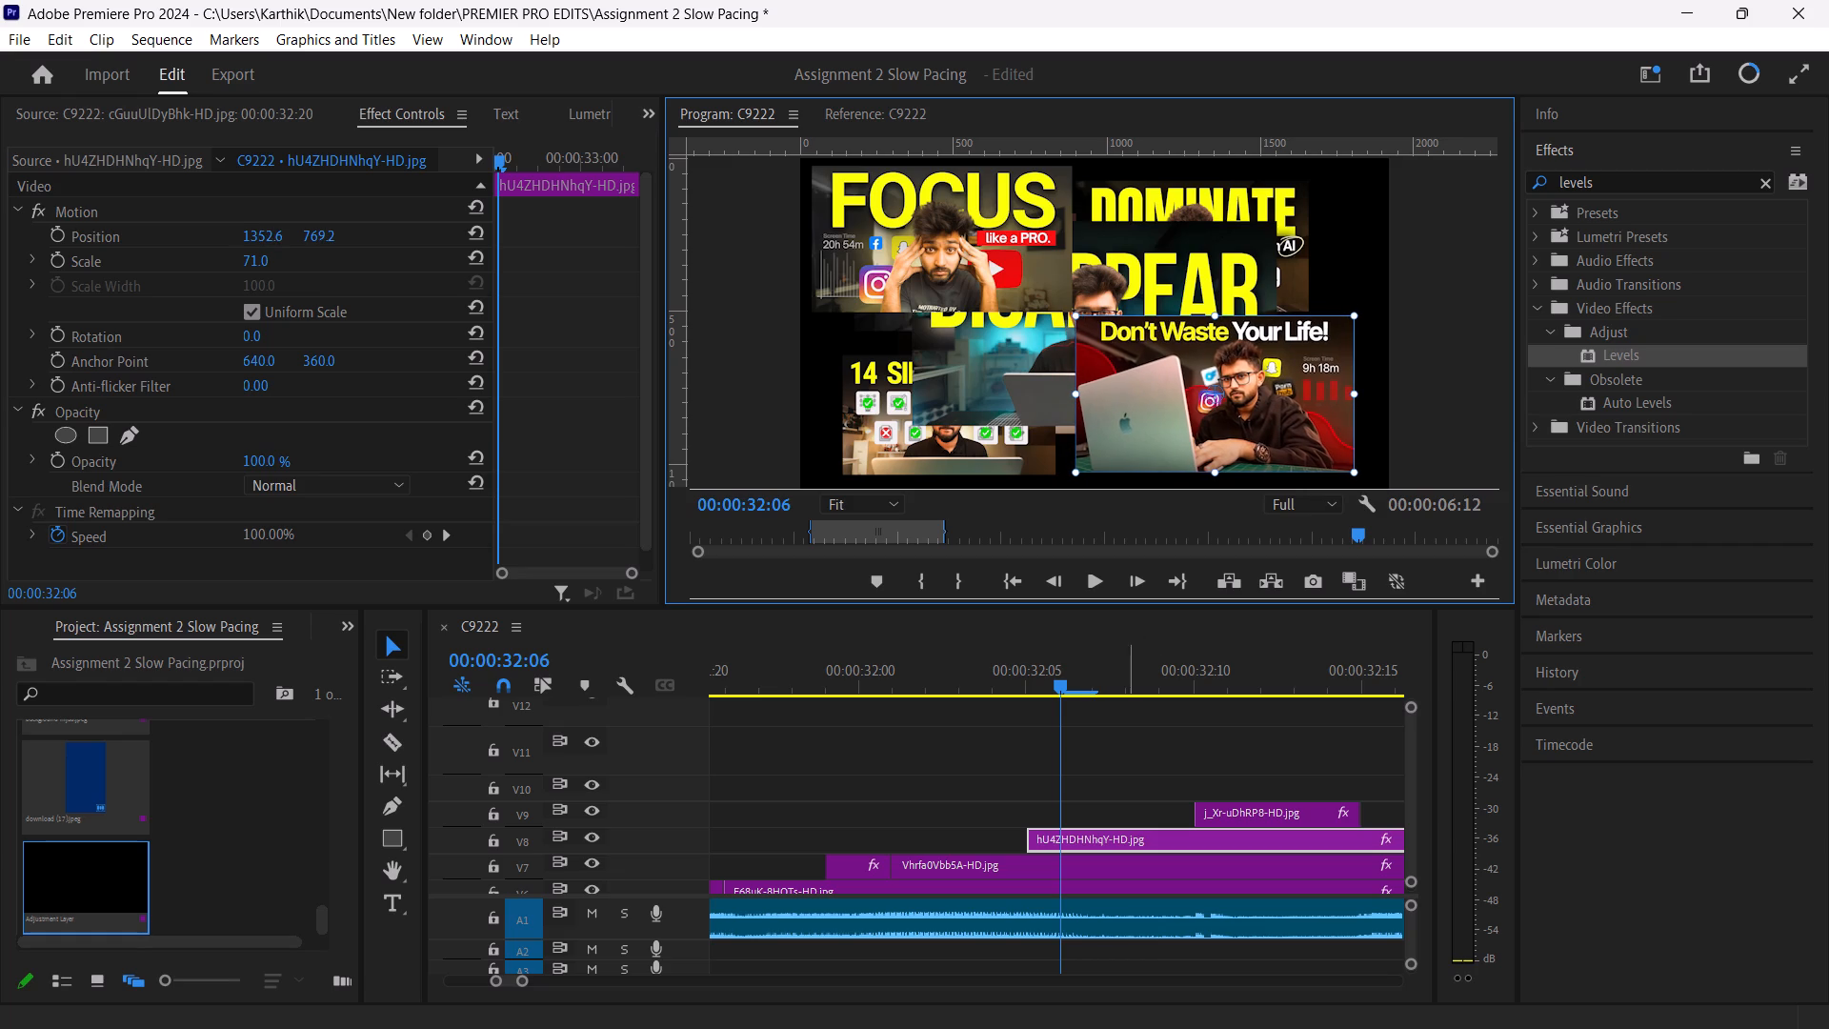
Cut the repositioned V8 thumbnail clip at 00:00:32:07 to make a two-frame opening piece.
drag(1066, 683, 1104, 690)
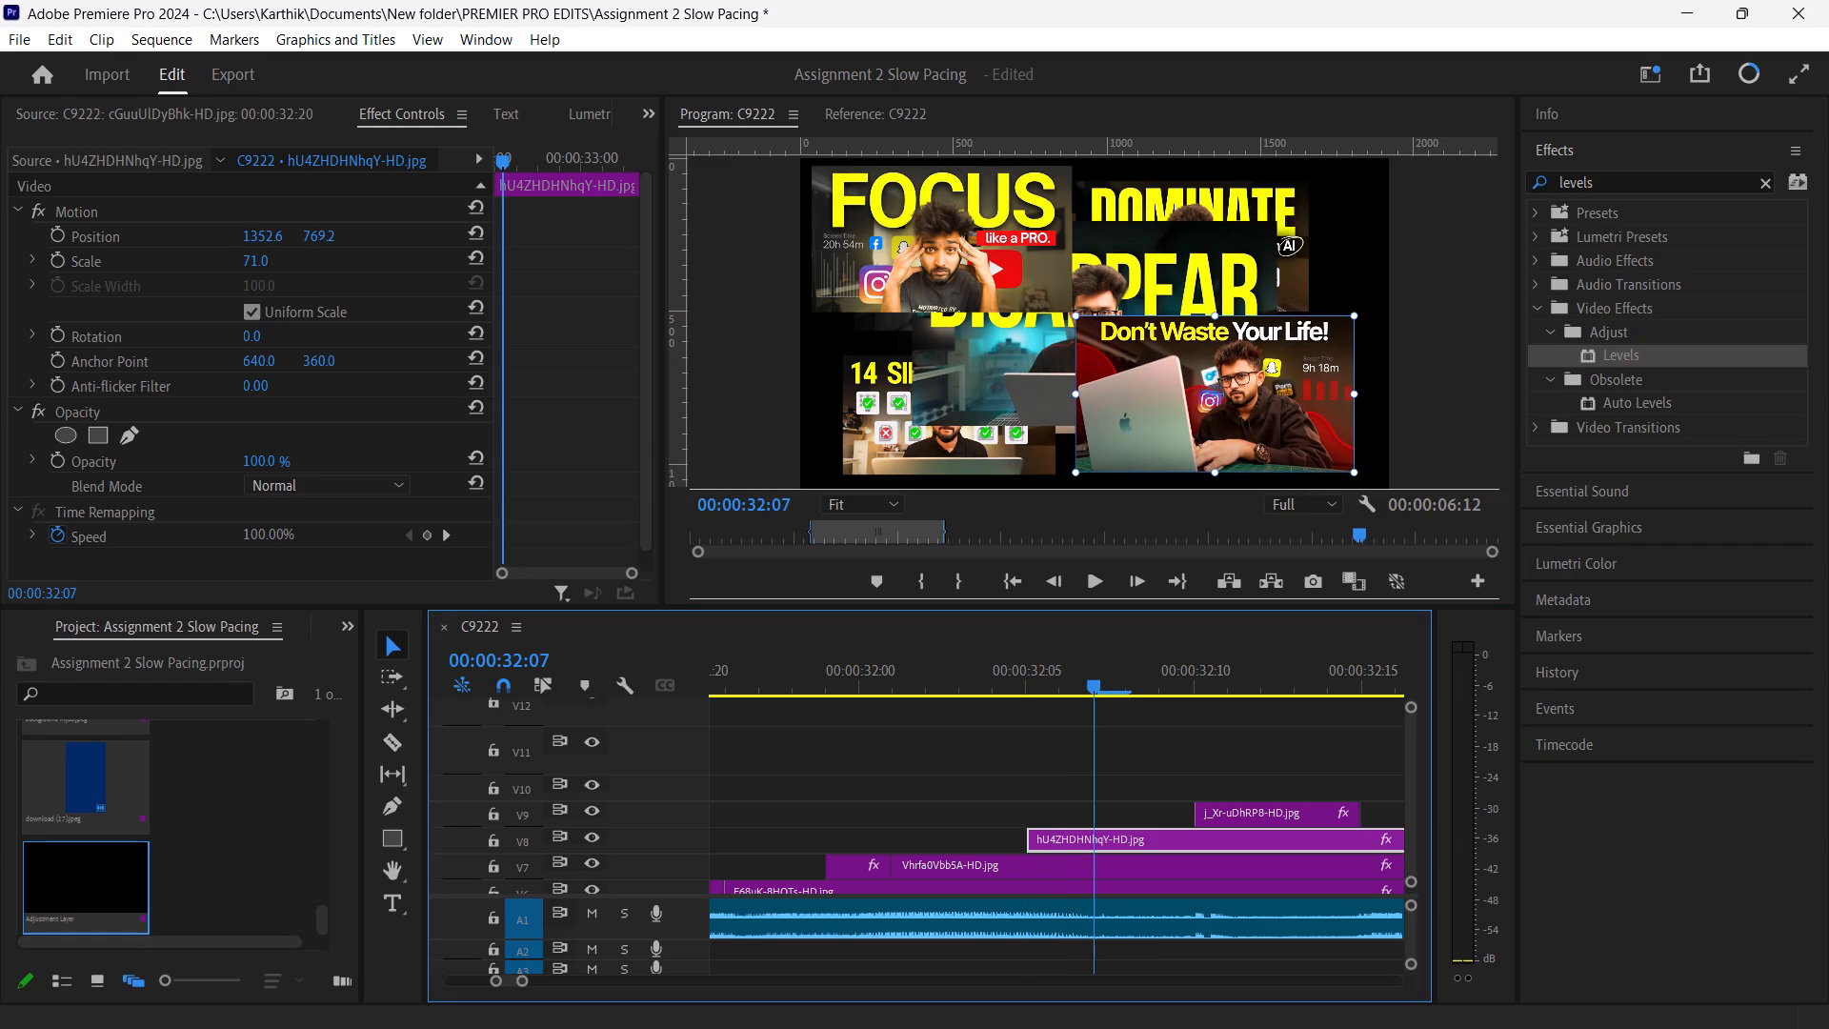
drag(1104, 690, 1107, 691)
key(c)
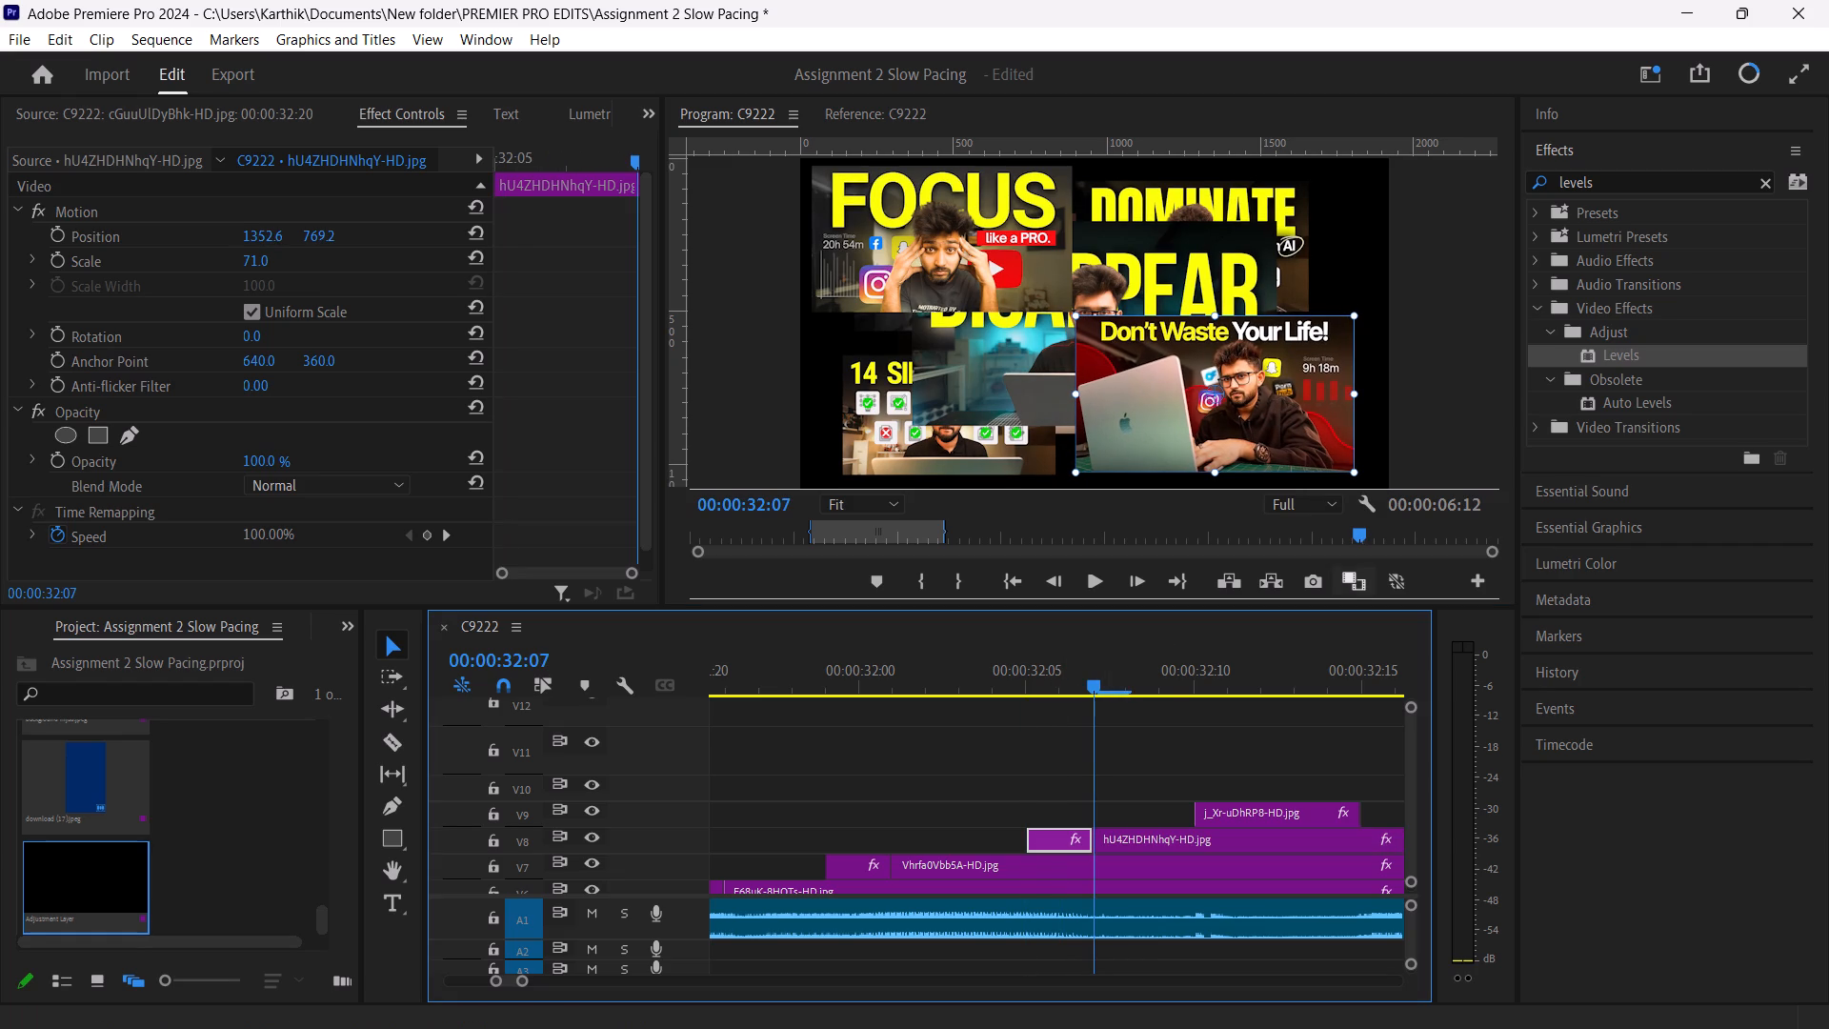
Apply the Levels effect to the short opening piece on V8.
drag(1605, 357, 1063, 813)
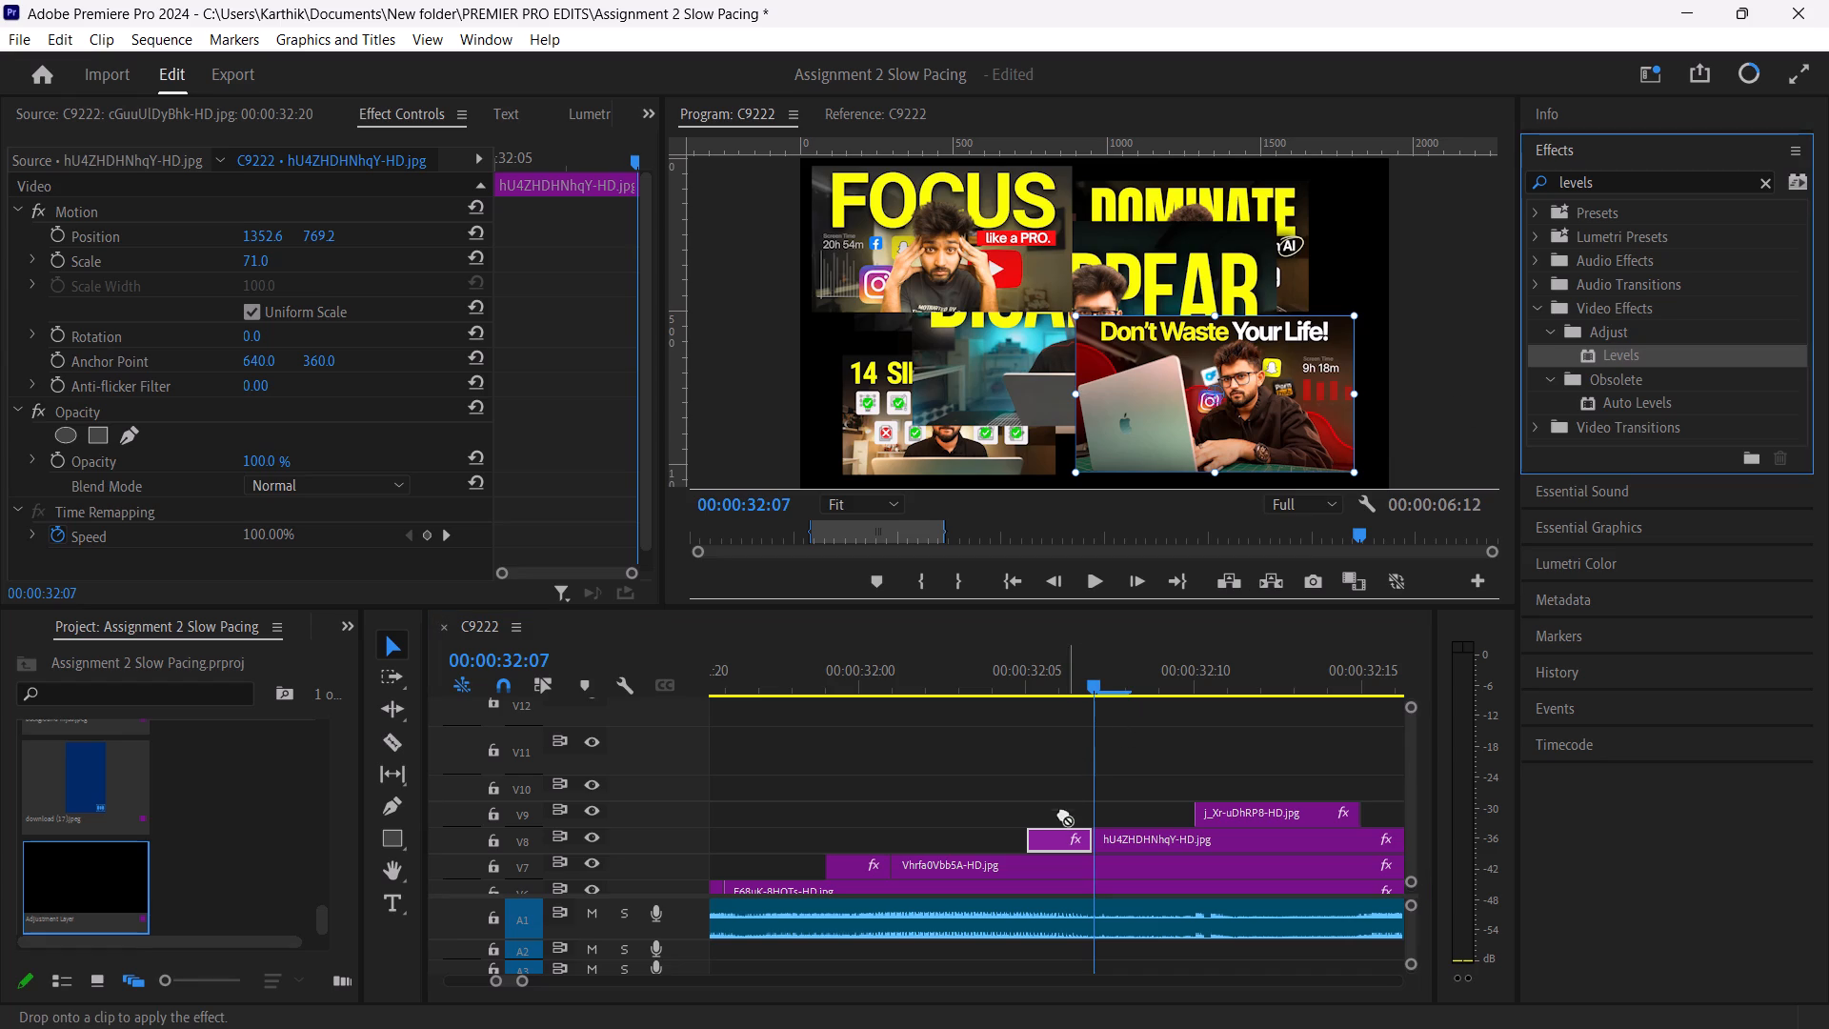
drag(1063, 813, 1058, 830)
Keyframe the short V8 piece's (RGB) White Input Level at 255 on 00:00:32:07 and 00:00:32:05, and at about 13 on 00:00:32:06.
scroll(460, 422, down, 2)
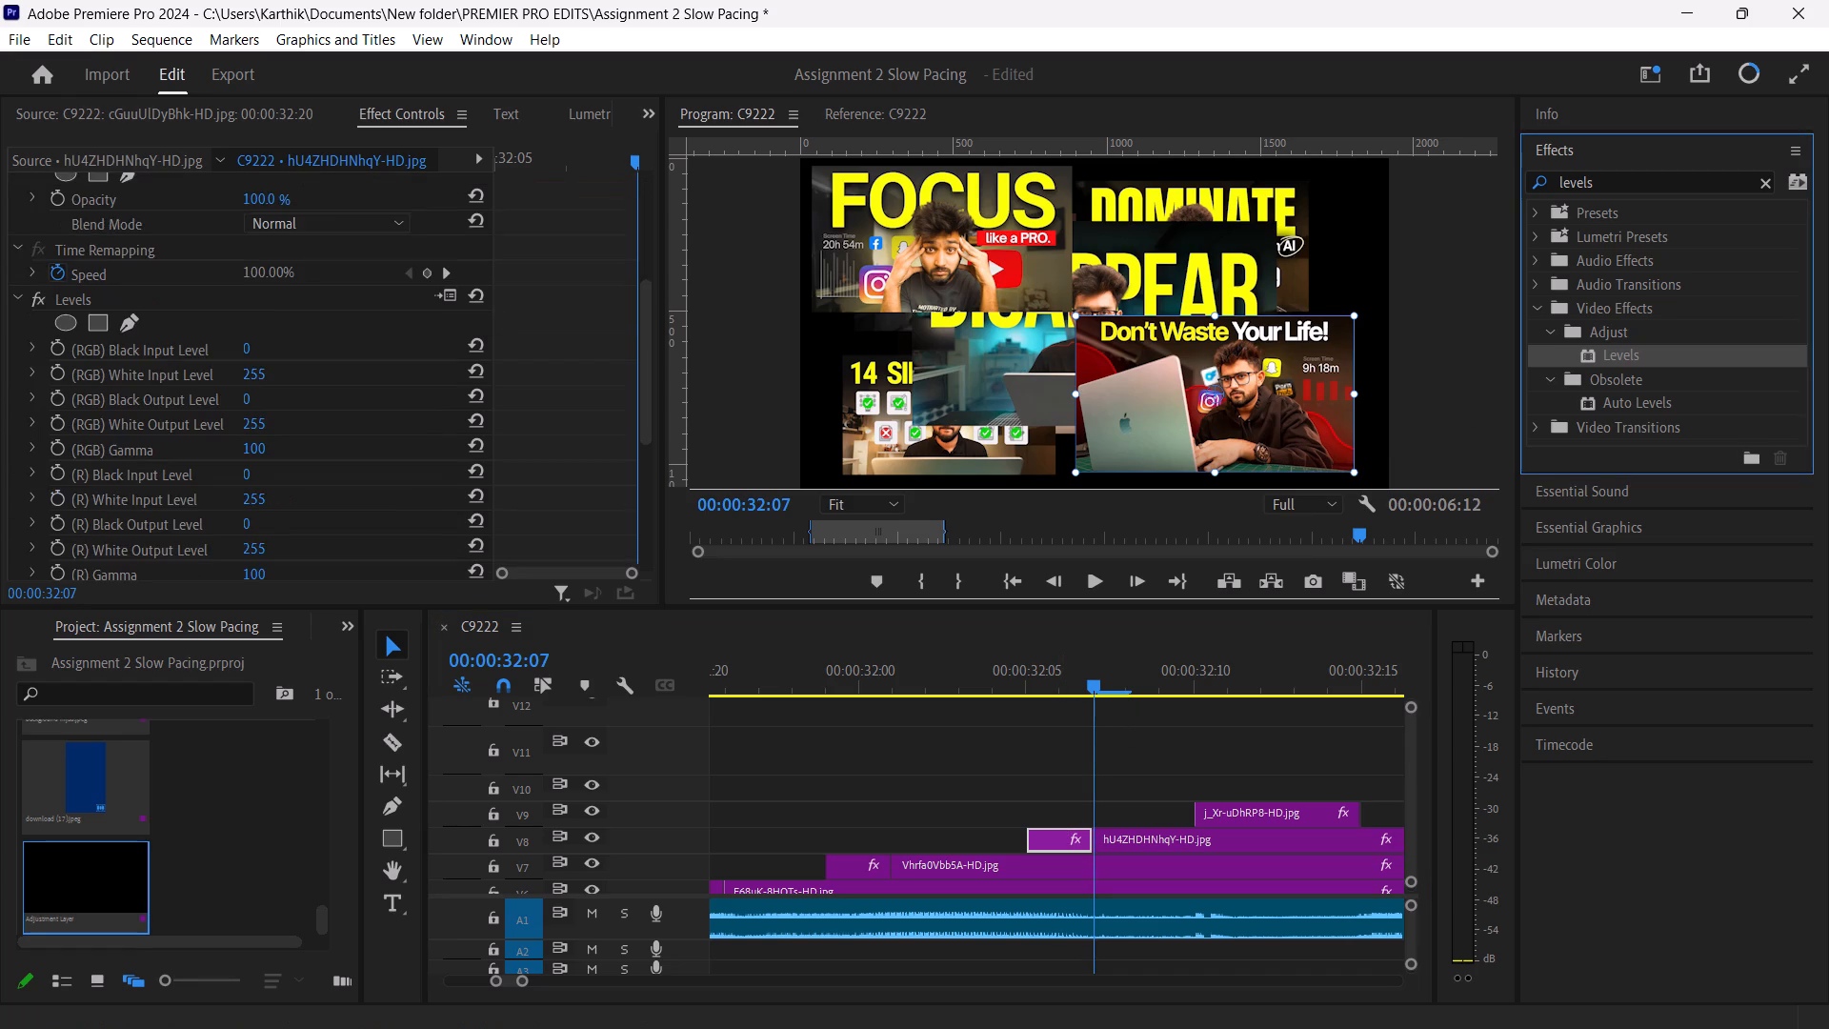
scroll(460, 422, down, 1)
scroll(74, 195, up, 1)
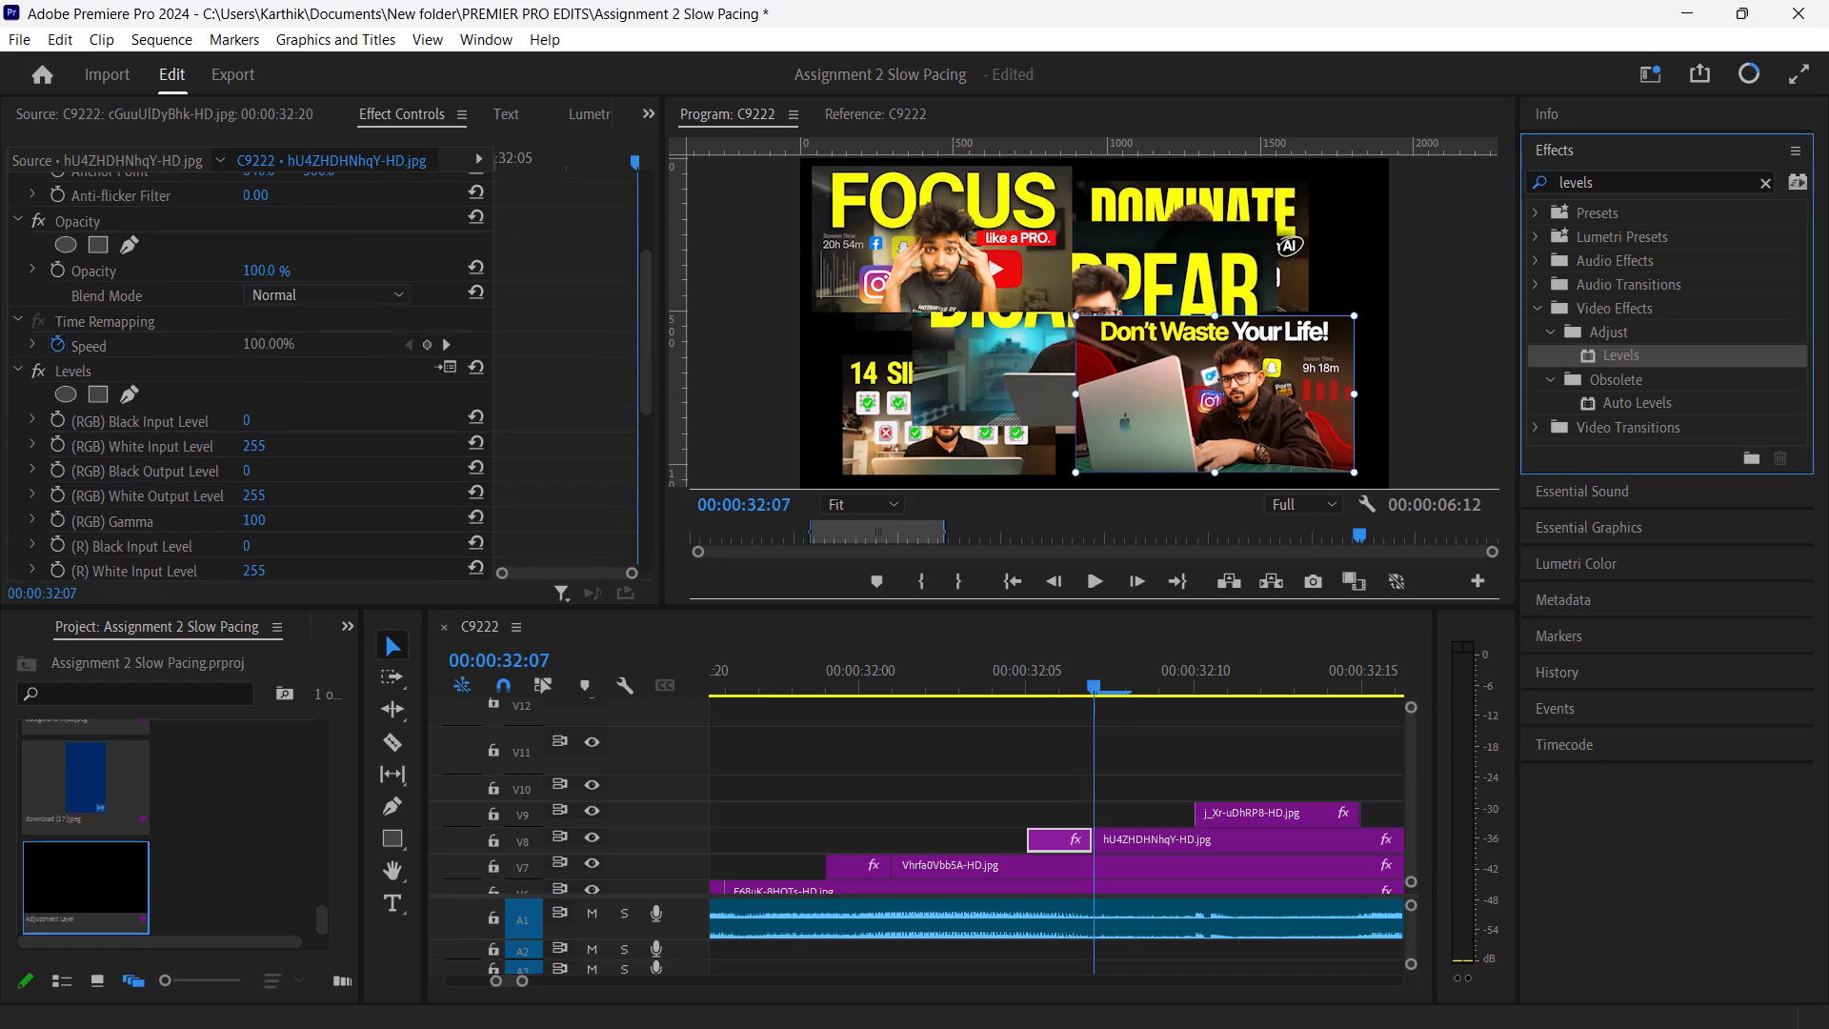
click(34, 437)
click(58, 448)
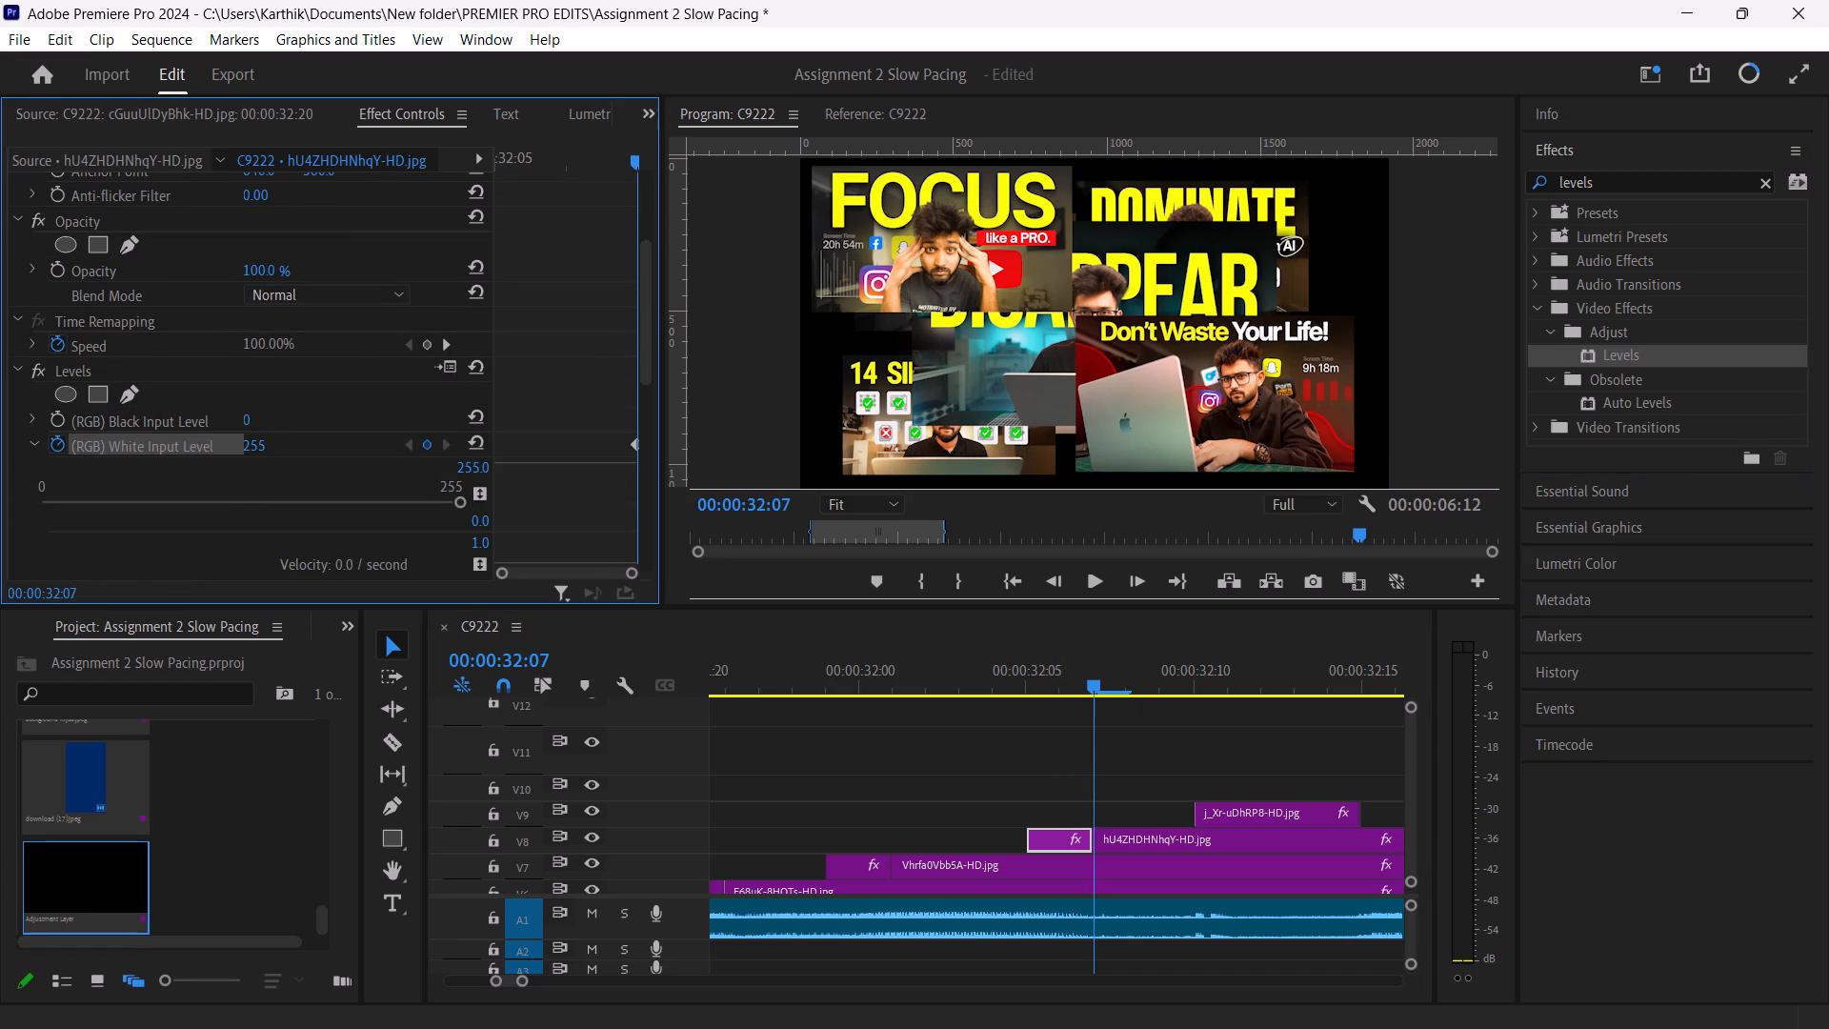
drag(633, 152, 487, 179)
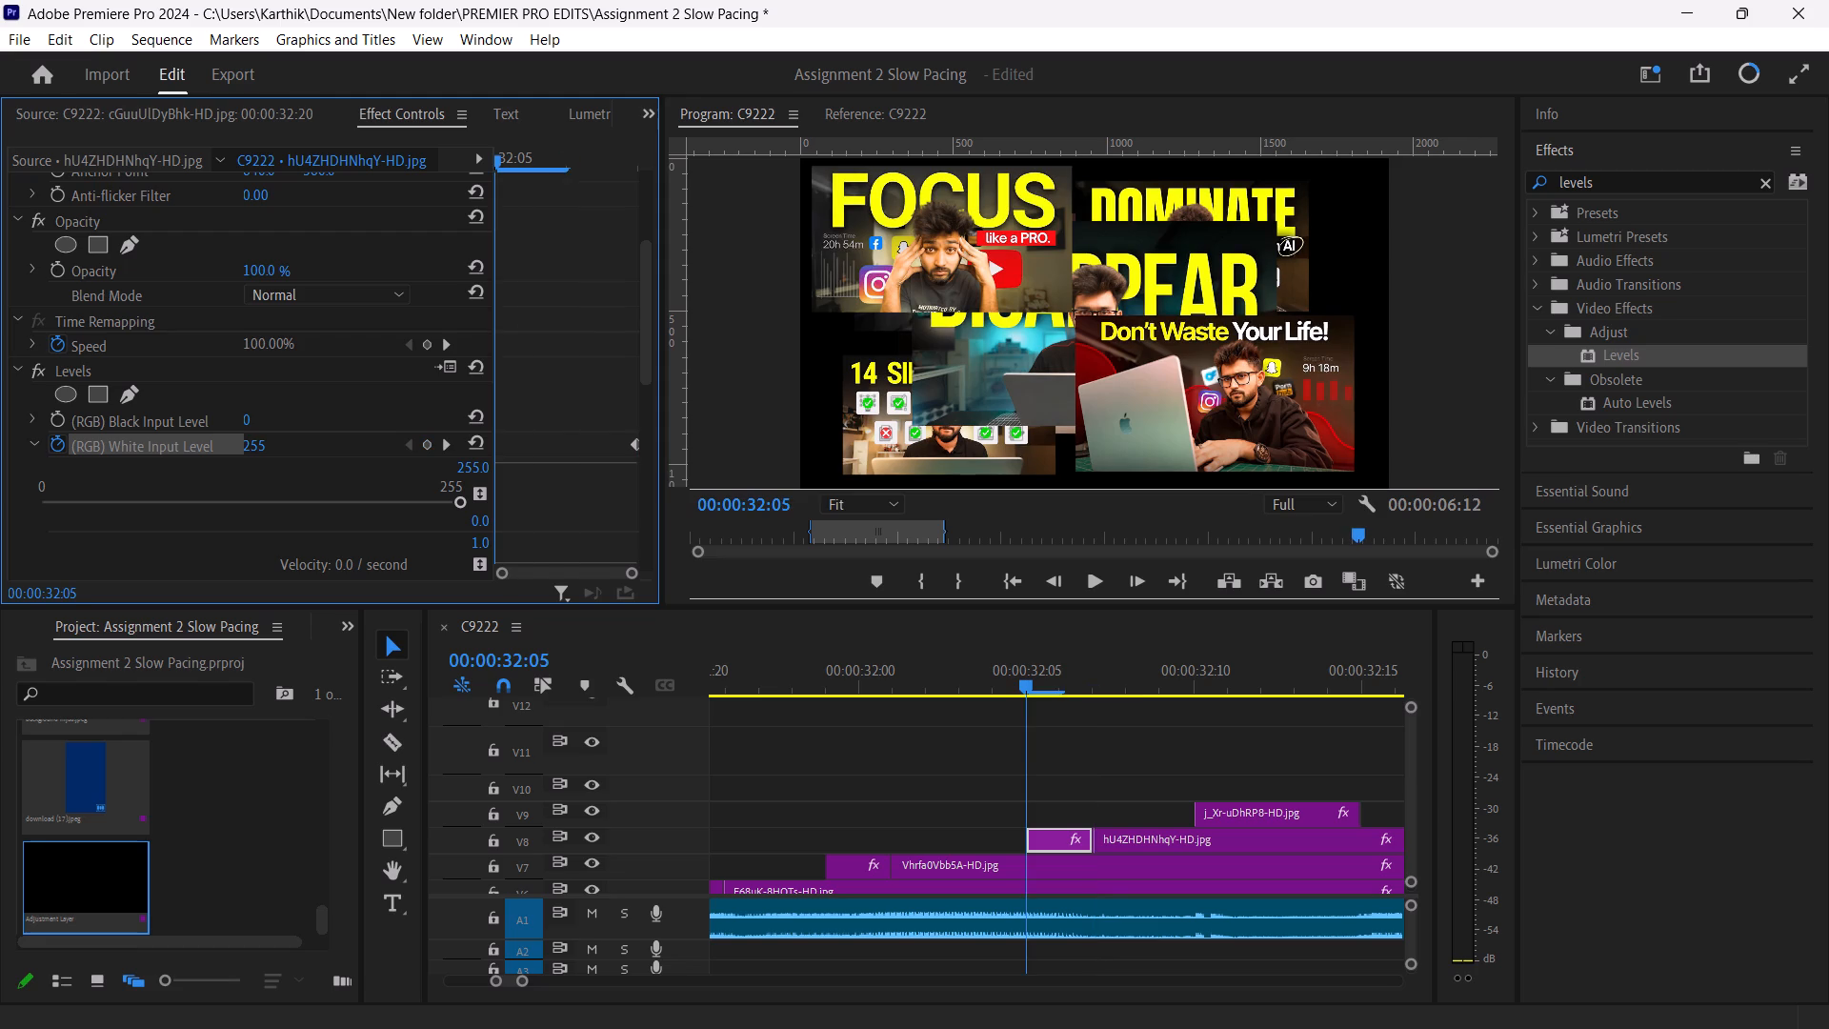
drag(487, 179, 477, 182)
click(432, 447)
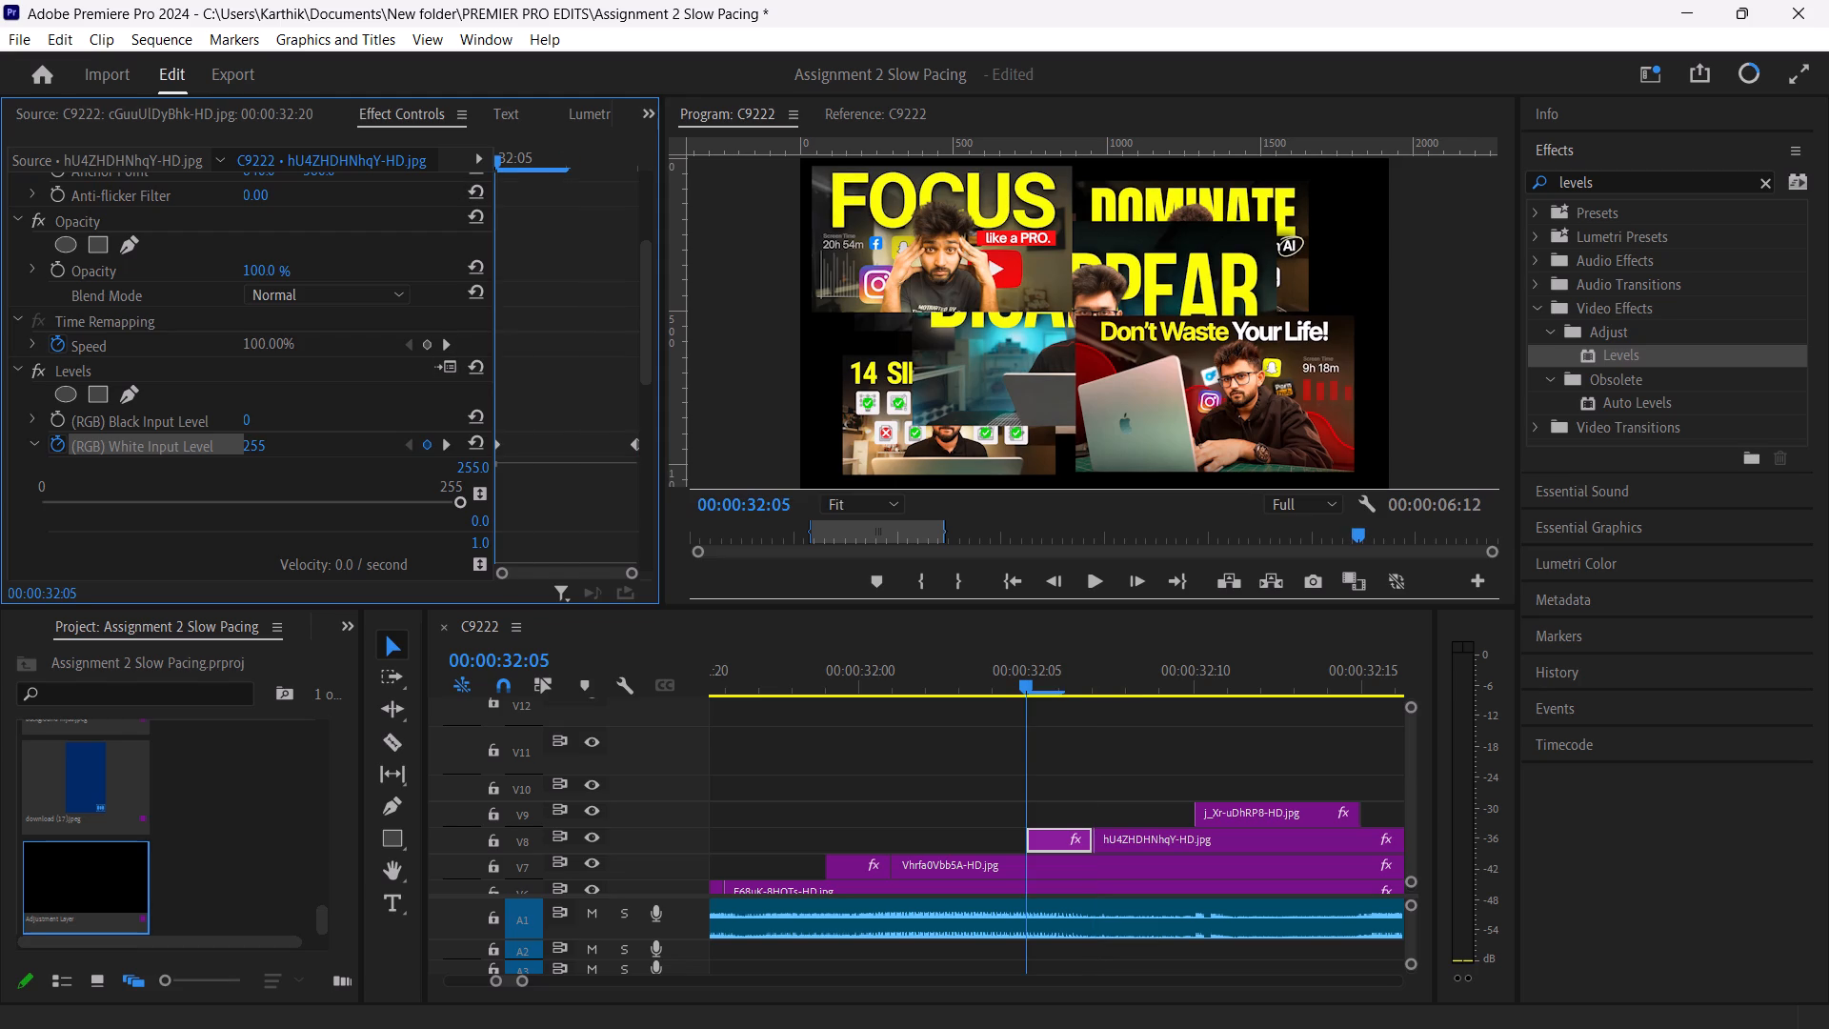
drag(495, 157, 541, 165)
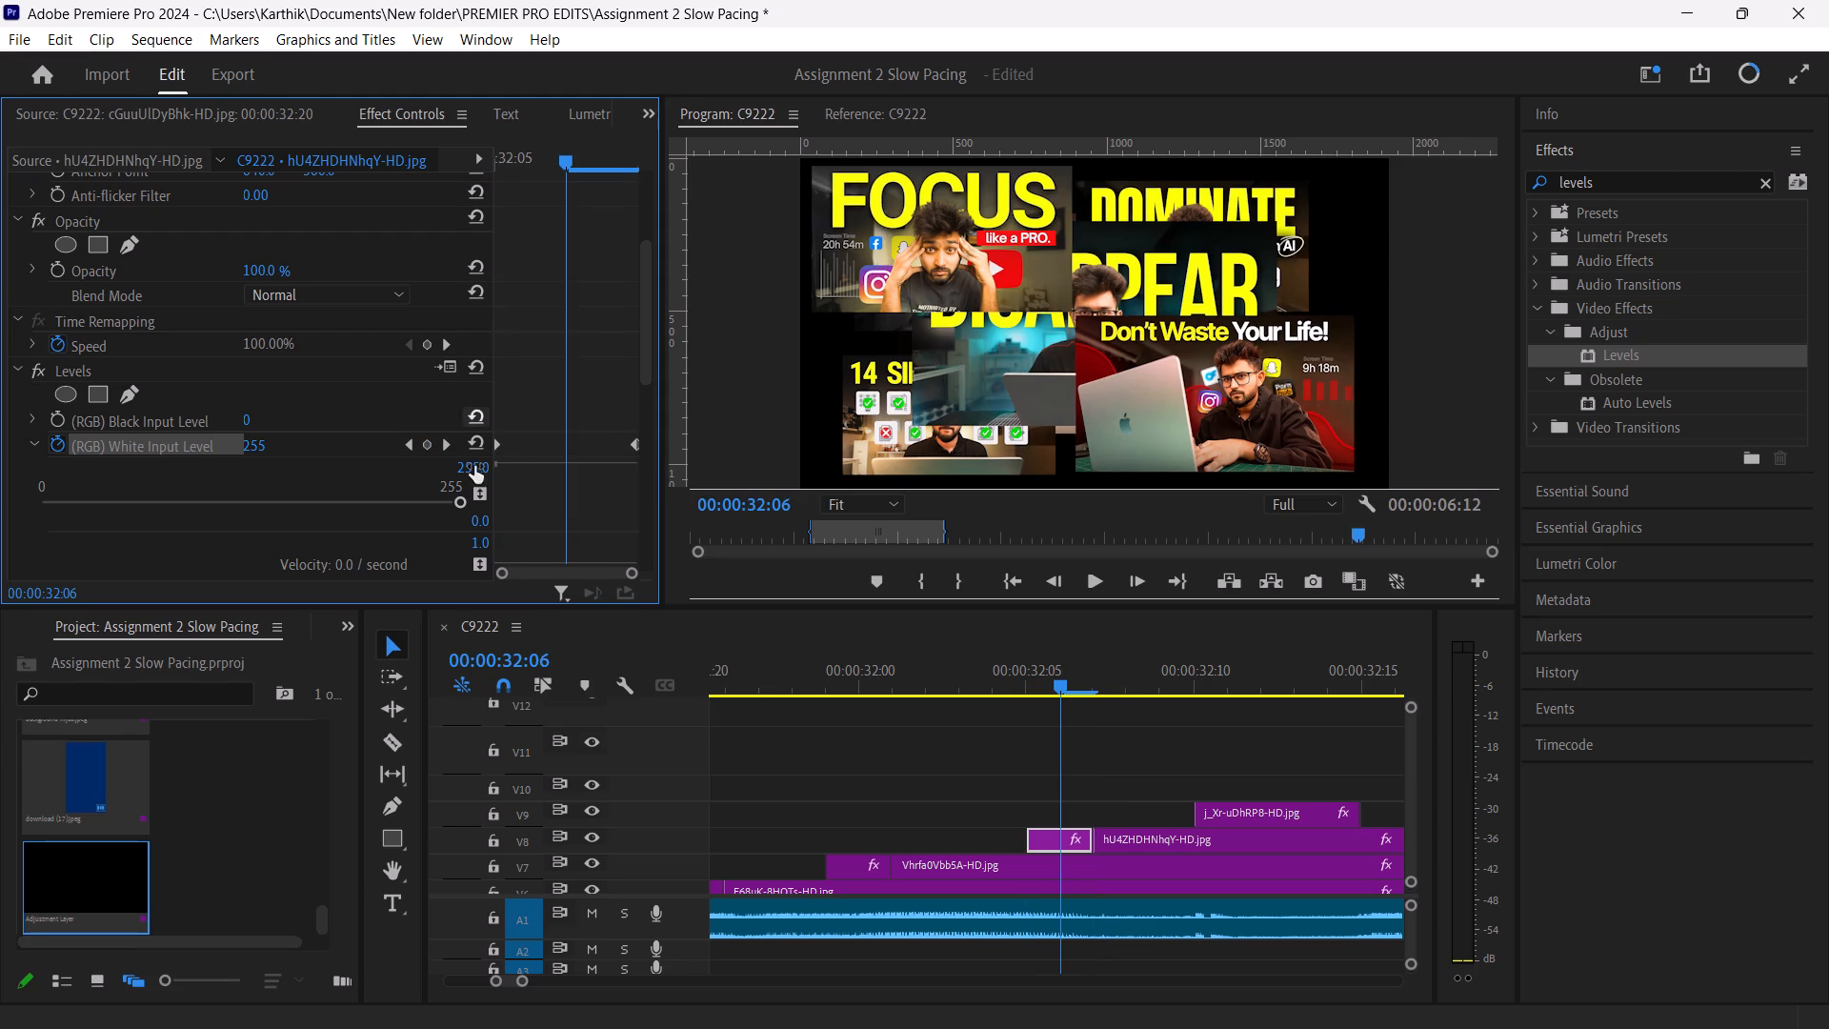
drag(461, 498, 29, 506)
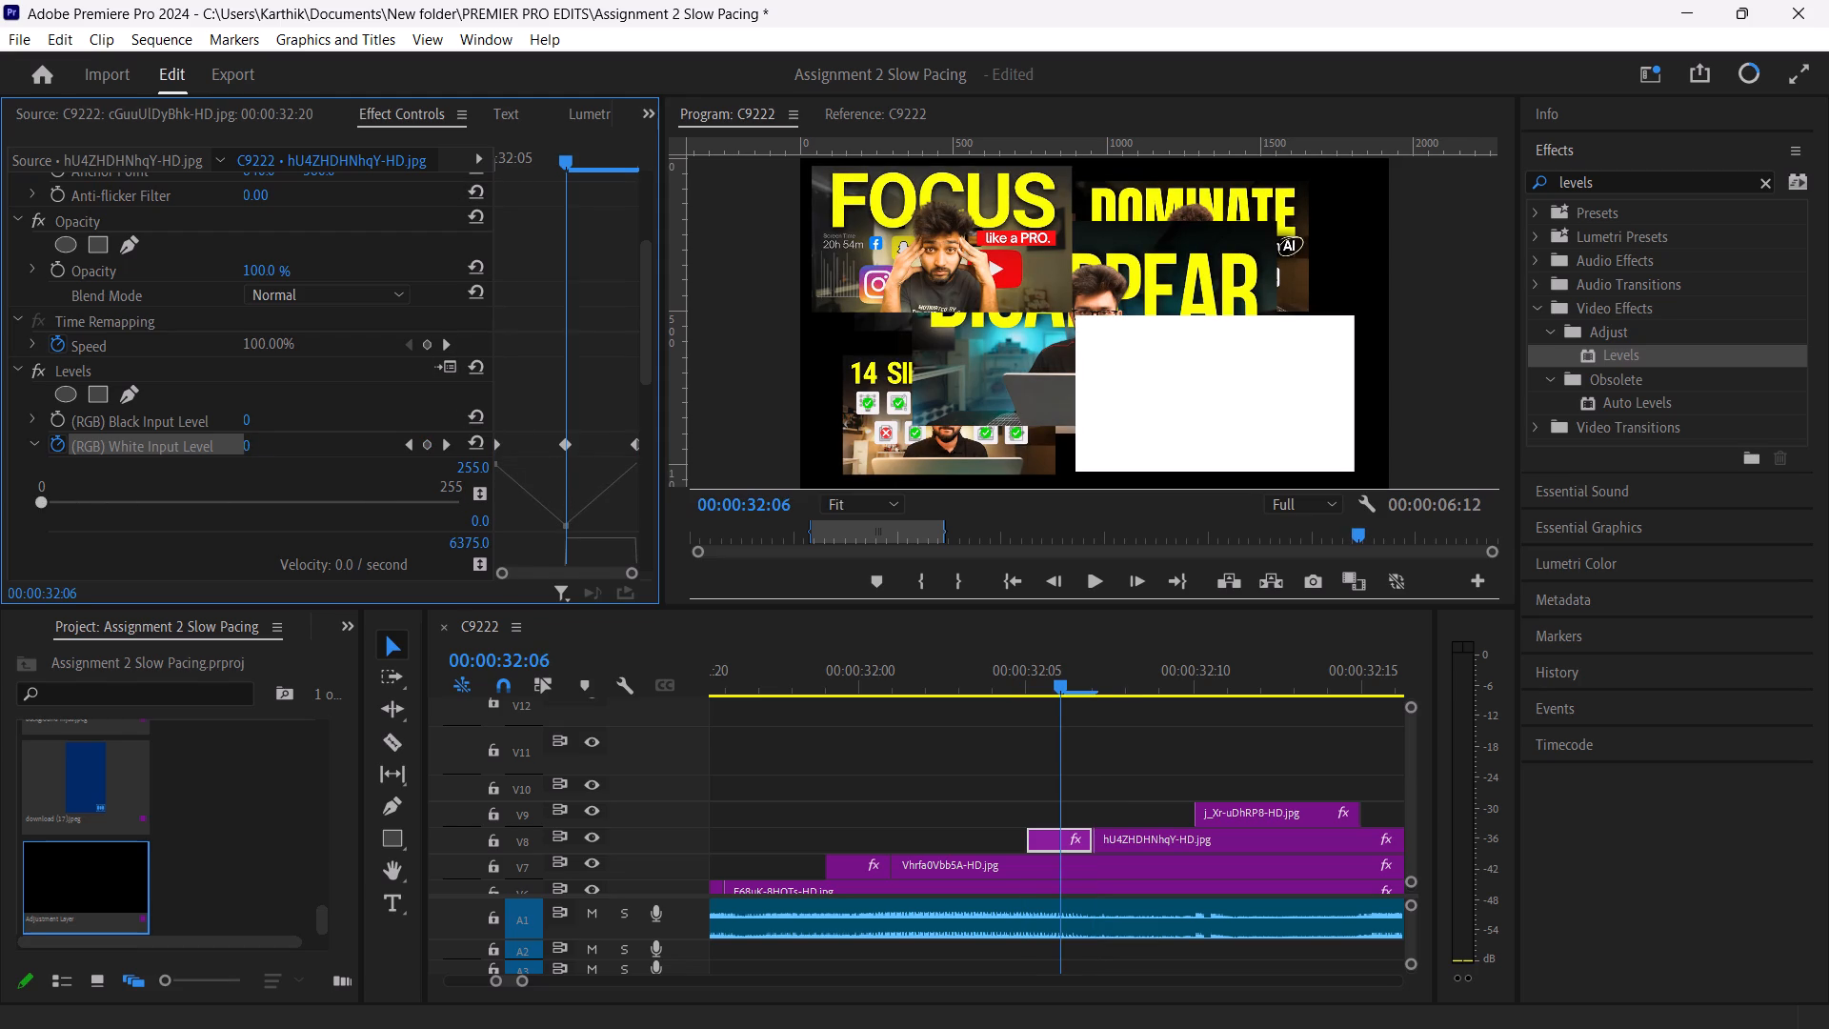
drag(29, 506, 60, 513)
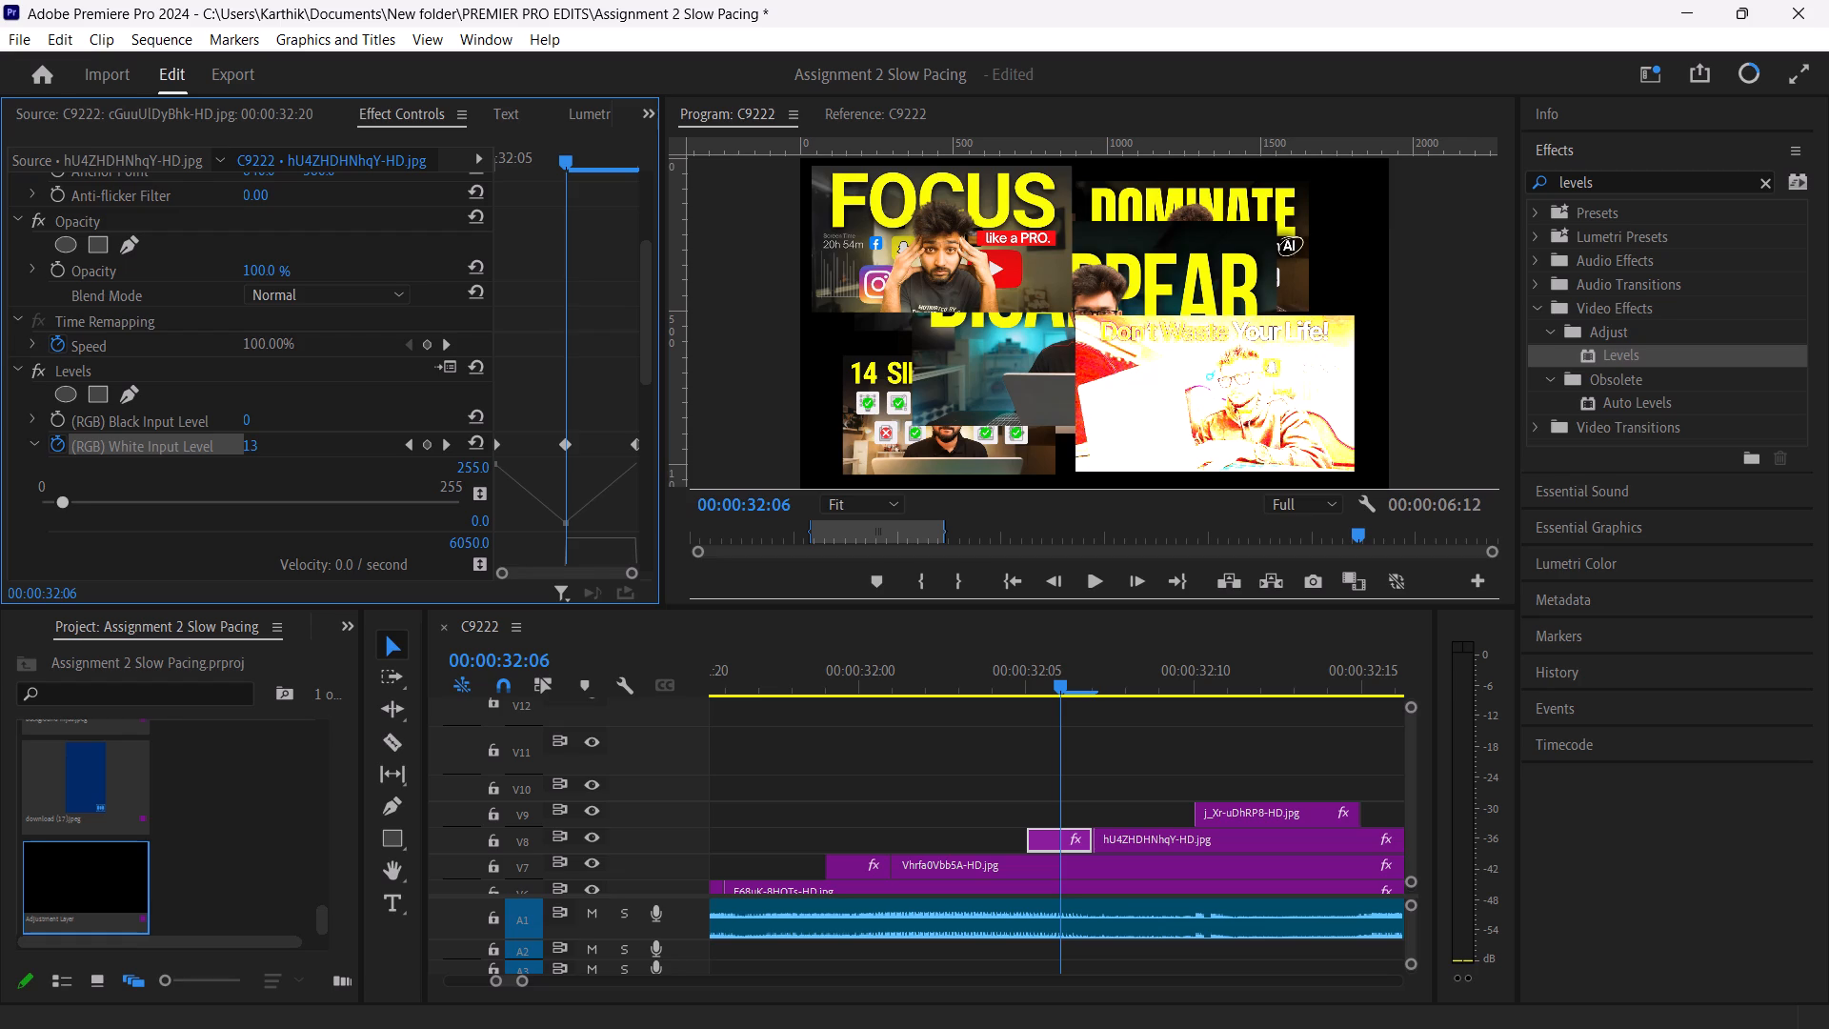
Set the short V8 piece's (RGB) White Input Level to 14 on the 00:00:32:06 keyframe.
drag(60, 513, 61, 515)
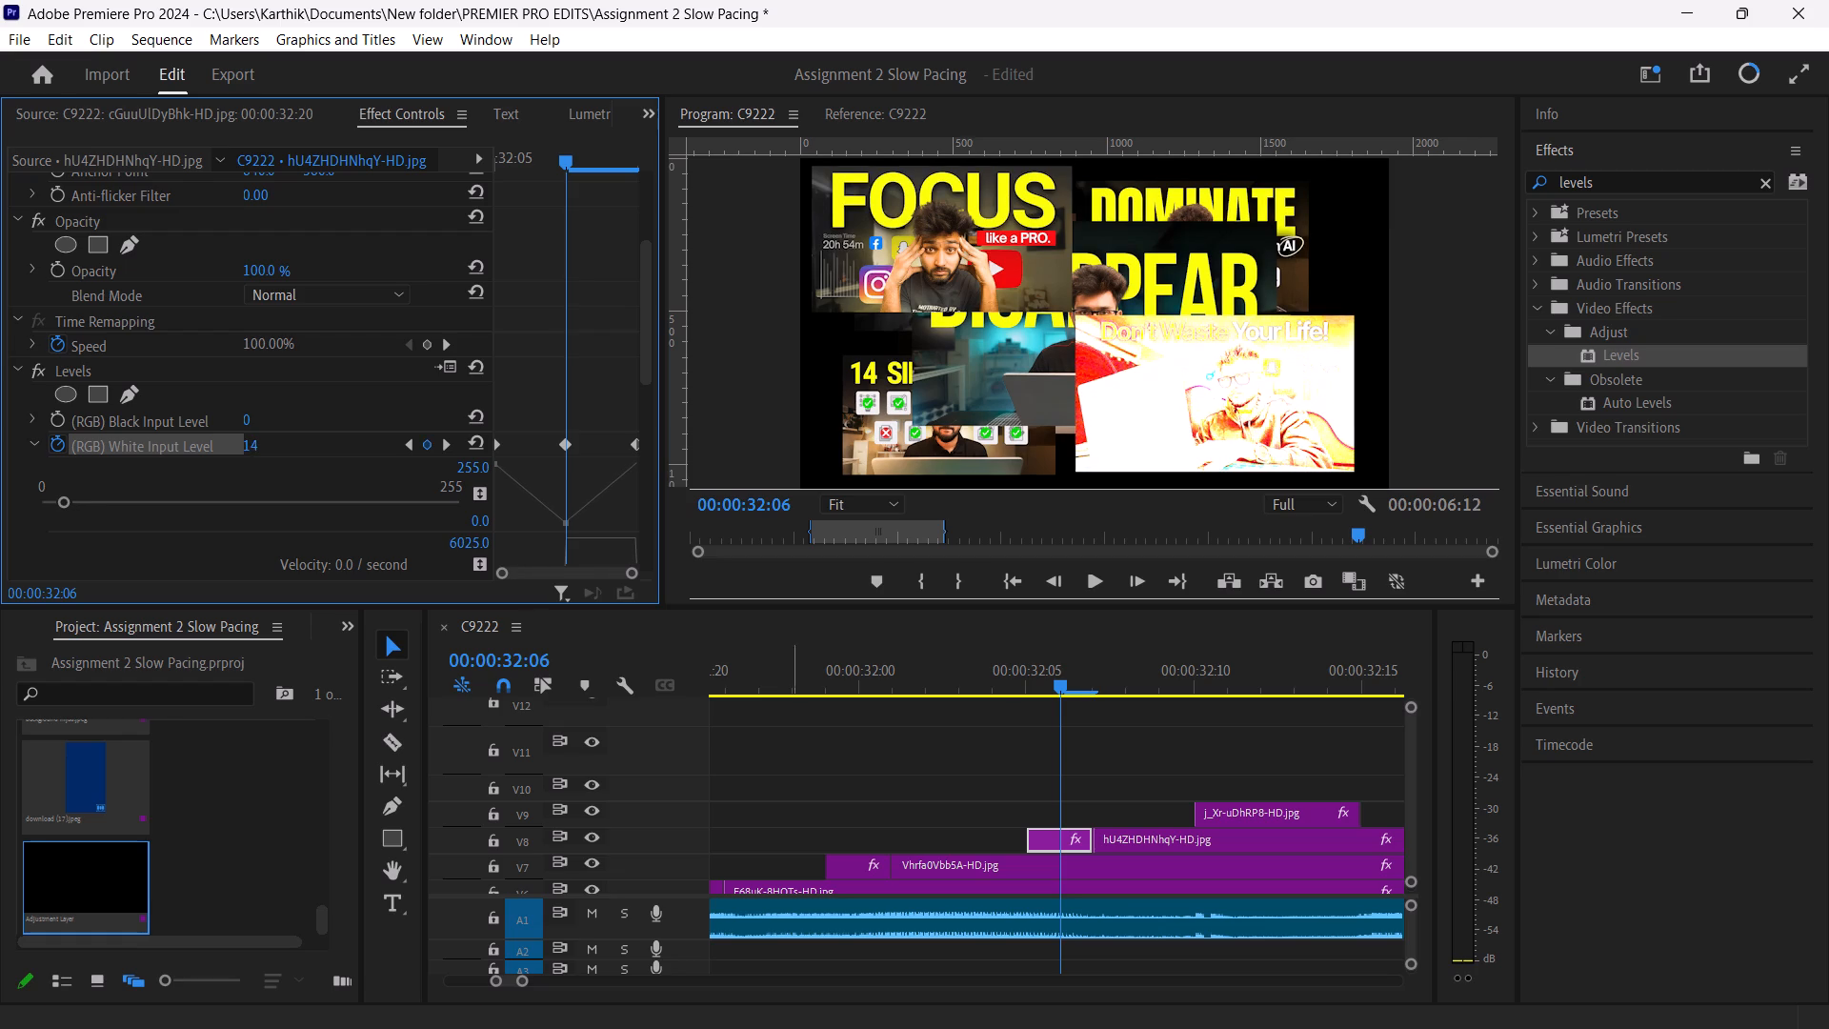
Place the j_Xr-uDhRP8-HD.jpg thumbnail on V9 at about 960, 528.3 and enlarge its scale to about 87.9.
drag(1060, 686, 1155, 689)
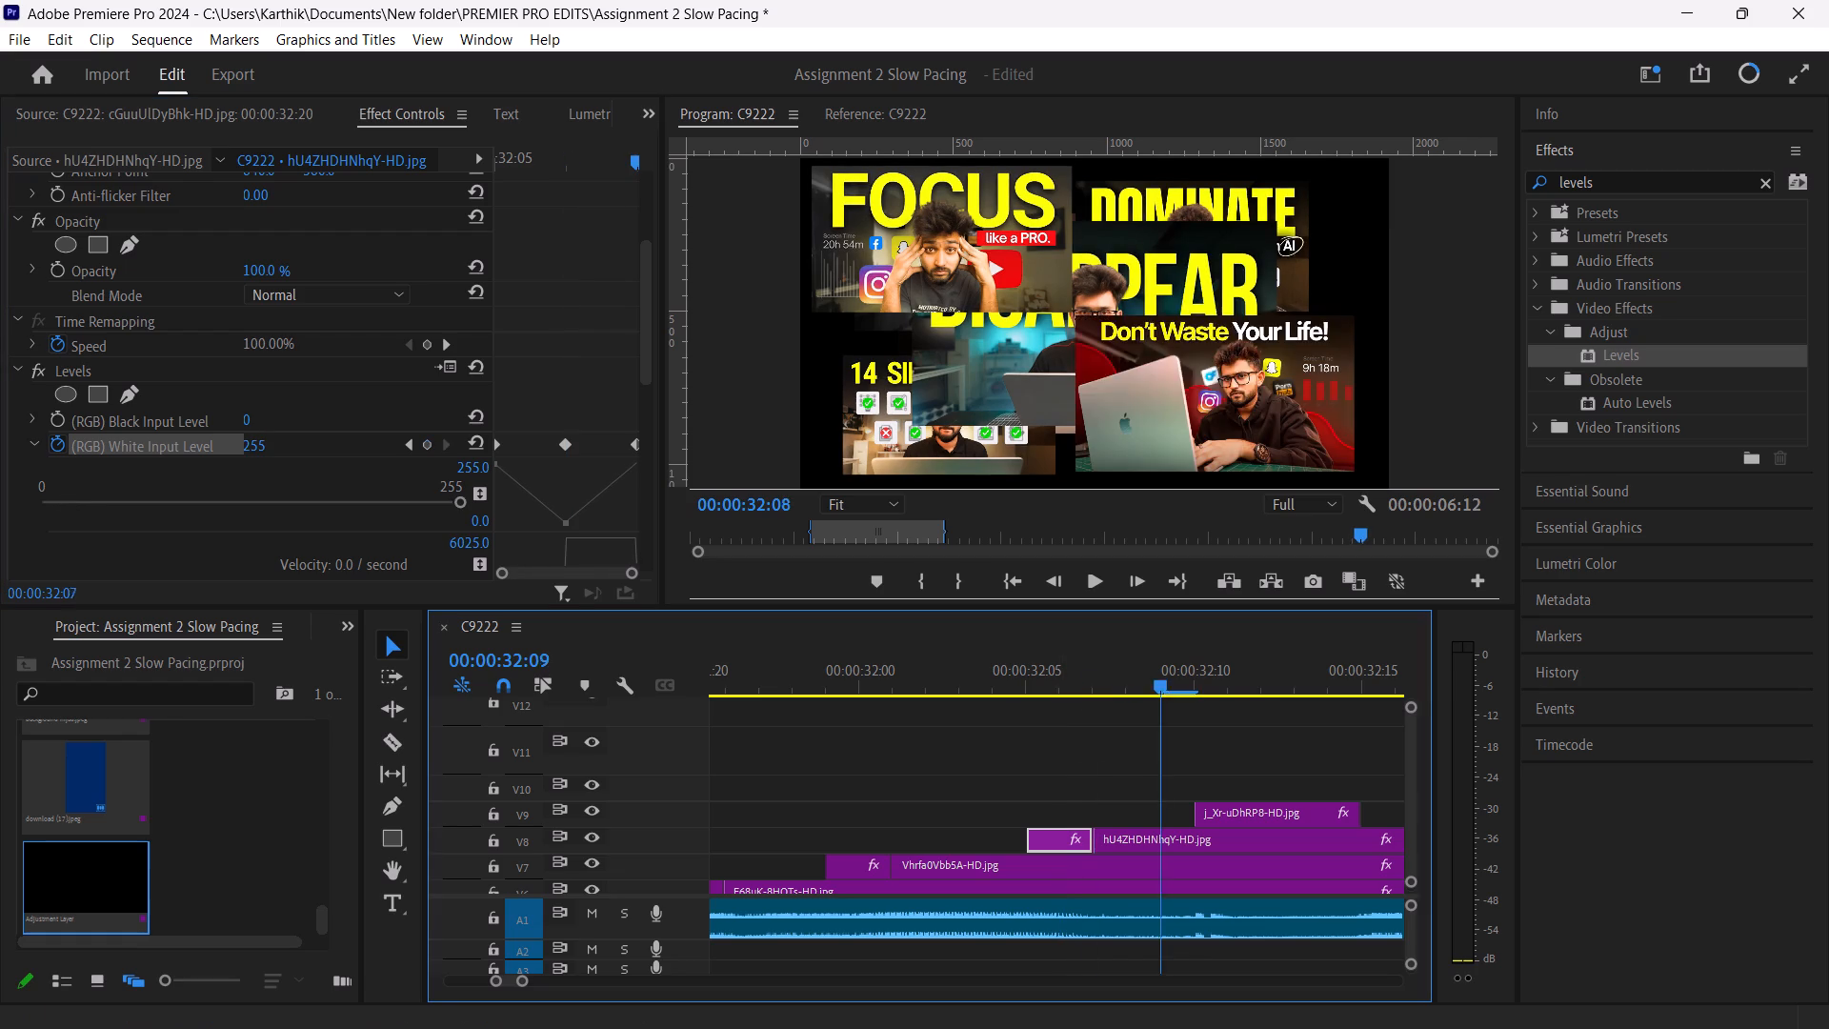
drag(1155, 689, 1193, 704)
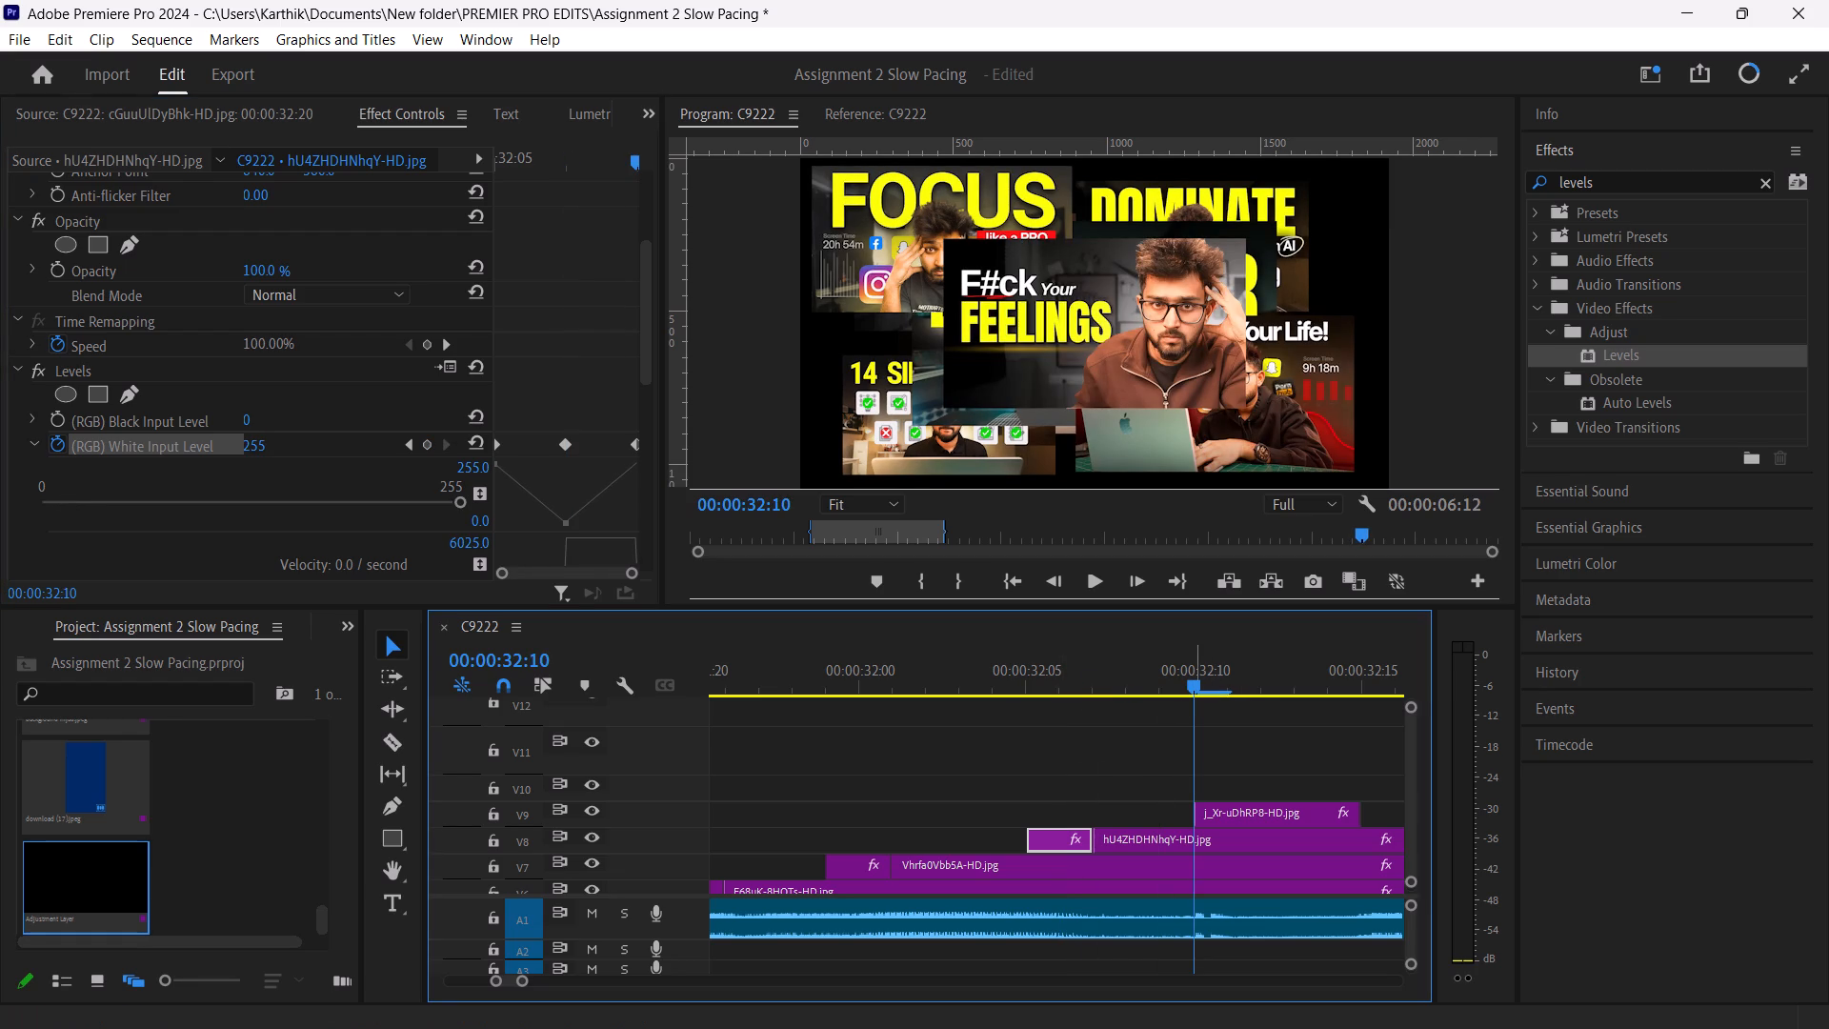
click(1192, 680)
click(1246, 805)
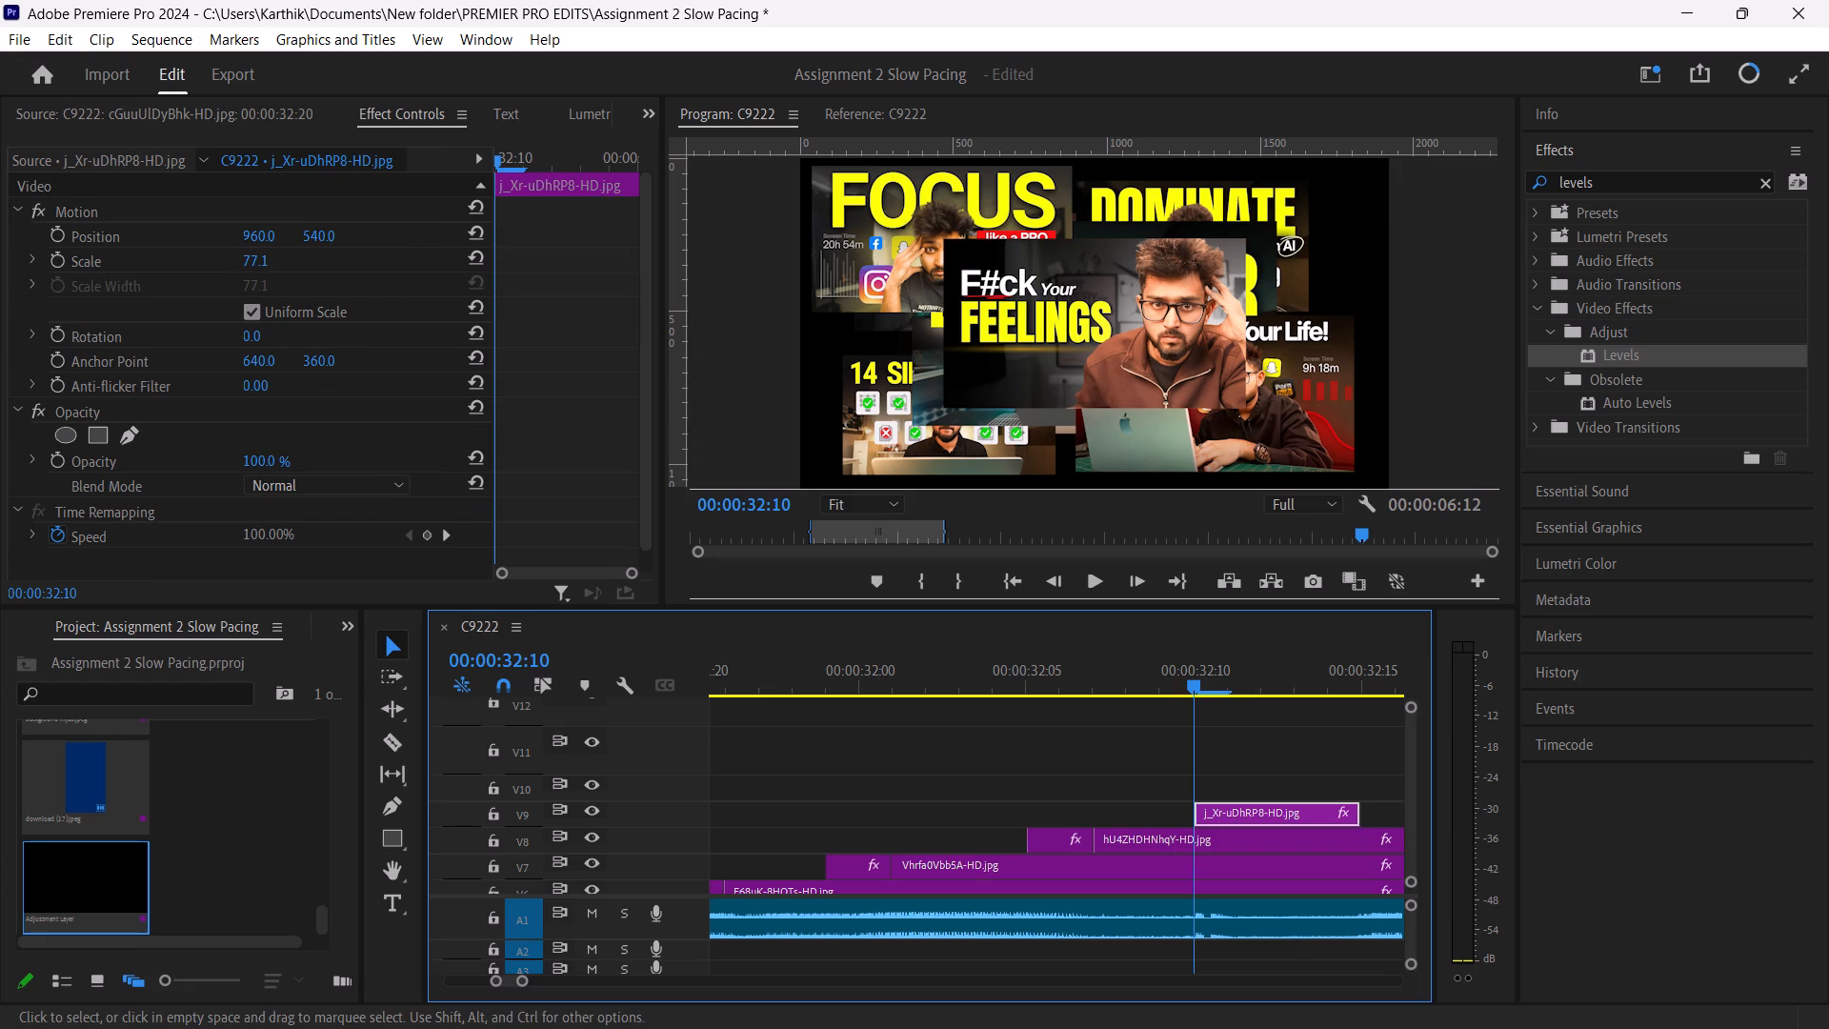
double_click(1121, 368)
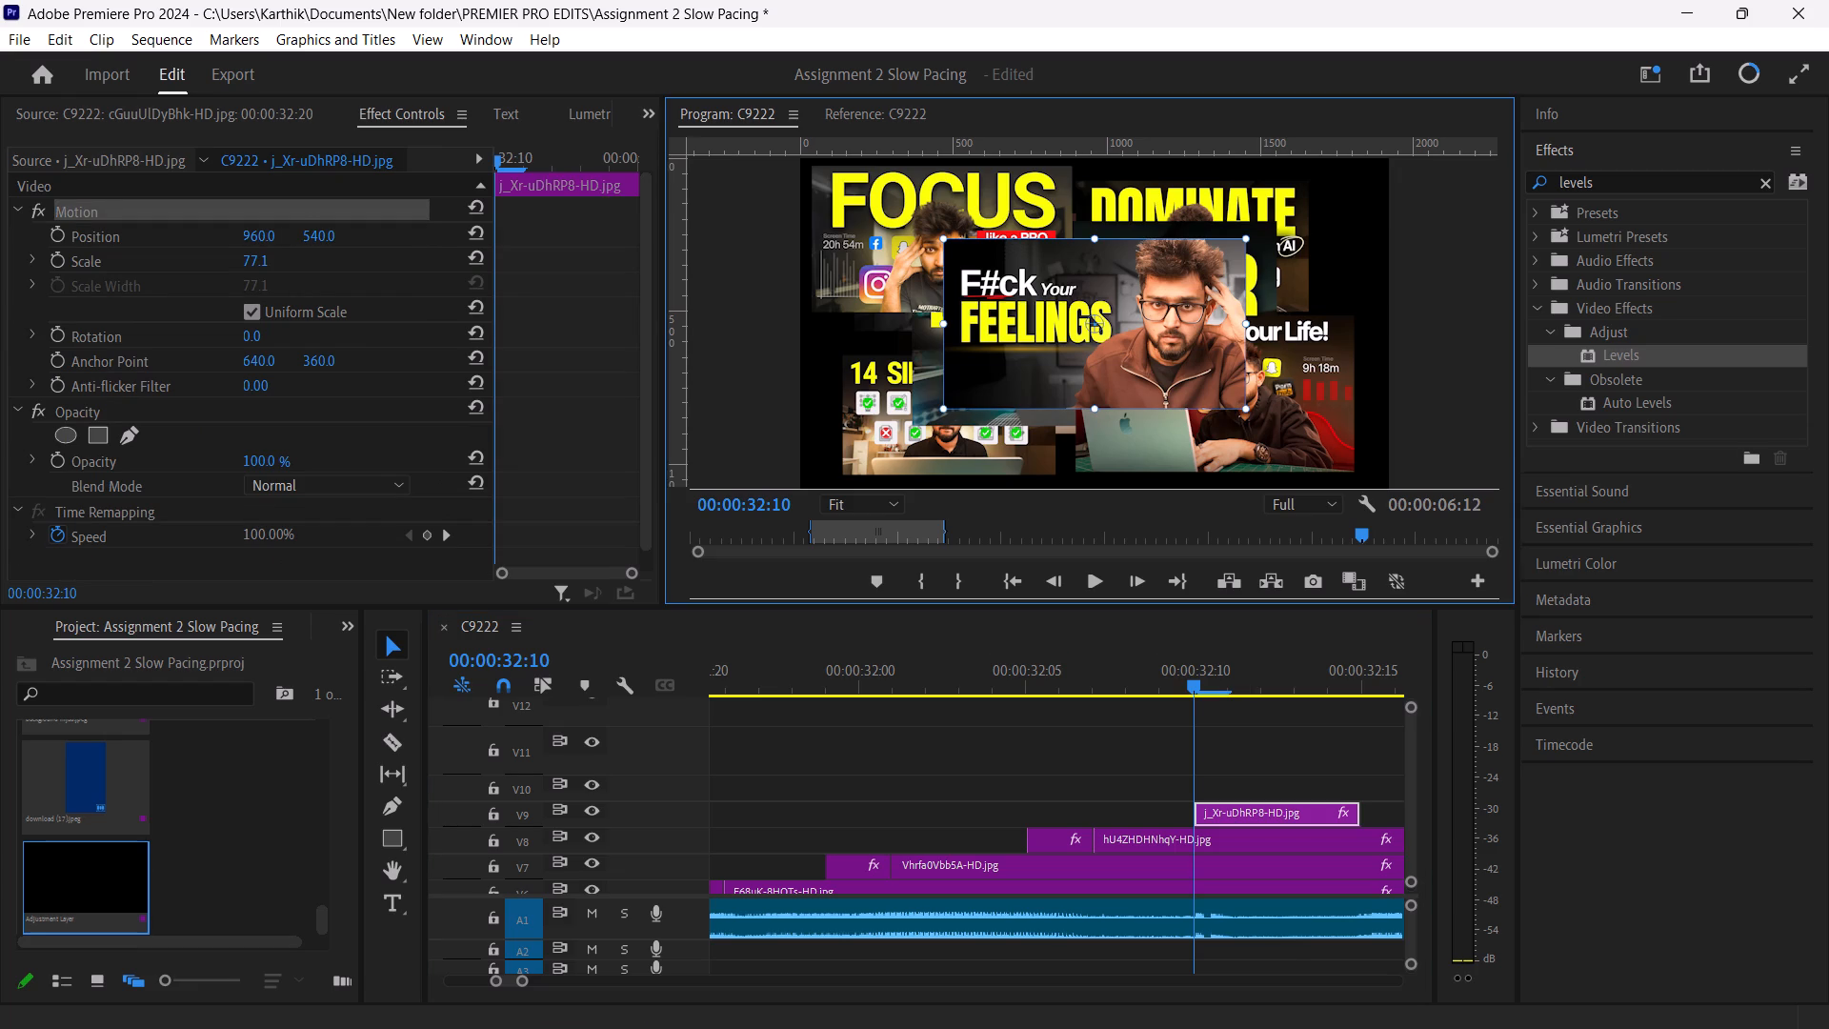
click(1241, 404)
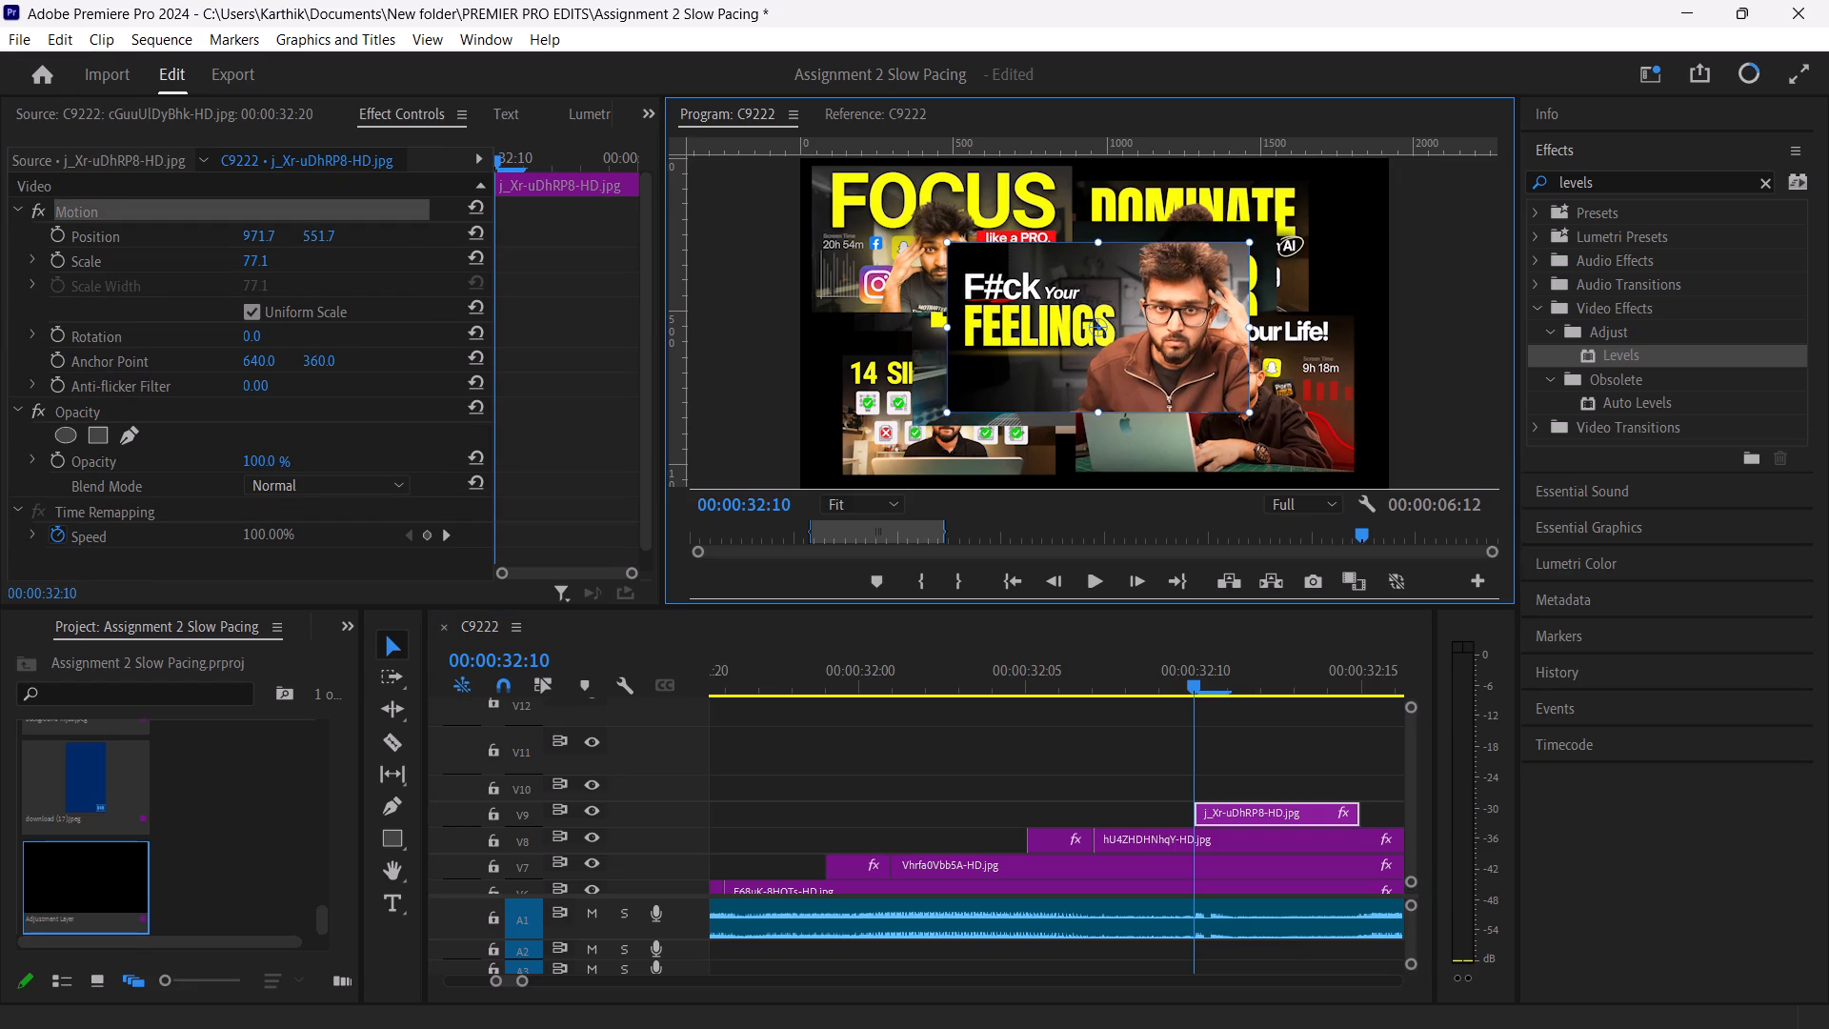
click(1191, 369)
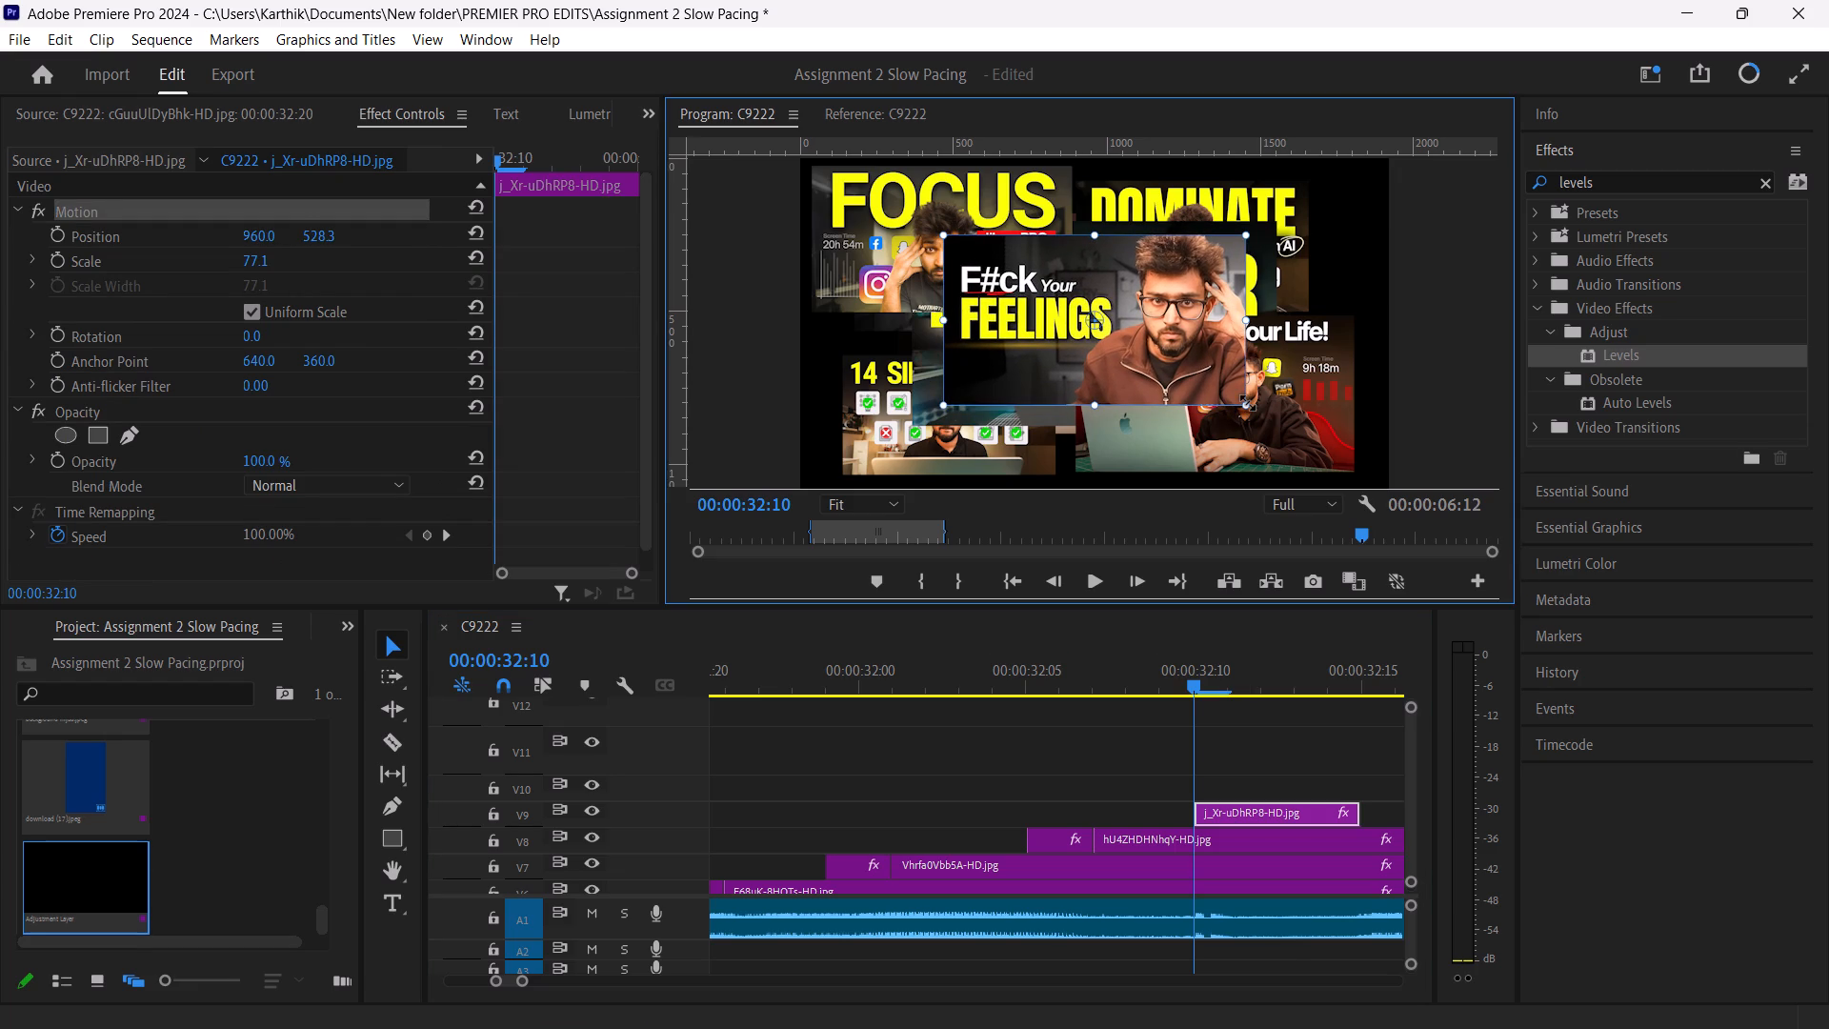
drag(1248, 403, 1270, 415)
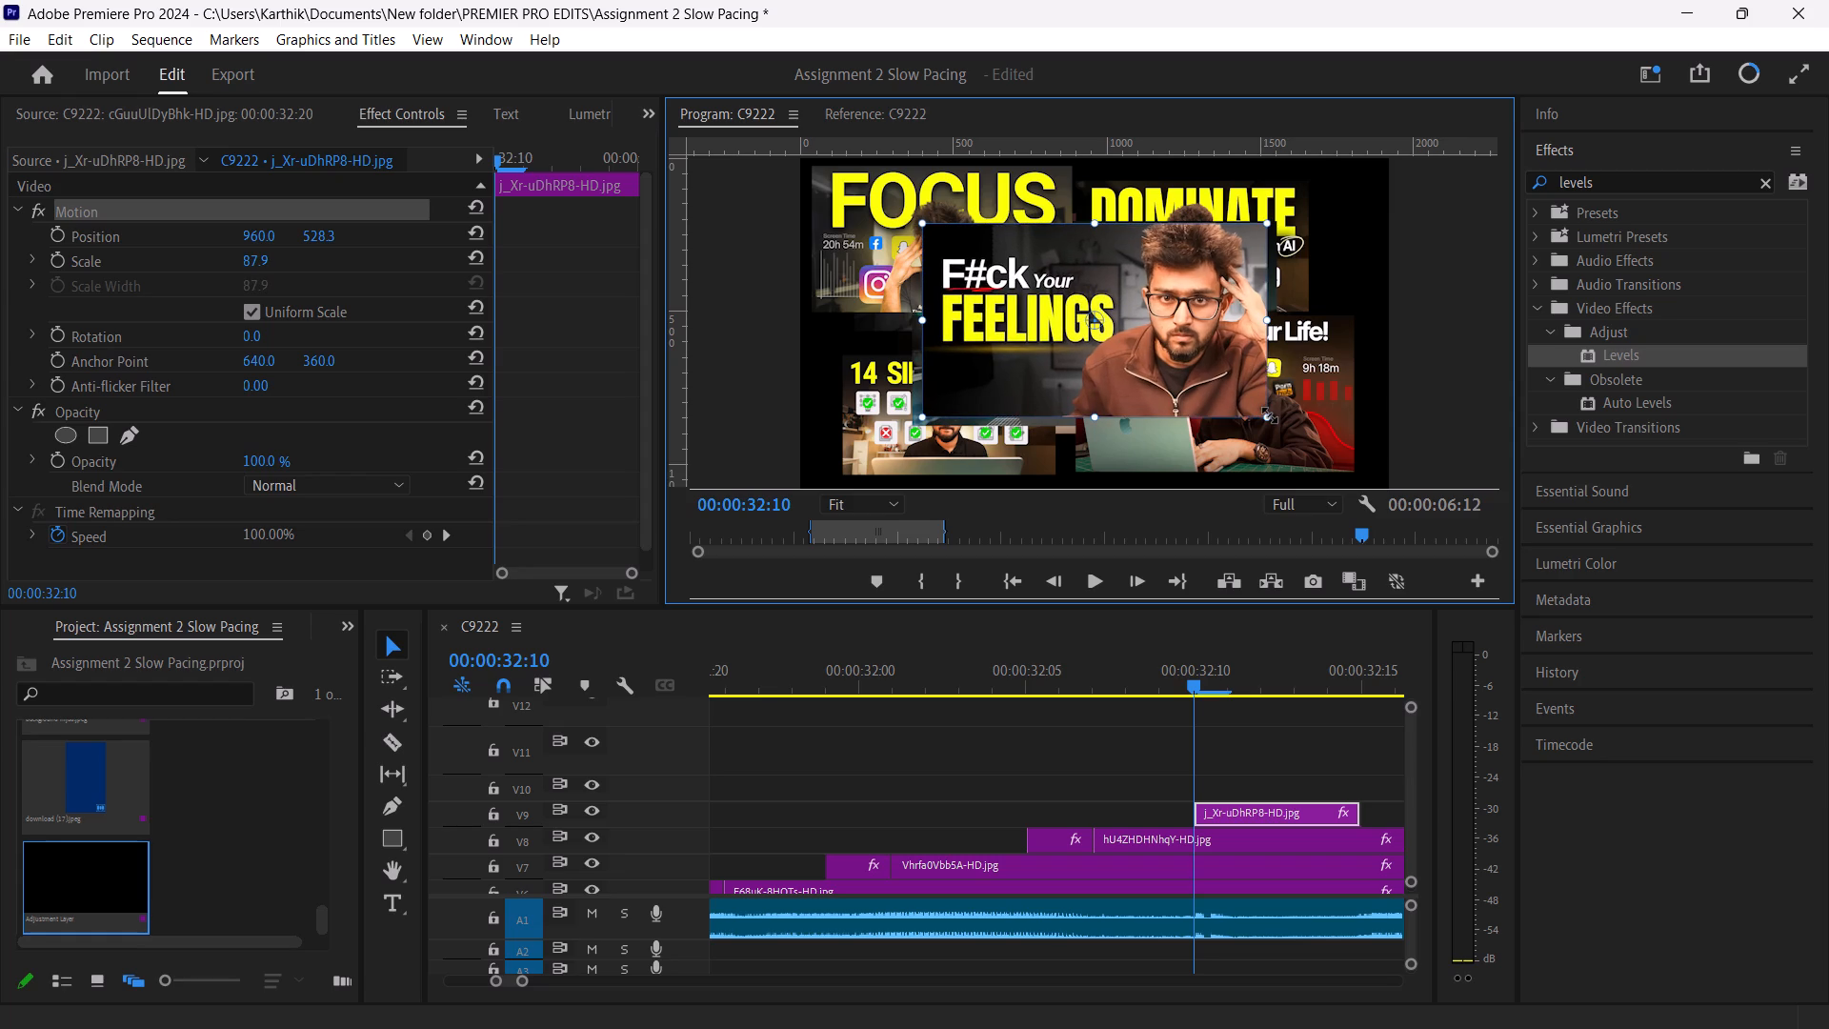
Cut the j_Xr-uDhRP8-HD.jpg clip on V9 at 00:00:32:12 to make a two-frame opening piece.
drag(1196, 683, 1259, 693)
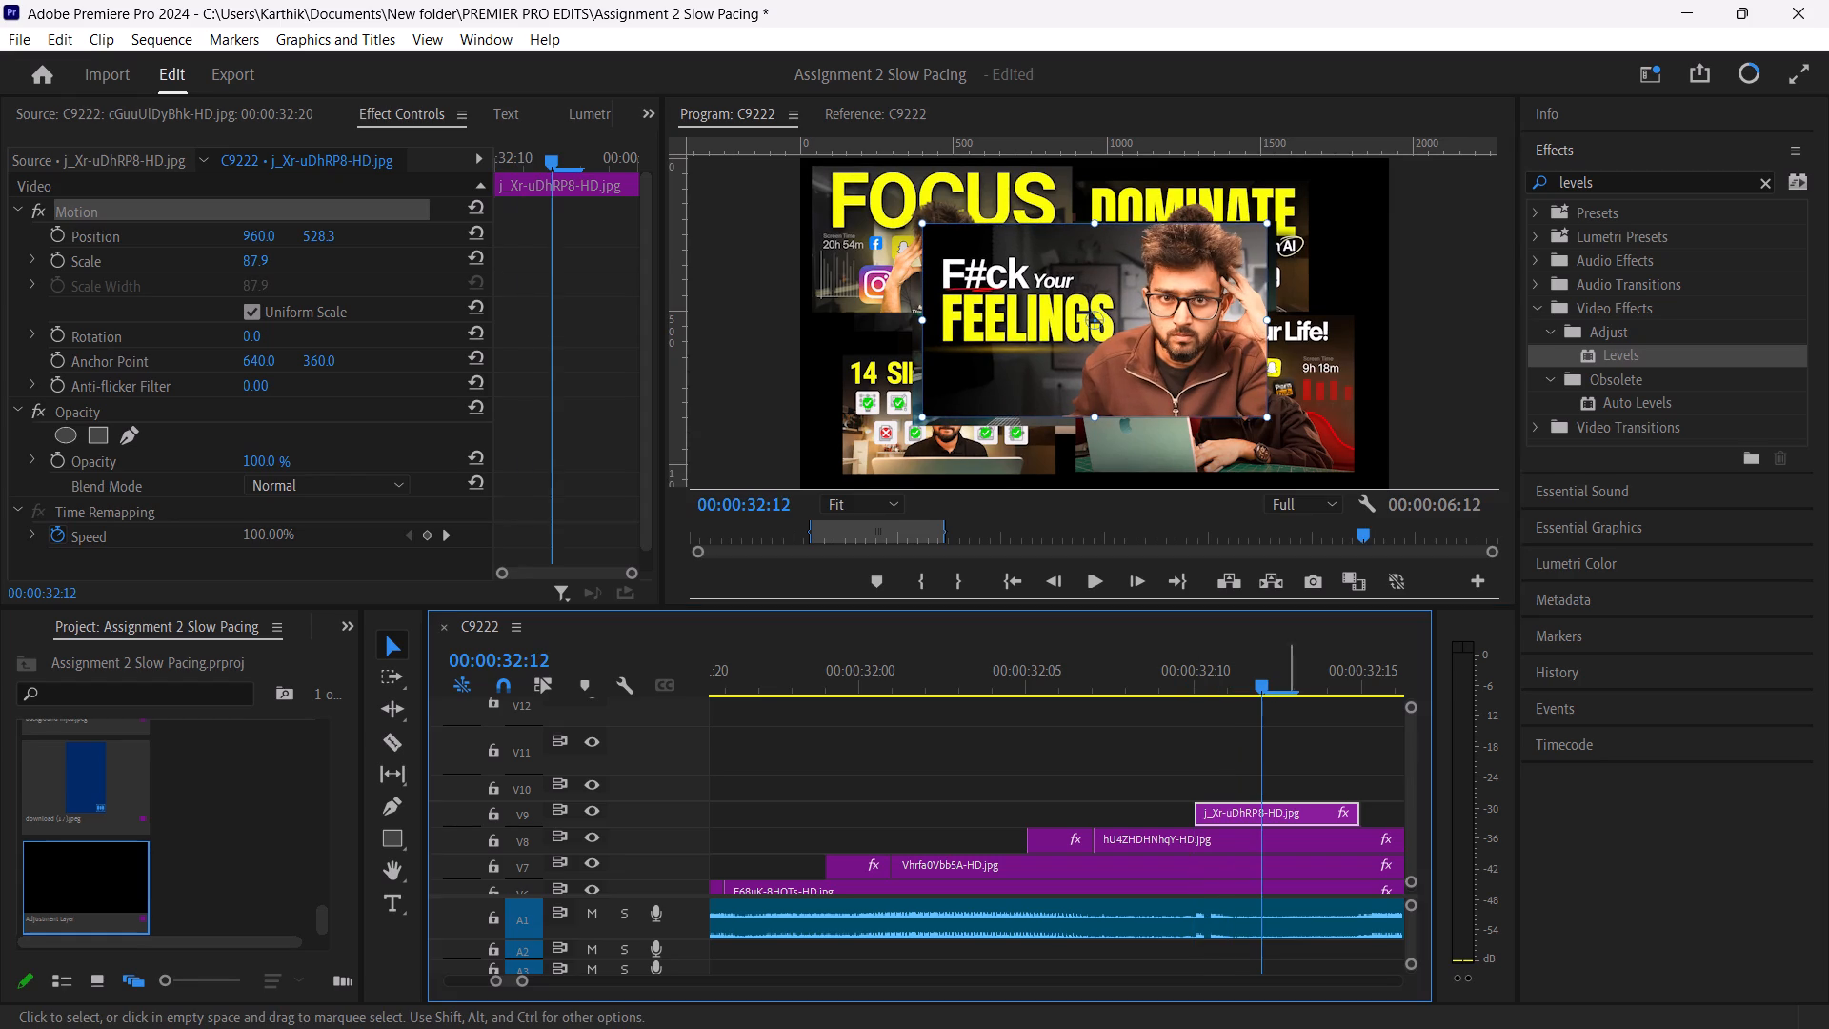
key(c)
click(1296, 809)
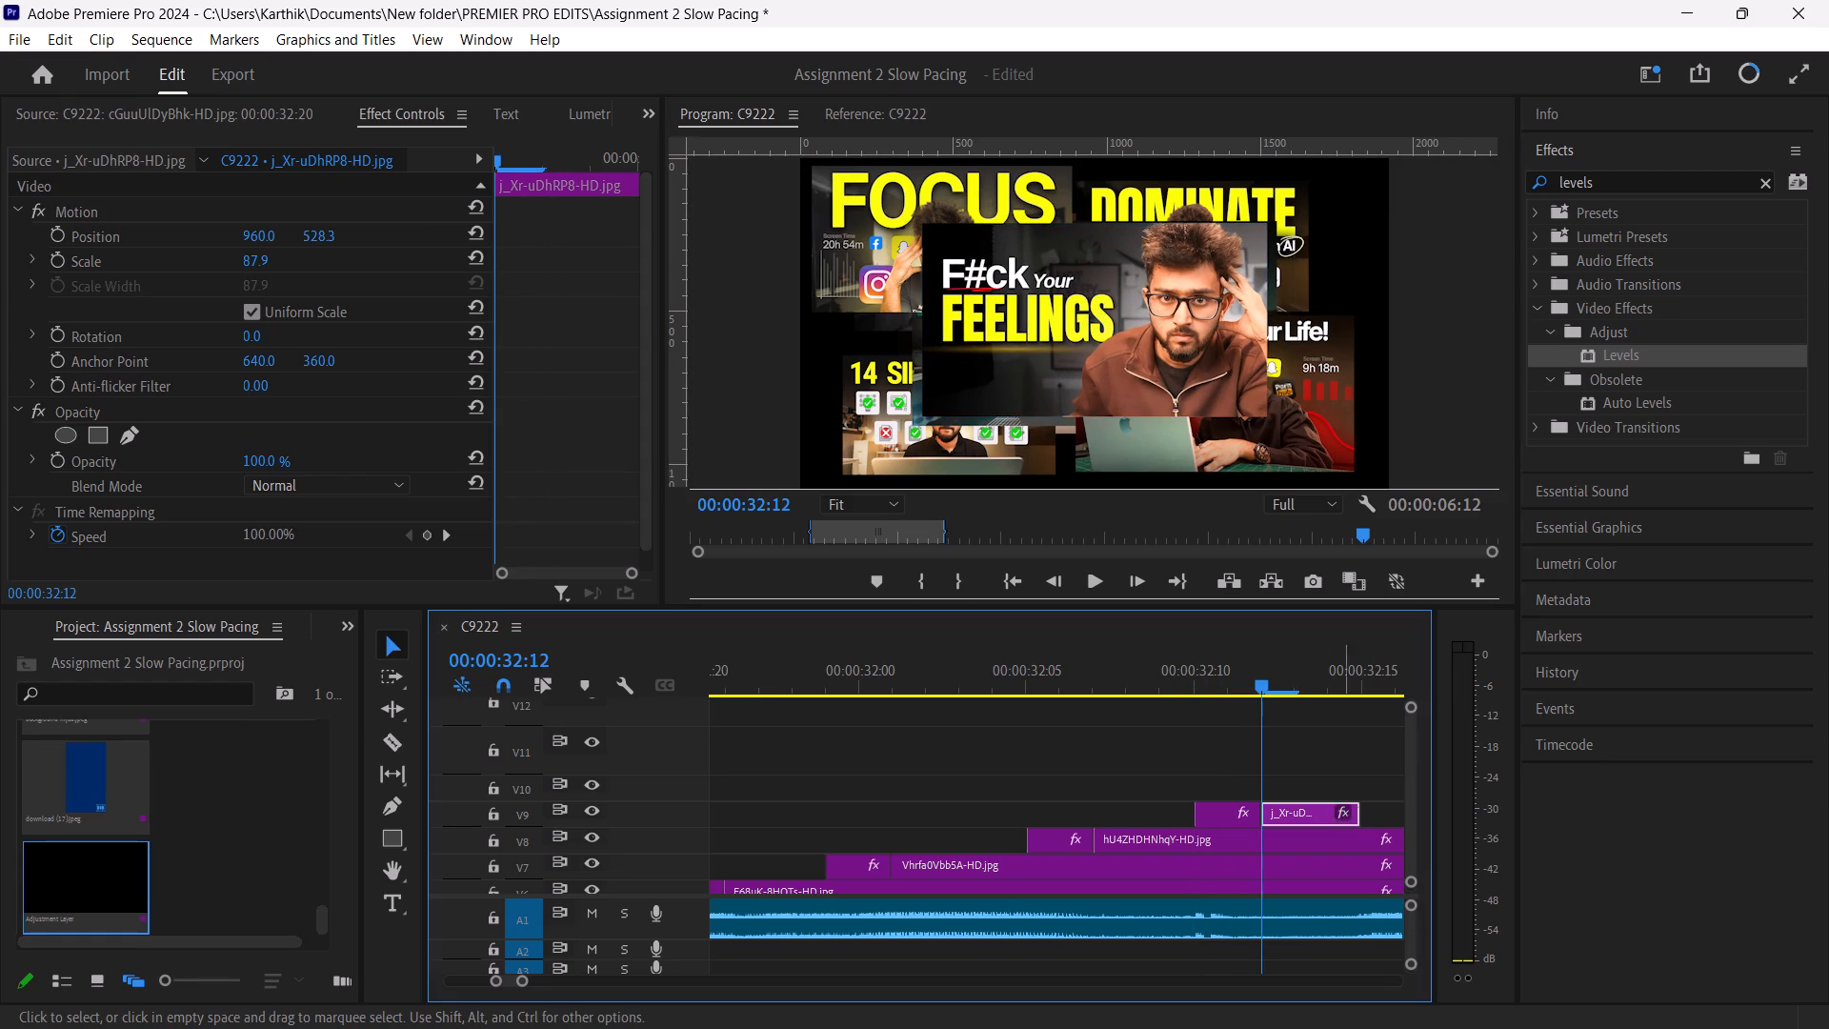
Extend the remaining j_Xr-uDhRP8-HD.jpg piece on V9 until it meets the next thumbnail at 00:00:32:20.
drag(1358, 818, 1357, 829)
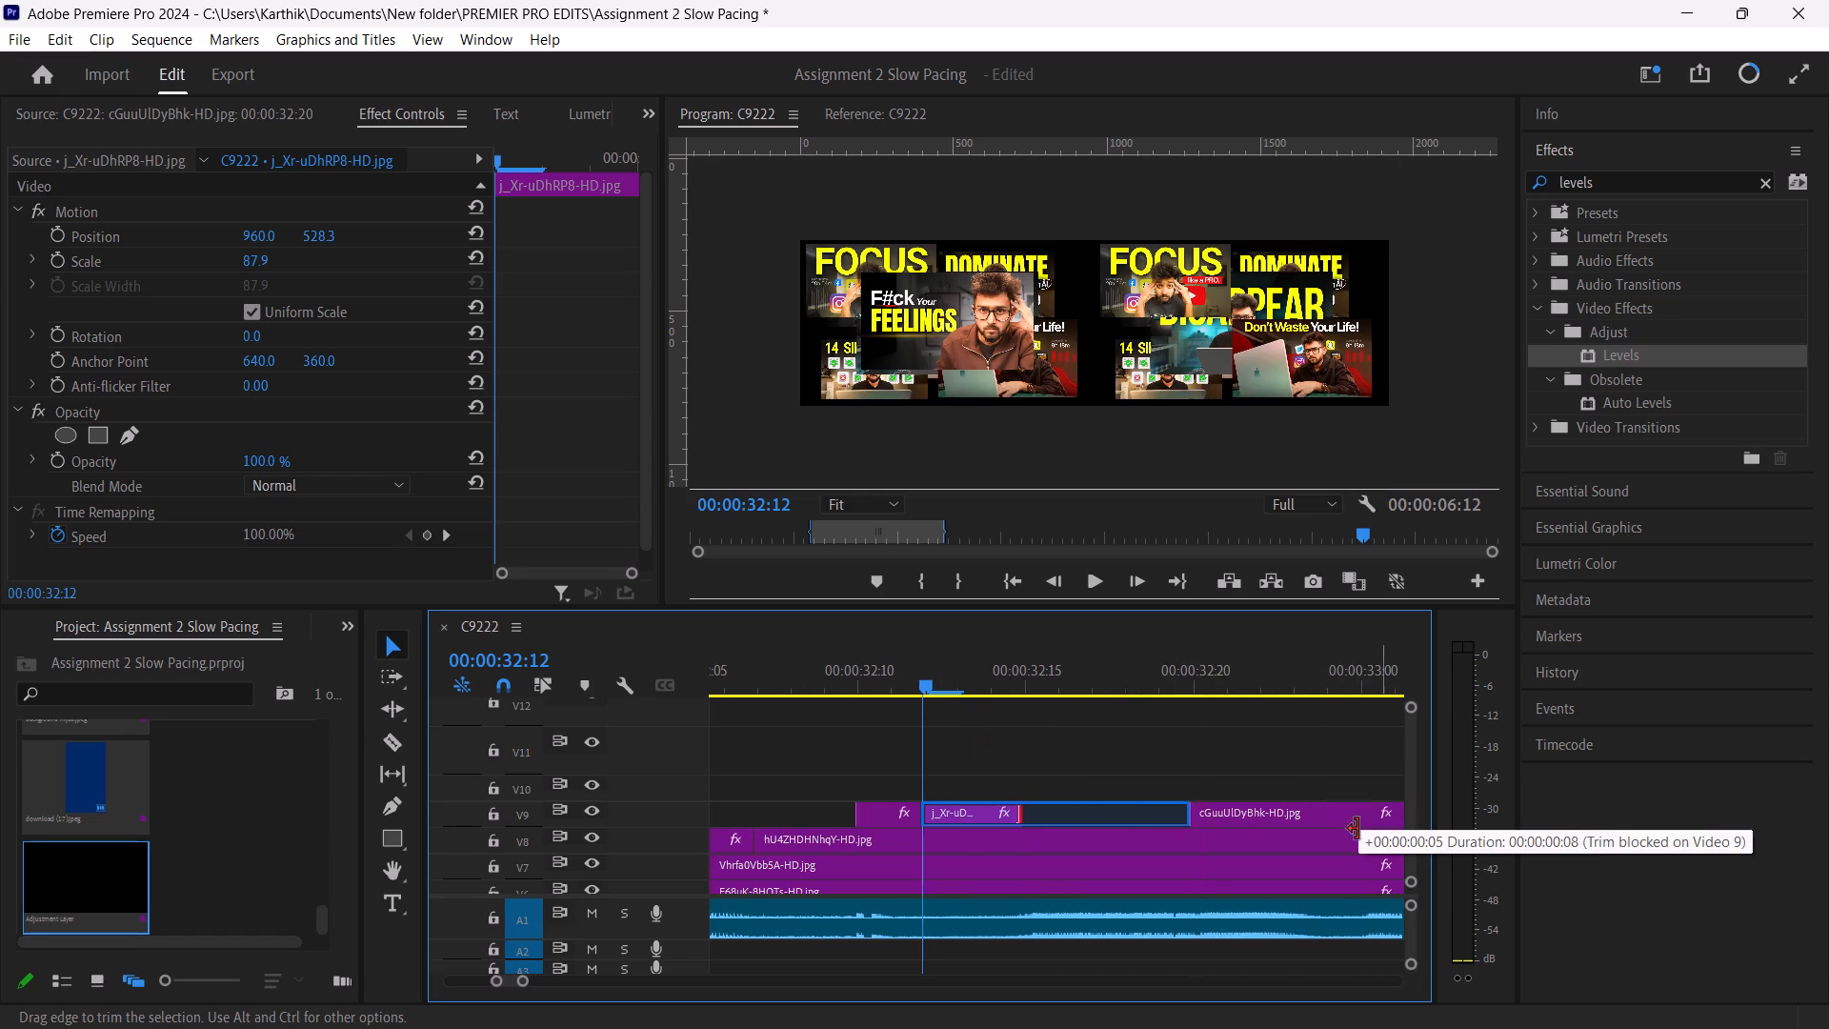
drag(1357, 829, 1210, 829)
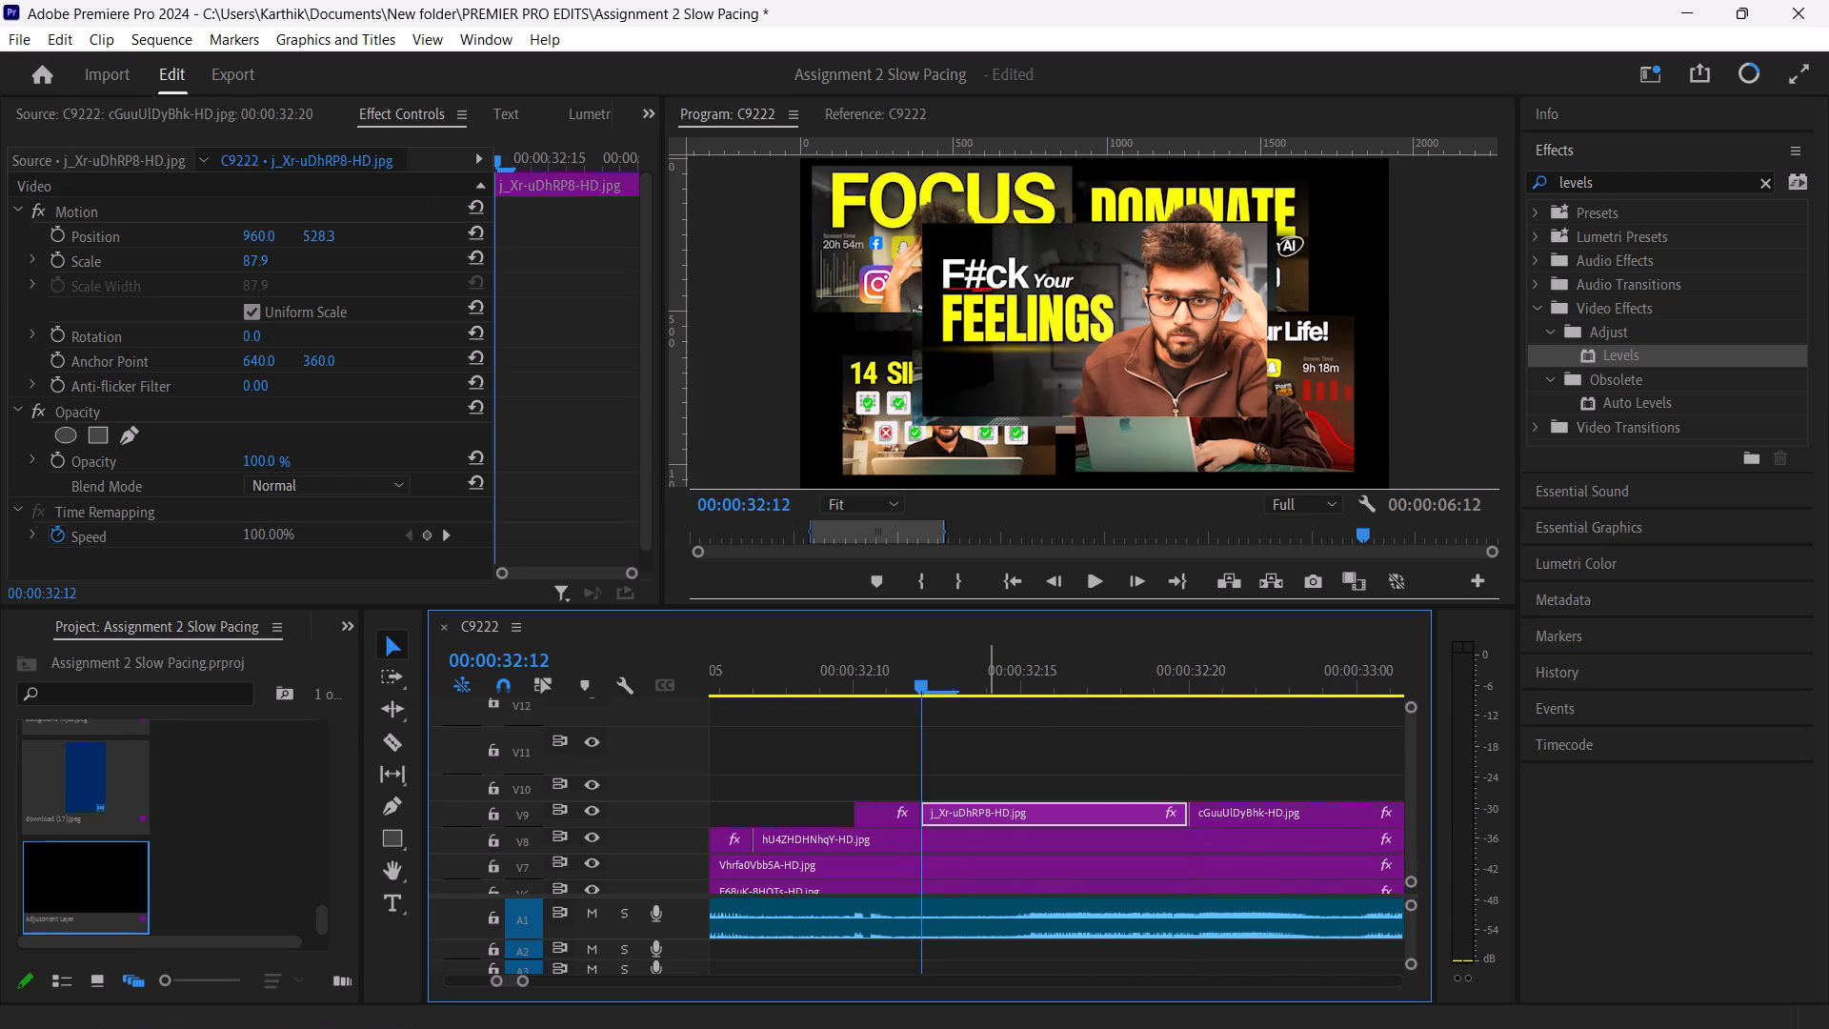
Review the timing of the last thumbnails and the change to the title, starting around 00:00:32:12.
drag(917, 685, 1234, 741)
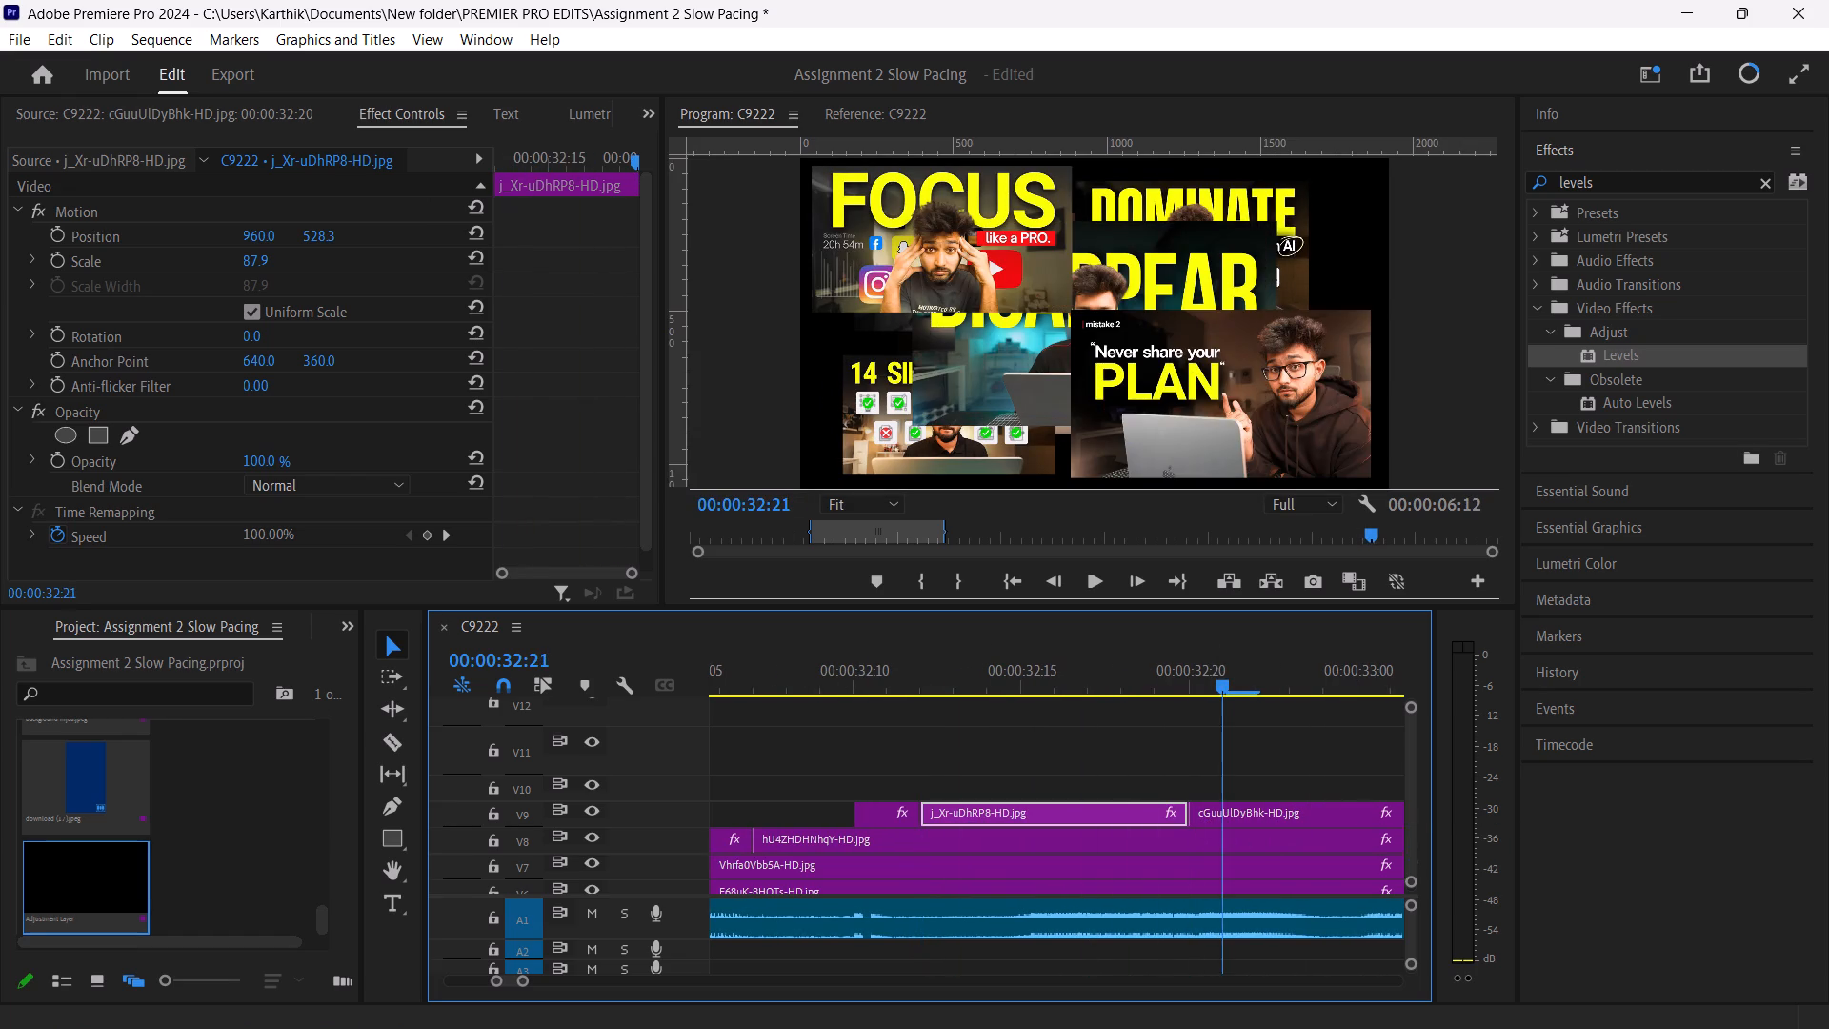
drag(1234, 741, 1149, 750)
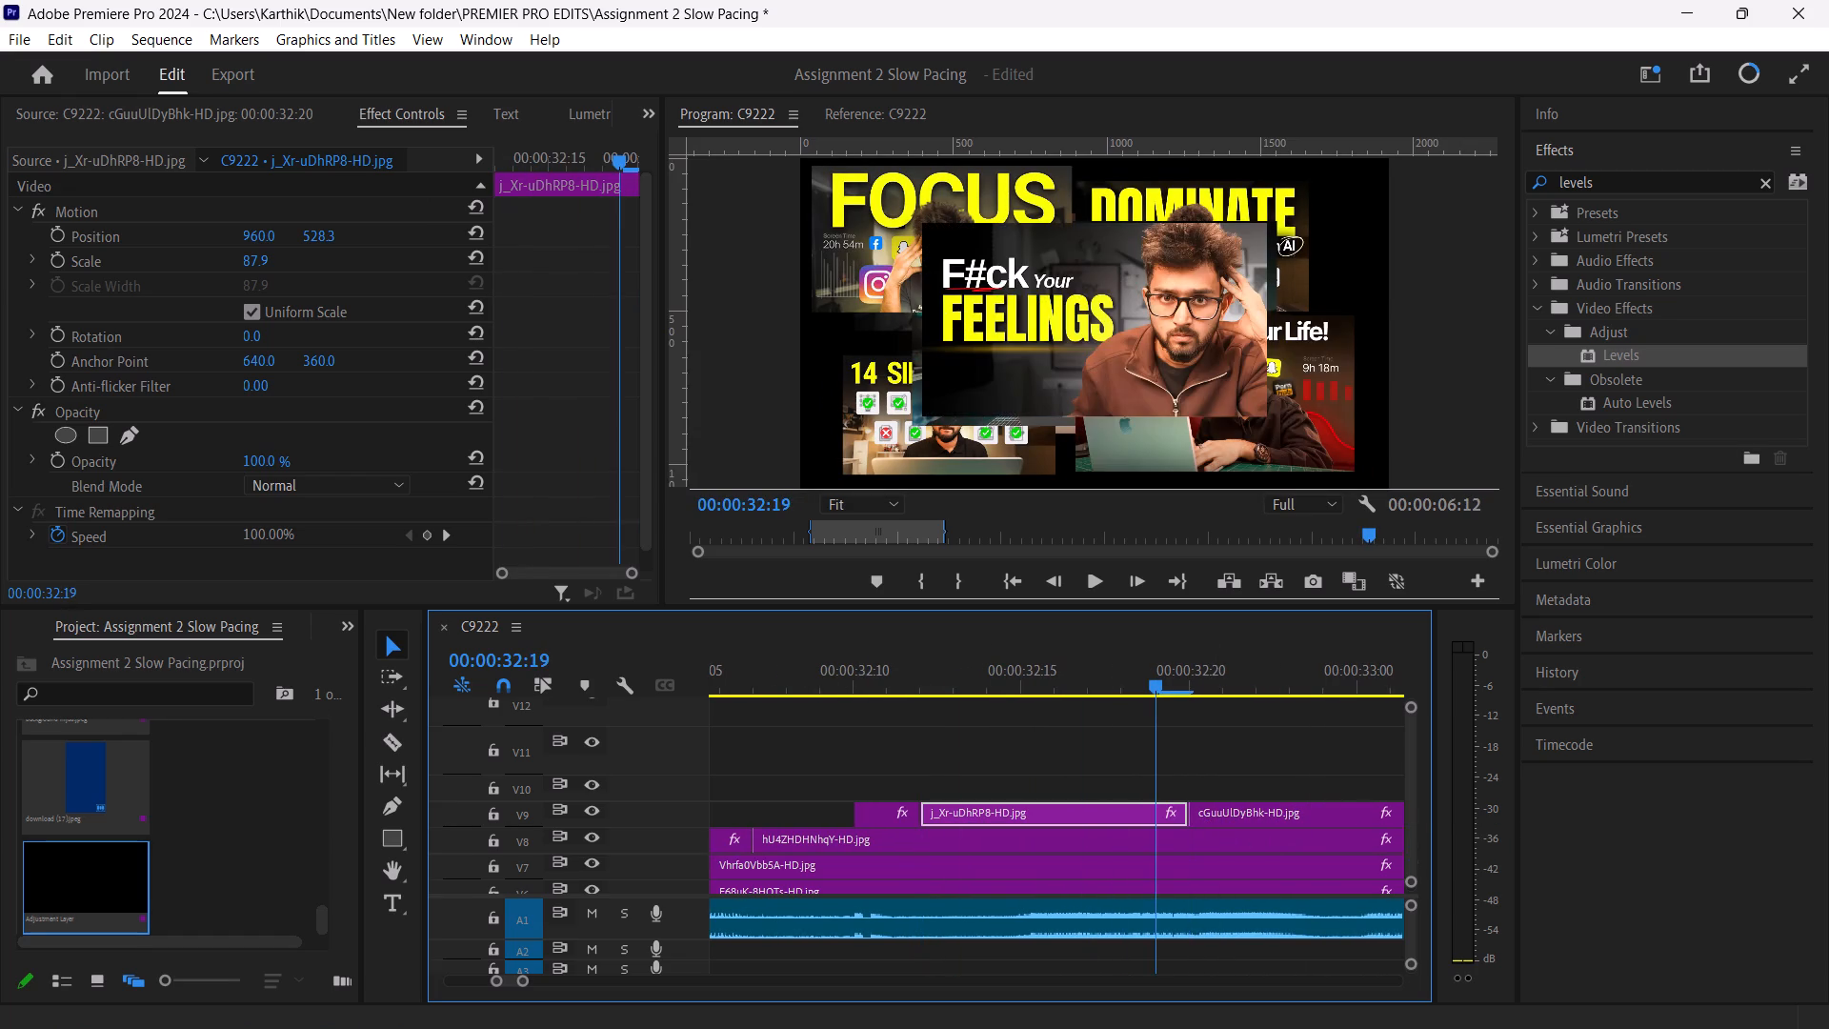
drag(1149, 750, 1358, 766)
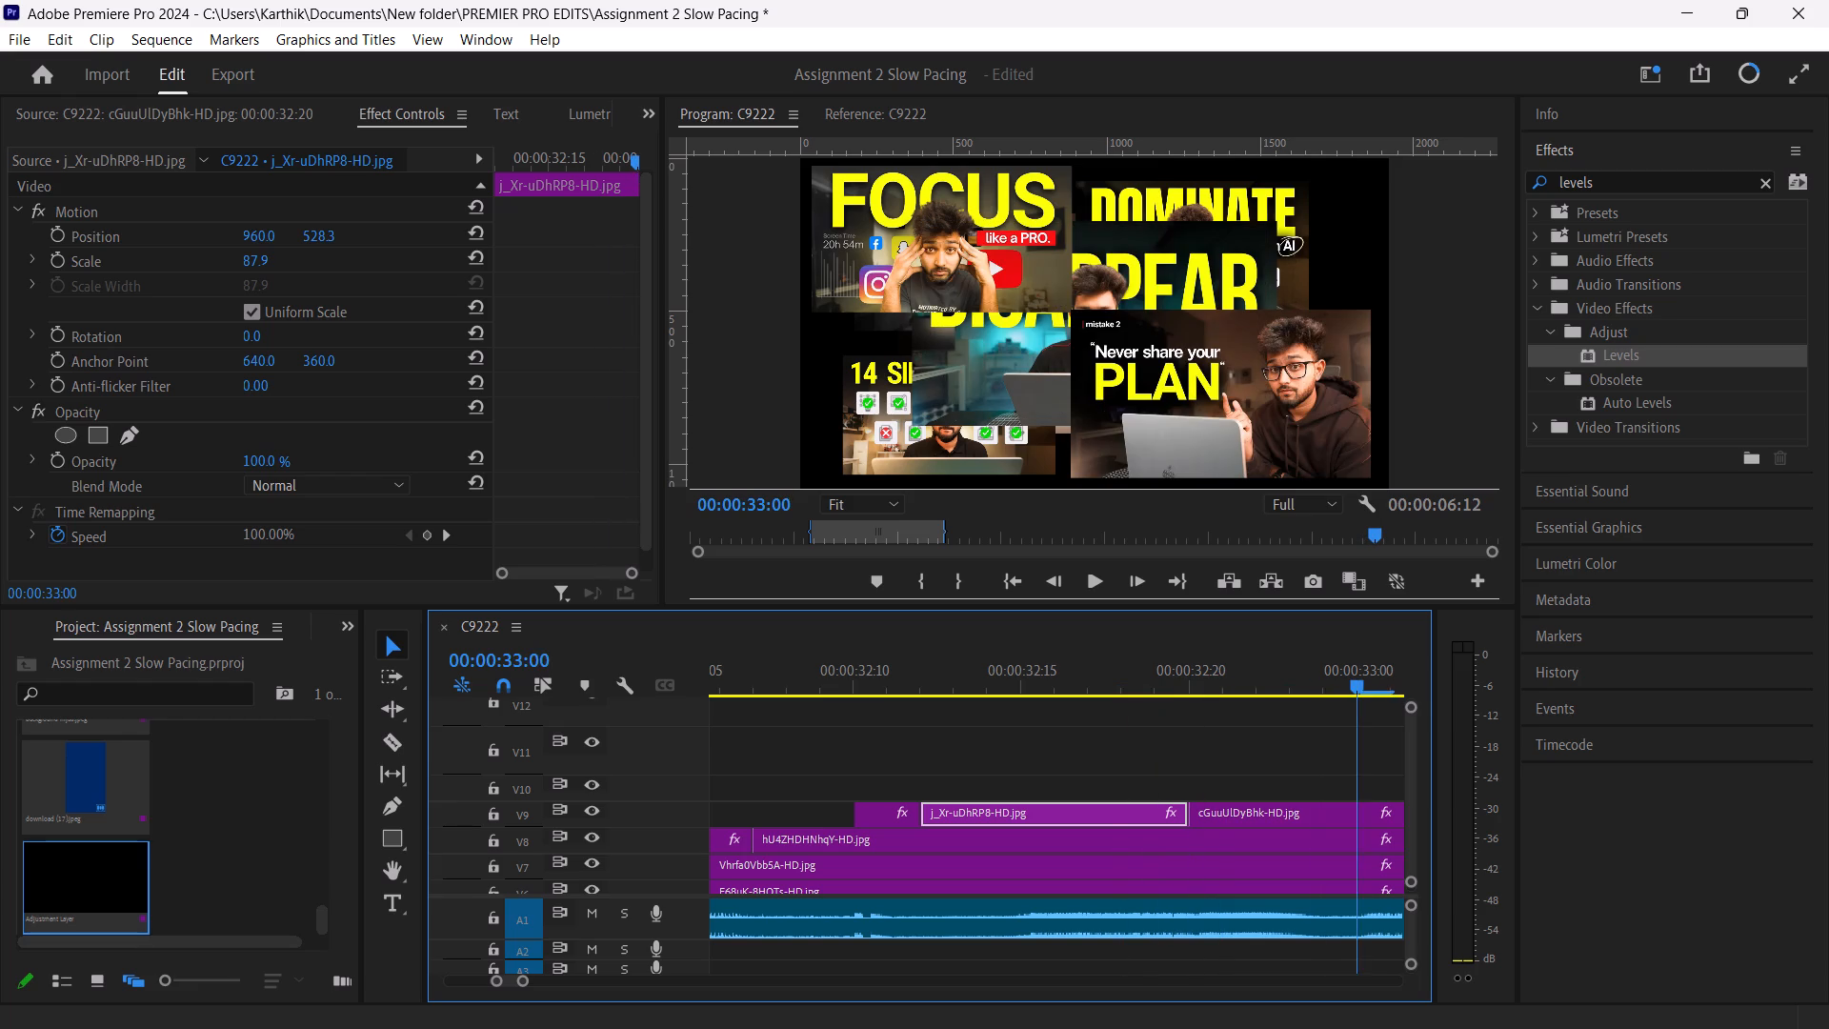
drag(1358, 766, 897, 729)
key(space)
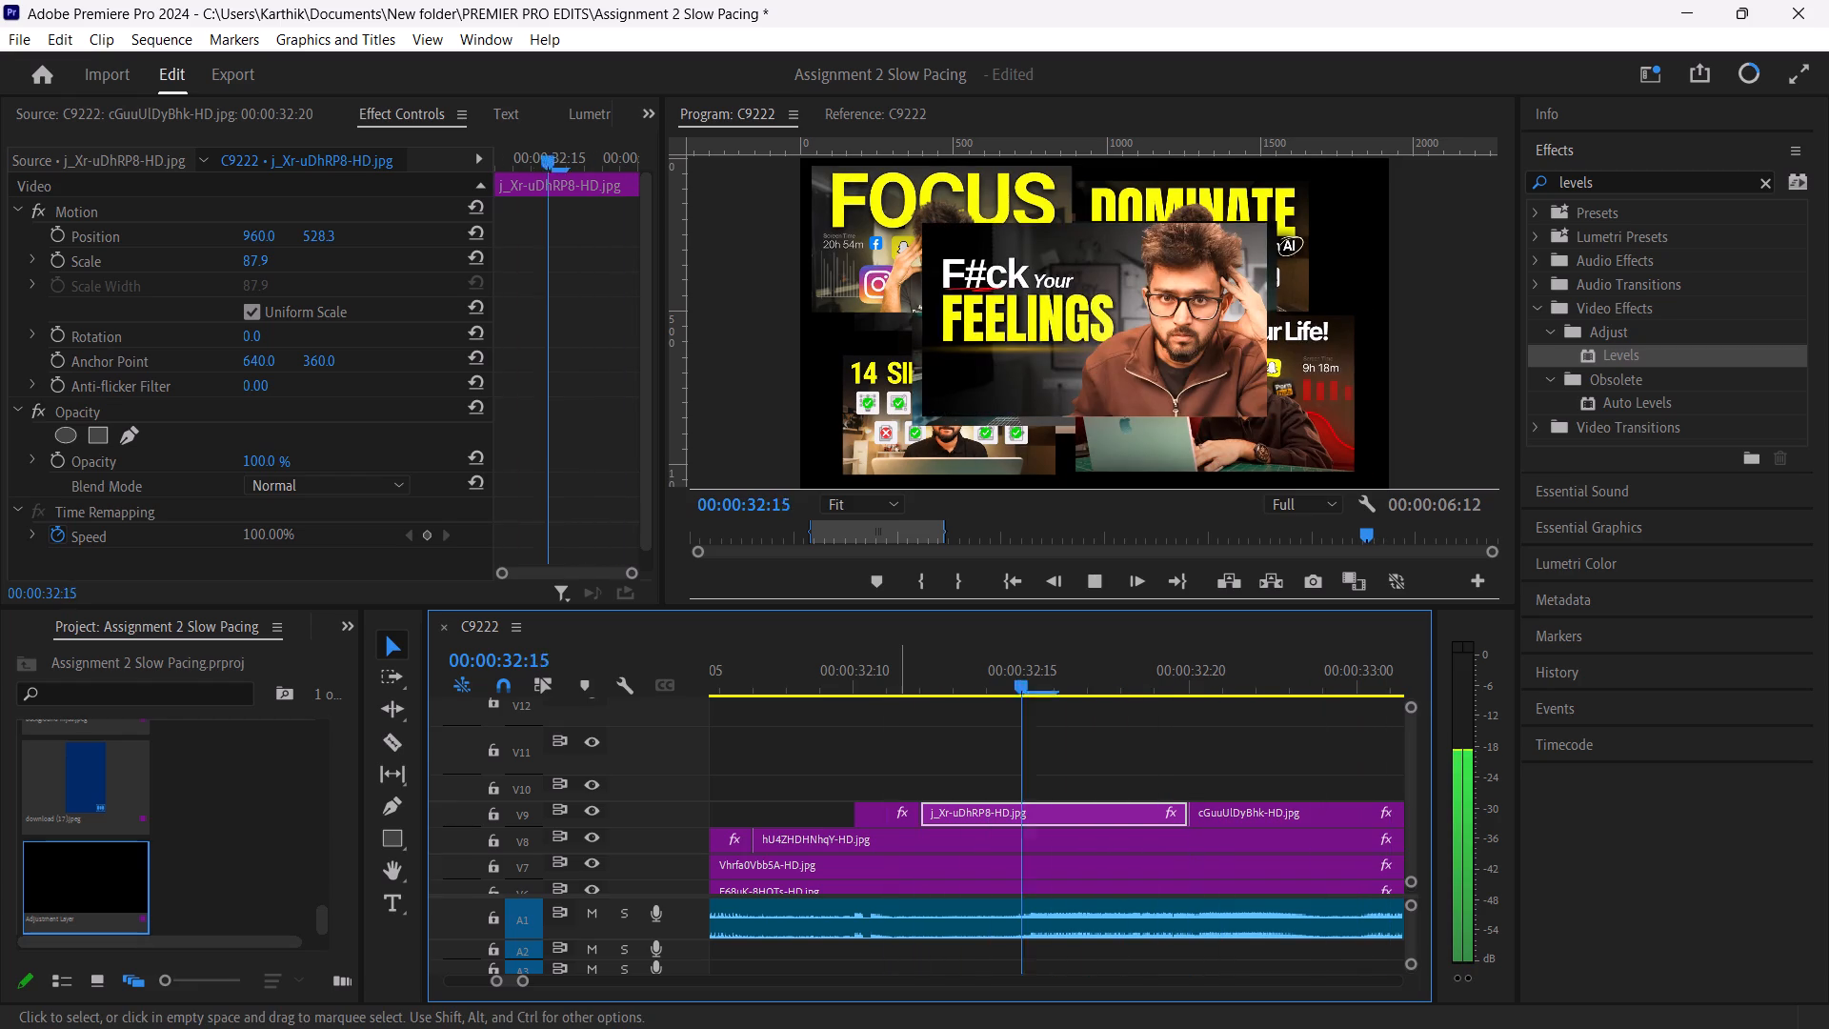
key(space)
key(space)
key(space)
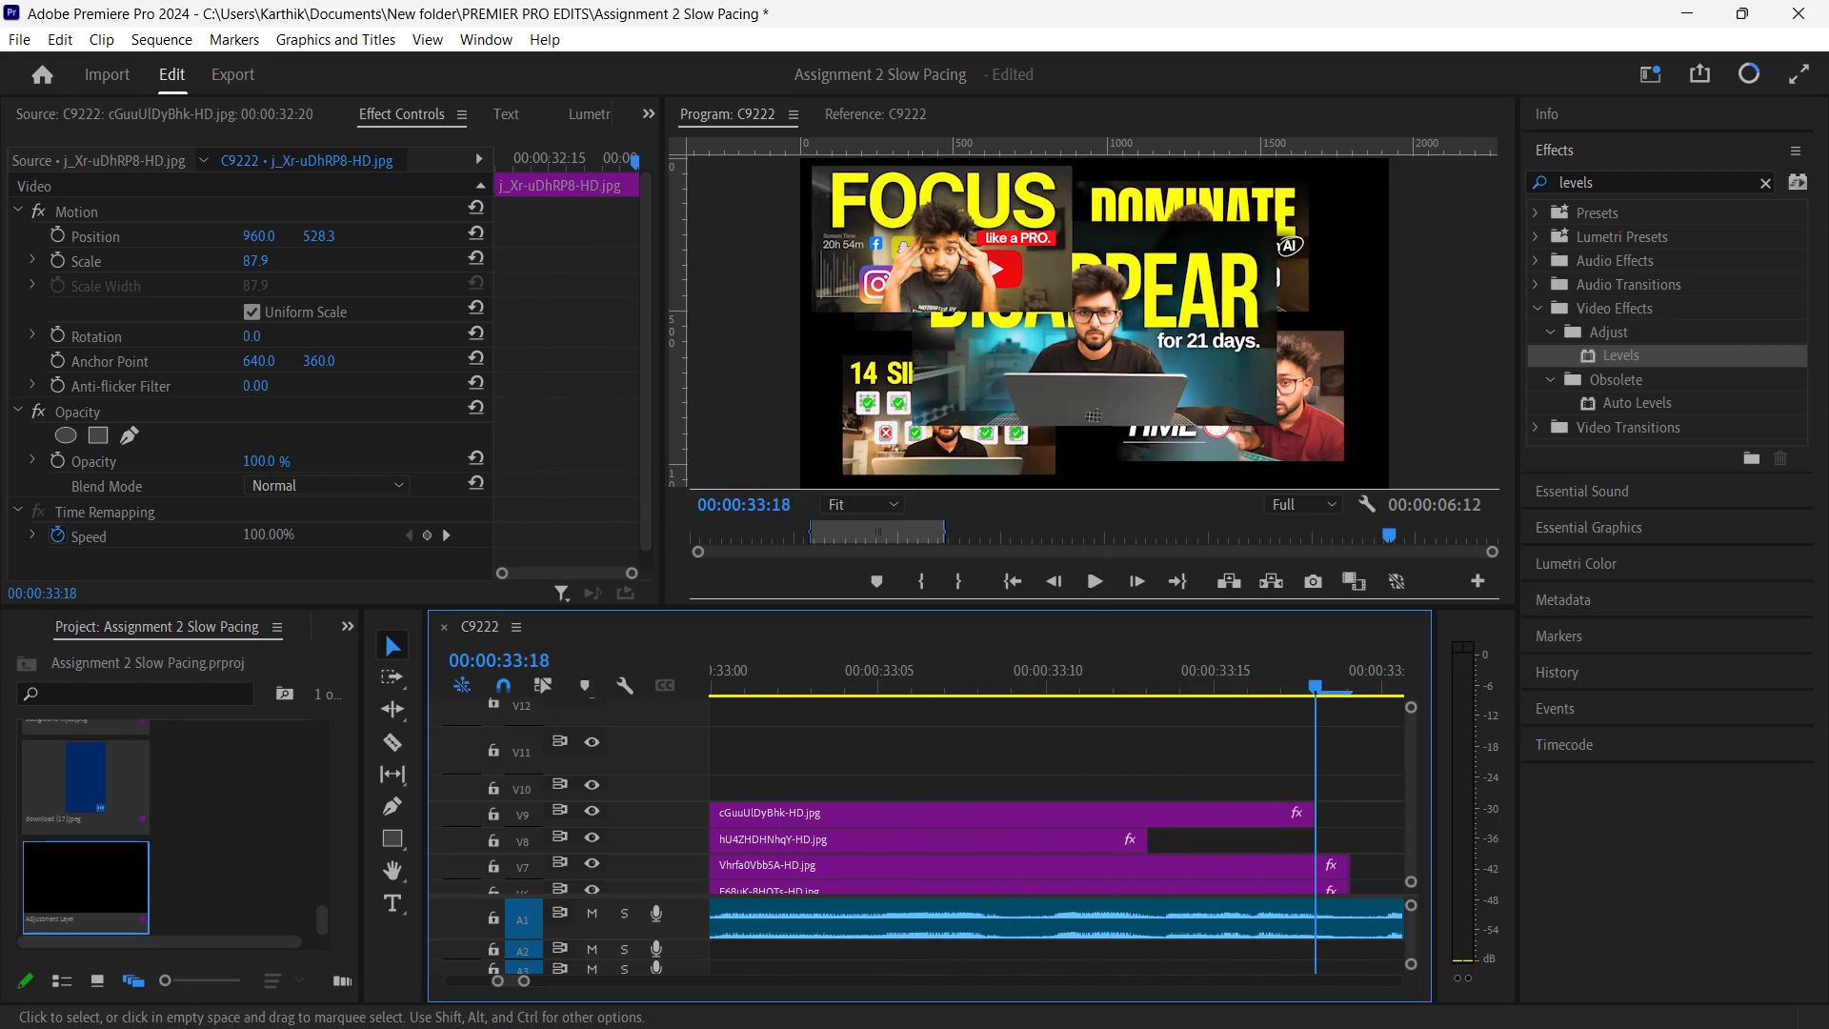
key(space)
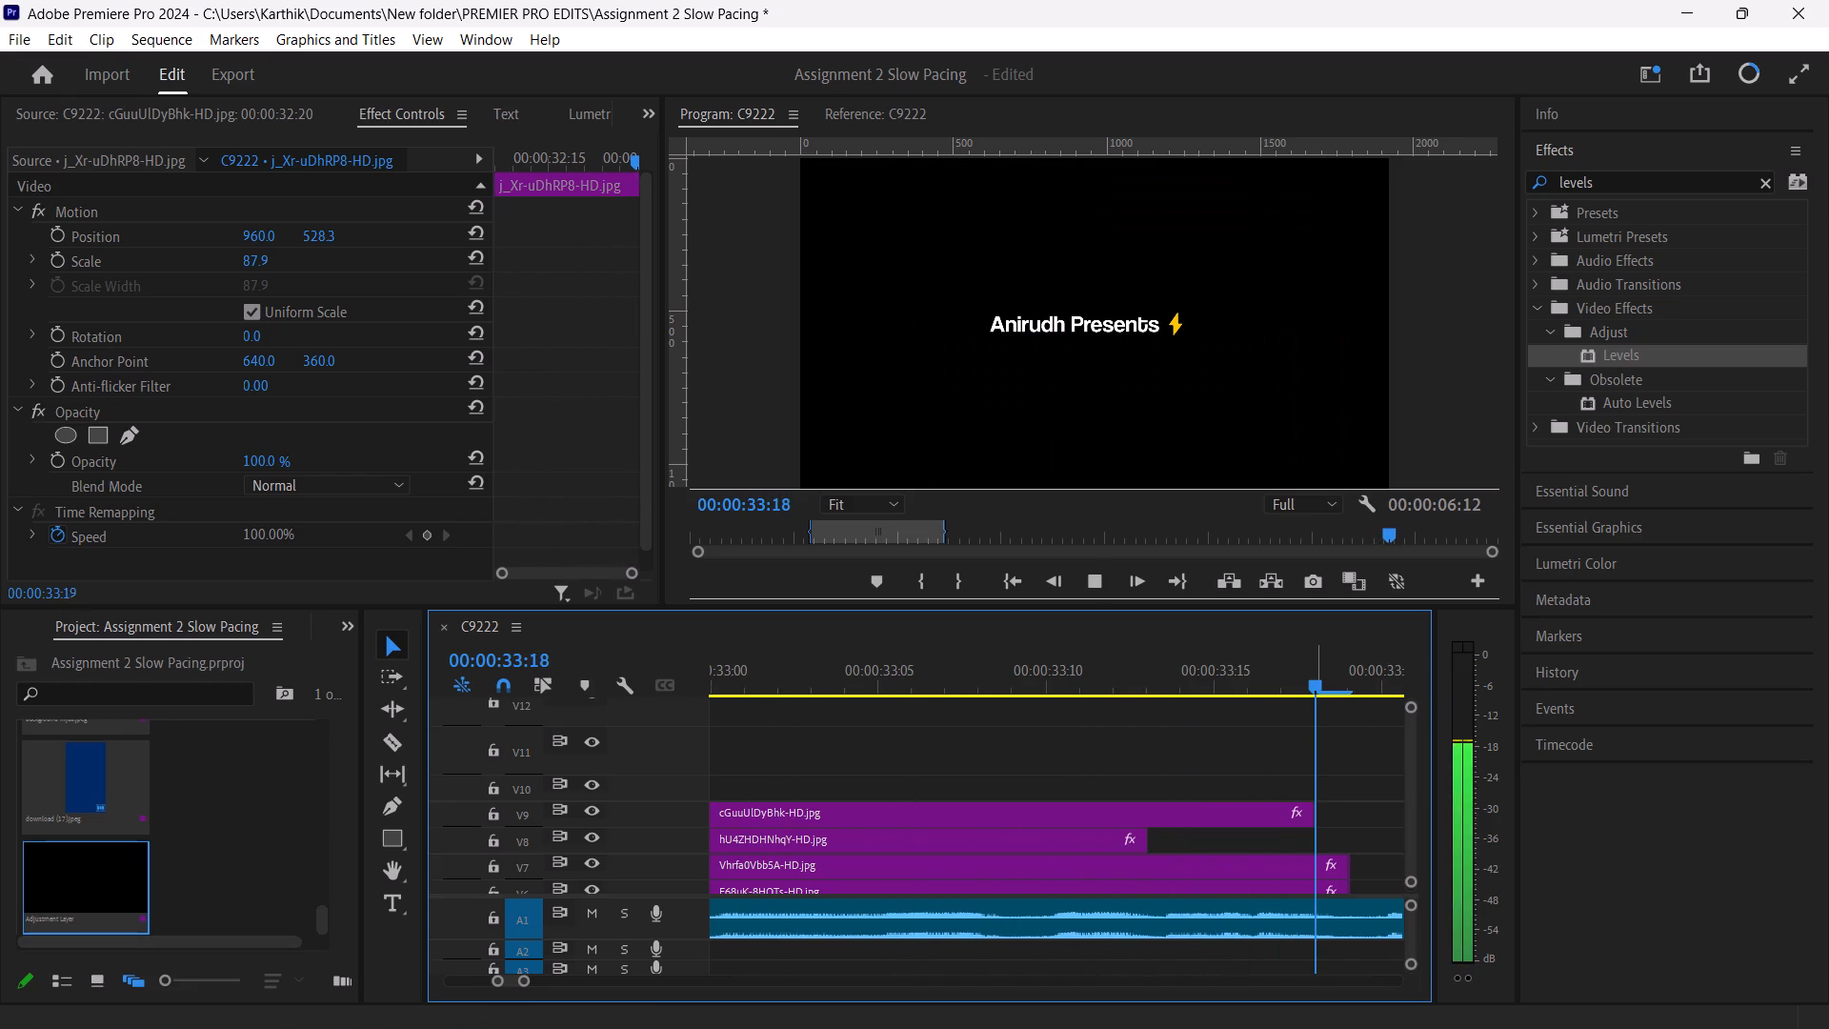
key(space)
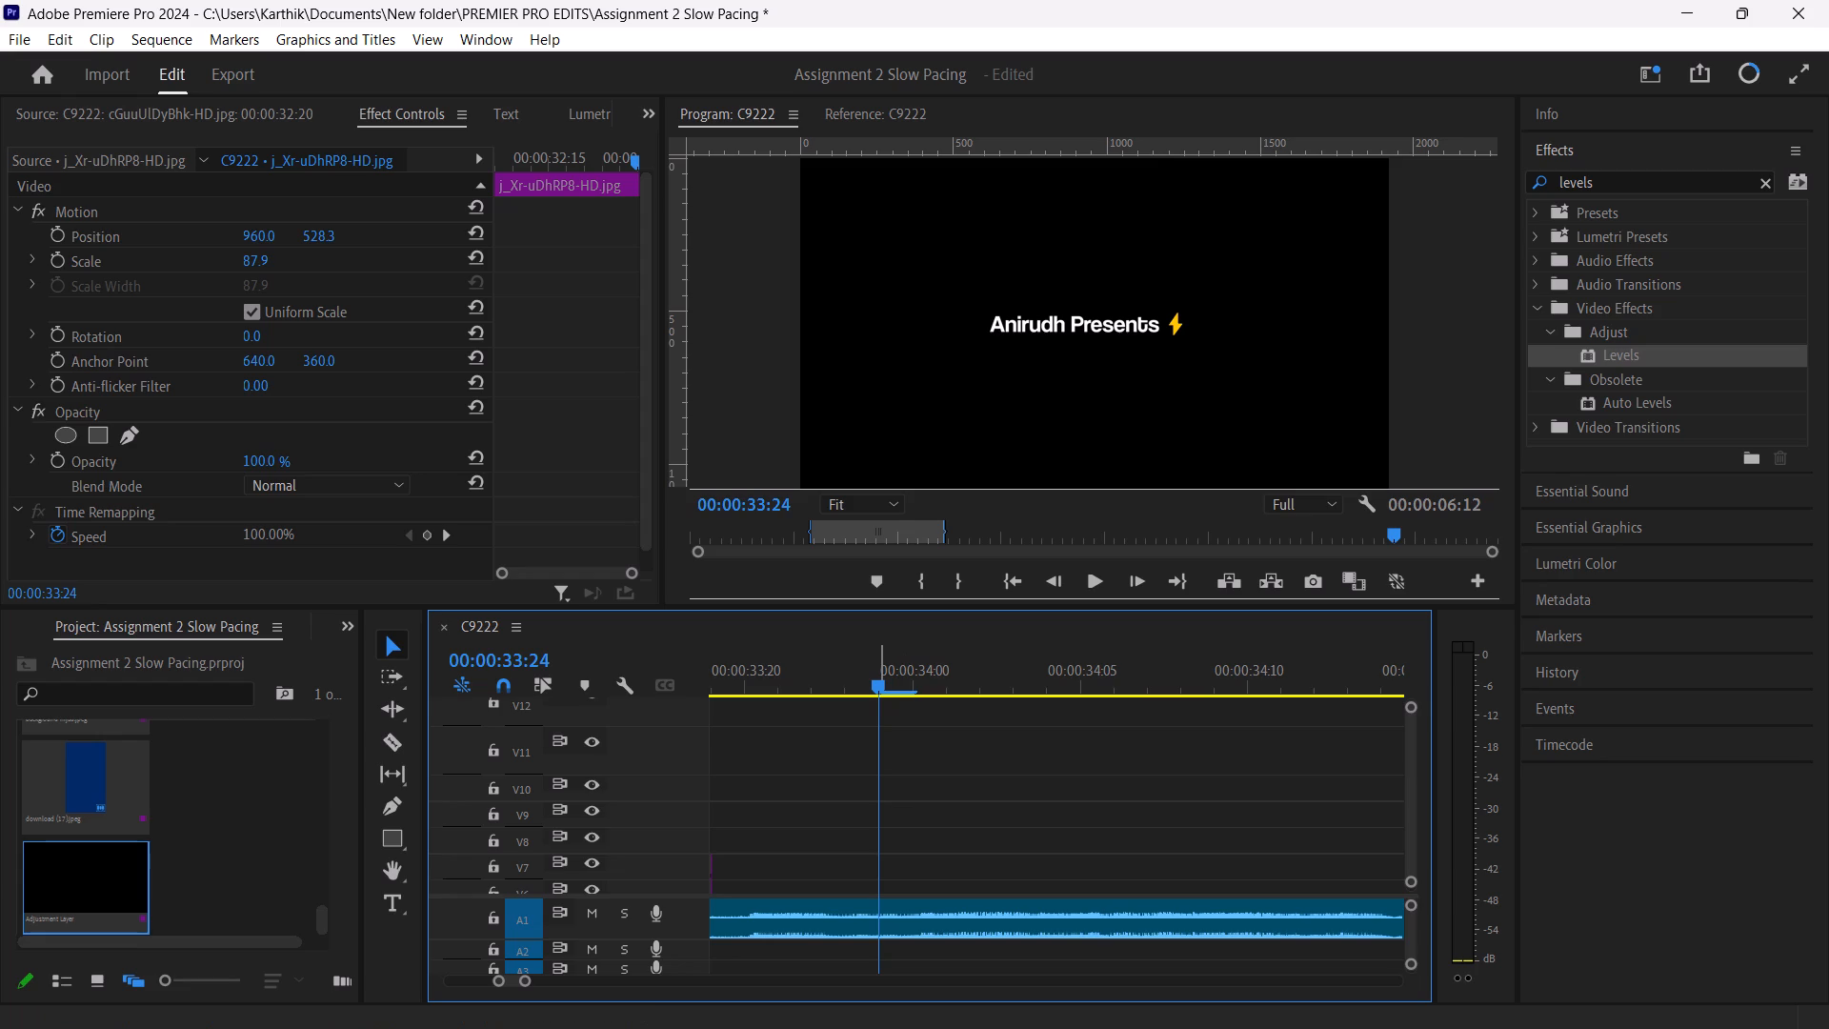
drag(880, 691, 859, 744)
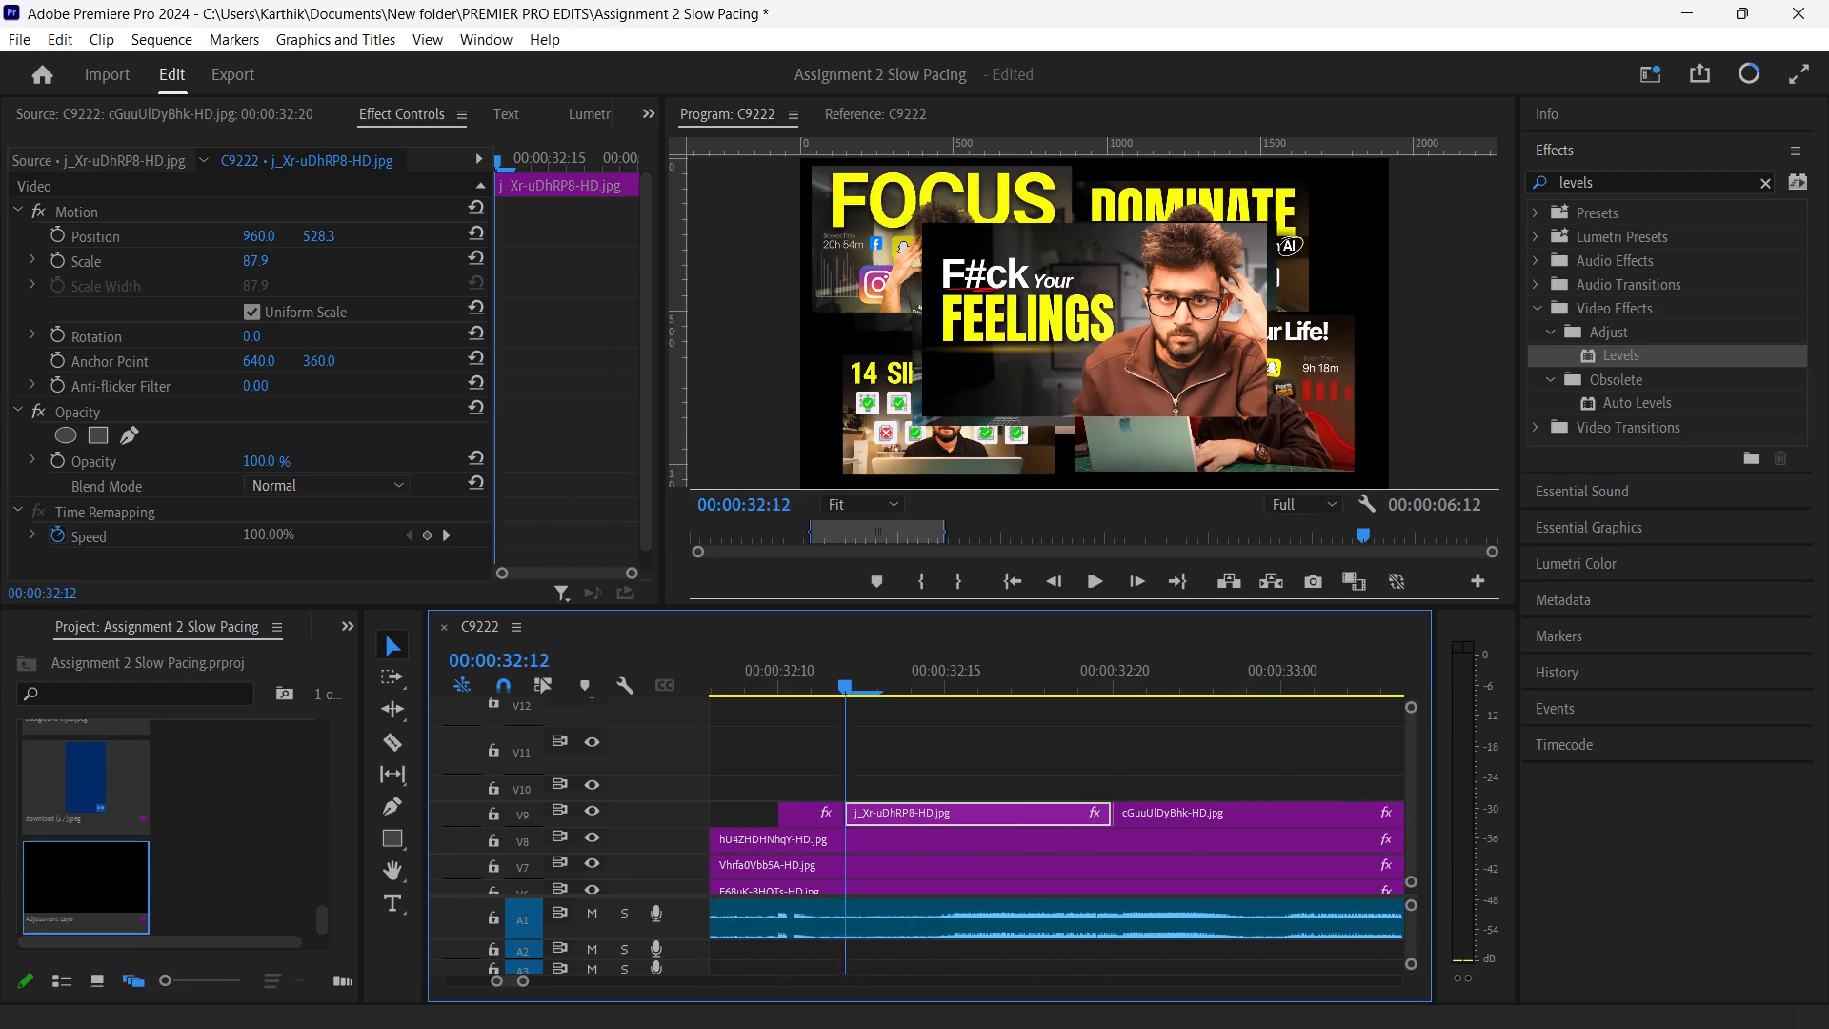
drag(859, 744, 916, 761)
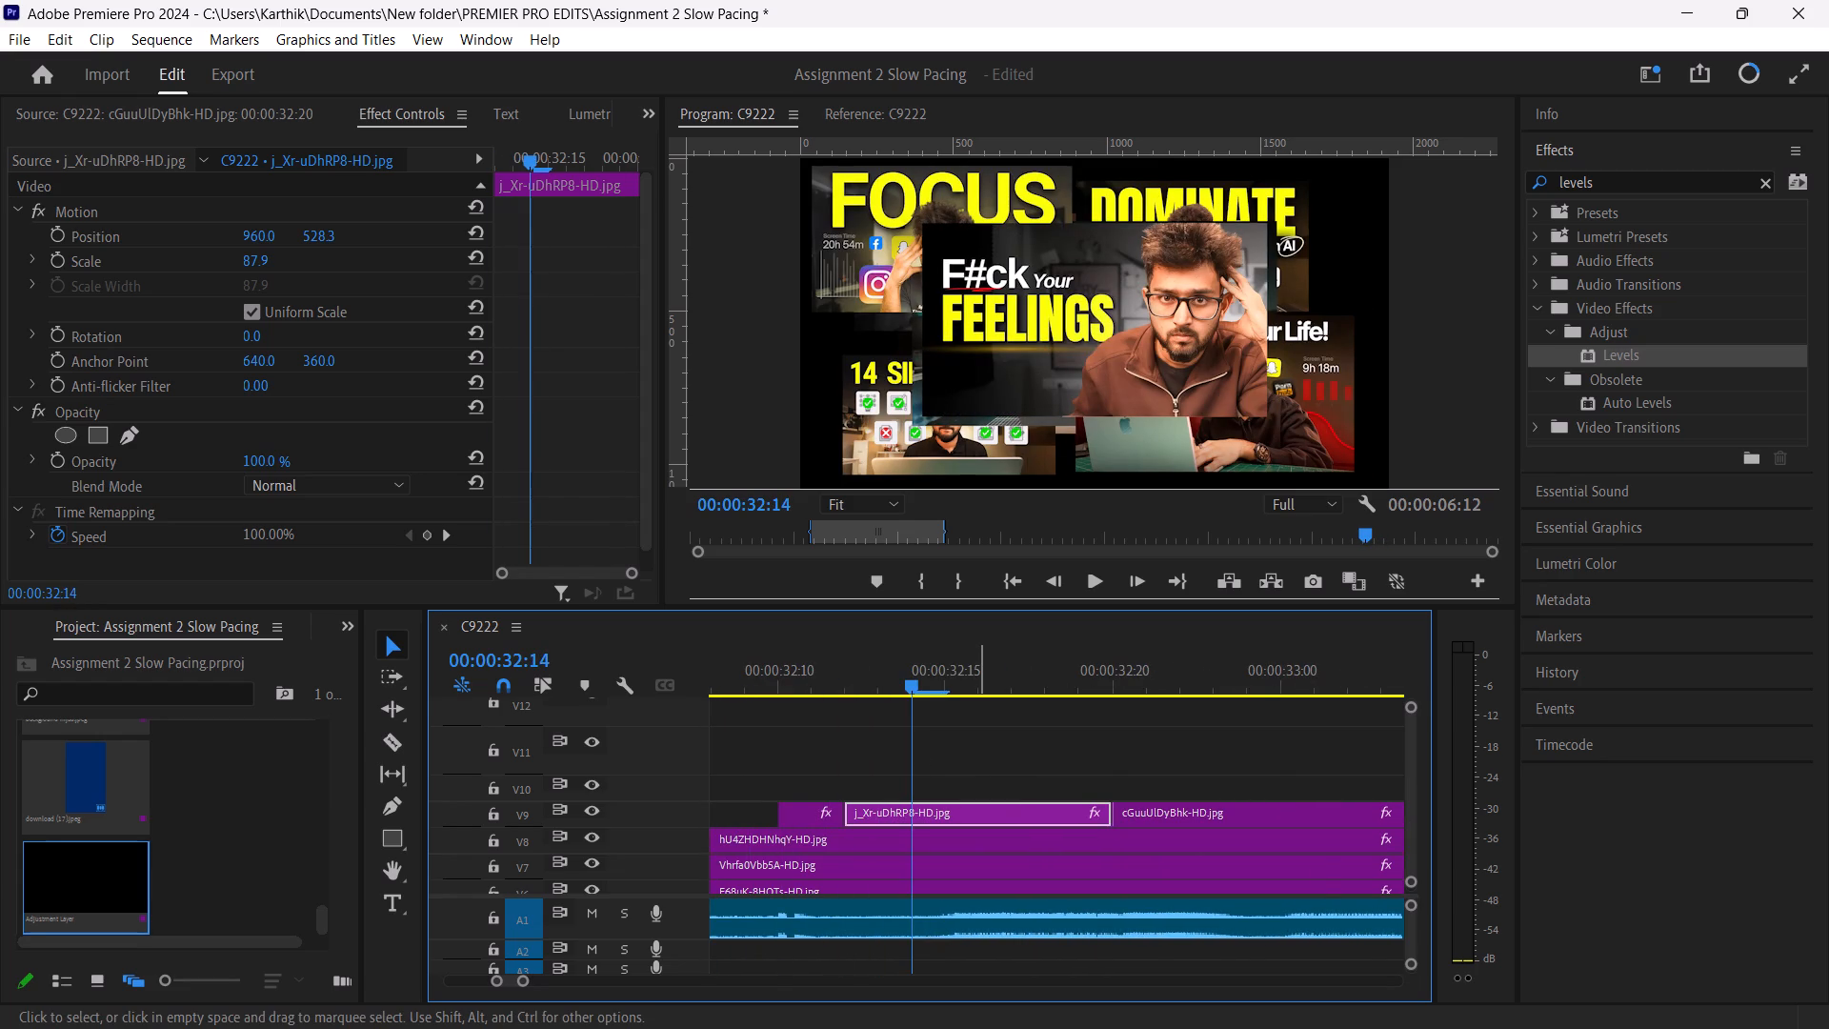
drag(911, 679, 1136, 719)
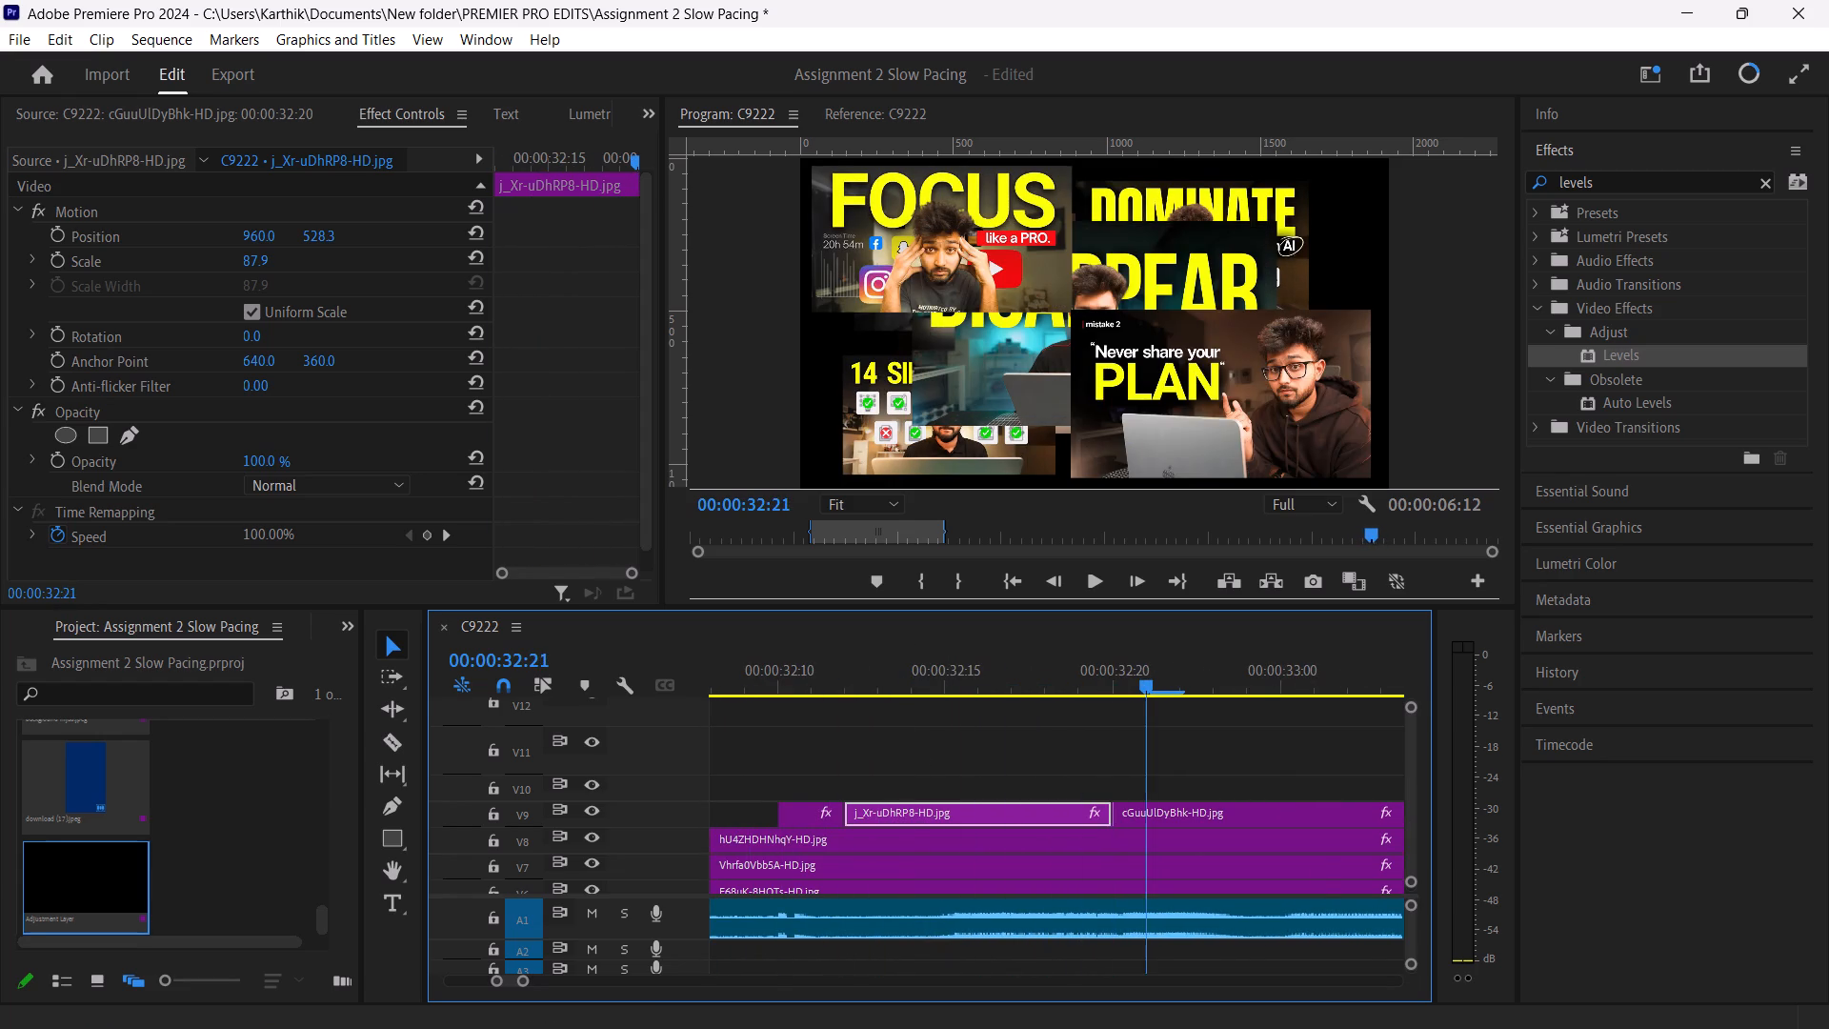
drag(1136, 719, 1117, 730)
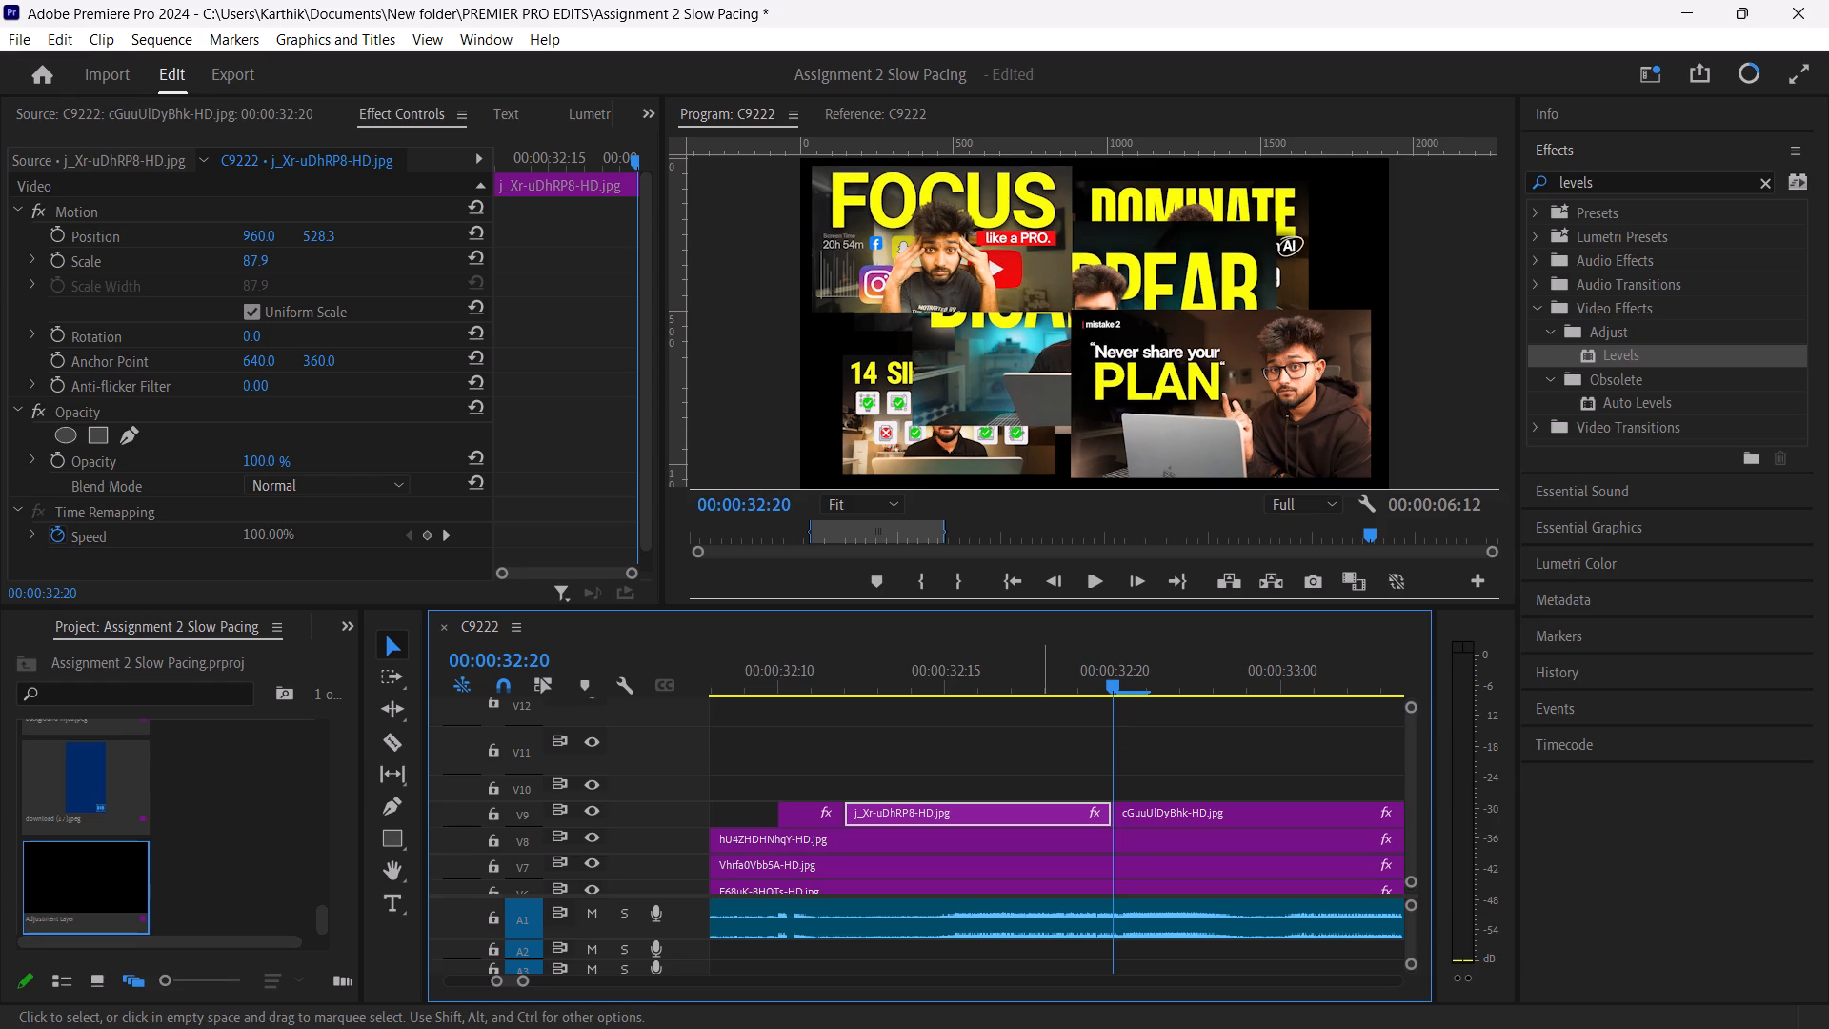
Move both j_Xr-uDhRP8-HD.jpg pieces from V9 up to V10, keeping their timing.
drag(1038, 808, 1041, 782)
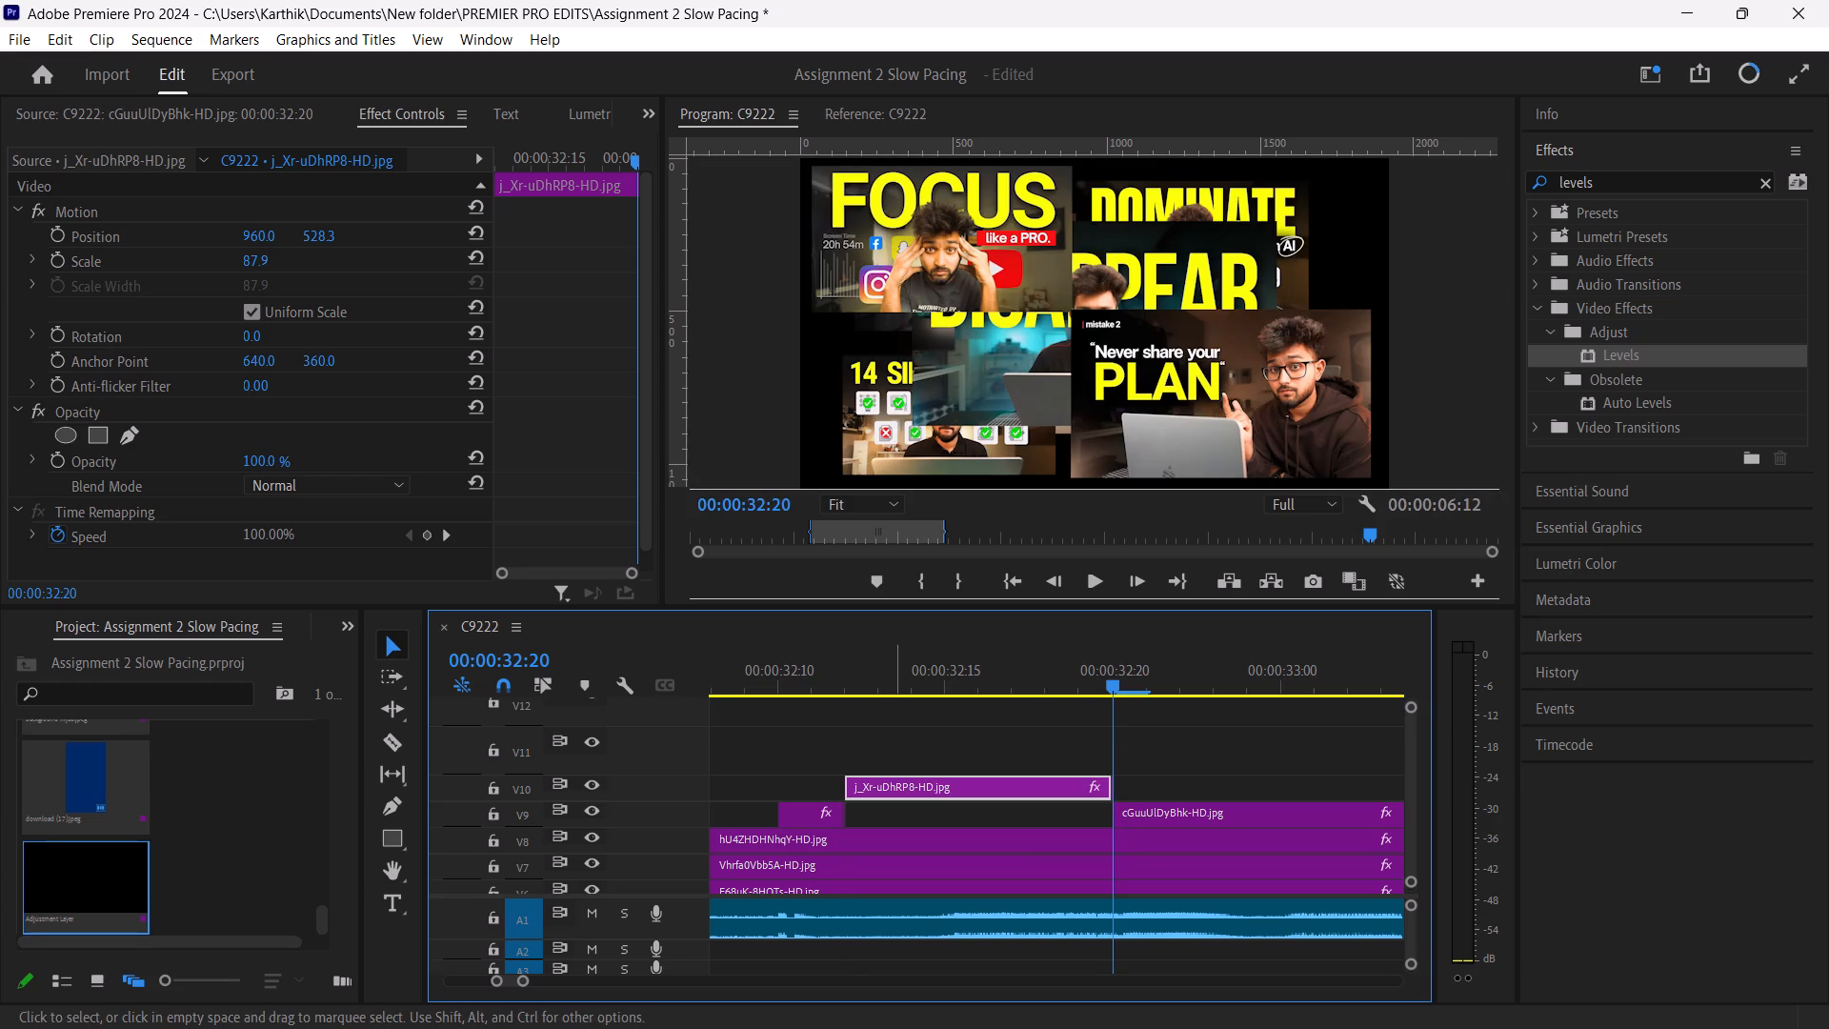
drag(806, 813, 812, 792)
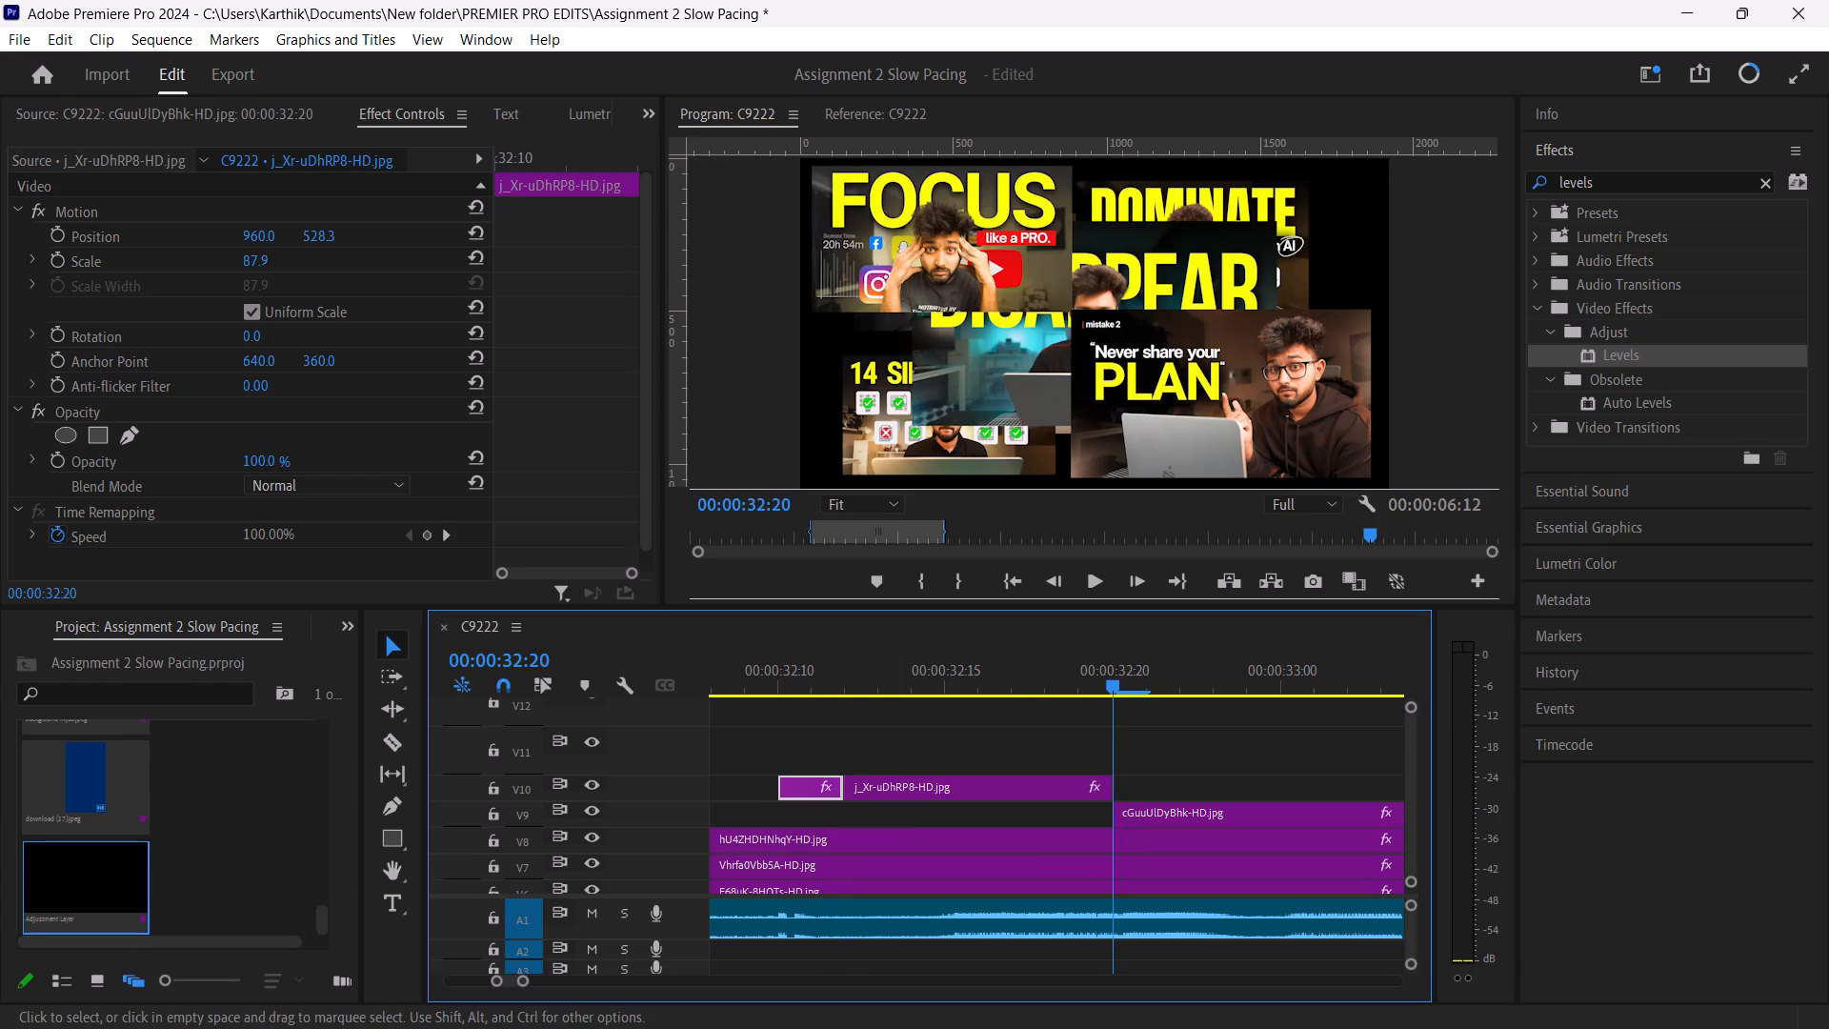
Extend the end of the longer j_Xr-uDhRP8-HD.jpg piece on V10 by four frames, past 00:00:32:20.
click(1167, 805)
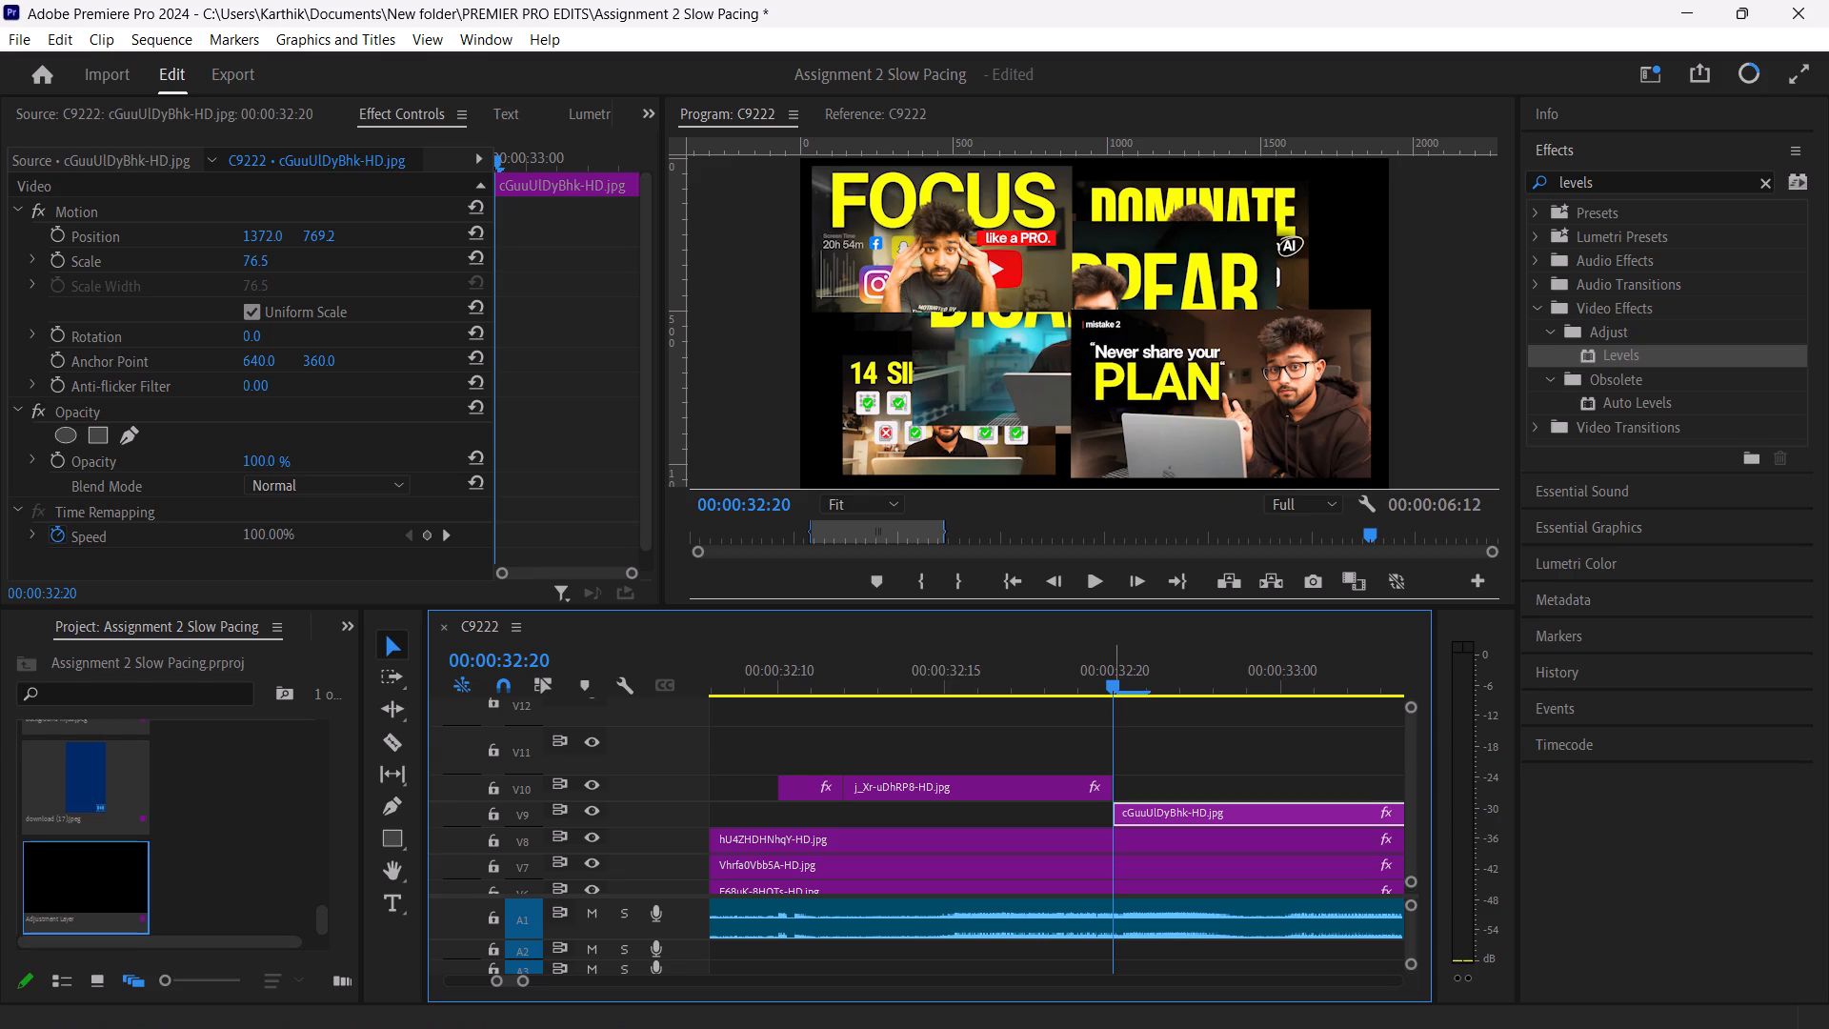
click(1086, 787)
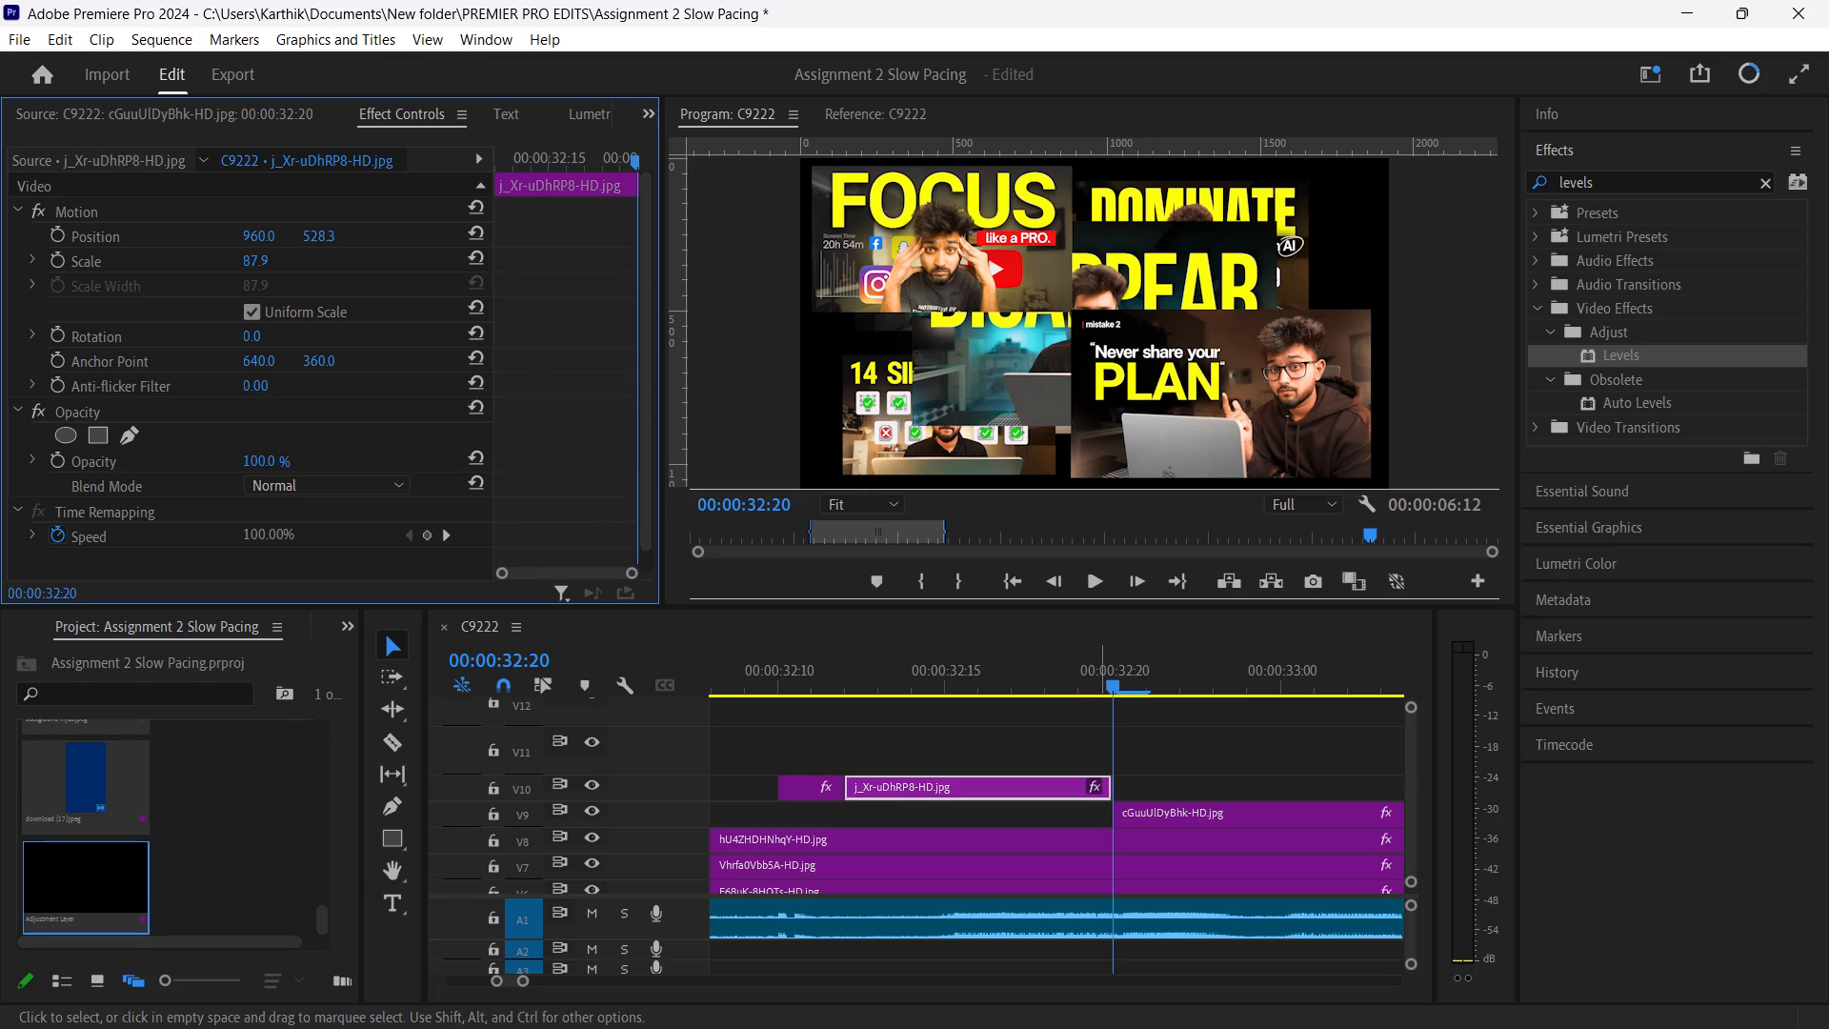
drag(1110, 787, 1239, 787)
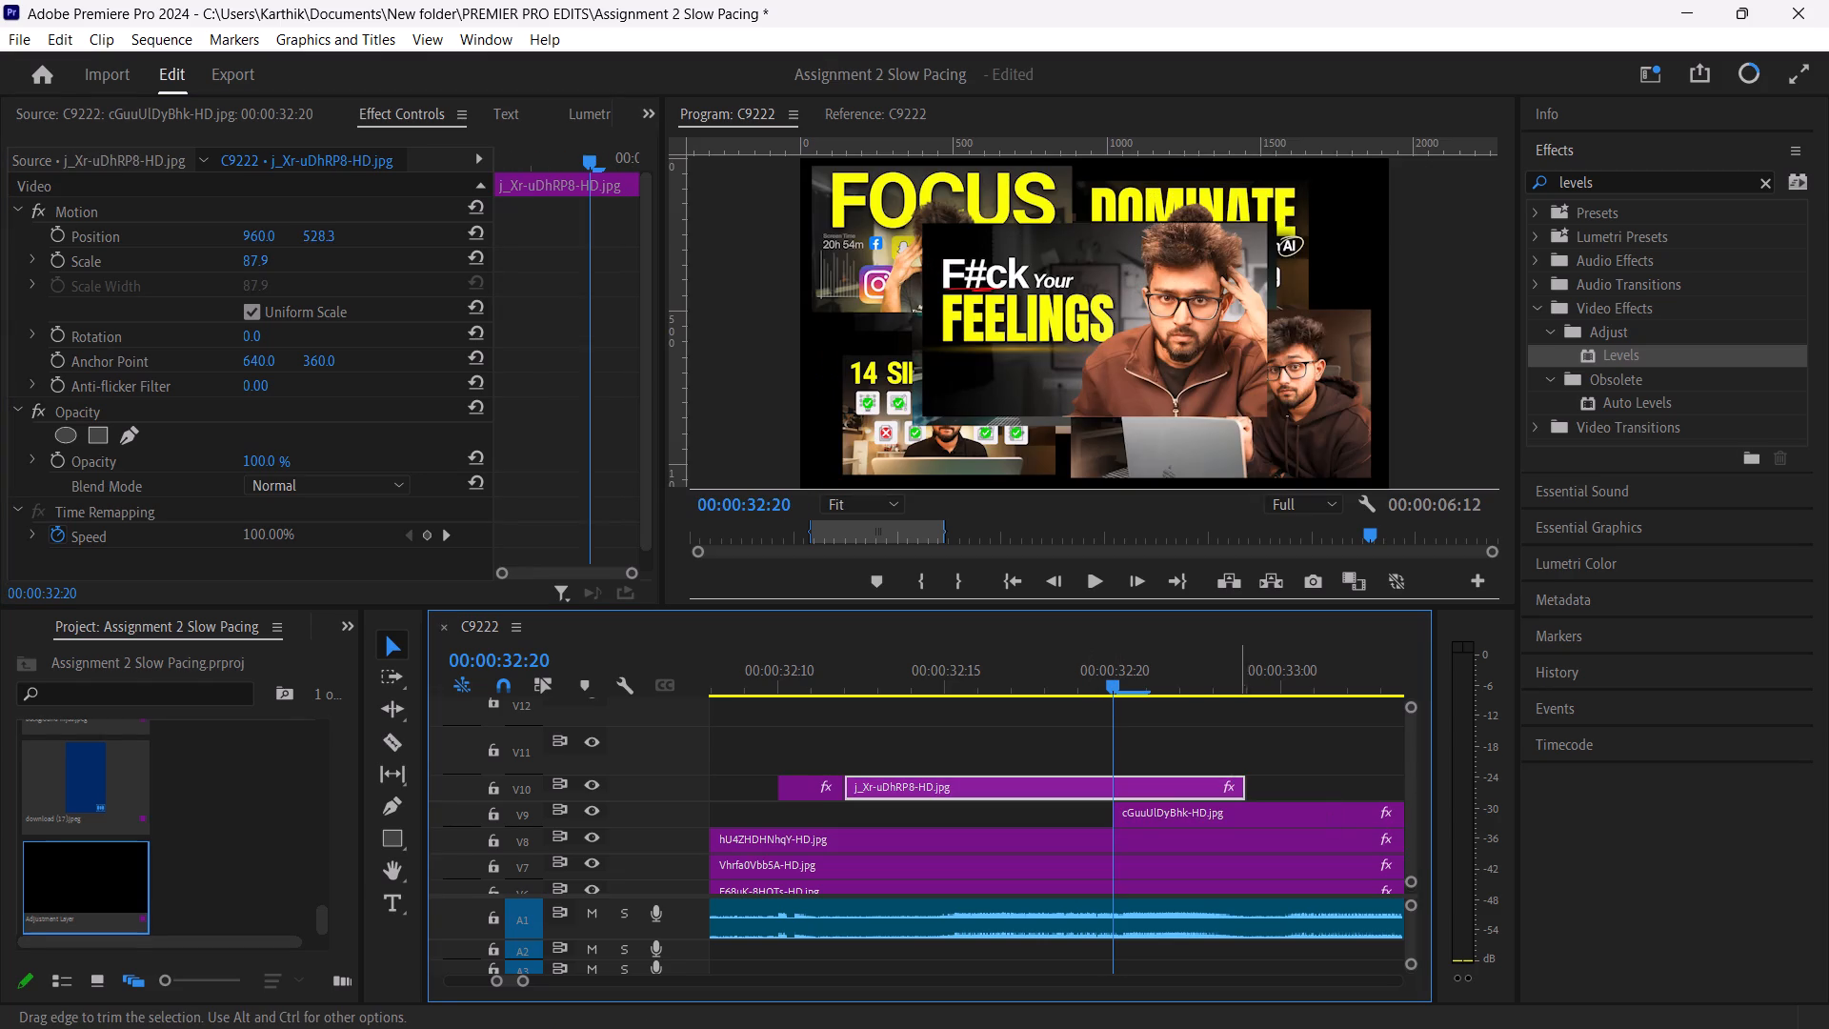
Move the cGuuUlDyBhk-HD.jpg thumbnail from V9 up to V11 so that it starts at 00:00:32:15.
click(1199, 813)
drag(1199, 813, 1199, 806)
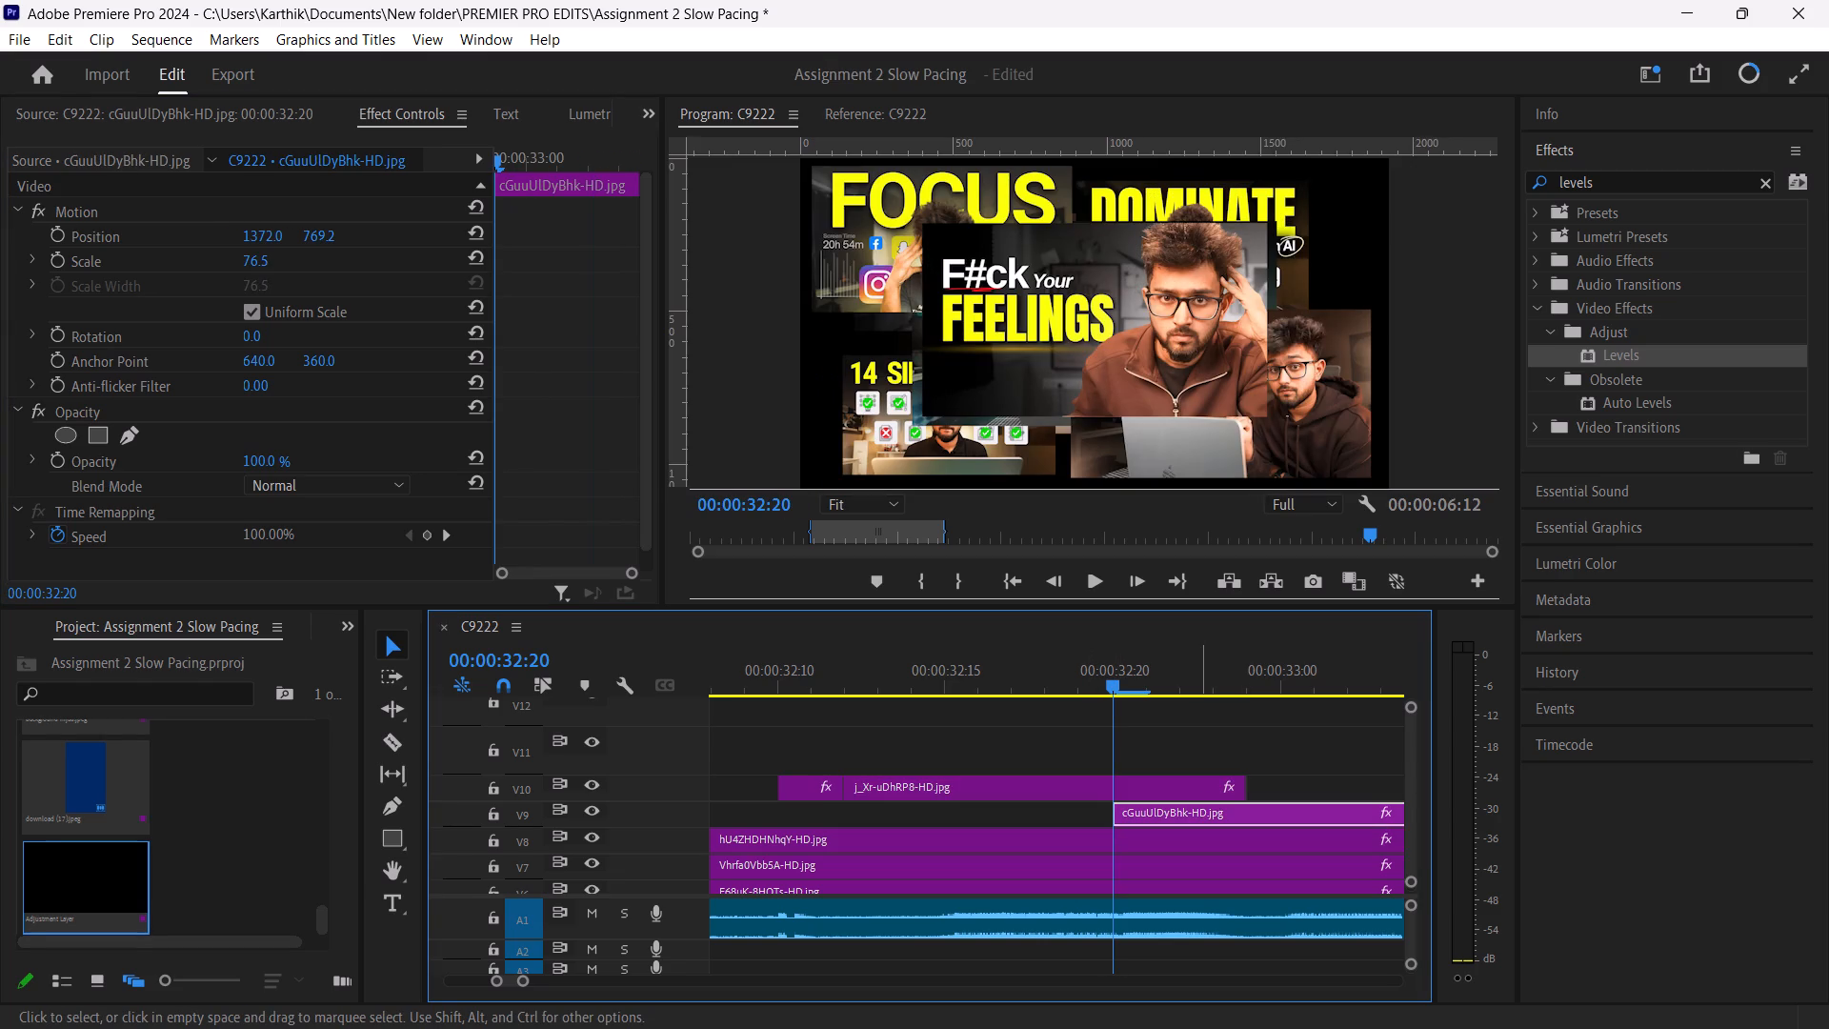
drag(1199, 806, 1200, 756)
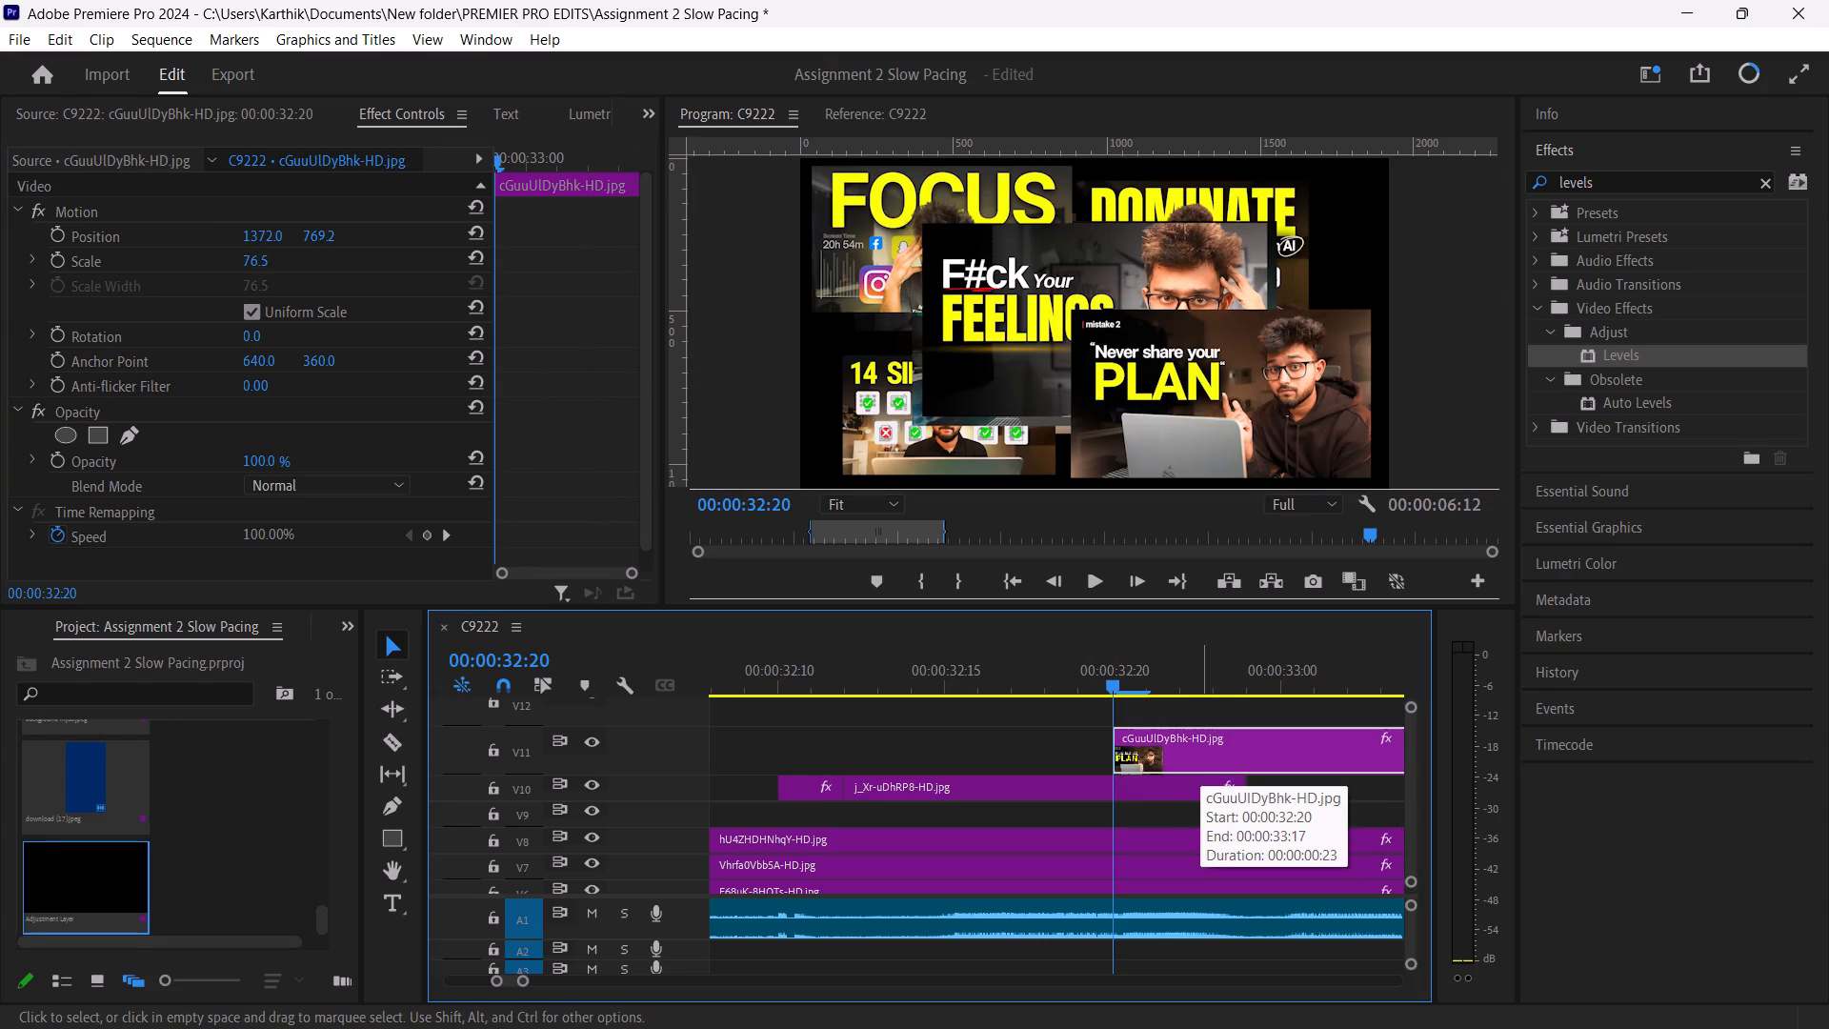
drag(1187, 751, 1189, 759)
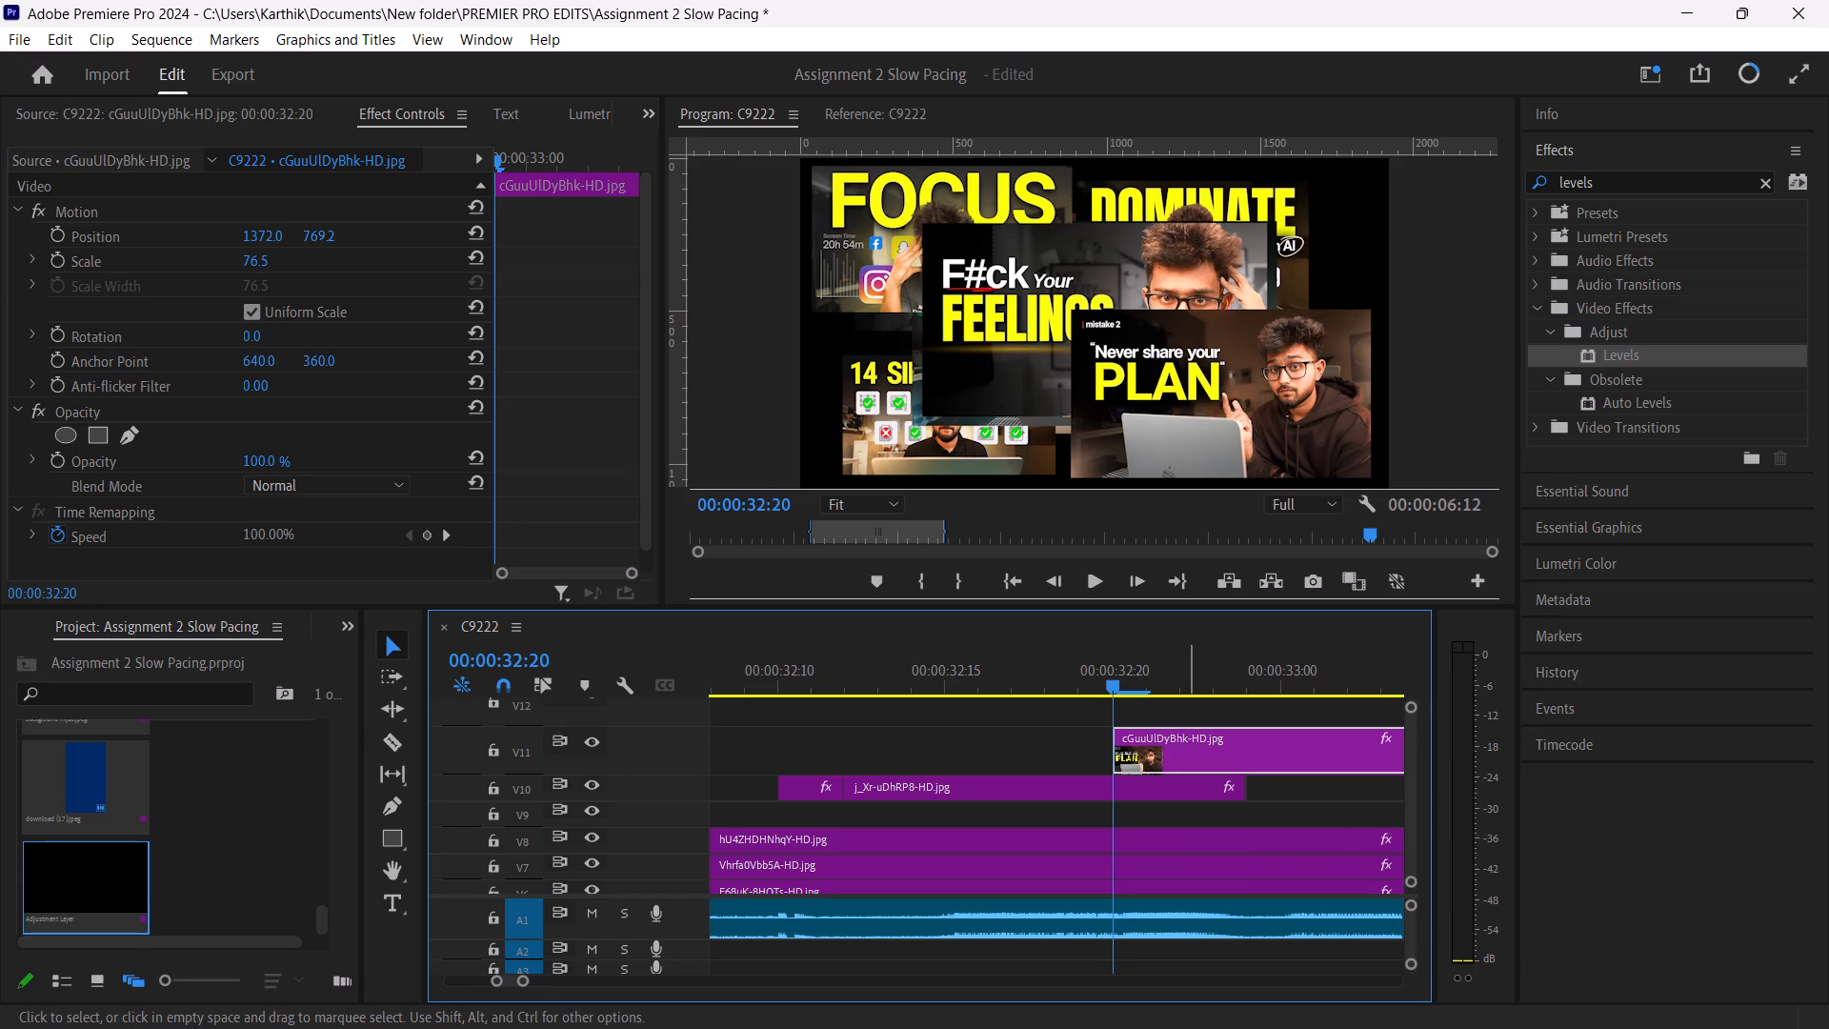
drag(1189, 759, 1200, 810)
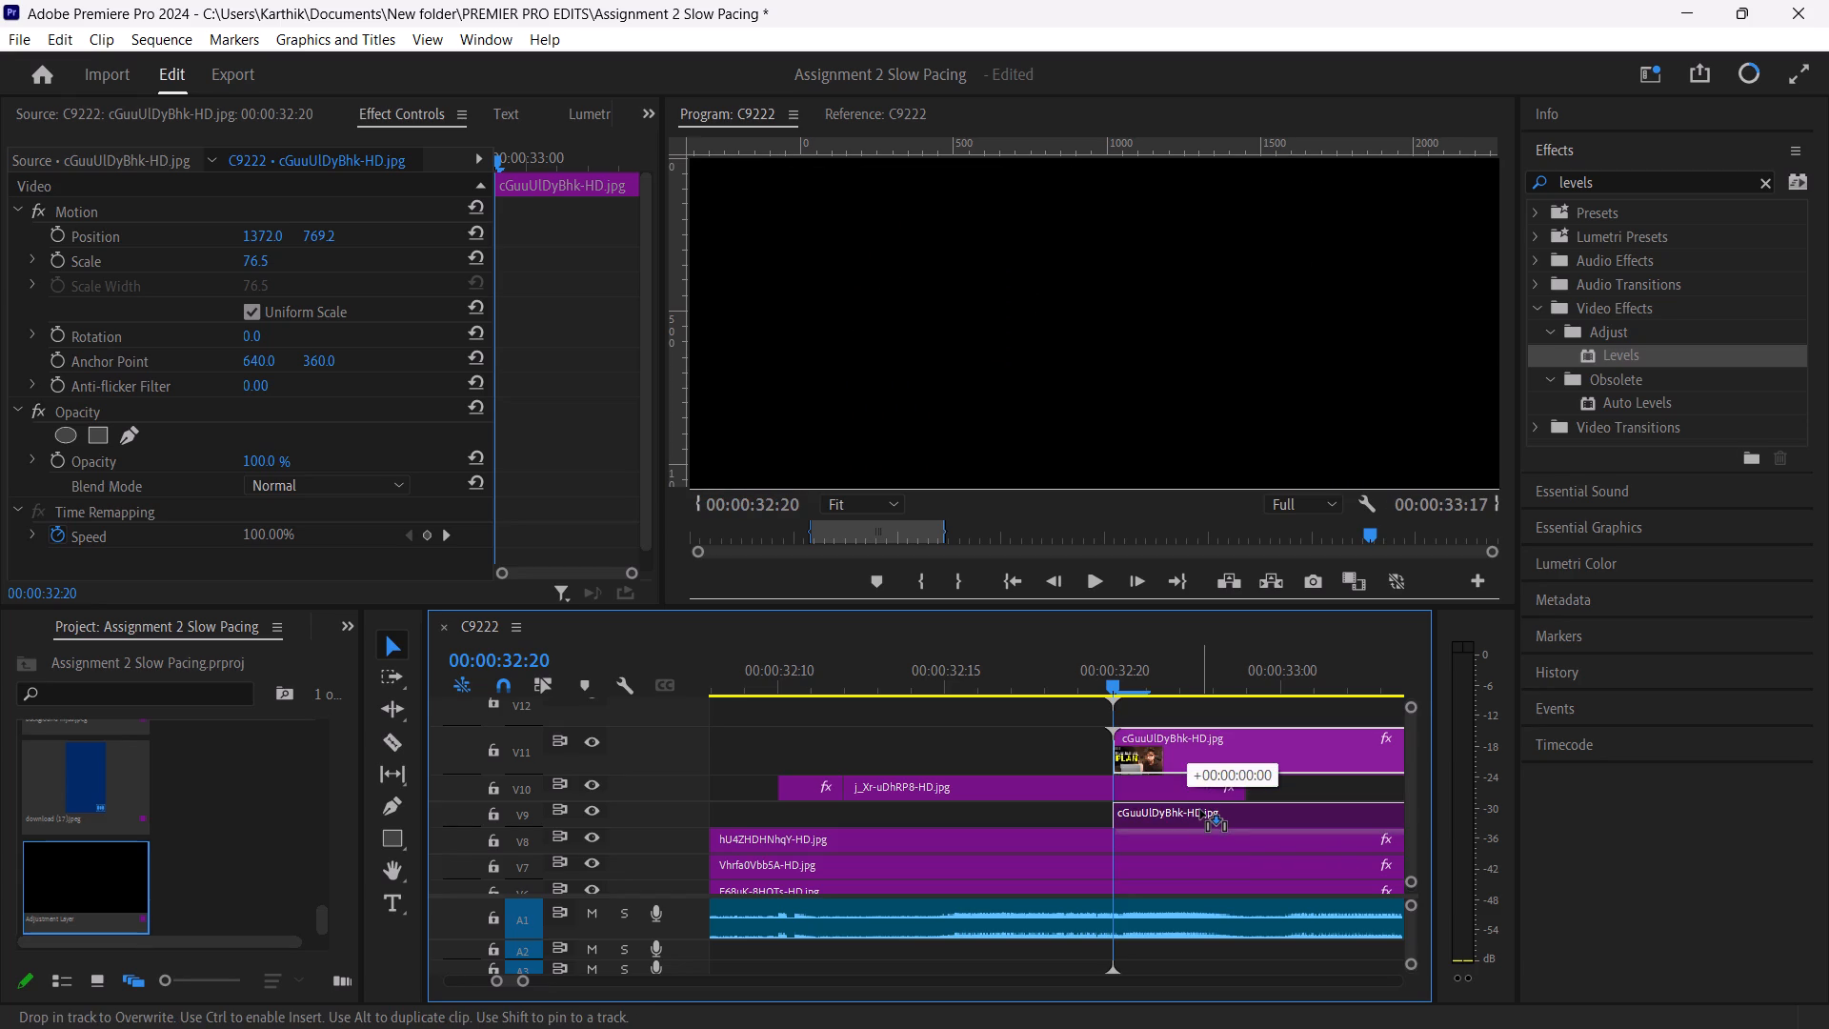
drag(1200, 810, 1018, 743)
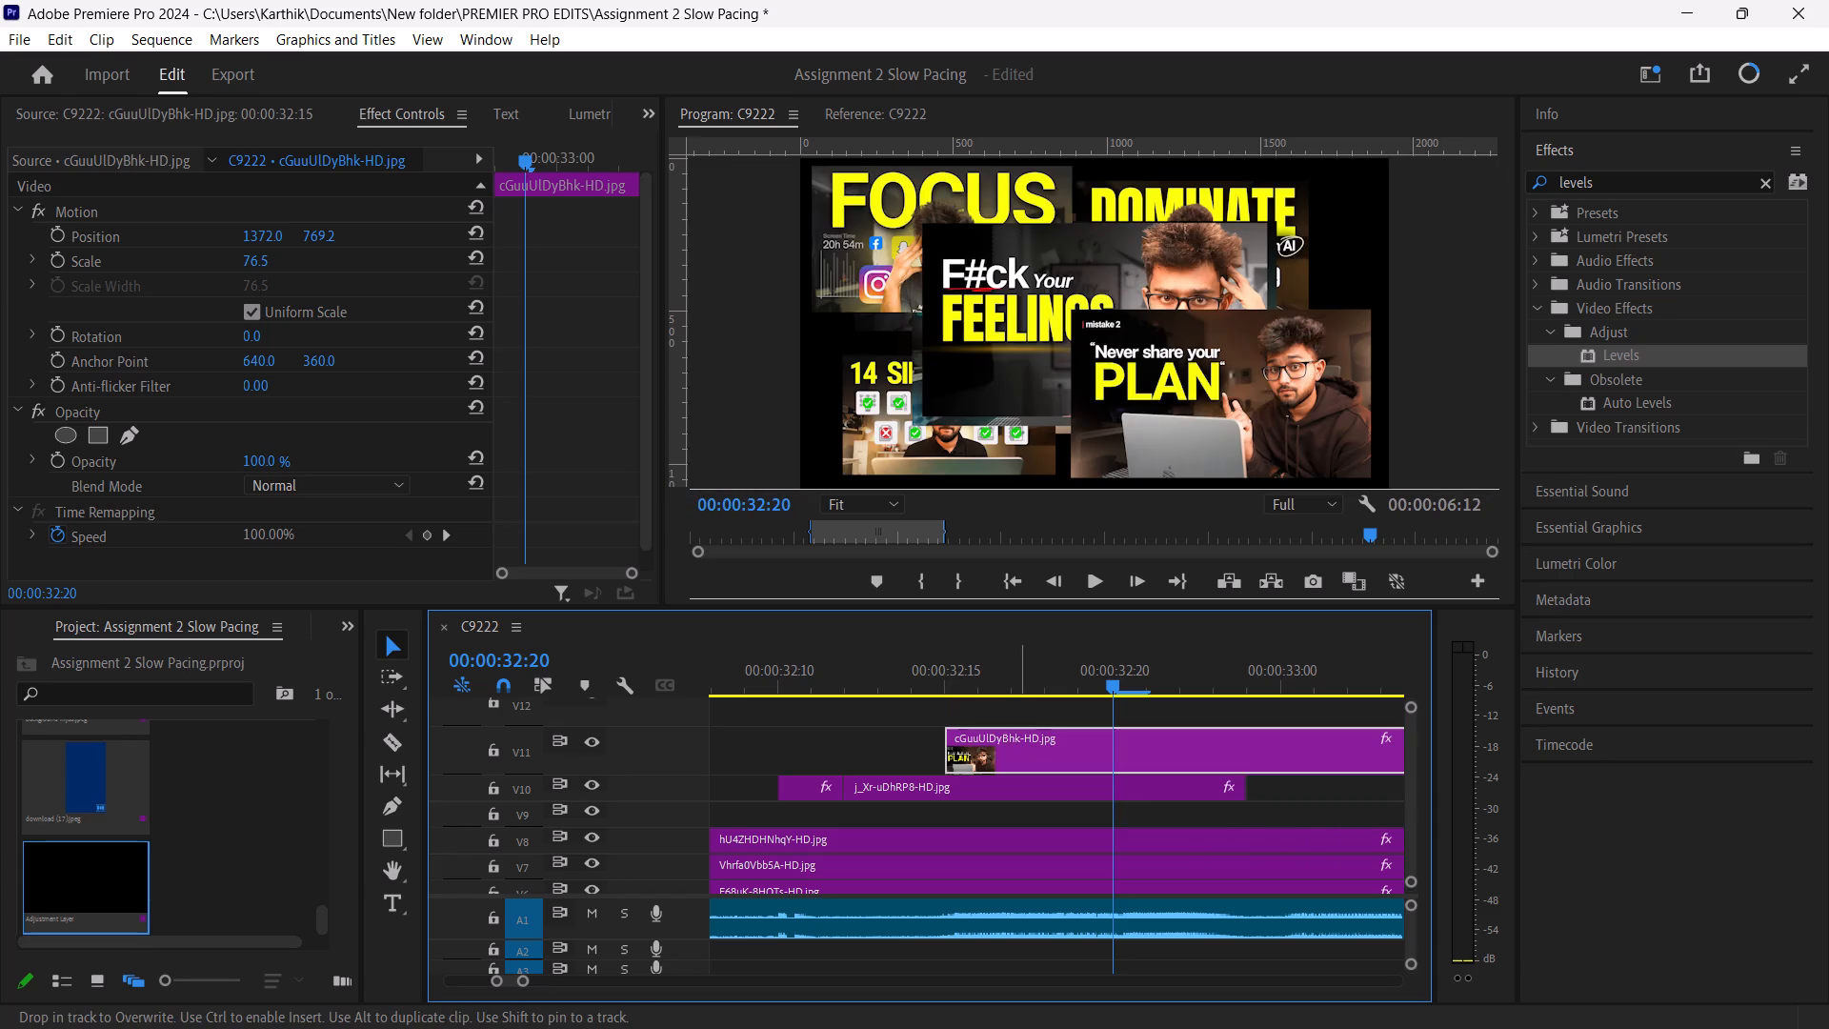
Enlarge the cGuuUlDyBhk-HD.jpg thumbnail to a scale of about 112 and move it near the frame's centre, at about 964, 552.
click(1157, 762)
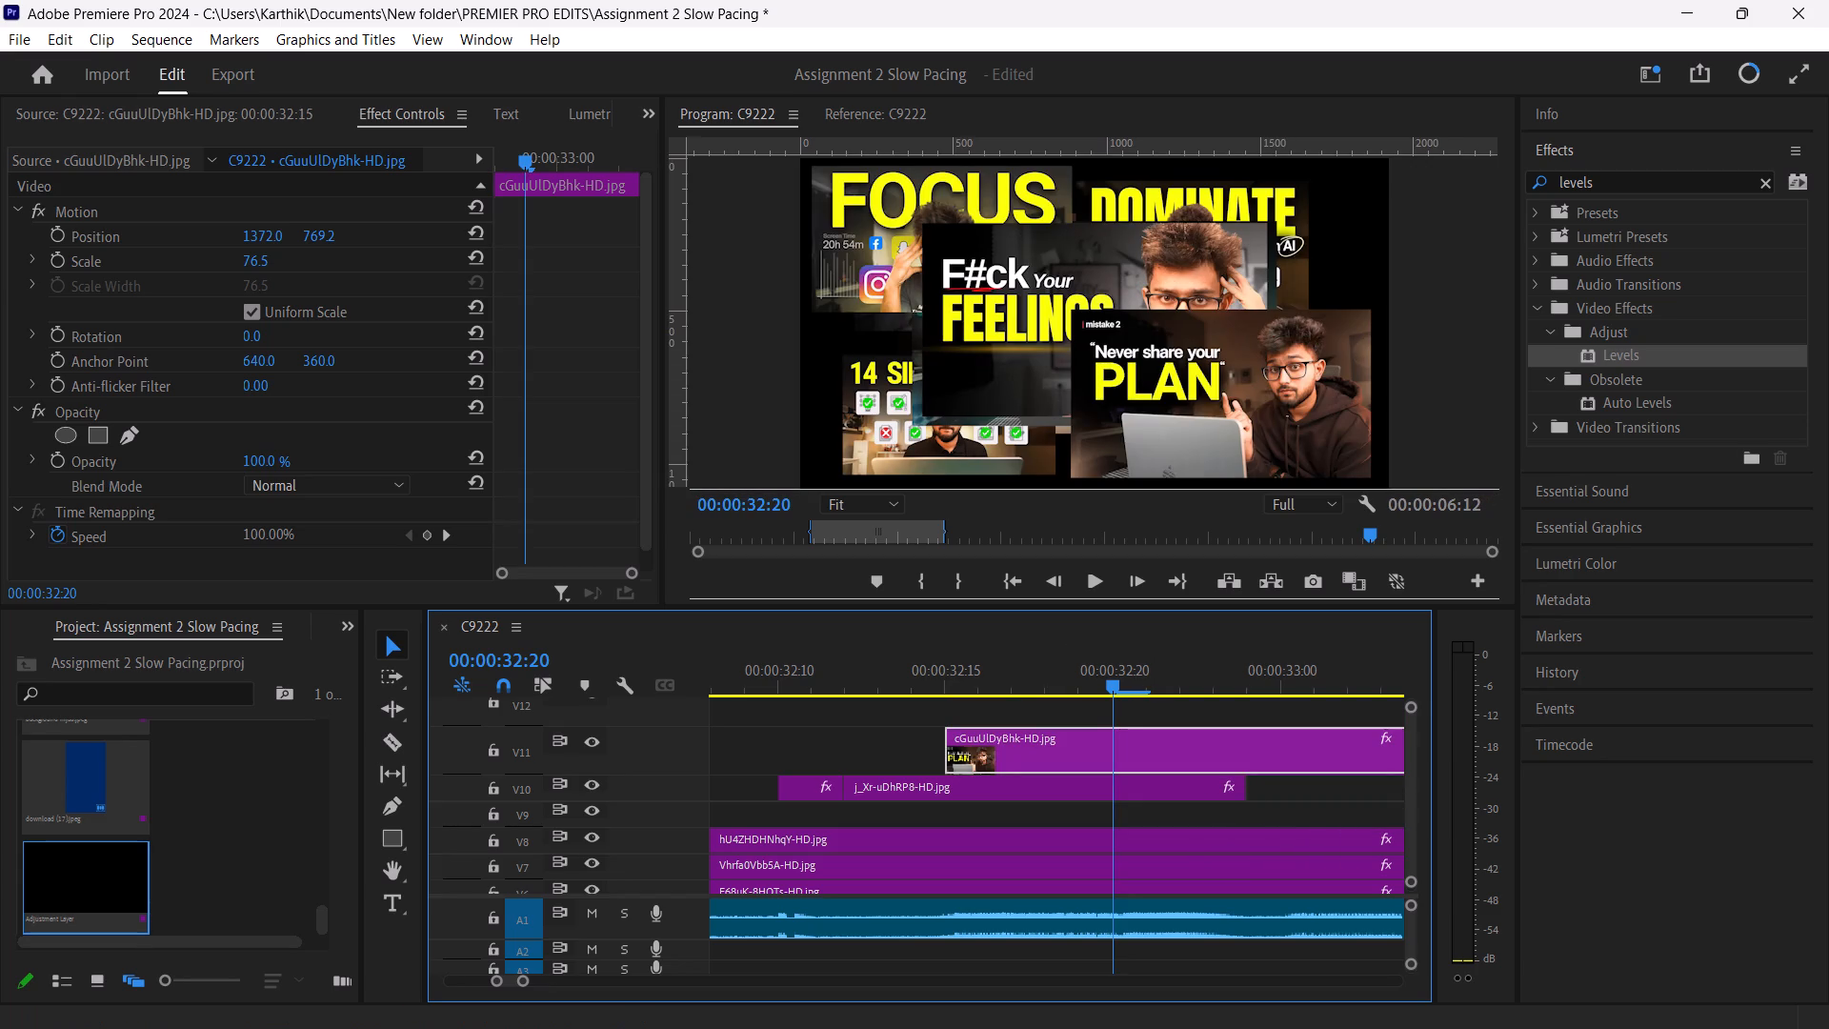
double_click(1226, 367)
drag(1234, 387, 1149, 342)
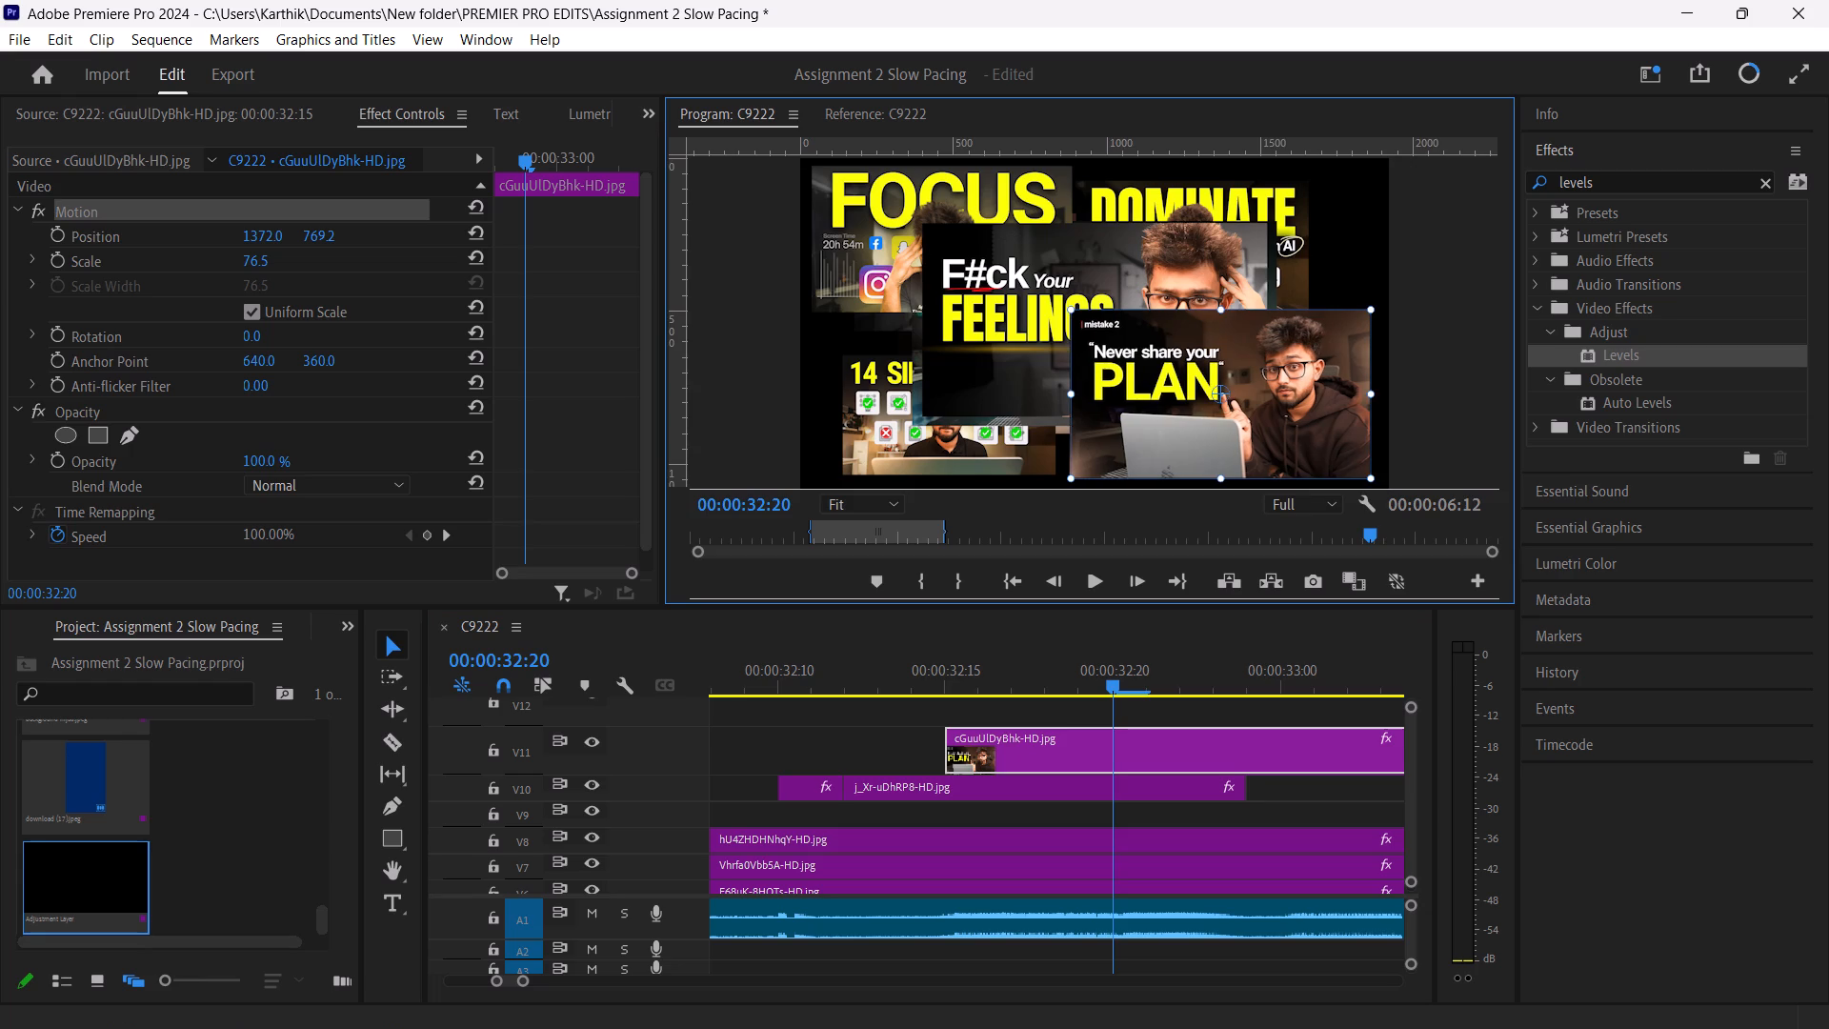
drag(1149, 342, 1092, 285)
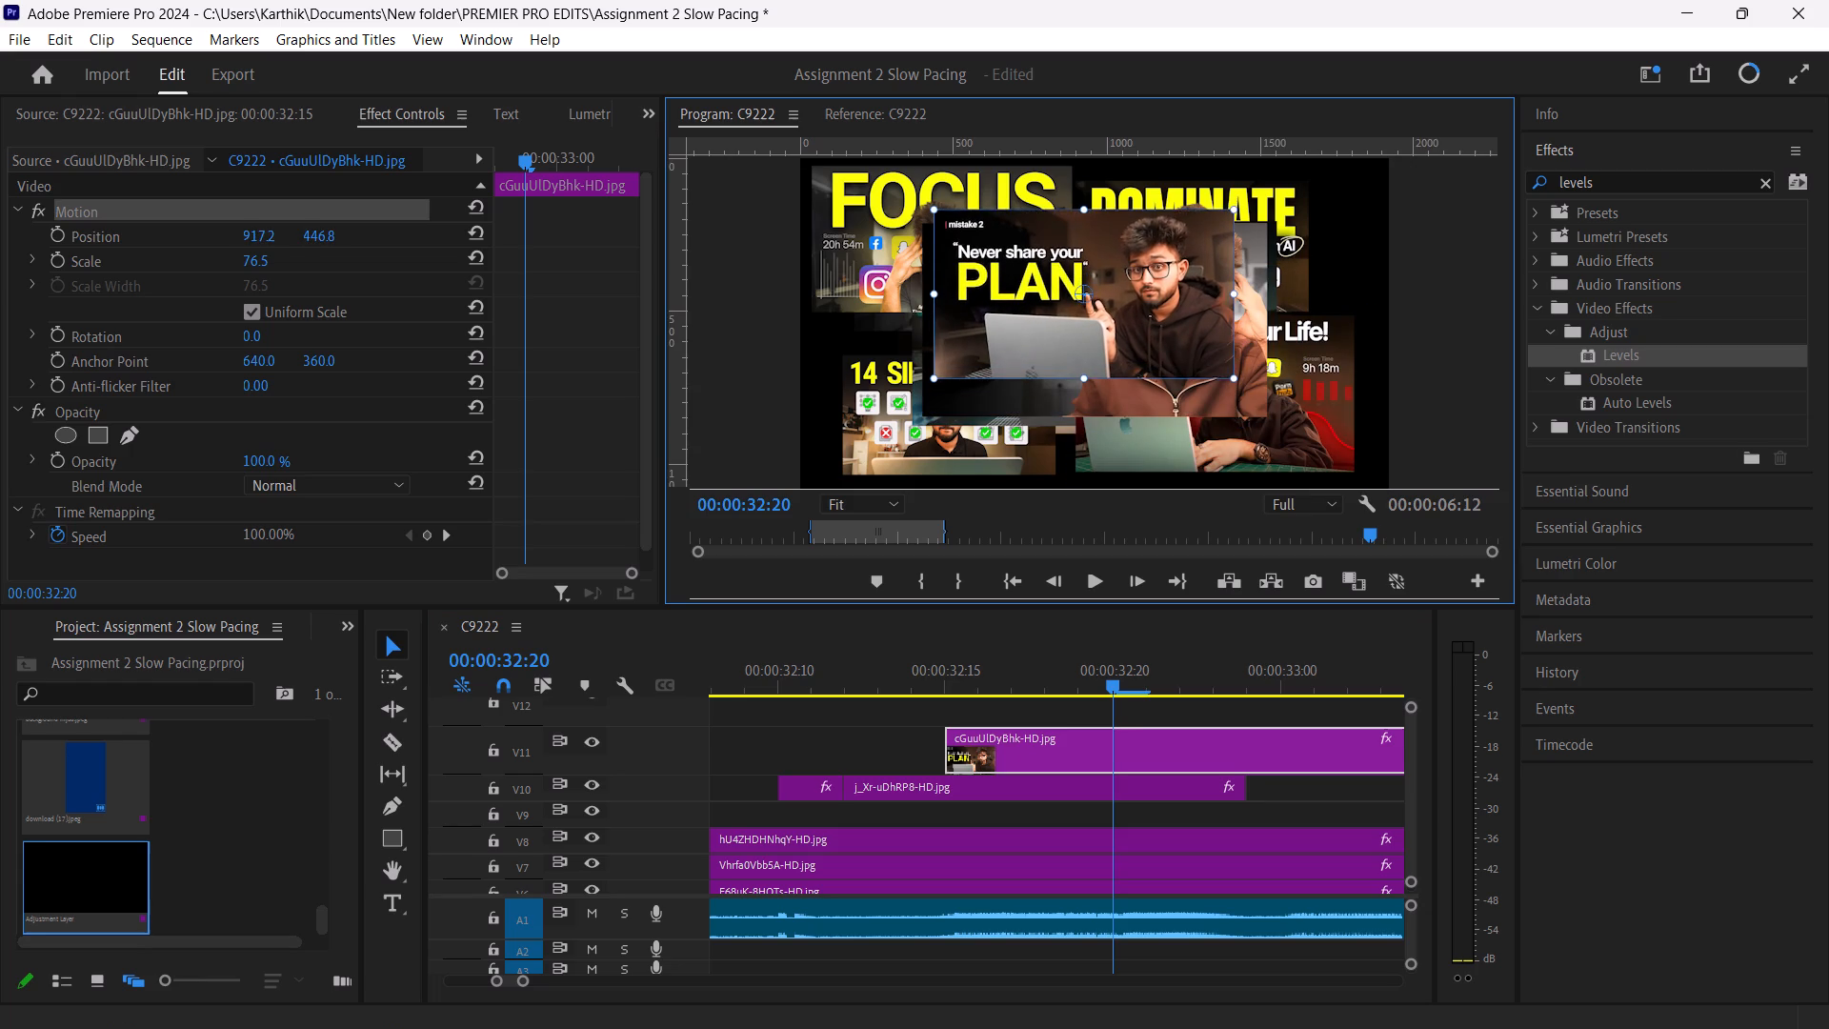
drag(1092, 285, 1075, 318)
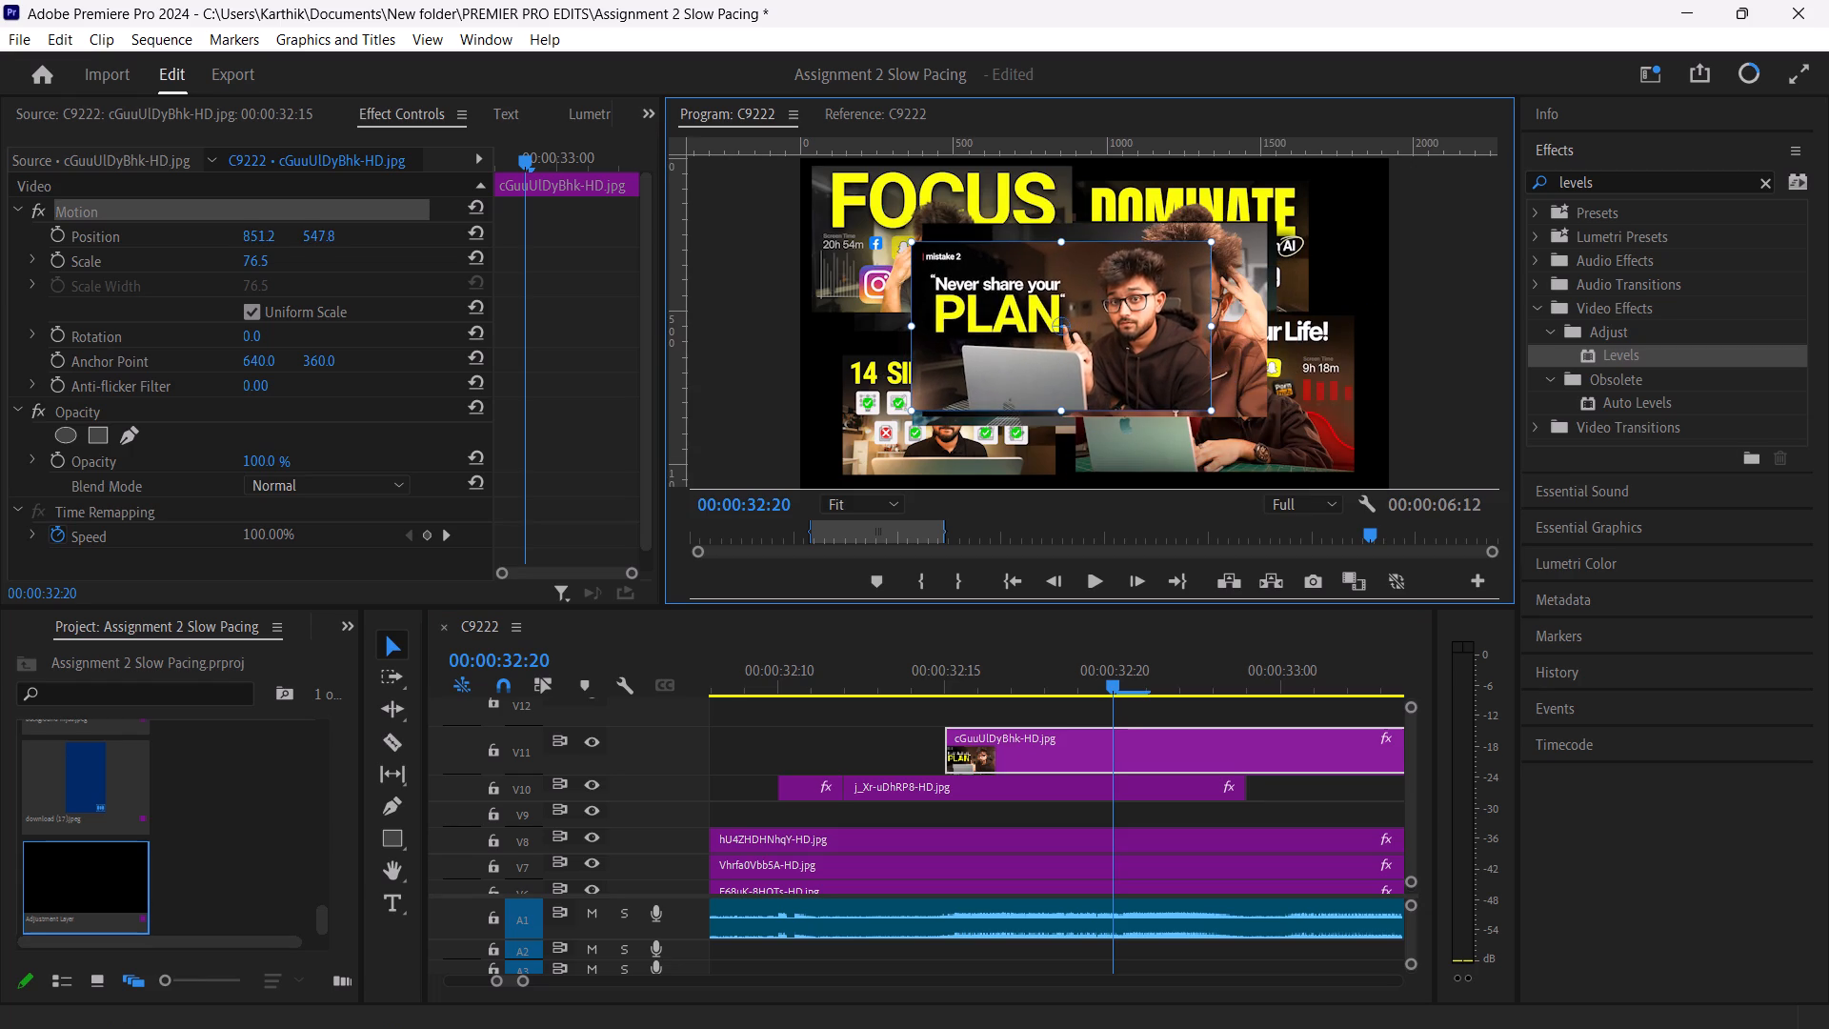
drag(1213, 410, 1267, 440)
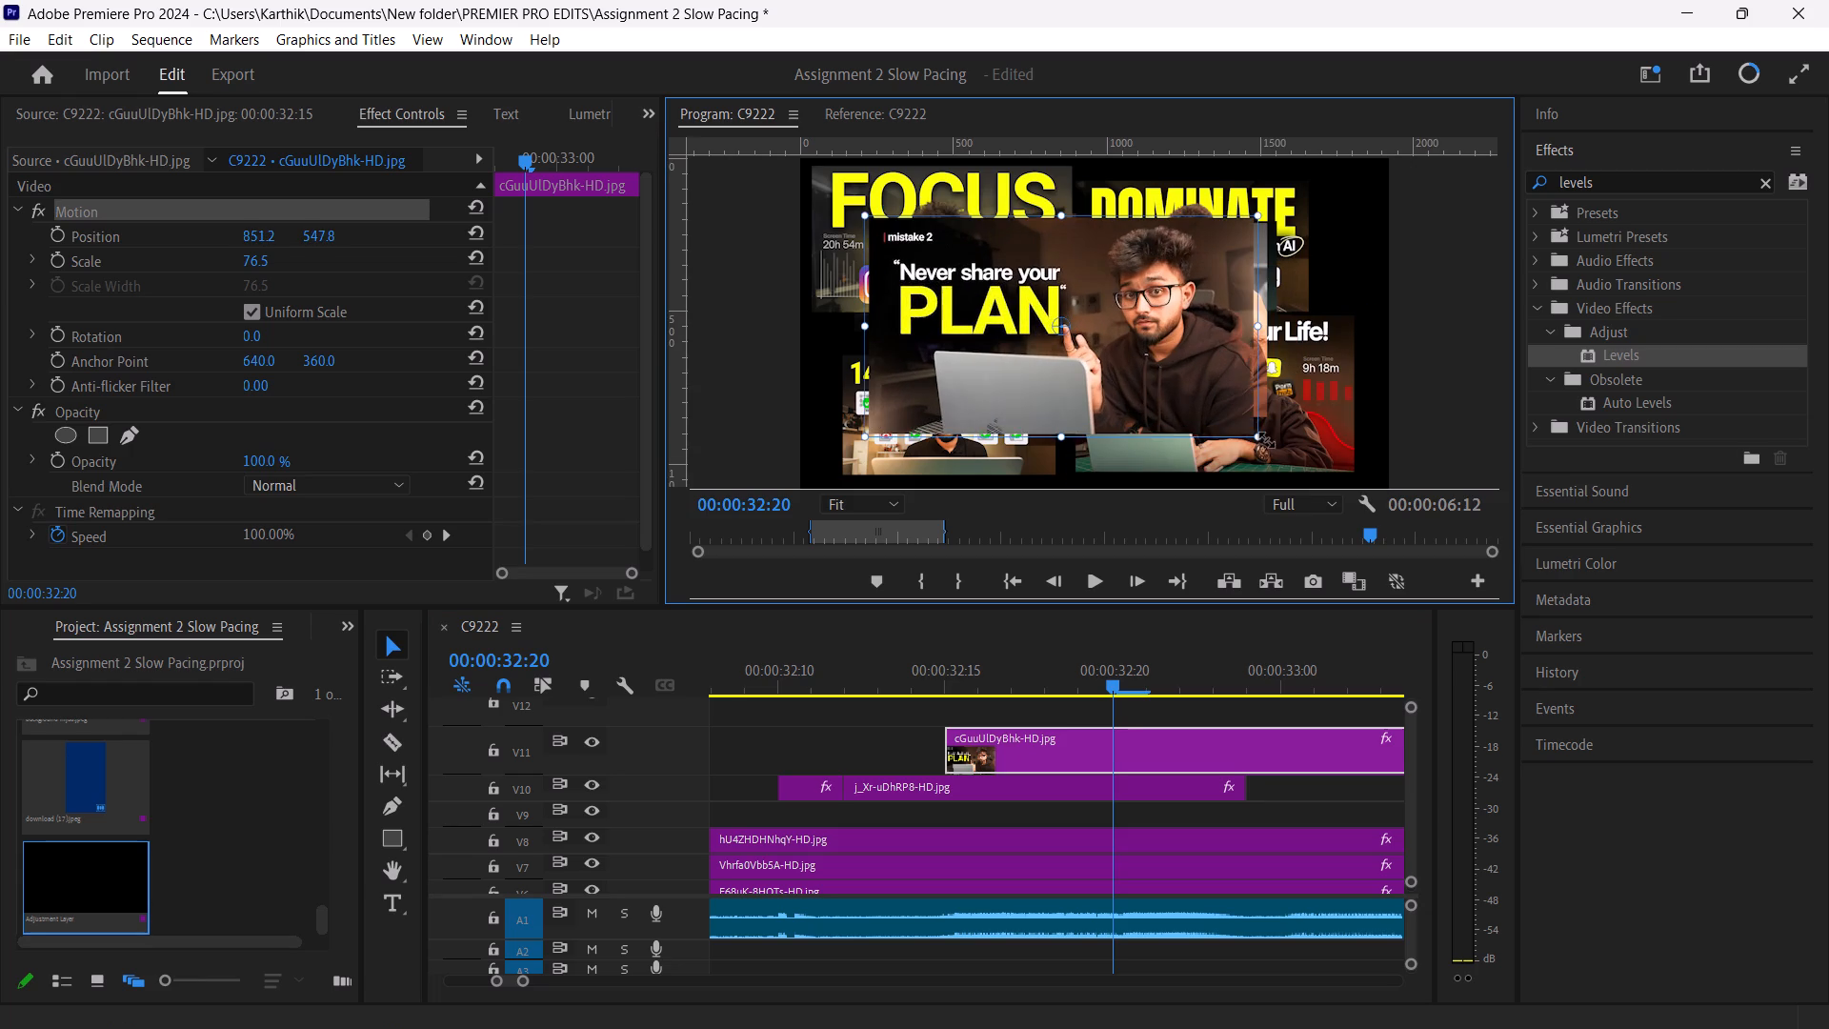
drag(1267, 440, 1294, 449)
drag(1055, 353, 1089, 353)
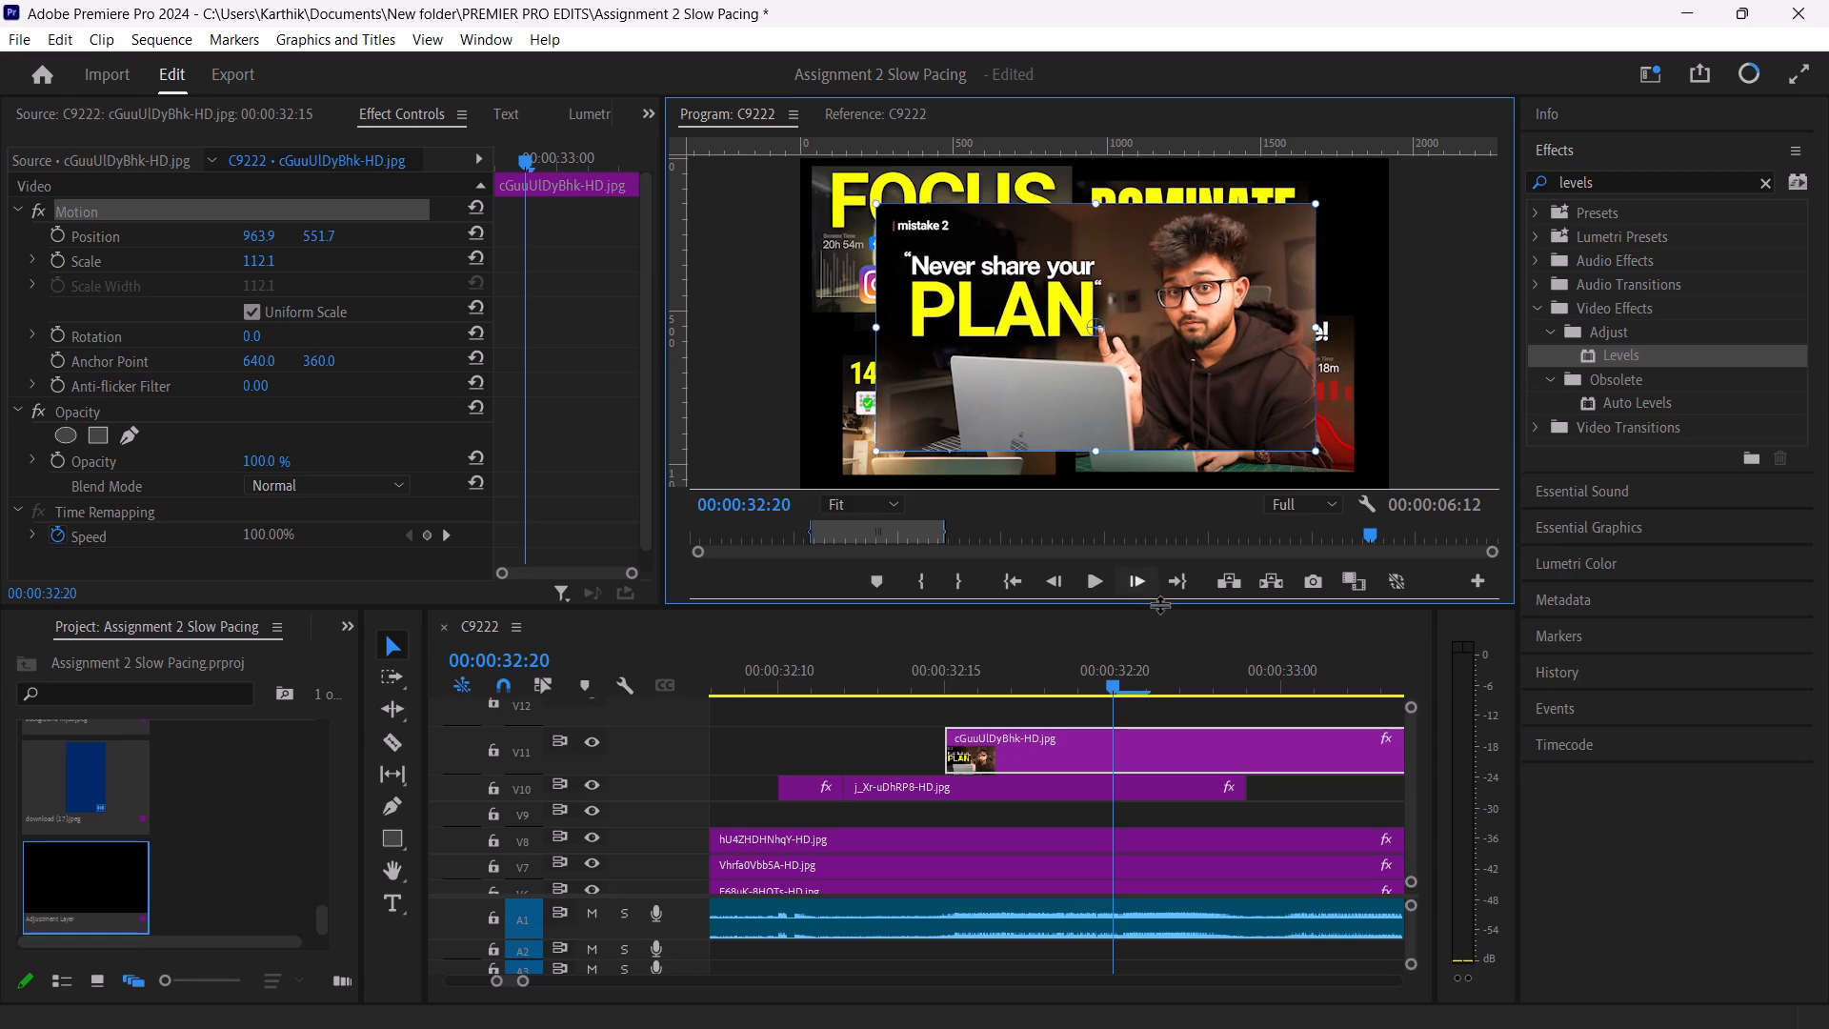
Extend the ends of j_Xr-uDhRP8-HD.jpg on V10, hU4ZHDHNhqY-HD.jpg on V8 and cGuuUlDyBhk-HD.jpg on V11 to match the V7 clip's end.
click(1192, 783)
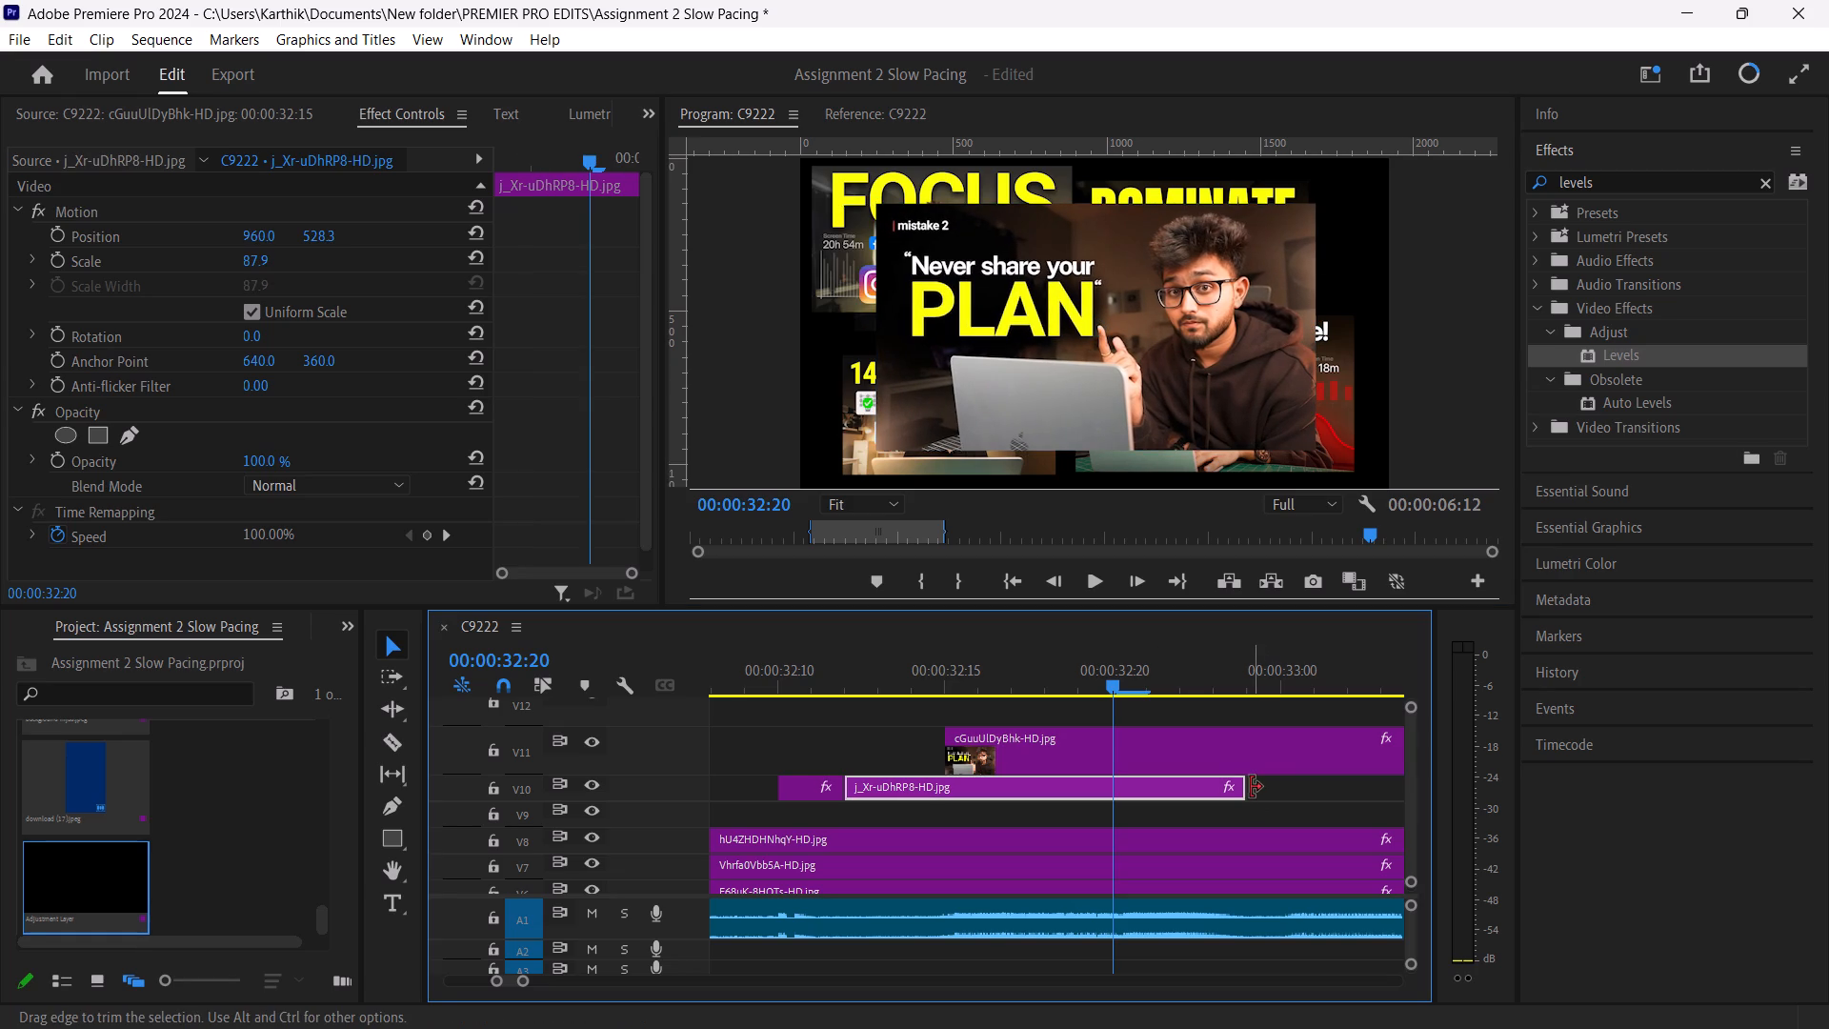
drag(1244, 789, 1358, 838)
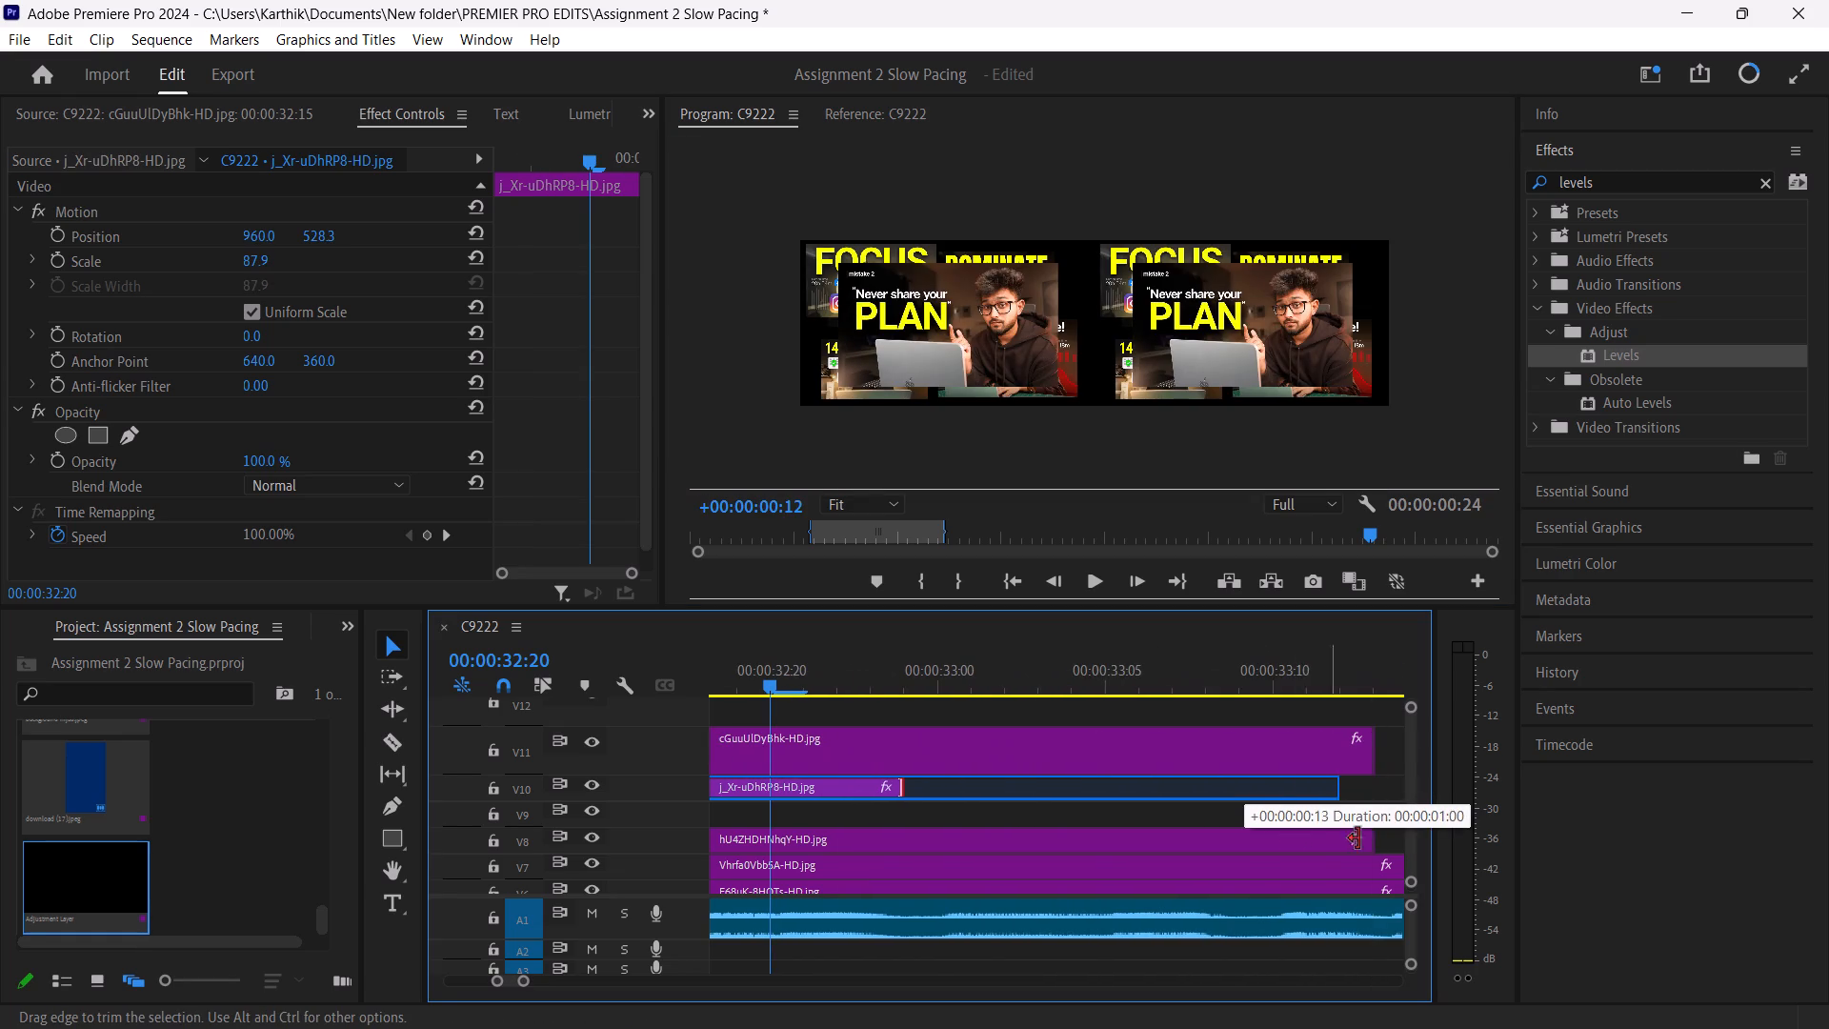
drag(1358, 838, 1377, 840)
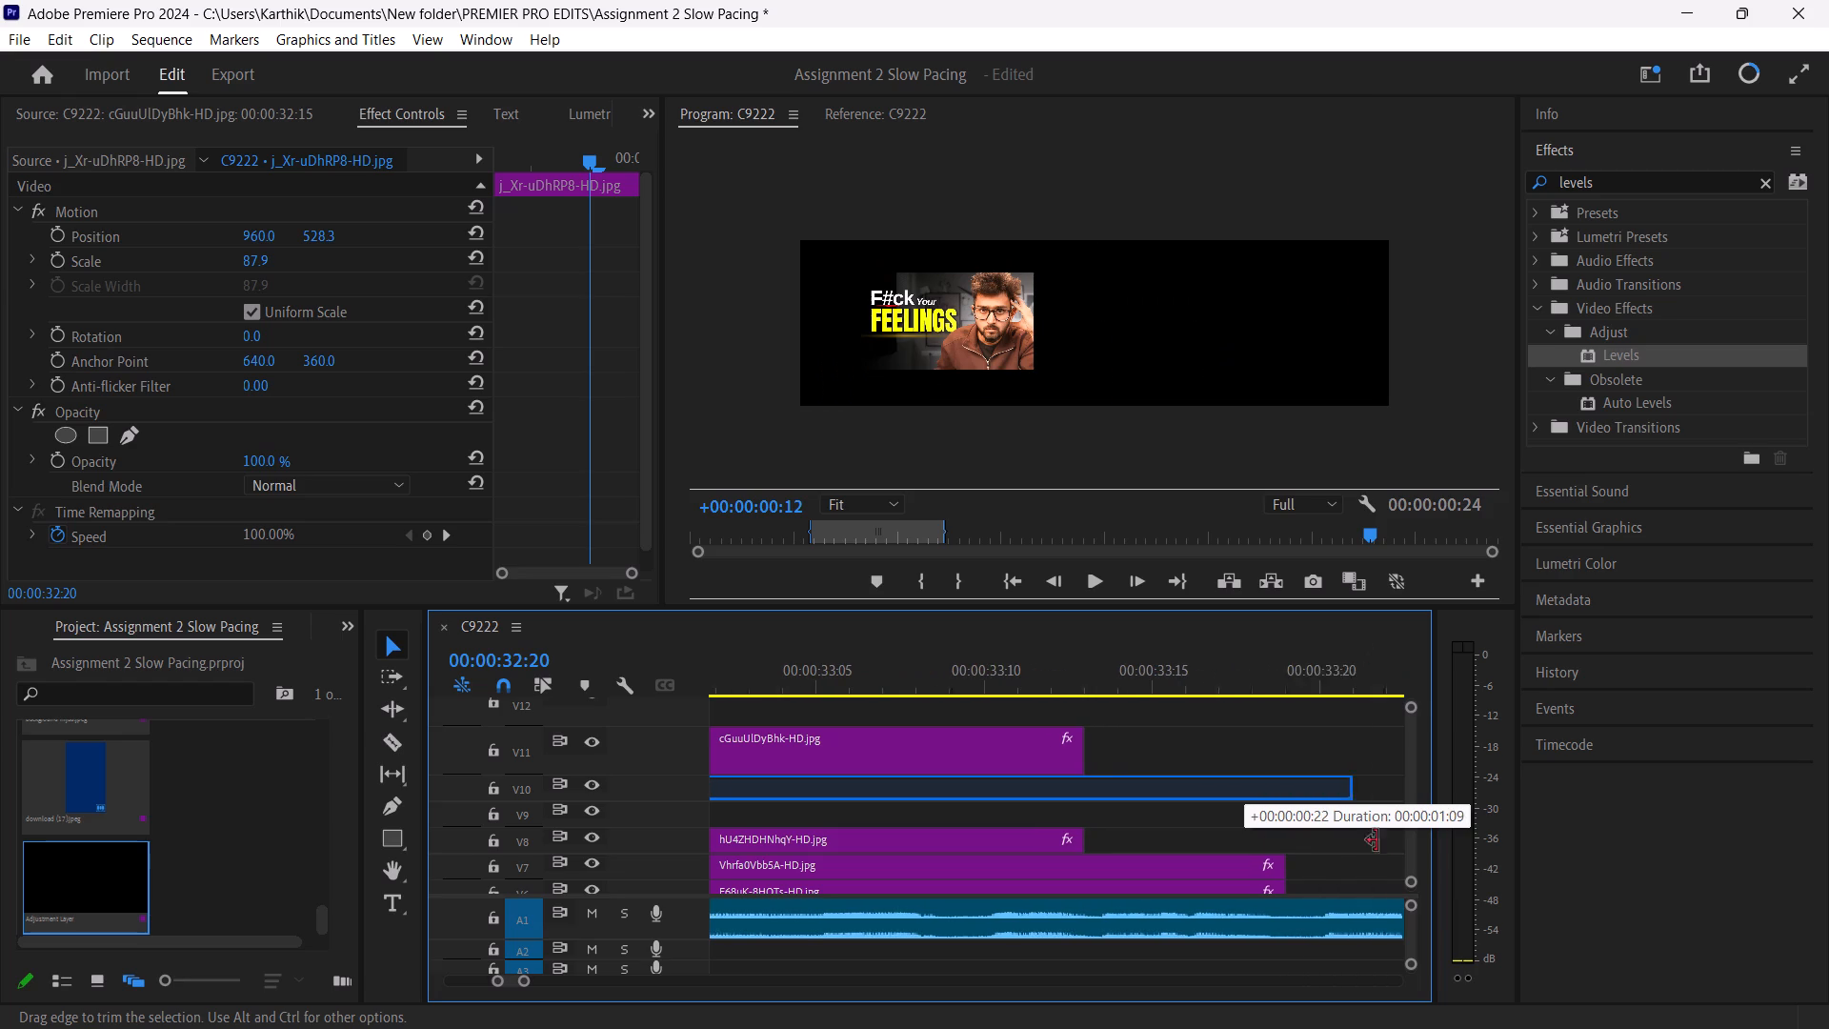
drag(1377, 840, 1272, 857)
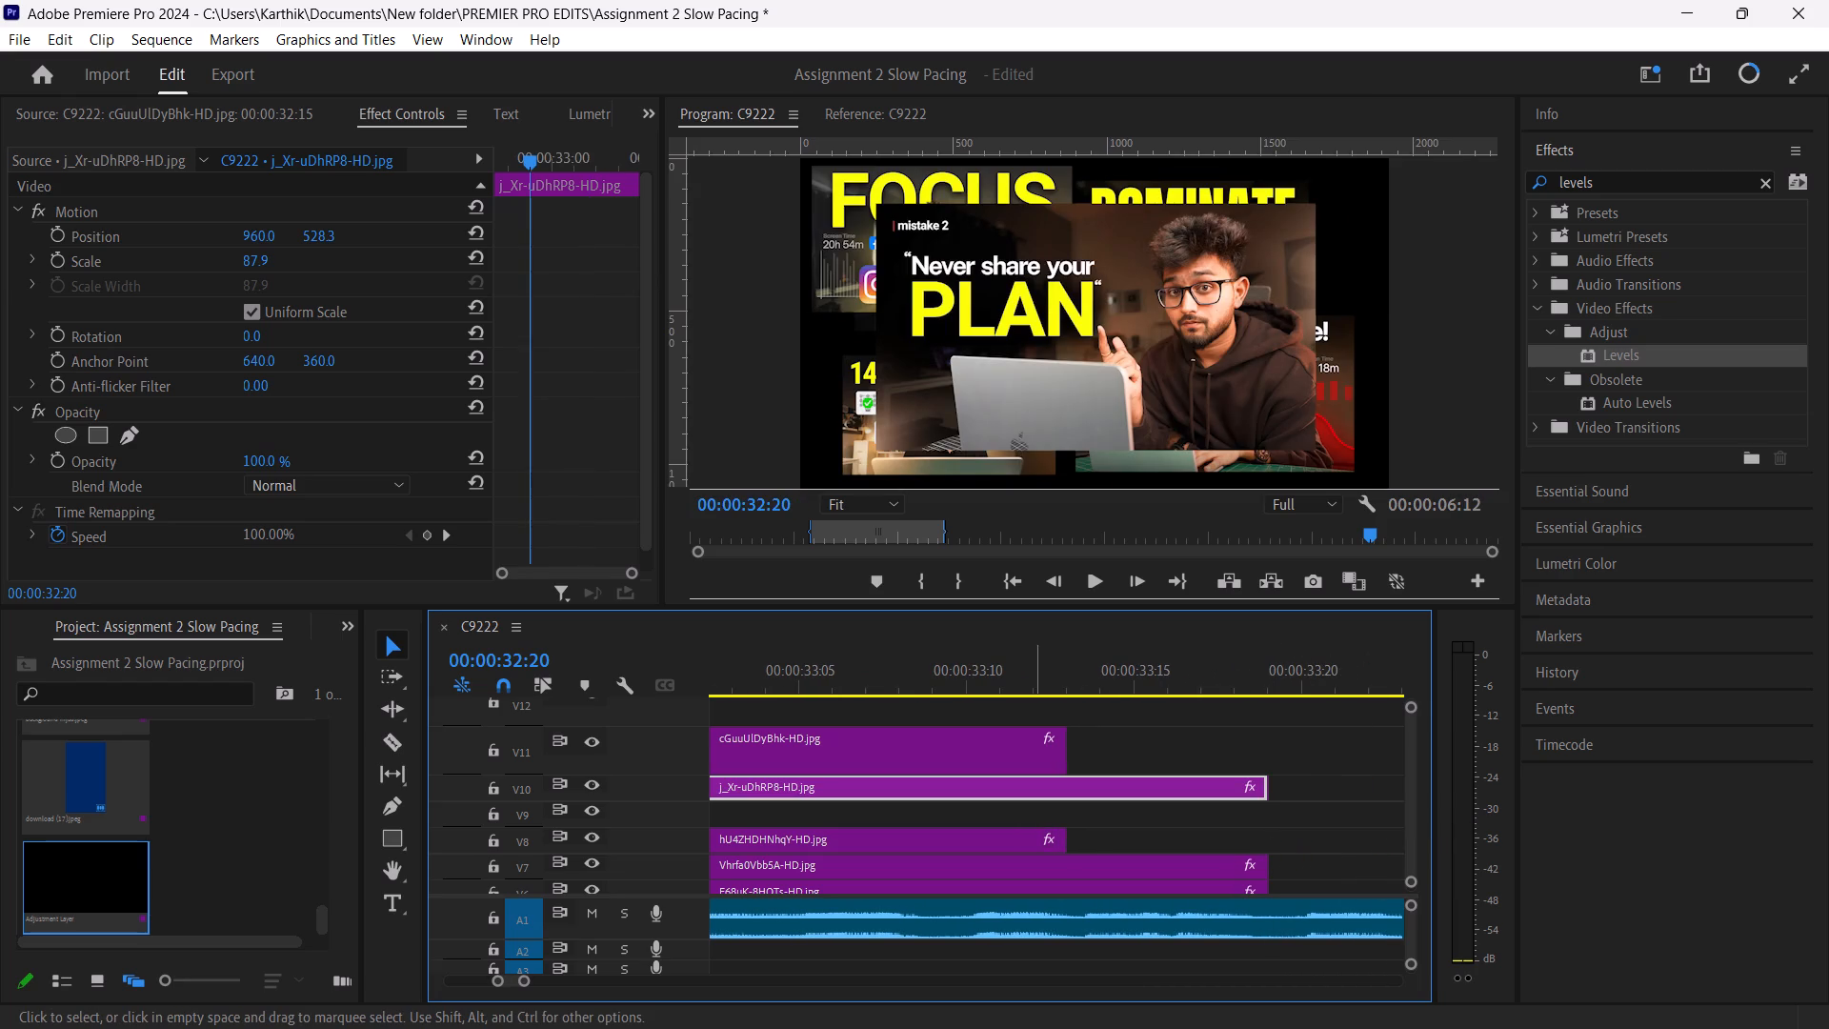
click(998, 832)
drag(1064, 843, 1198, 838)
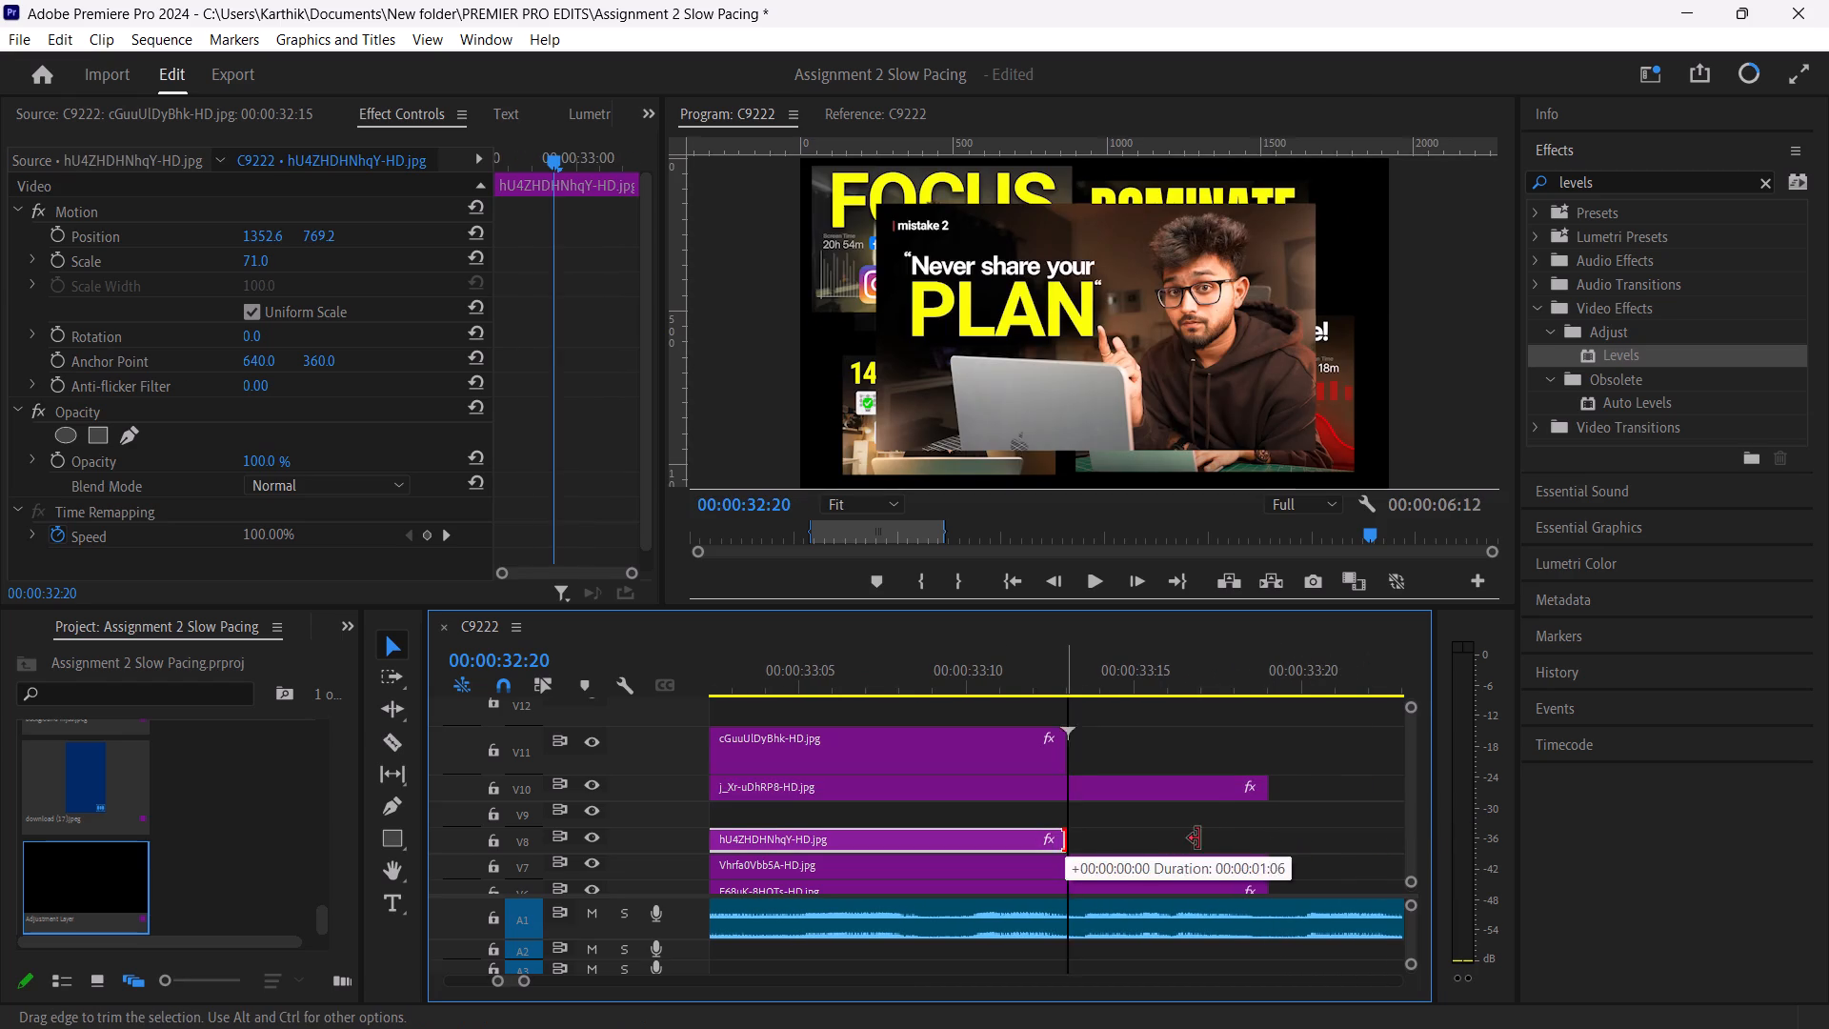
drag(1198, 838, 1262, 841)
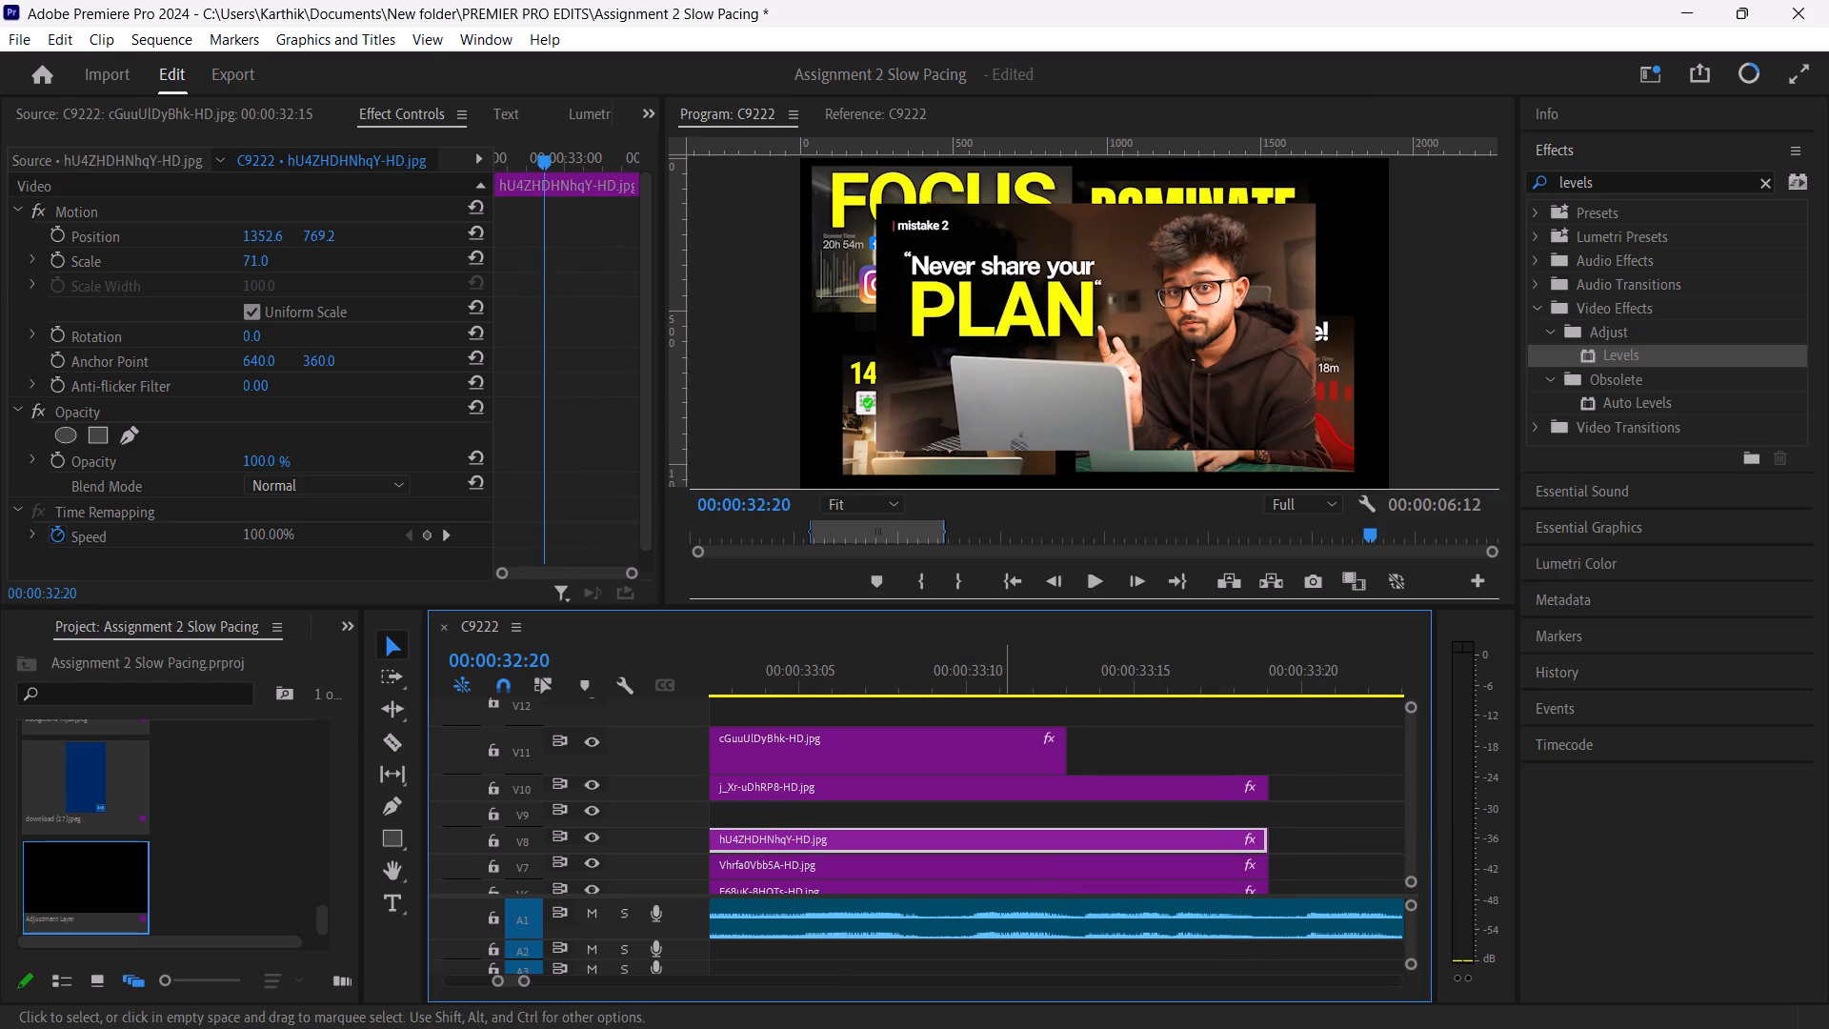
click(1003, 757)
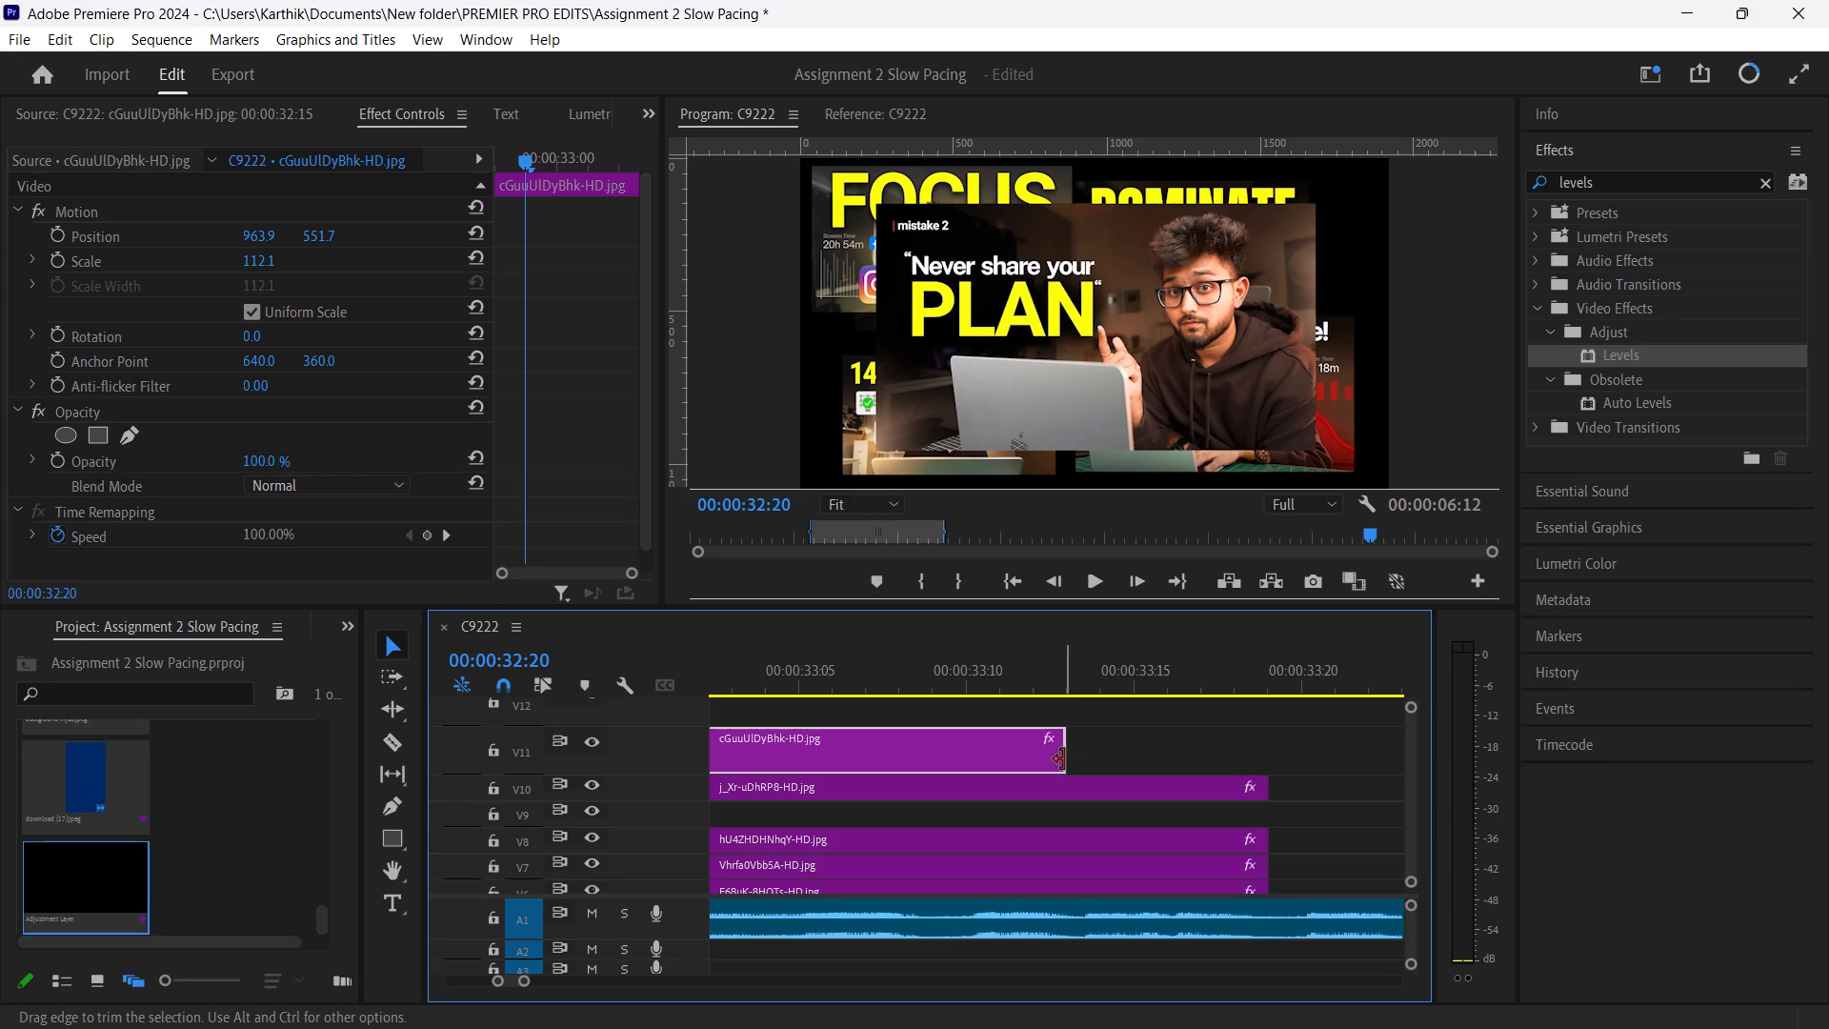
drag(1063, 759, 1259, 754)
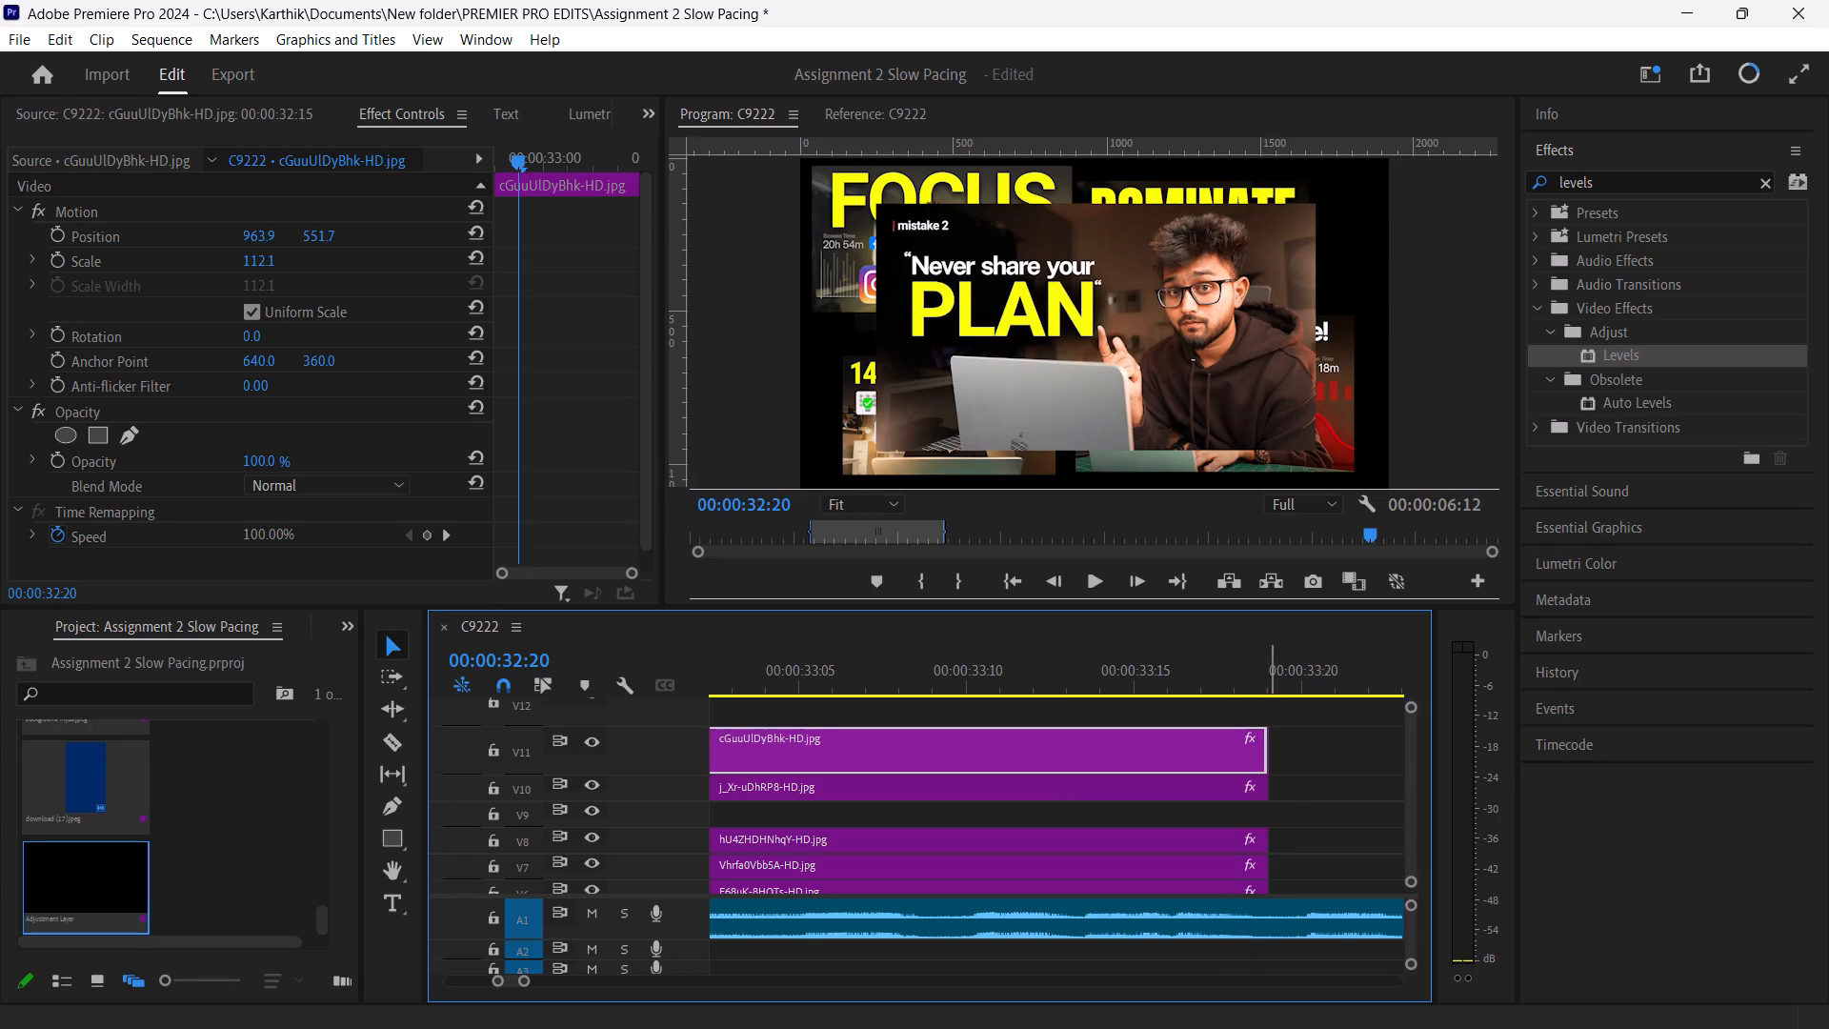
Apply the Levels effect to the short opening piece of j_Xr-uDhRP8-HD.jpg on V10, starting at 00:00:32:10.
click(890, 667)
drag(902, 681, 885, 704)
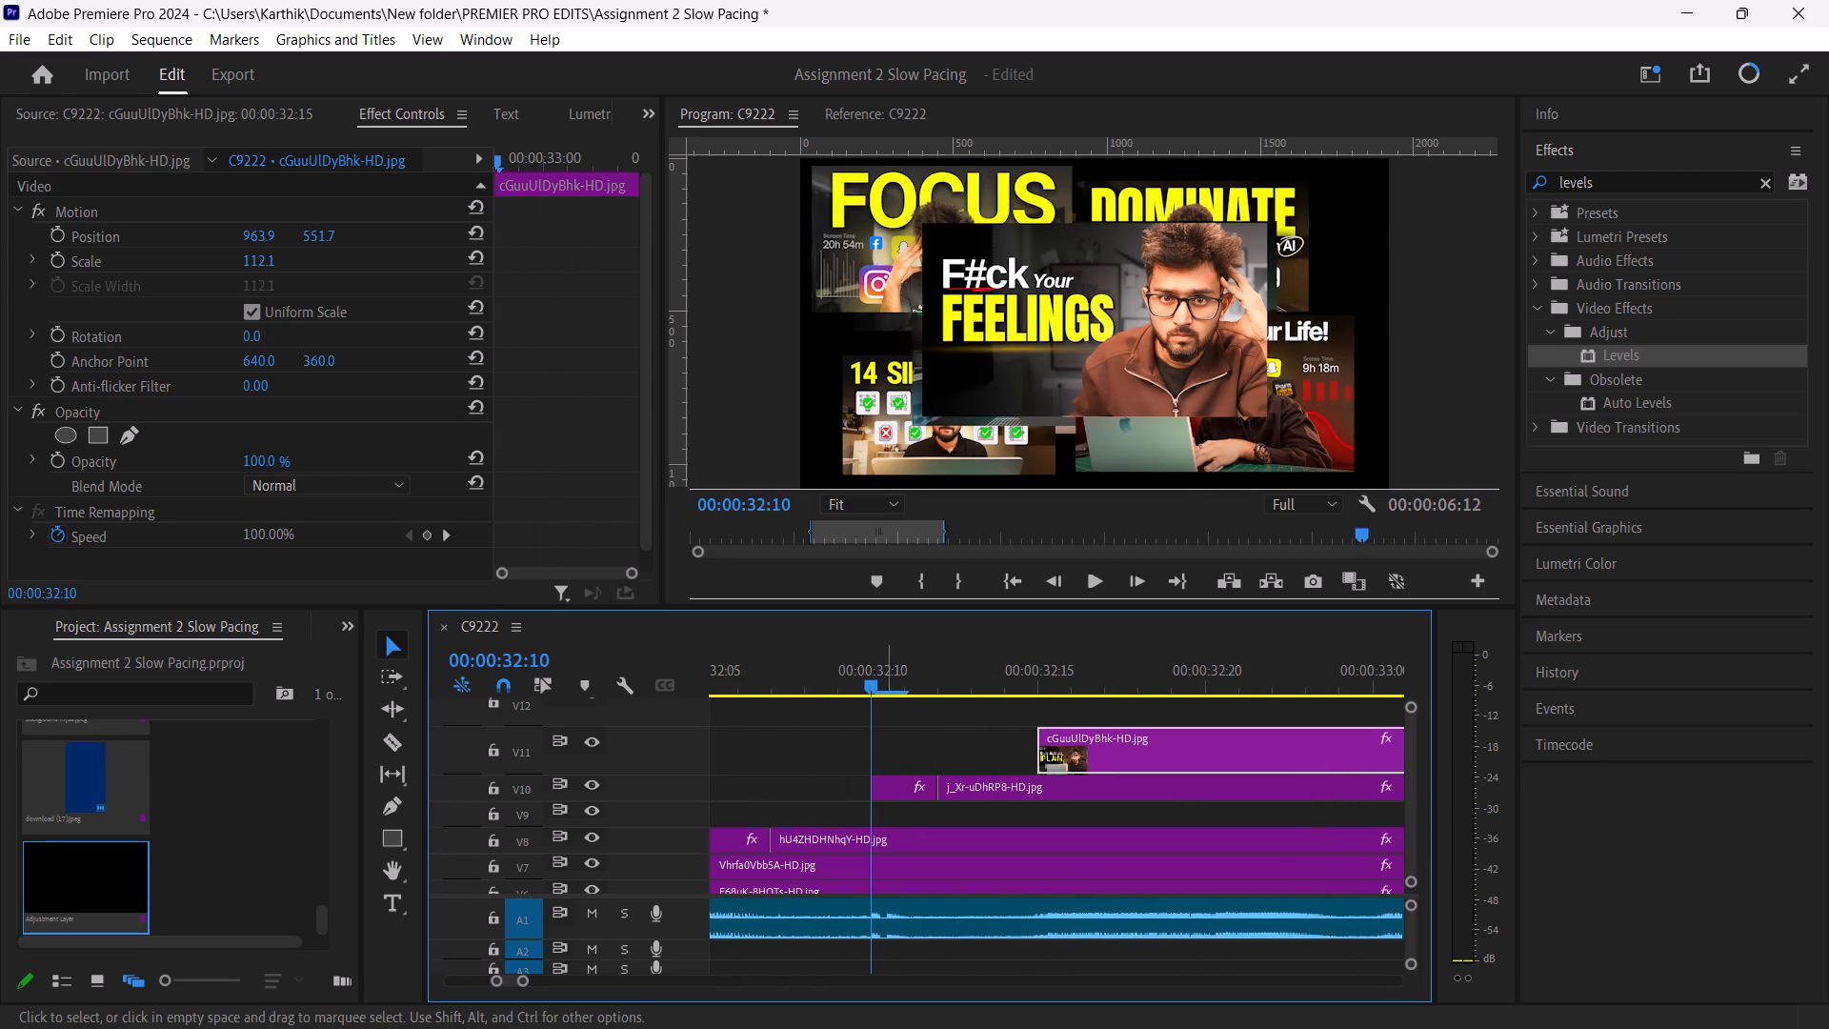
click(894, 783)
scroll(305, 359, down, 1)
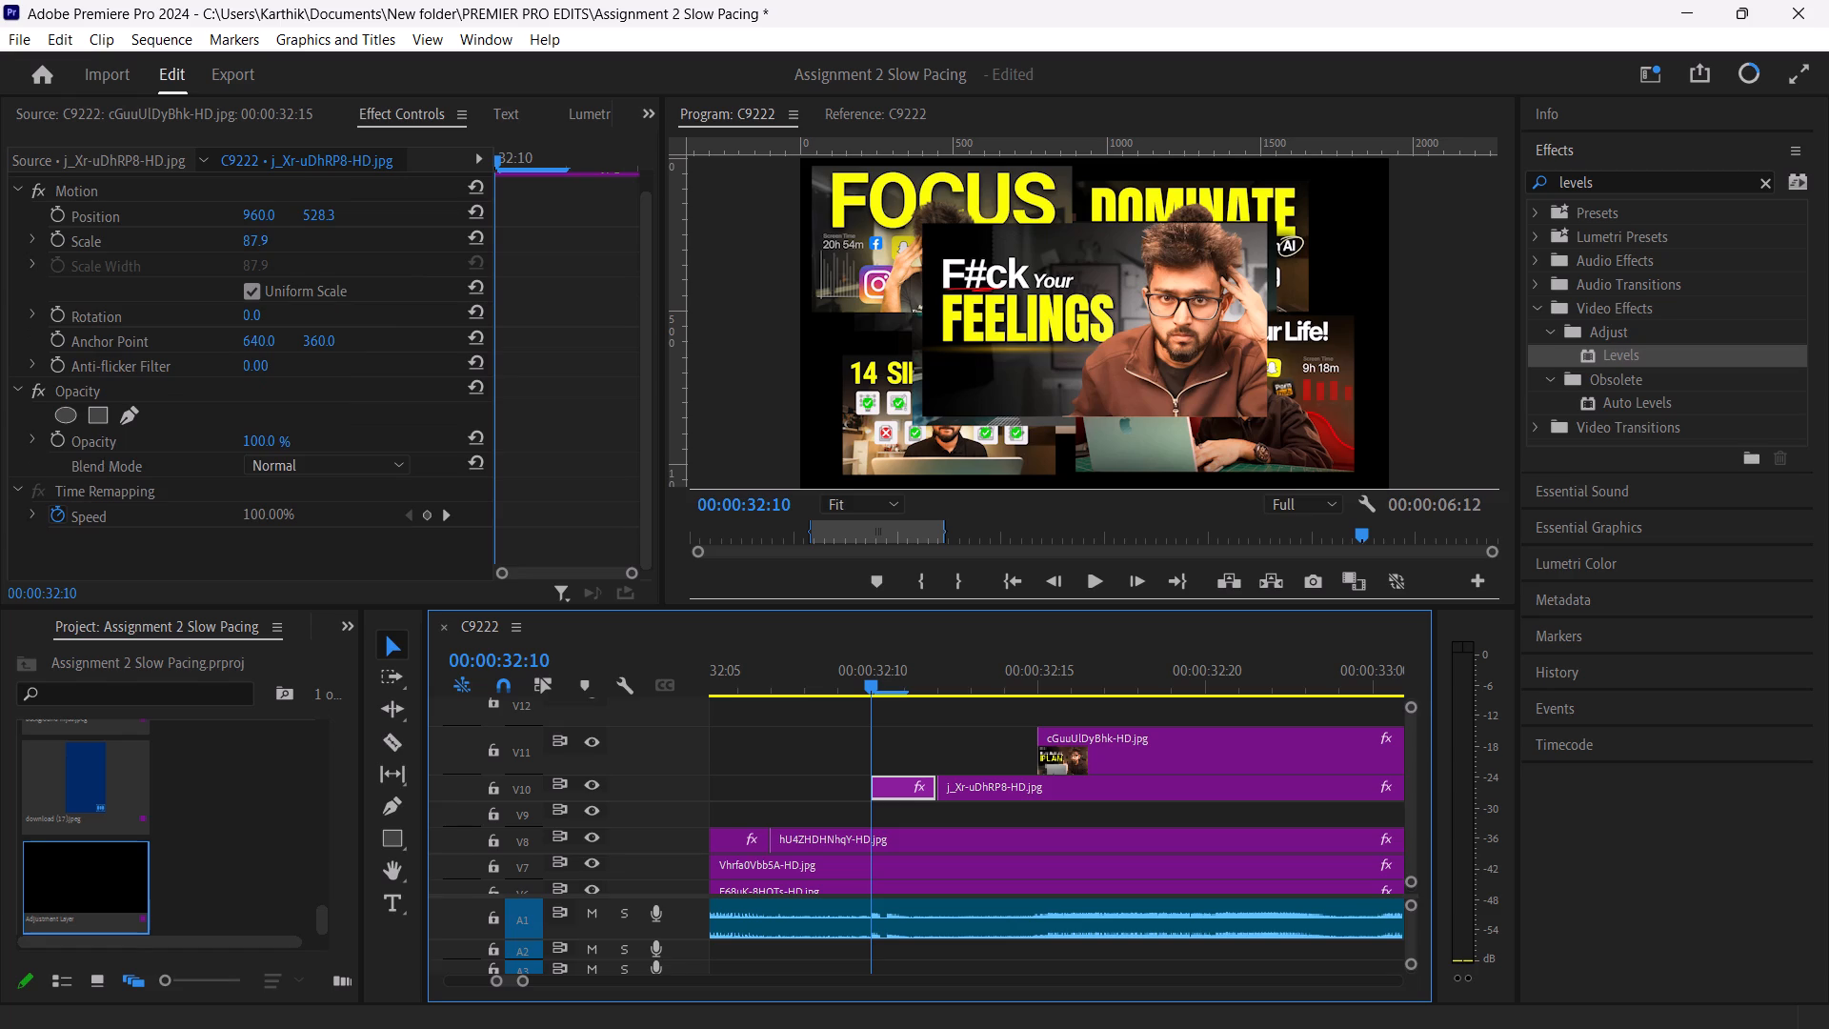
drag(1624, 354, 988, 757)
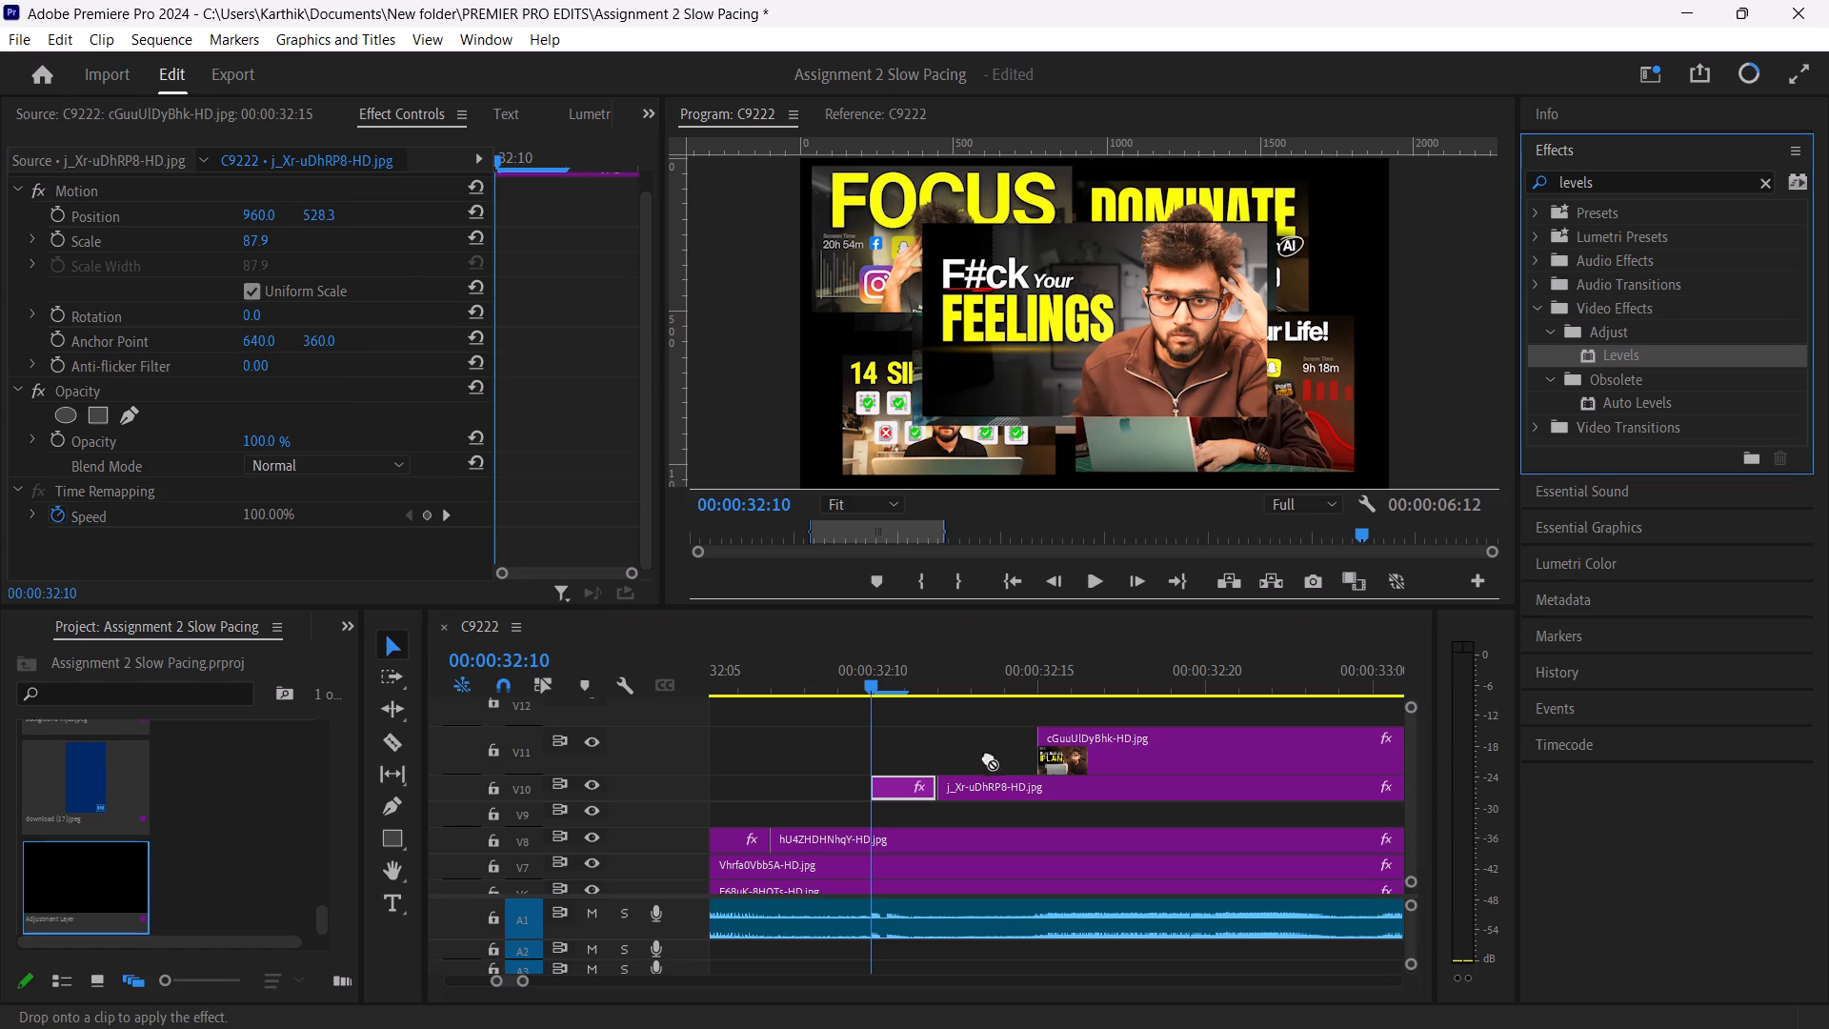
drag(988, 757, 900, 791)
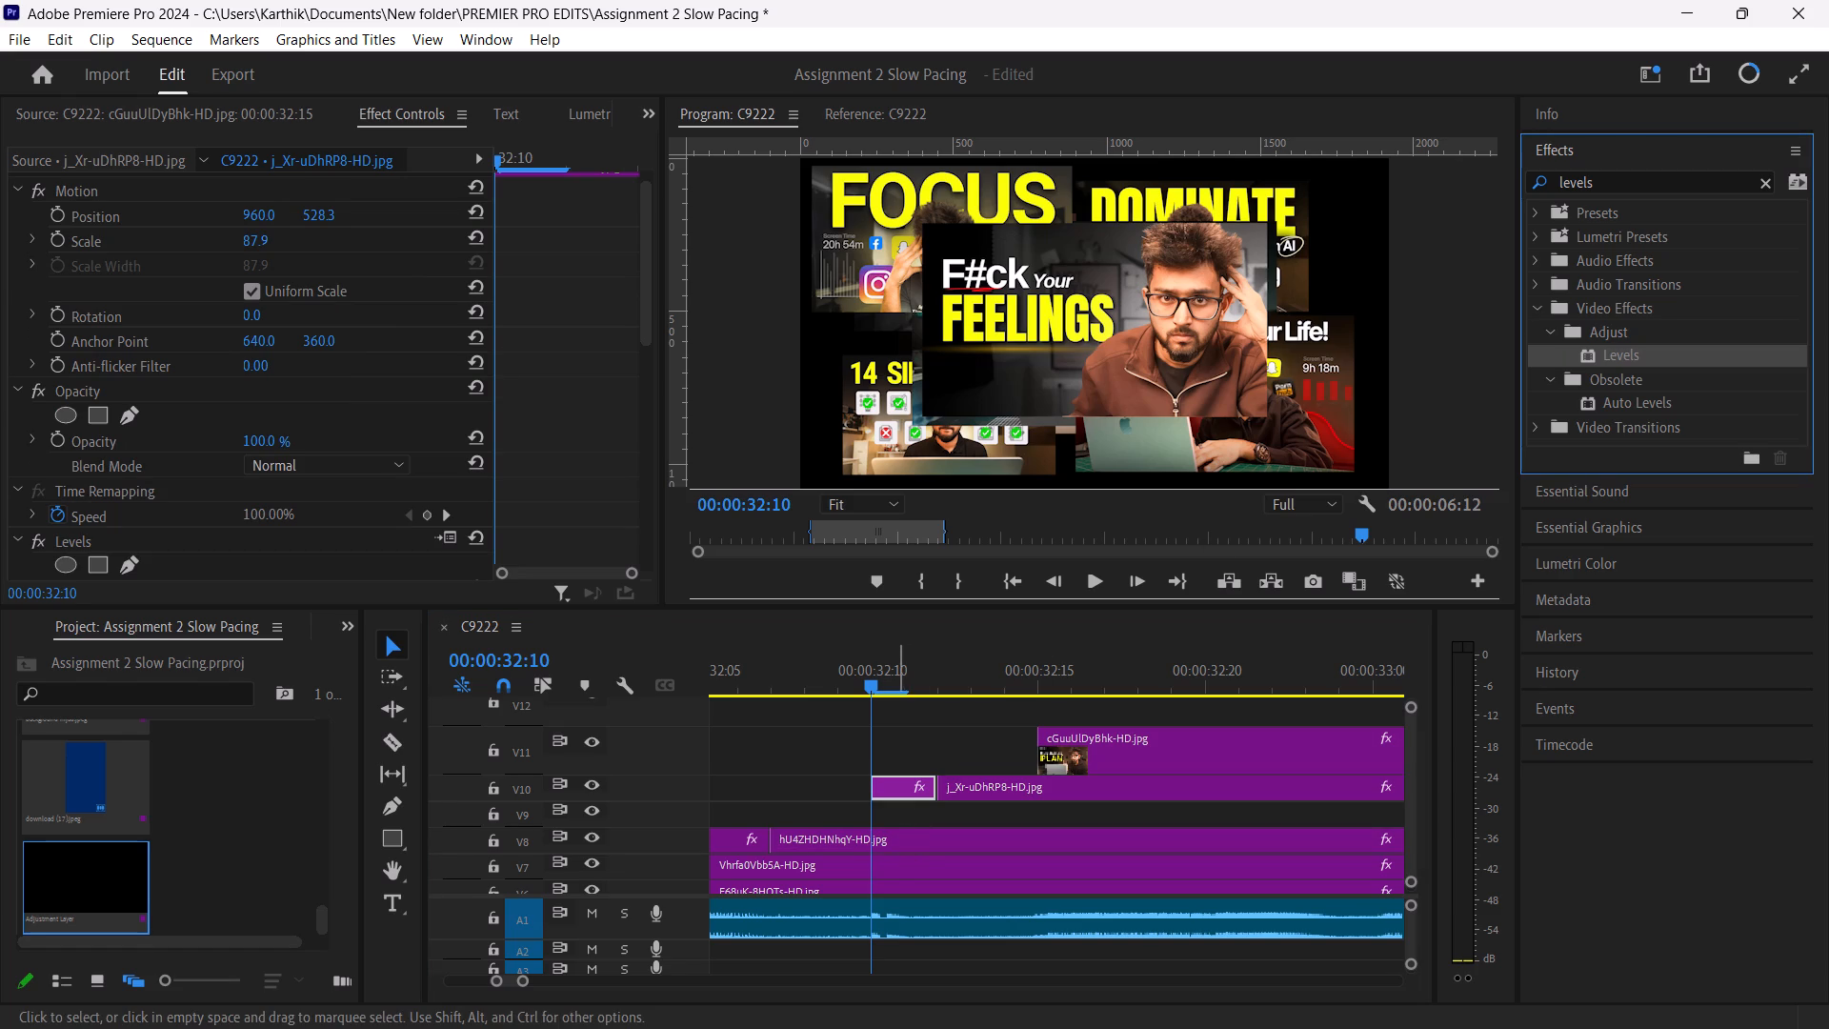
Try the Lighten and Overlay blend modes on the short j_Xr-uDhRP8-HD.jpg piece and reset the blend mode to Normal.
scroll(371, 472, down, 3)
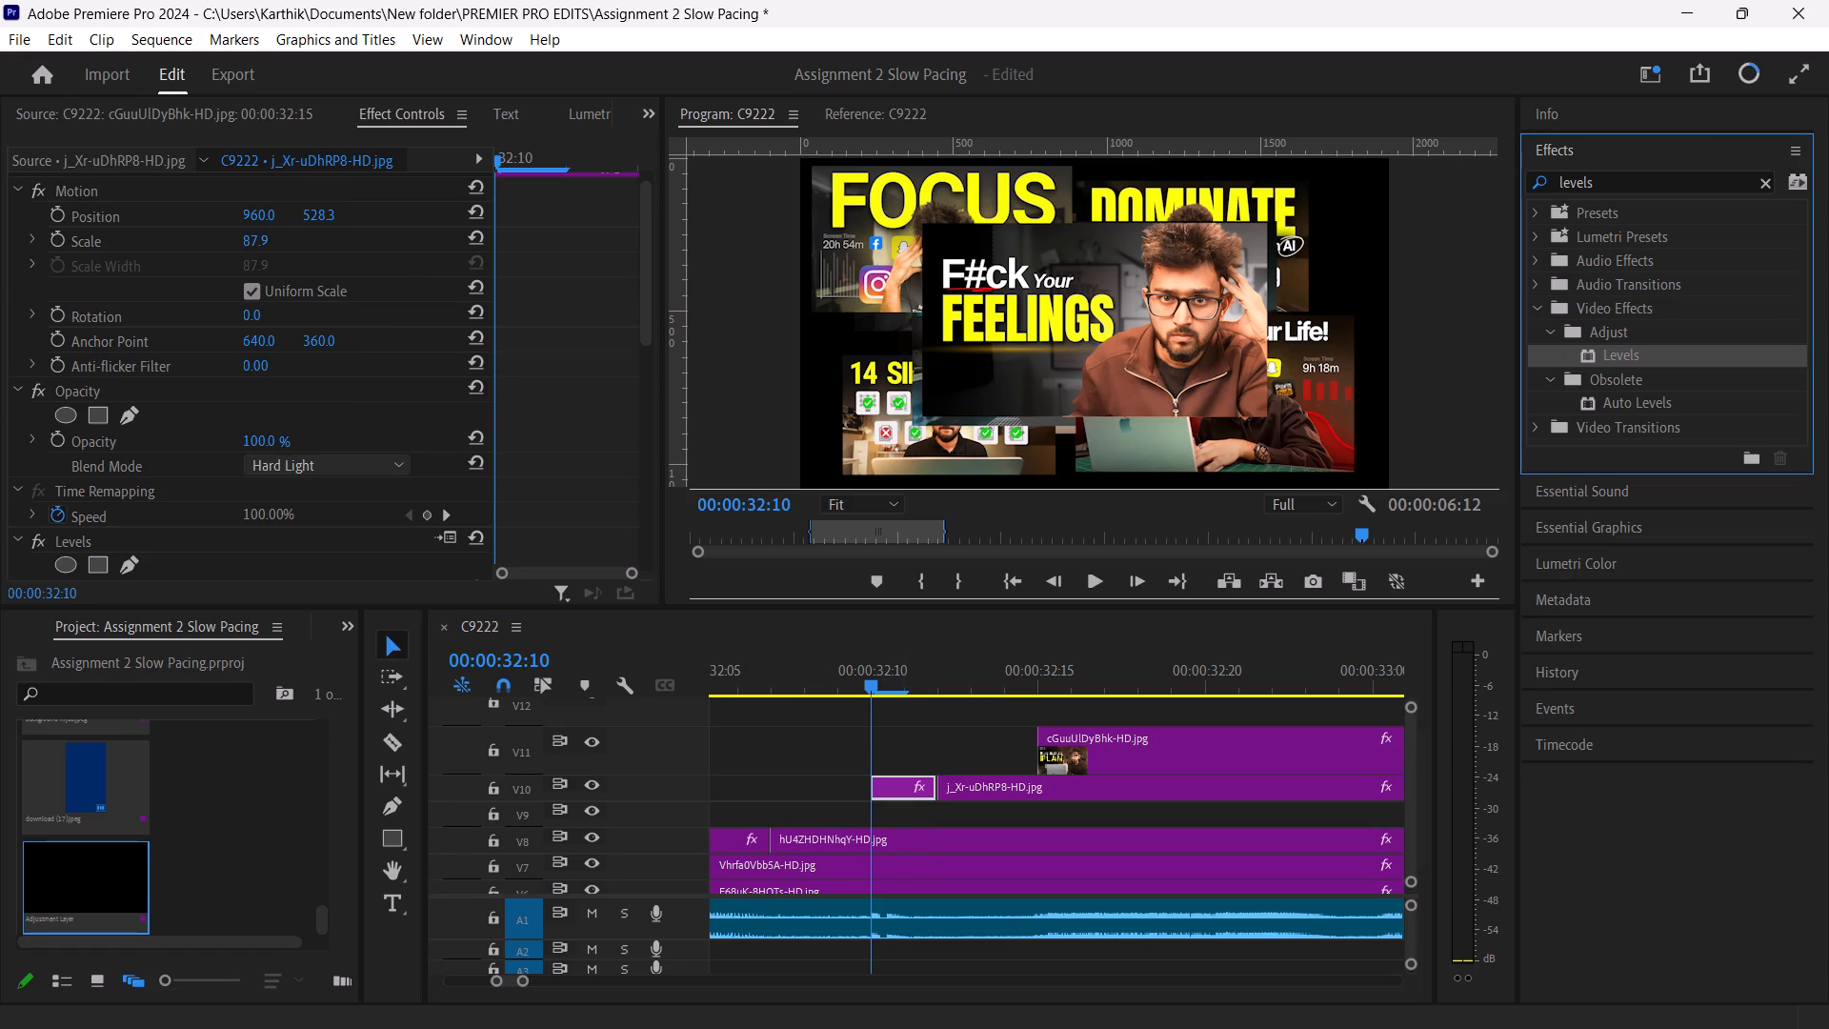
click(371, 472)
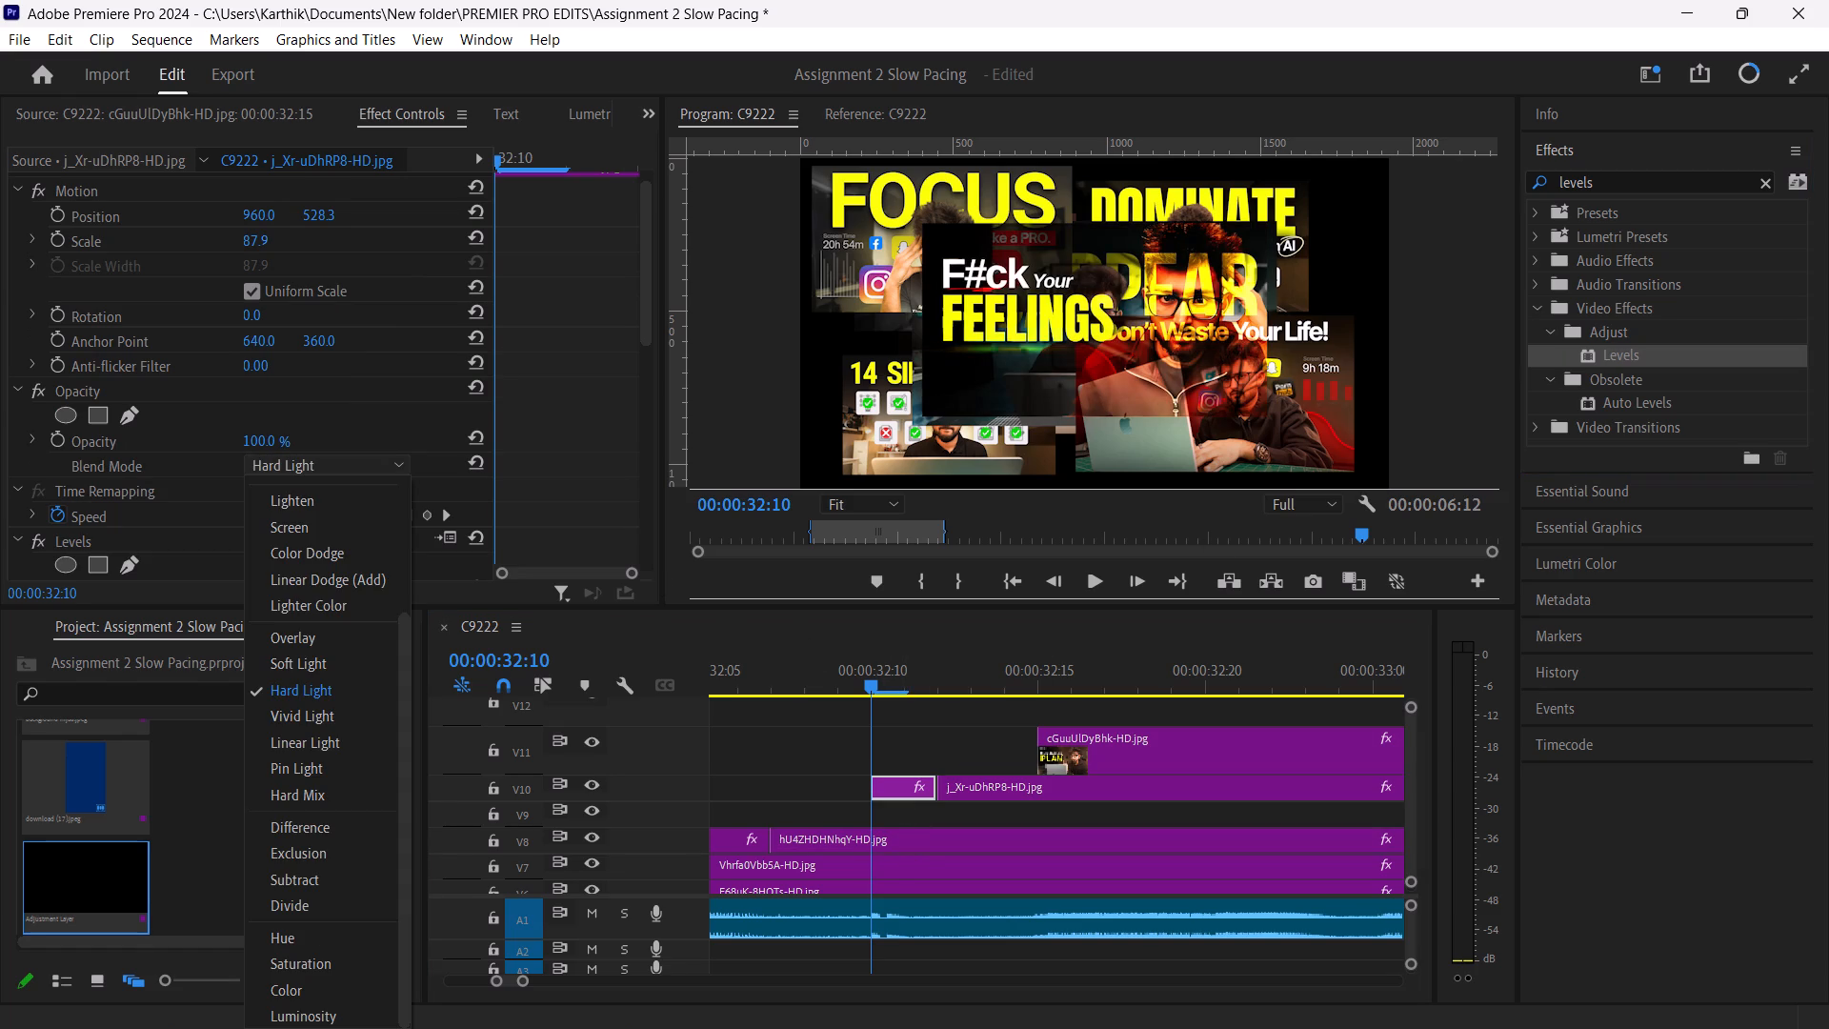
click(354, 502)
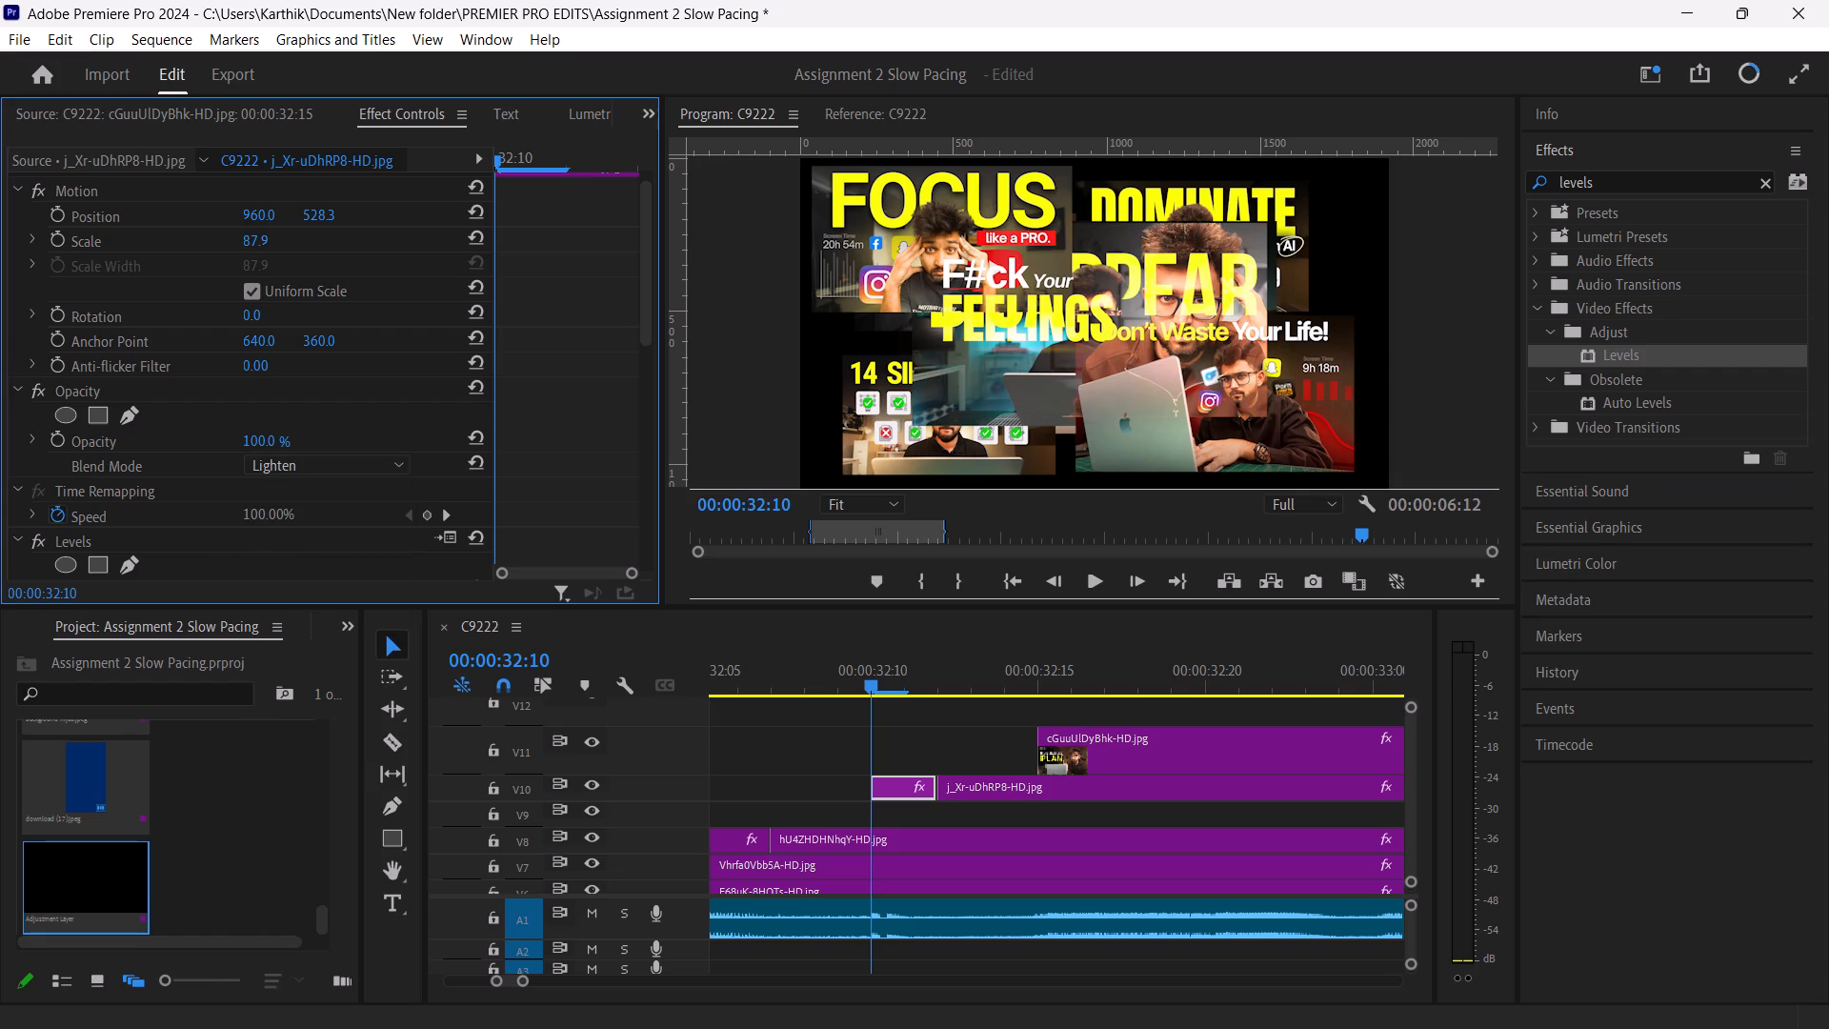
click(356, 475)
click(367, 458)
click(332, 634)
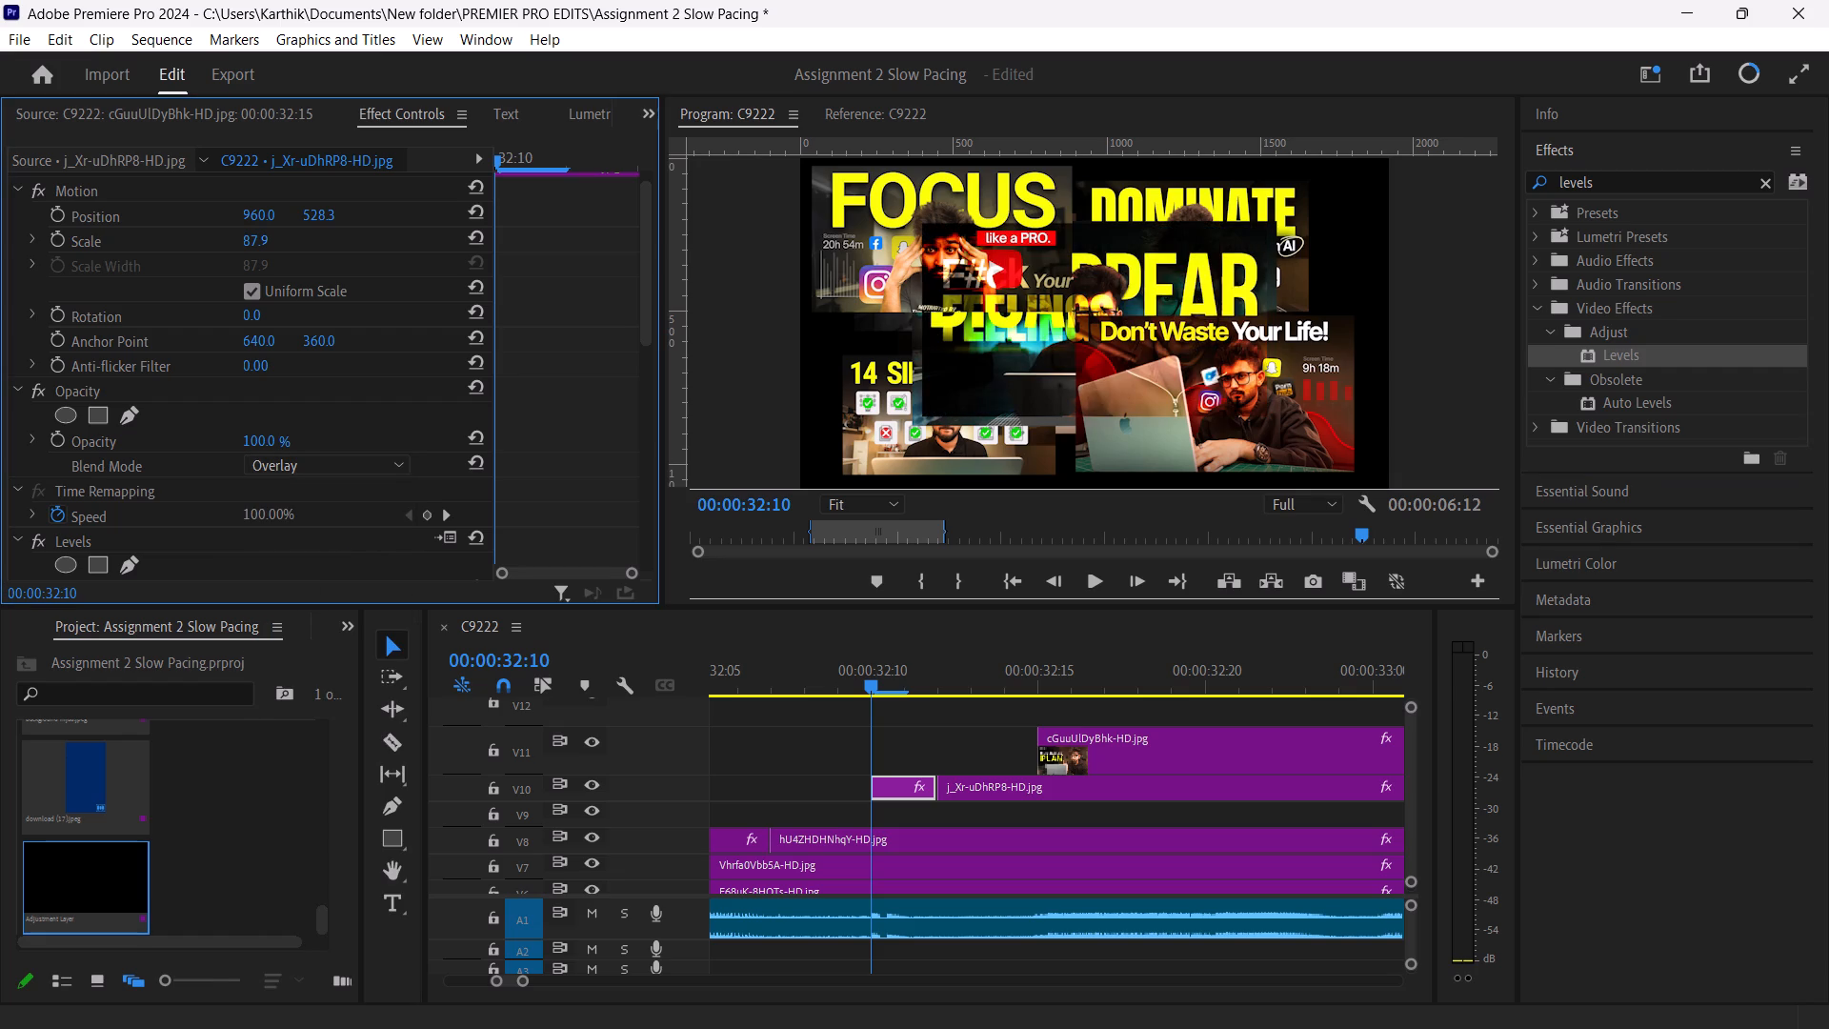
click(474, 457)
Keyframe the piece's Levels (RGB) White Input Level at 255 on 00:00:32:10, 11 on 00:00:32:11 and 255 on 00:00:32:12.
scroll(326, 425, down, 3)
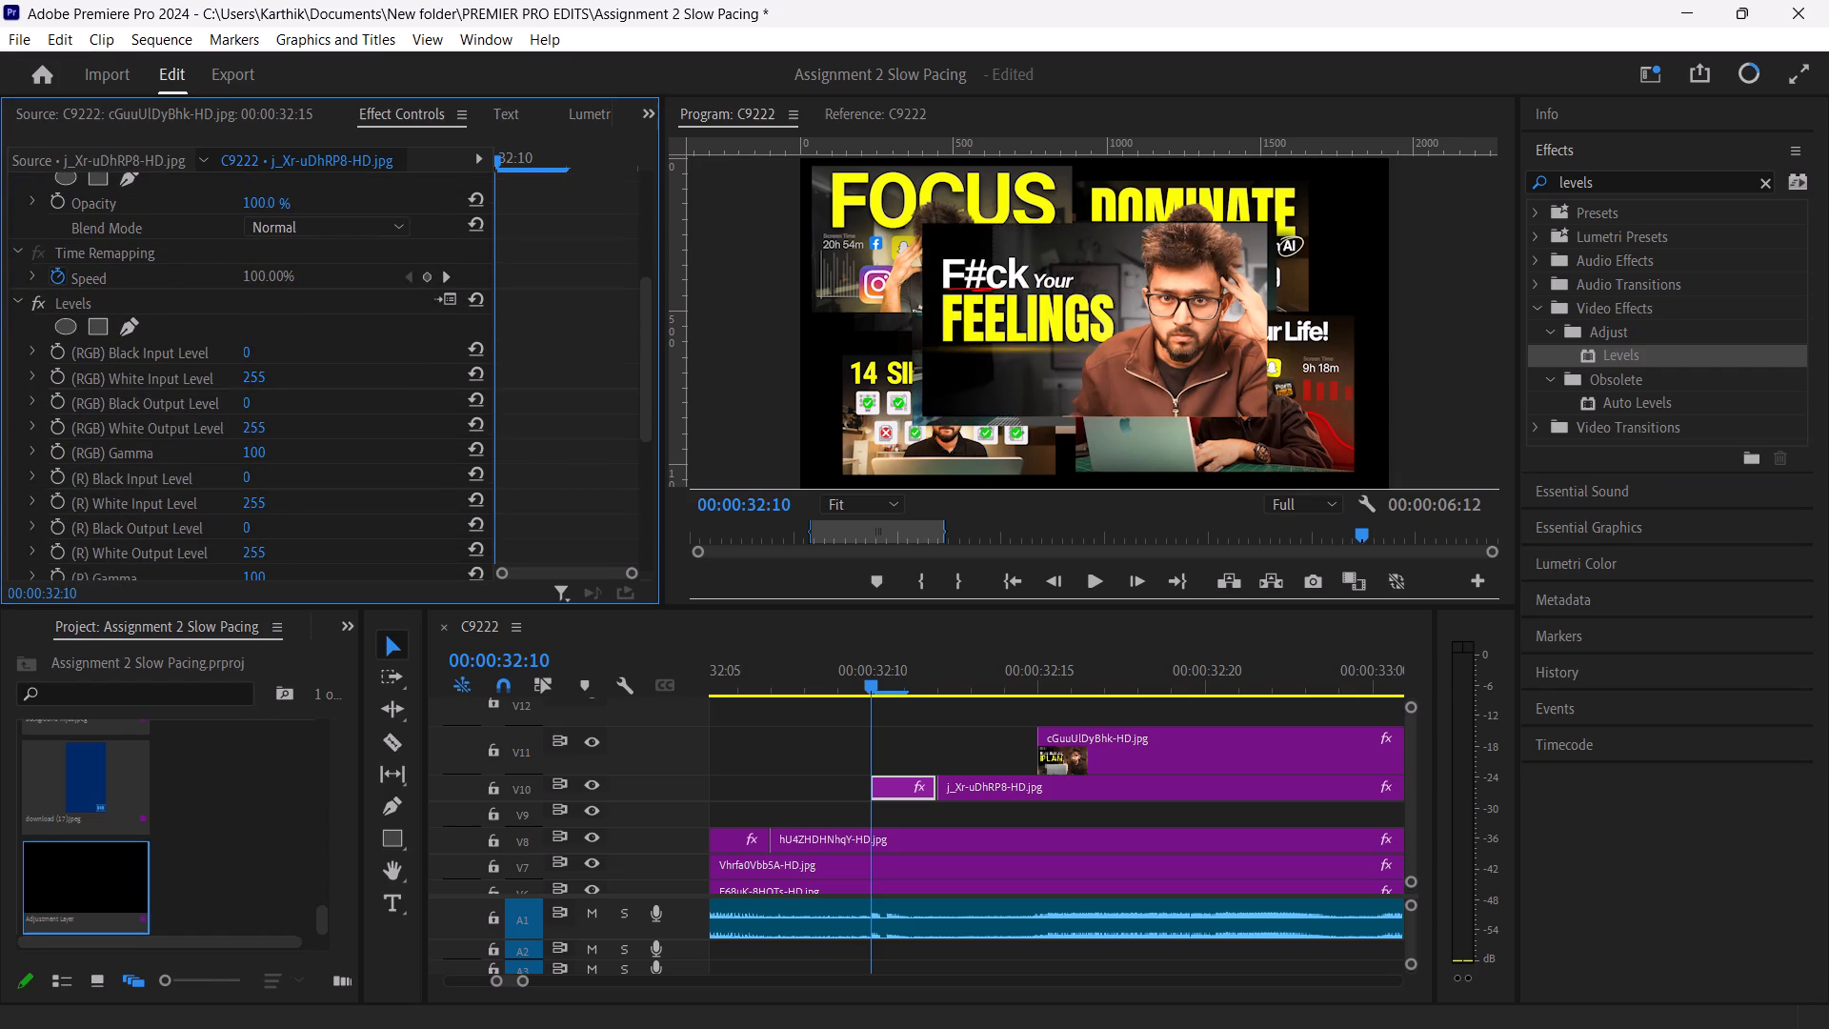
click(31, 370)
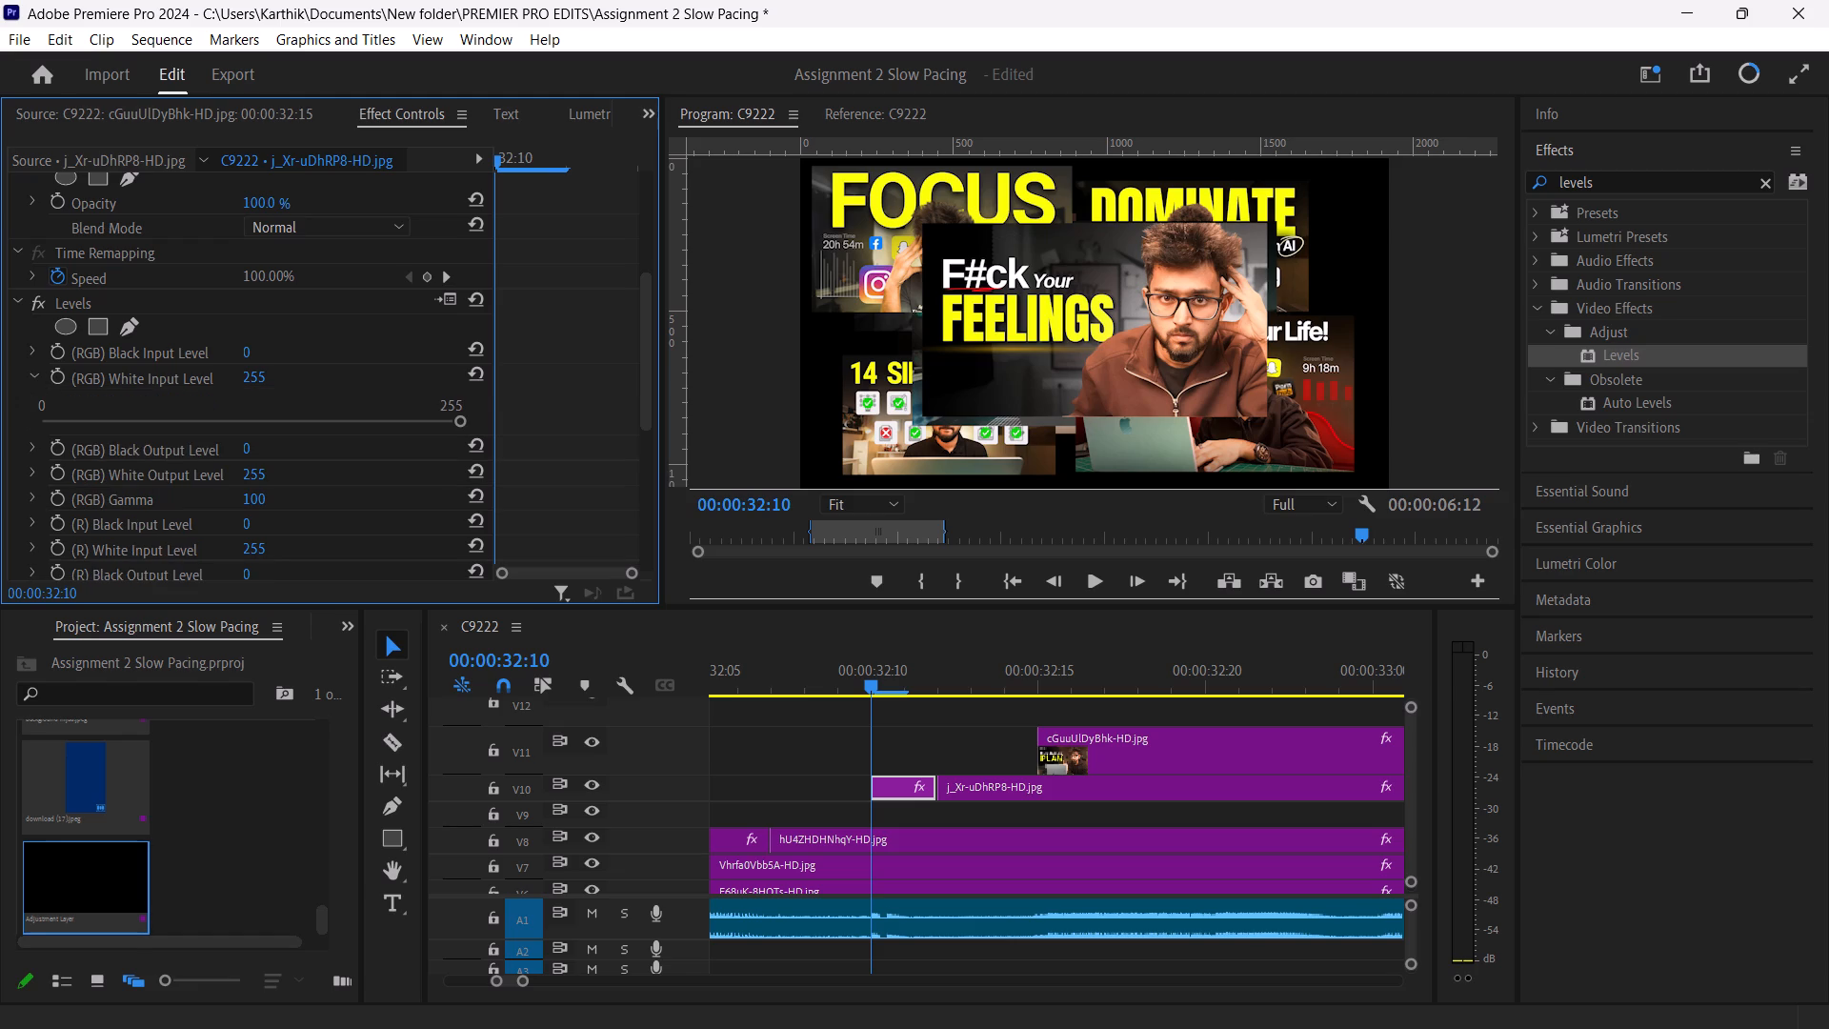
click(51, 381)
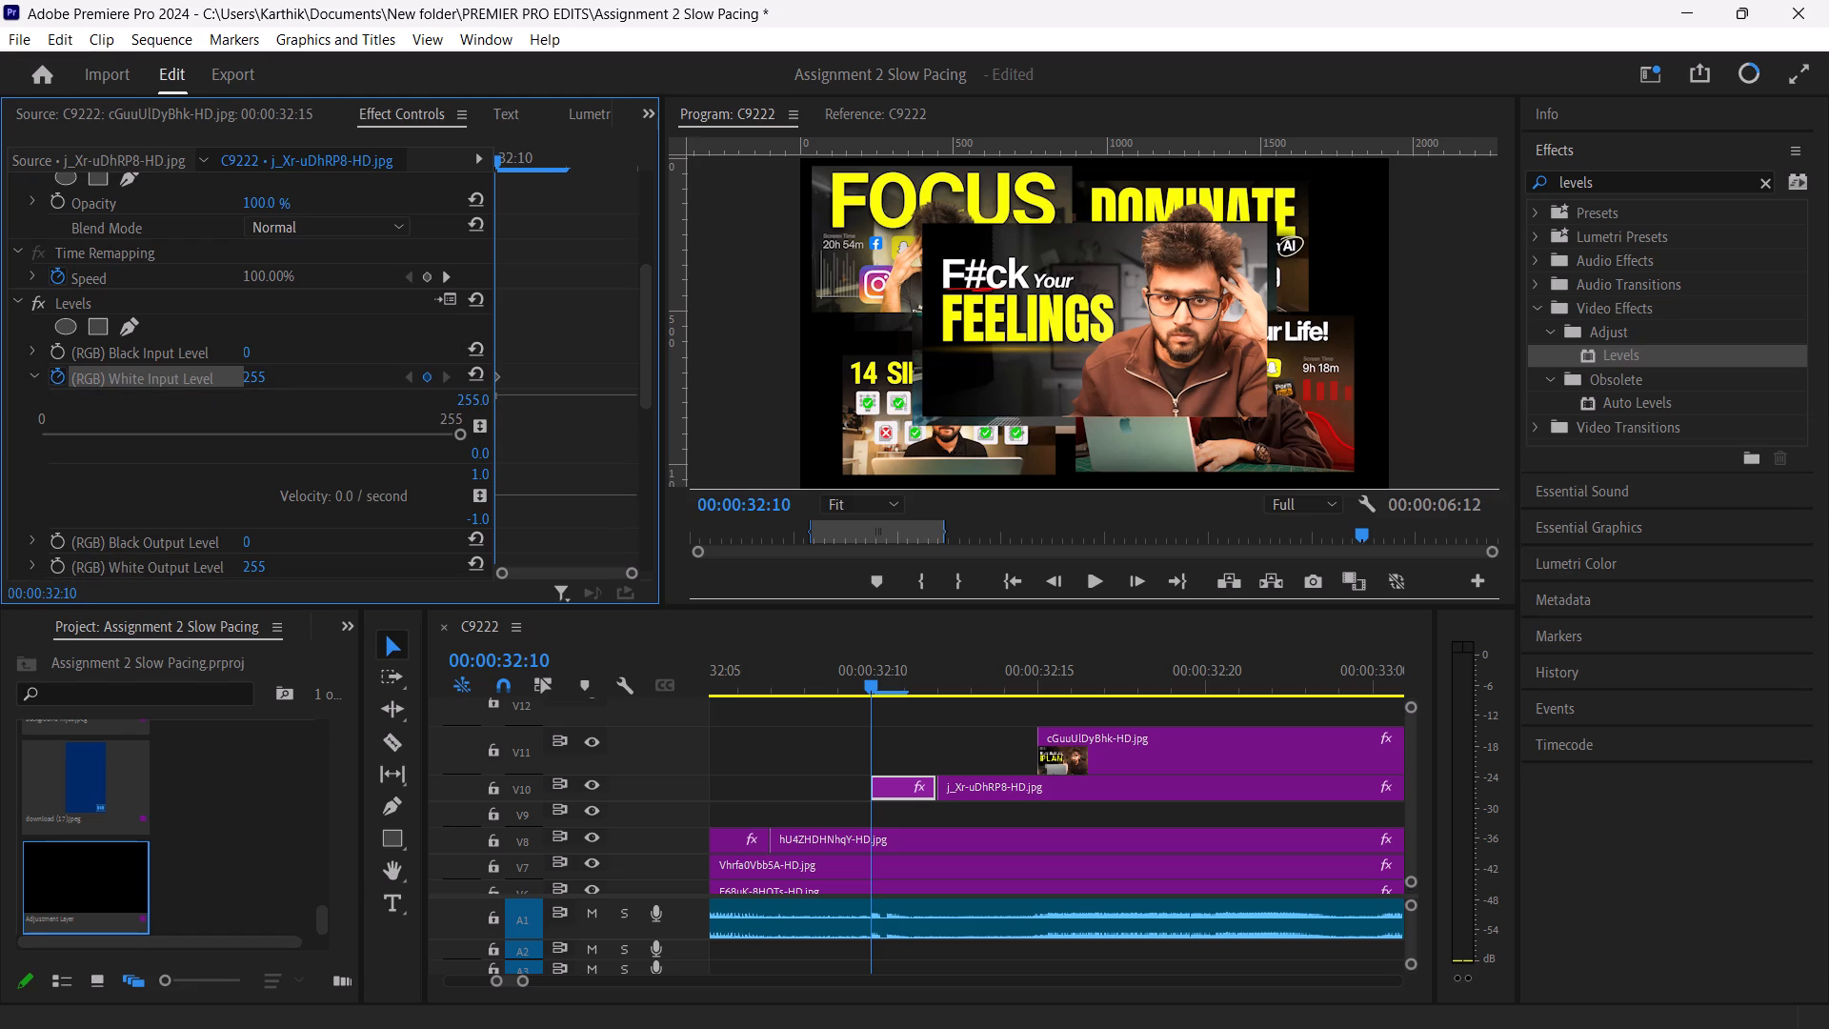
drag(492, 158, 501, 156)
drag(501, 156, 641, 175)
click(432, 379)
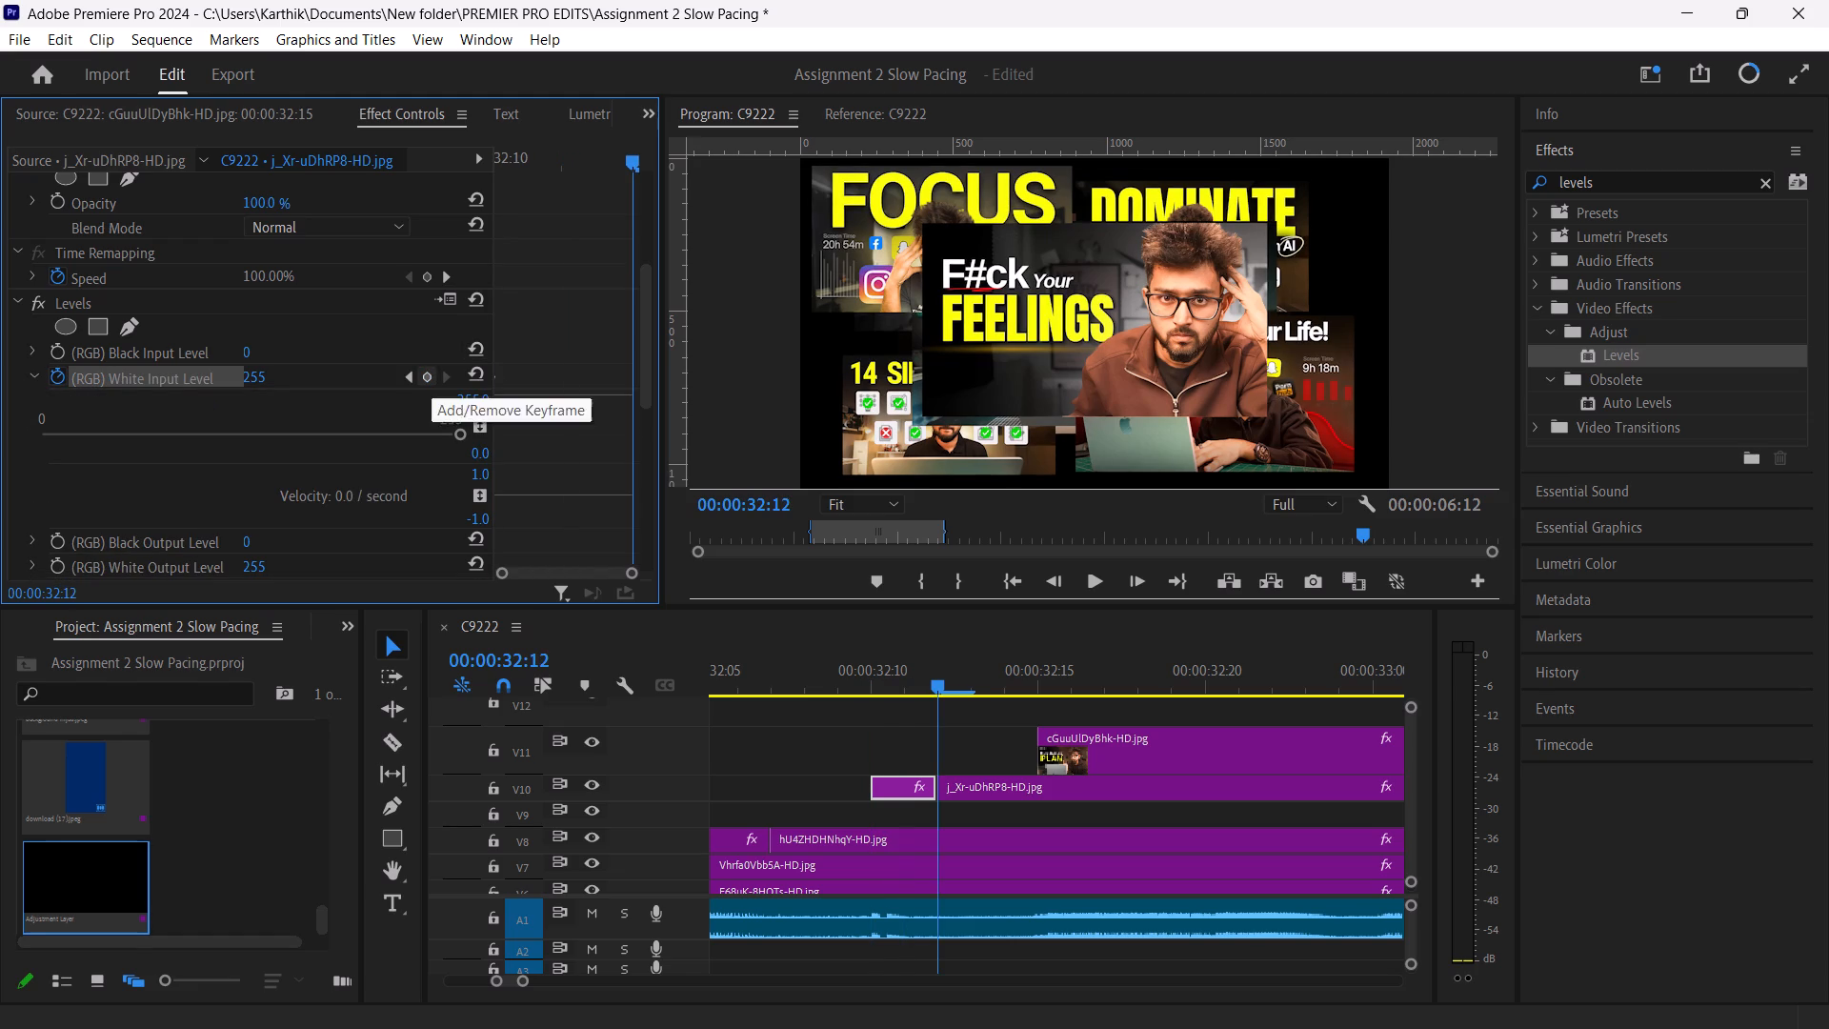
drag(633, 157, 607, 166)
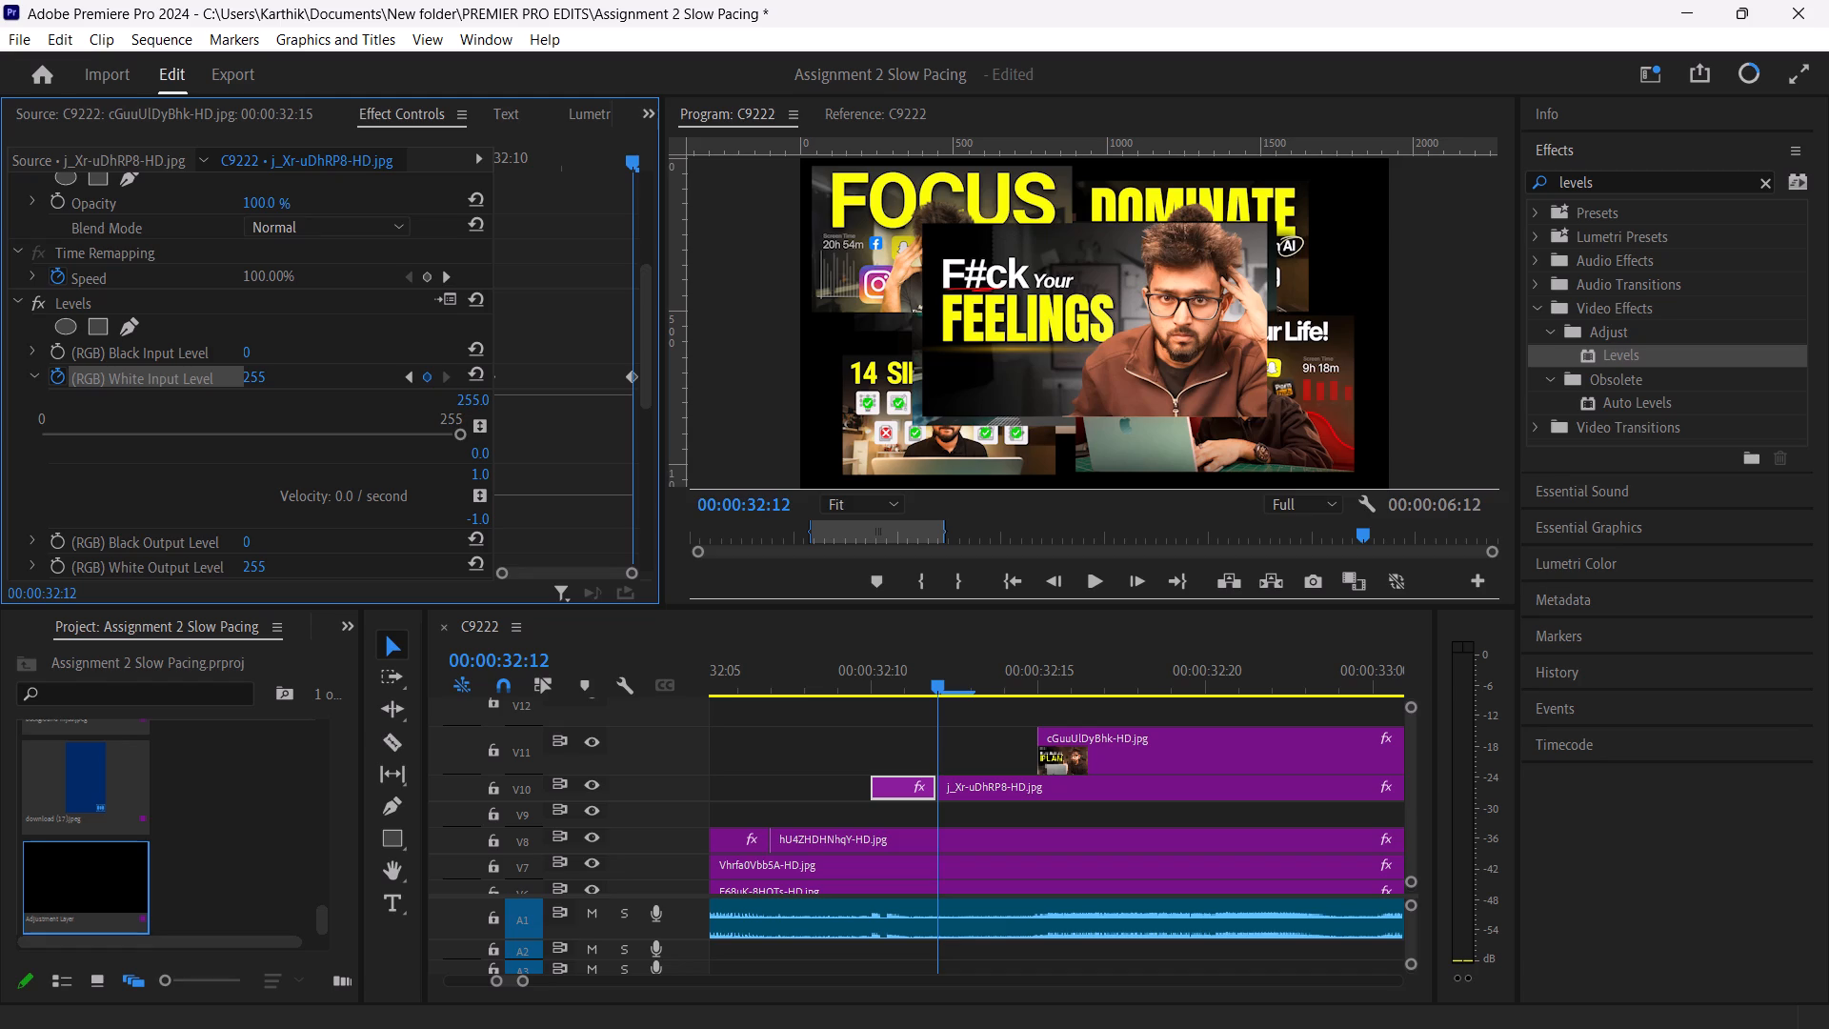
drag(607, 166, 570, 173)
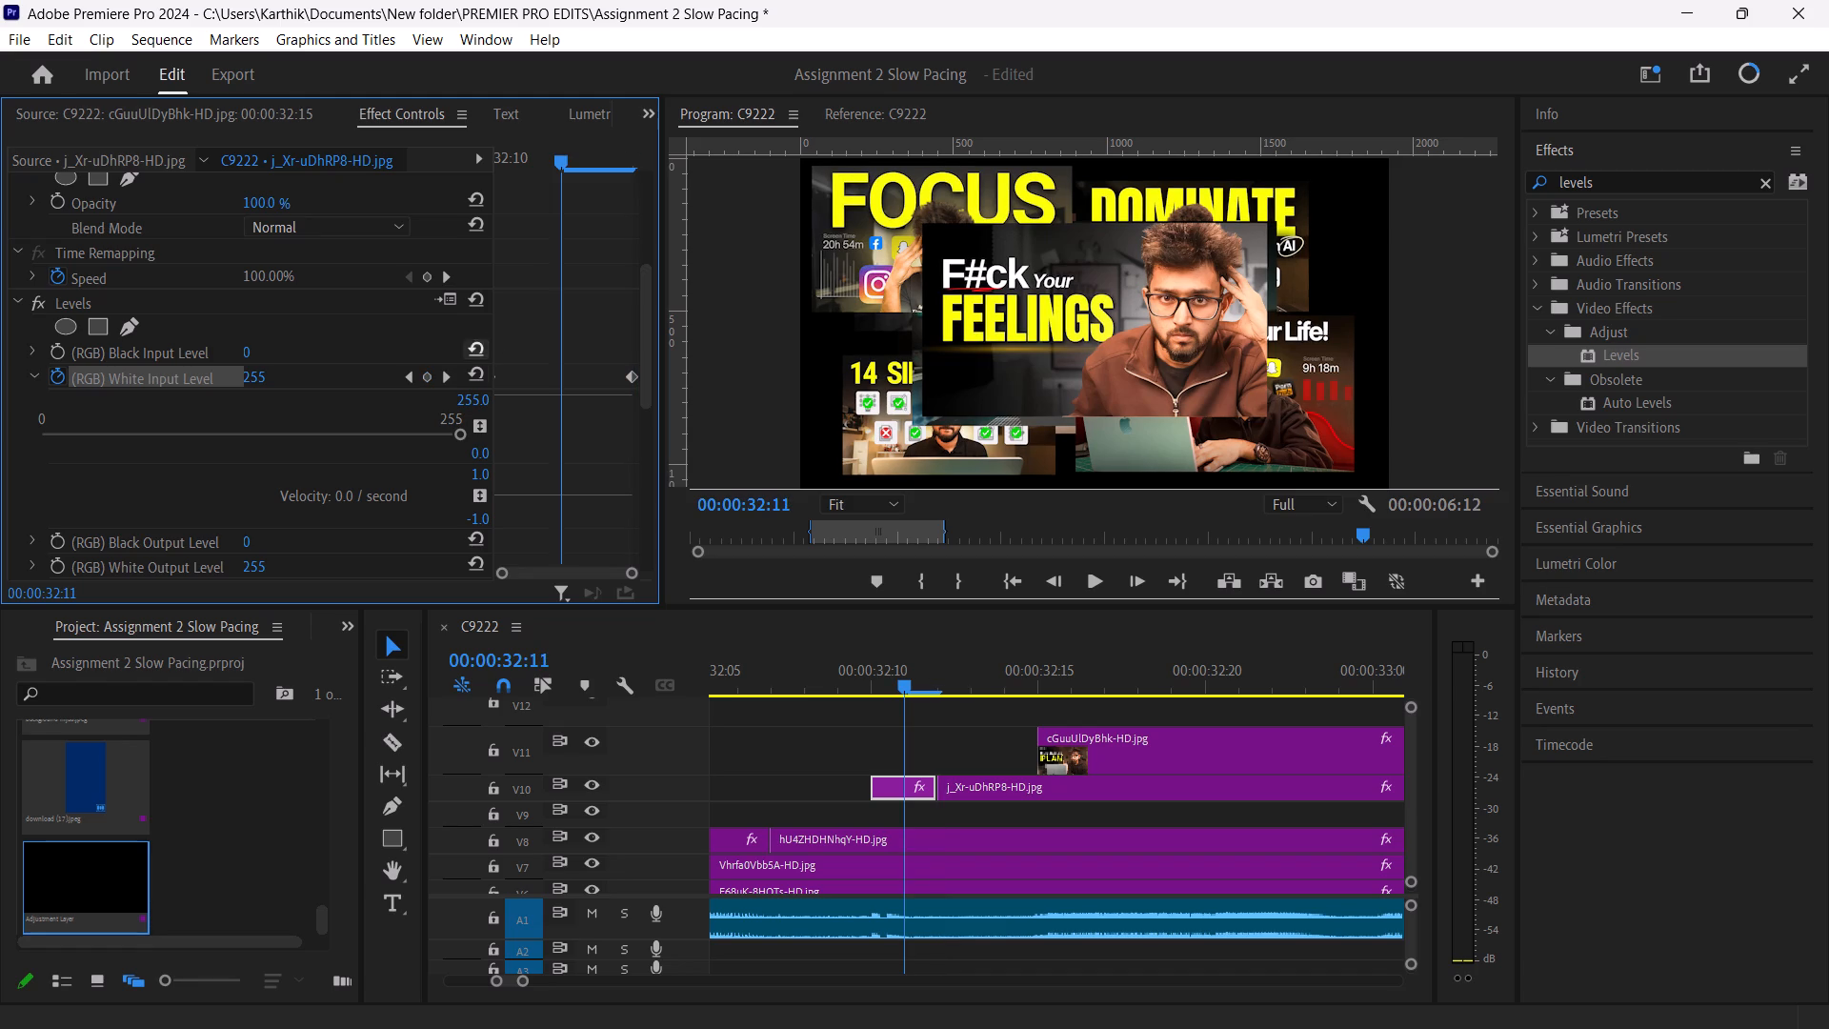
drag(463, 437, 160, 467)
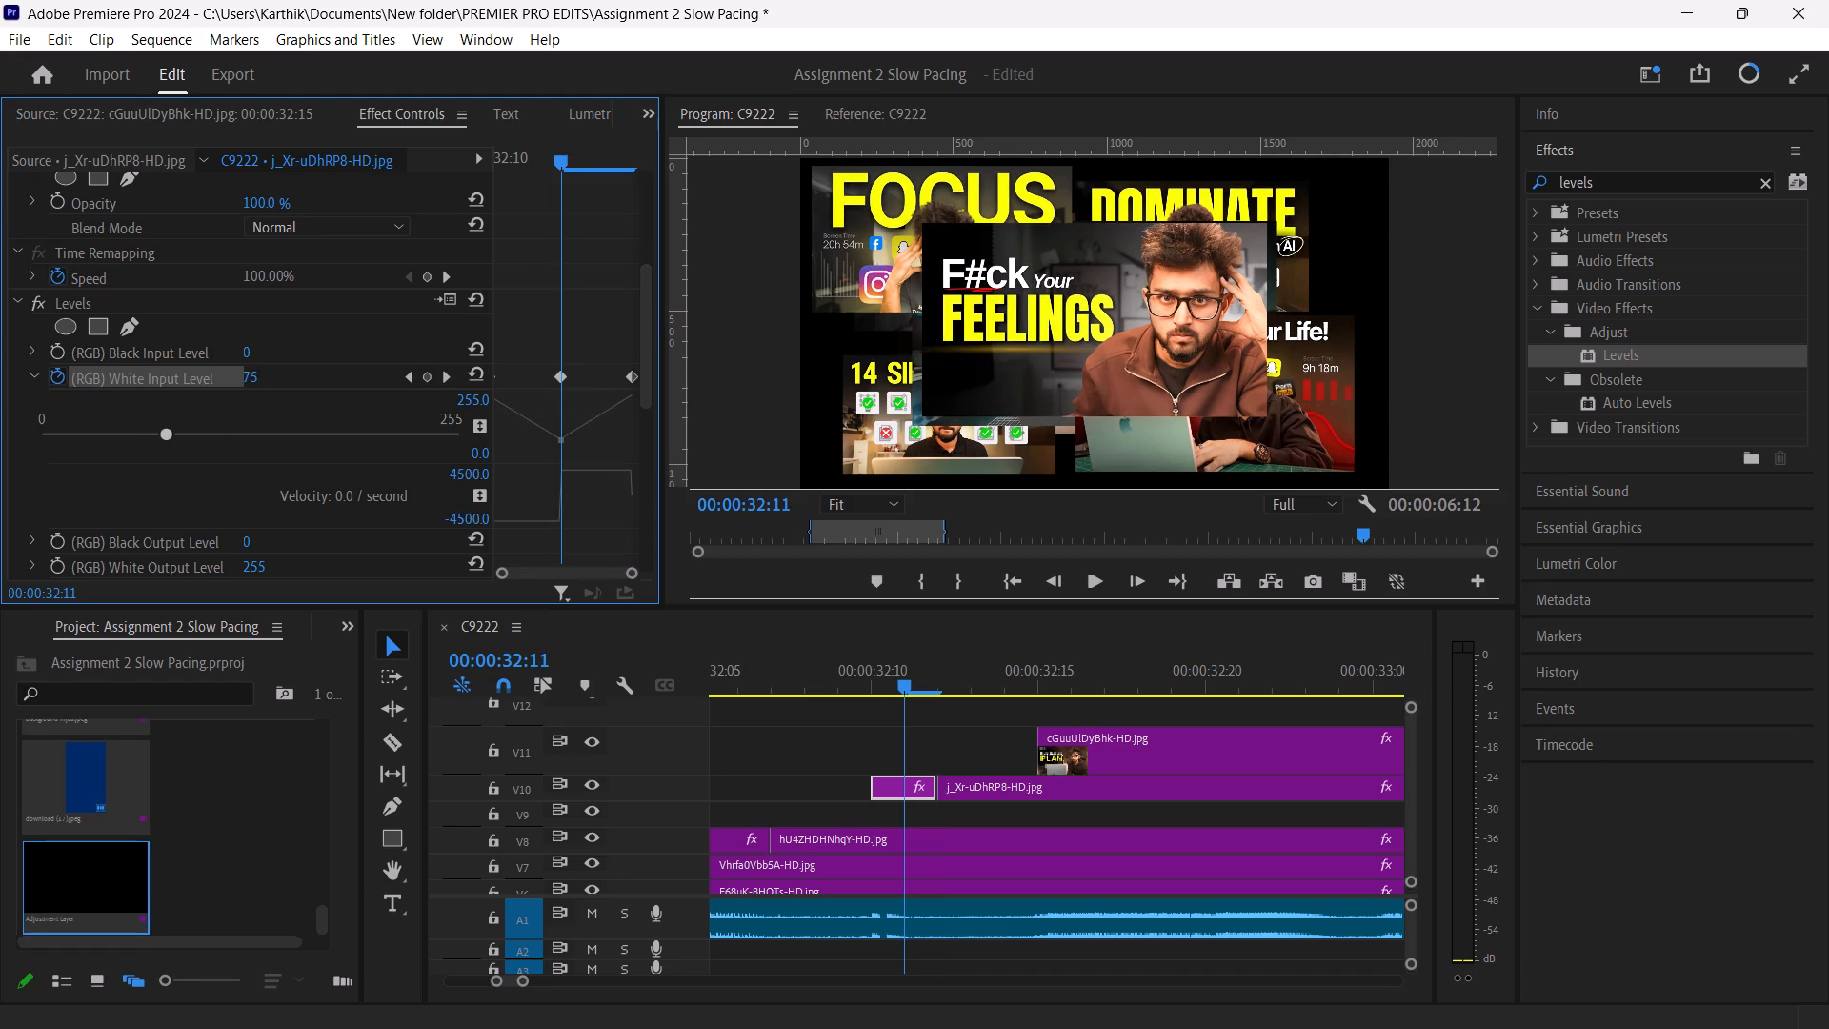
drag(160, 467, 67, 455)
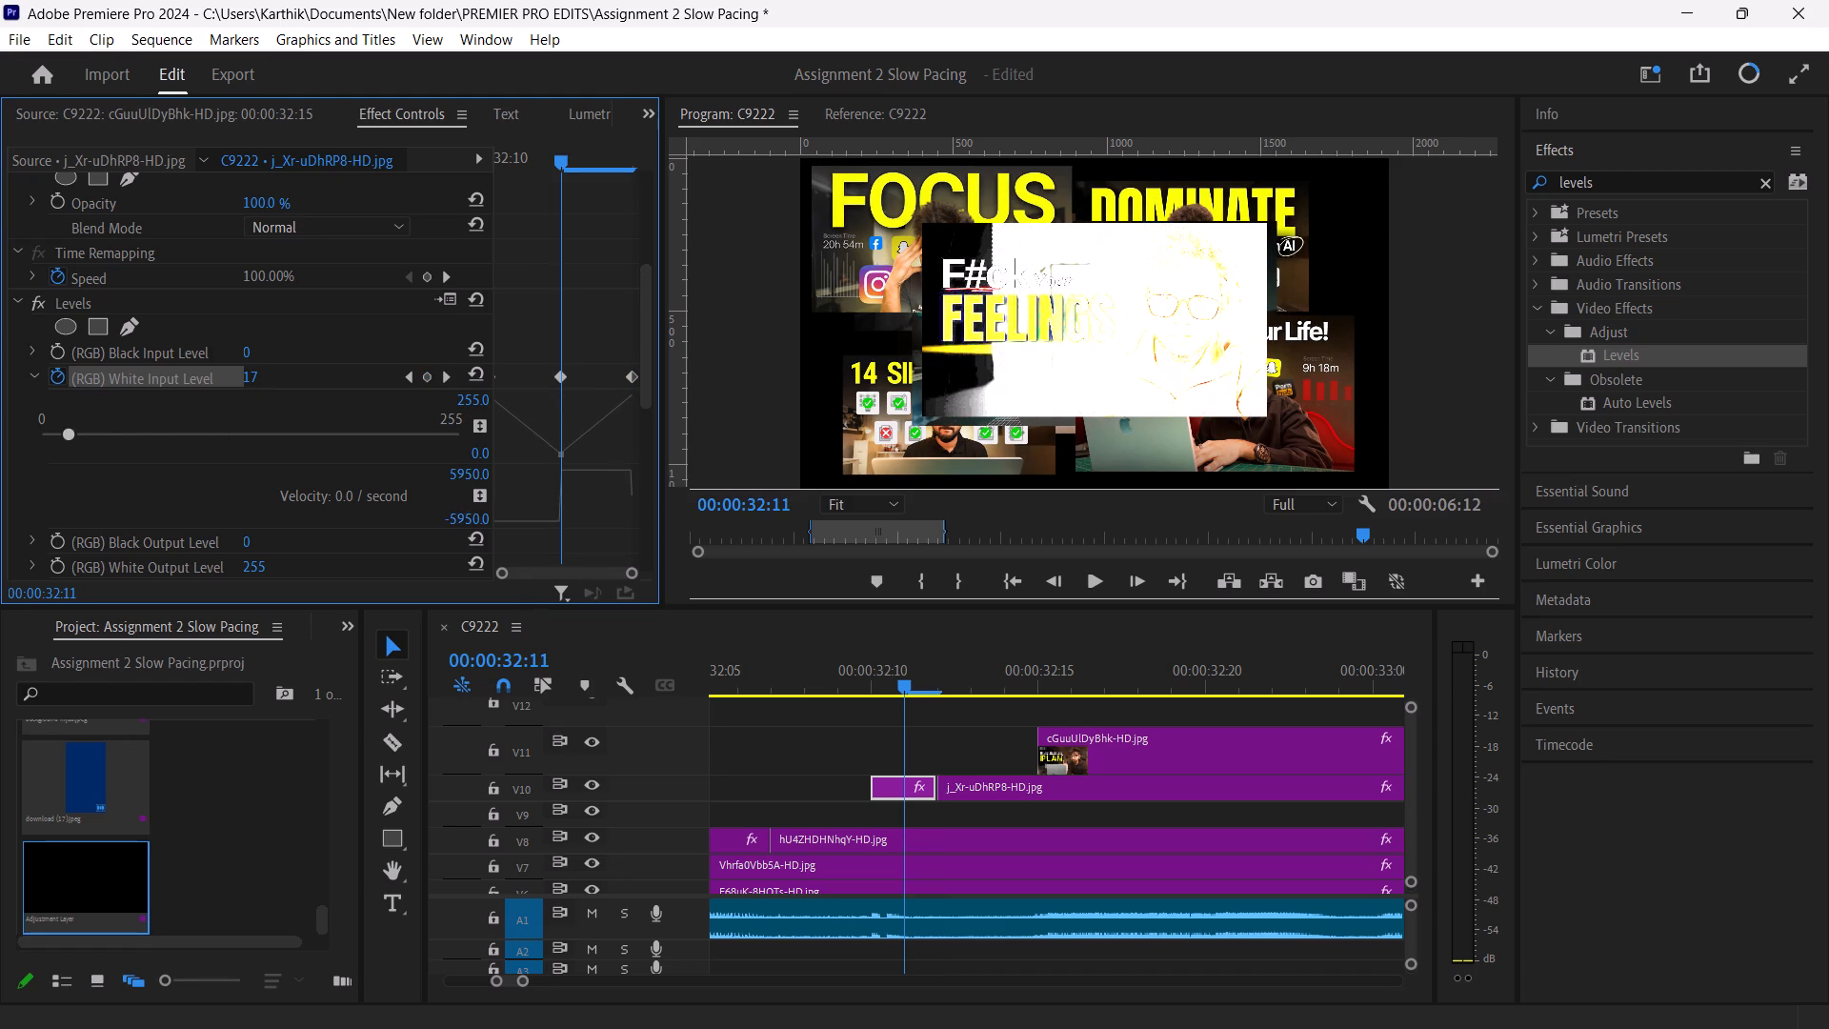
drag(67, 455, 62, 464)
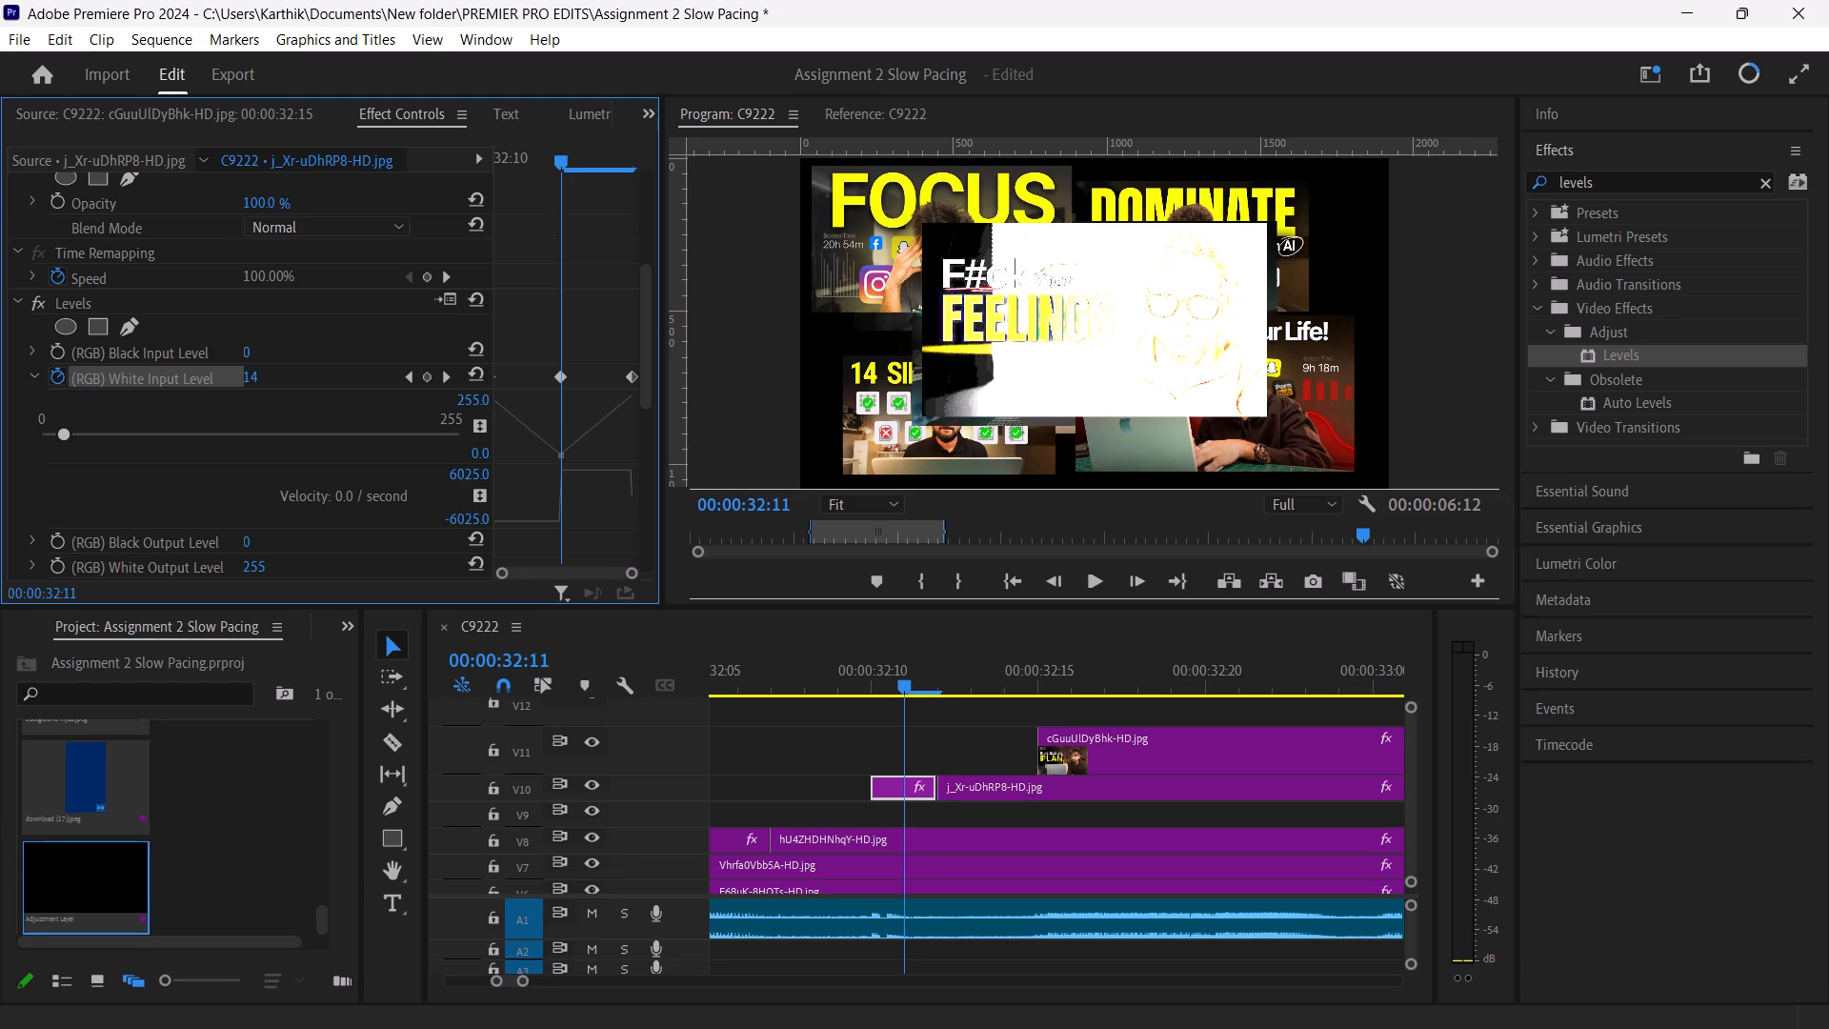
drag(62, 464, 56, 464)
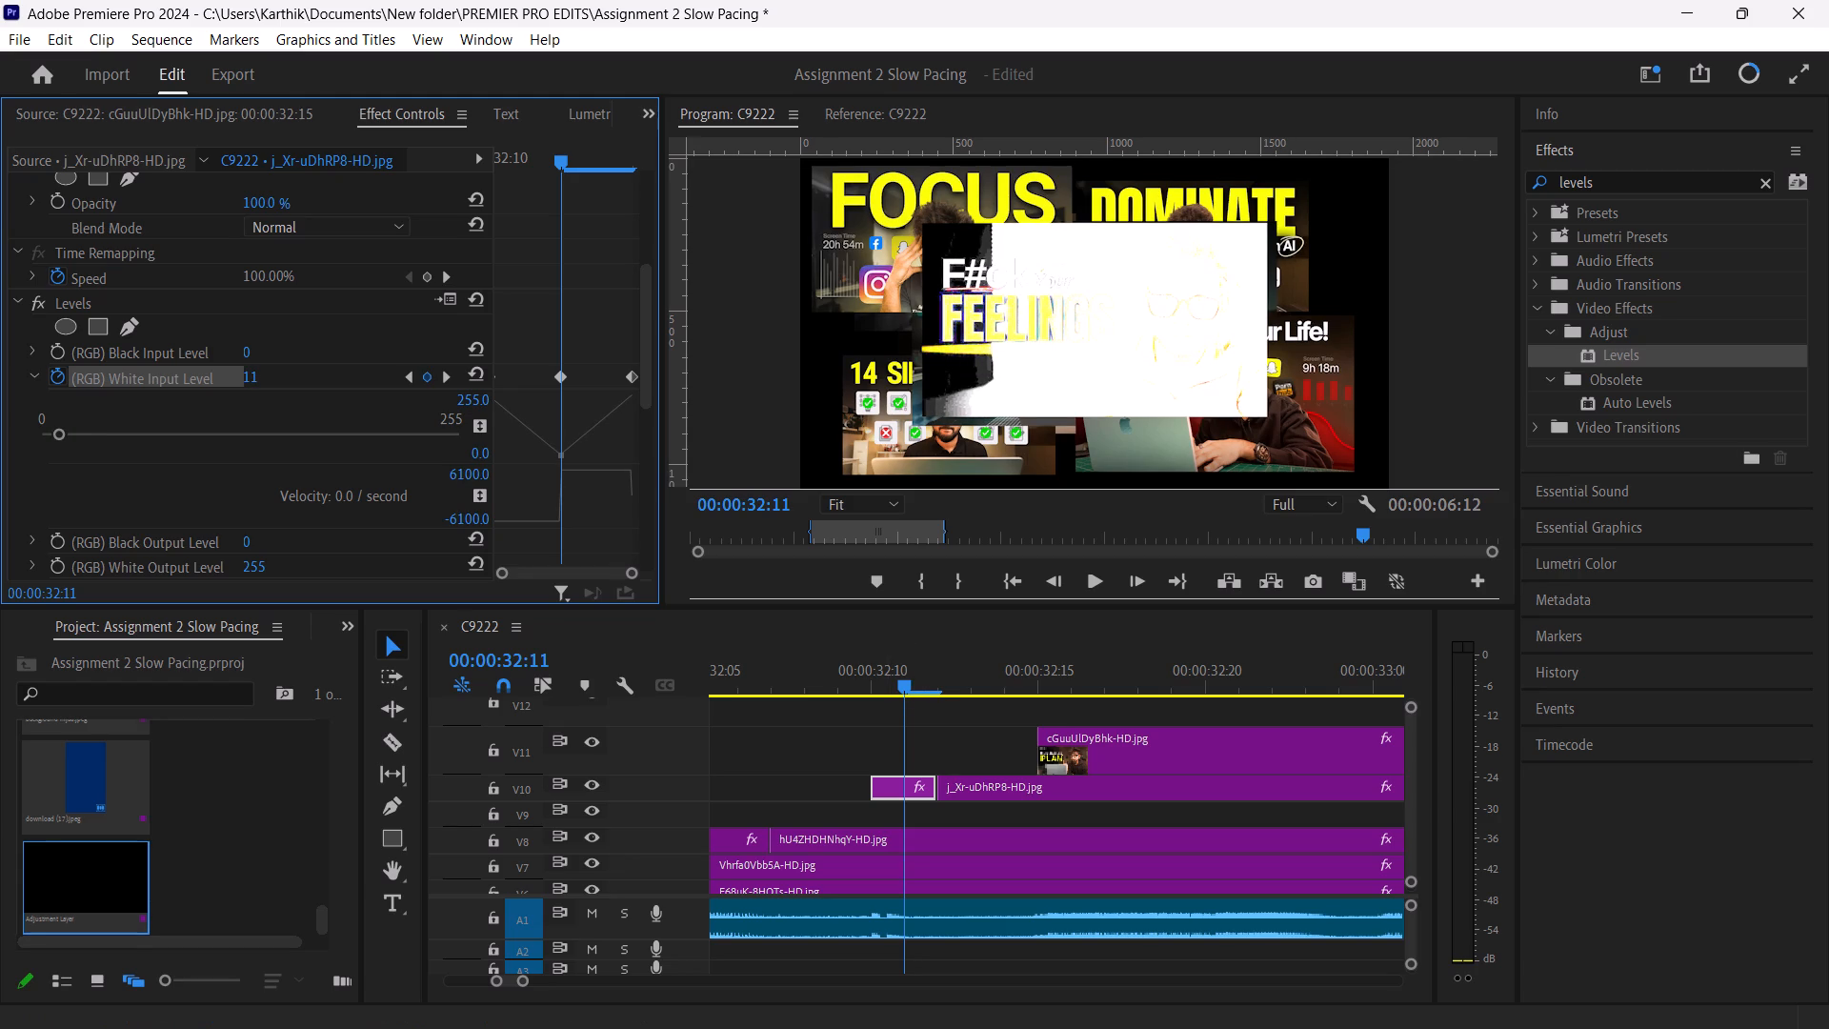
Play back the j_Xr-uDhRP8-HD.jpg white flash and the following thumbnail, starting around 00:00:32:09.
drag(902, 690, 851, 699)
key(space)
key(space)
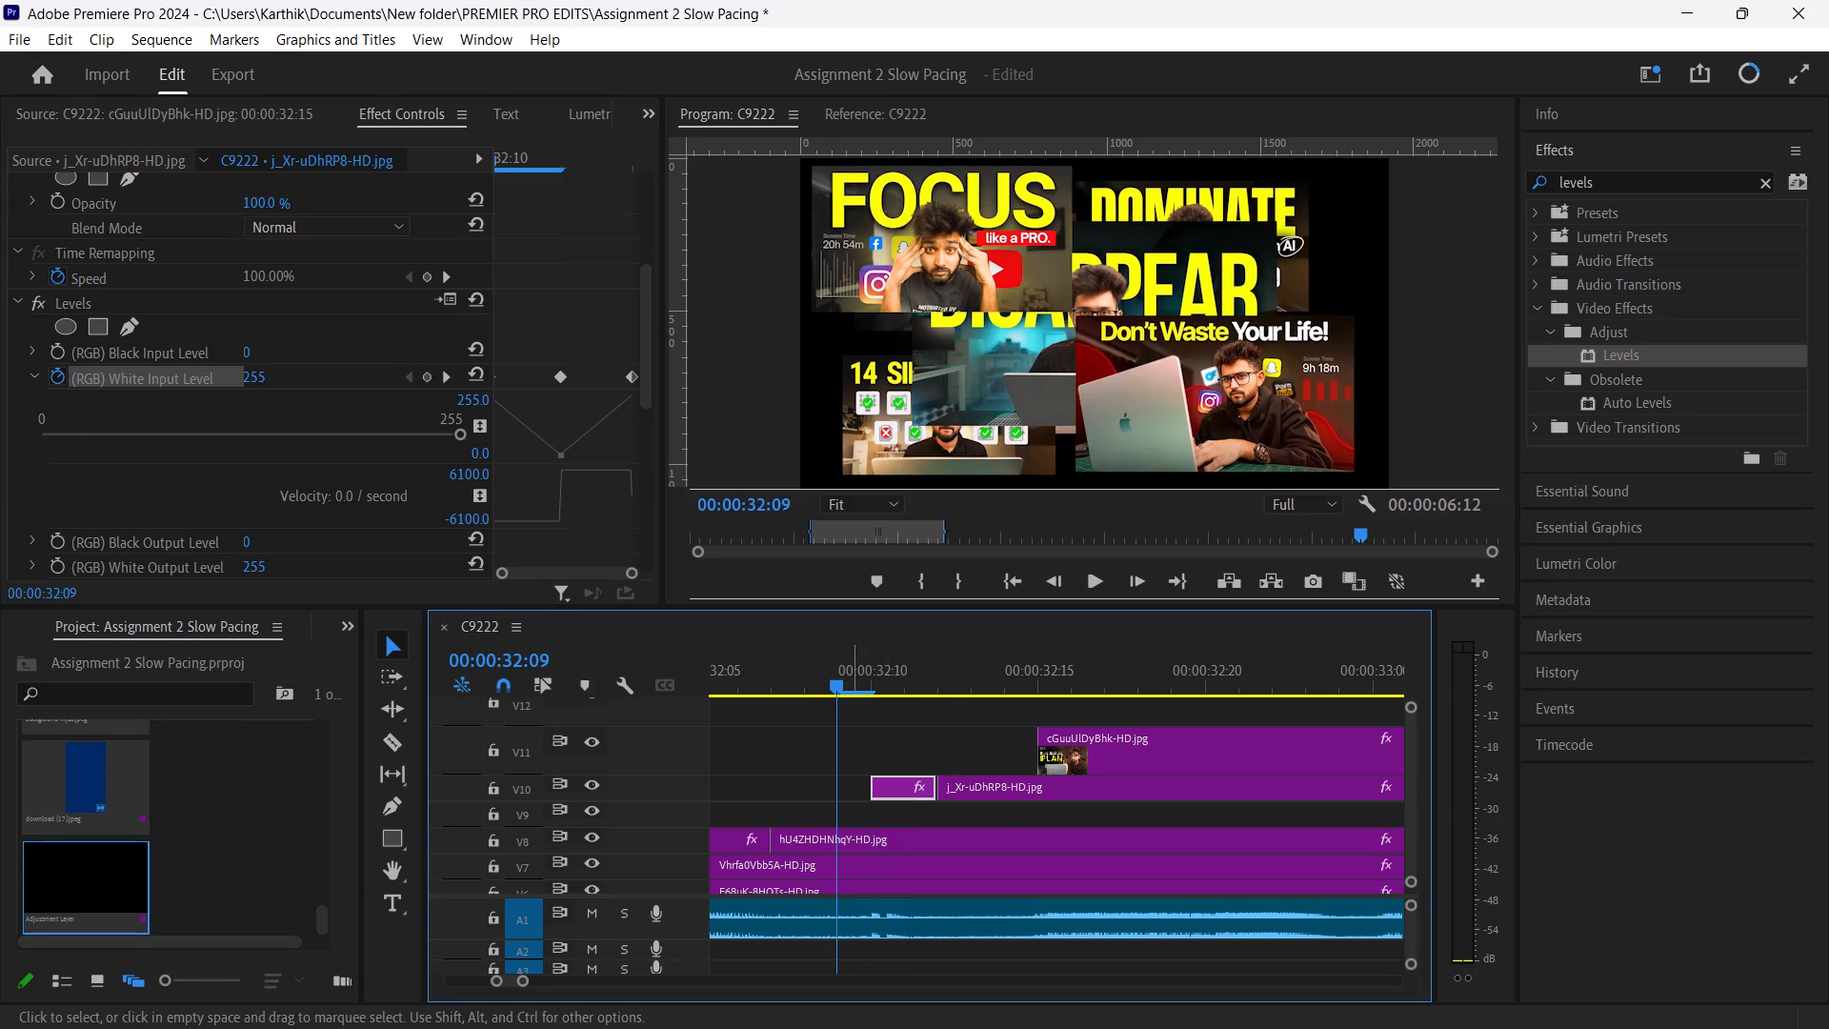
key(space)
key(space)
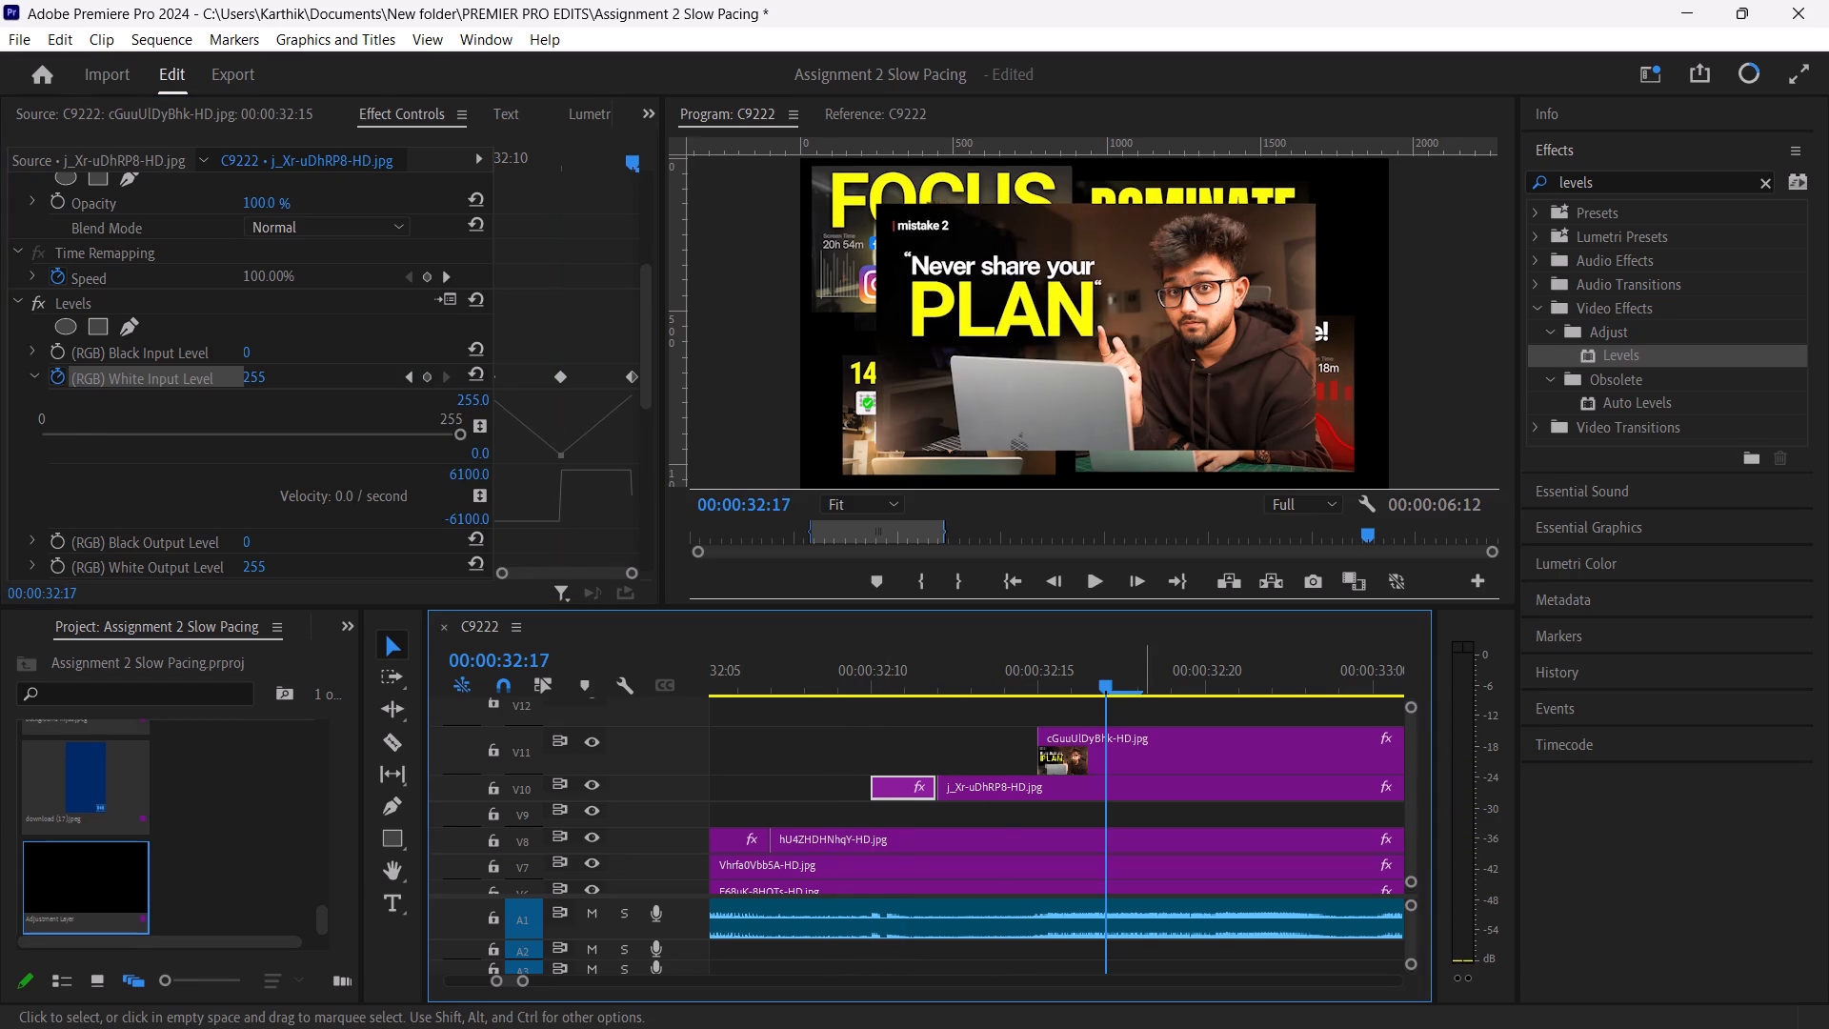
Lower the (RGB) White Input Level keyframe at 00:00:32:11 to 0 on the short j_Xr-uDhRP8-HD.jpg piece.
drag(1104, 680, 838, 681)
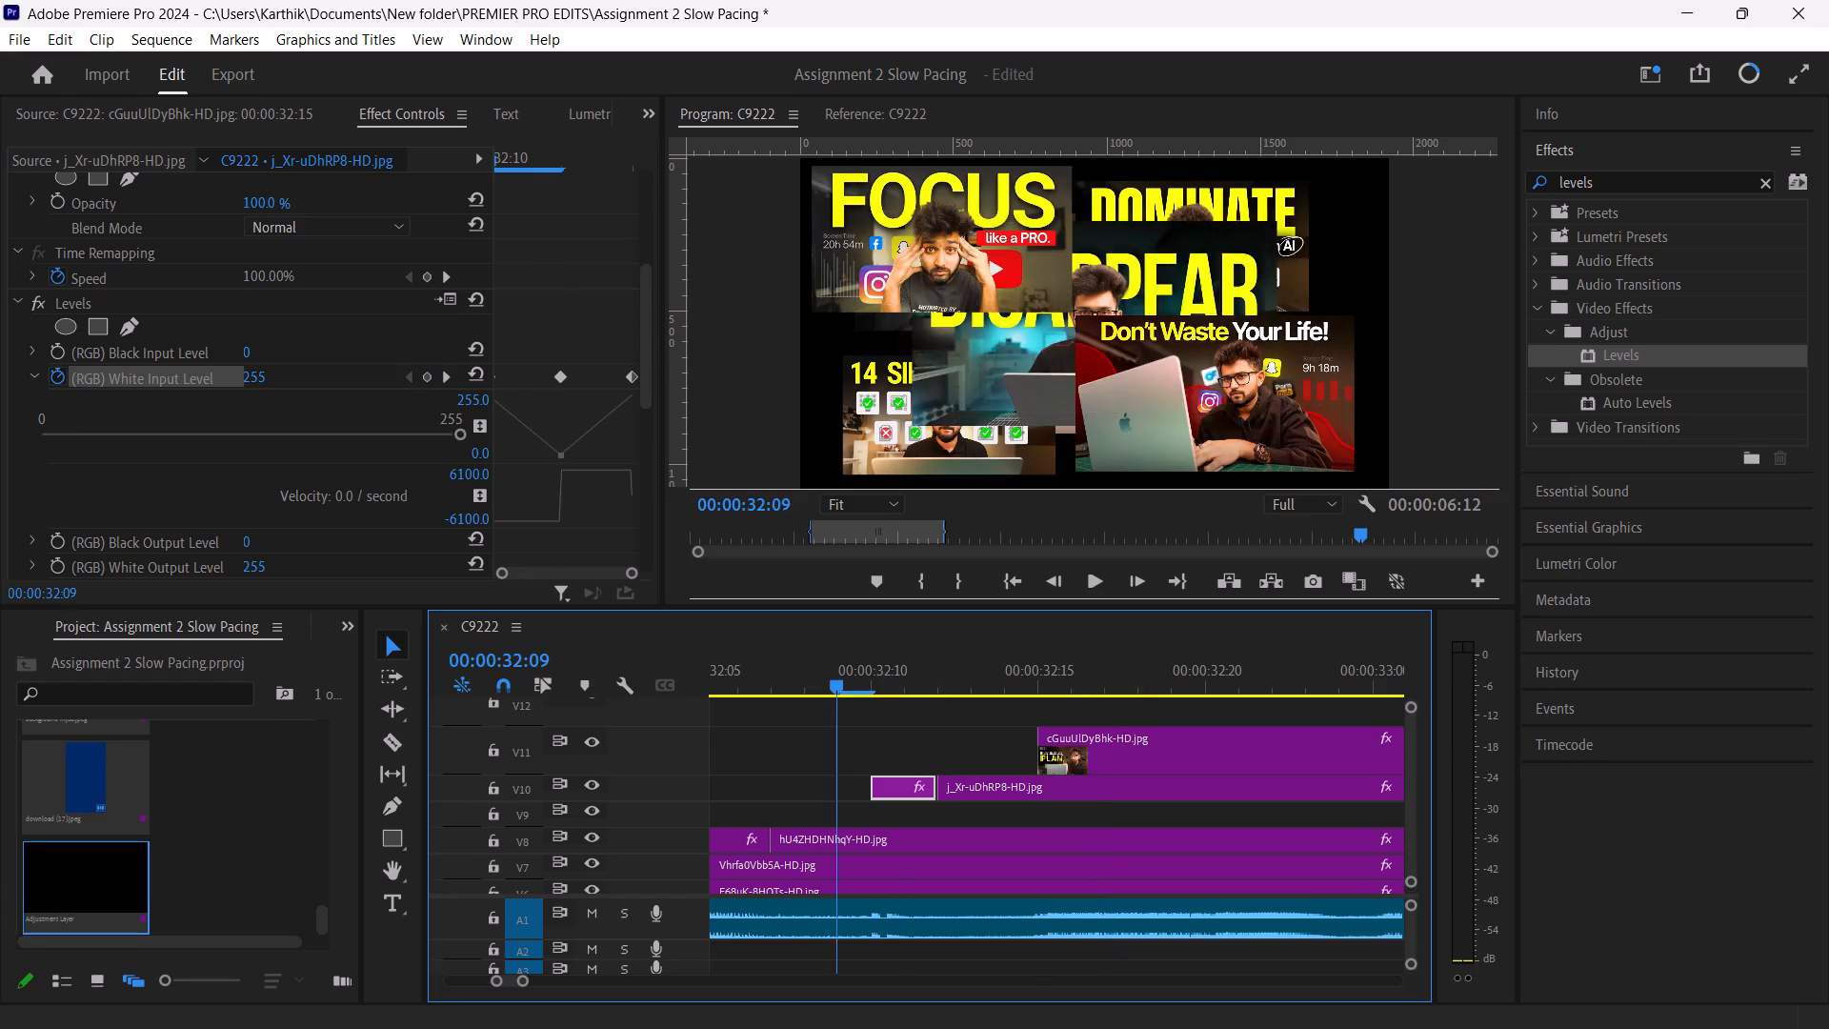
drag(838, 681, 894, 718)
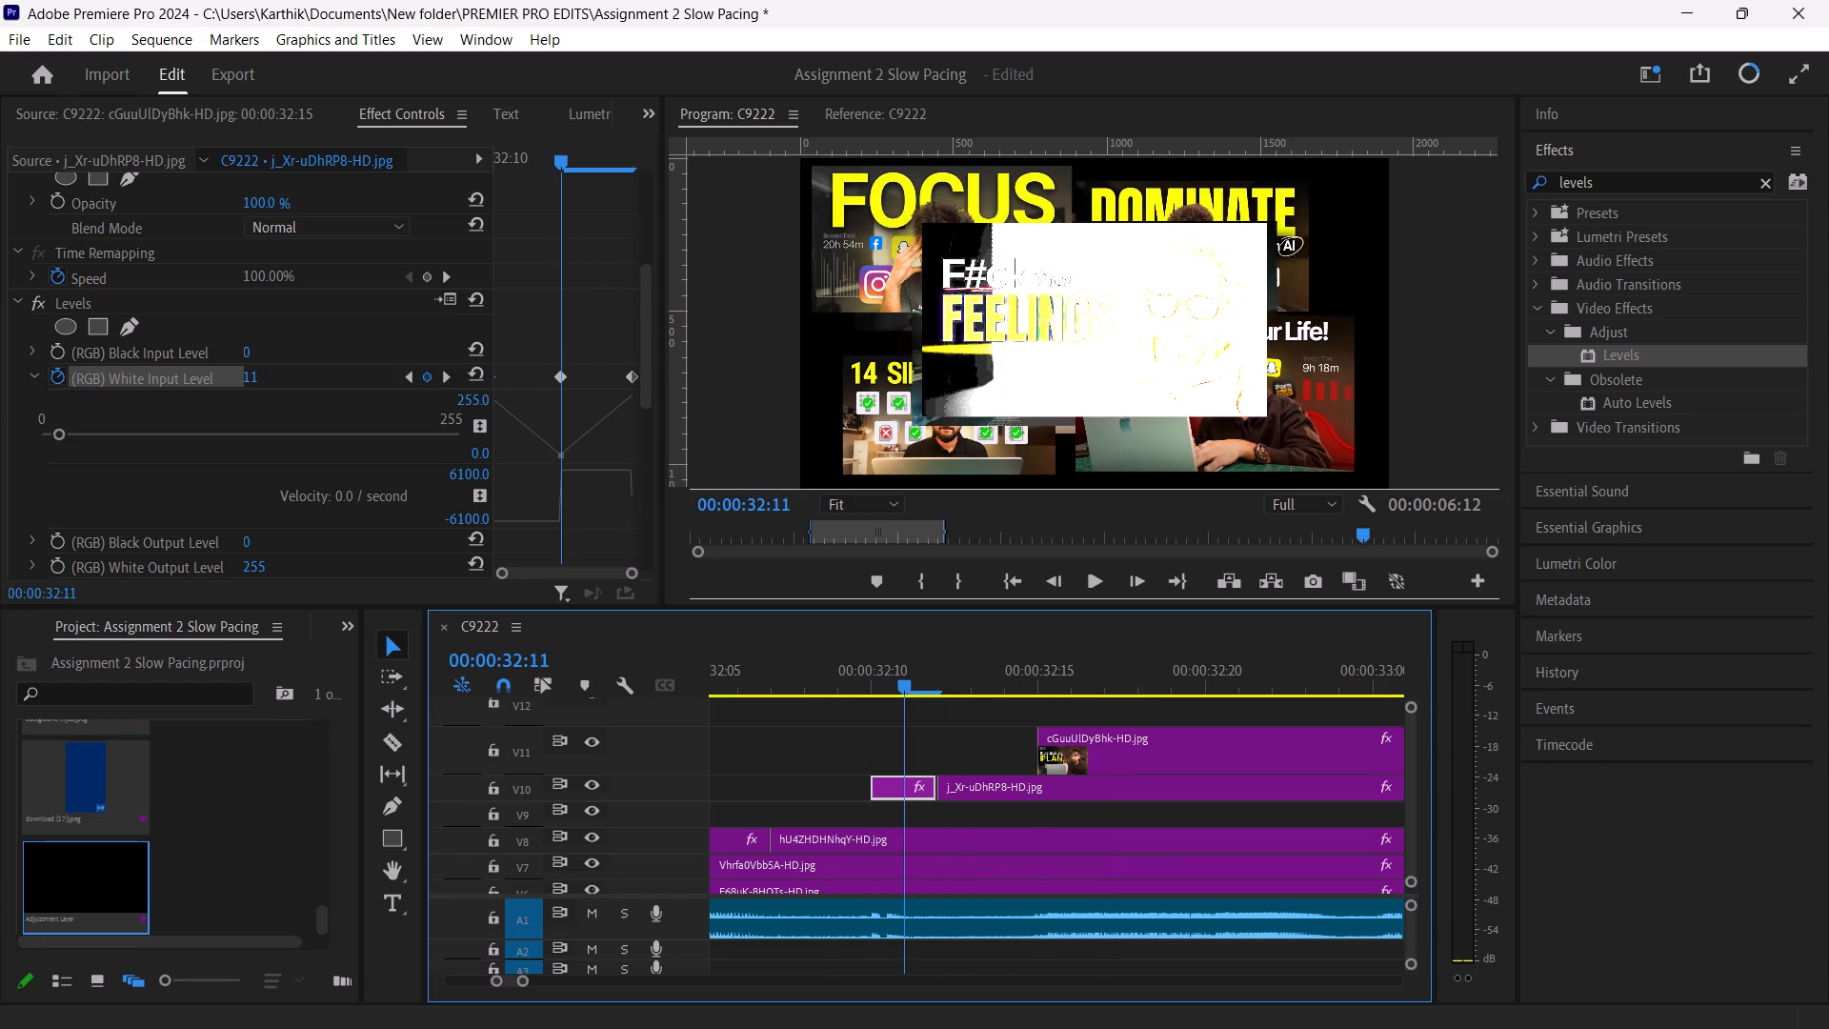
drag(894, 718, 900, 720)
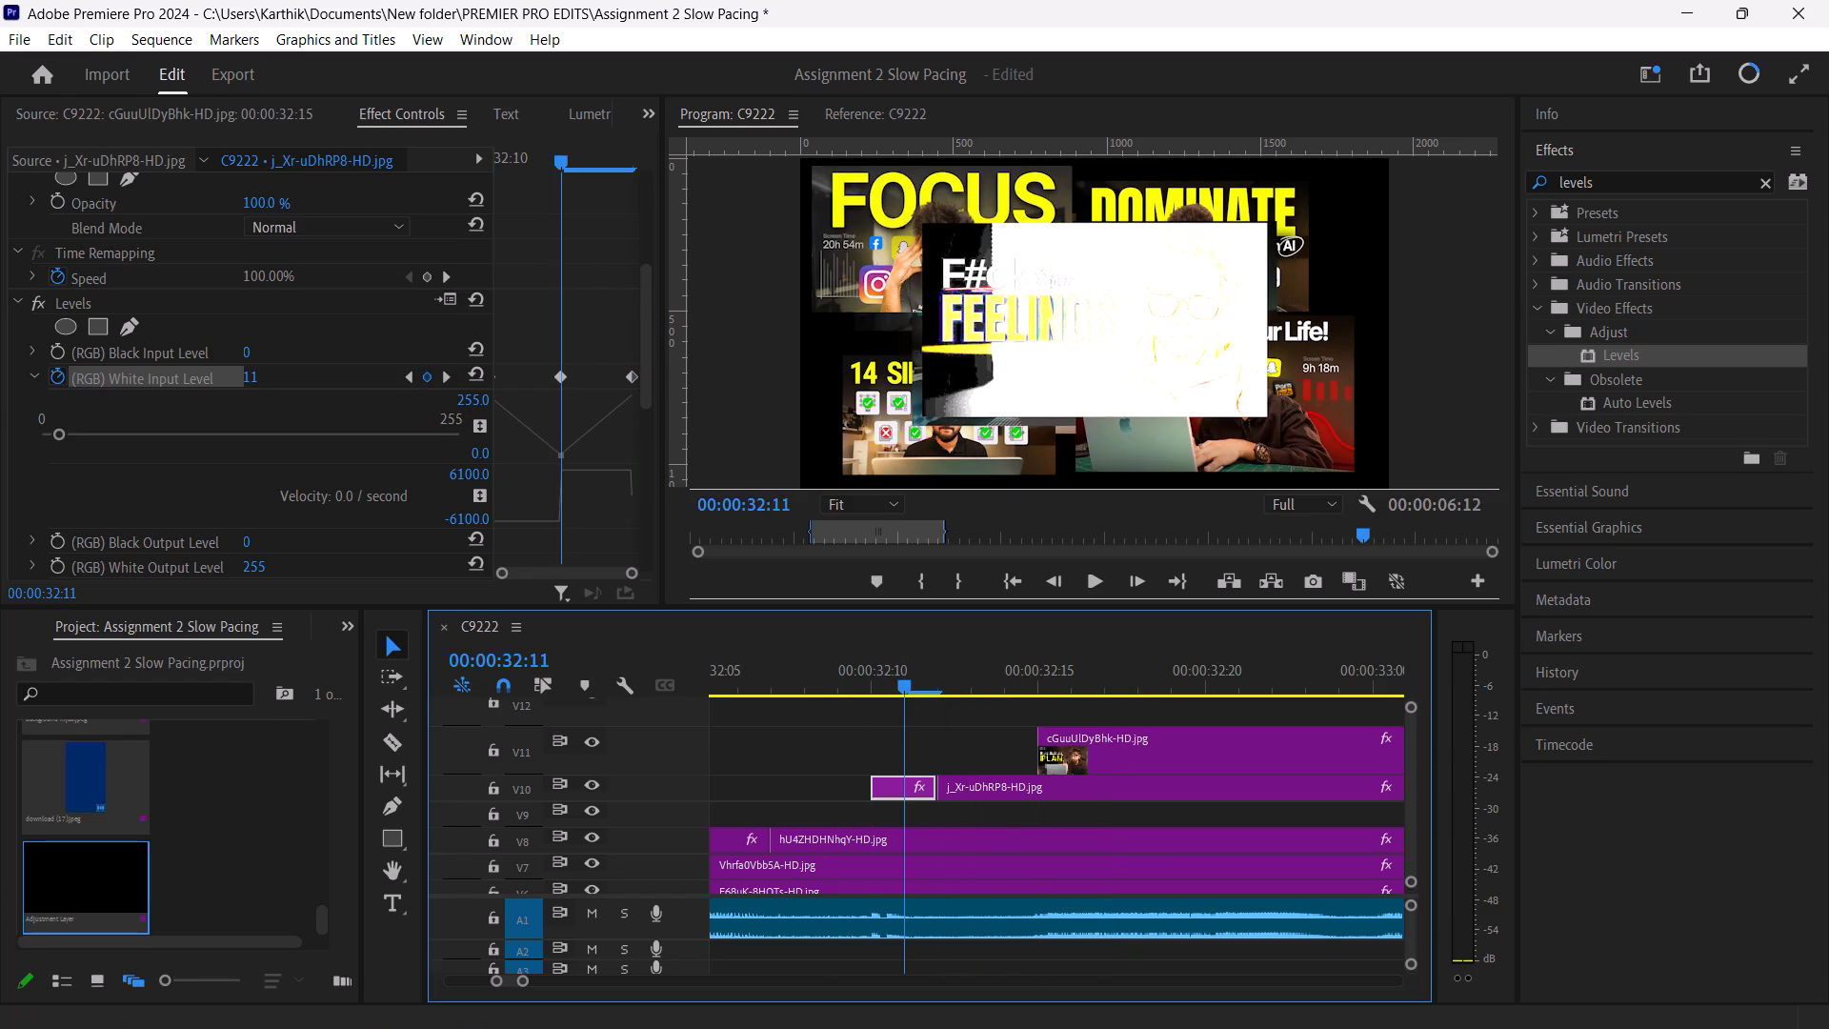
drag(62, 437, 37, 440)
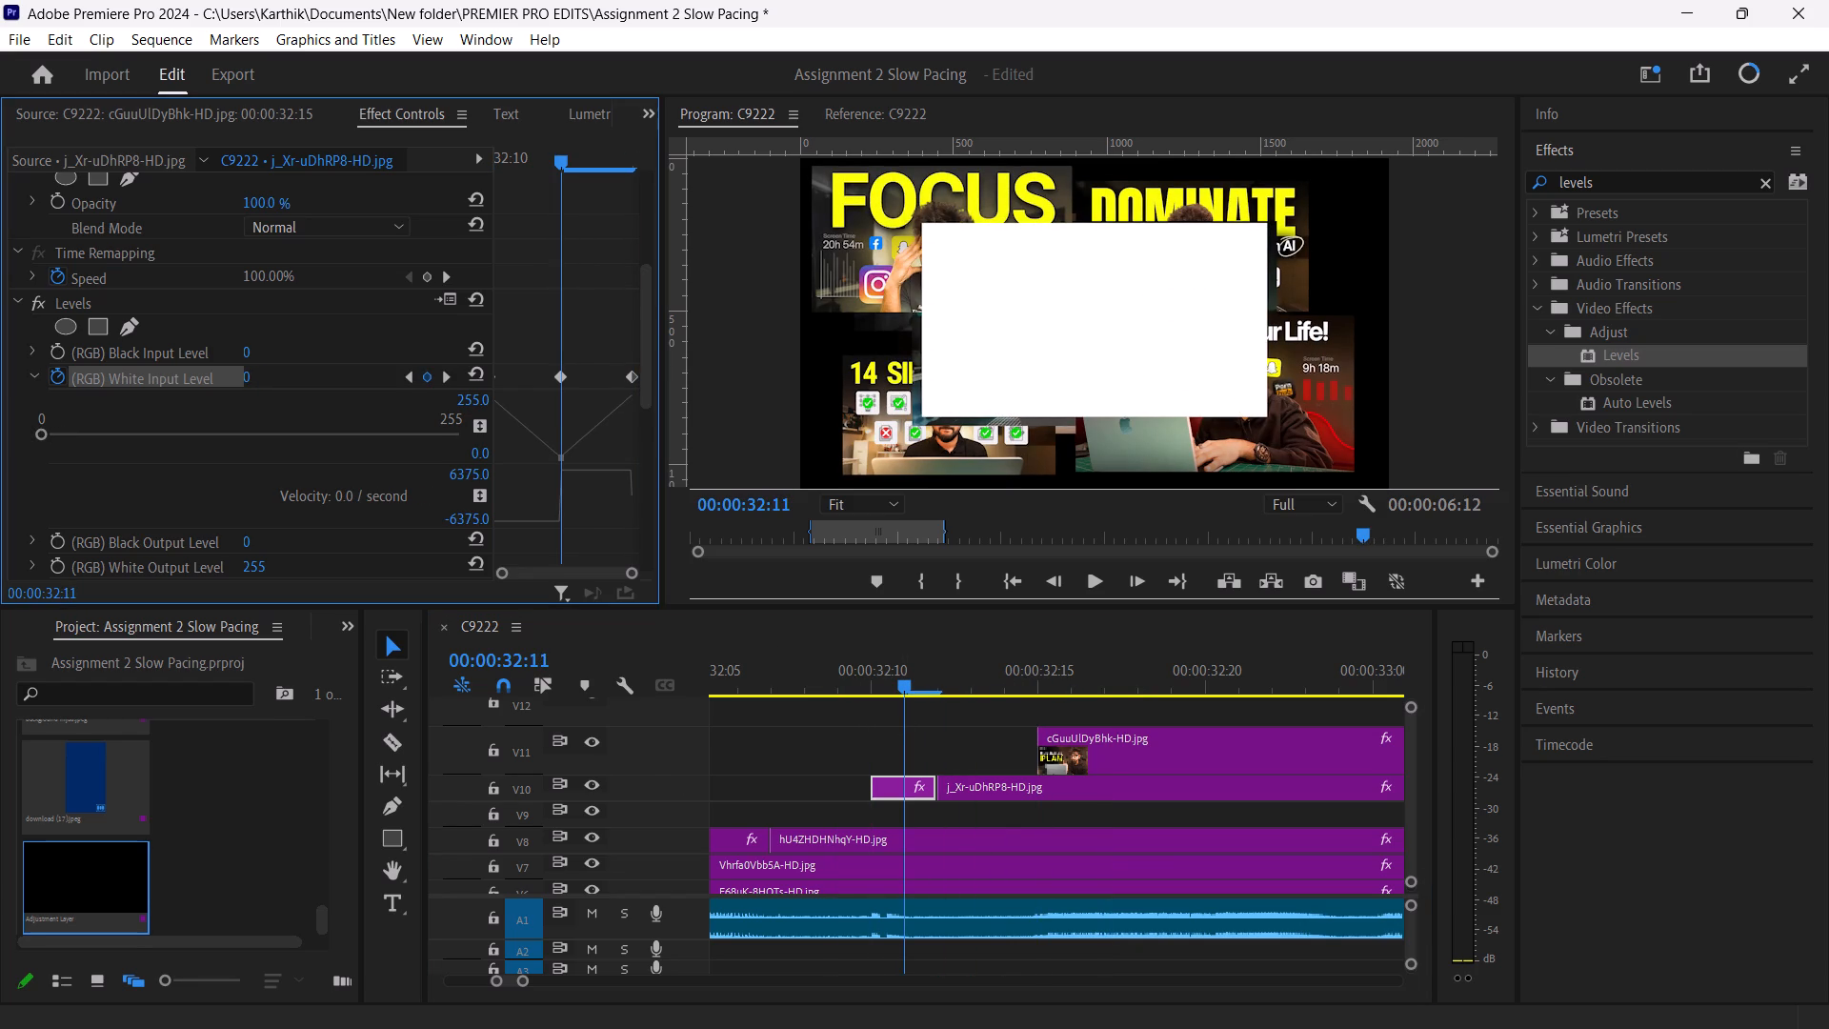
Move cGuuUlDyBhk-HD.jpg on V11 so that it starts at 00:00:32:17.
click(1143, 749)
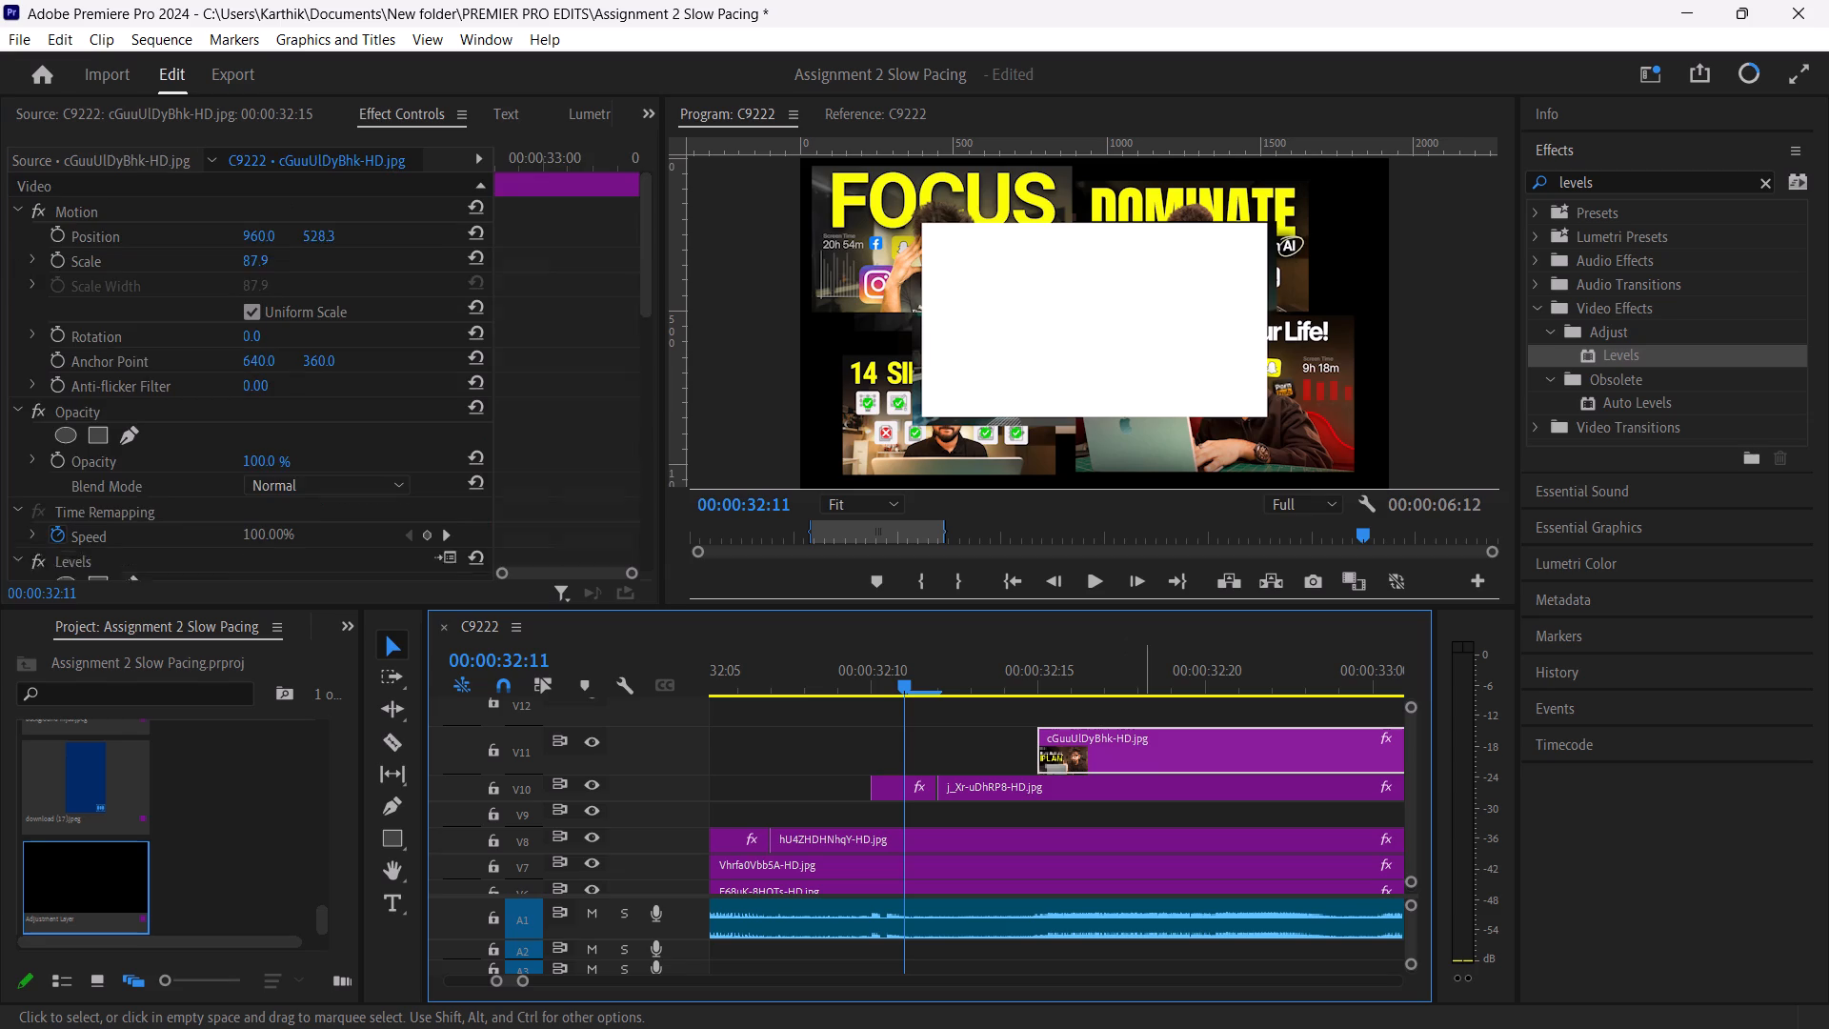
drag(1125, 758, 1186, 753)
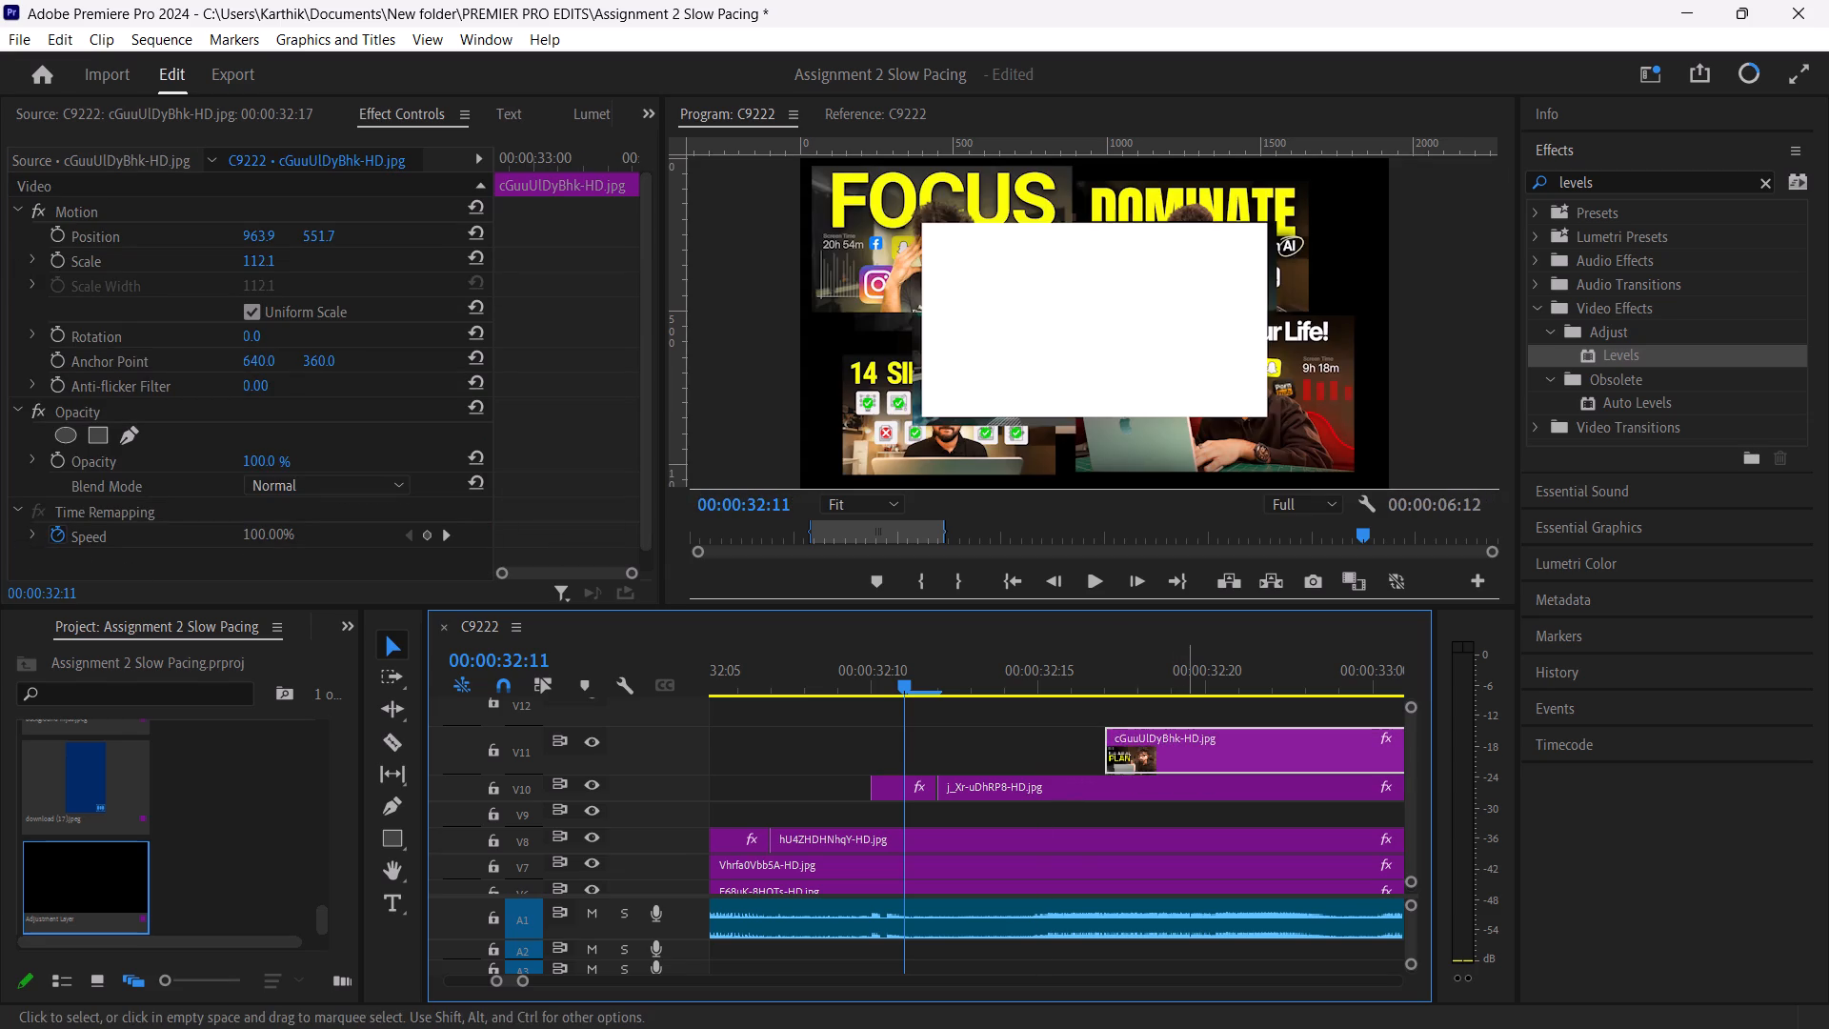
Cut cGuuUlDyBhk-HD.jpg on V11 at 00:00:32:19 and apply the Levels effect to its short opening piece.
drag(904, 677, 1088, 699)
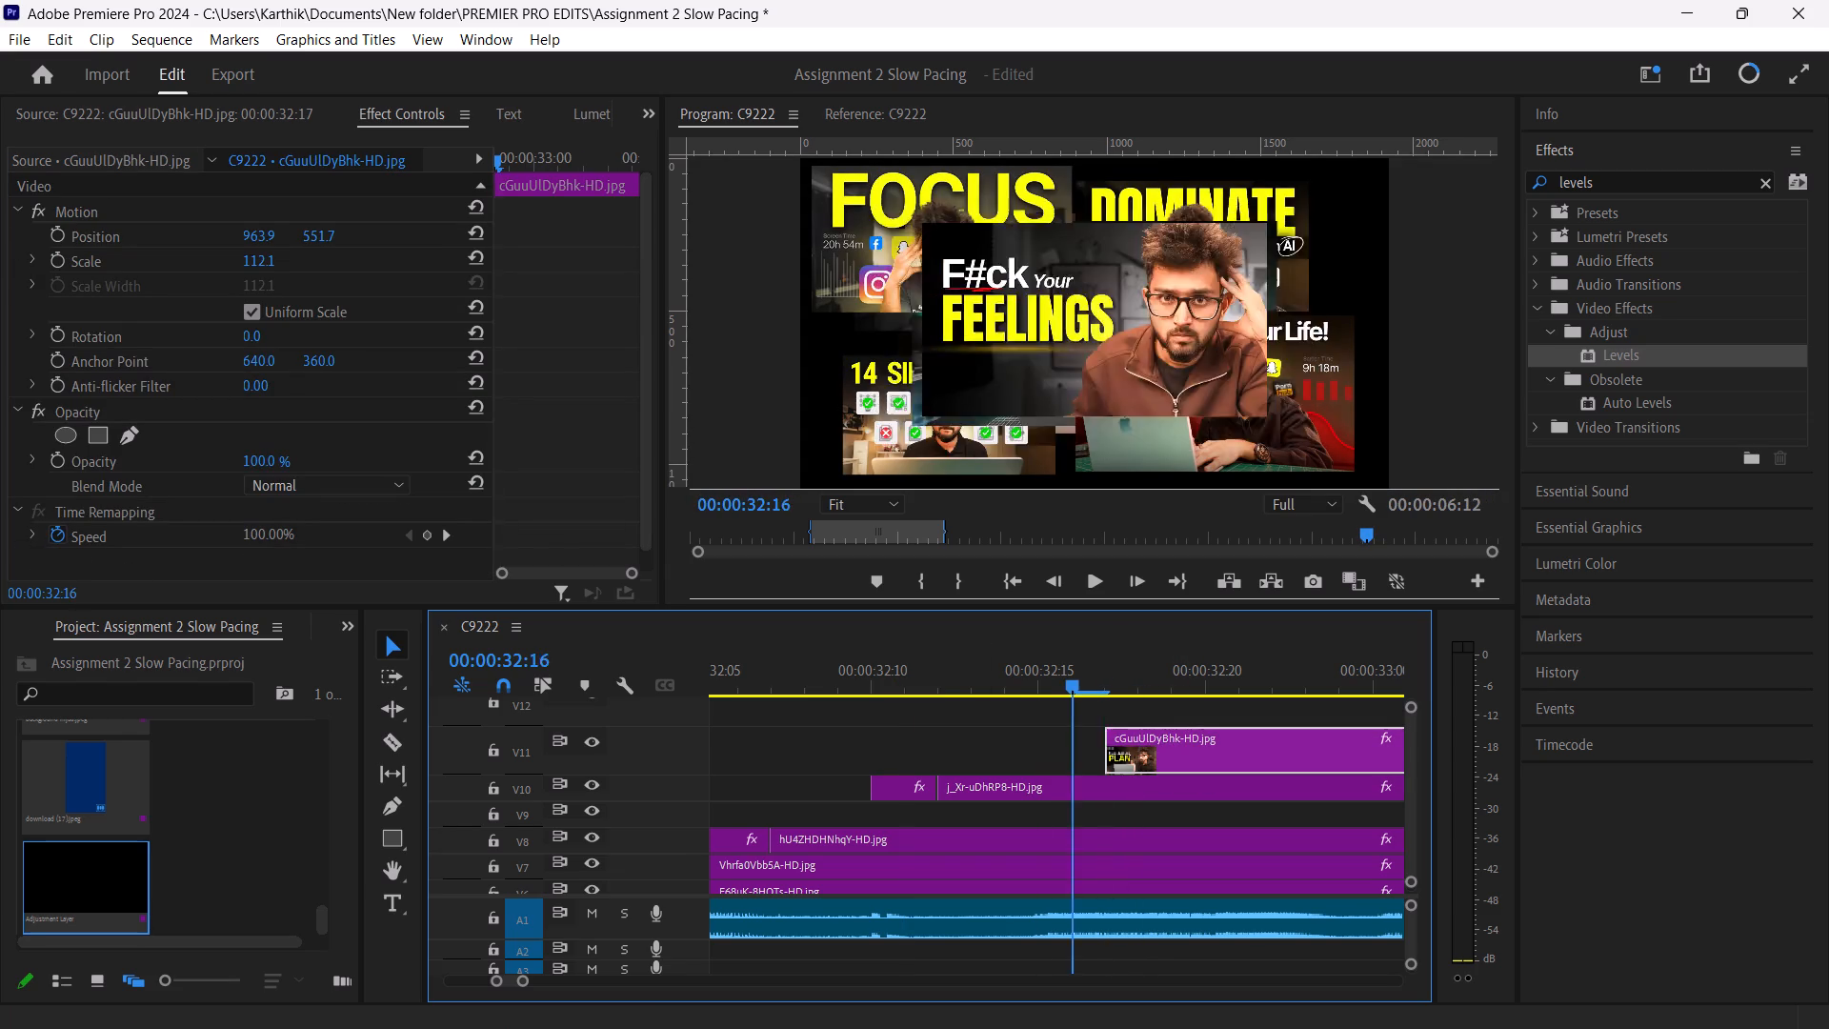
drag(1088, 699, 1185, 713)
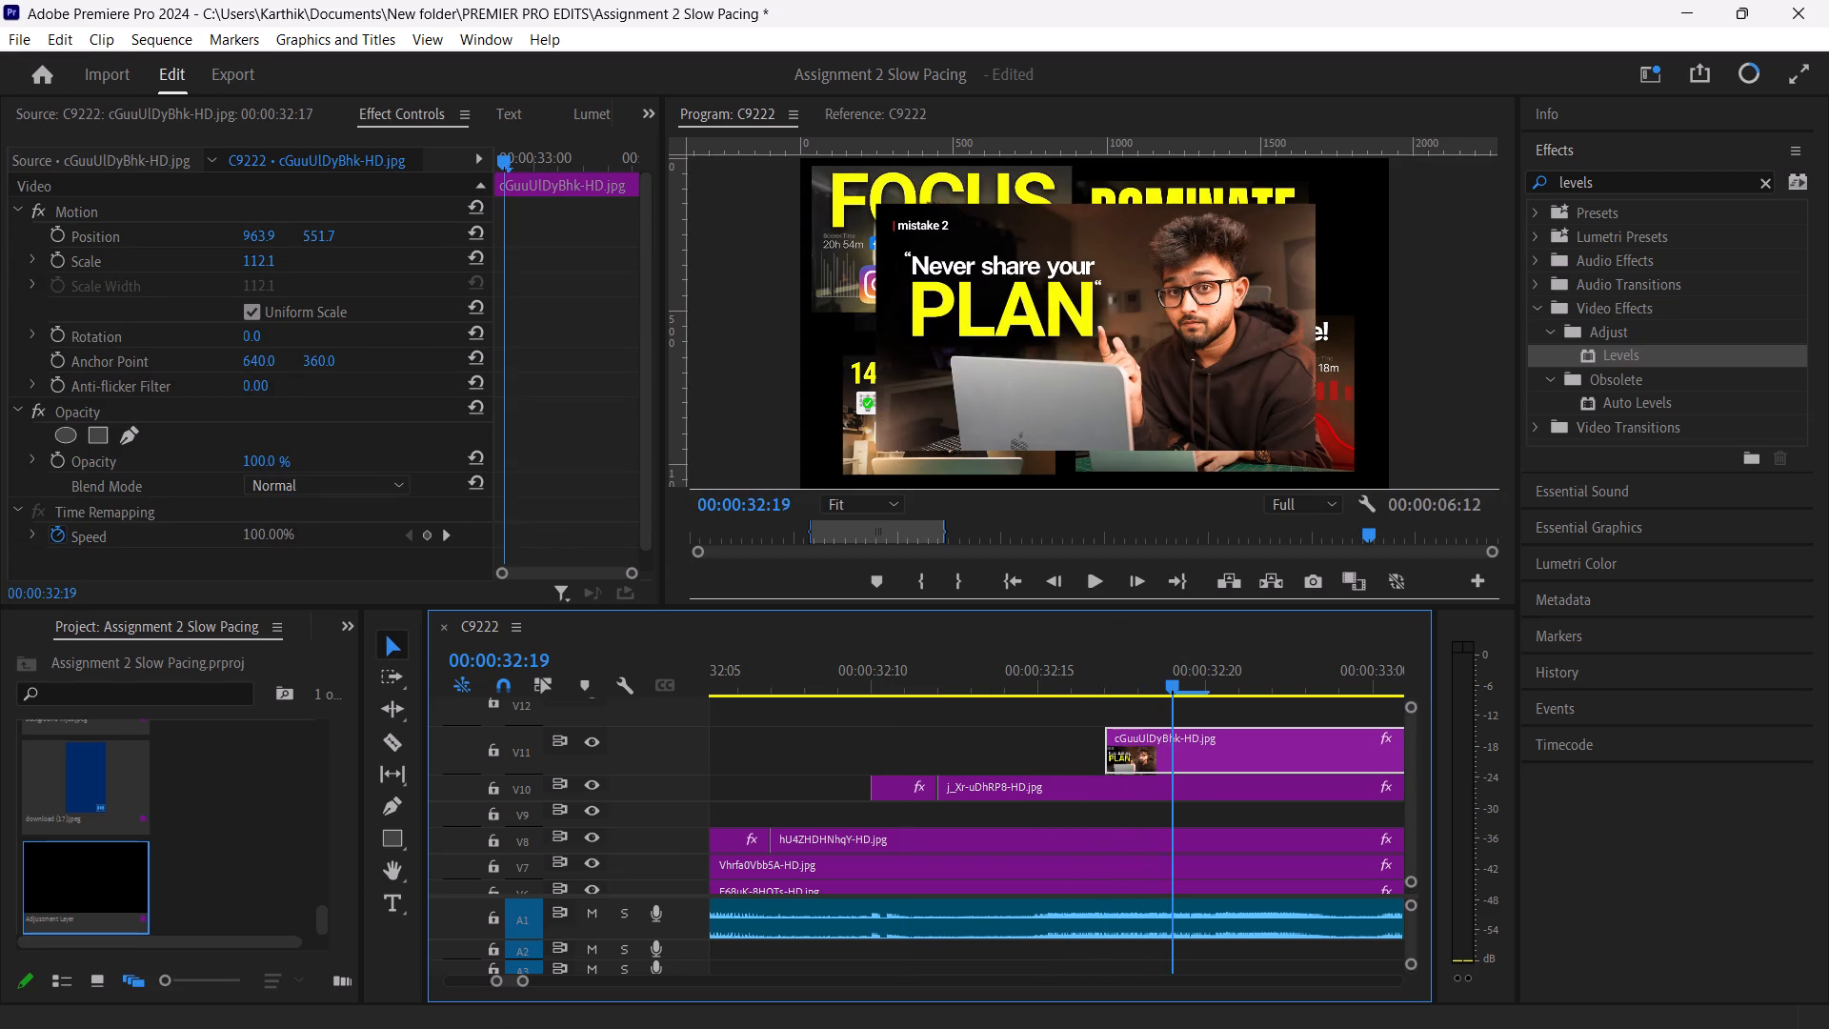
drag(1185, 713, 1185, 720)
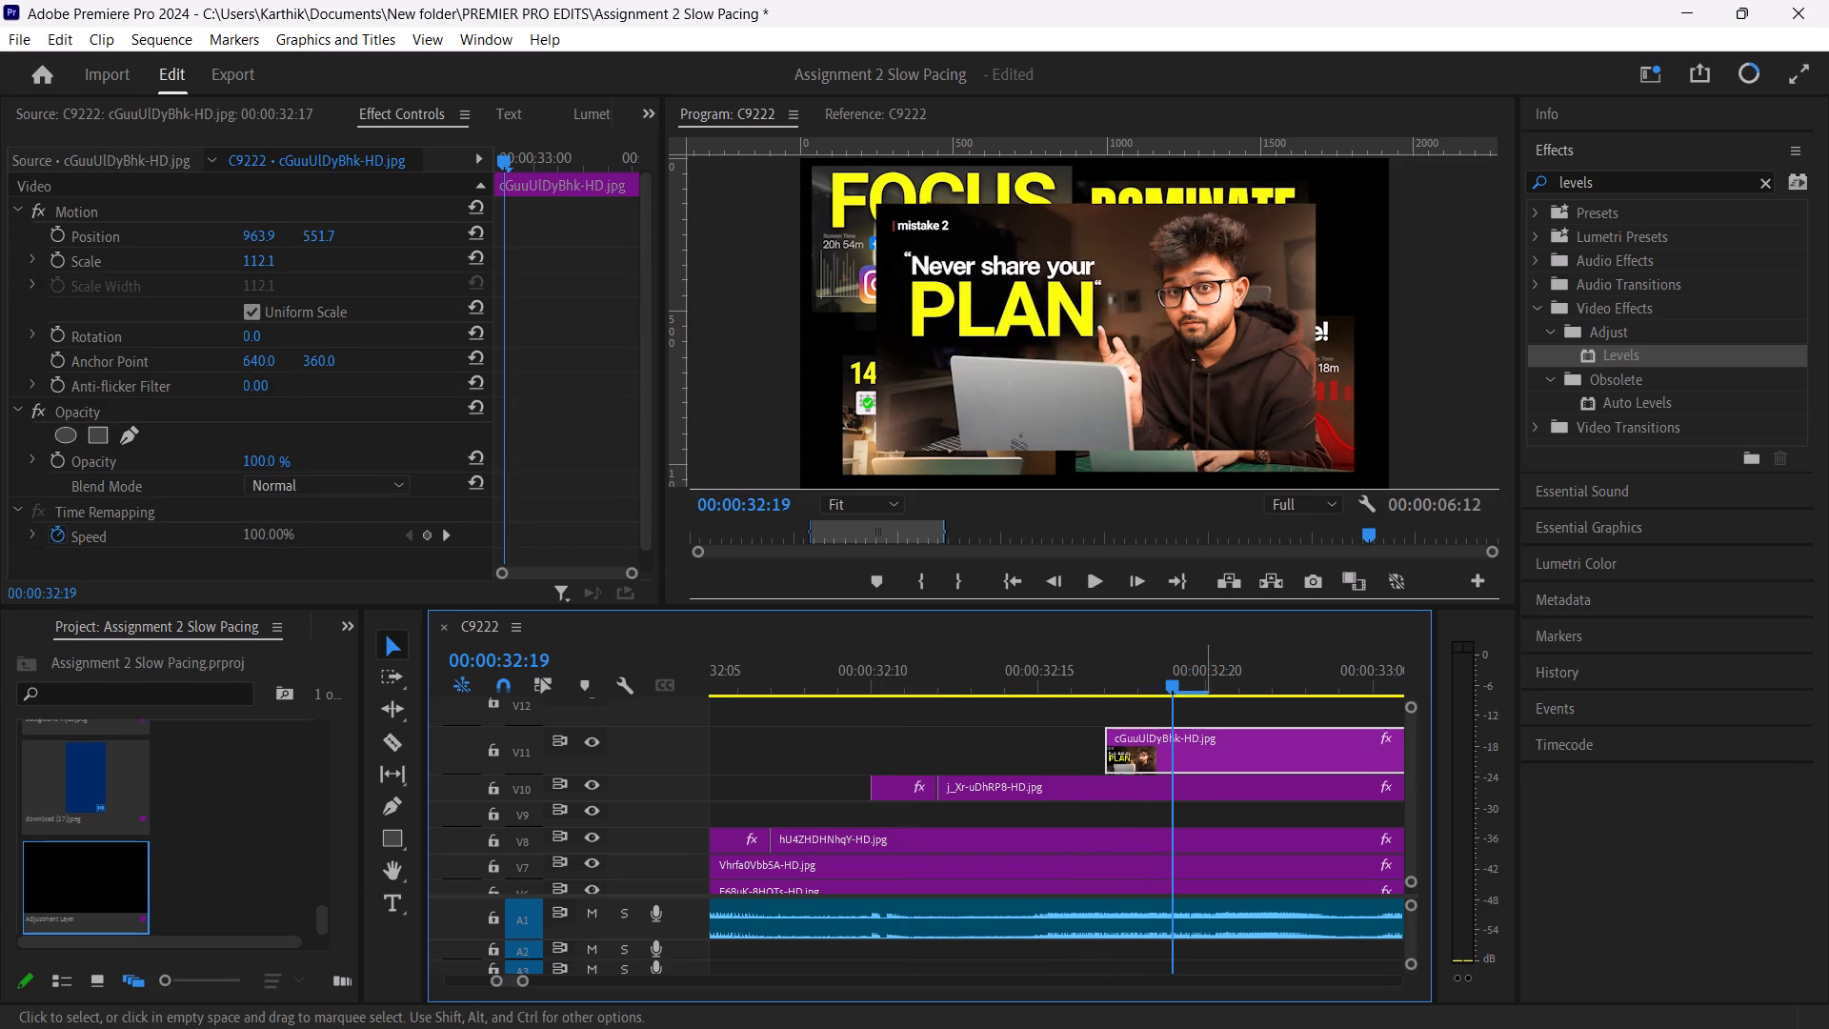
key(c)
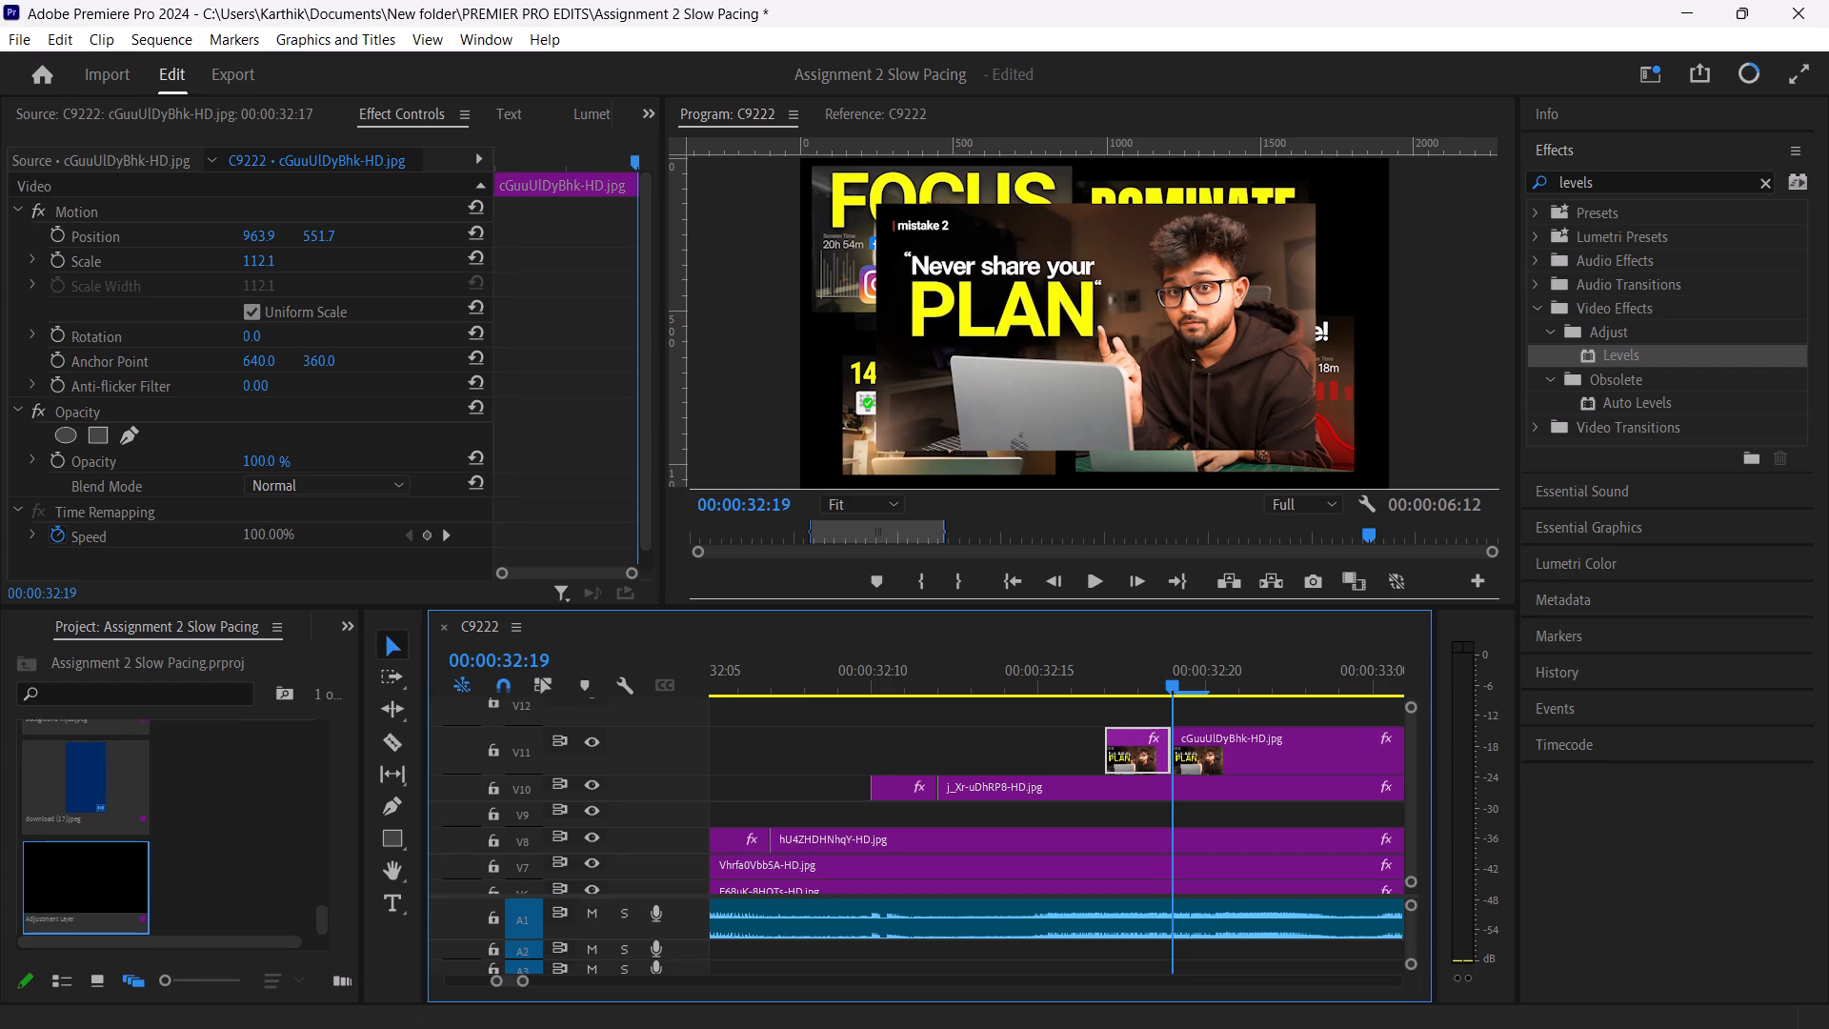
drag(1589, 352, 1135, 740)
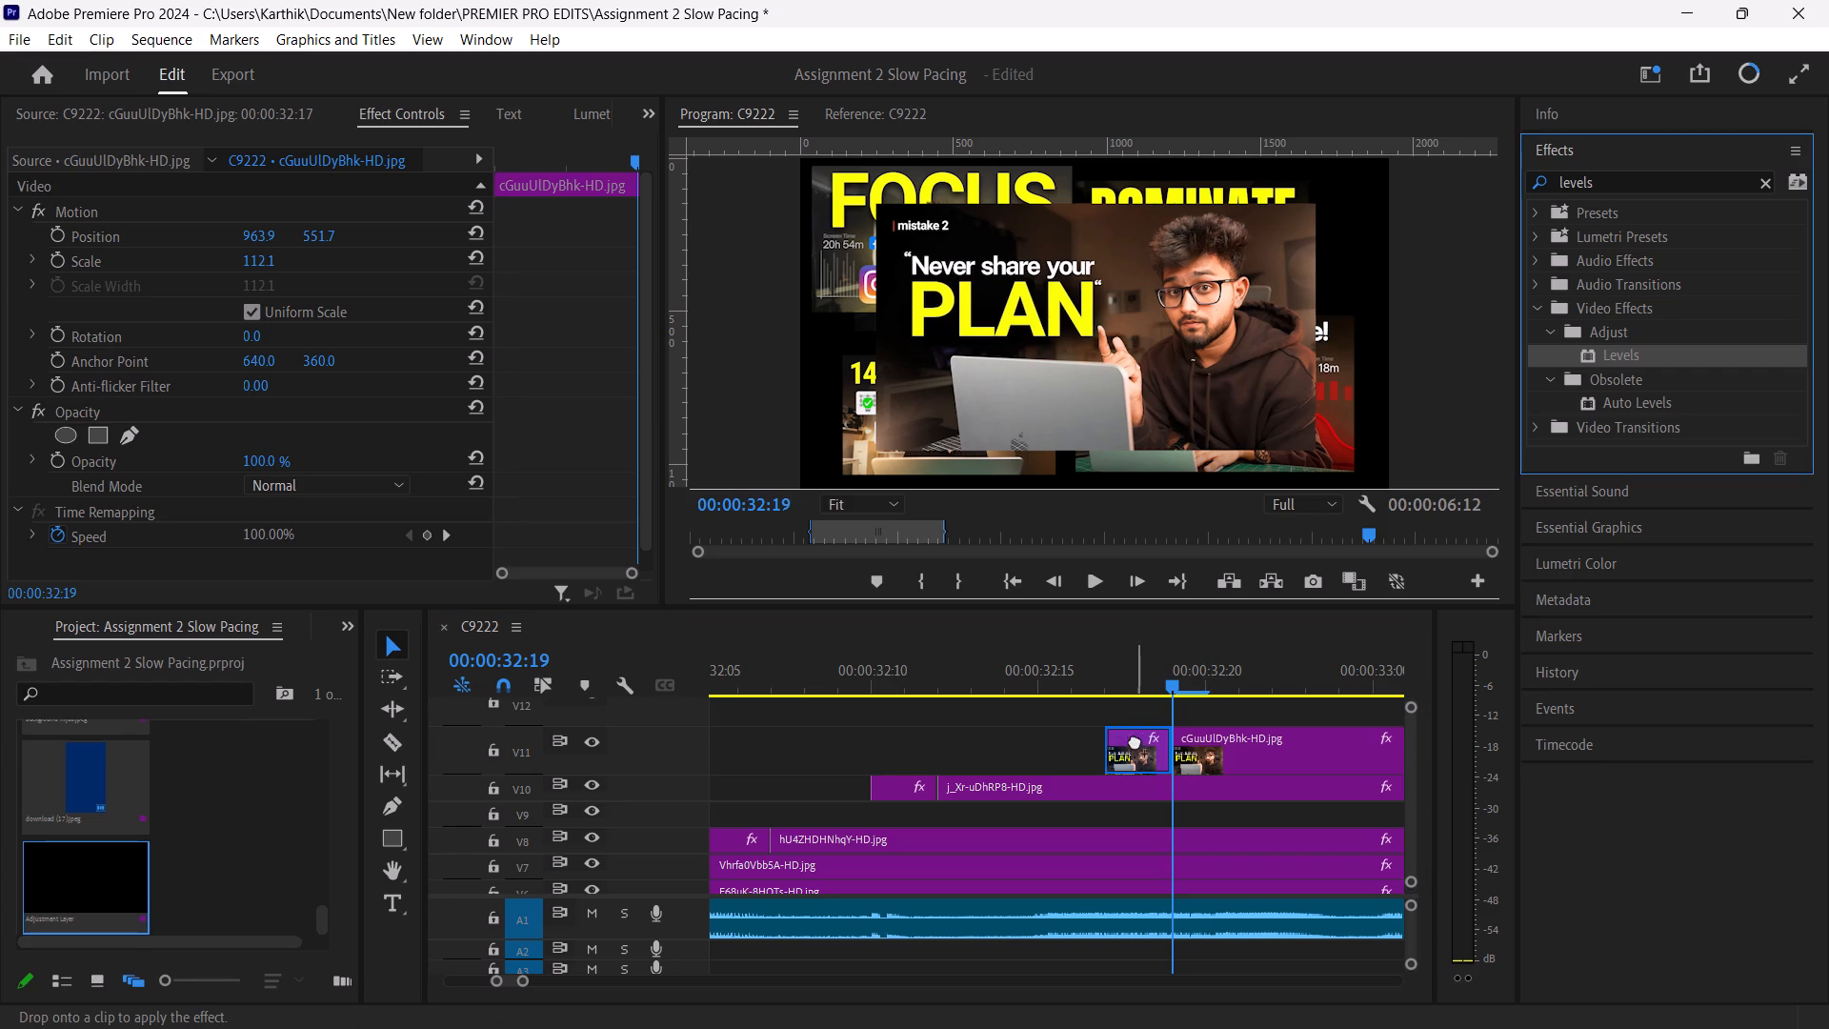
drag(1135, 740, 1136, 744)
Keyframe the opening piece's Levels (RGB) White Input Level at 0 on 00:00:32:18 and 255 on both 00:00:32:17 and 00:00:32:19.
drag(1173, 681, 1152, 683)
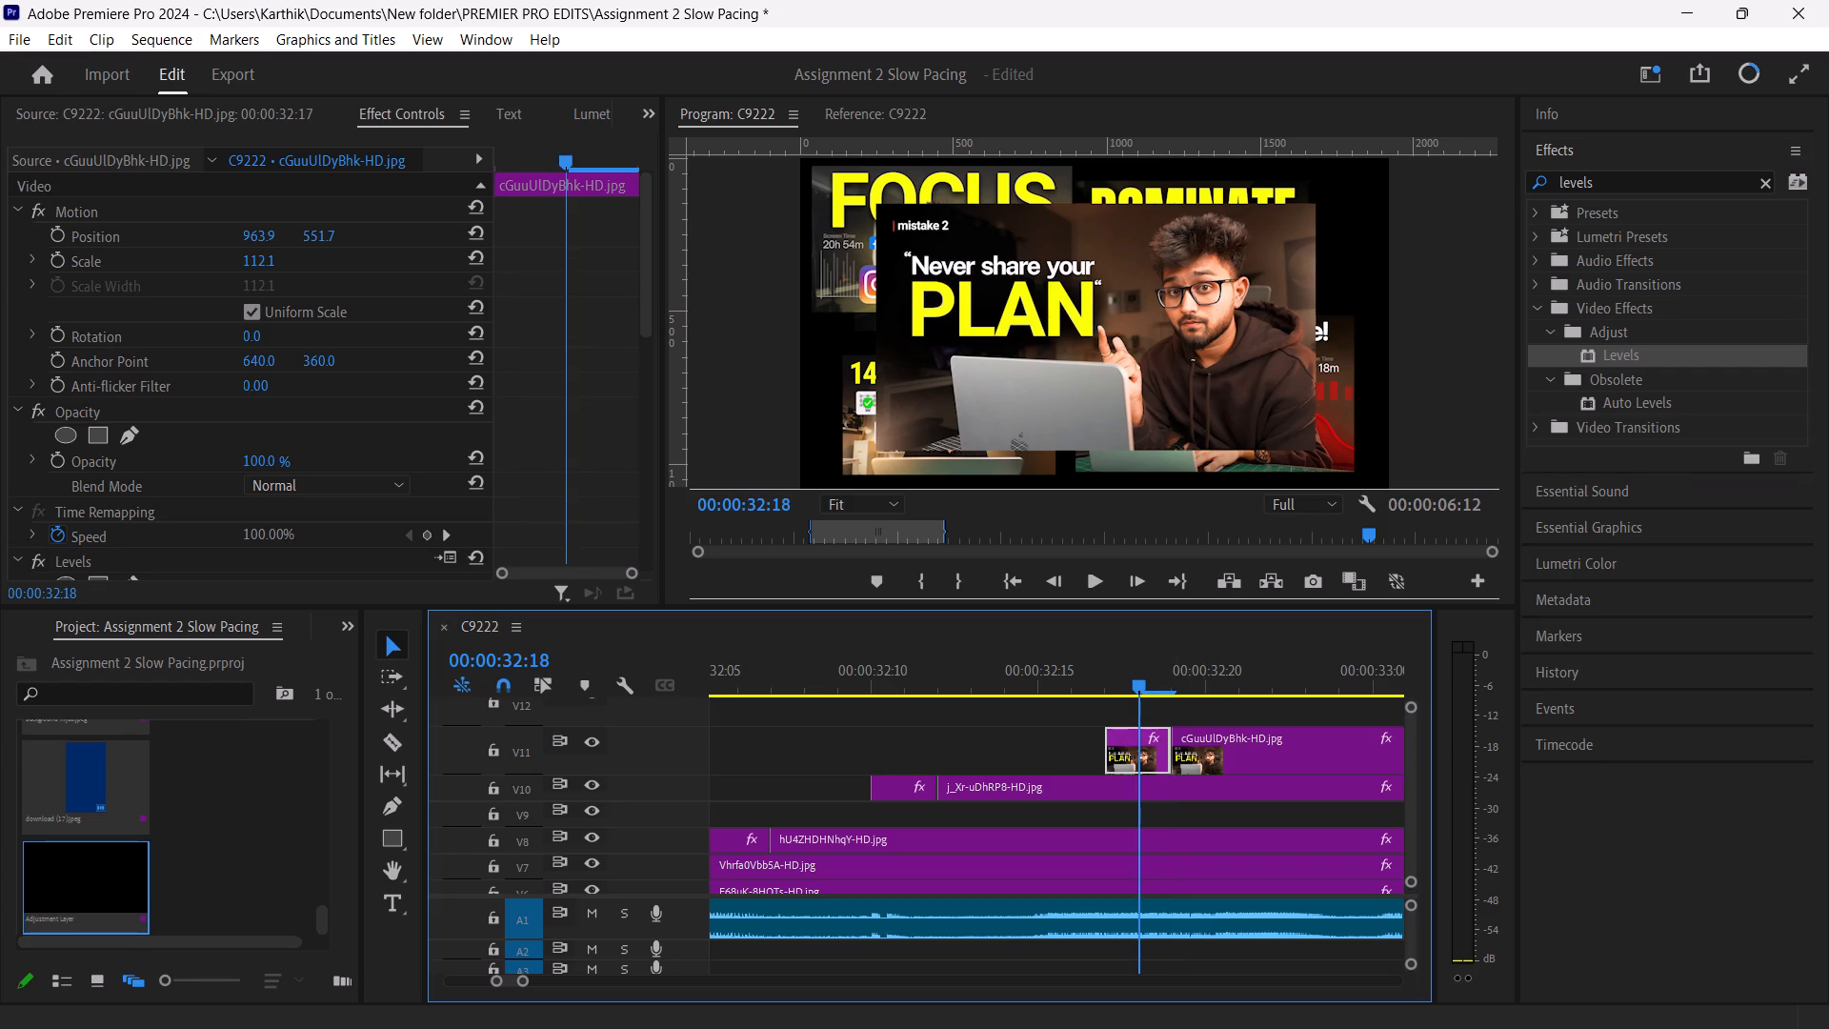
scroll(375, 469, down, 1)
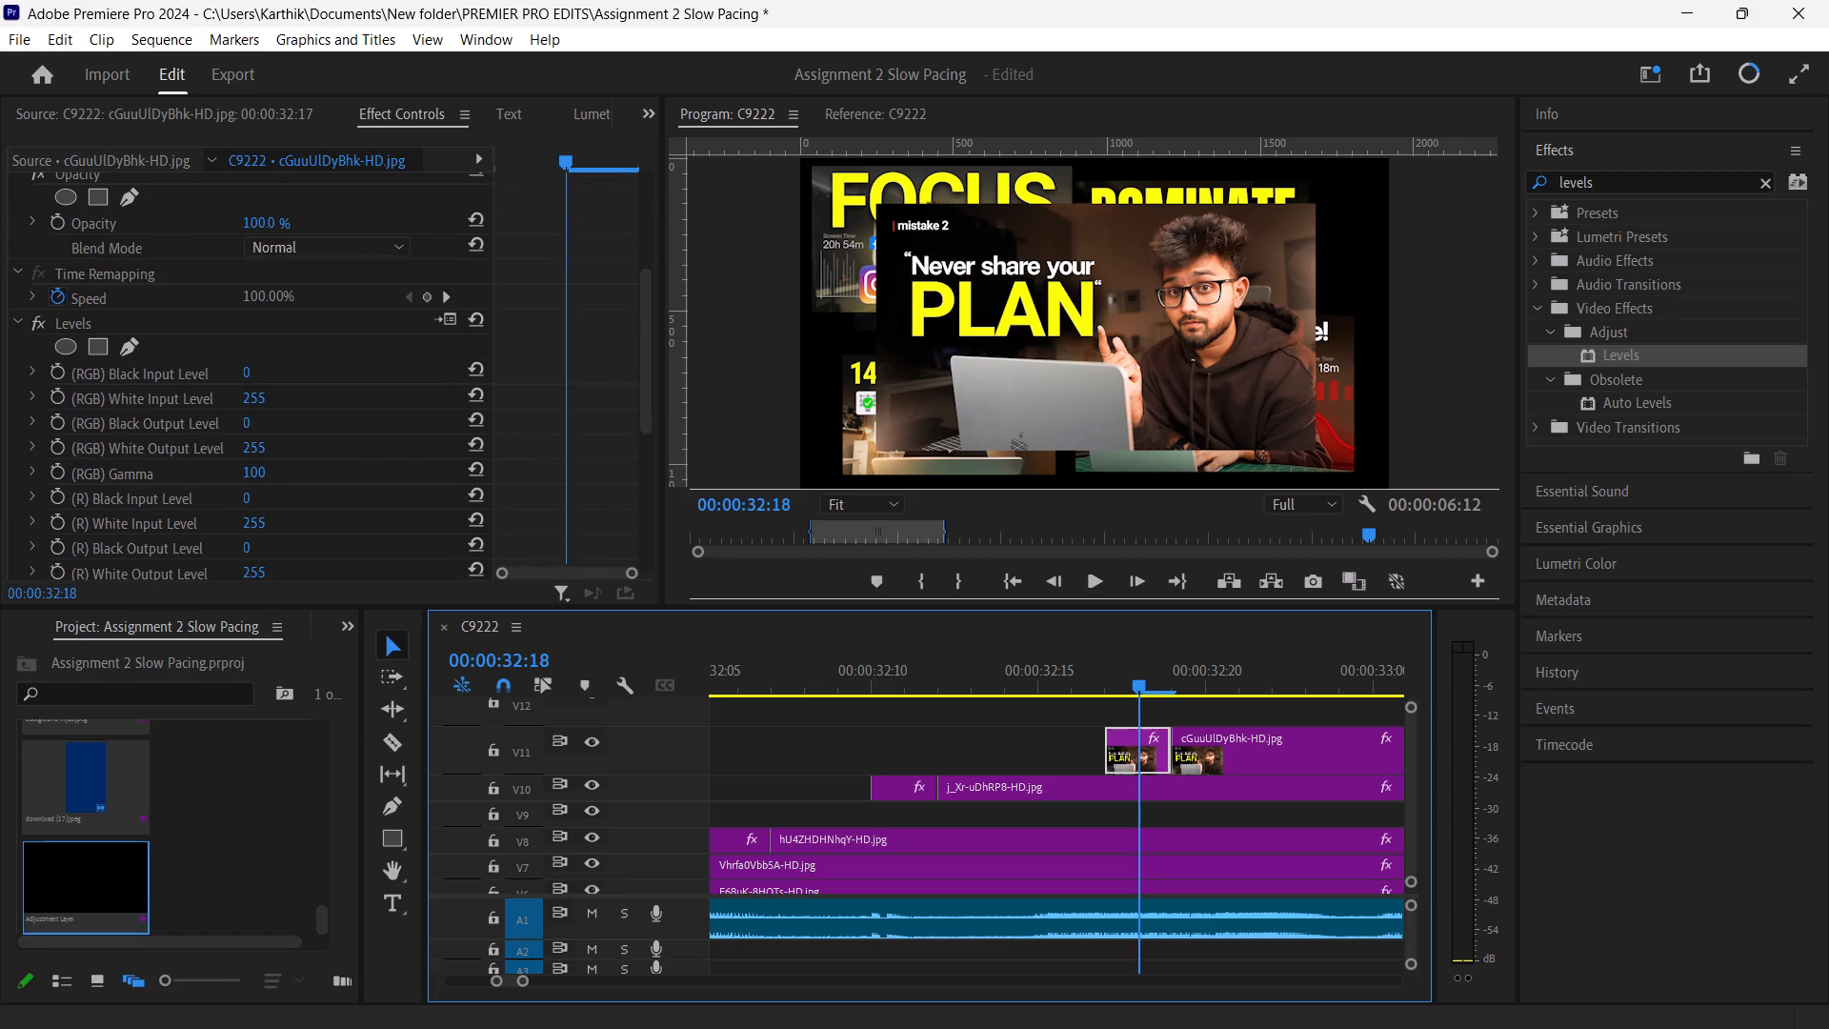
click(37, 392)
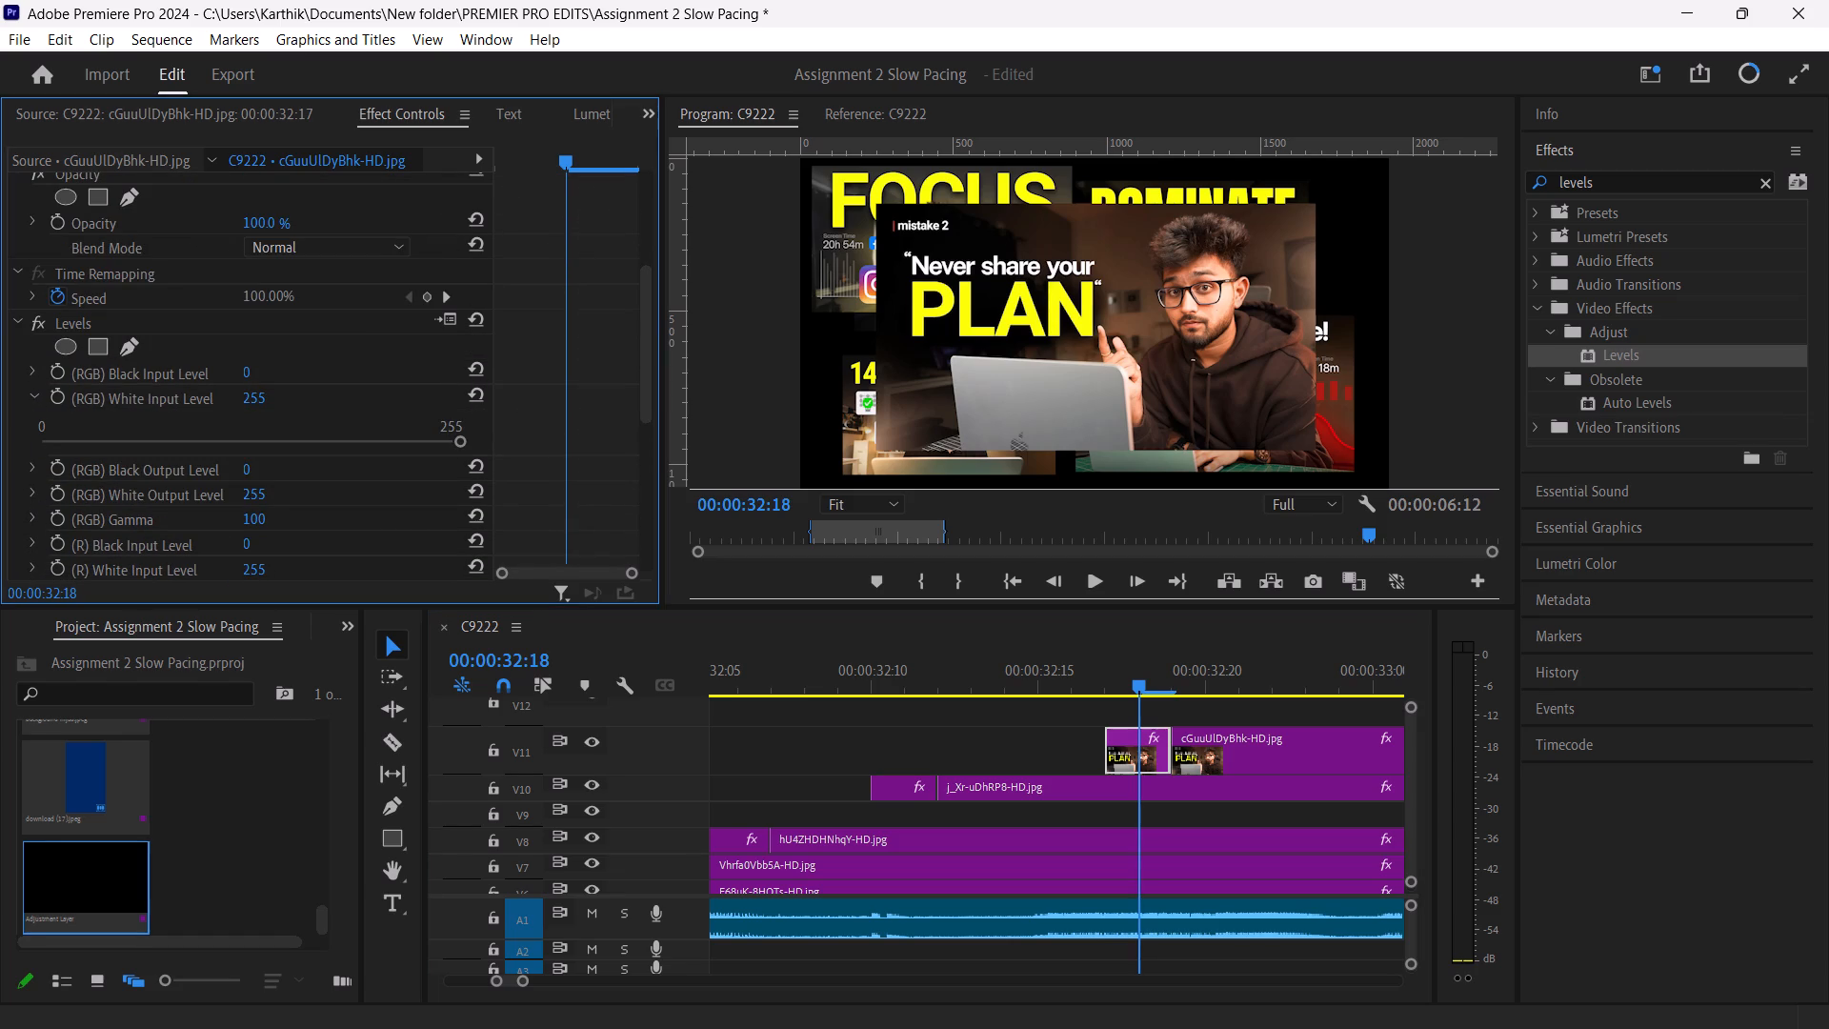
drag(456, 439, 131, 447)
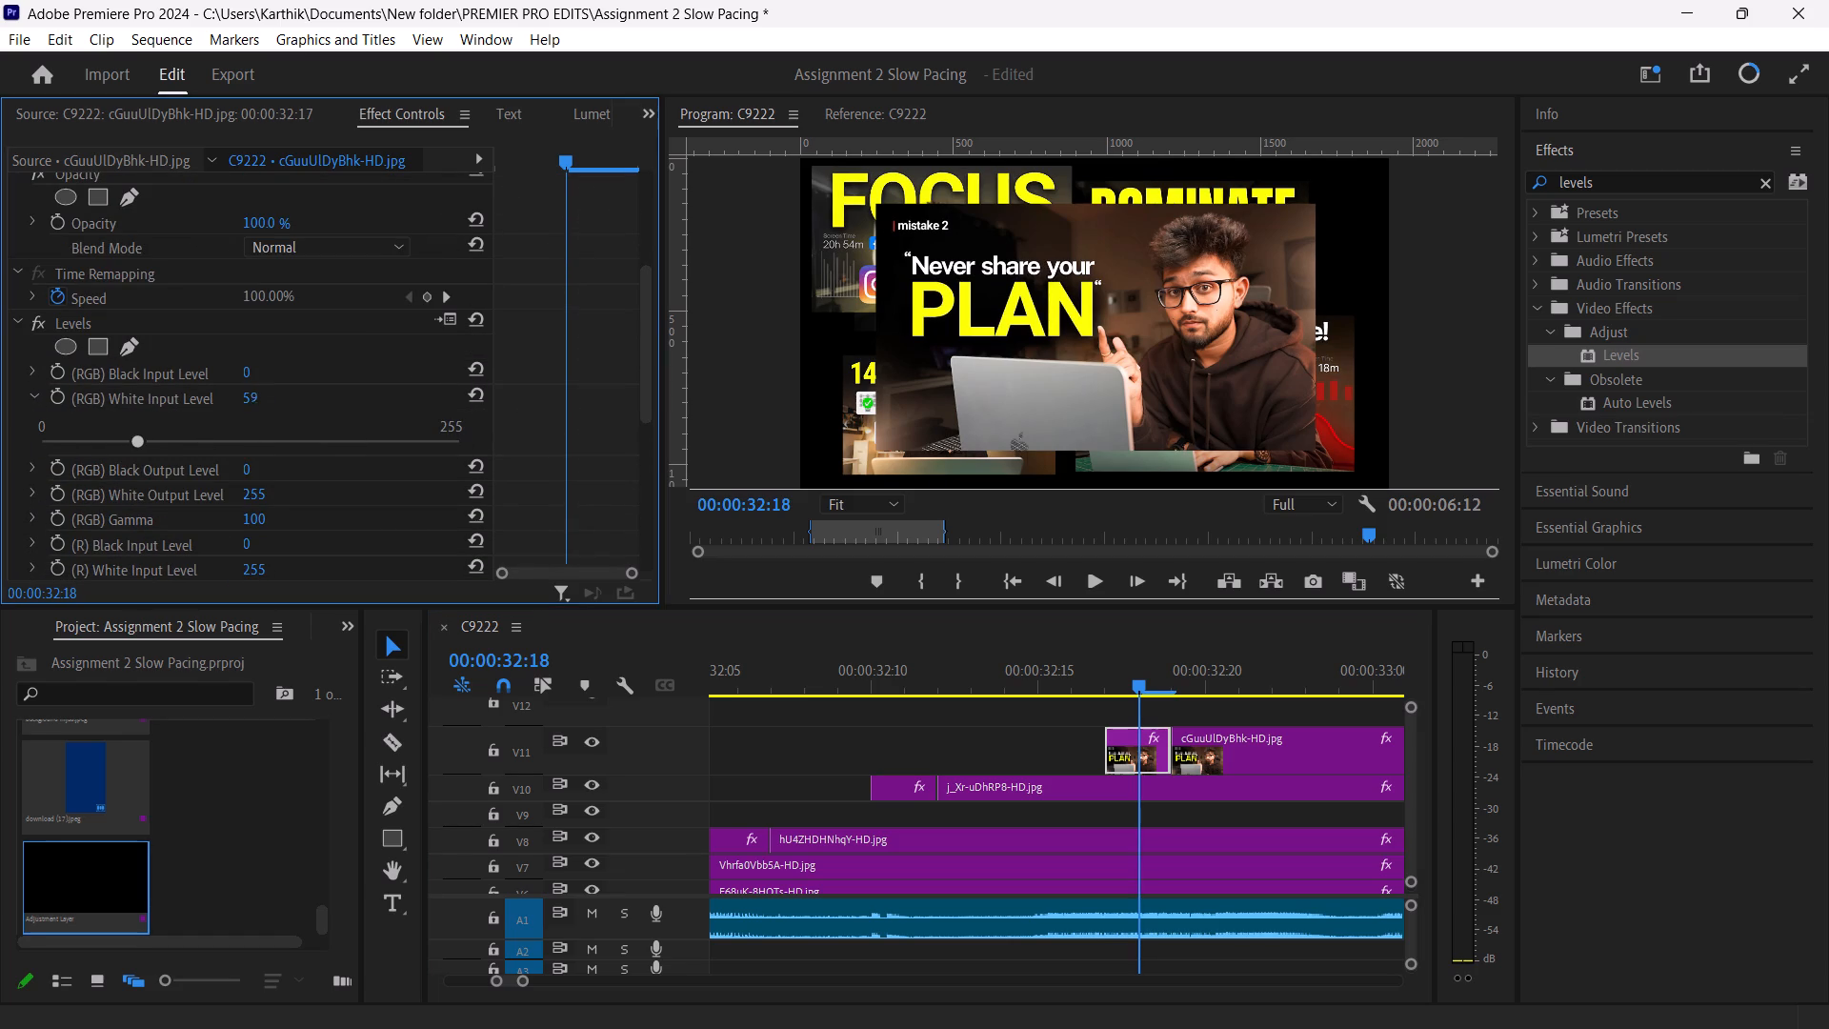
drag(131, 447, 49, 454)
drag(49, 454, 44, 447)
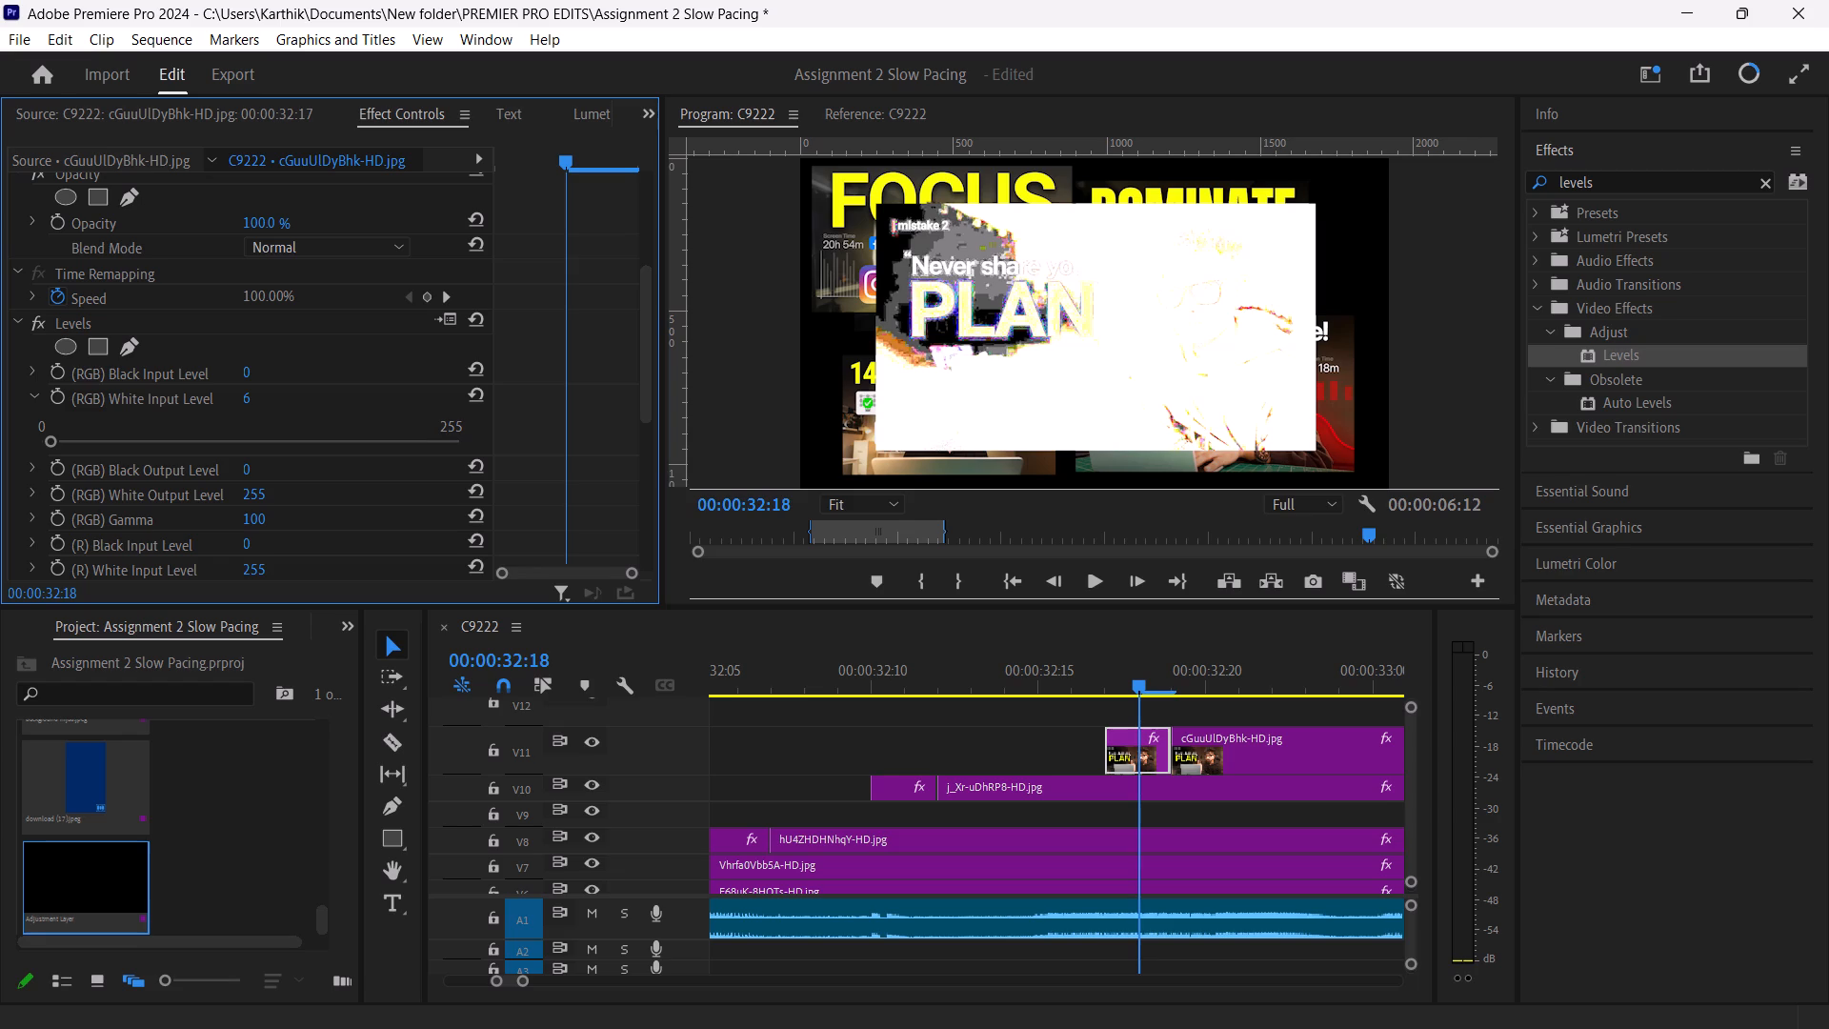
drag(44, 447, 48, 442)
drag(48, 442, 28, 446)
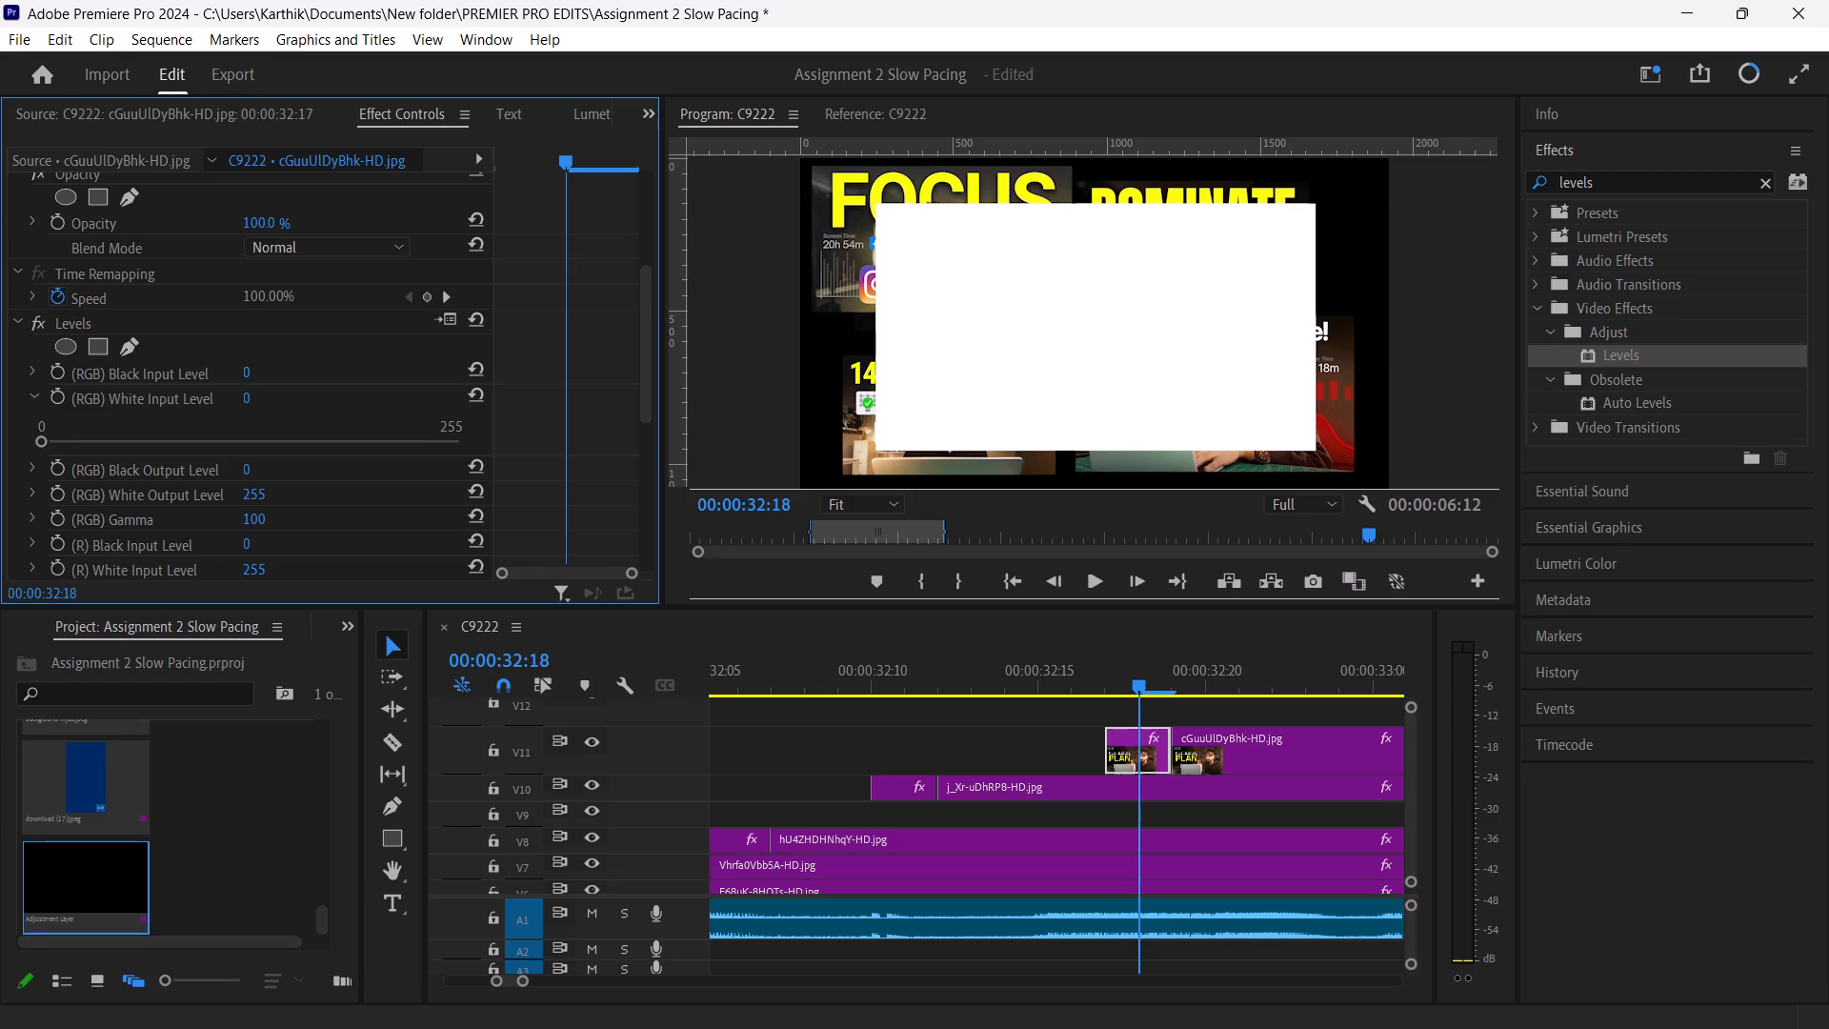
click(58, 395)
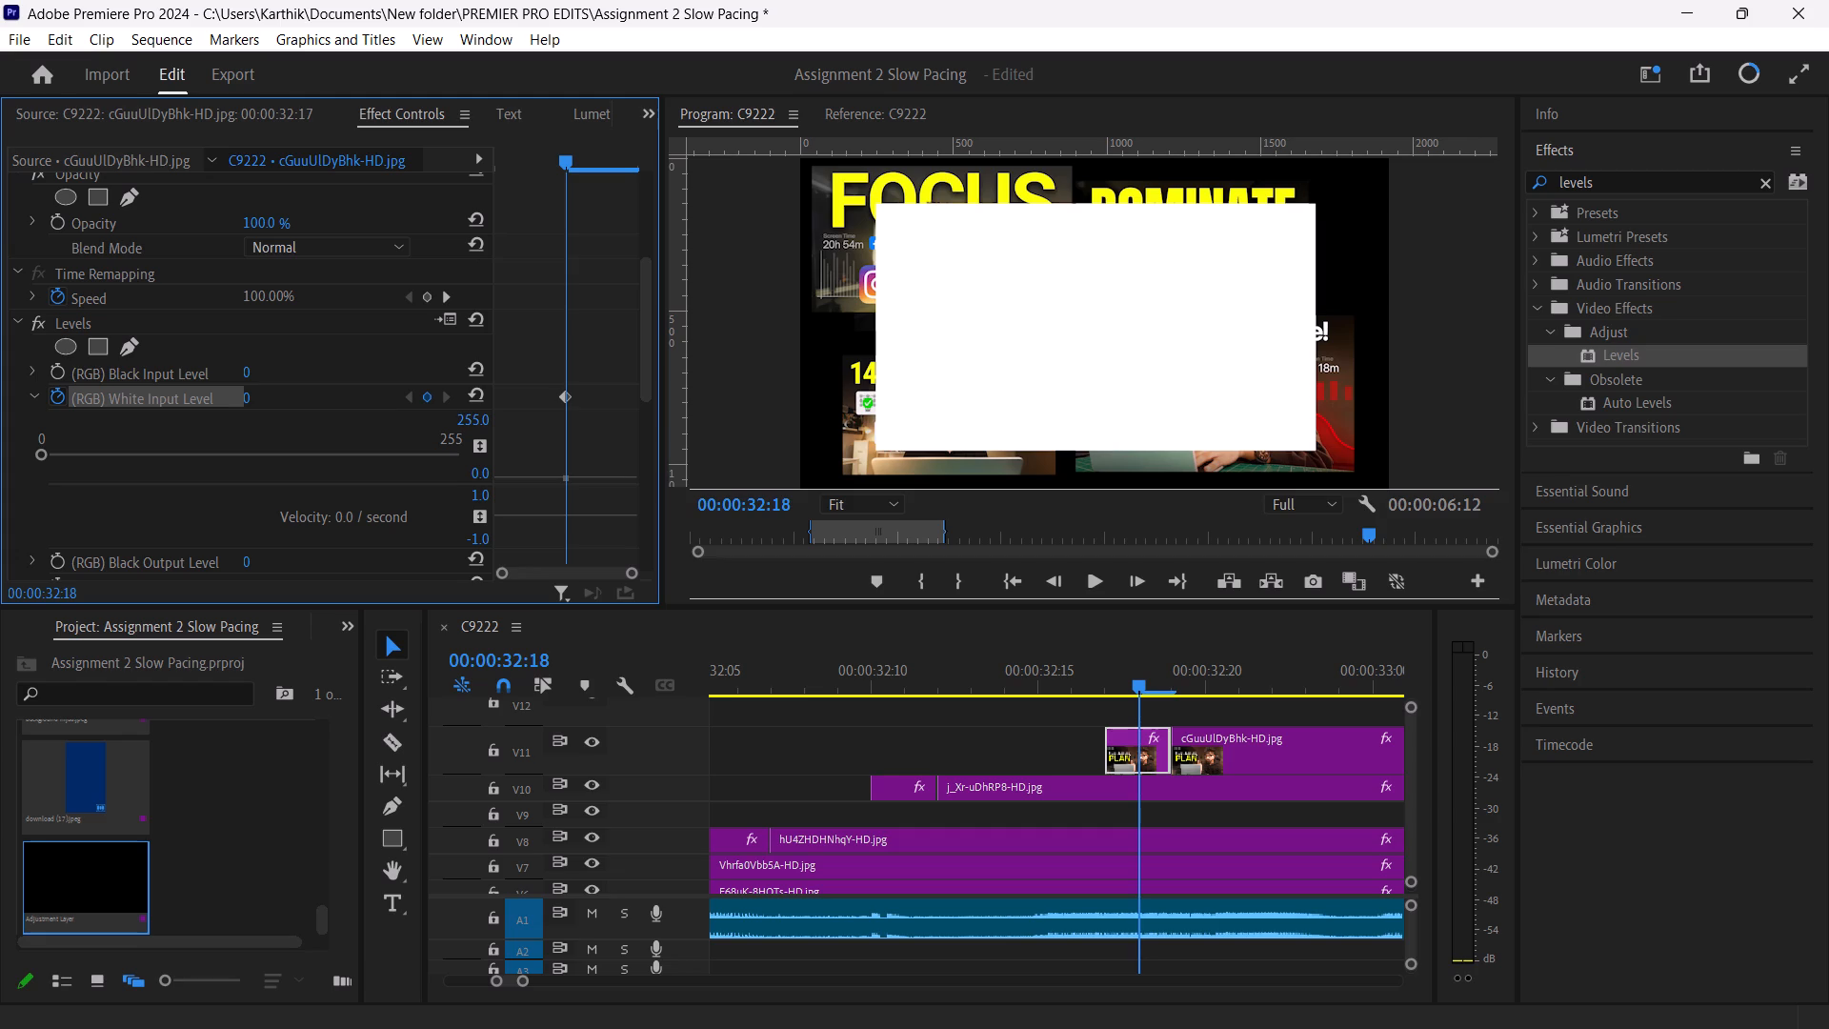
drag(567, 157, 516, 160)
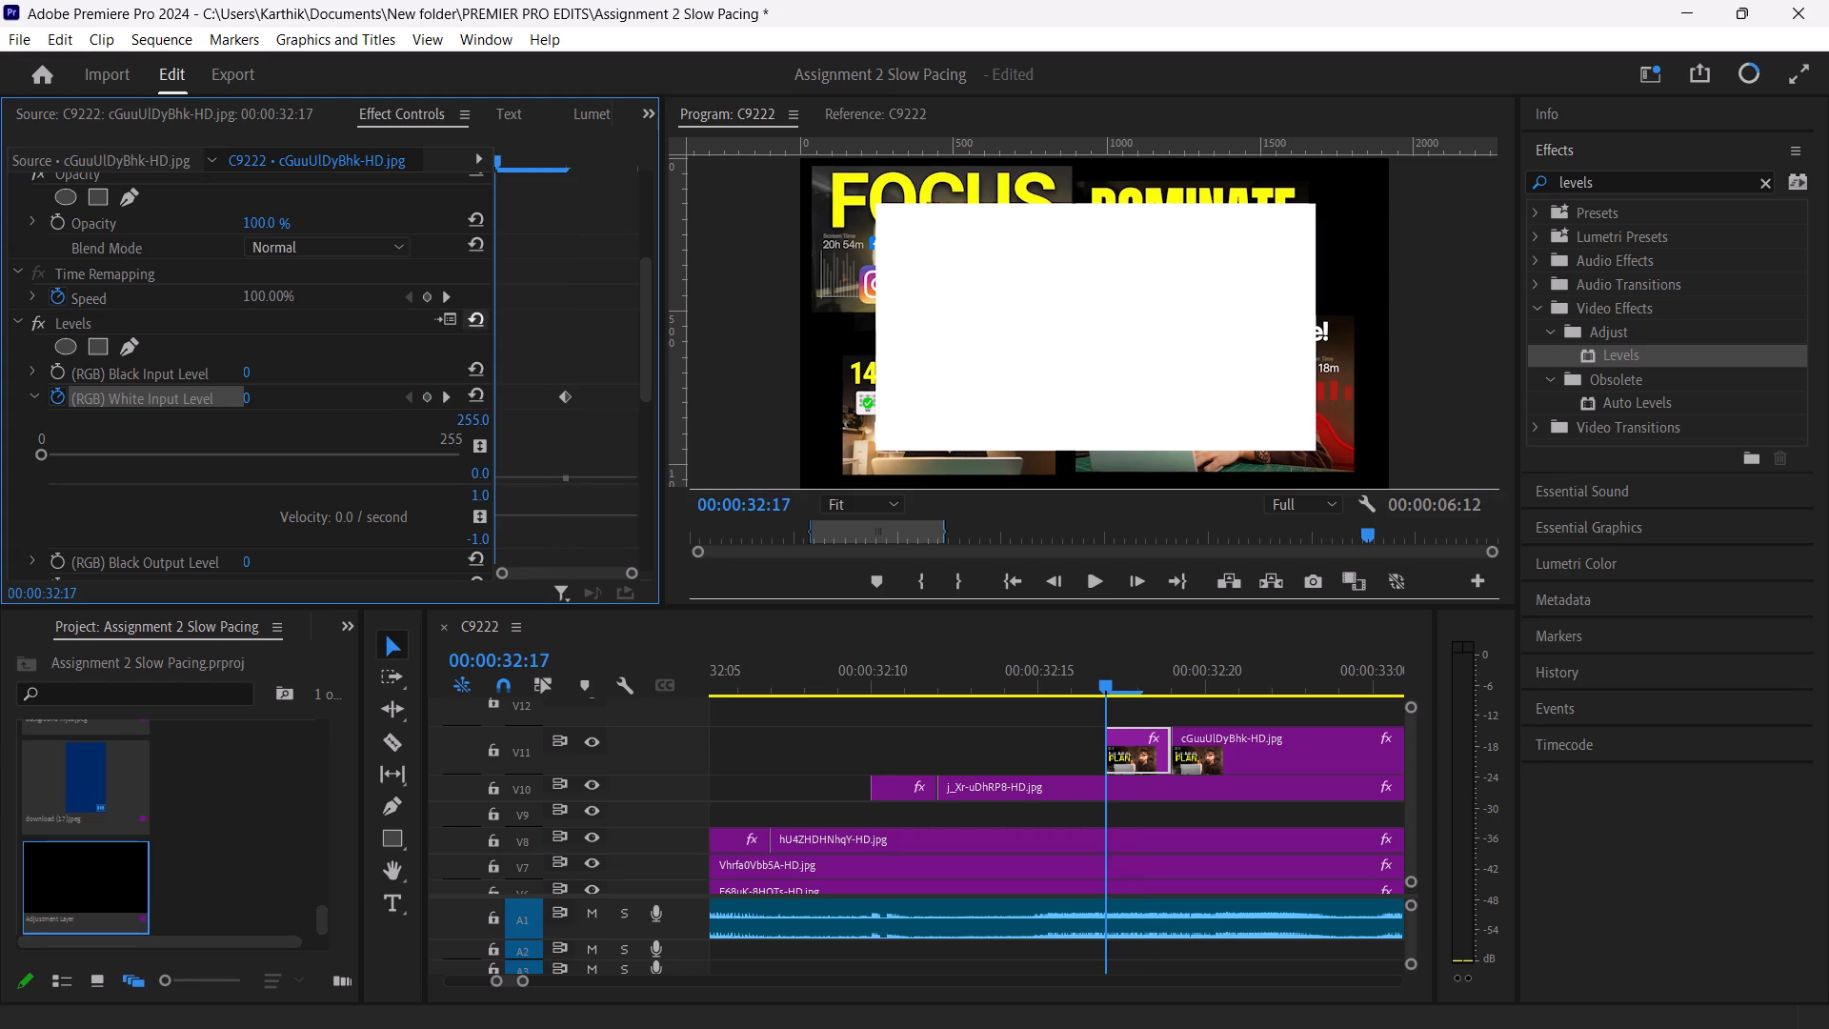
click(470, 396)
drag(496, 157, 586, 159)
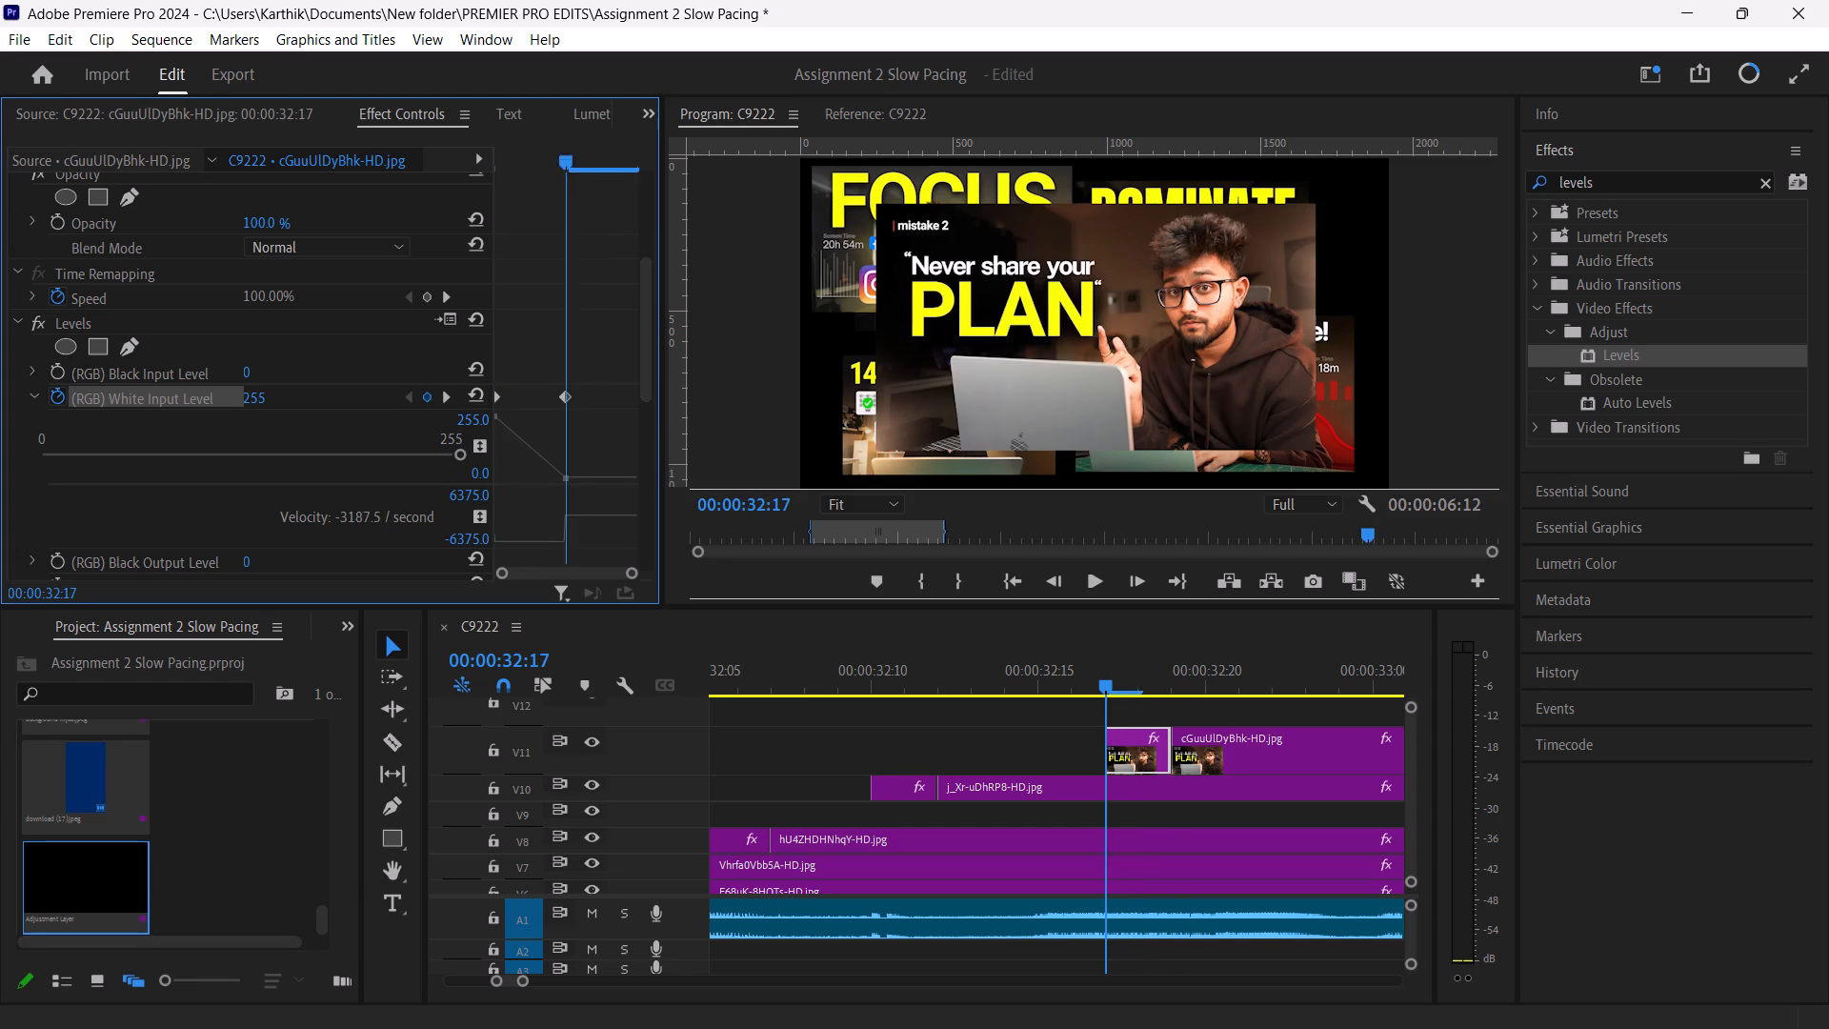
drag(586, 159, 671, 182)
click(479, 391)
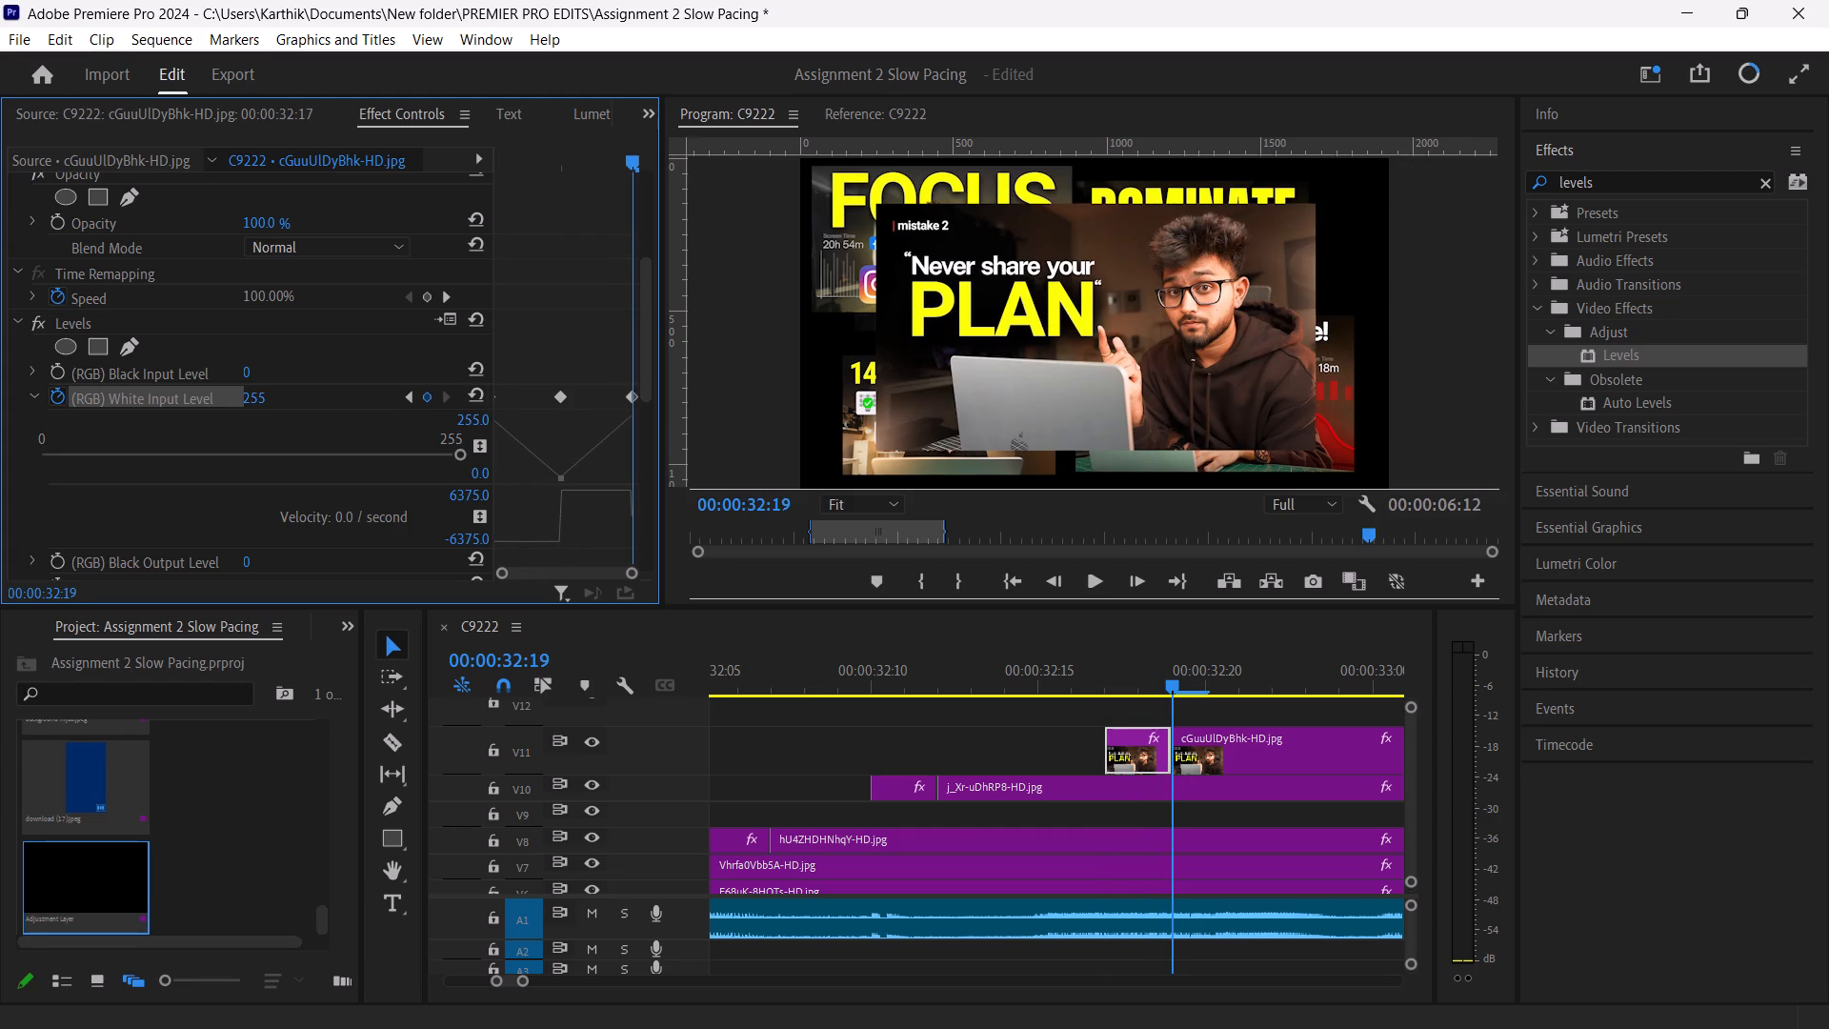
Play back the thumbnail sequence starting around 00:00:30:18 to check the white flashes.
drag(1176, 685, 693, 734)
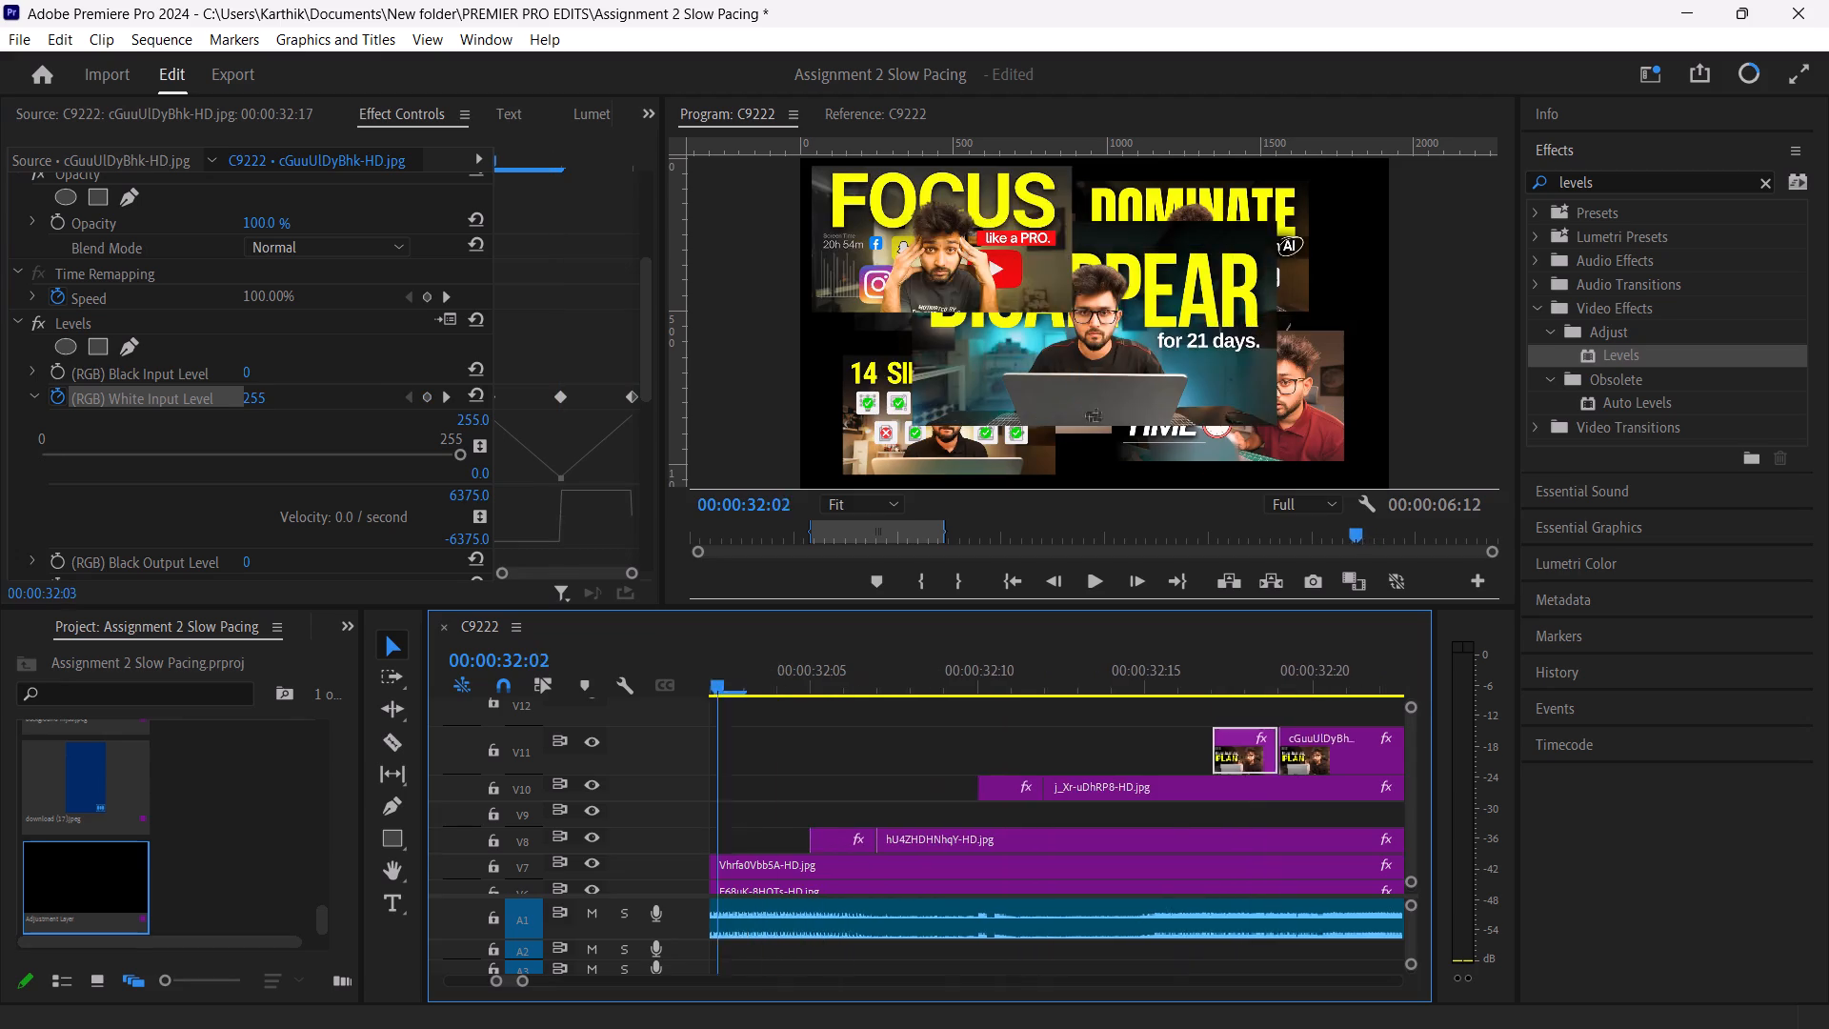
drag(693, 734, 787, 753)
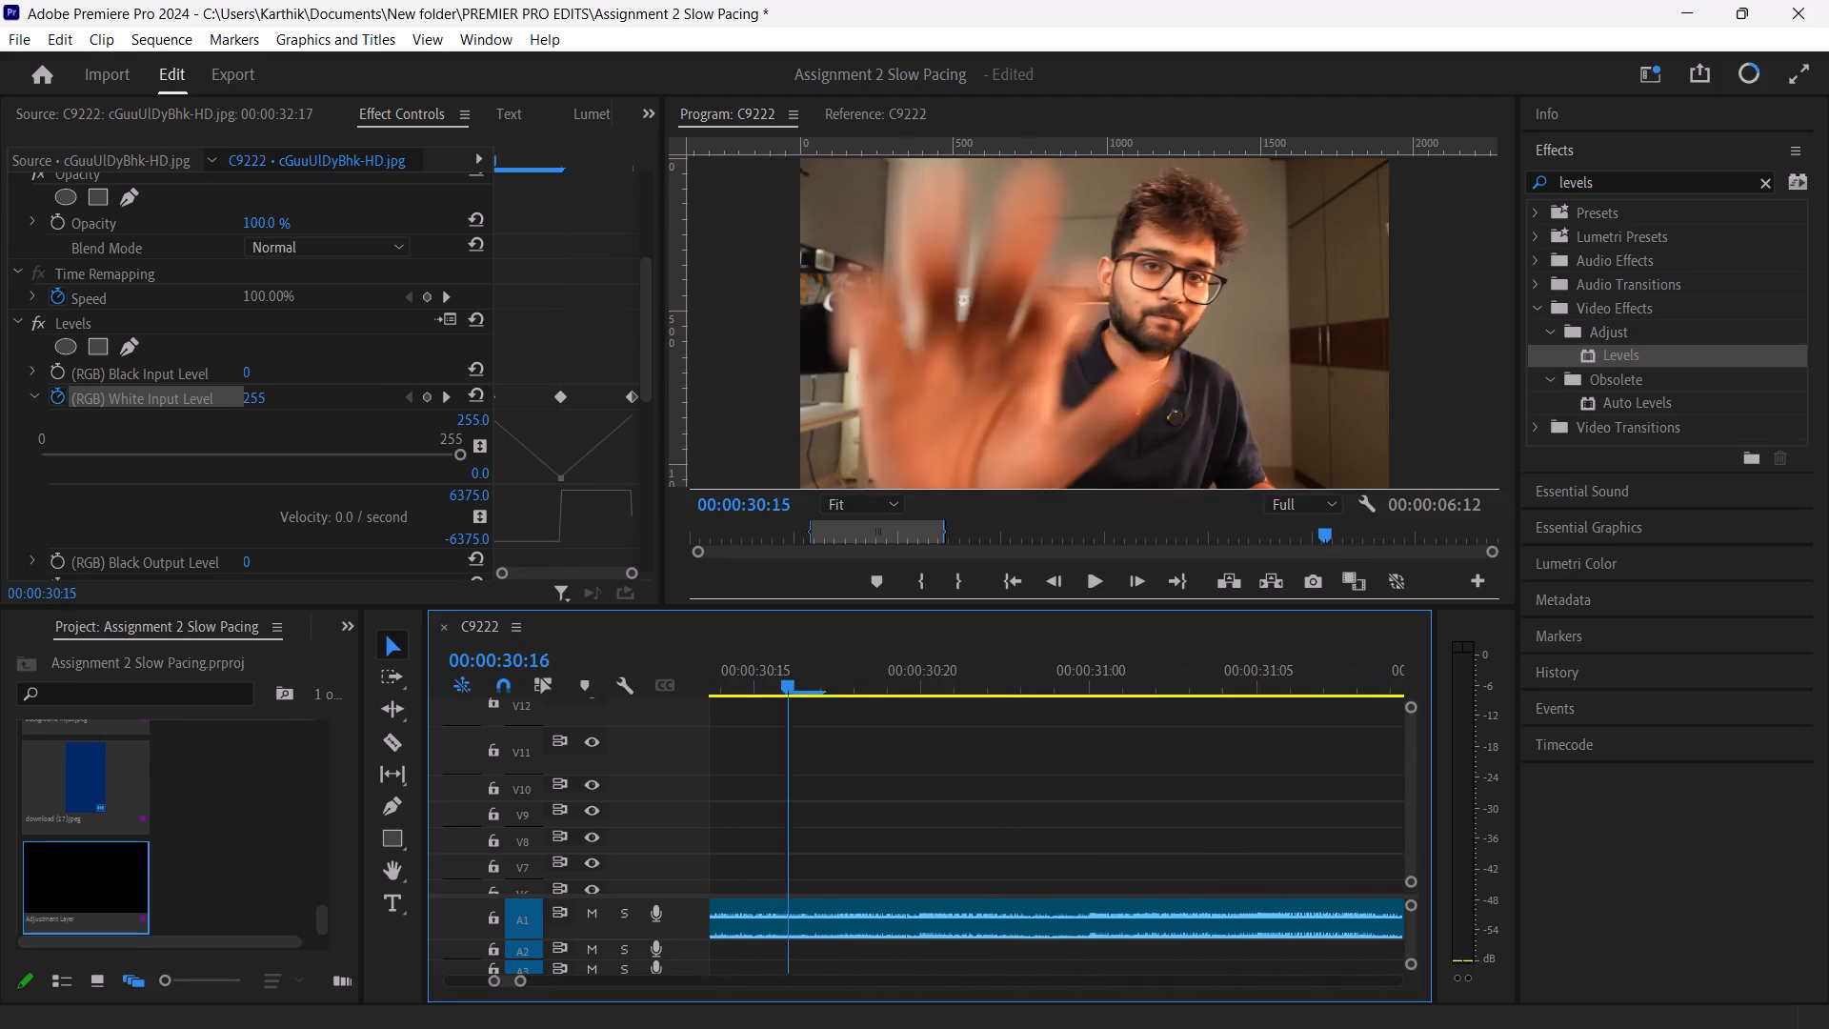
drag(787, 753, 864, 766)
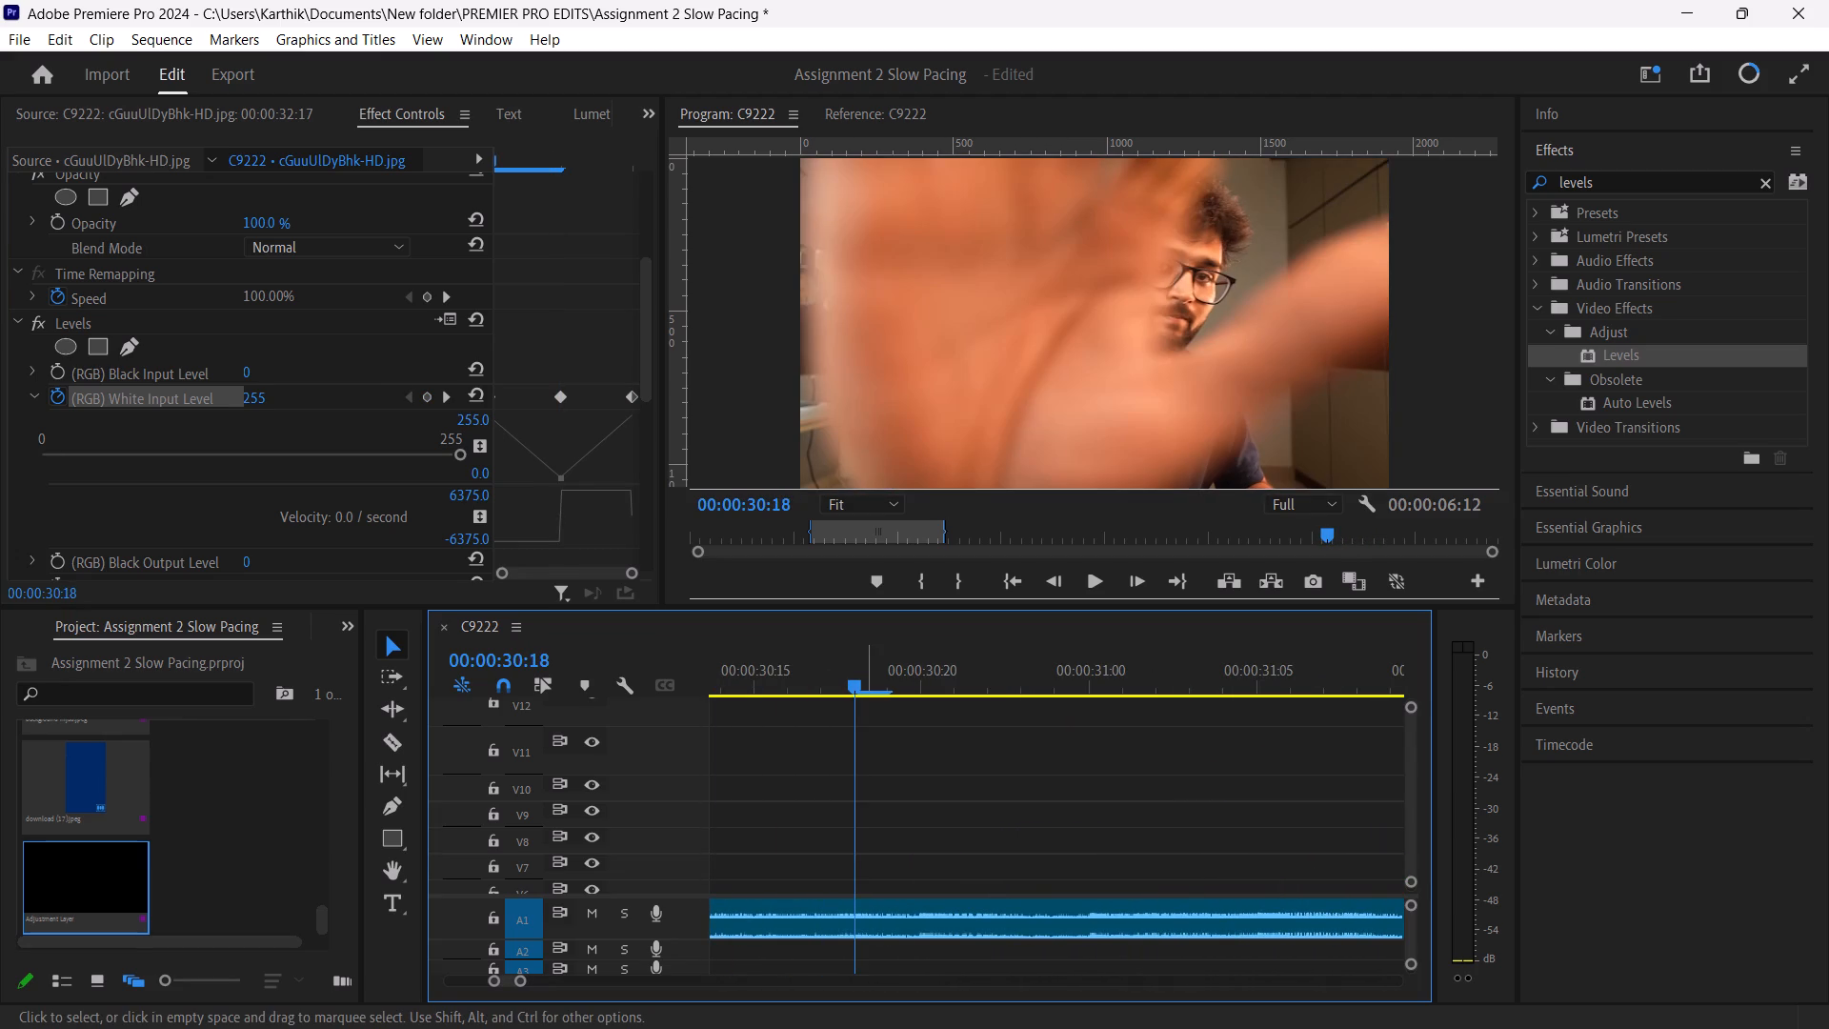
key(space)
key(space)
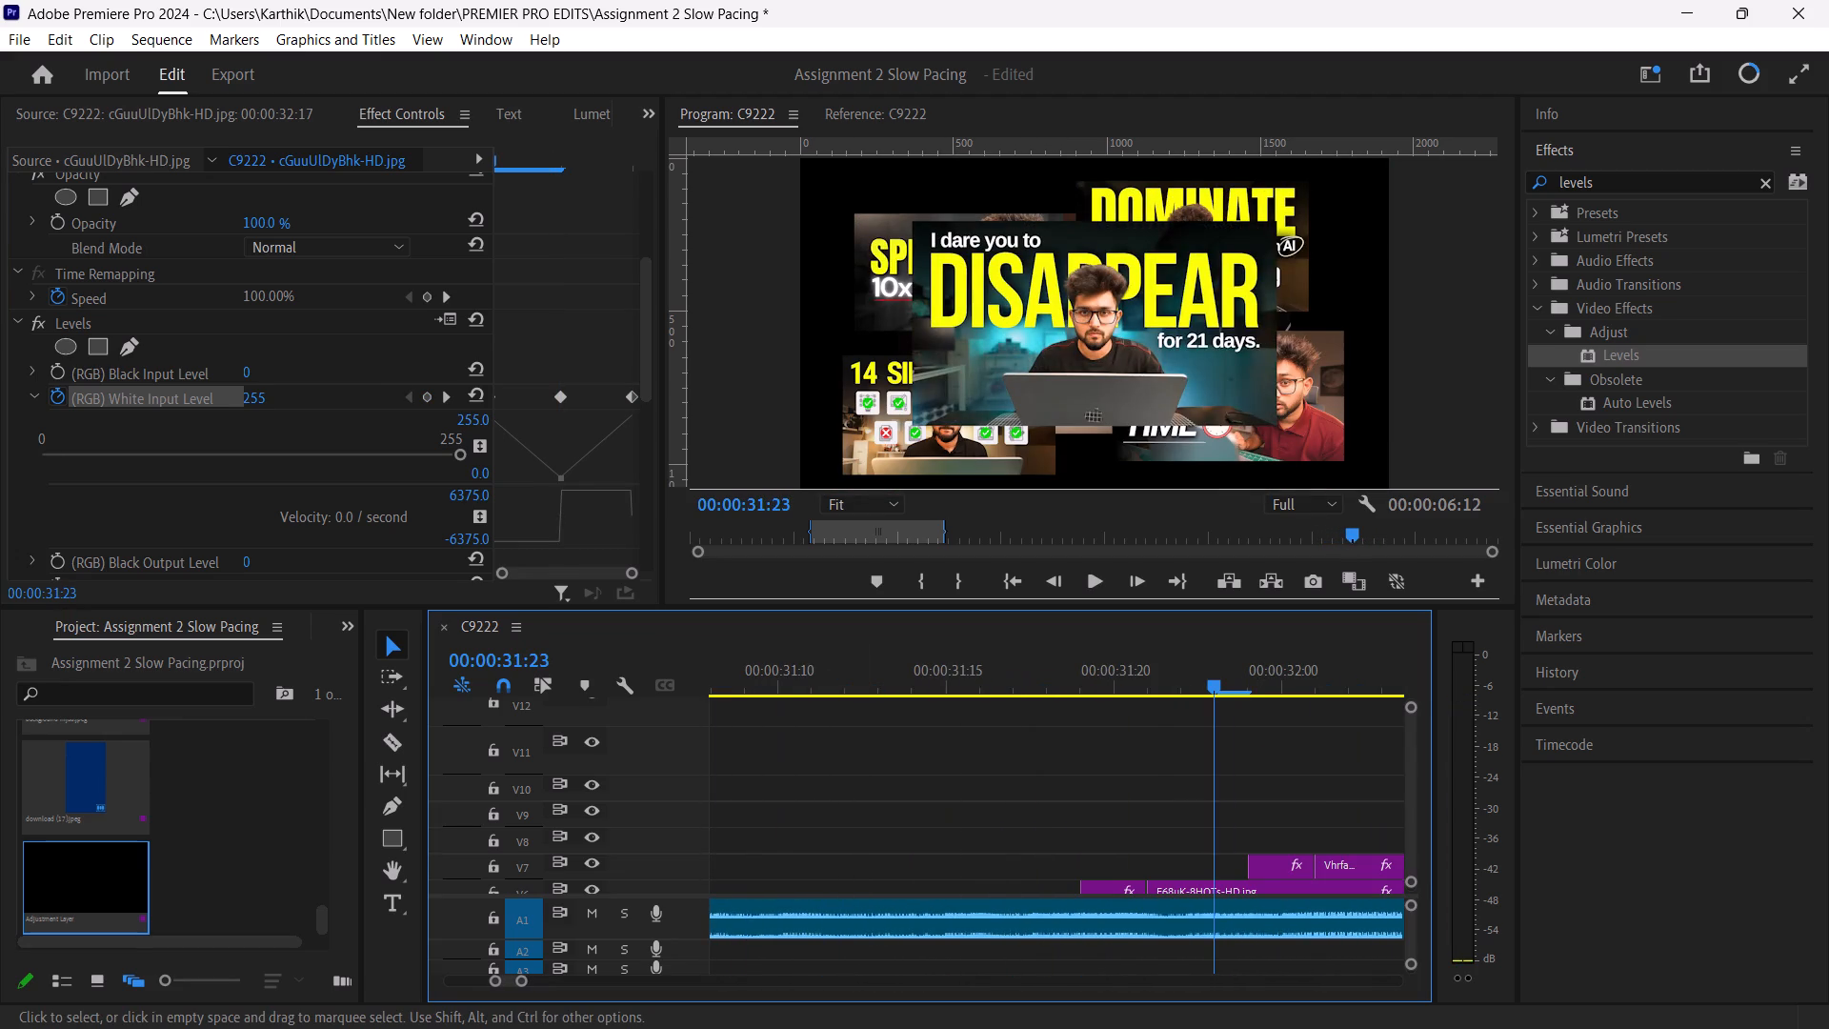
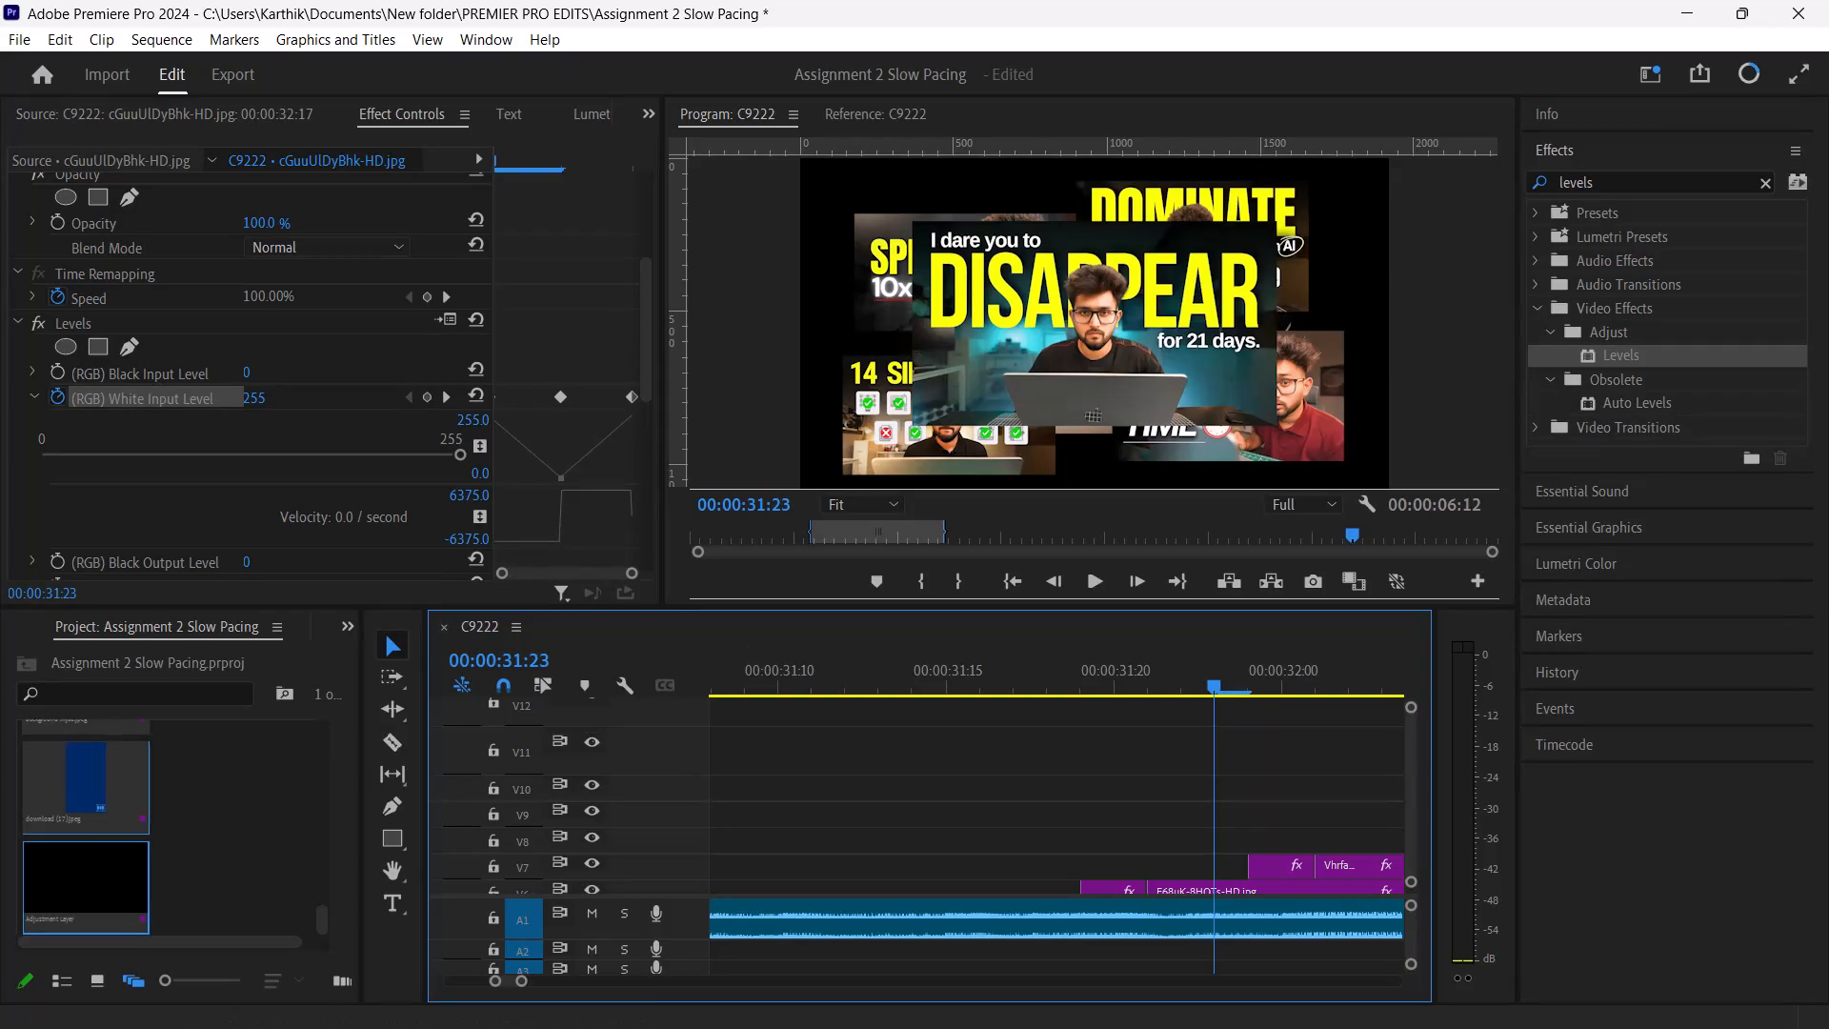
Look through the project's imported media and folders for a camera sound effect to accompany the thumbnail flashes.
click(73, 815)
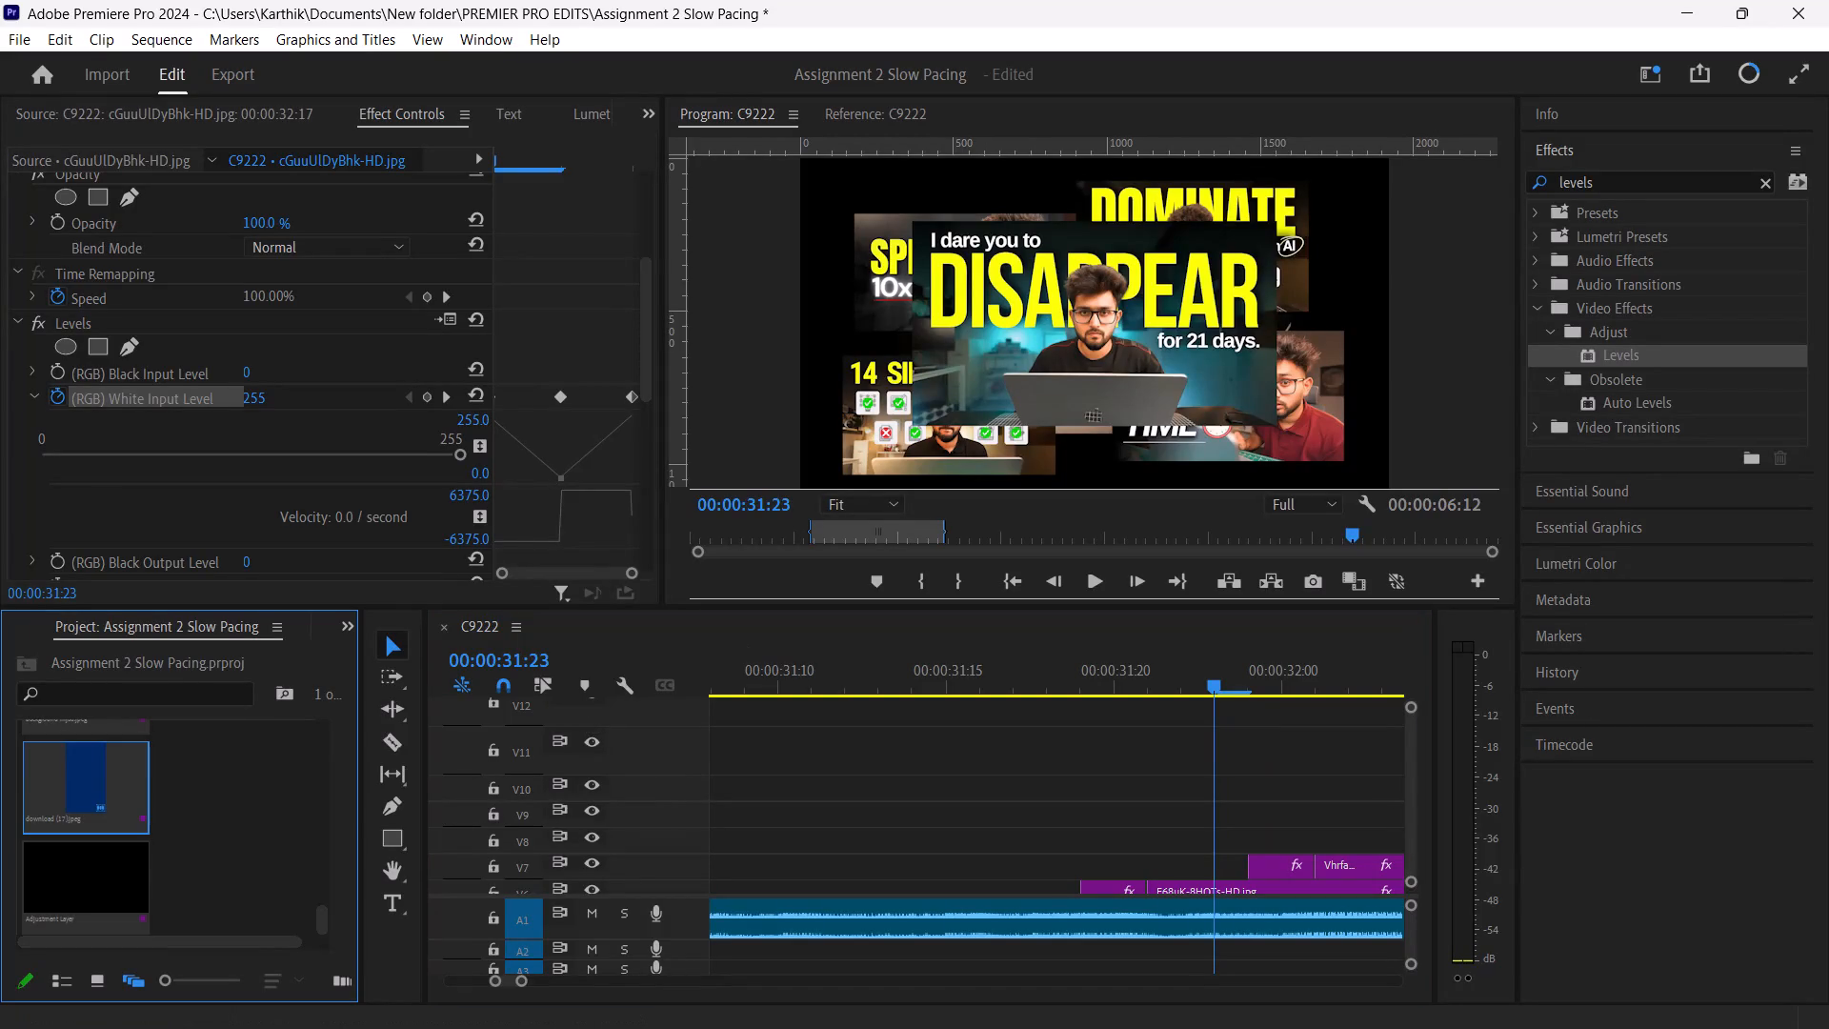
key(Up)
key(Up)
key(Up)
key(Up)
key(Up)
key(Up)
key(Up)
key(Up)
key(Up)
key(Up)
key(Up)
key(Up)
key(Up)
key(Up)
key(Up)
key(Up)
key(Up)
key(Up)
key(Up)
key(Up)
key(Up)
key(Up)
key(Up)
key(Up)
key(Up)
key(Up)
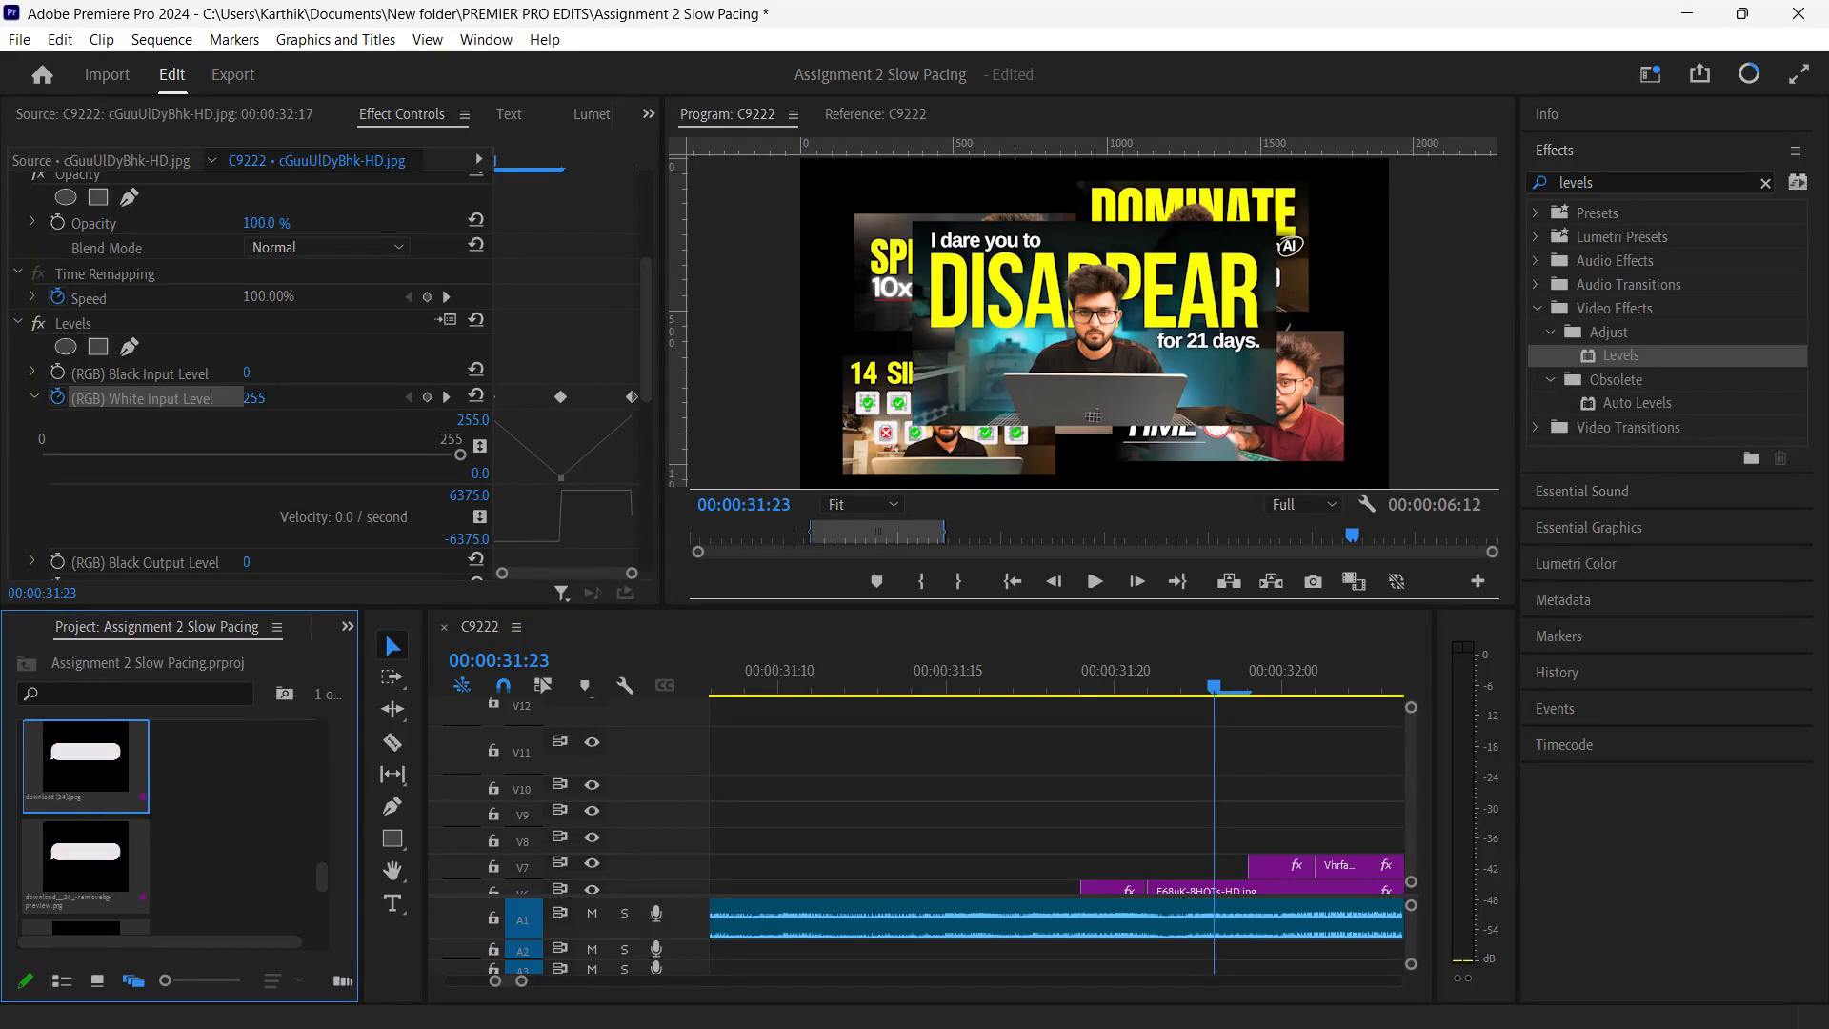
key(Up)
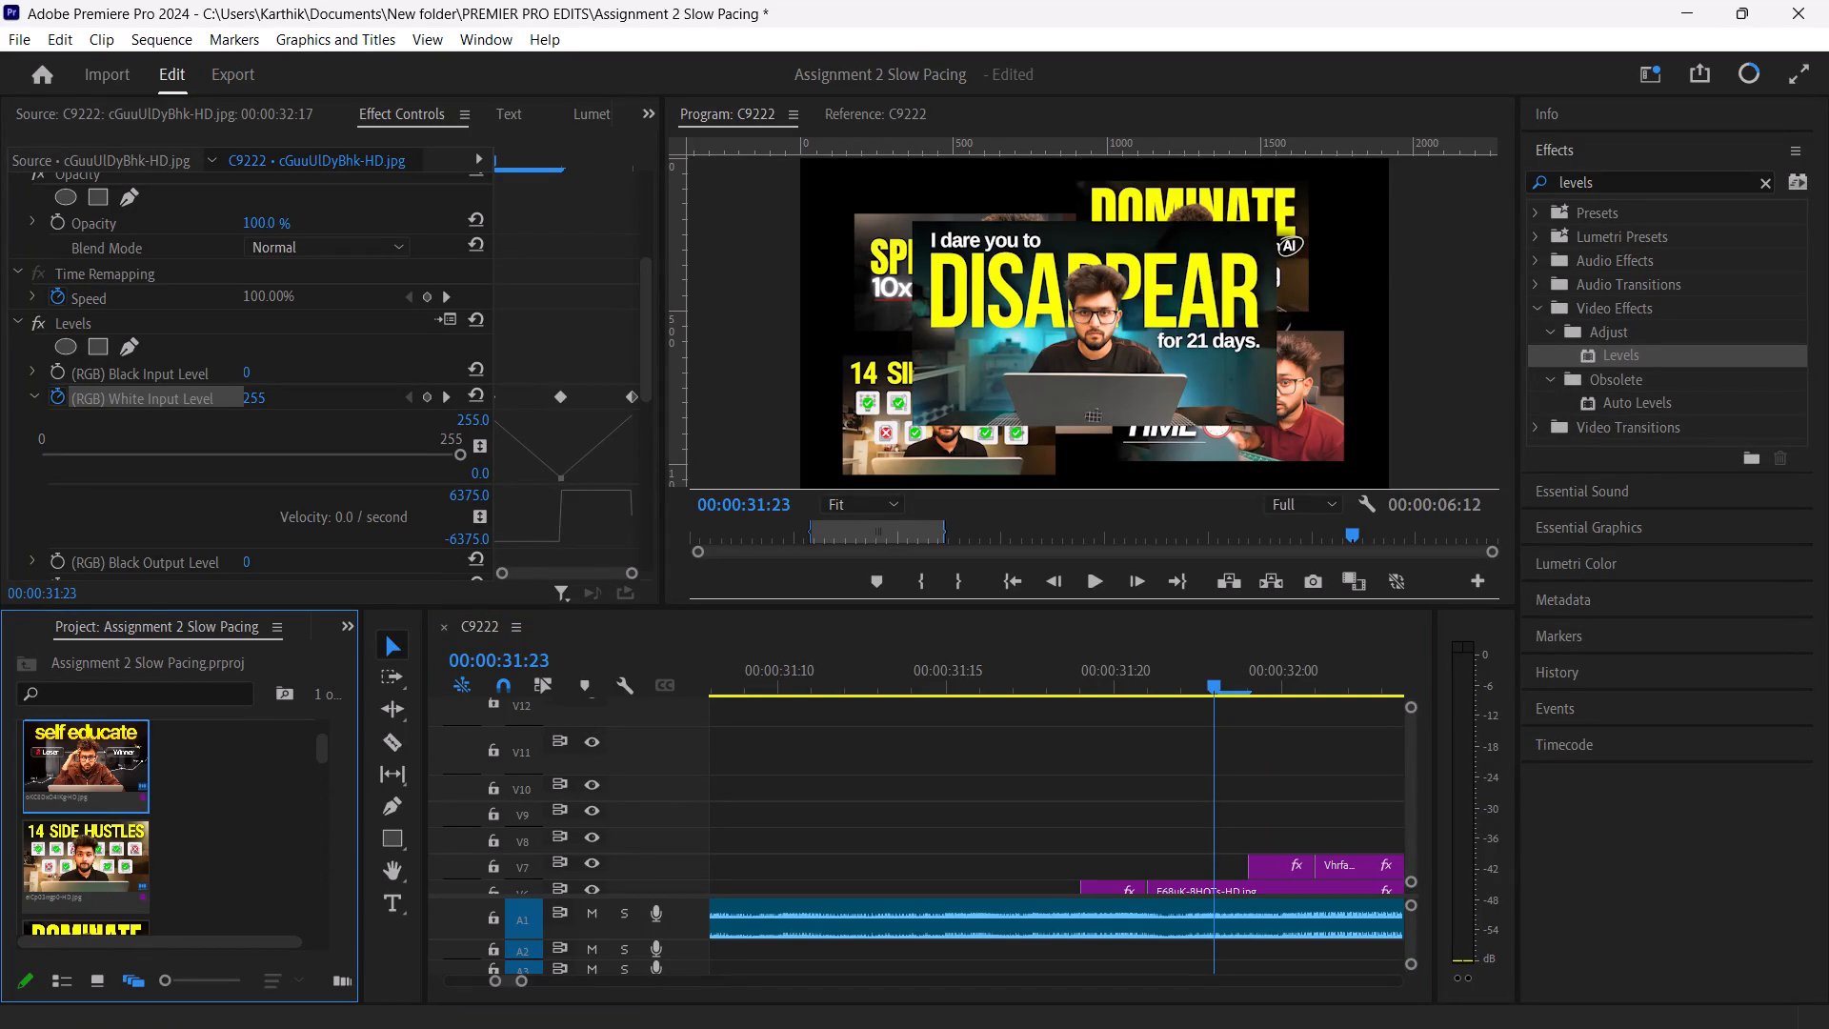
key(Down)
key(Down)
key(Down)
key(Down)
key(Down)
key(Down)
key(Down)
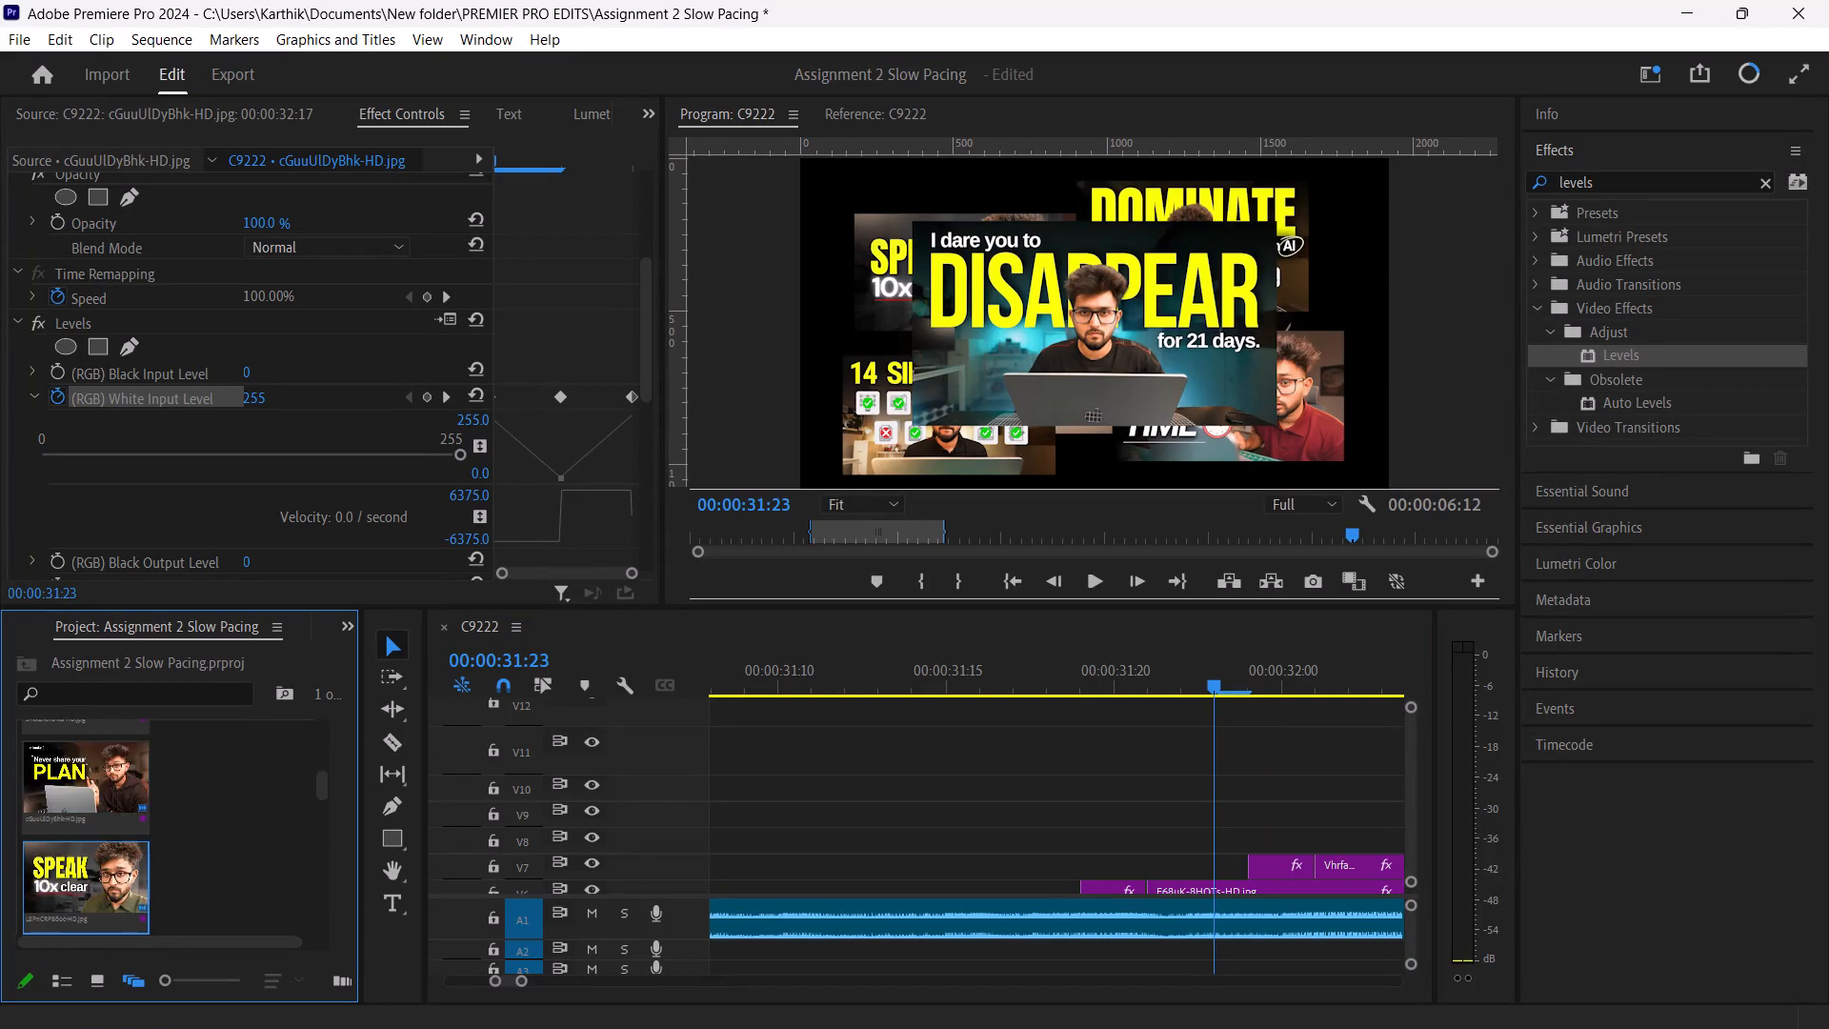
key(Down)
key(Down)
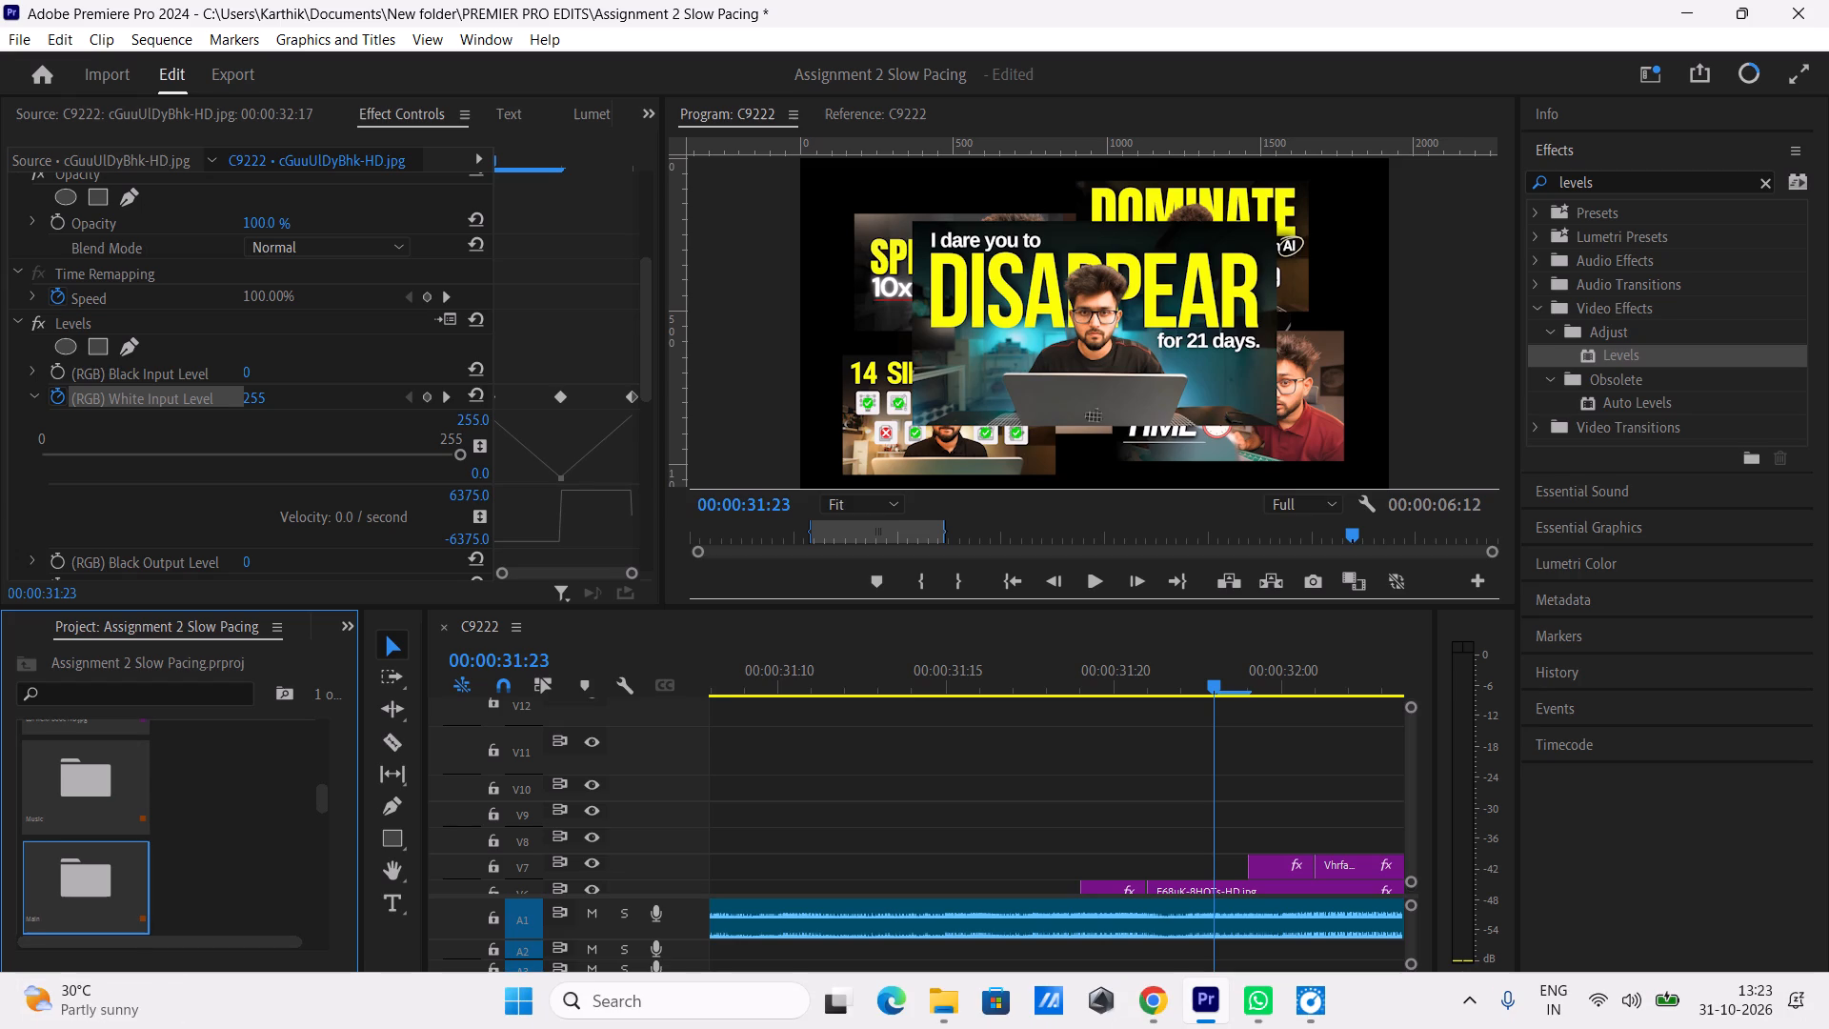
Switch to File Explorer and audition the Shutter Click 02 and camera flash charge audio files in Downloads, checking the folder's other files.
click(943, 1002)
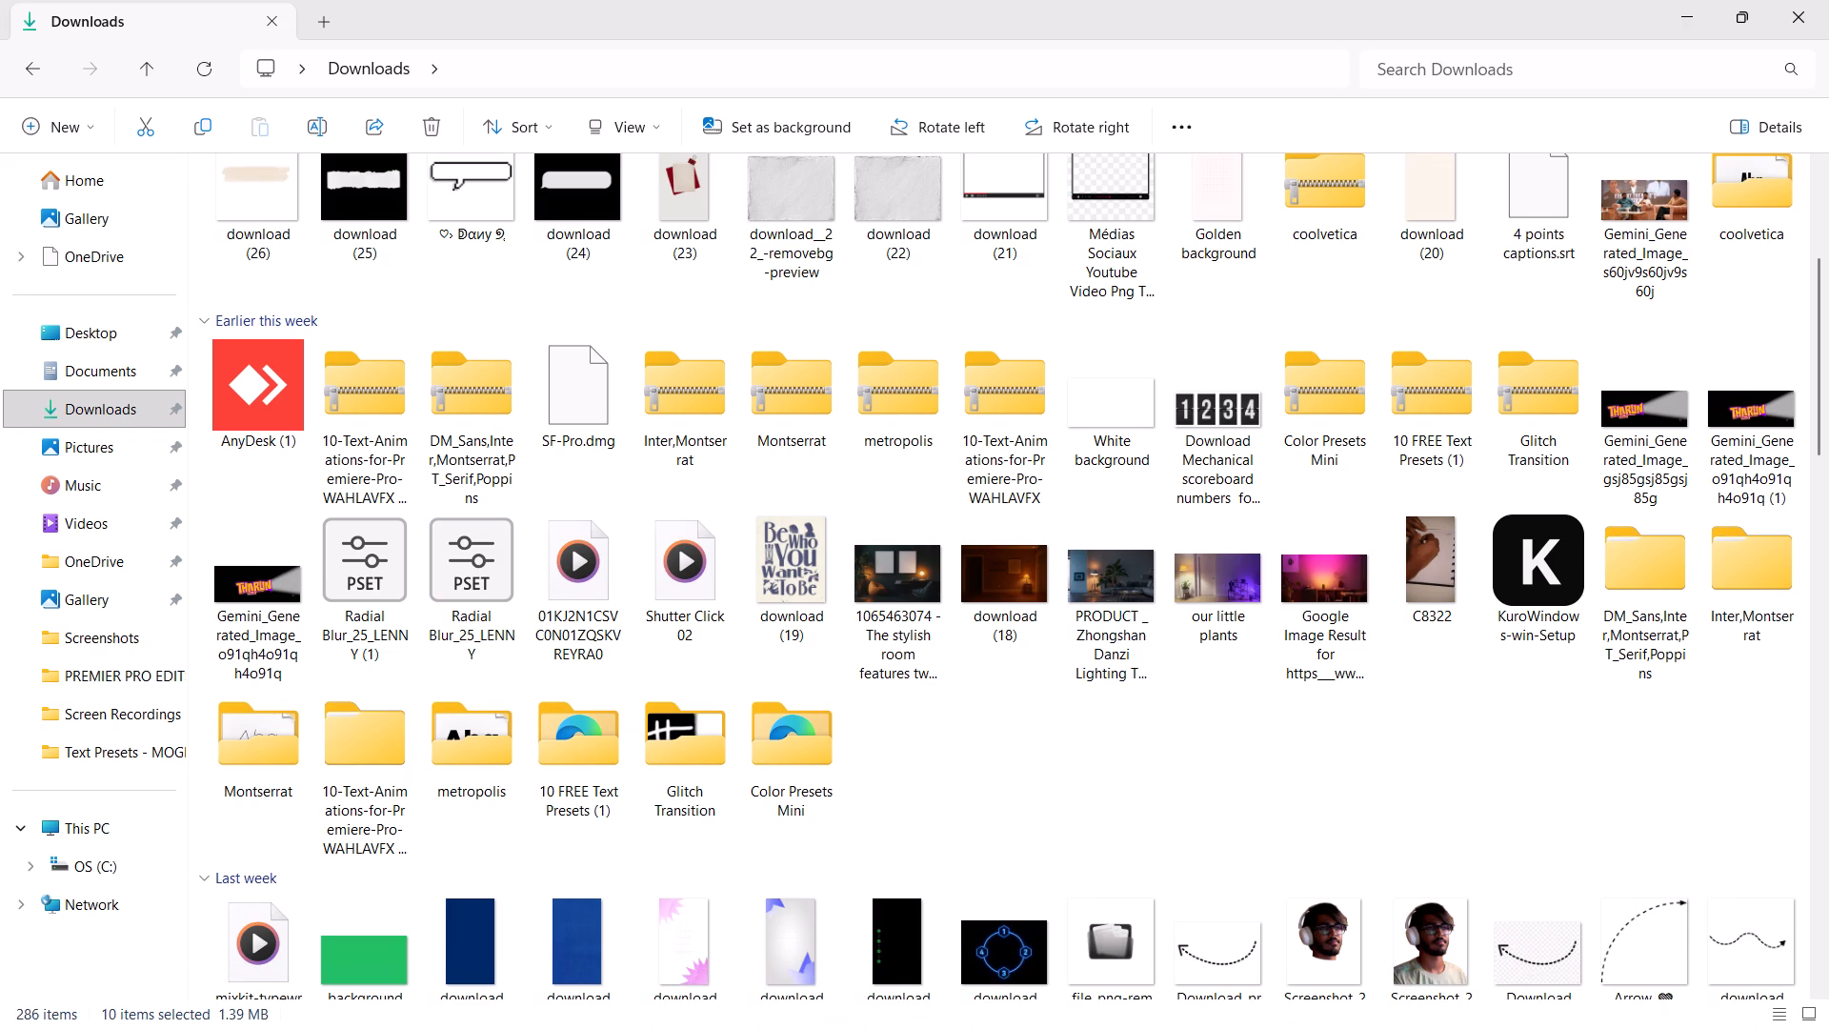
click(661, 545)
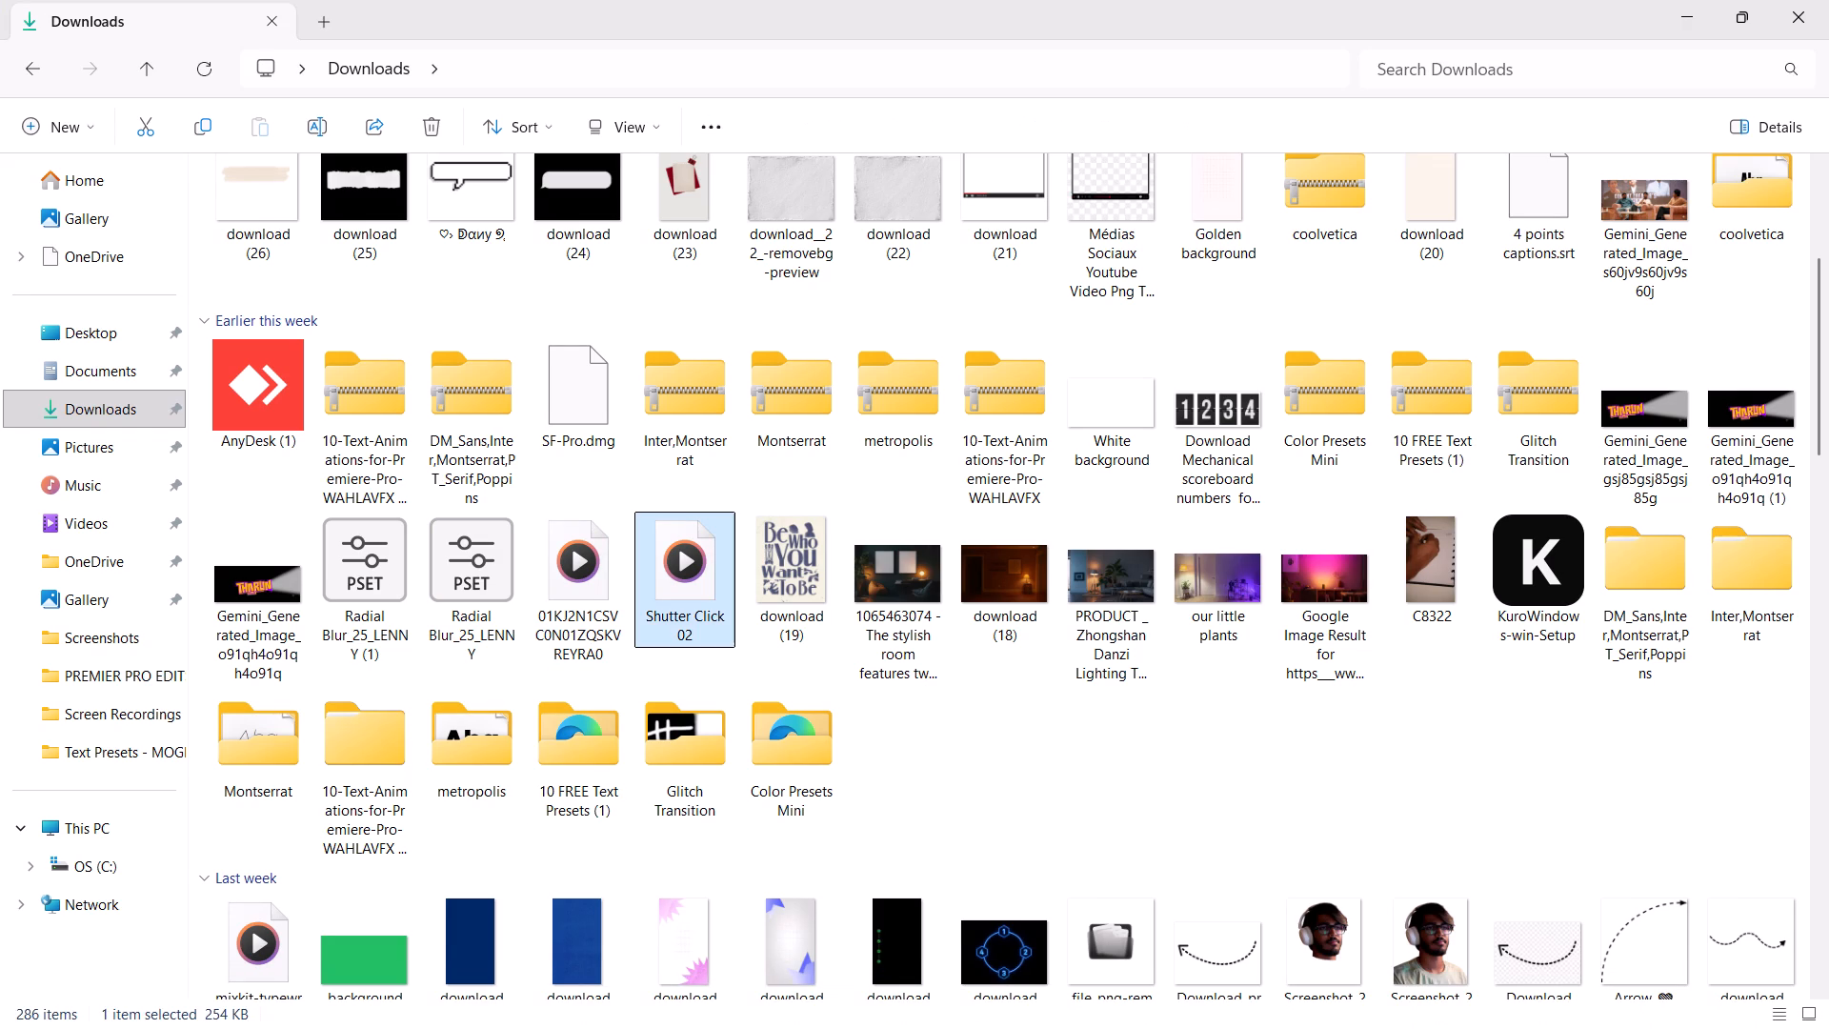
double_click(671, 552)
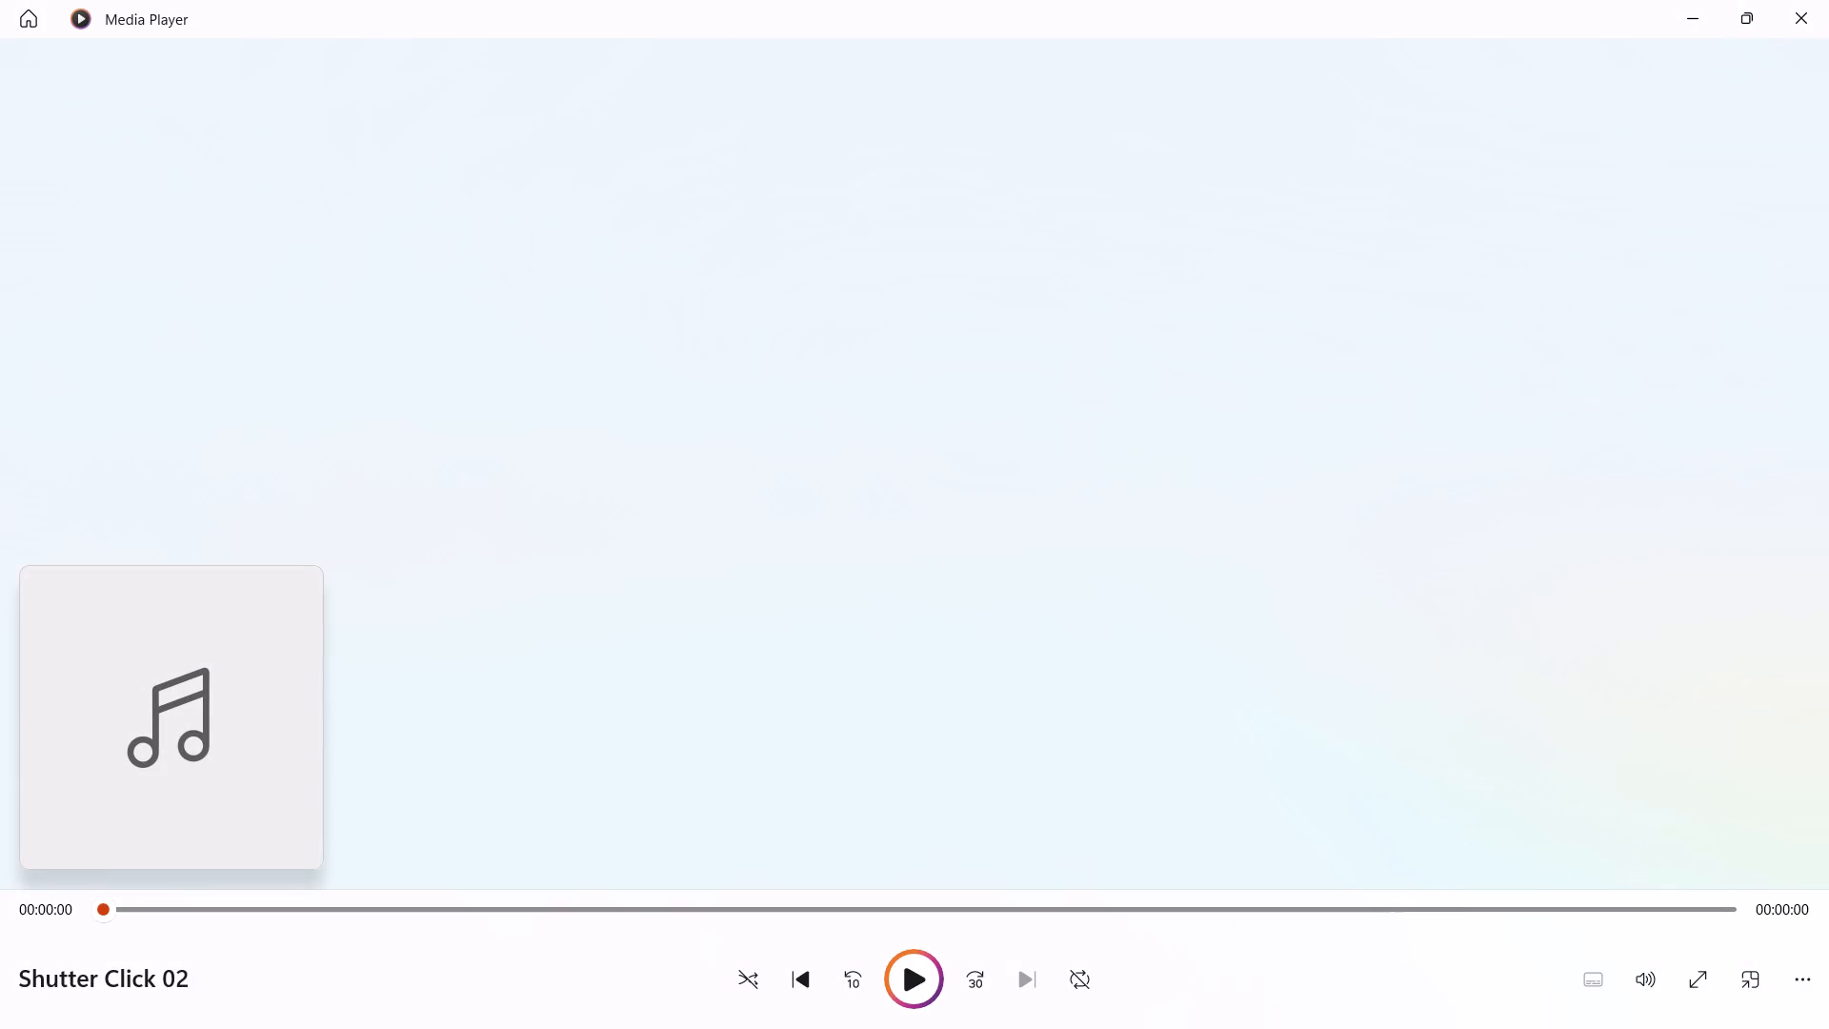
click(921, 957)
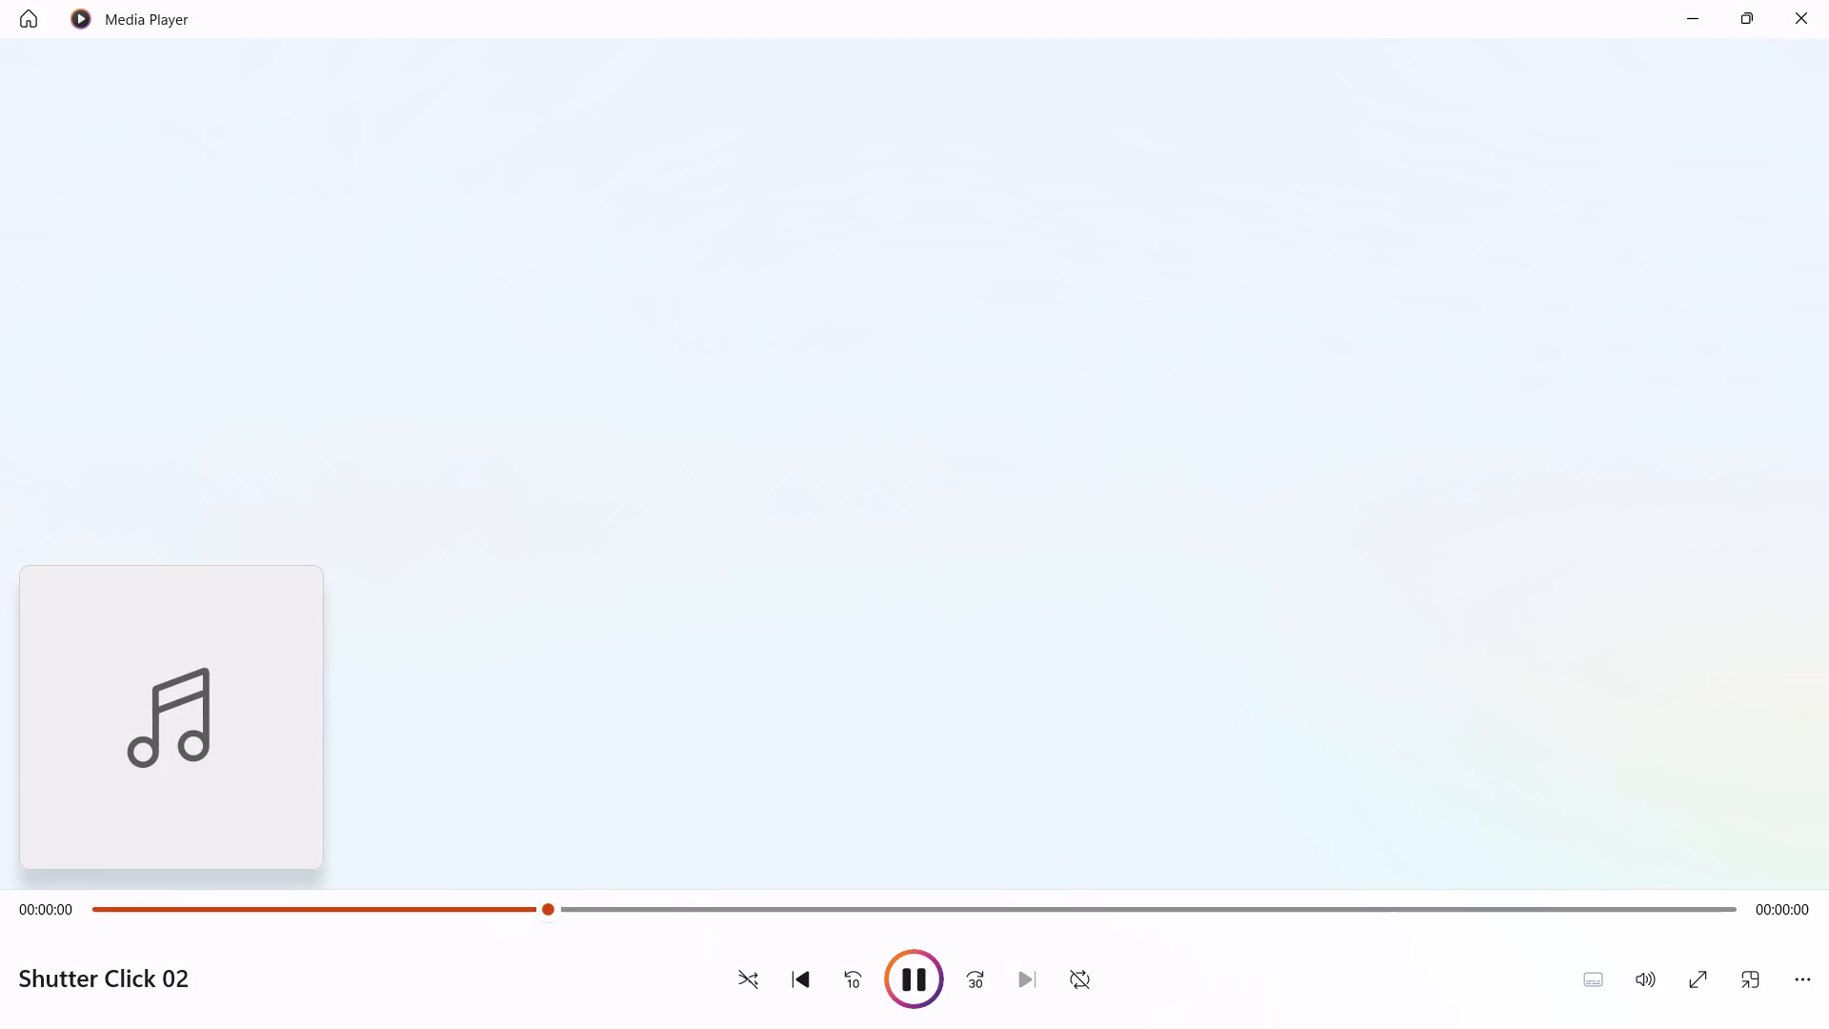
click(1828, 0)
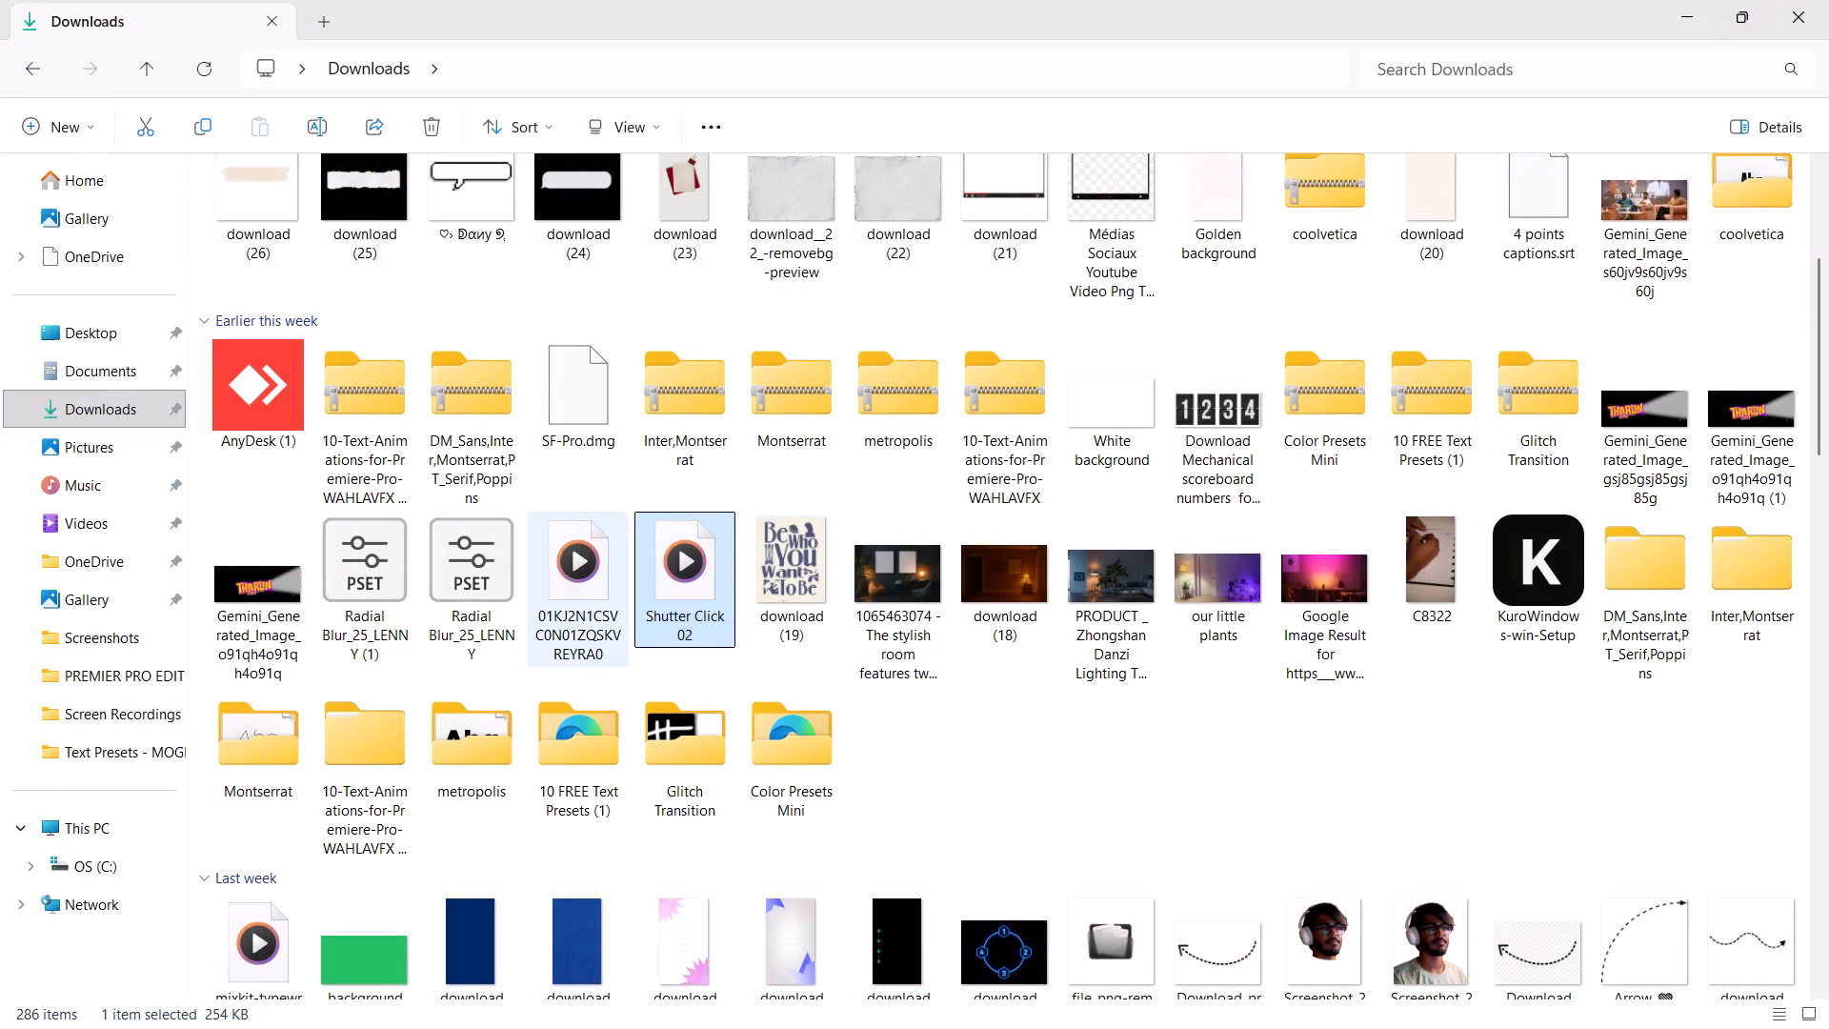
double_click(574, 593)
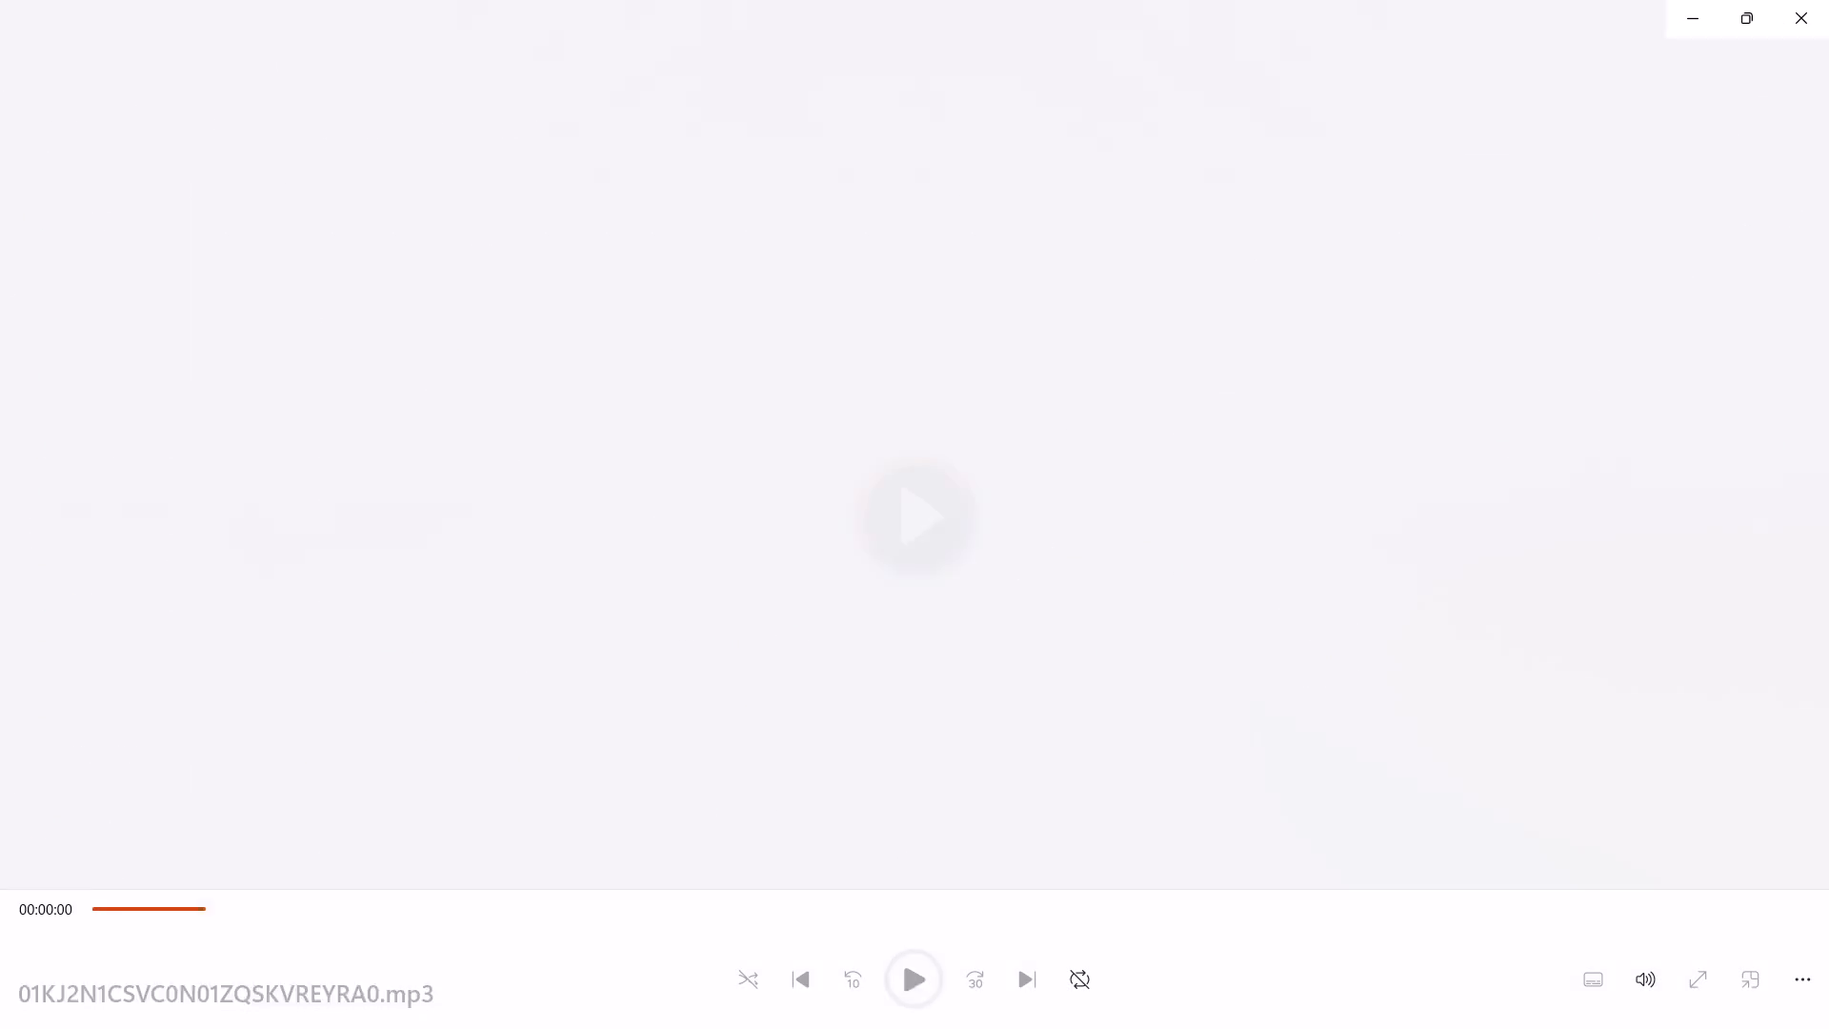
click(1828, 0)
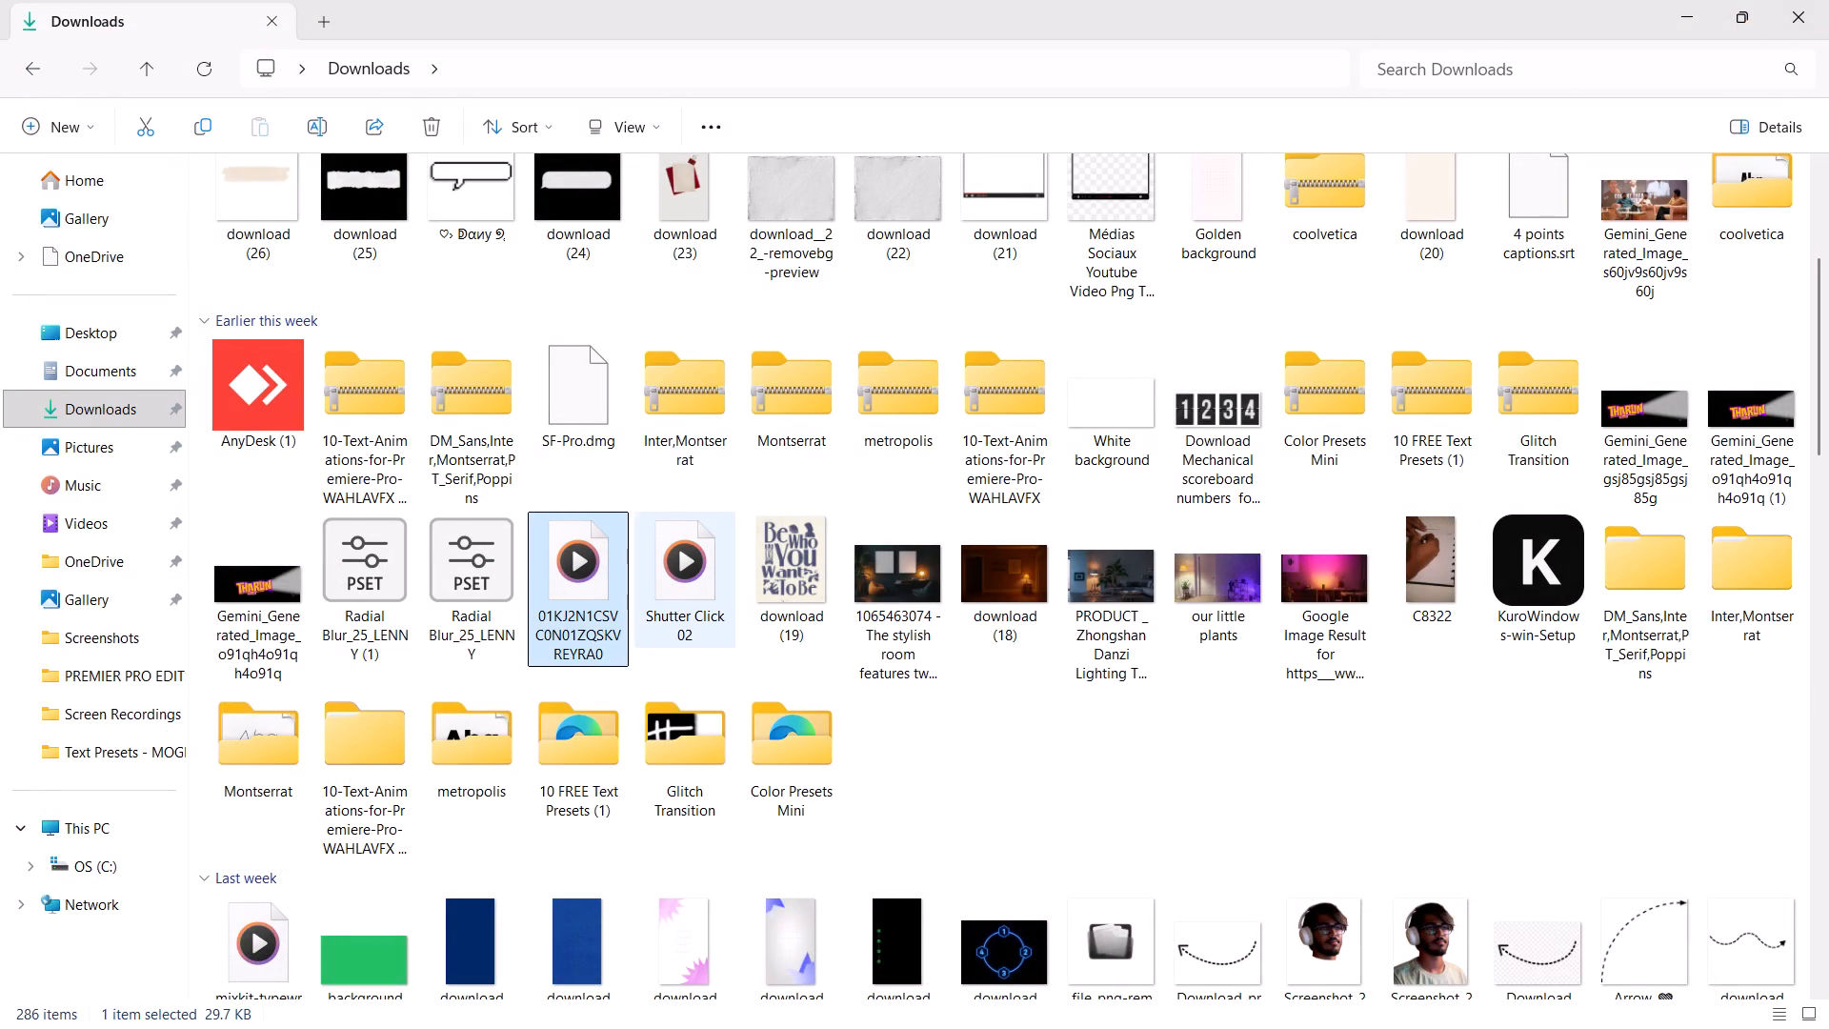
scroll(625, 548, right, 1)
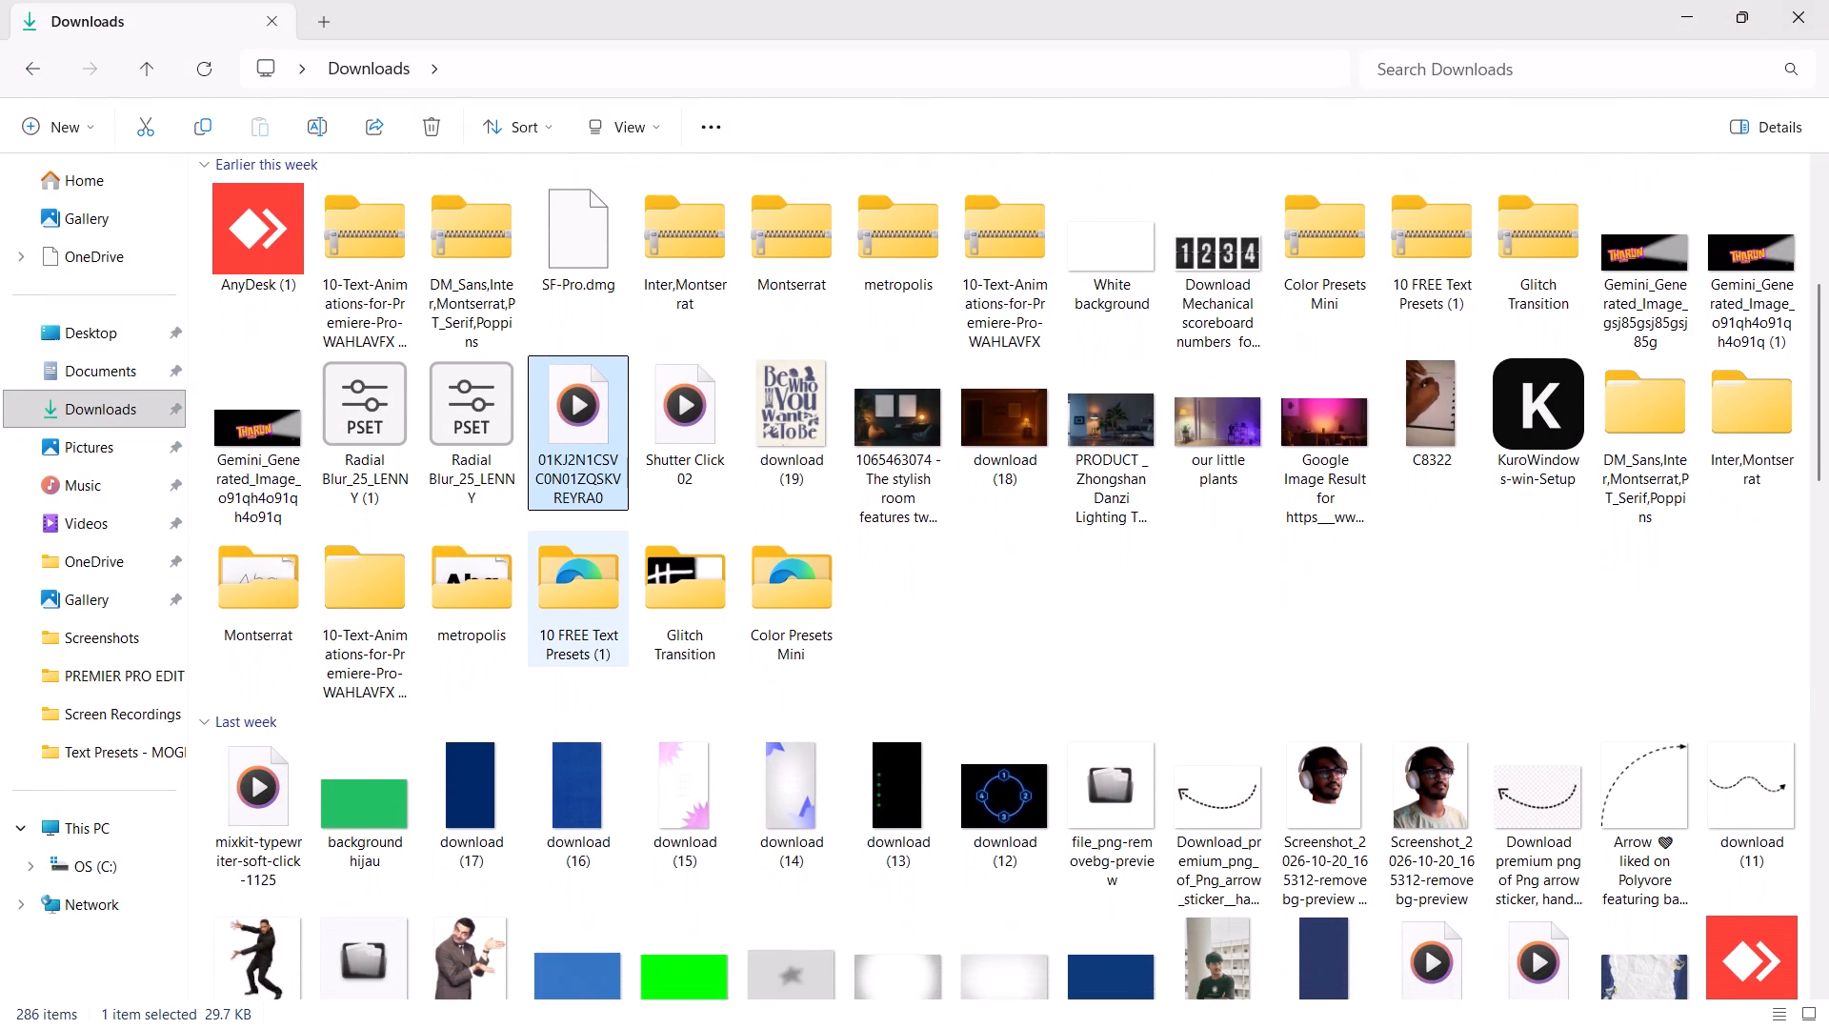
scroll(625, 548, right, 1)
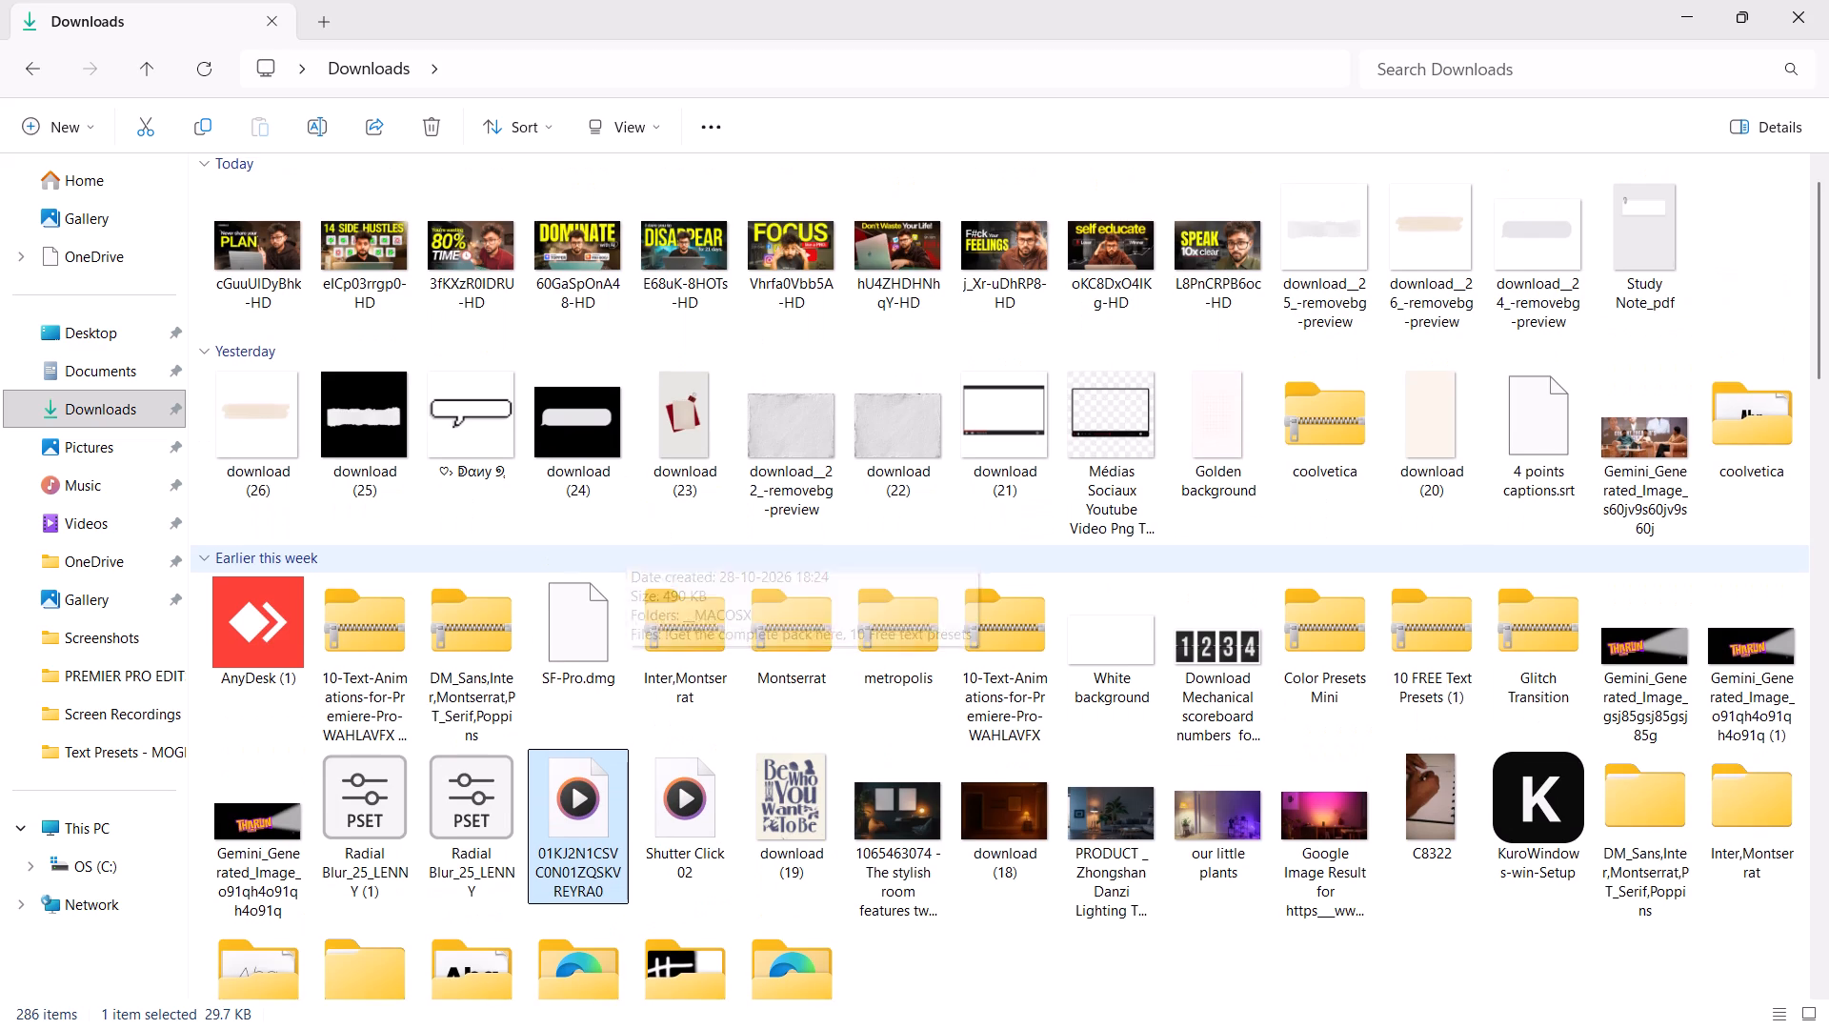
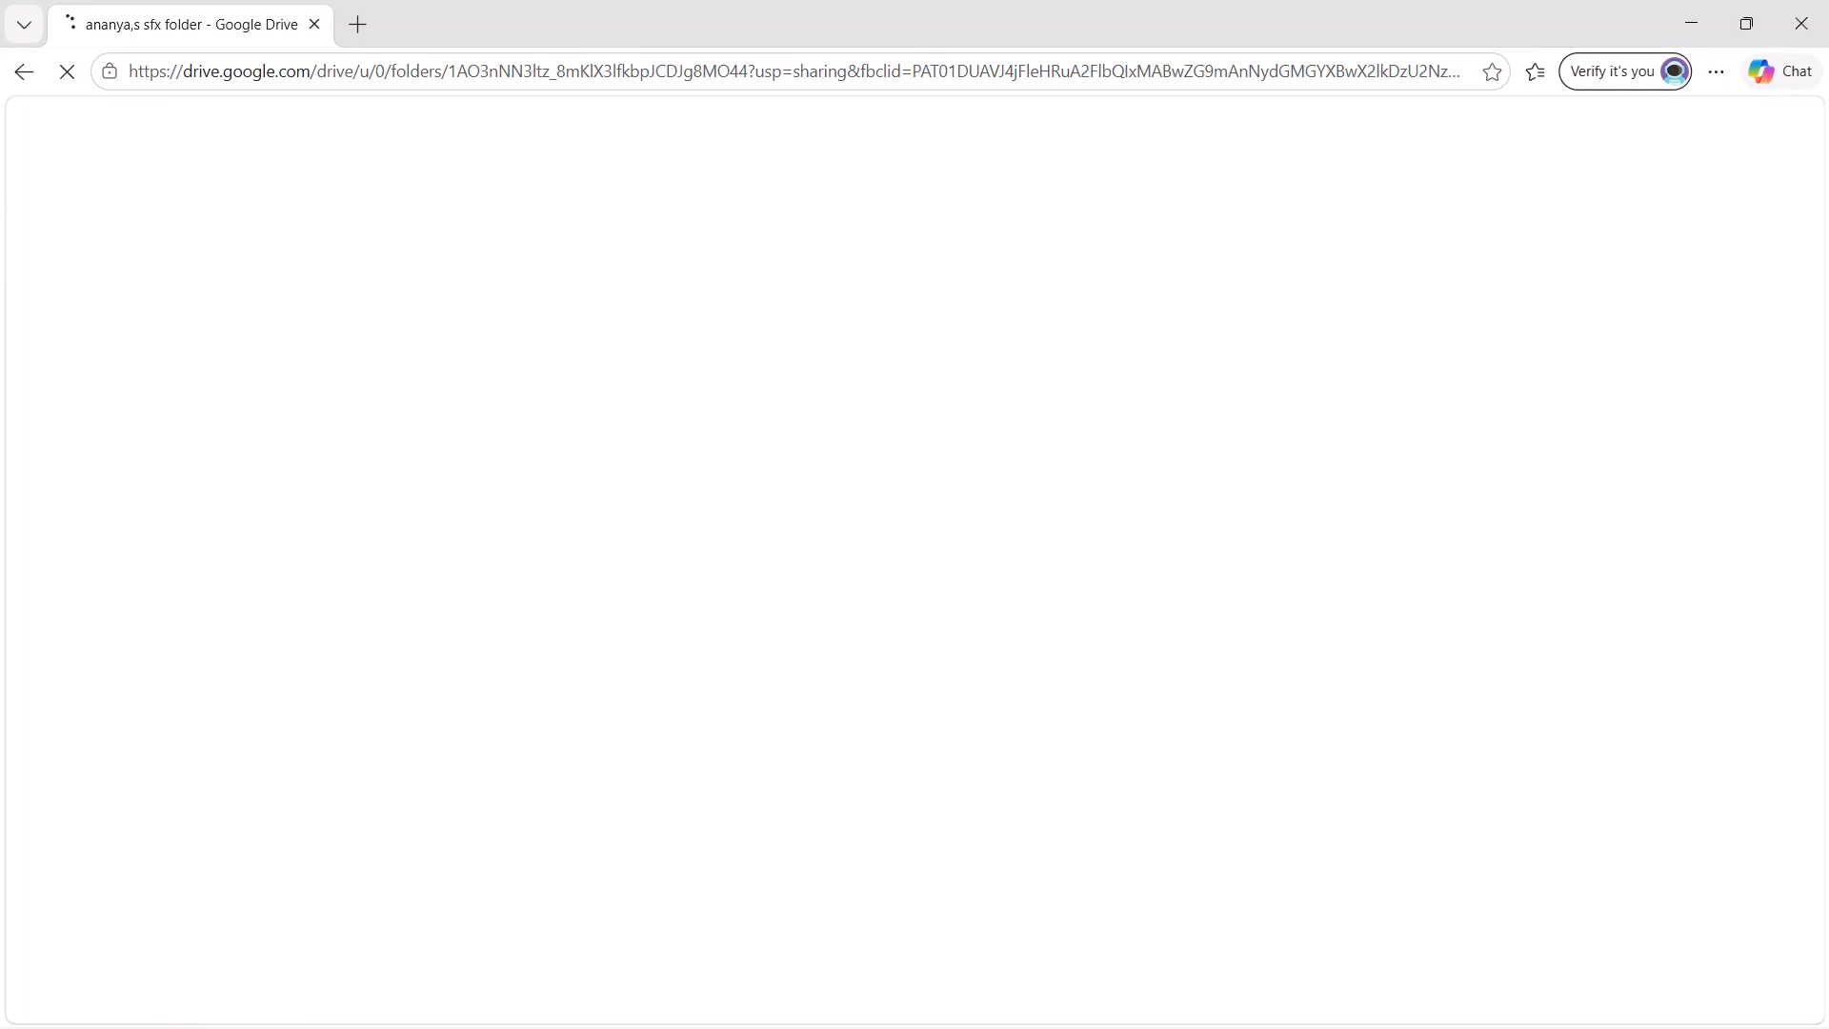
In Microsoft Edge, open the 50 Viral SFX folder inside the shared Google Drive sfx folder and dismiss the Gemini offer.
double_click(587, 305)
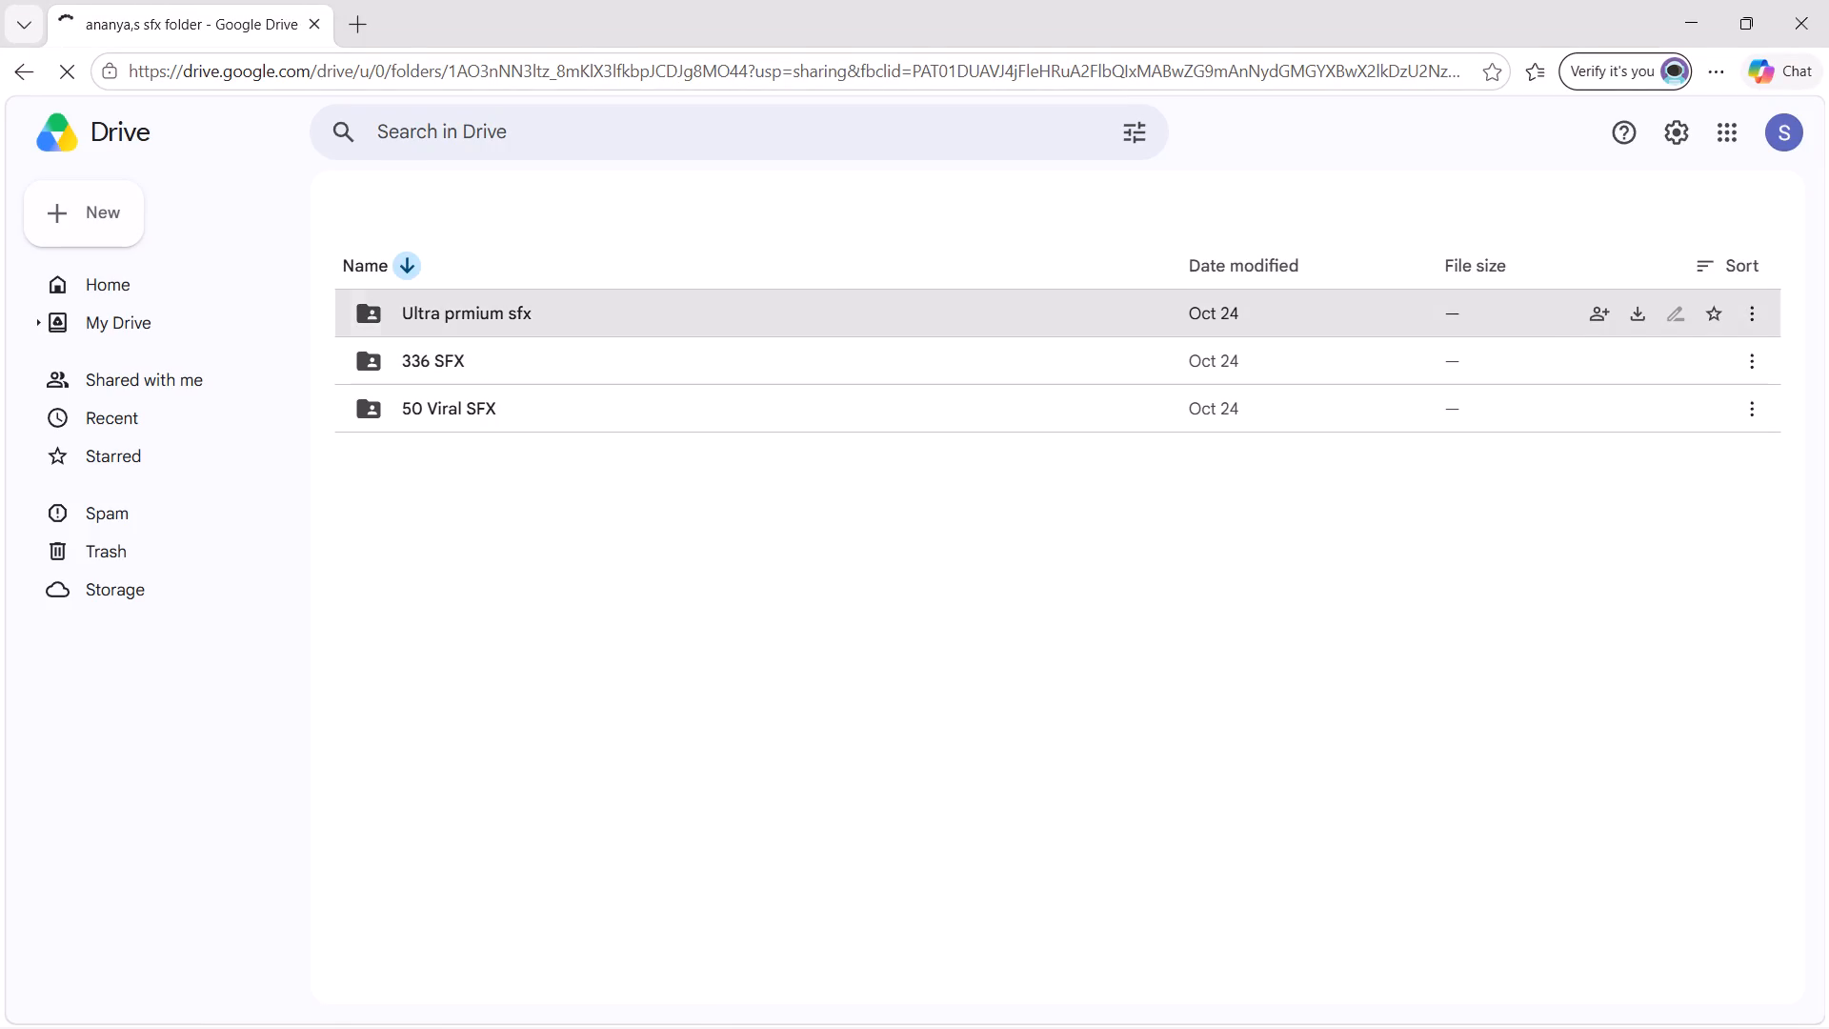
double_click(556, 311)
double_click(504, 401)
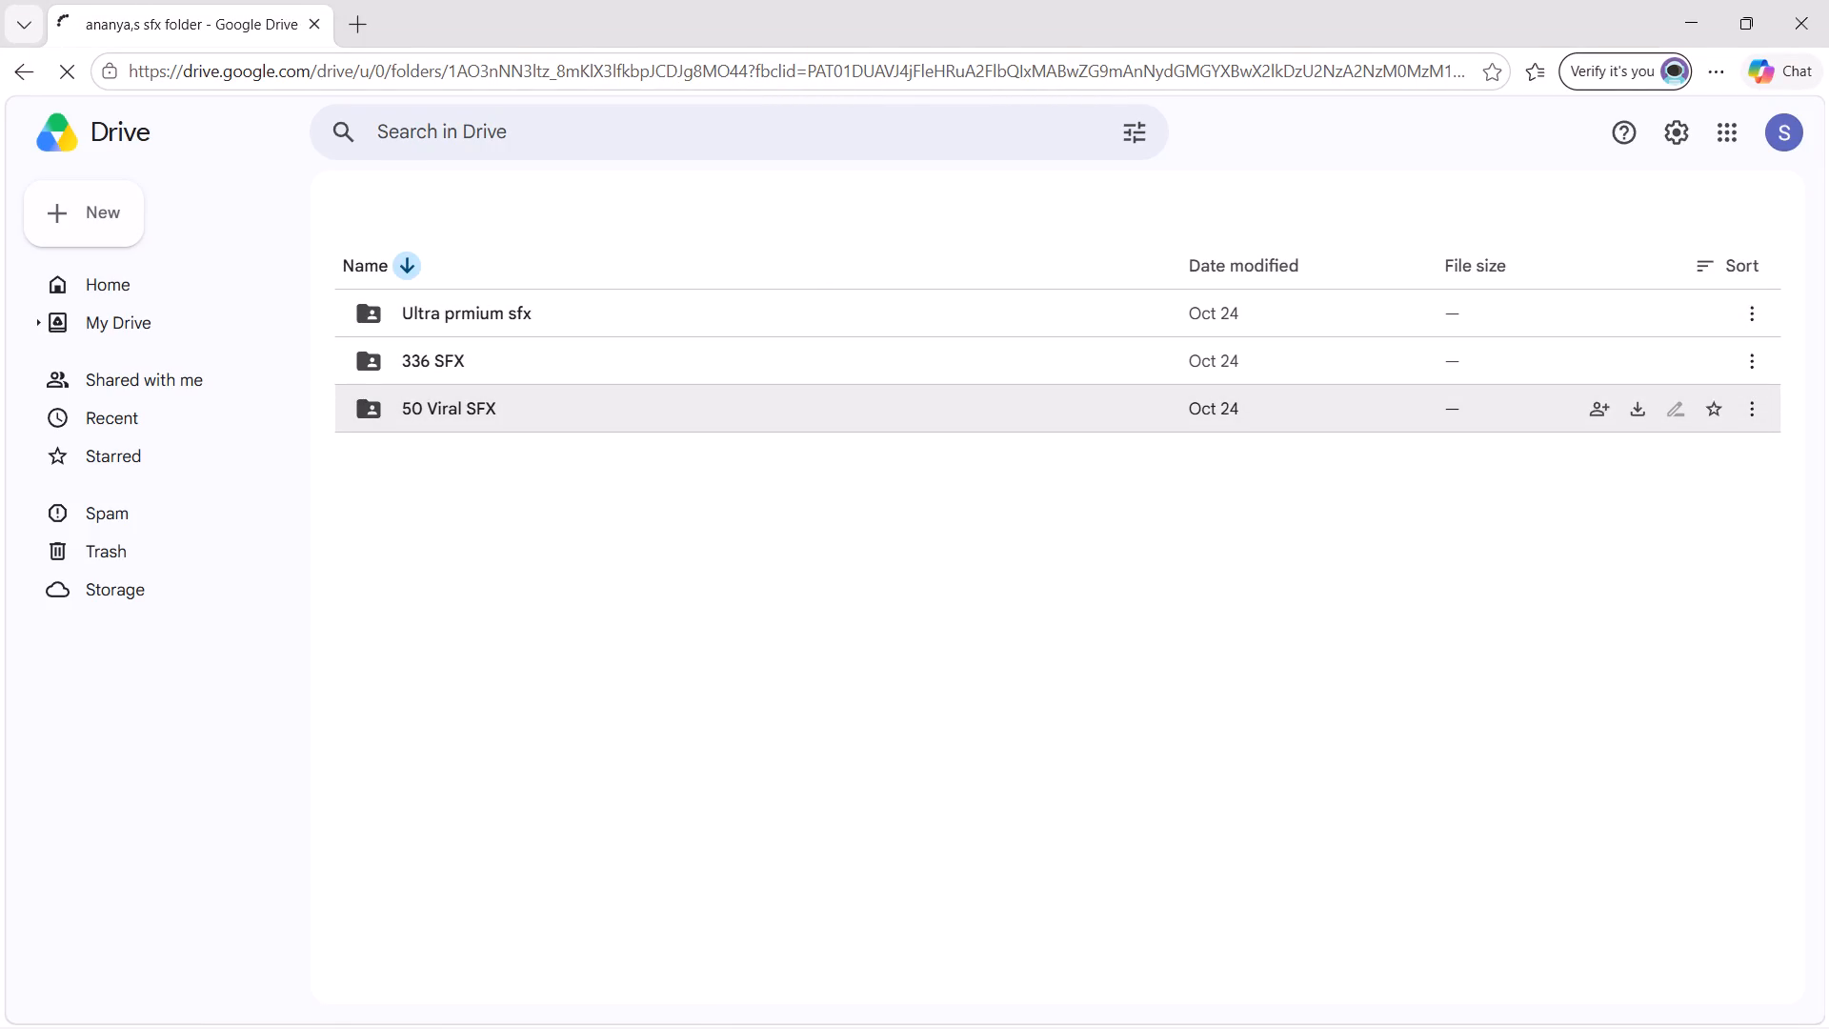
double_click(440, 410)
triple_click(440, 410)
click(440, 410)
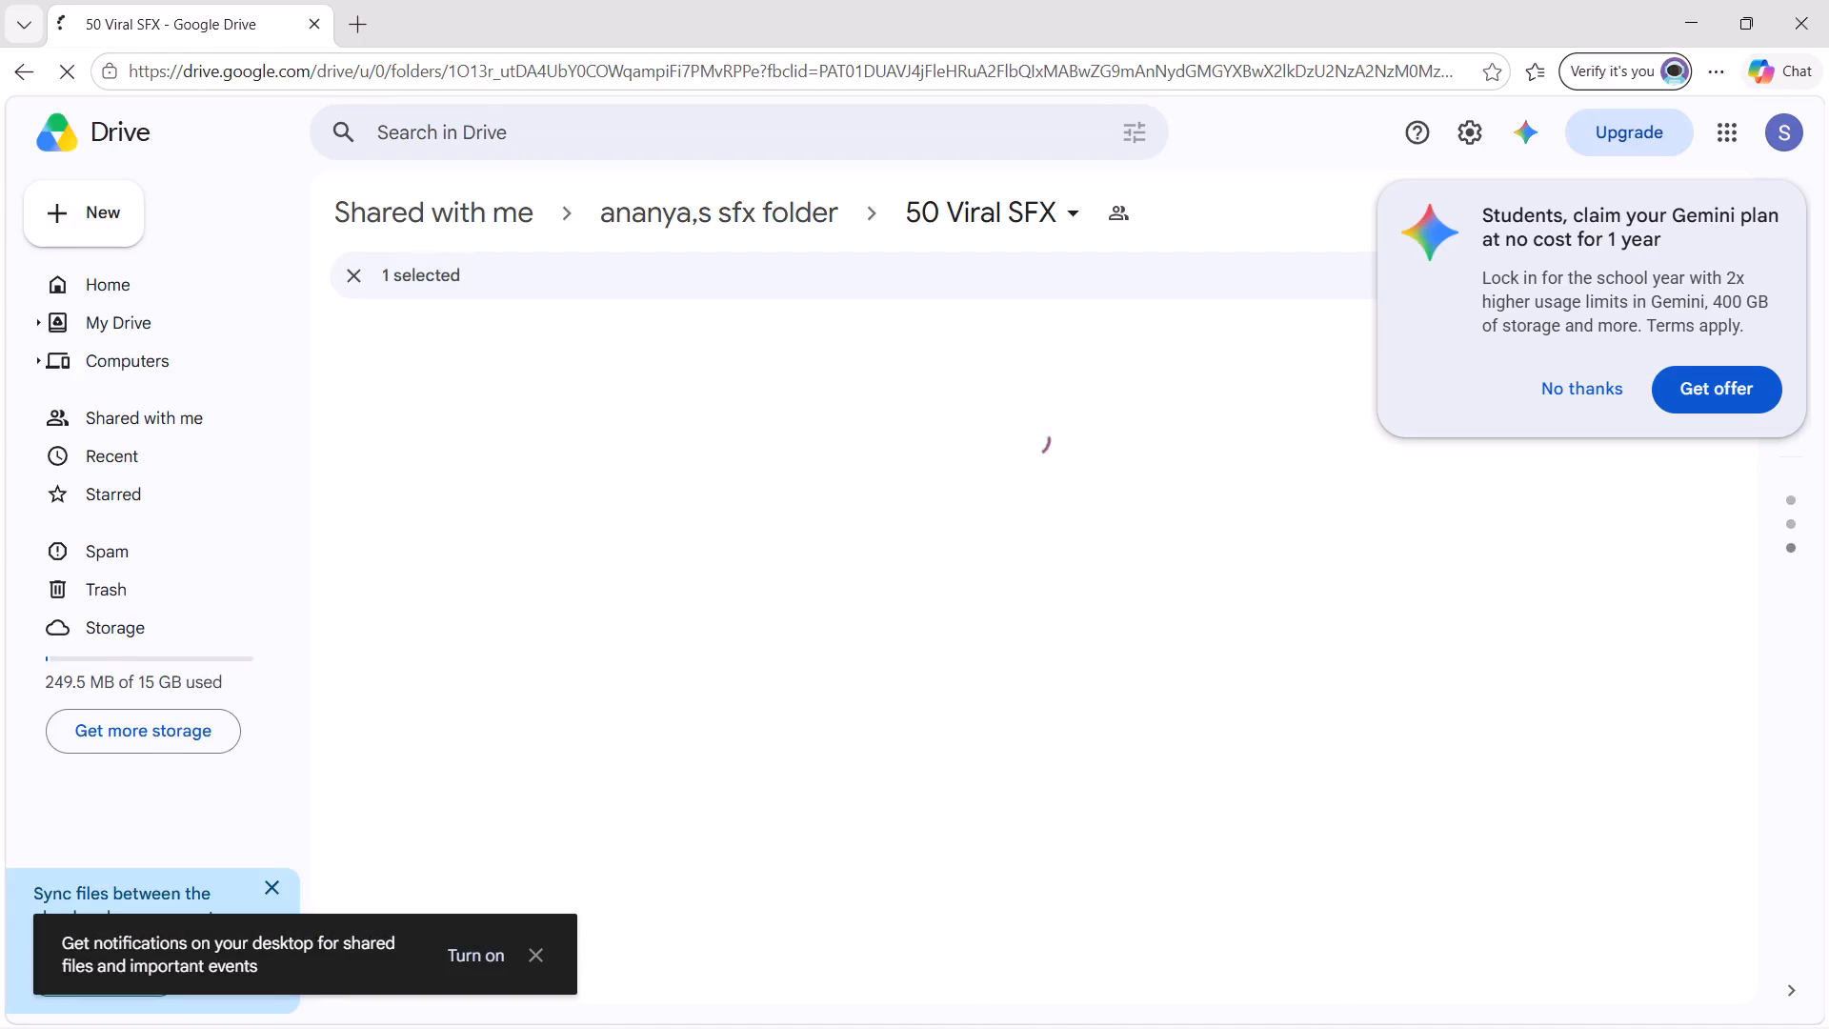
click(1612, 377)
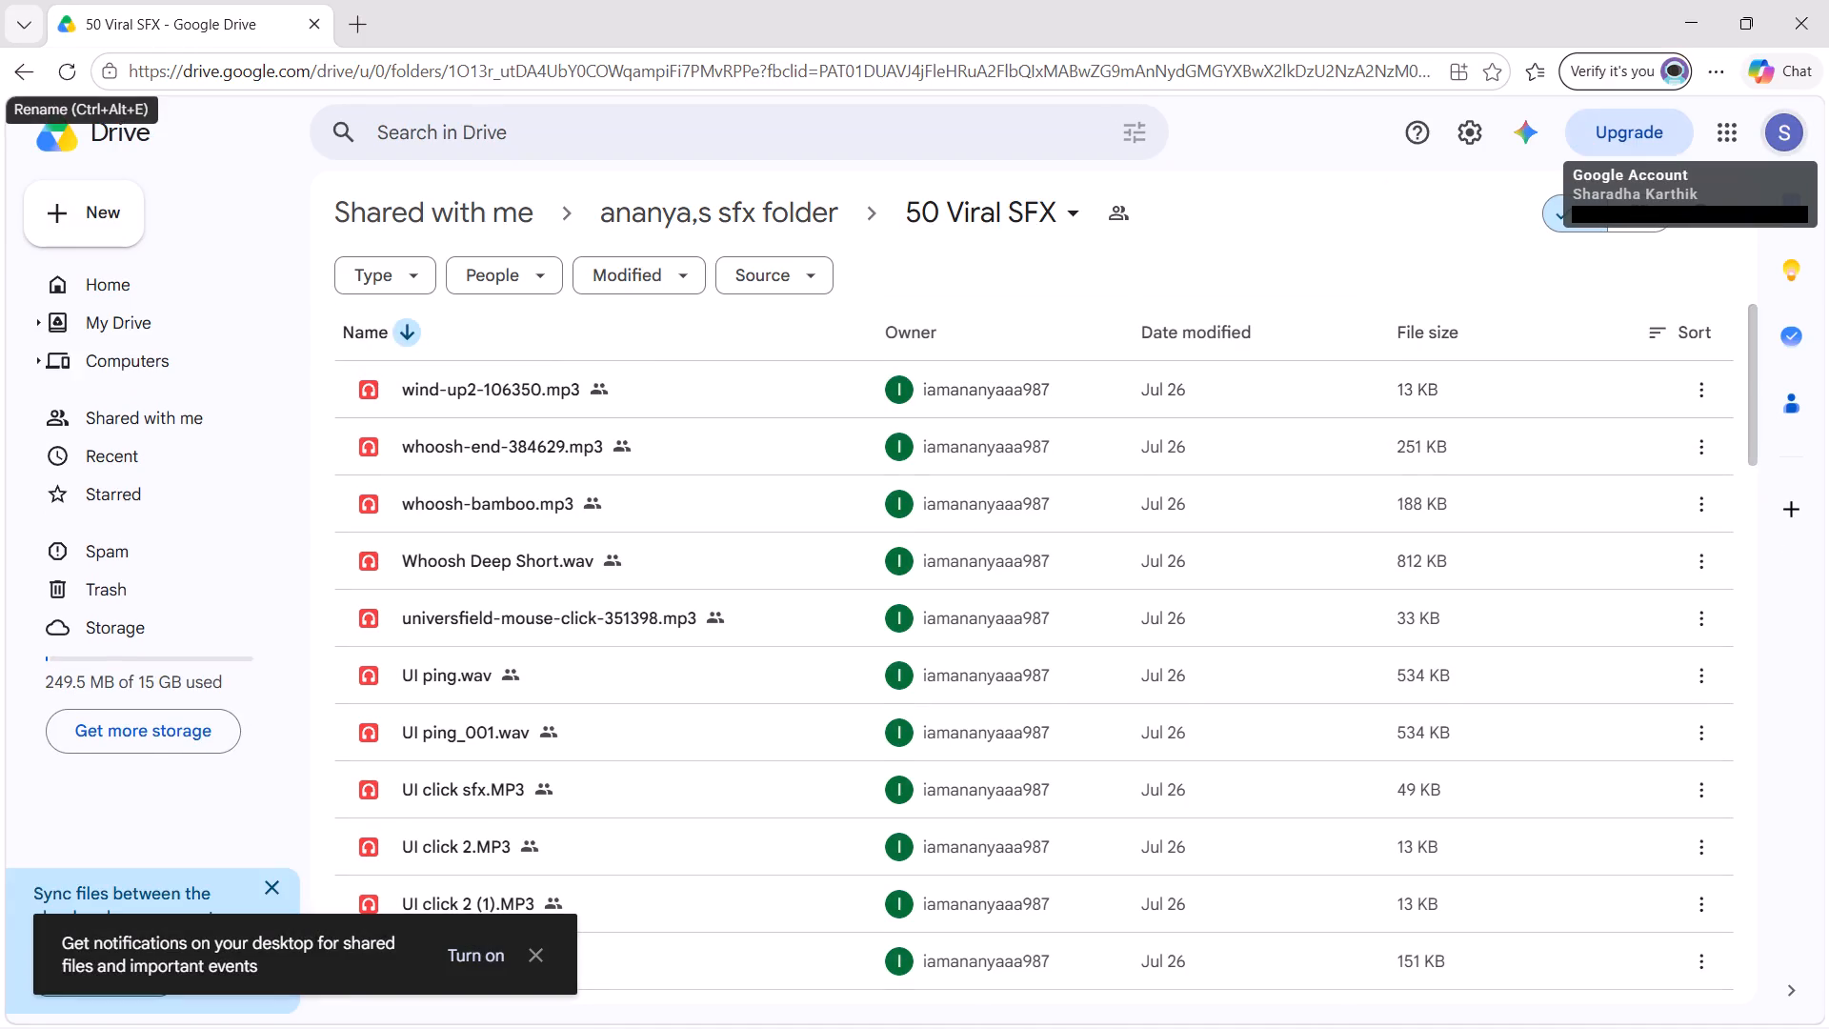
Audition the shutter-39318.mp3 and oldshutter-nikon.wav sound effects in the 50 Viral SFX folder.
scroll(760, 572, down, 2)
double_click(486, 746)
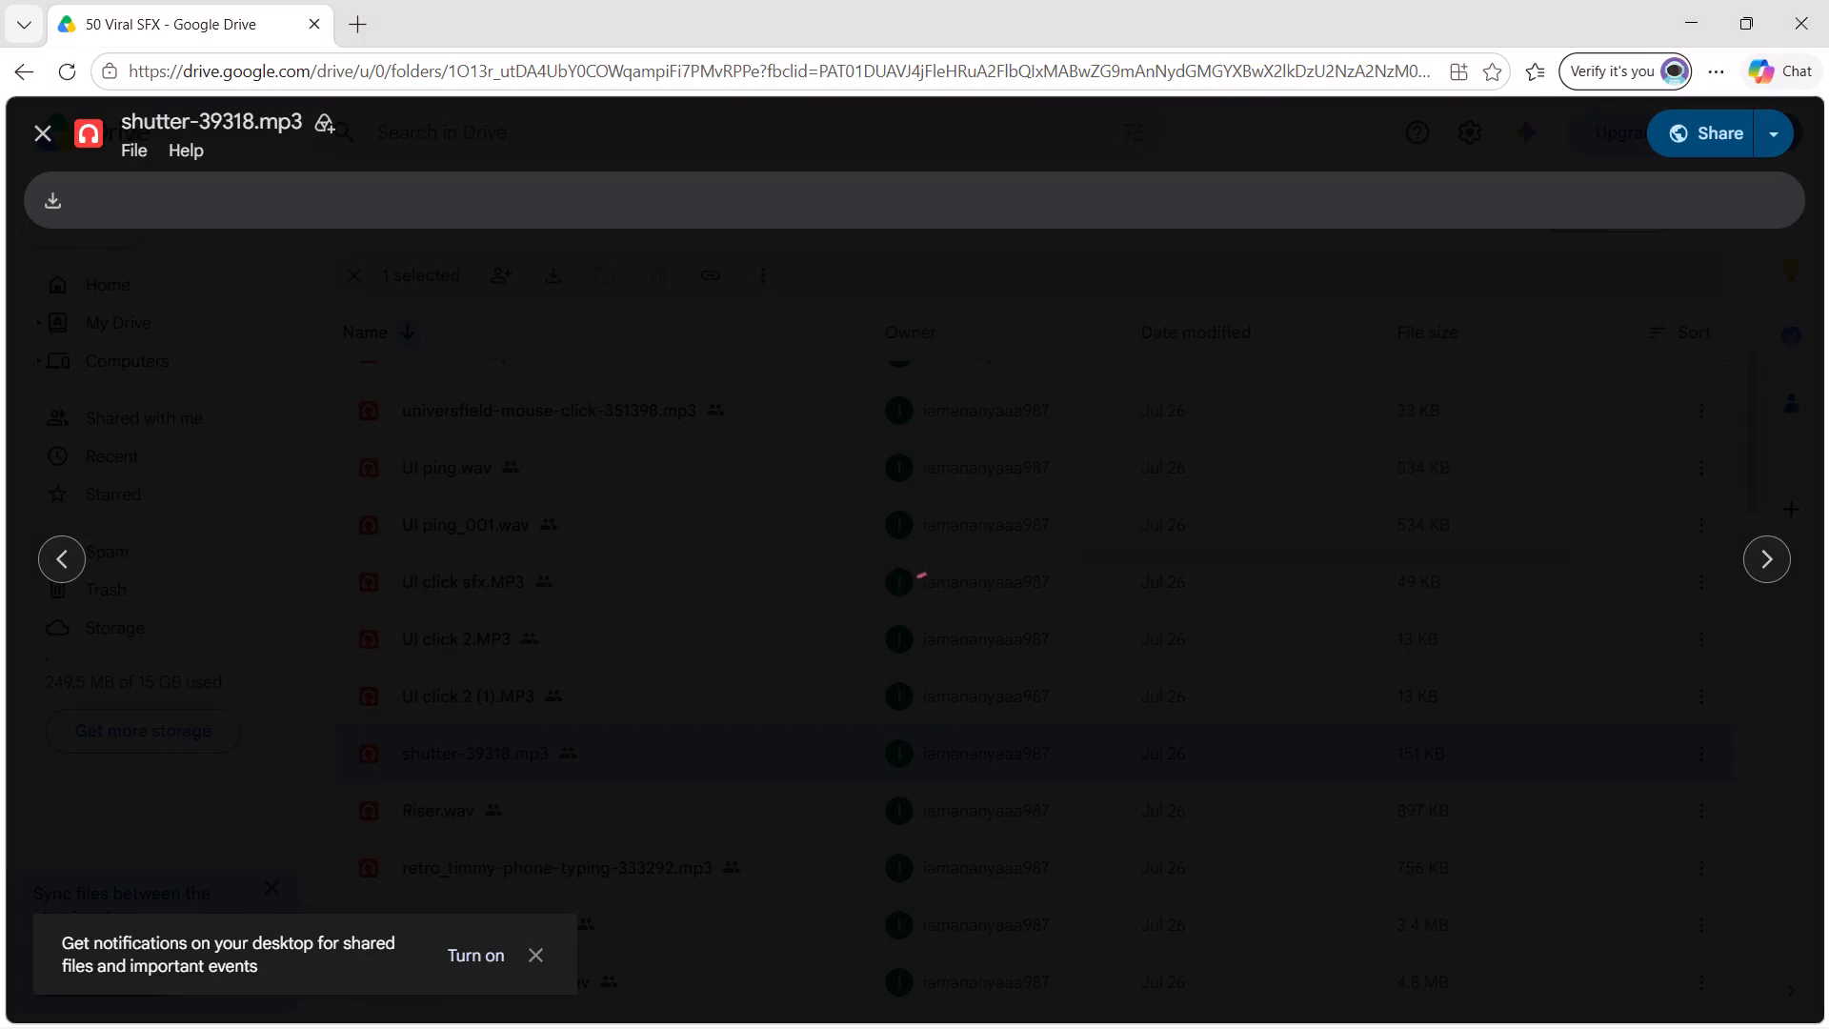
click(402, 528)
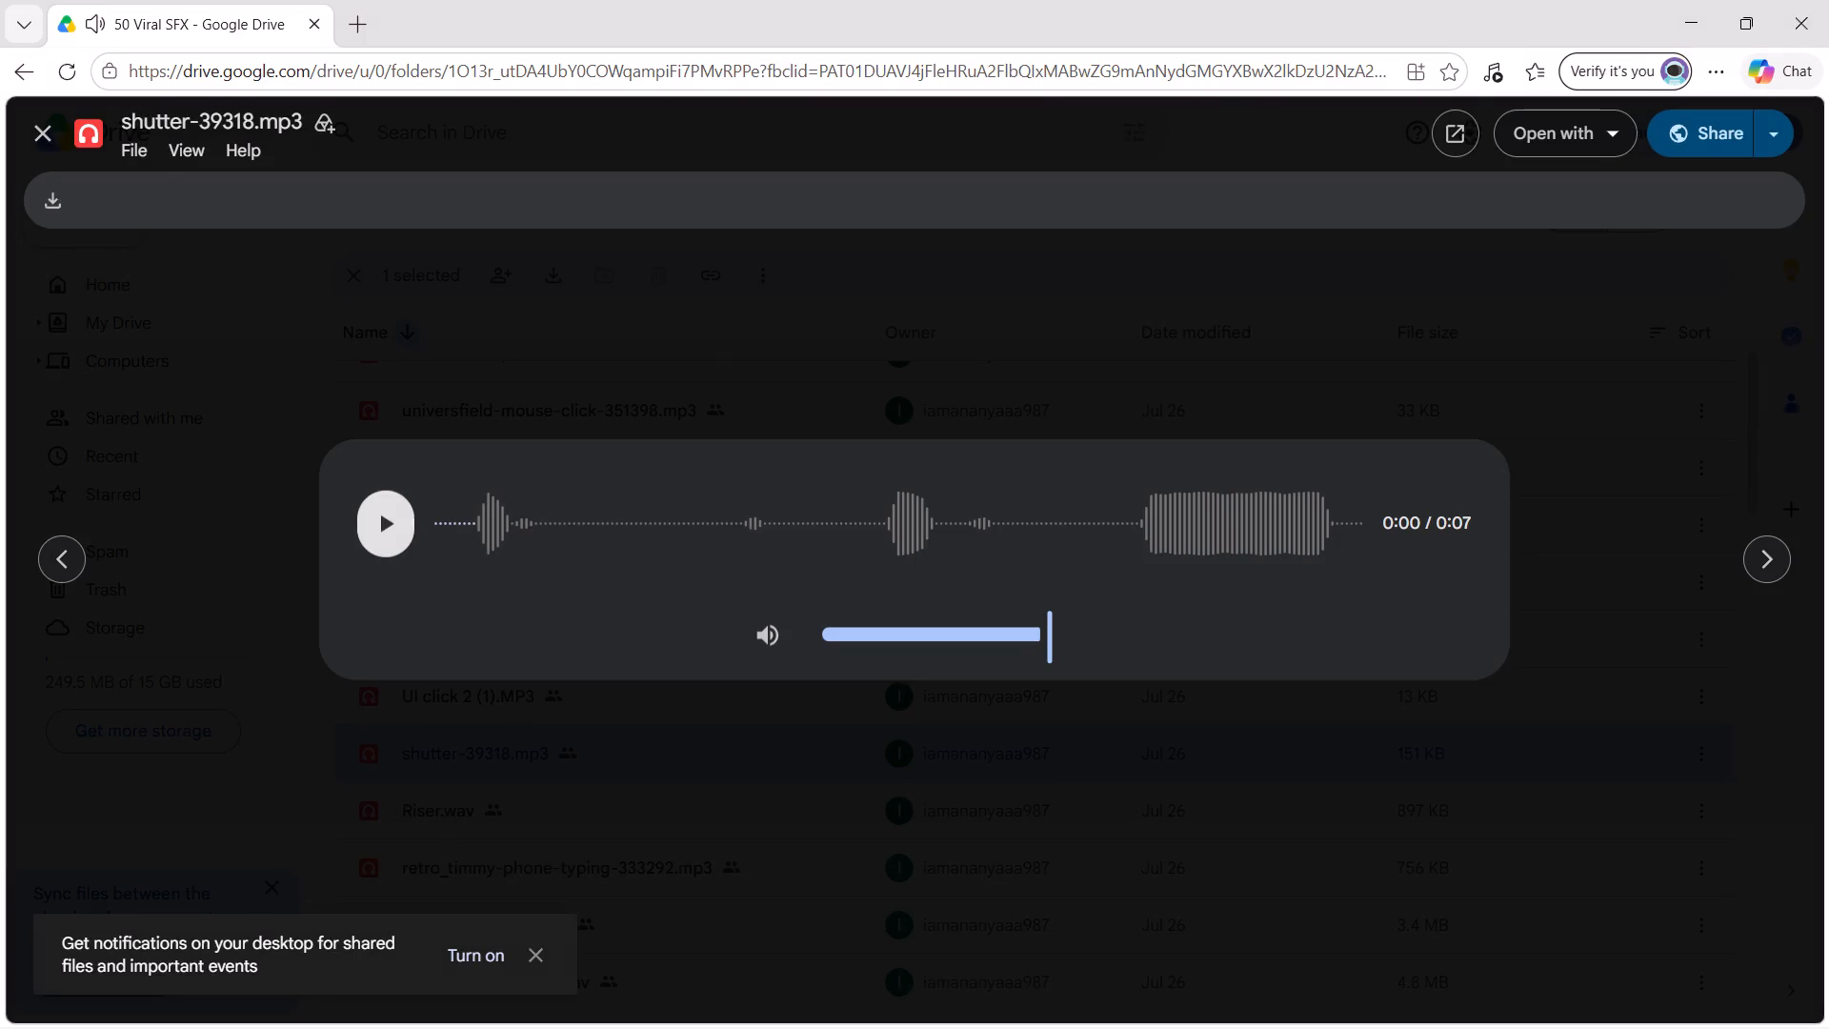
click(402, 528)
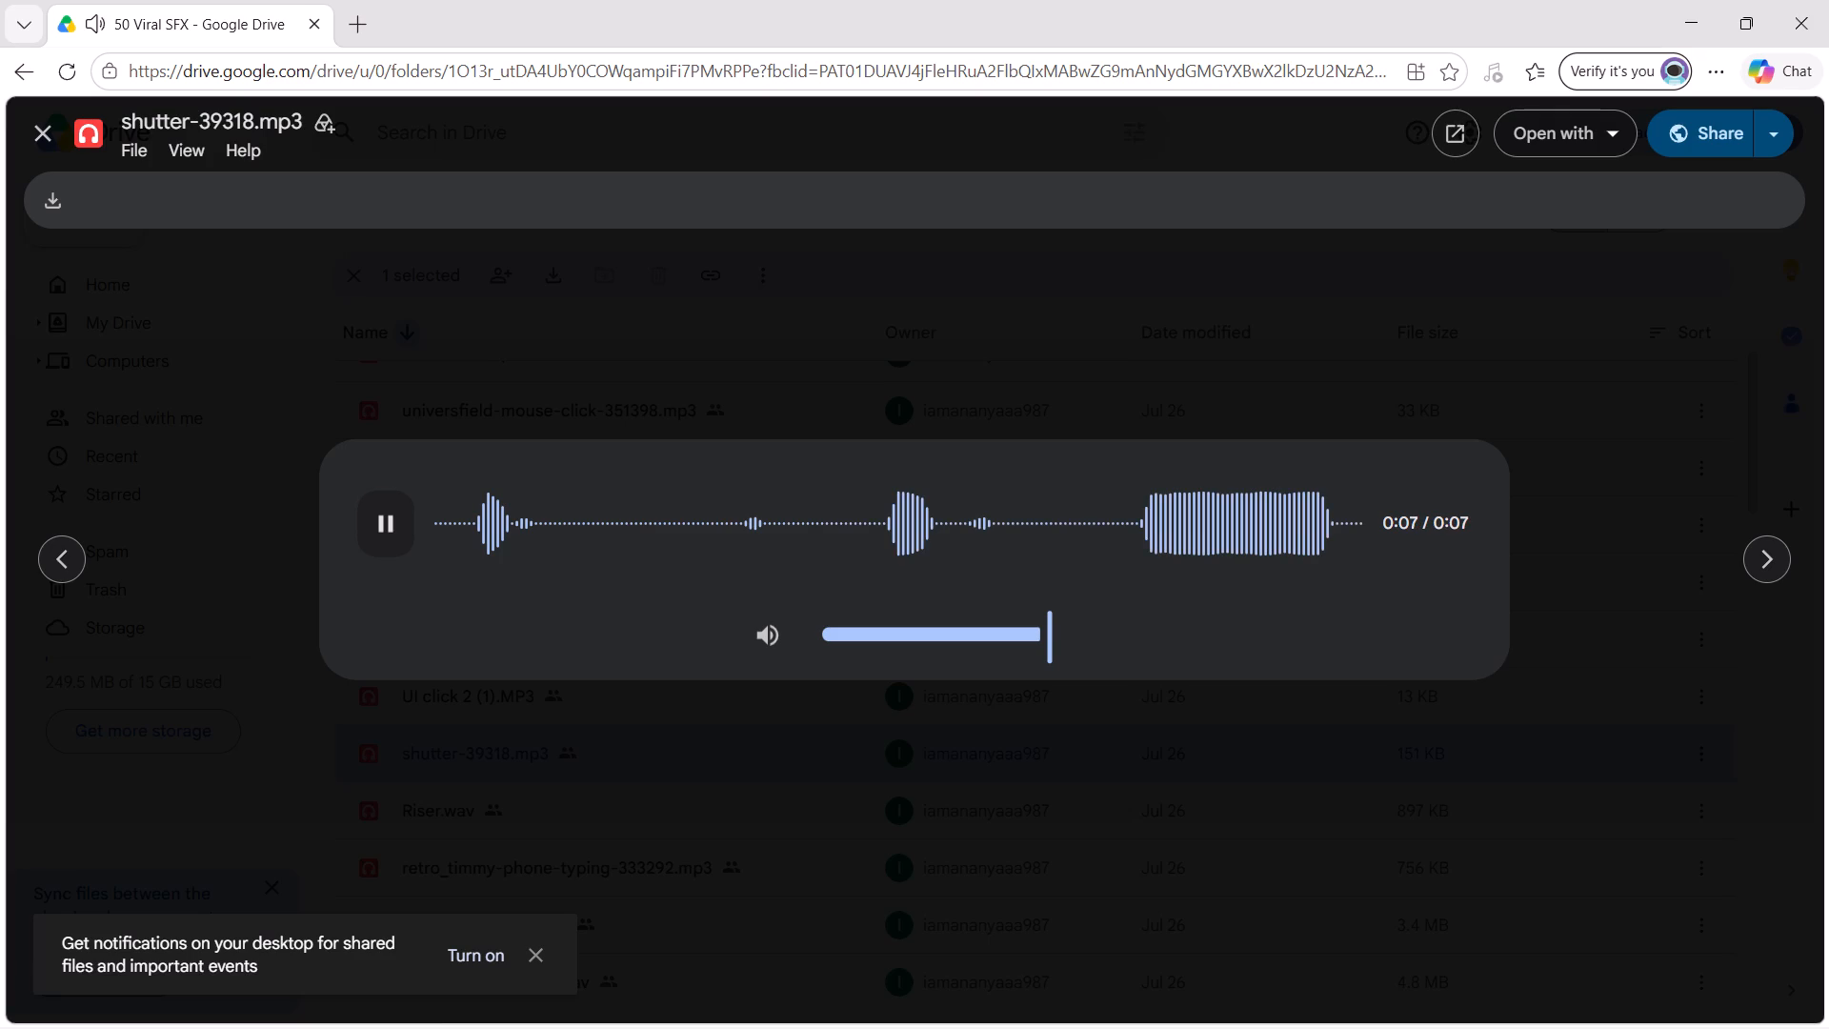
click(43, 134)
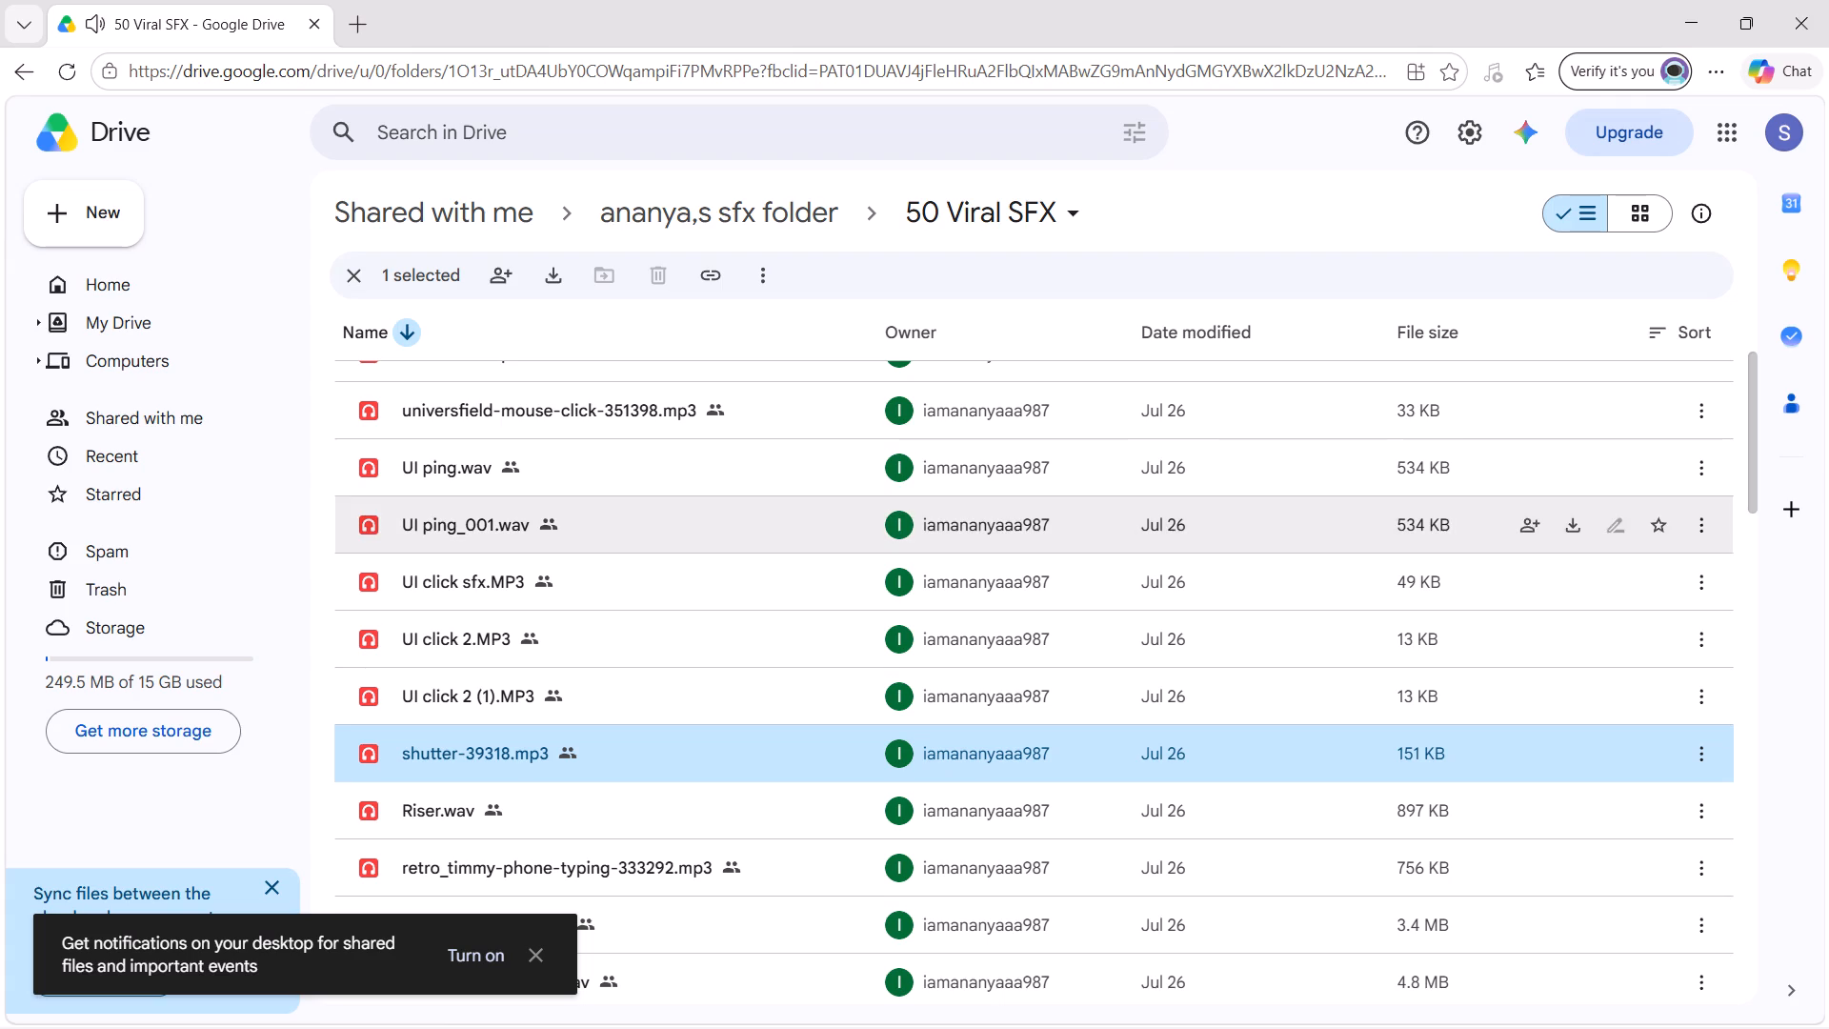
scroll(514, 588, down, 4)
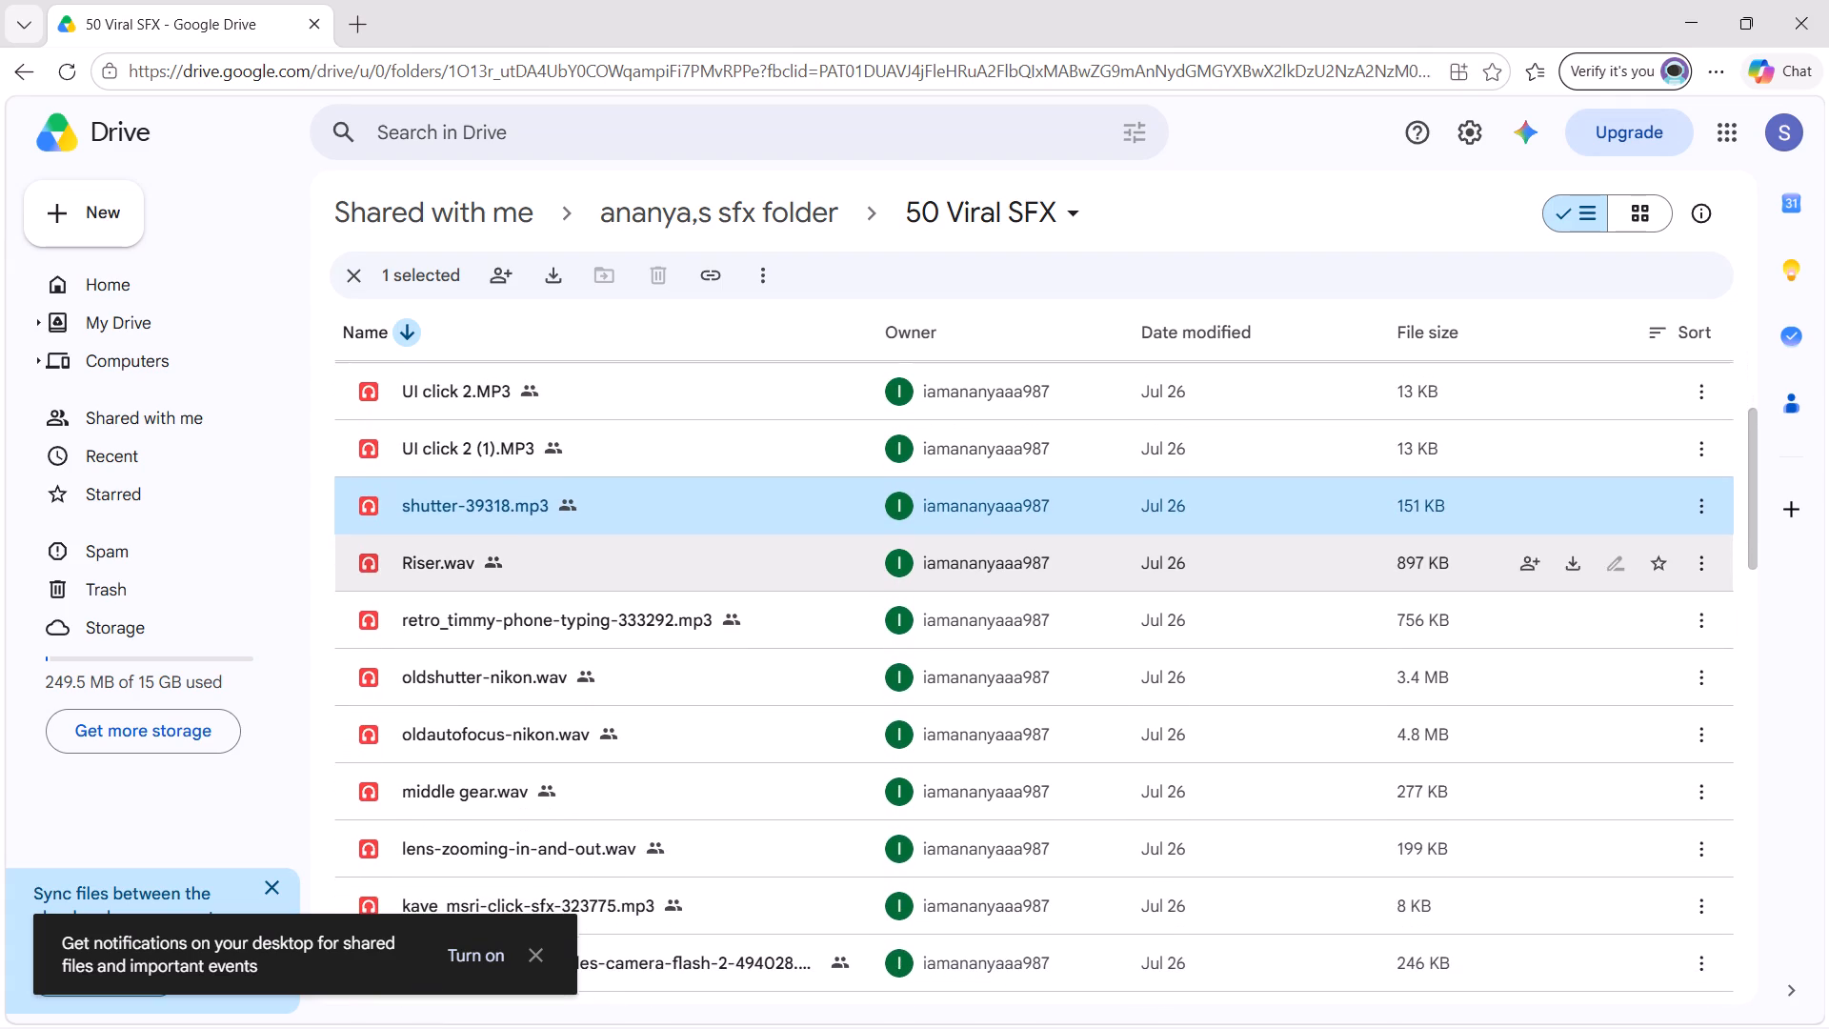
click(479, 685)
double_click(479, 685)
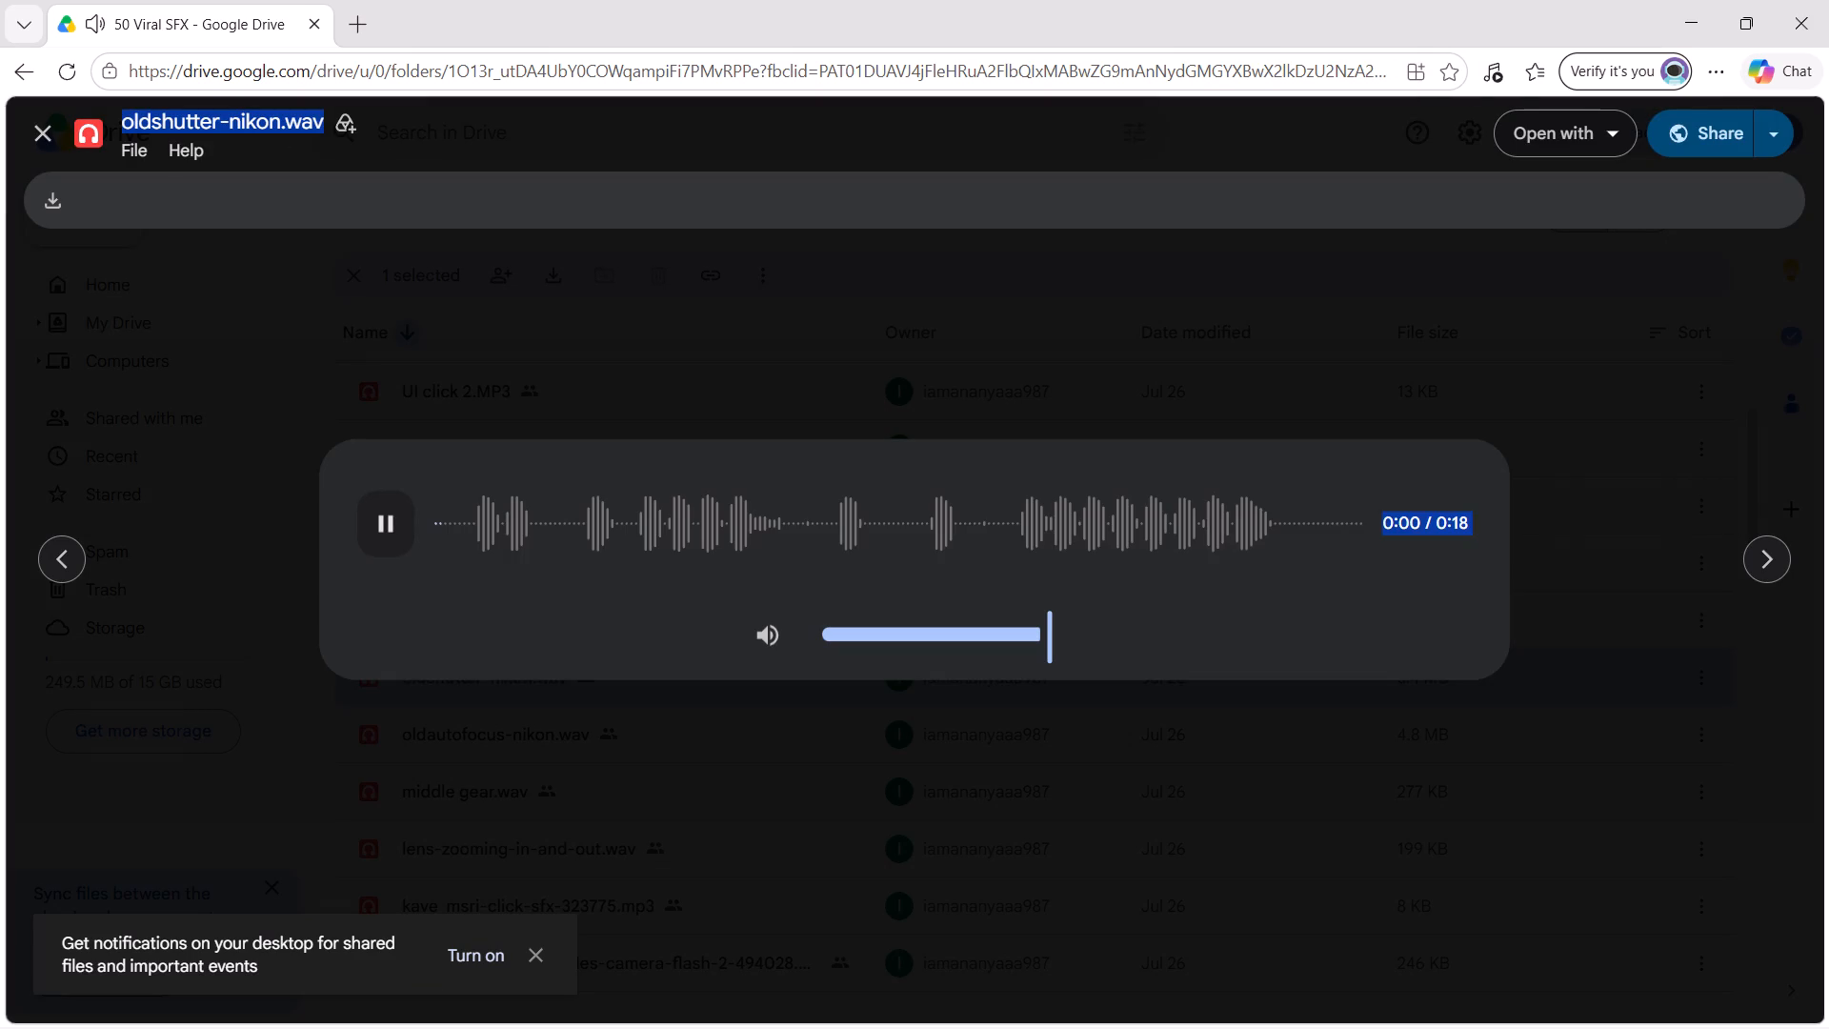
click(42, 131)
Audition the click sounds from Click_14.wav through Click_10.wav, one after another.
scroll(394, 496, down, 3)
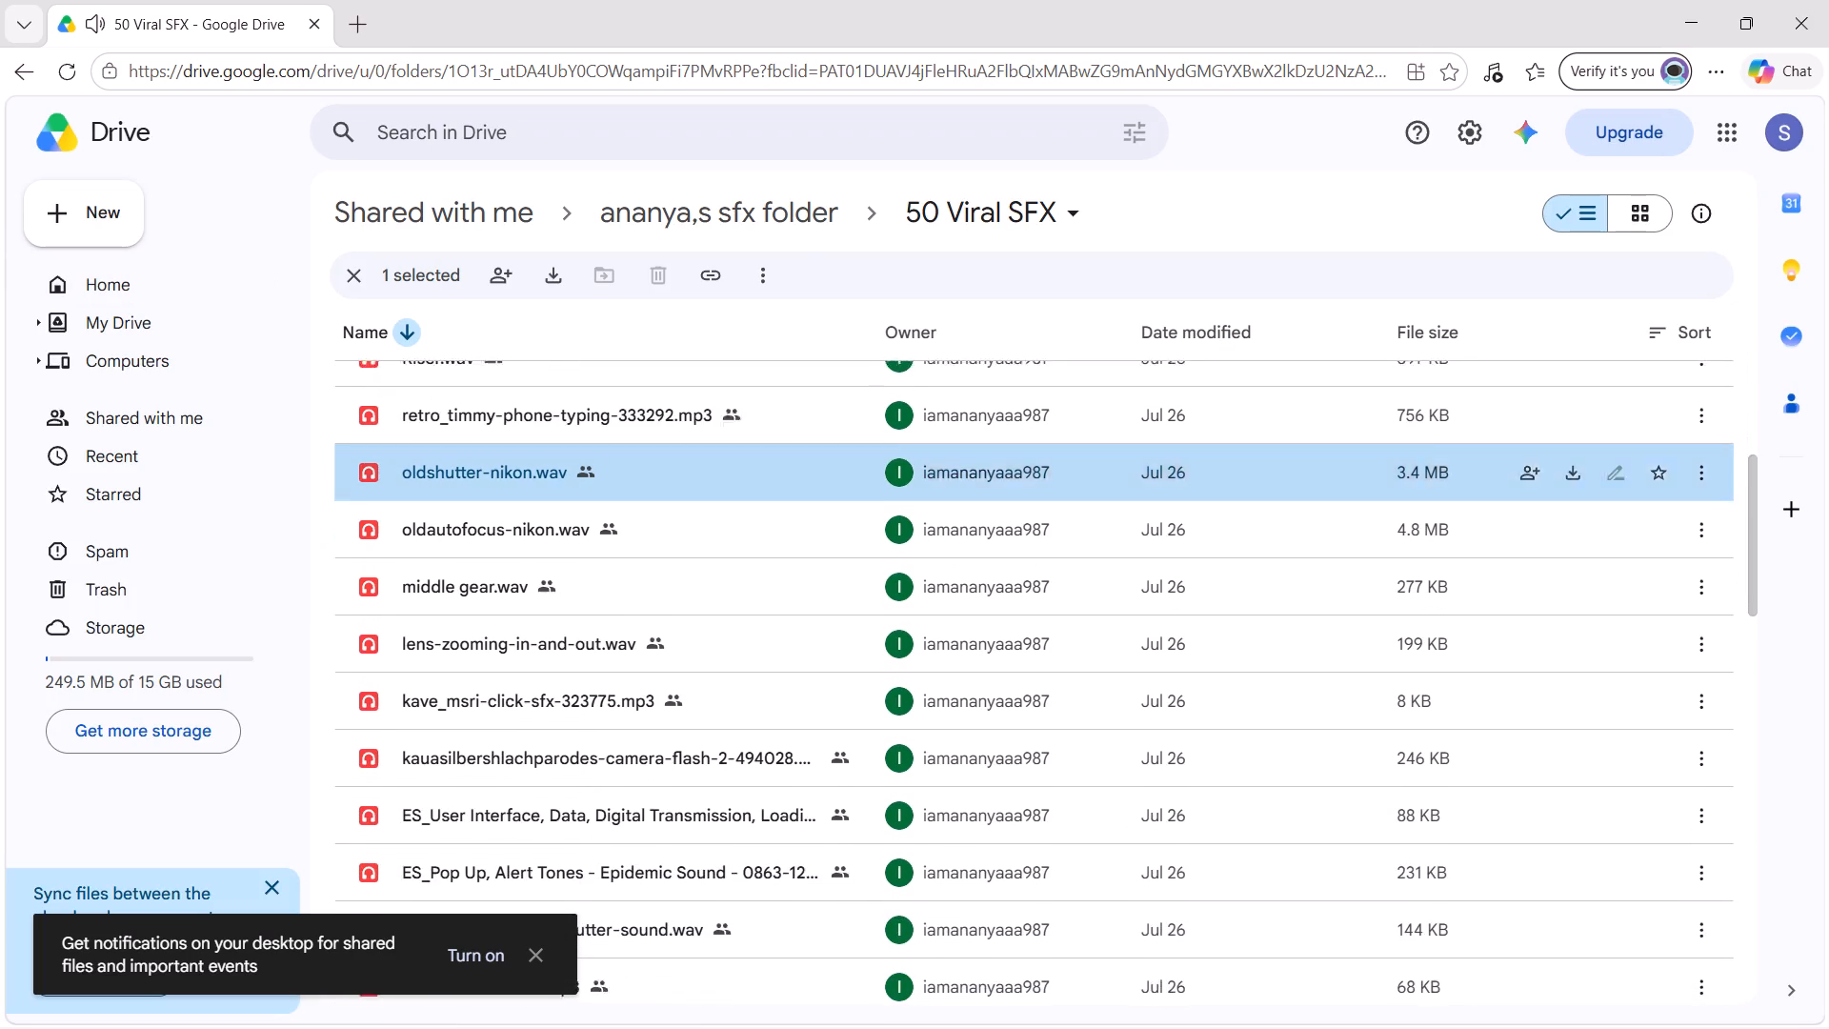
scroll(394, 496, down, 6)
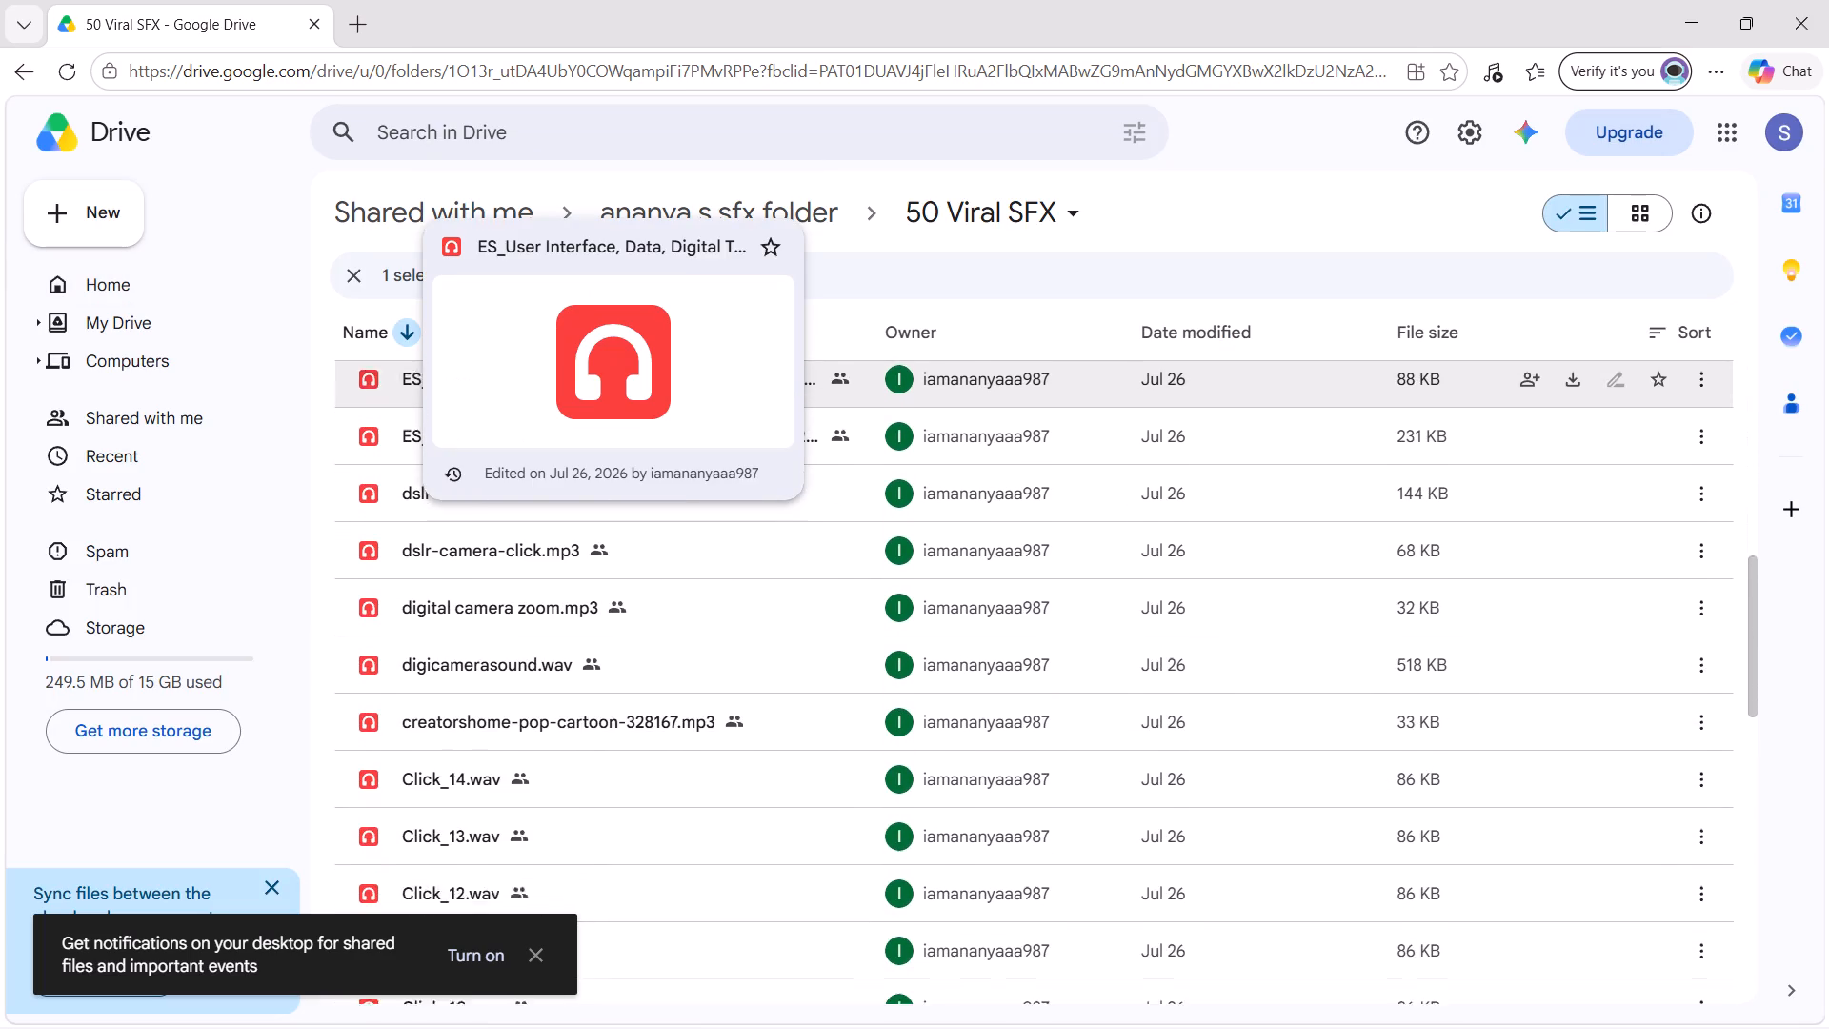
scroll(394, 496, down, 1)
triple_click(413, 731)
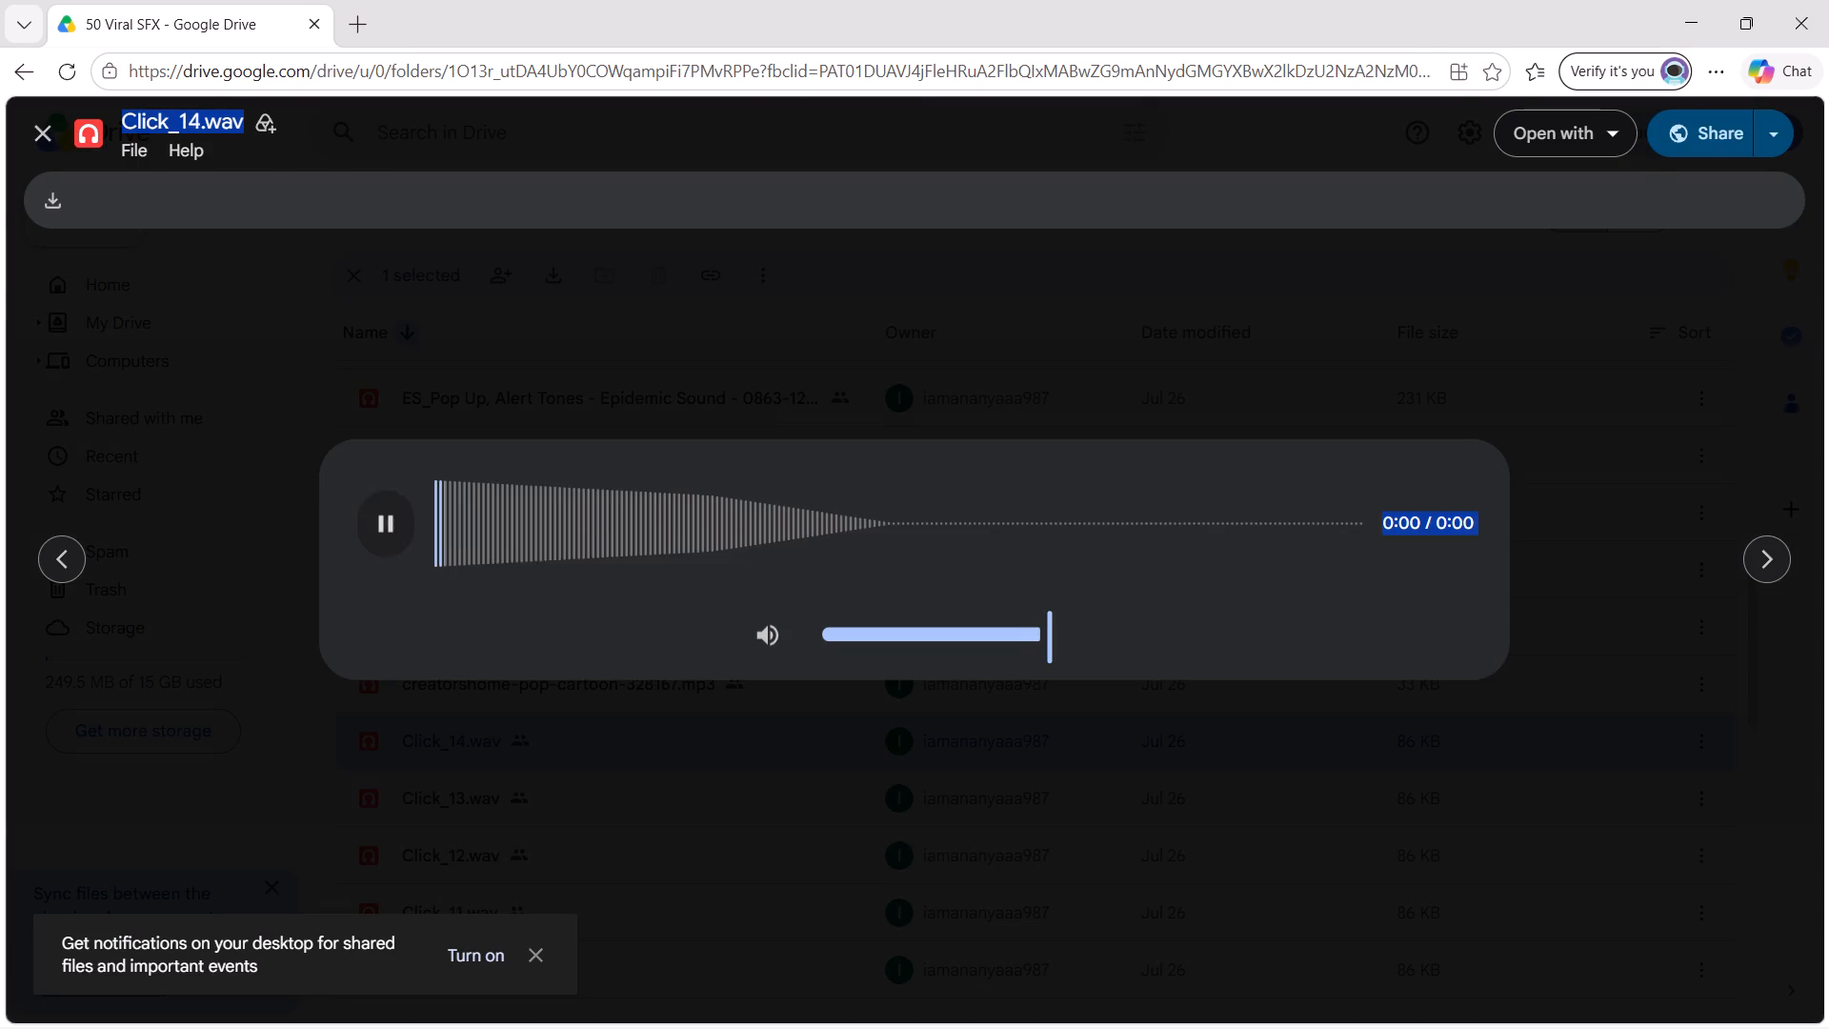
click(1776, 554)
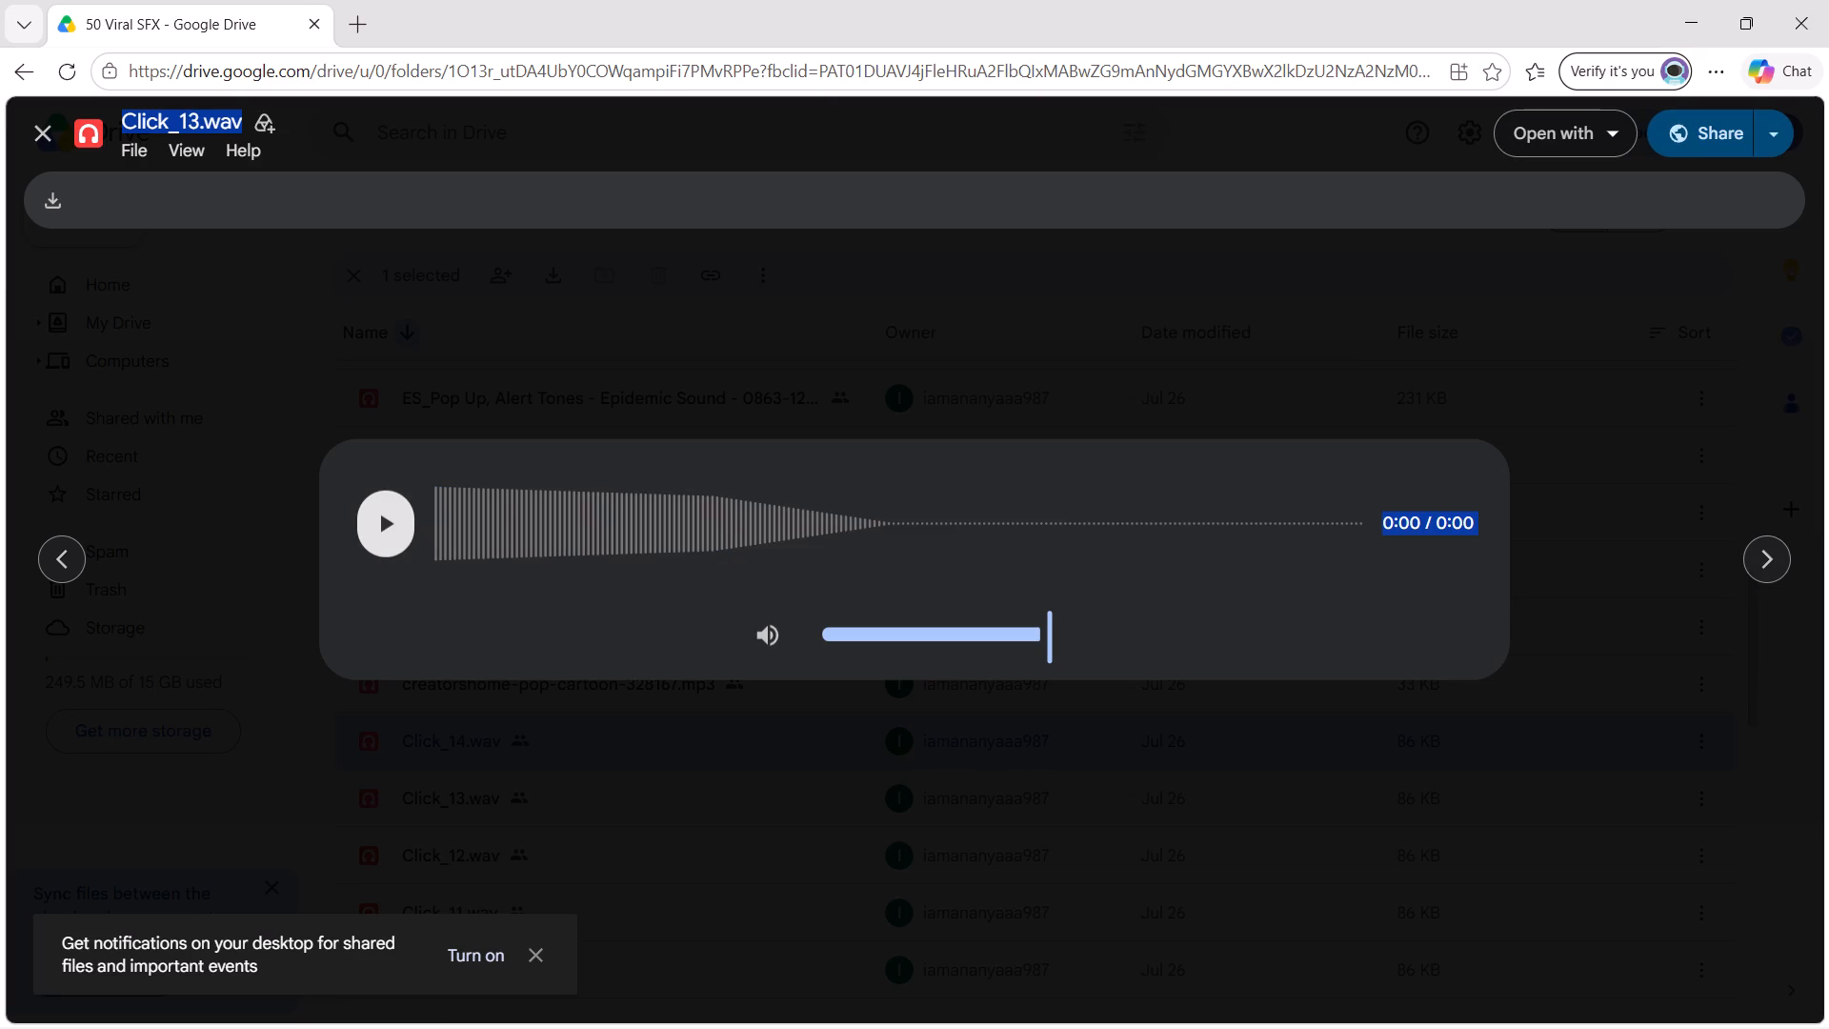
click(368, 508)
click(1770, 554)
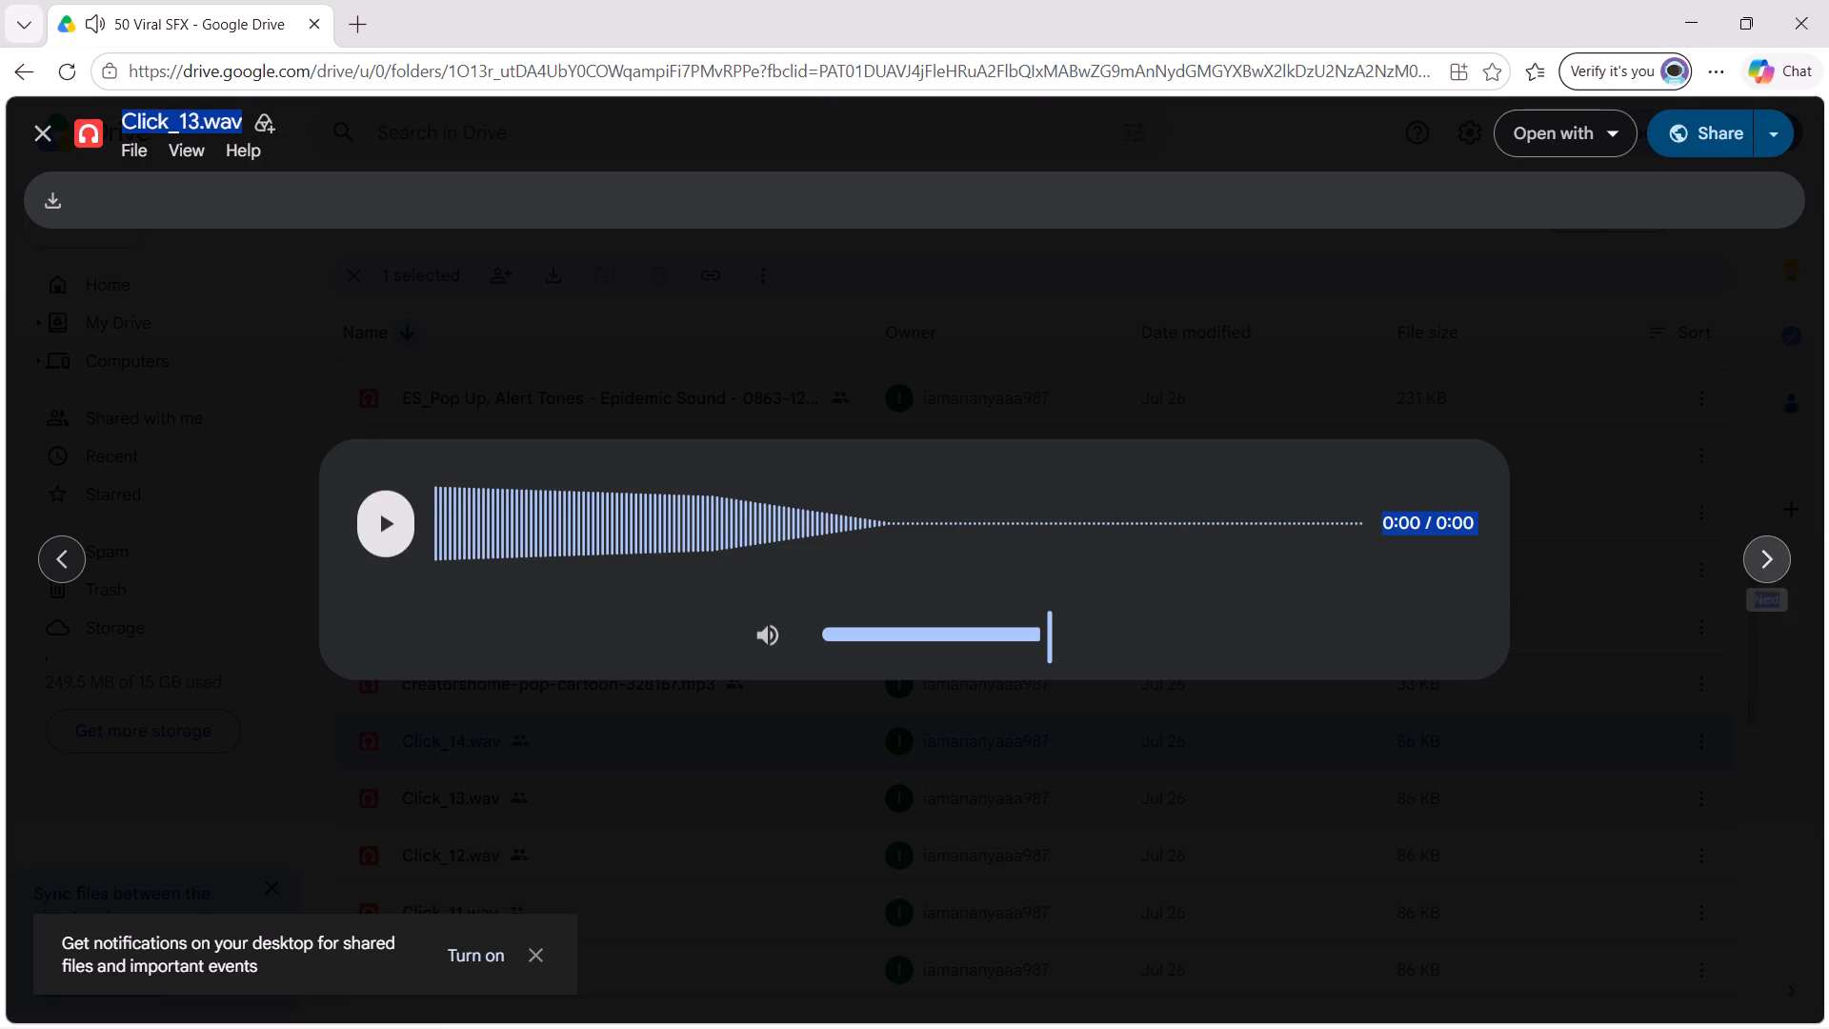
click(376, 512)
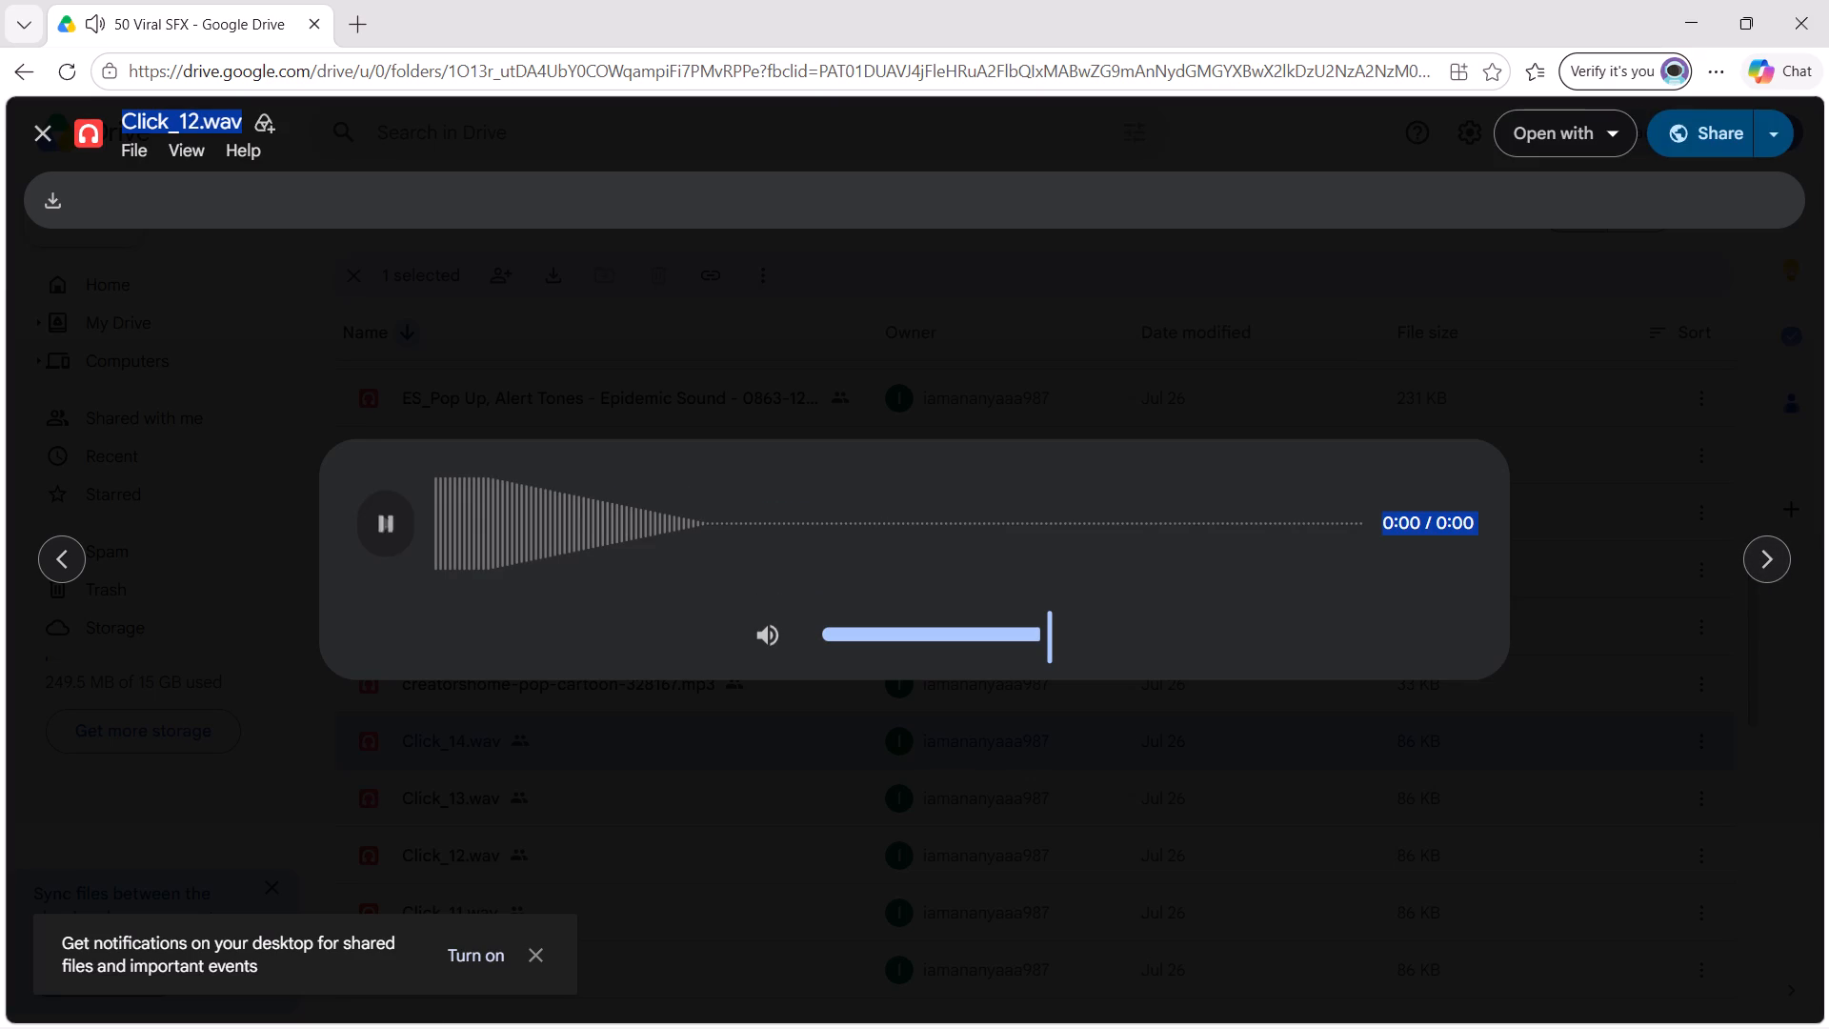
click(1774, 560)
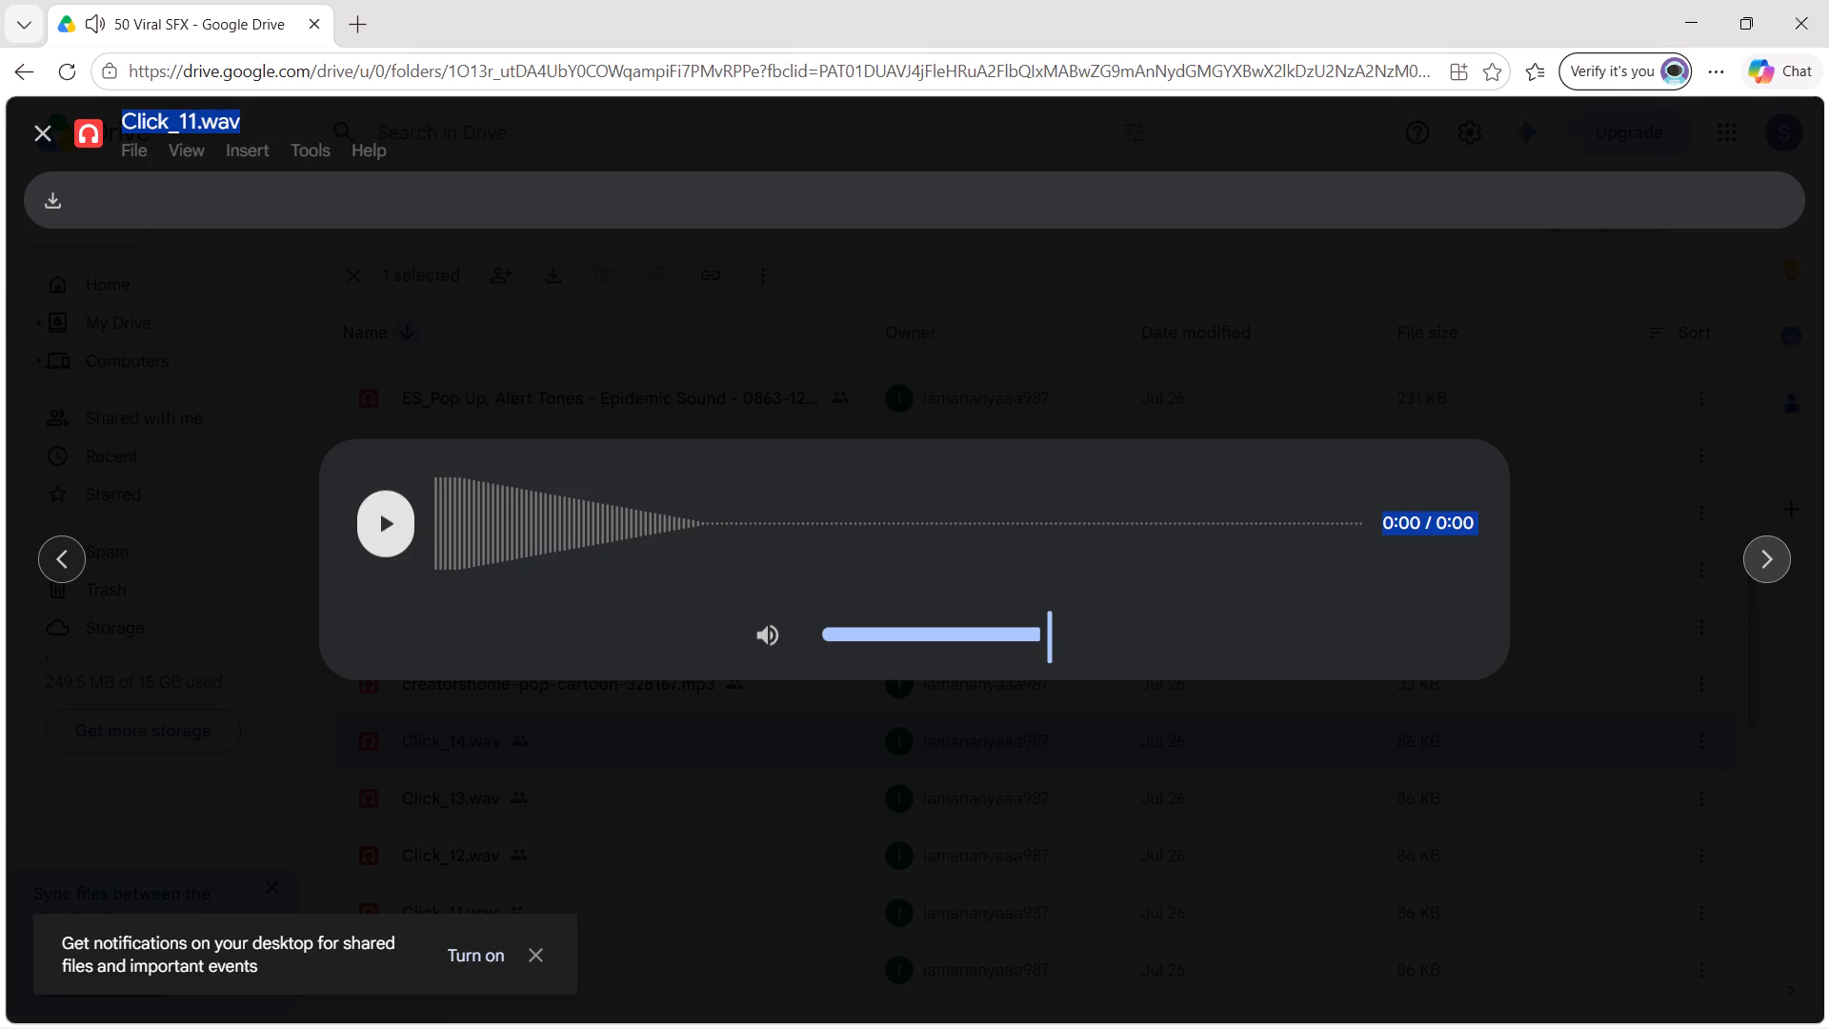
click(388, 503)
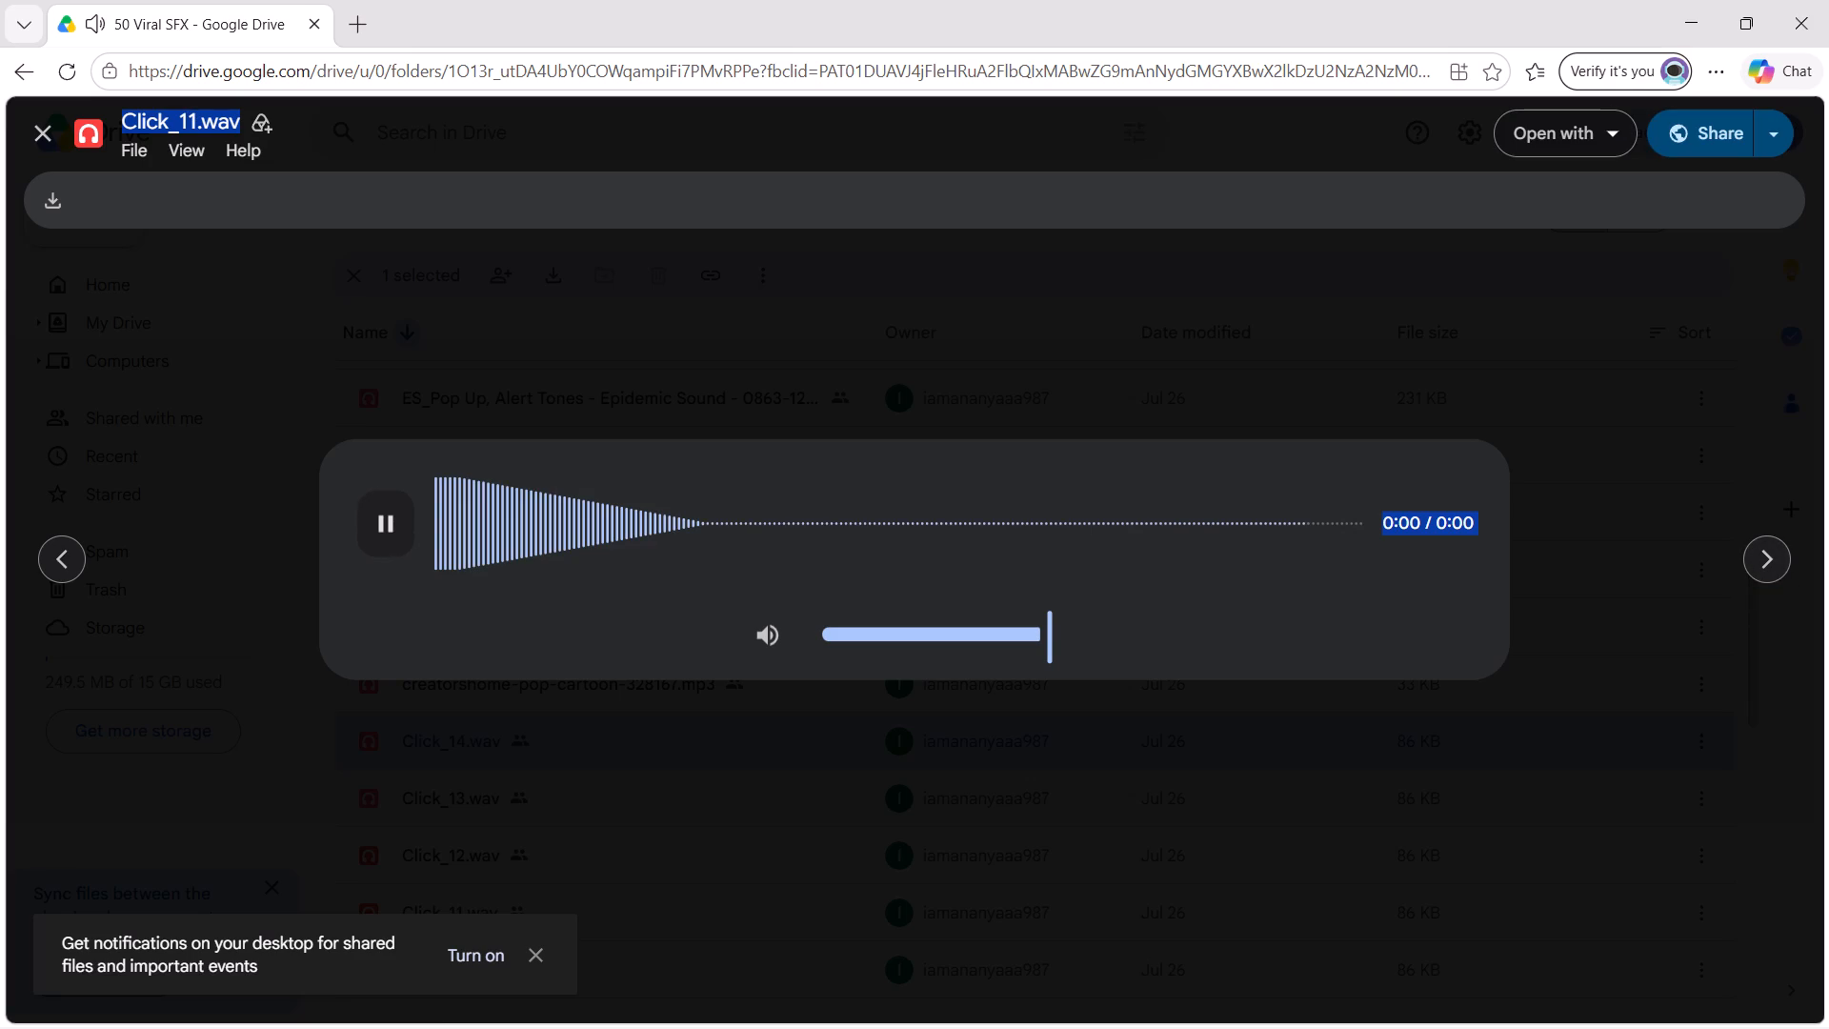
click(1791, 578)
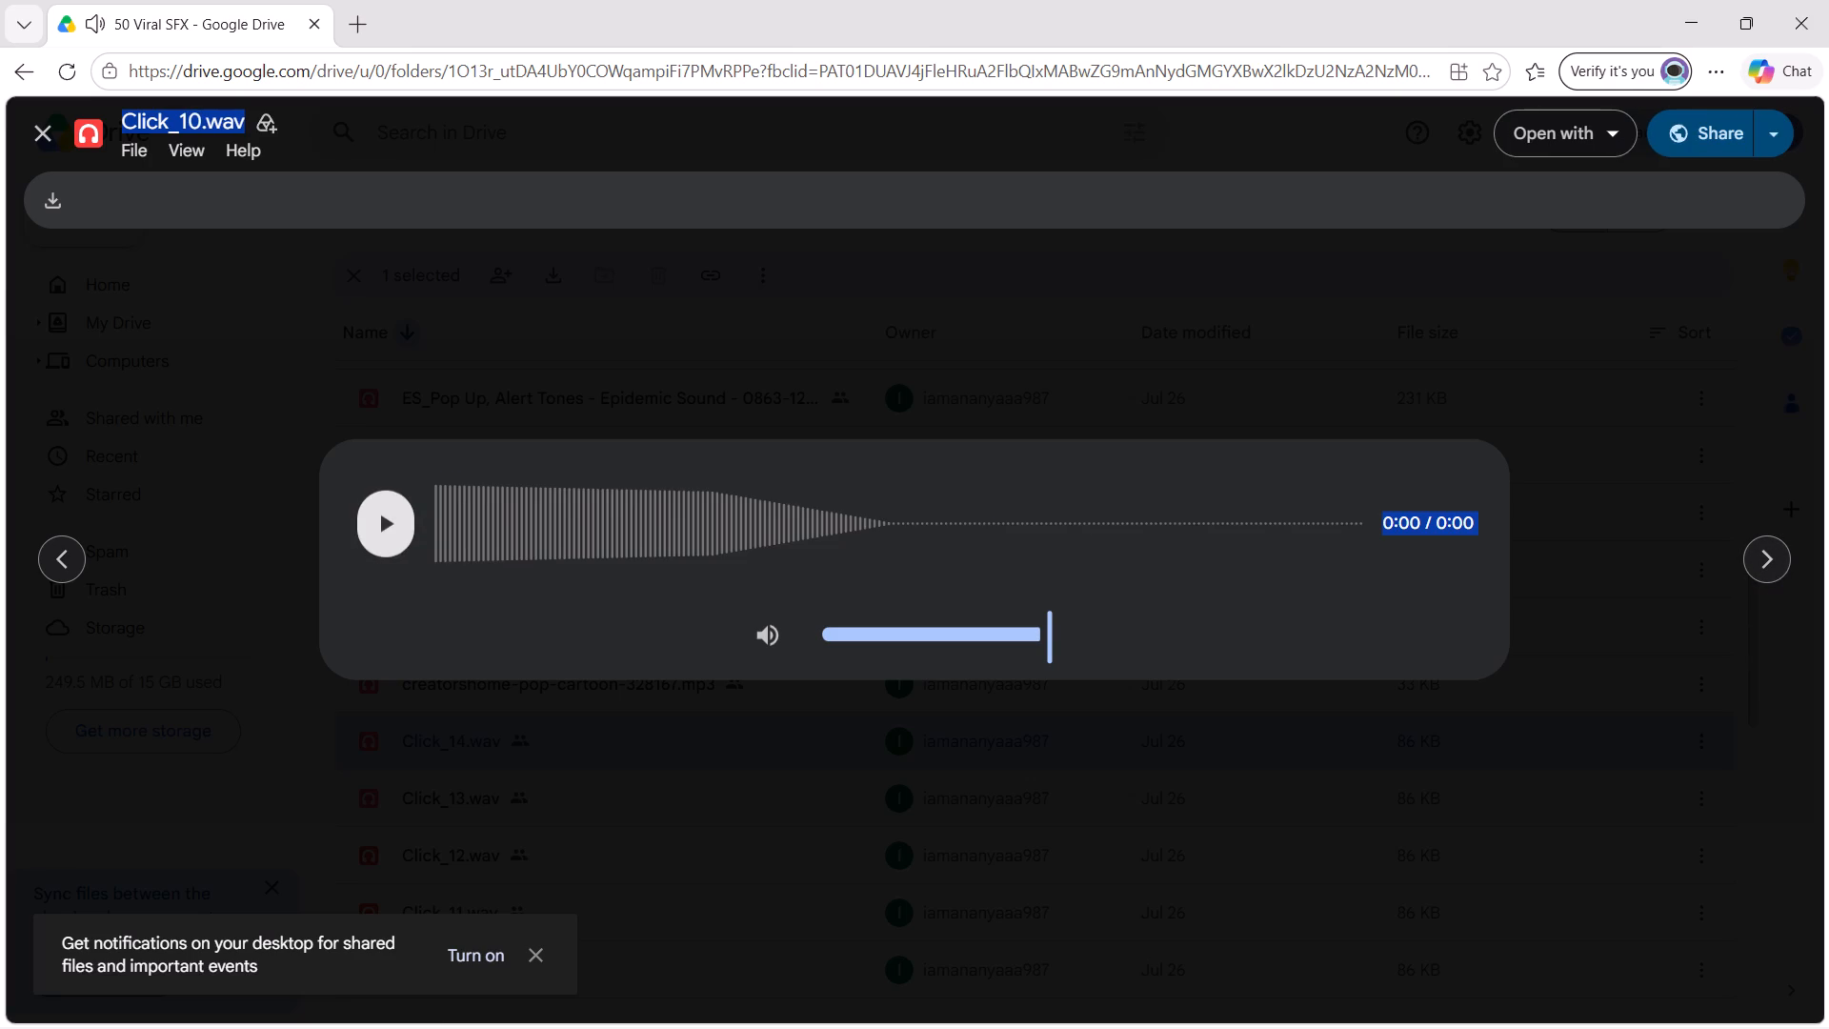
click(399, 523)
Audition Click_09, Click_08, Click_06, Click_04 and Click_03, and return to the folder's file list.
click(1770, 552)
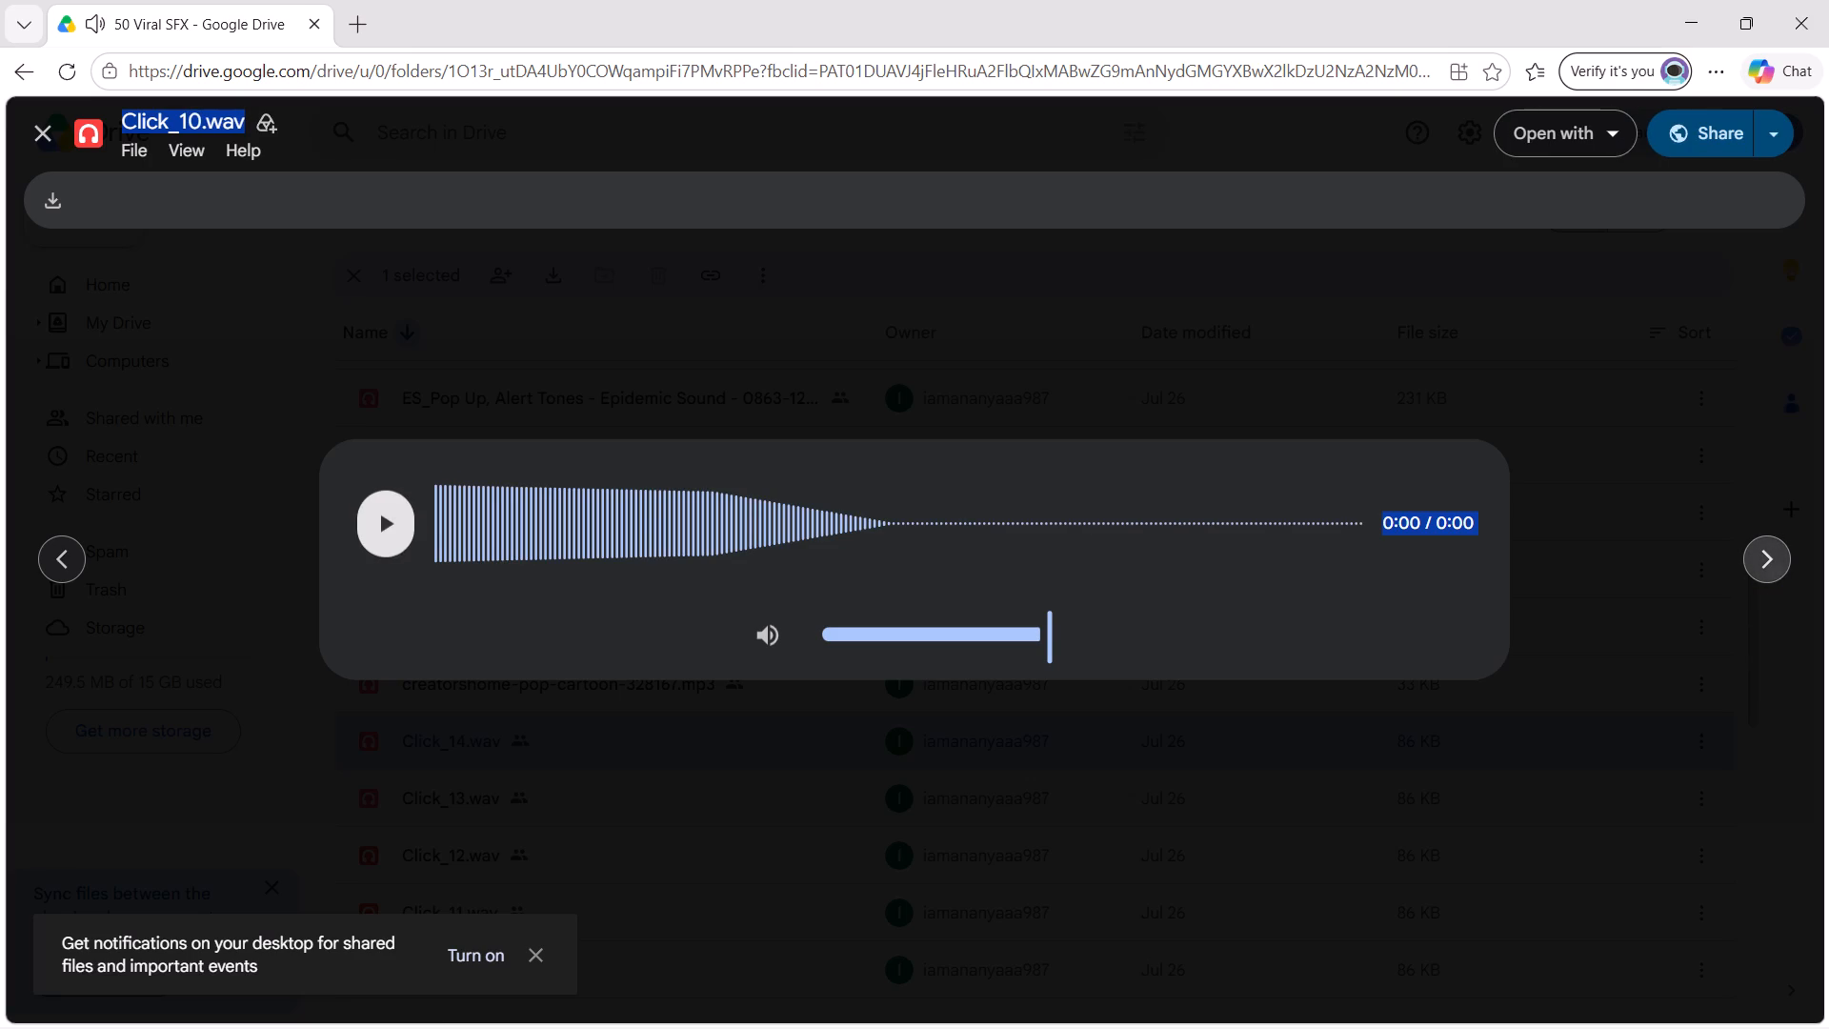
click(390, 536)
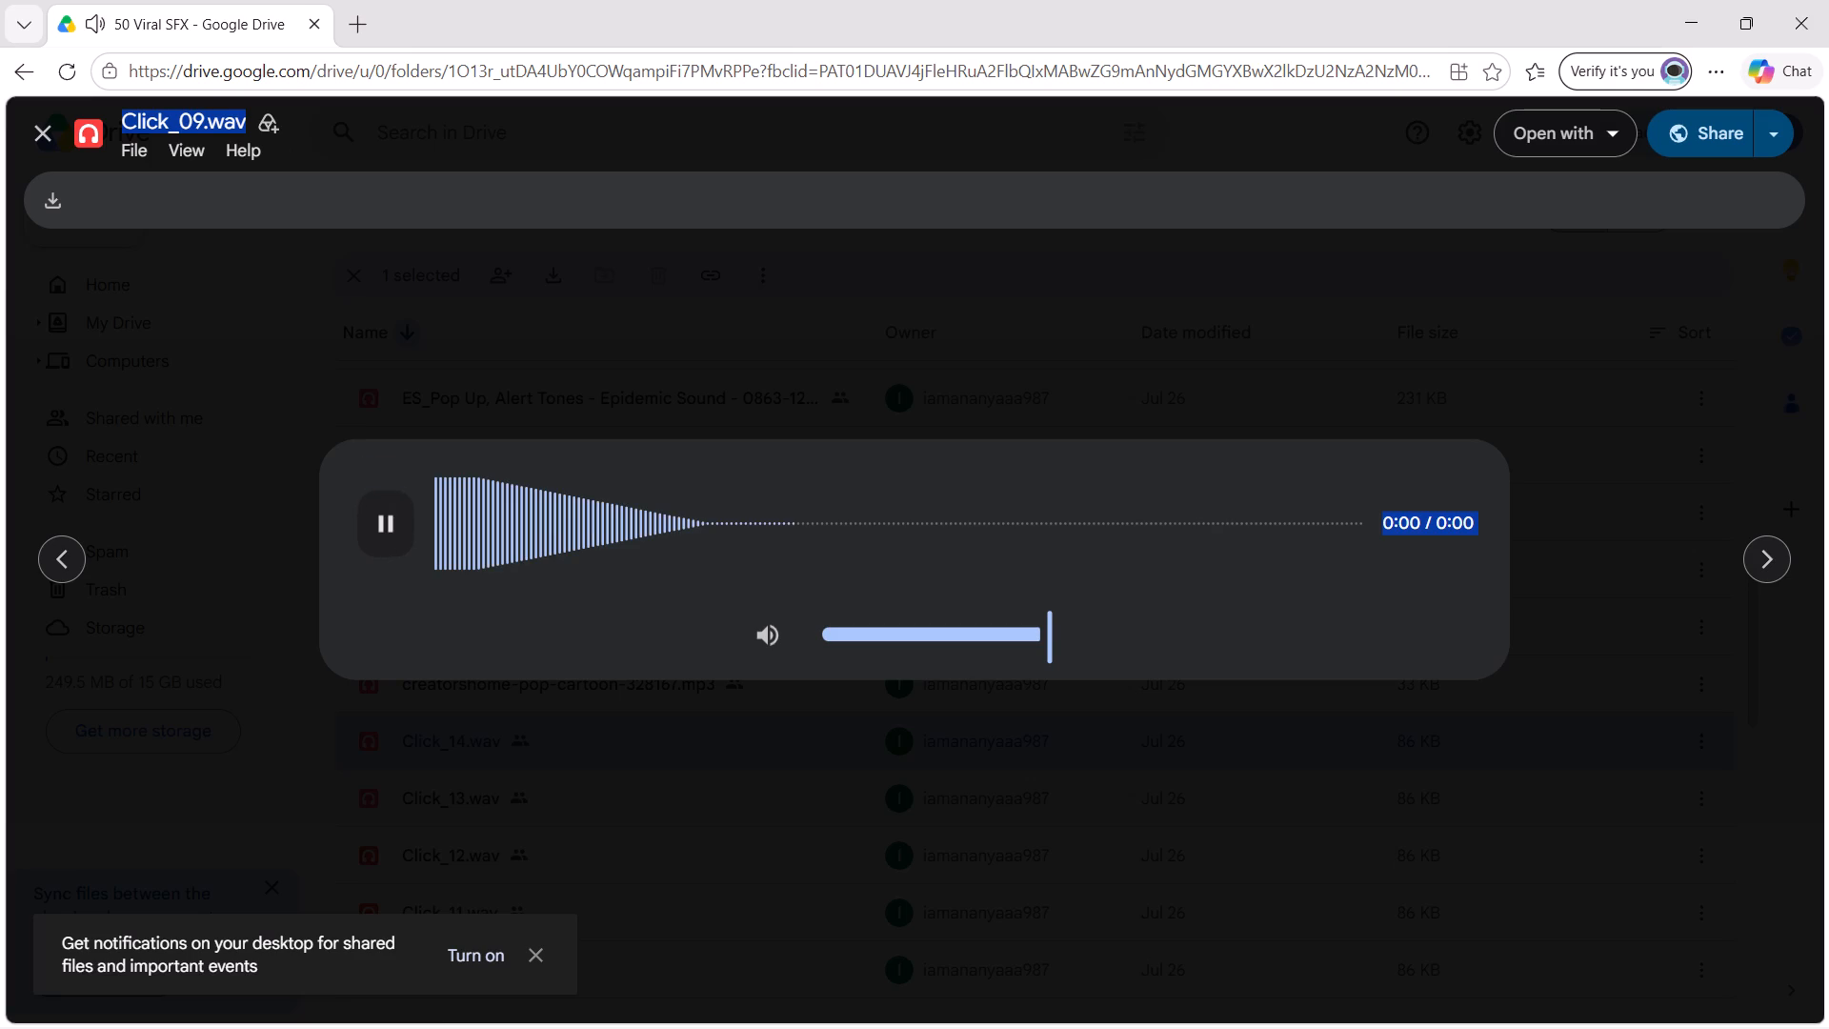
click(1760, 550)
click(377, 529)
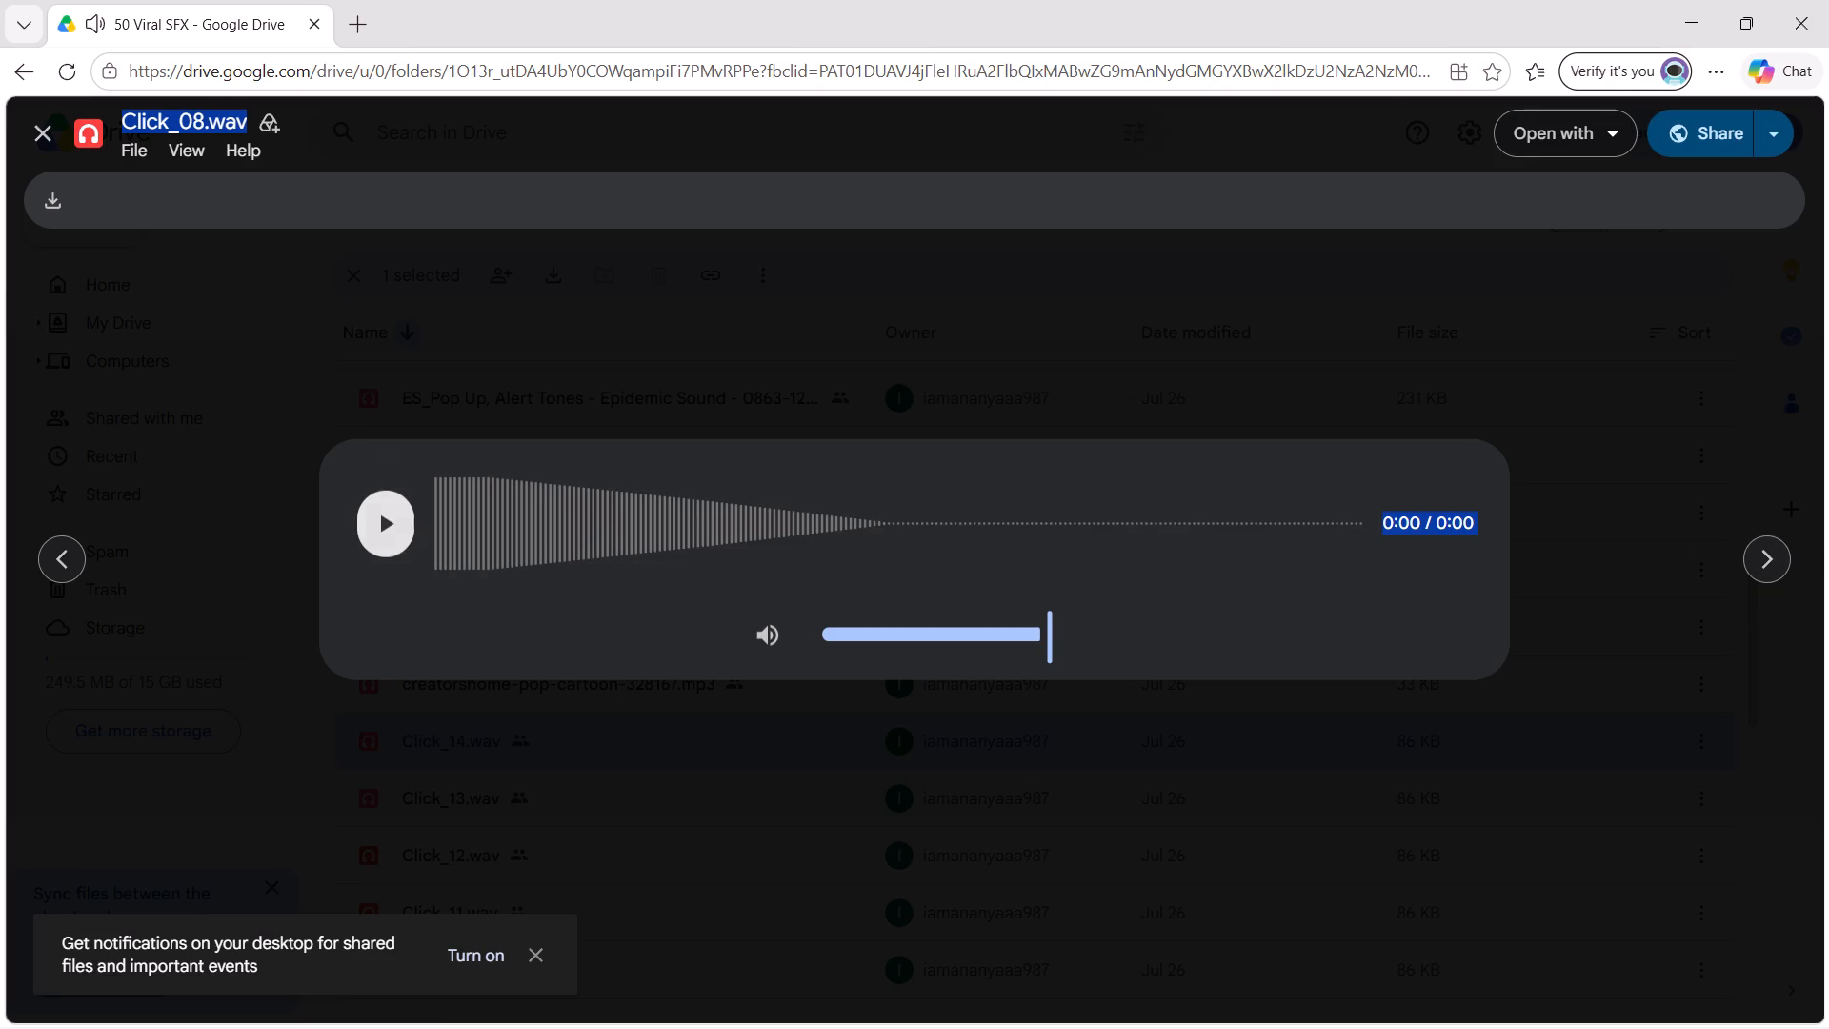
click(1761, 550)
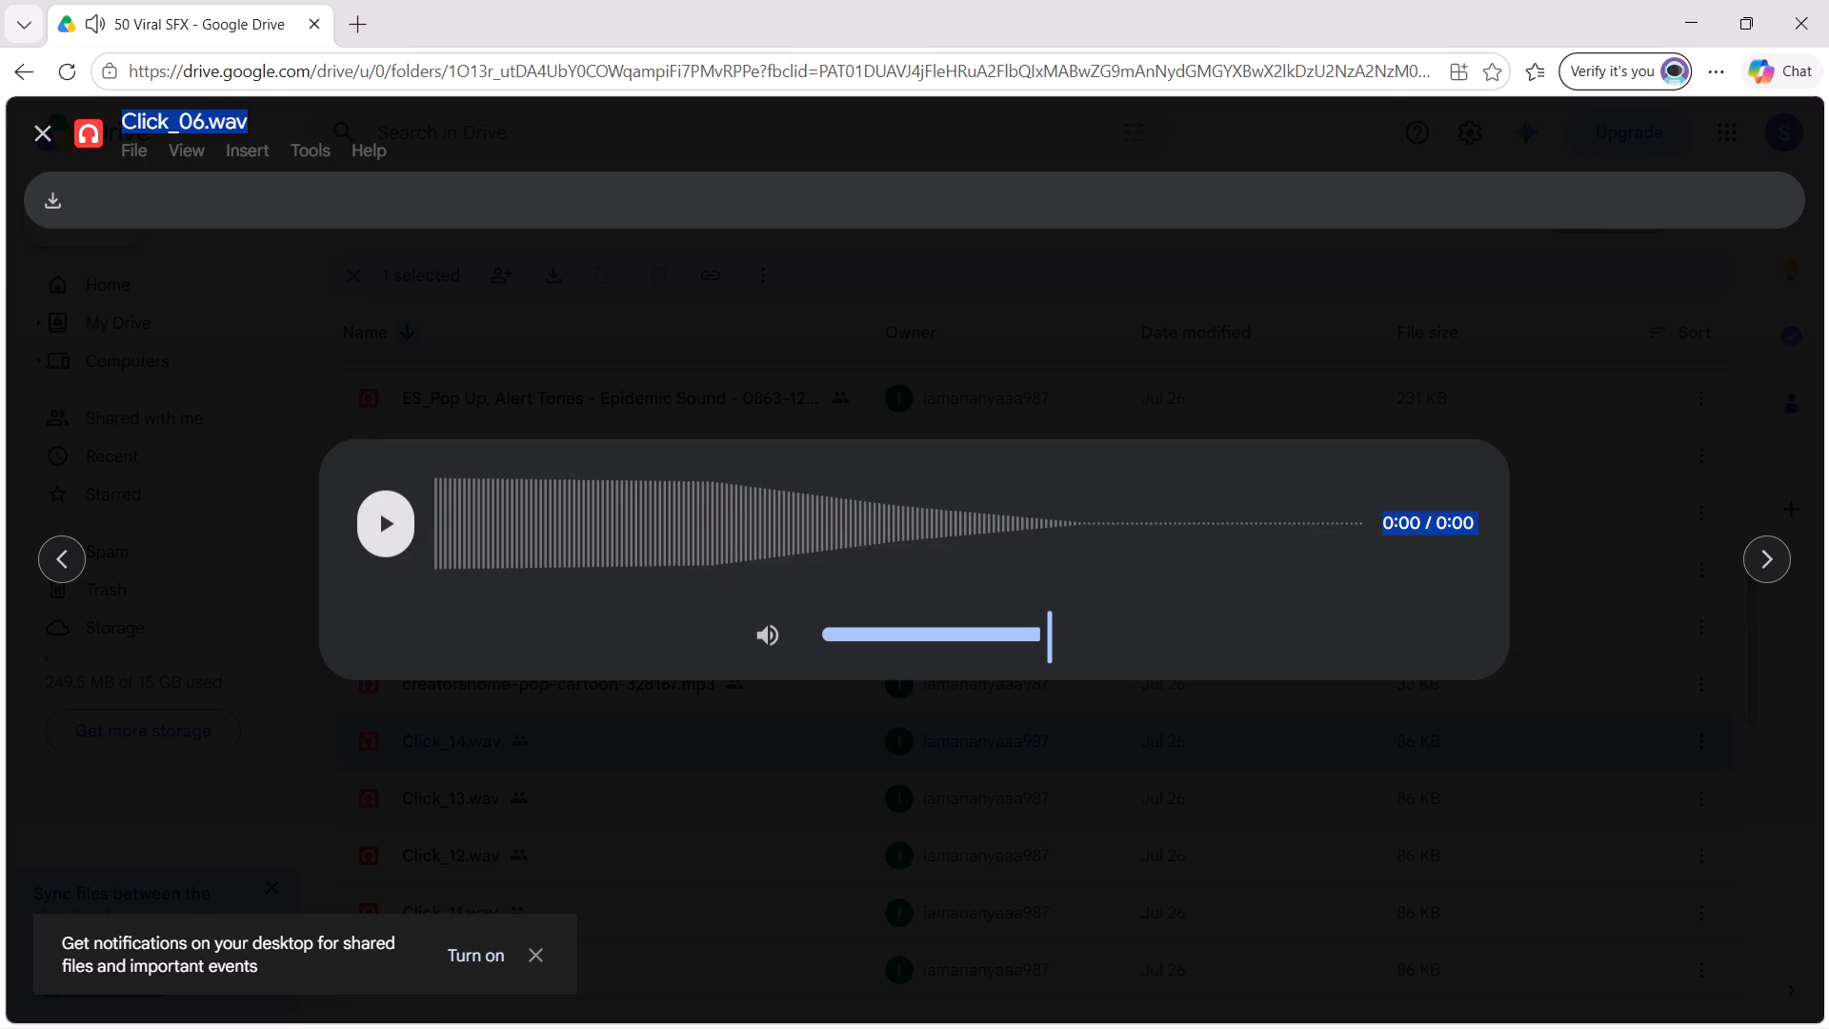
click(392, 547)
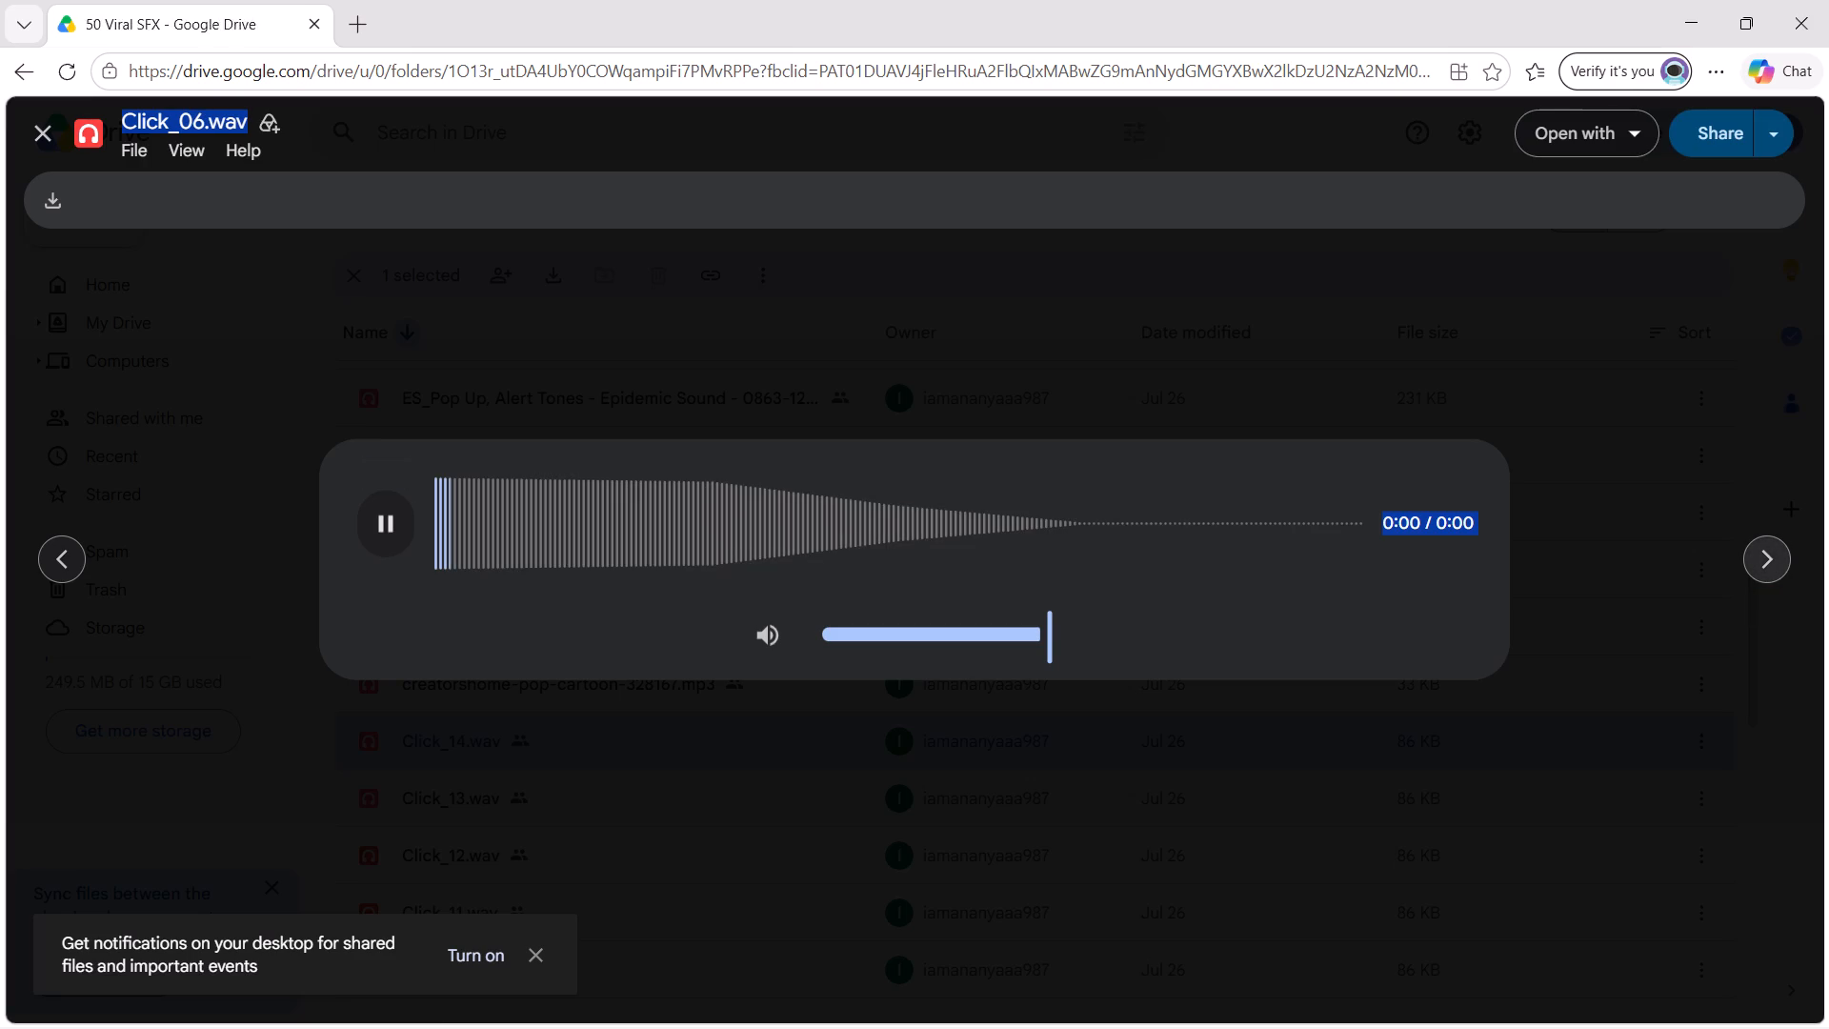
click(1769, 540)
click(415, 519)
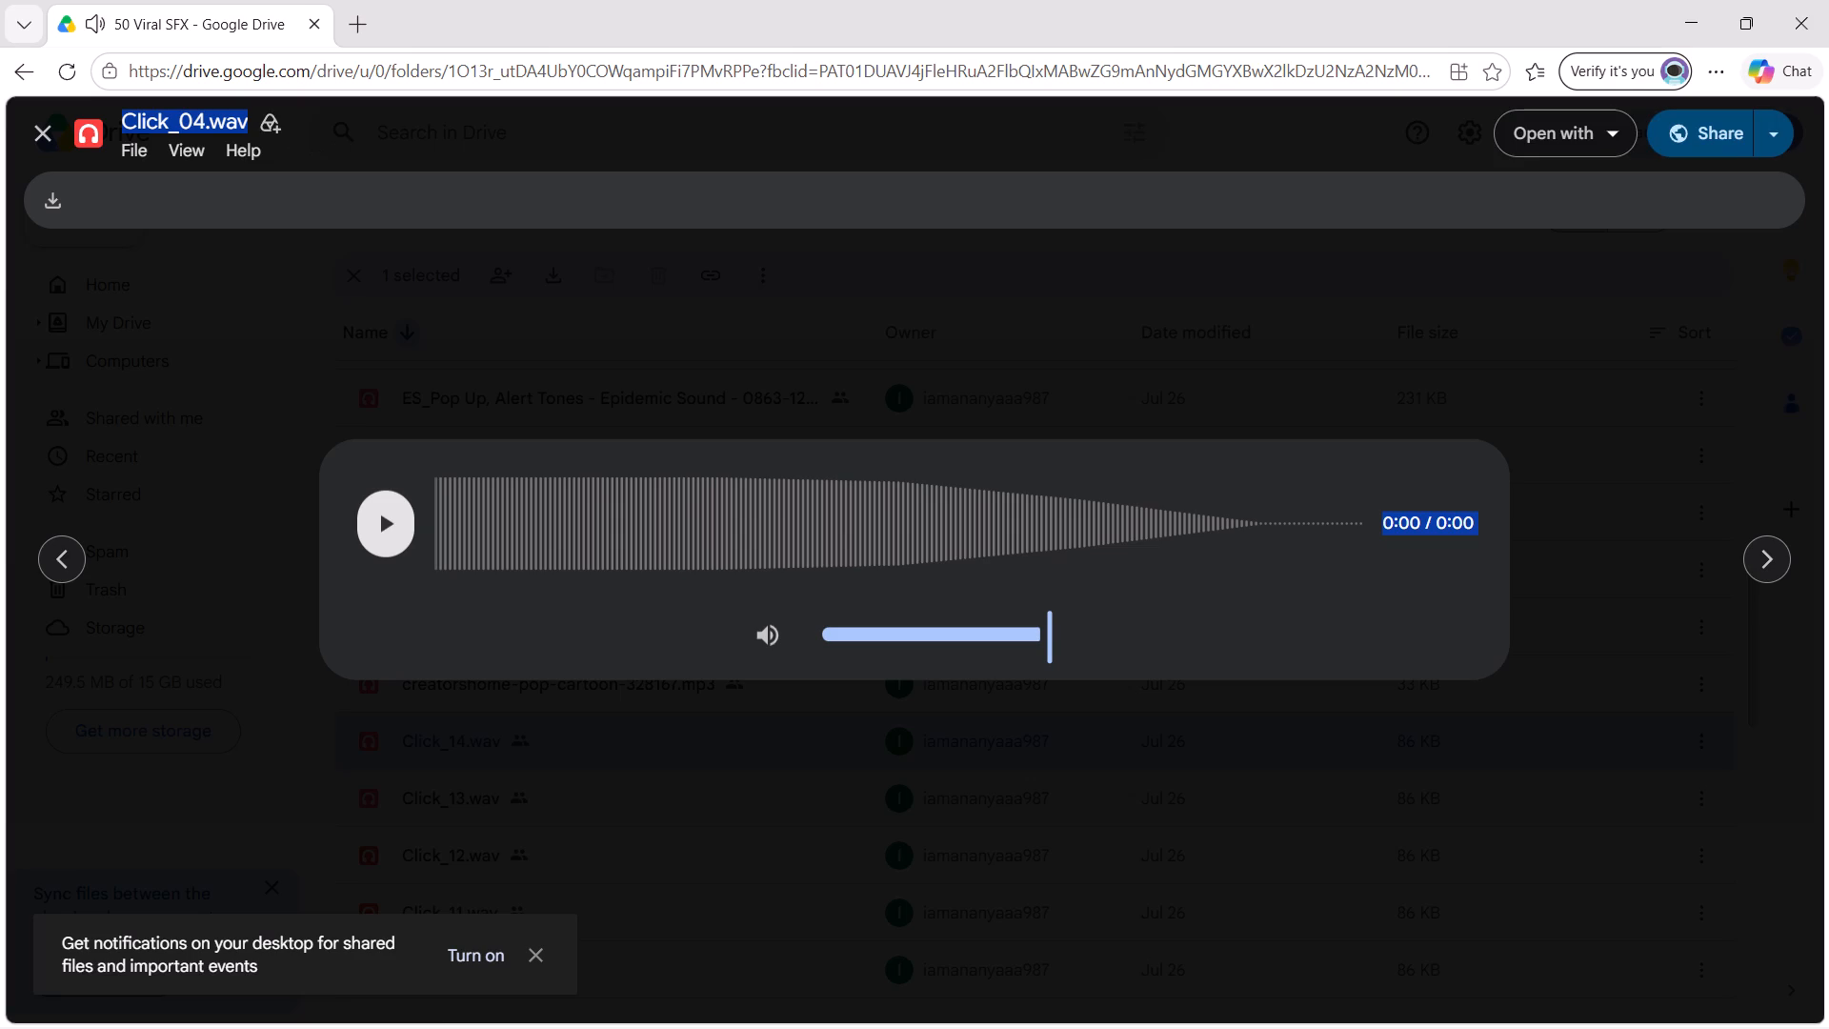
click(390, 526)
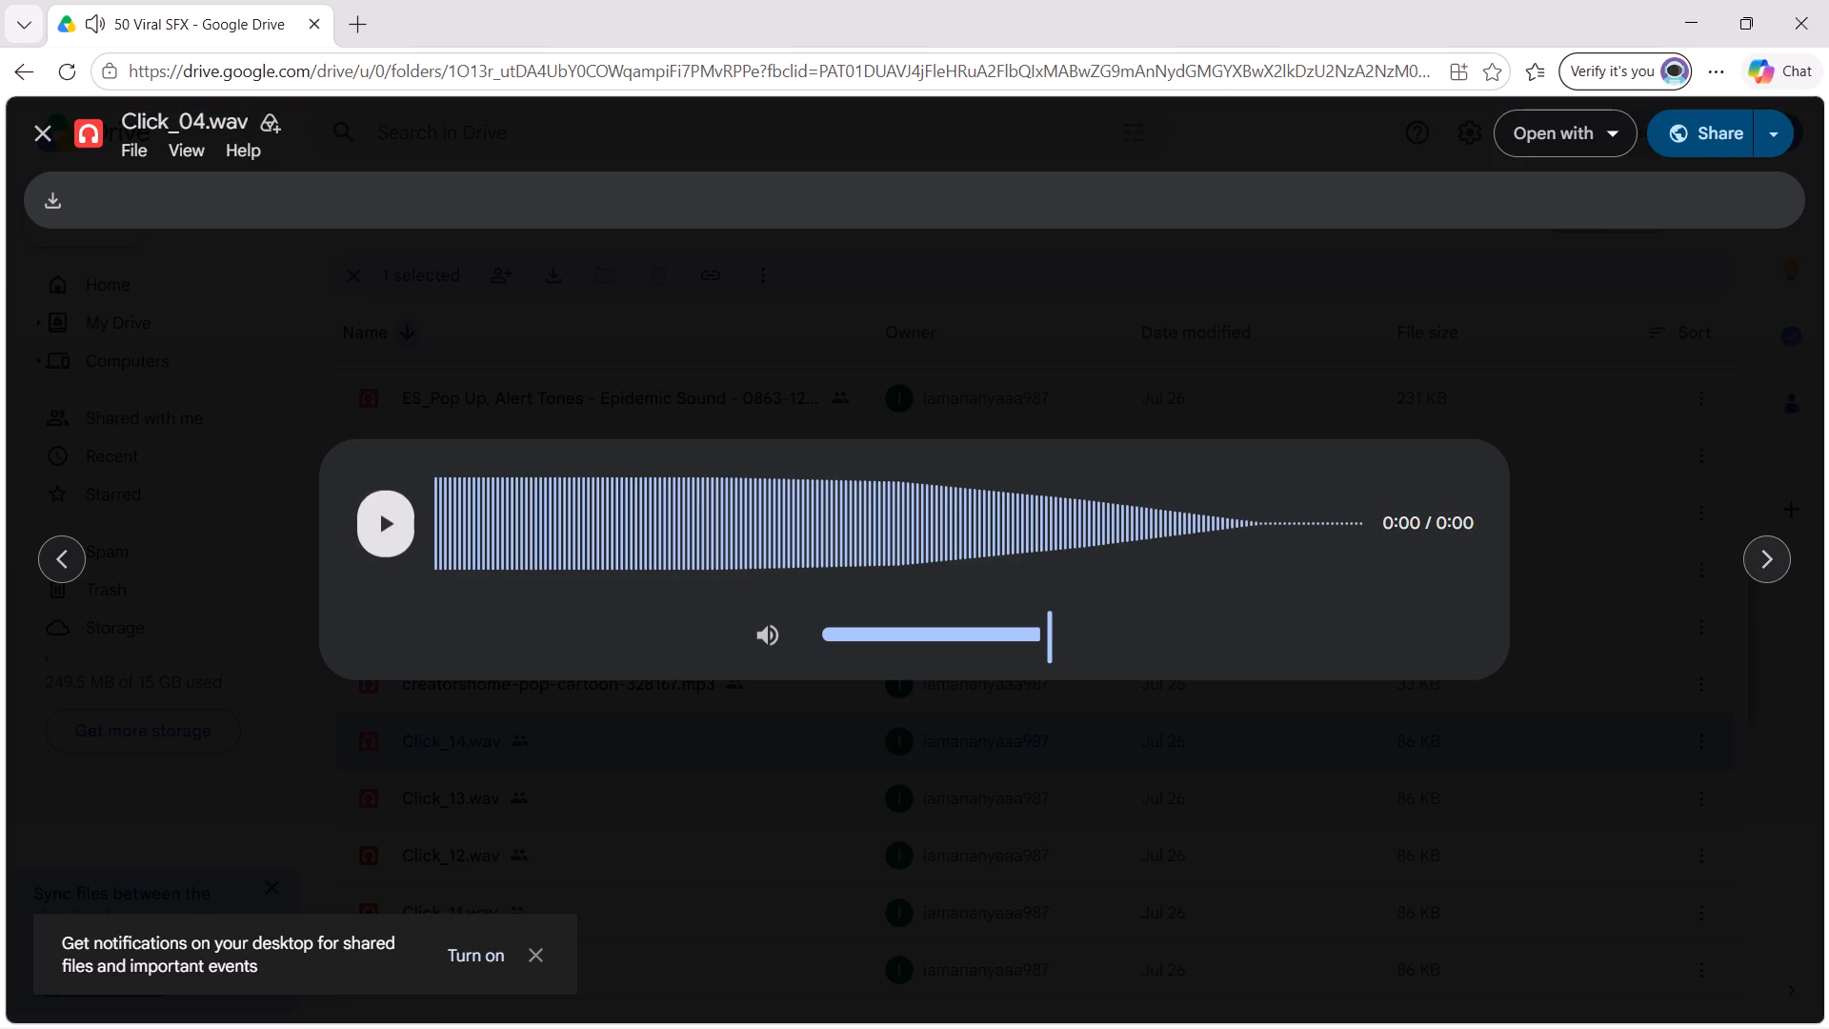
click(1759, 558)
click(398, 528)
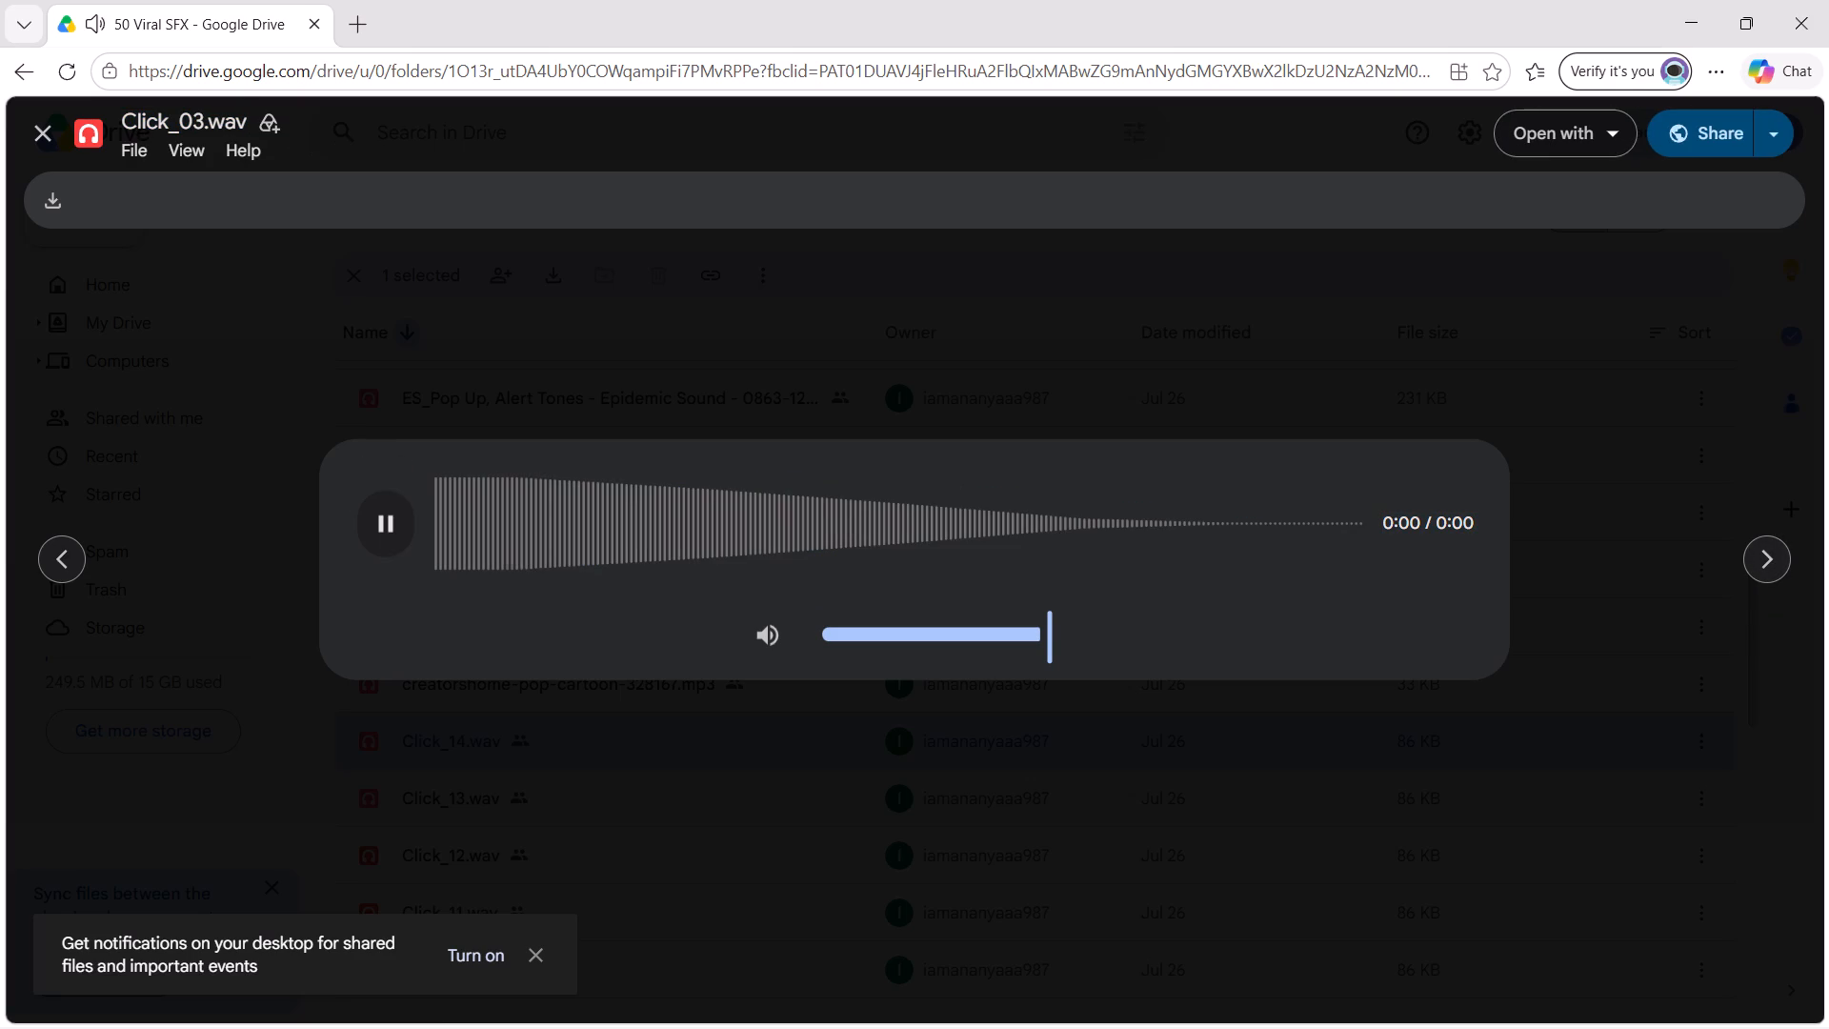
click(26, 117)
Audition the camera sounds camera-shutter-fast.wav, camera-shutter-click.wav and camera-flash.mp3 in the same folder.
scroll(452, 528, down, 6)
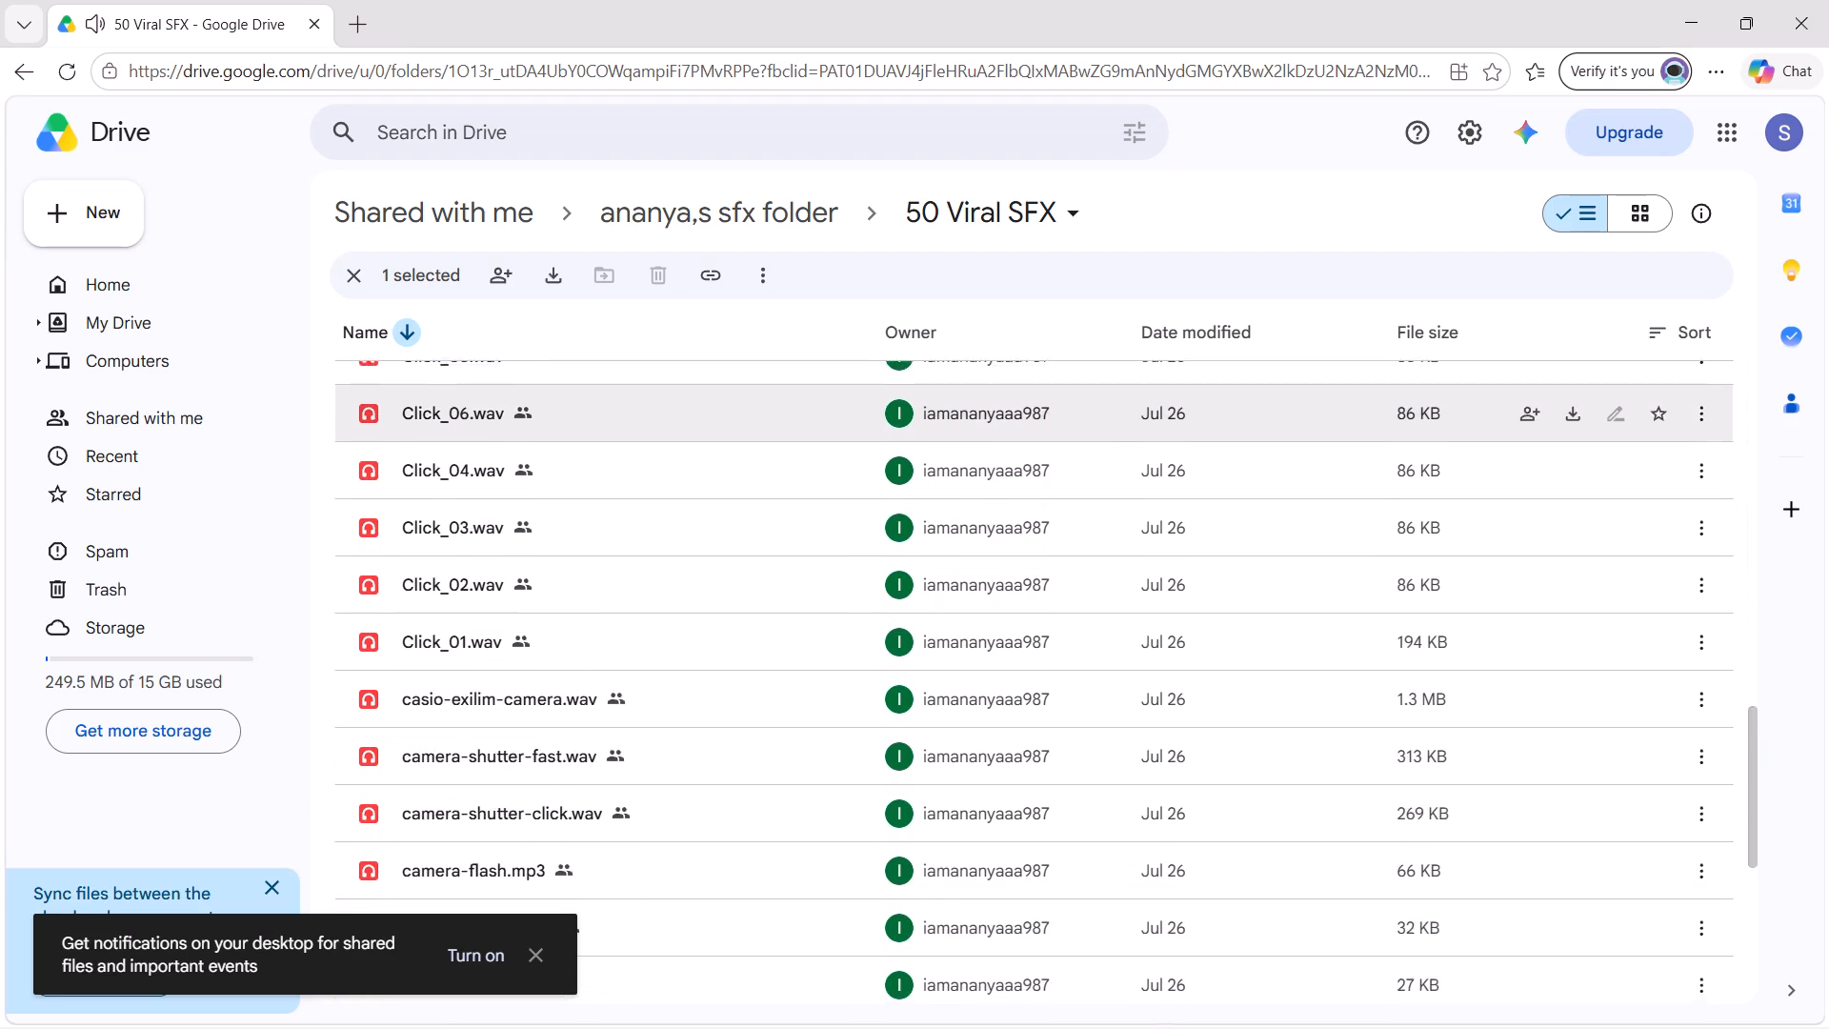
scroll(452, 528, down, 1)
double_click(464, 624)
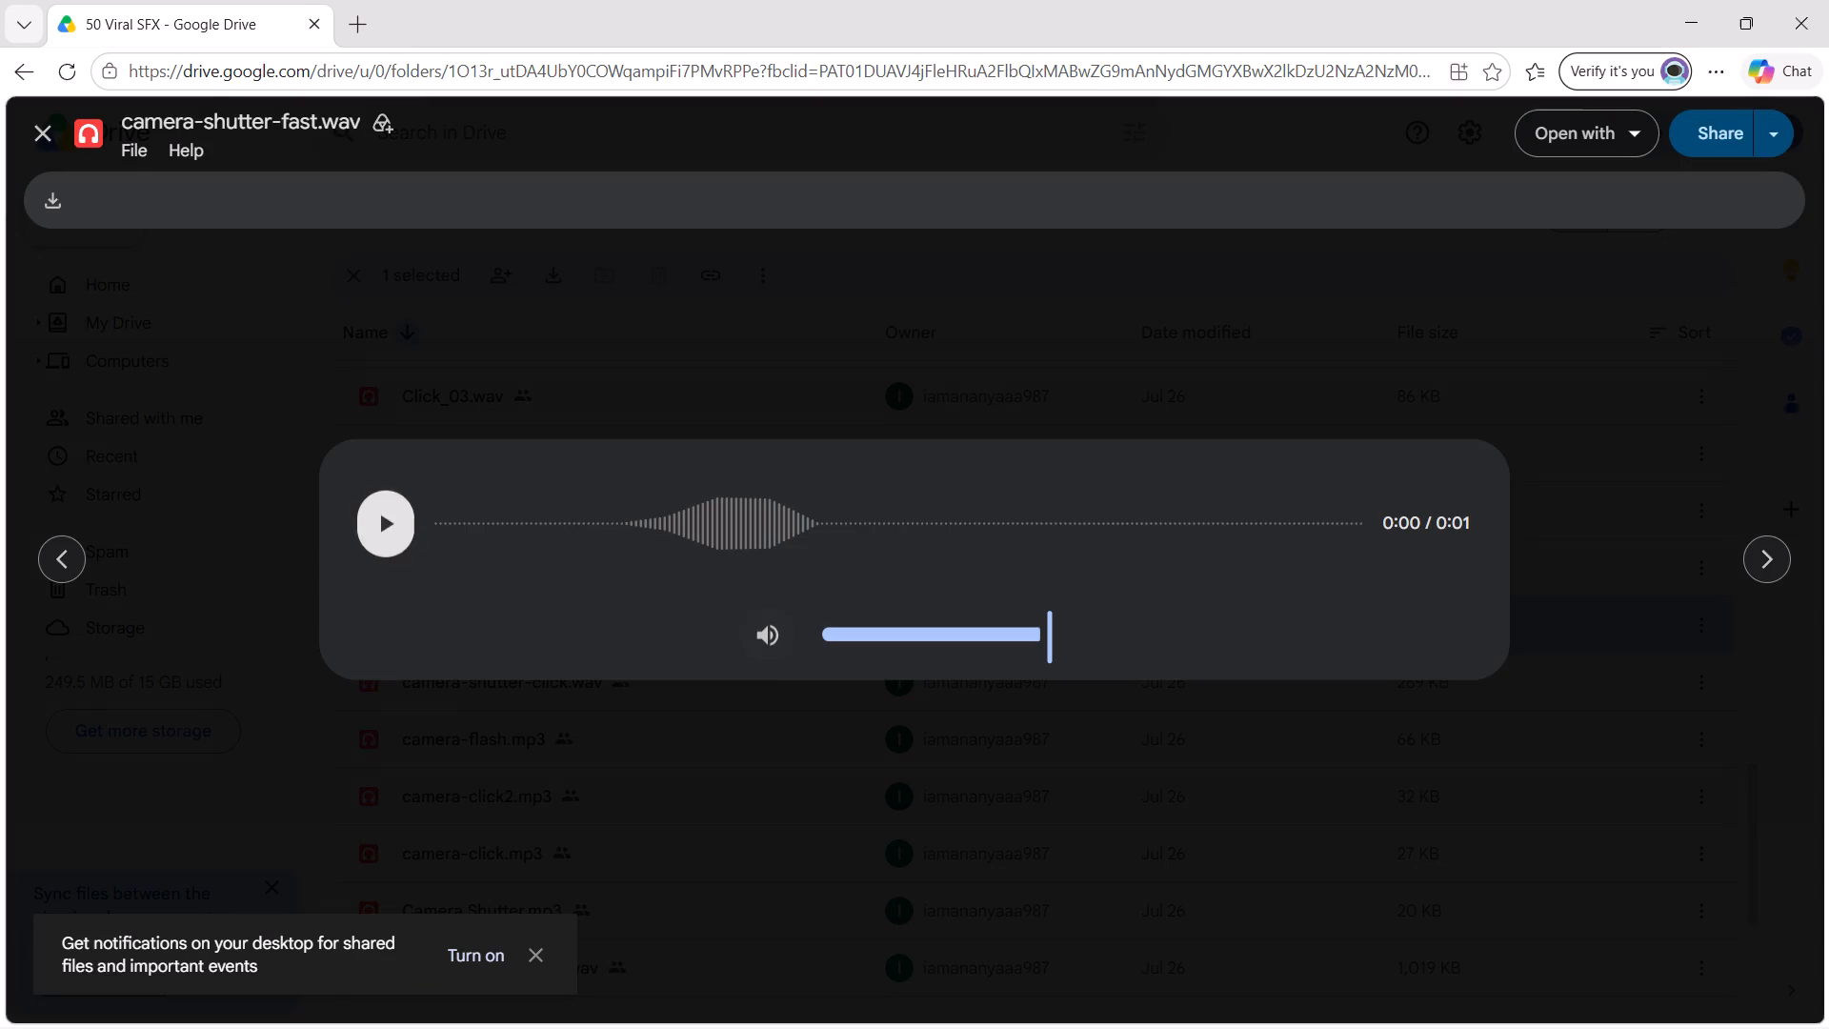
click(385, 513)
click(385, 513)
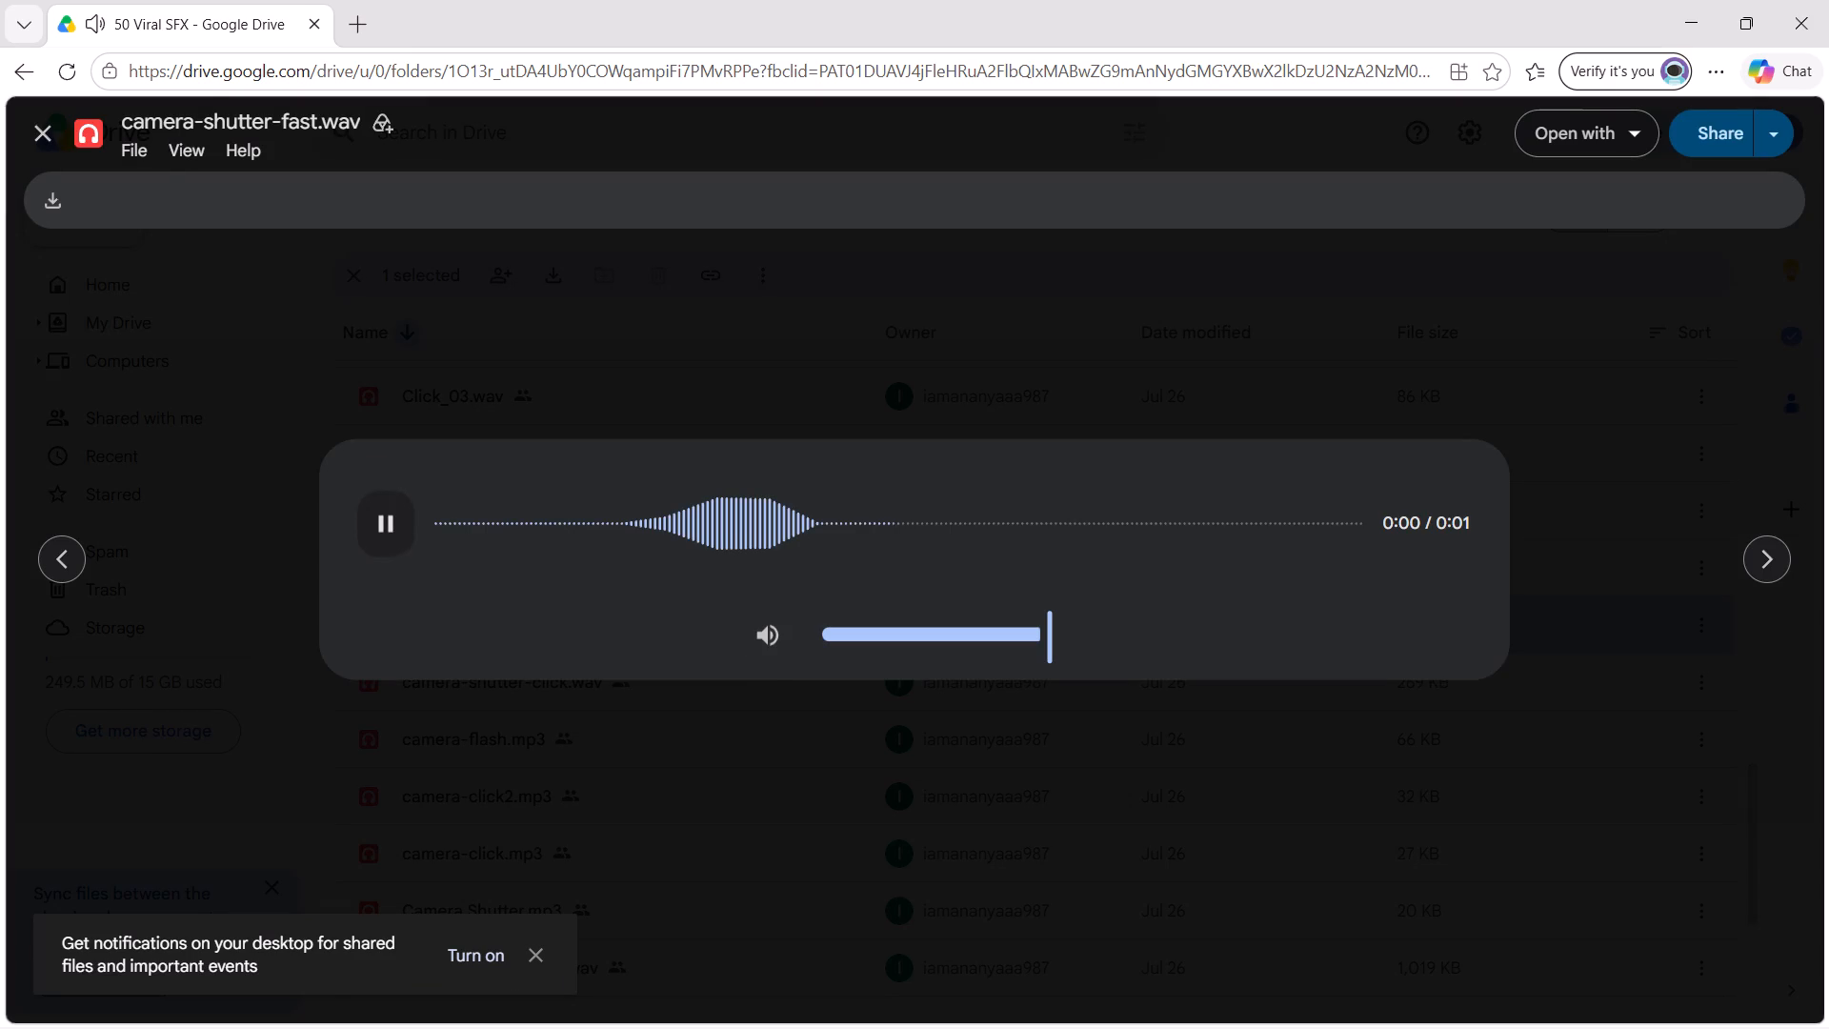
click(1778, 576)
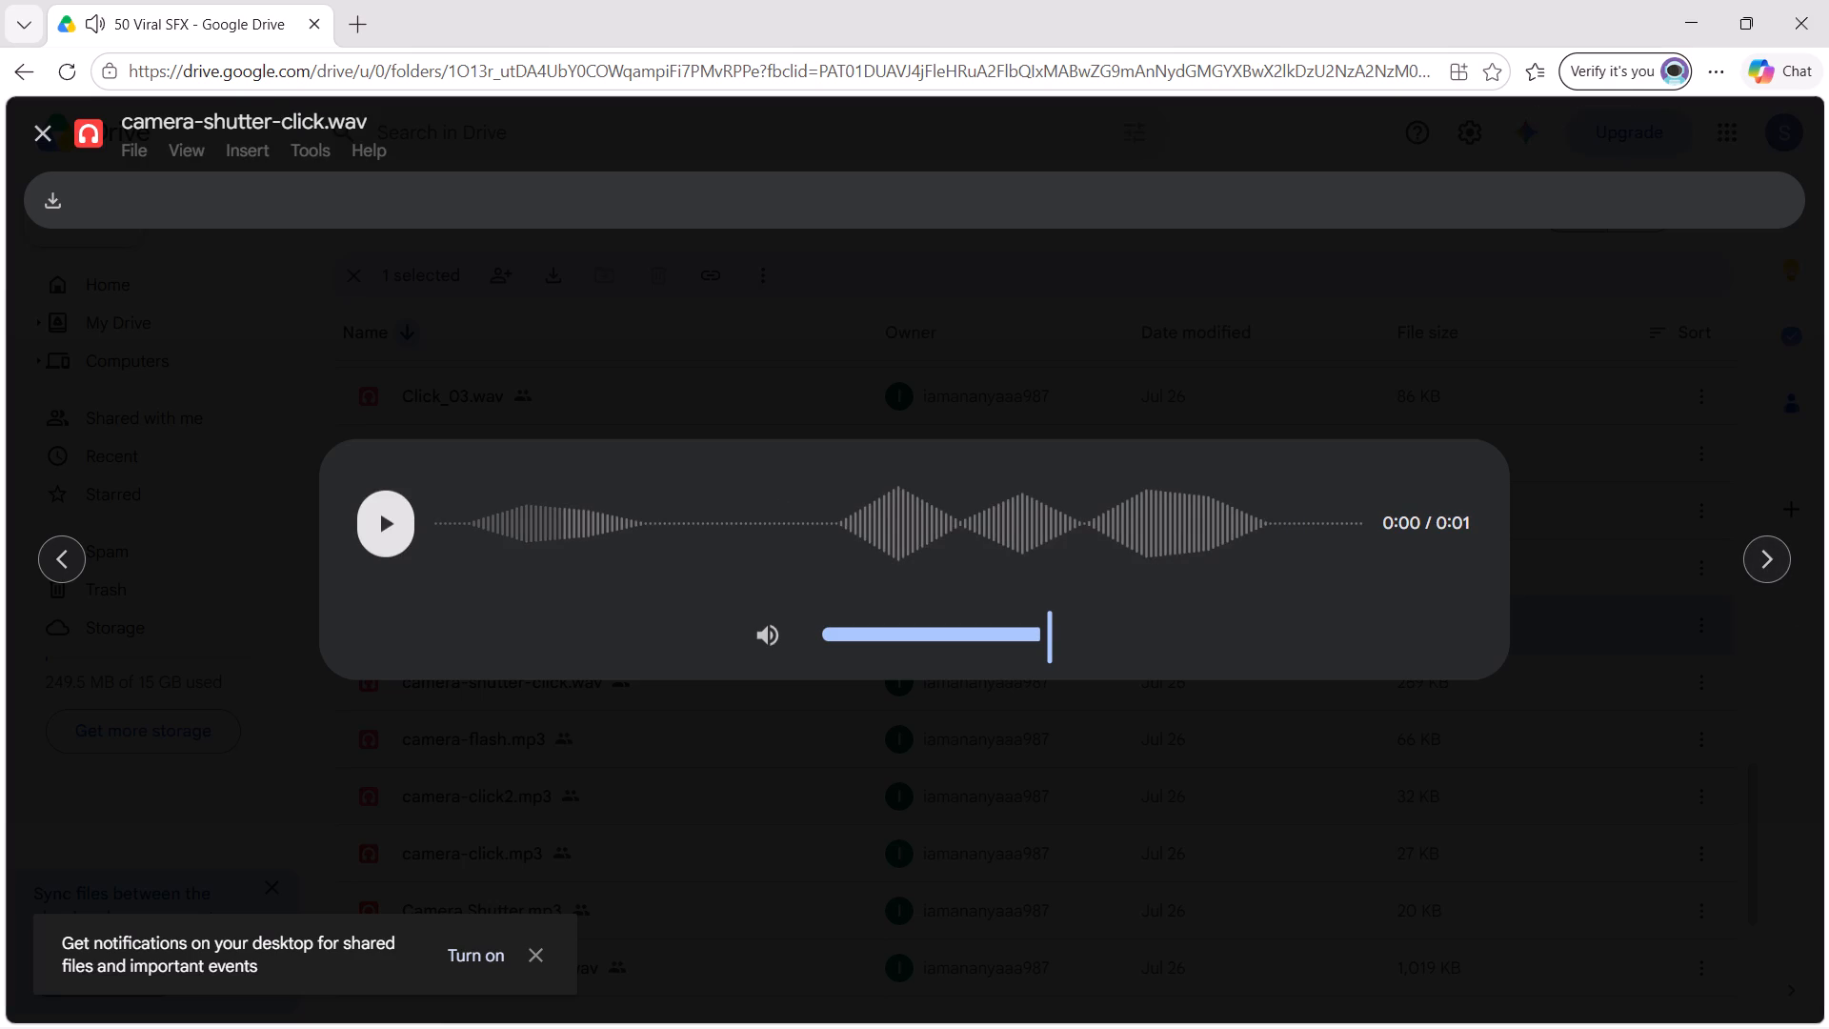
click(389, 508)
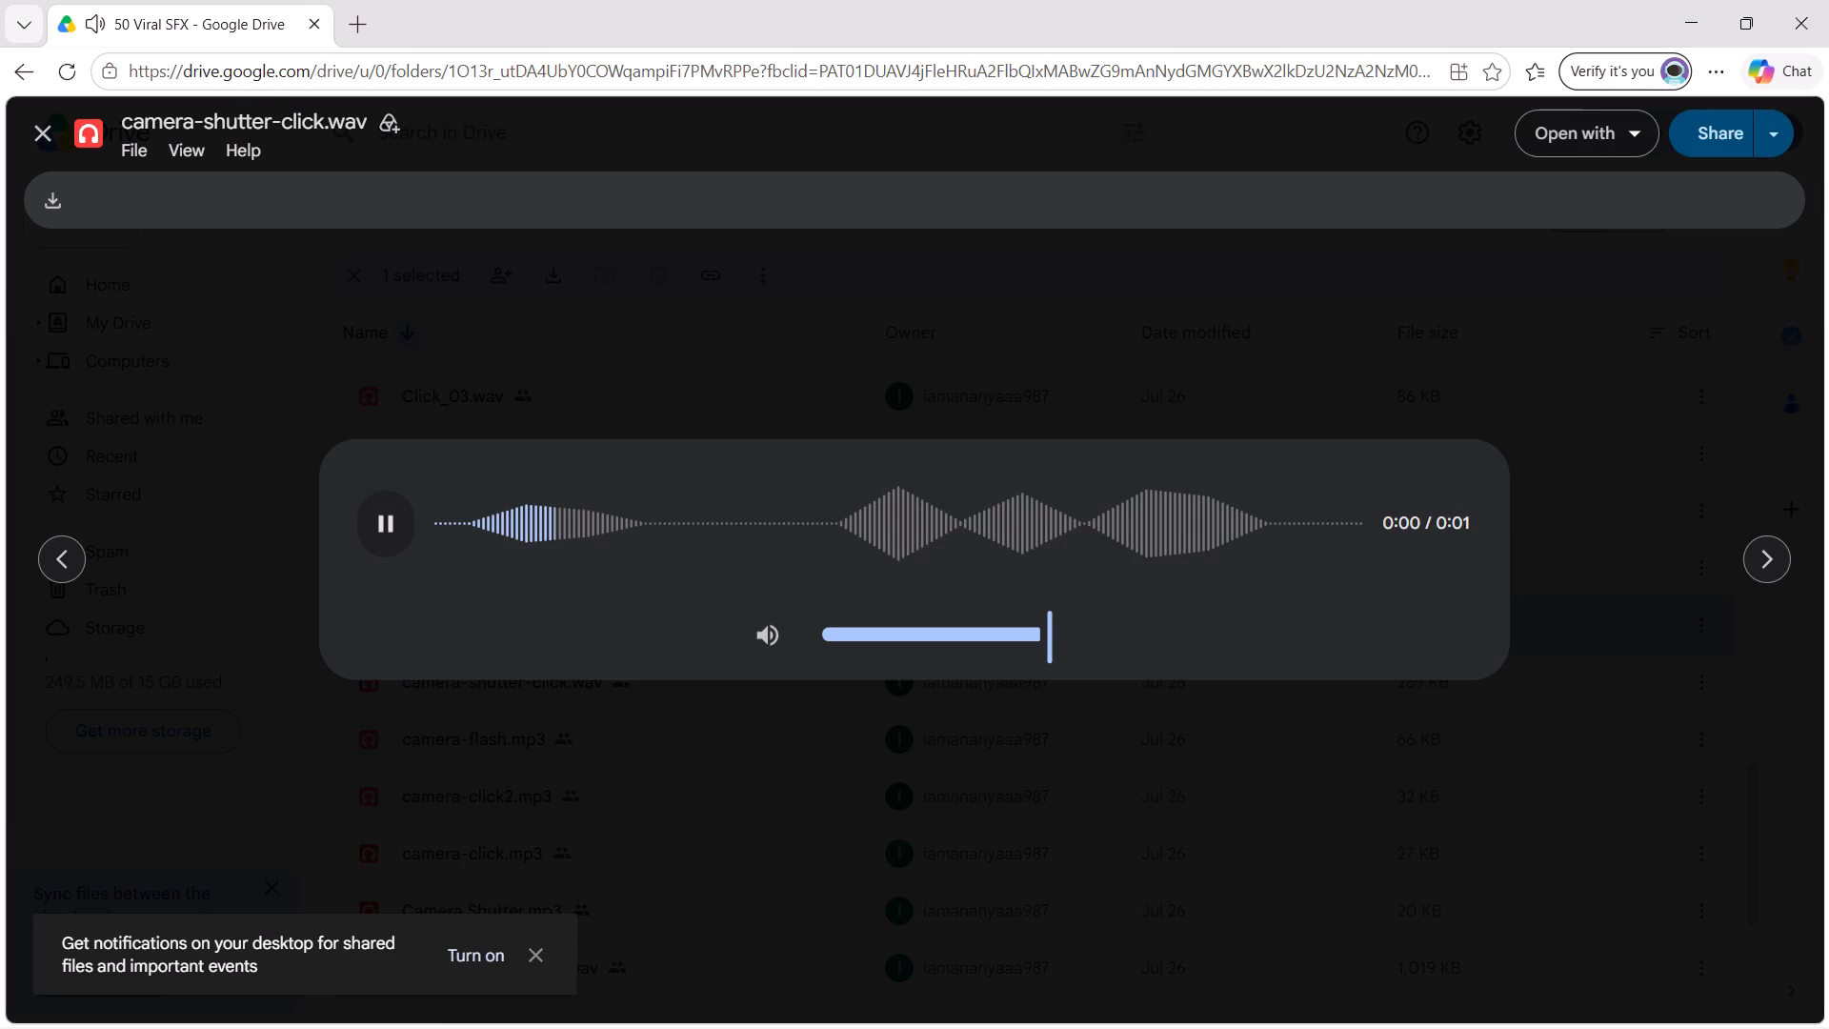
click(1765, 544)
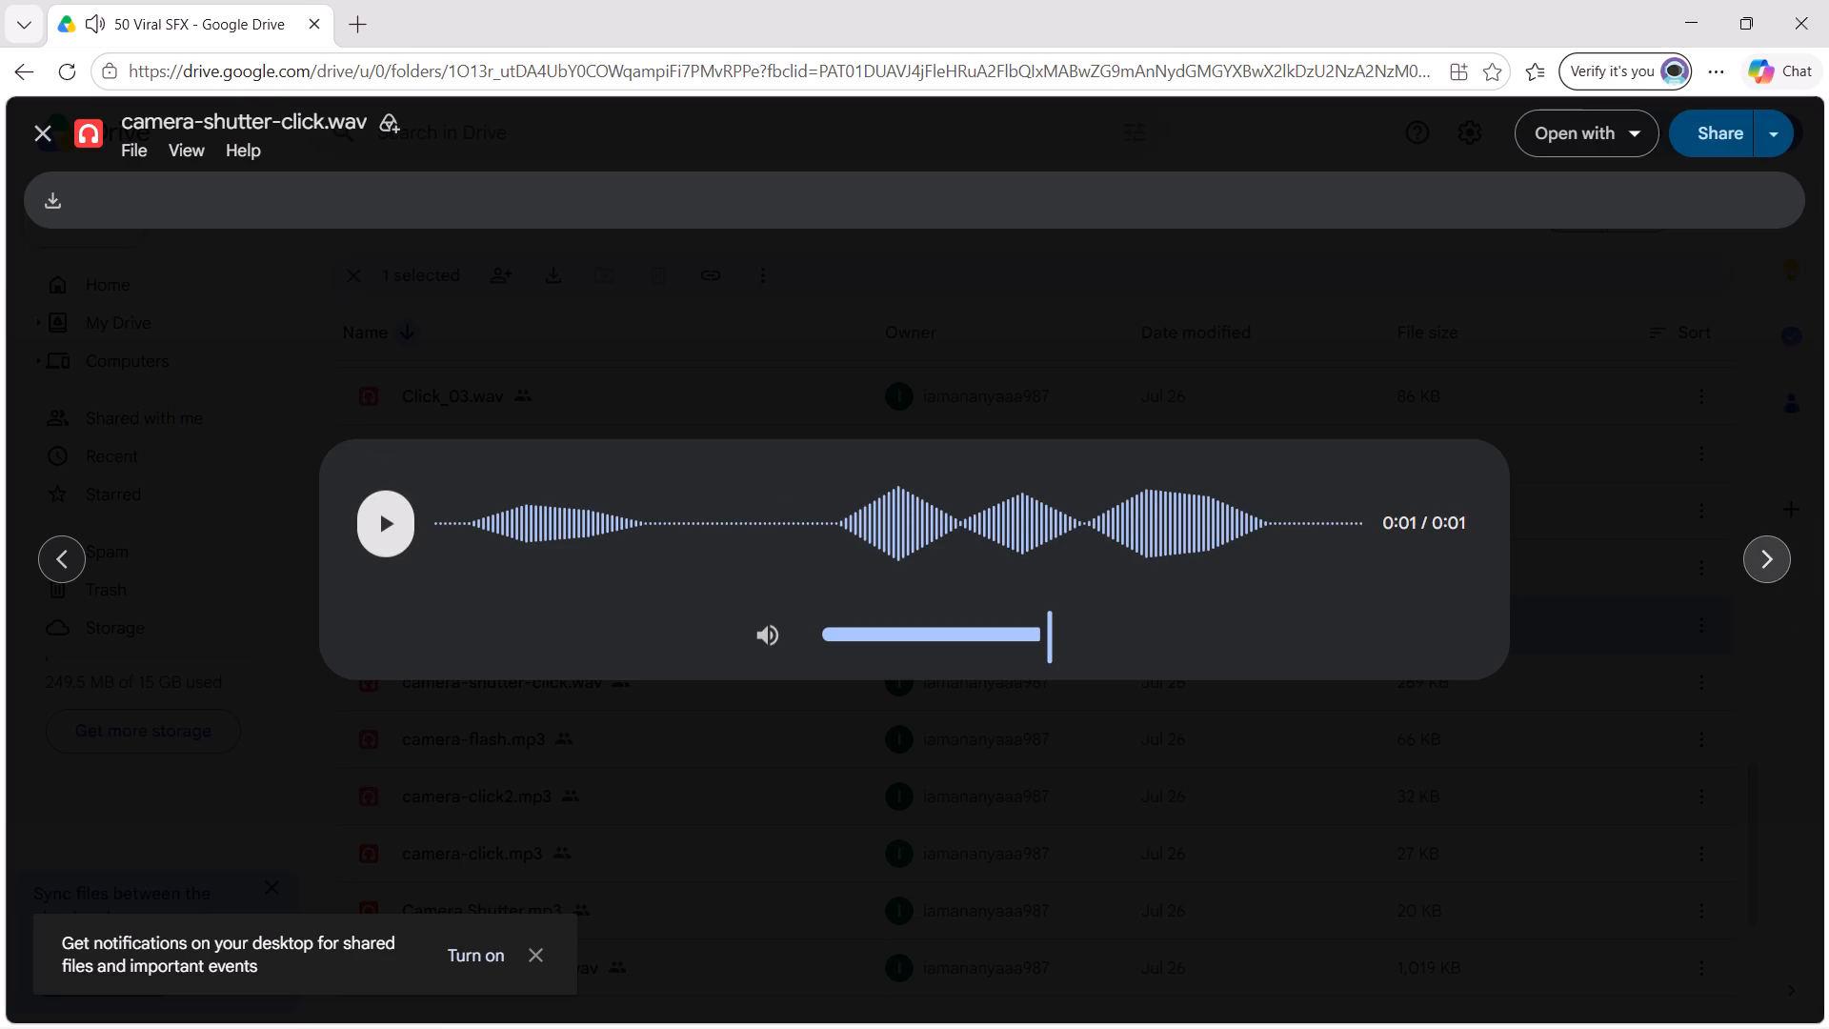
click(380, 533)
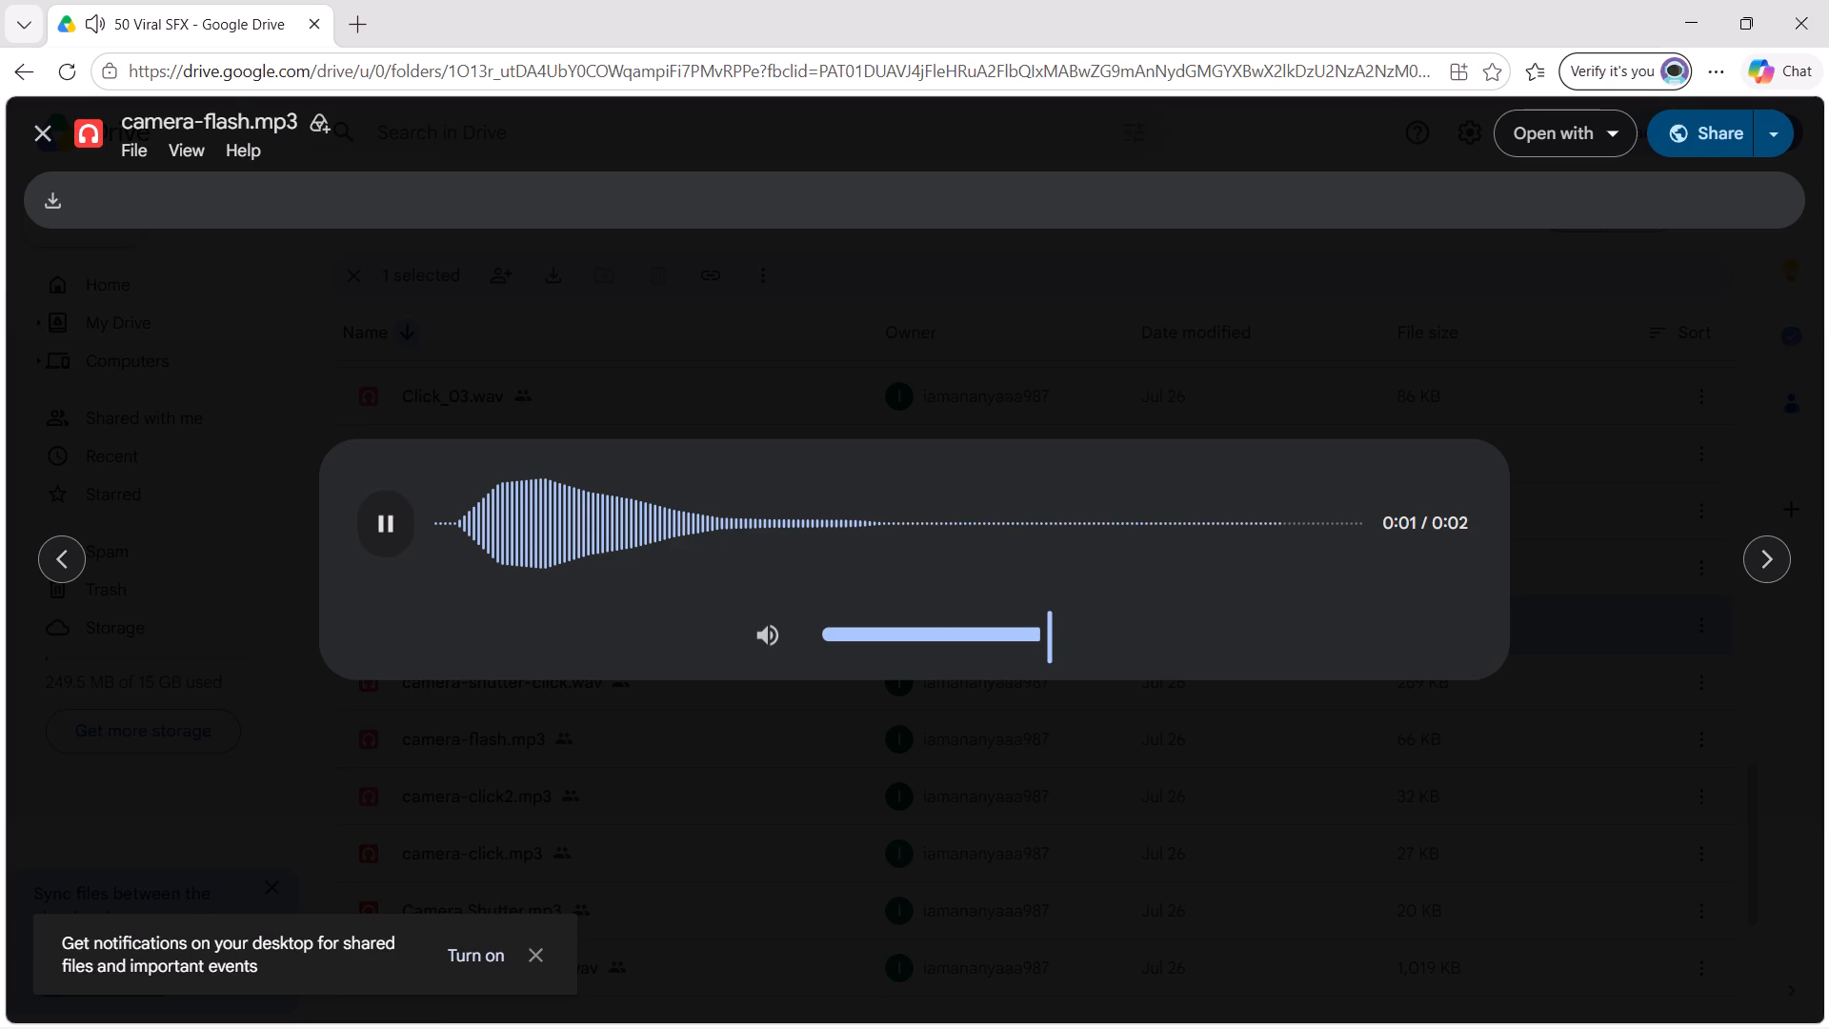
Replay the camera-flash.mp3 sound effect several times to judge how well it suits the flashes.
click(387, 530)
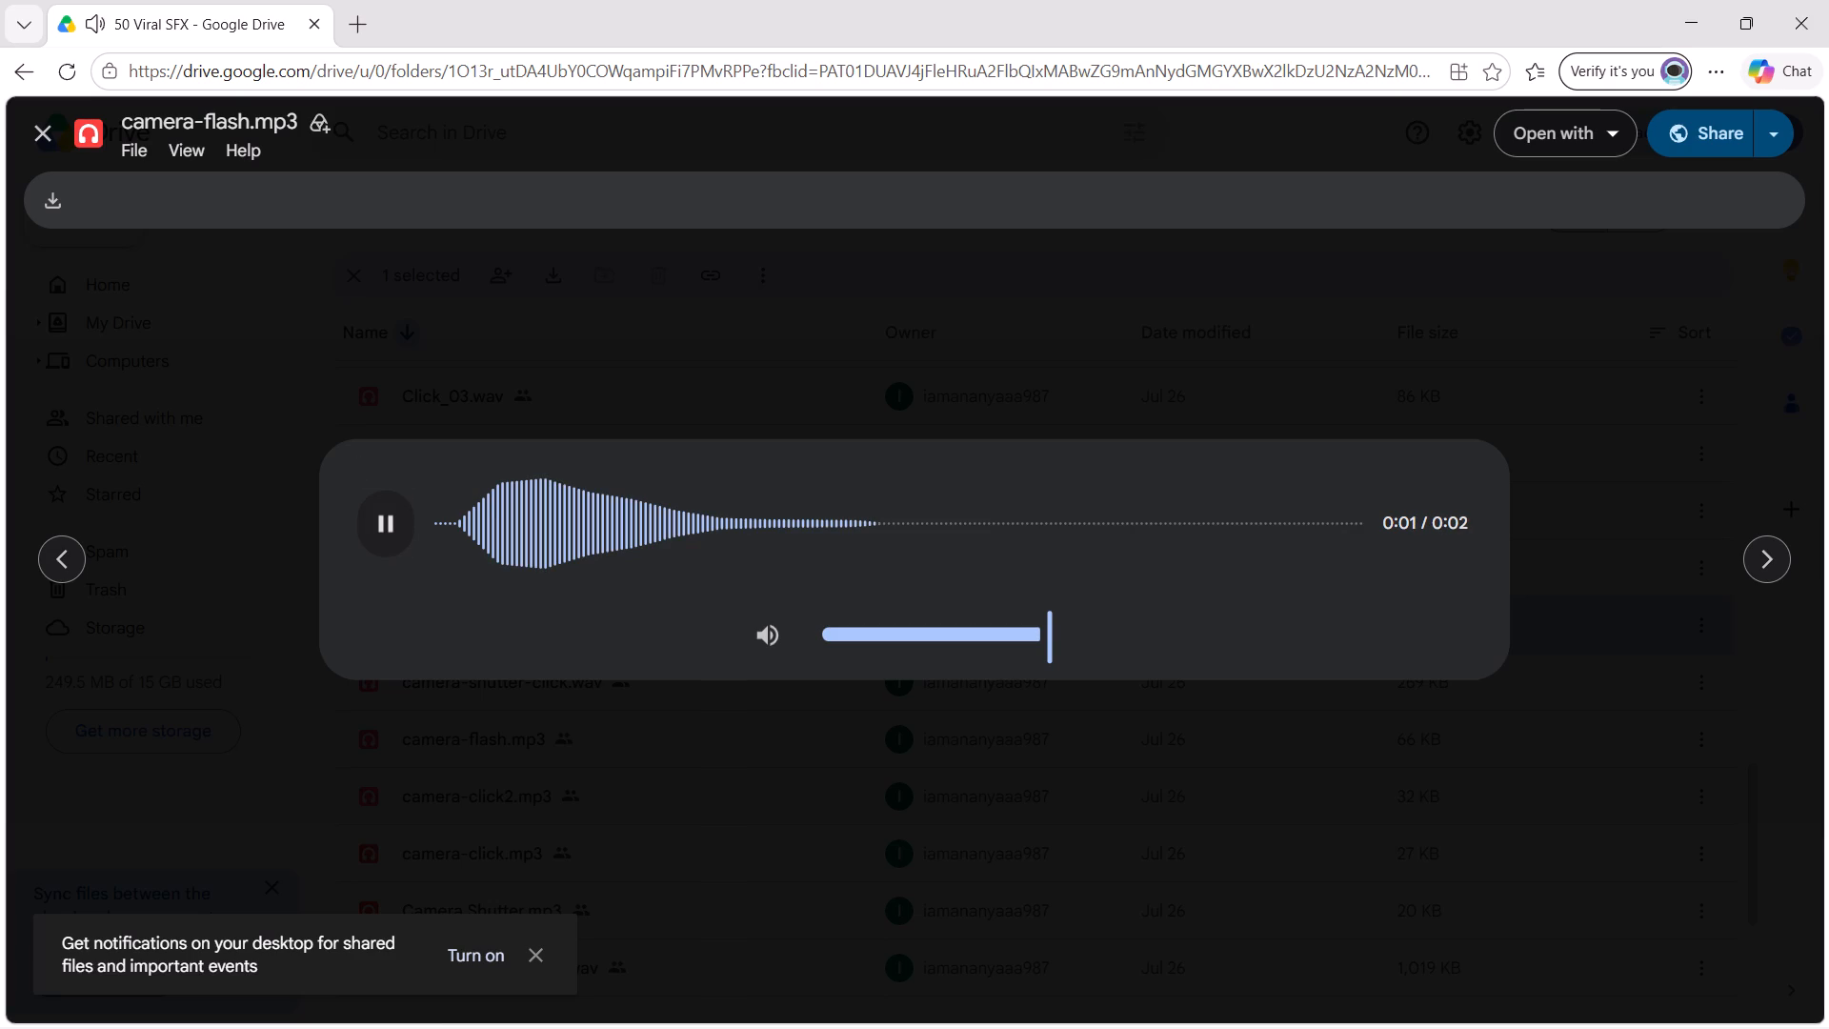
click(387, 530)
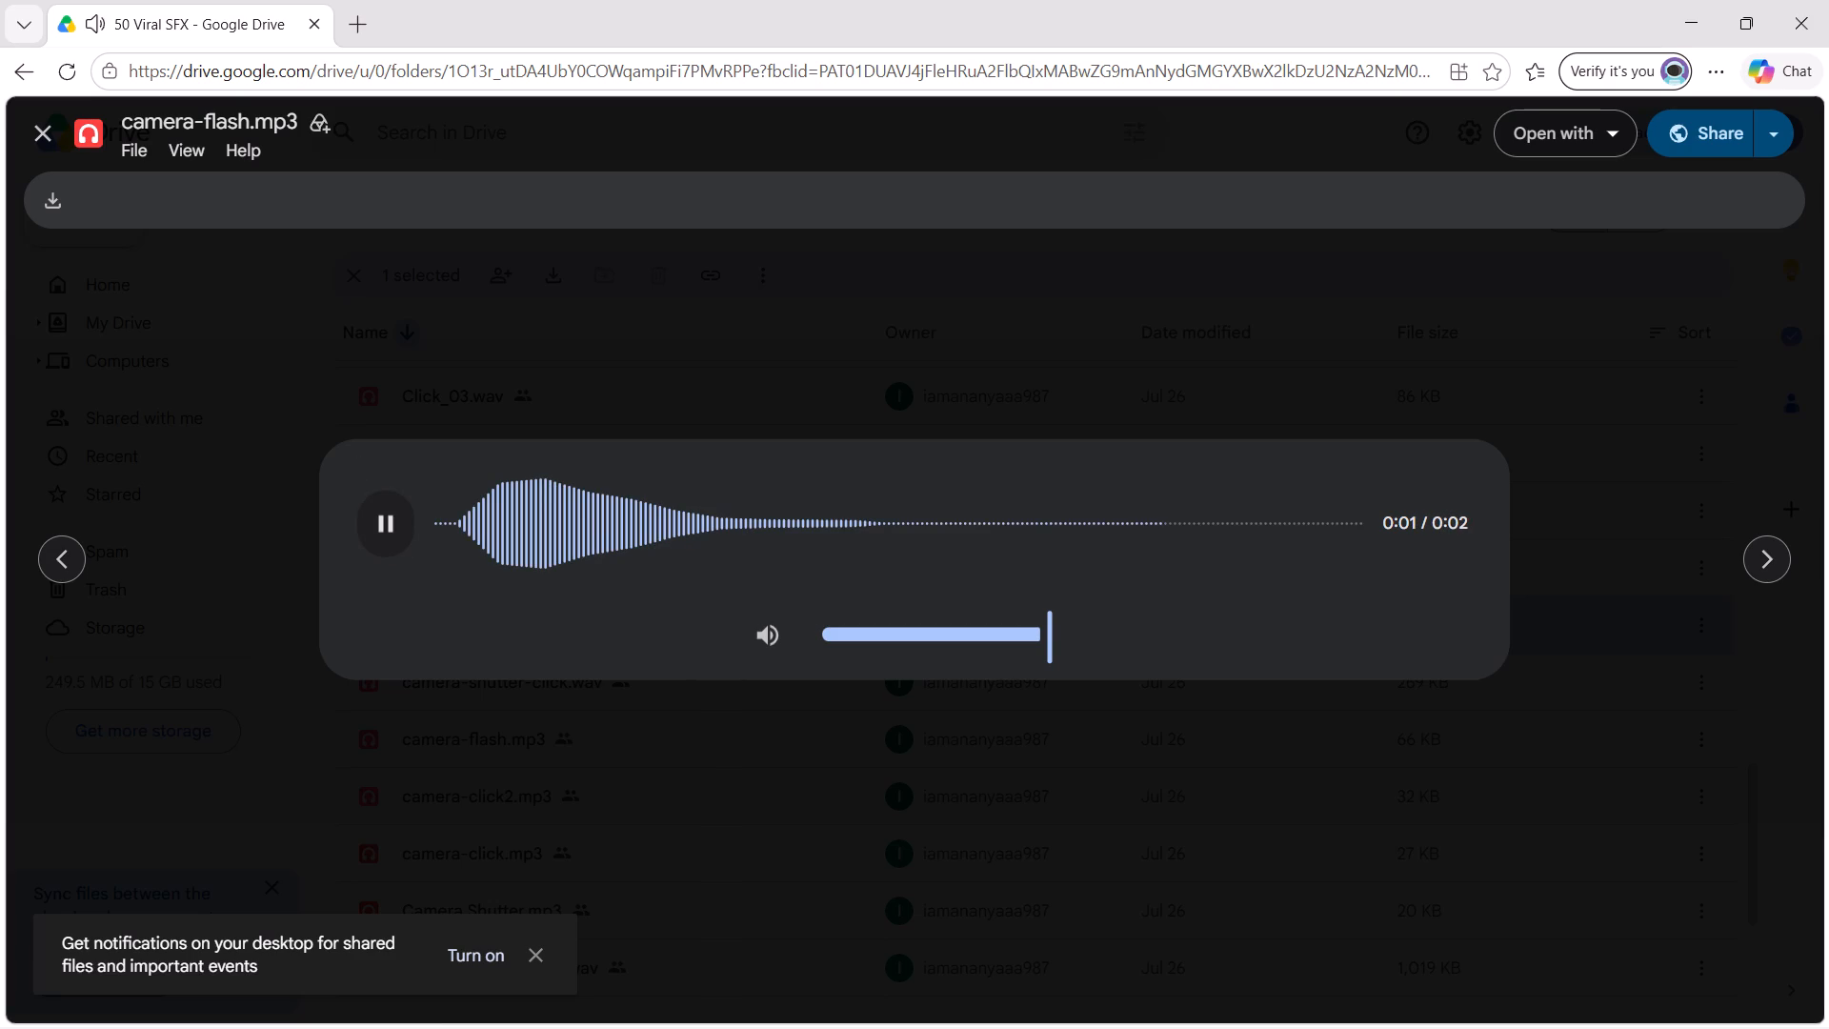
click(387, 530)
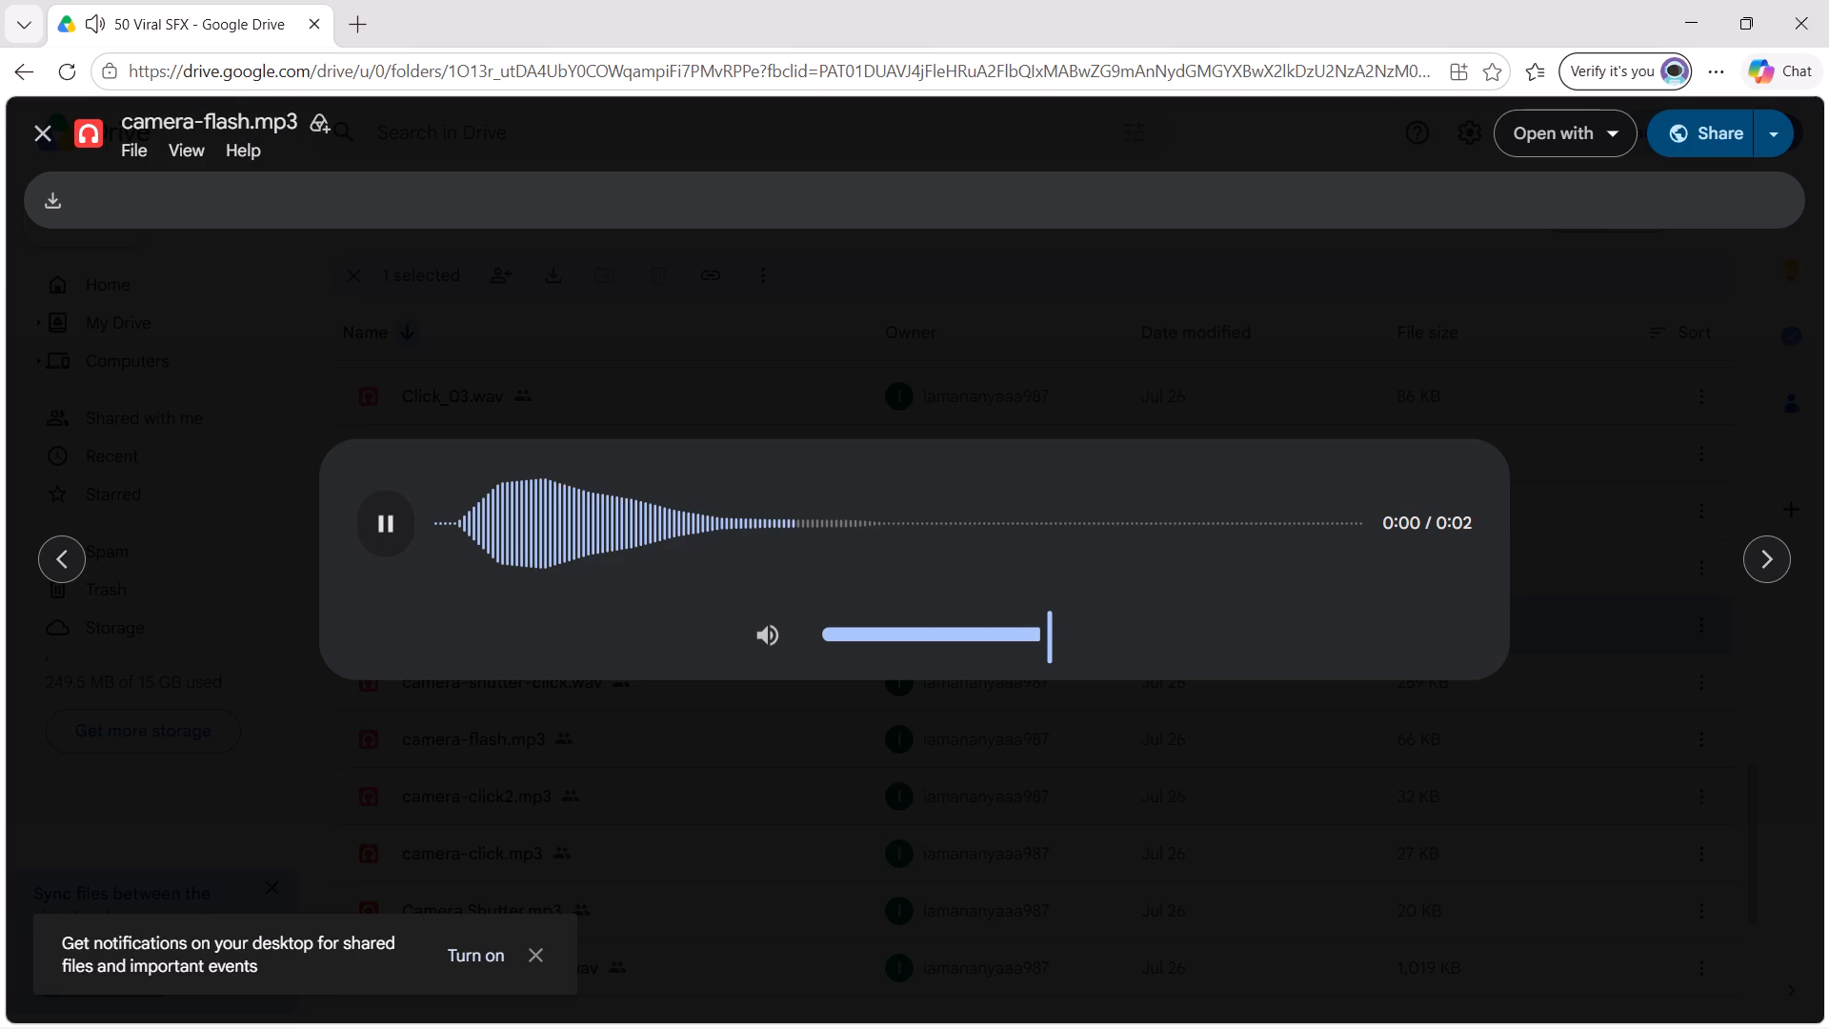
click(387, 530)
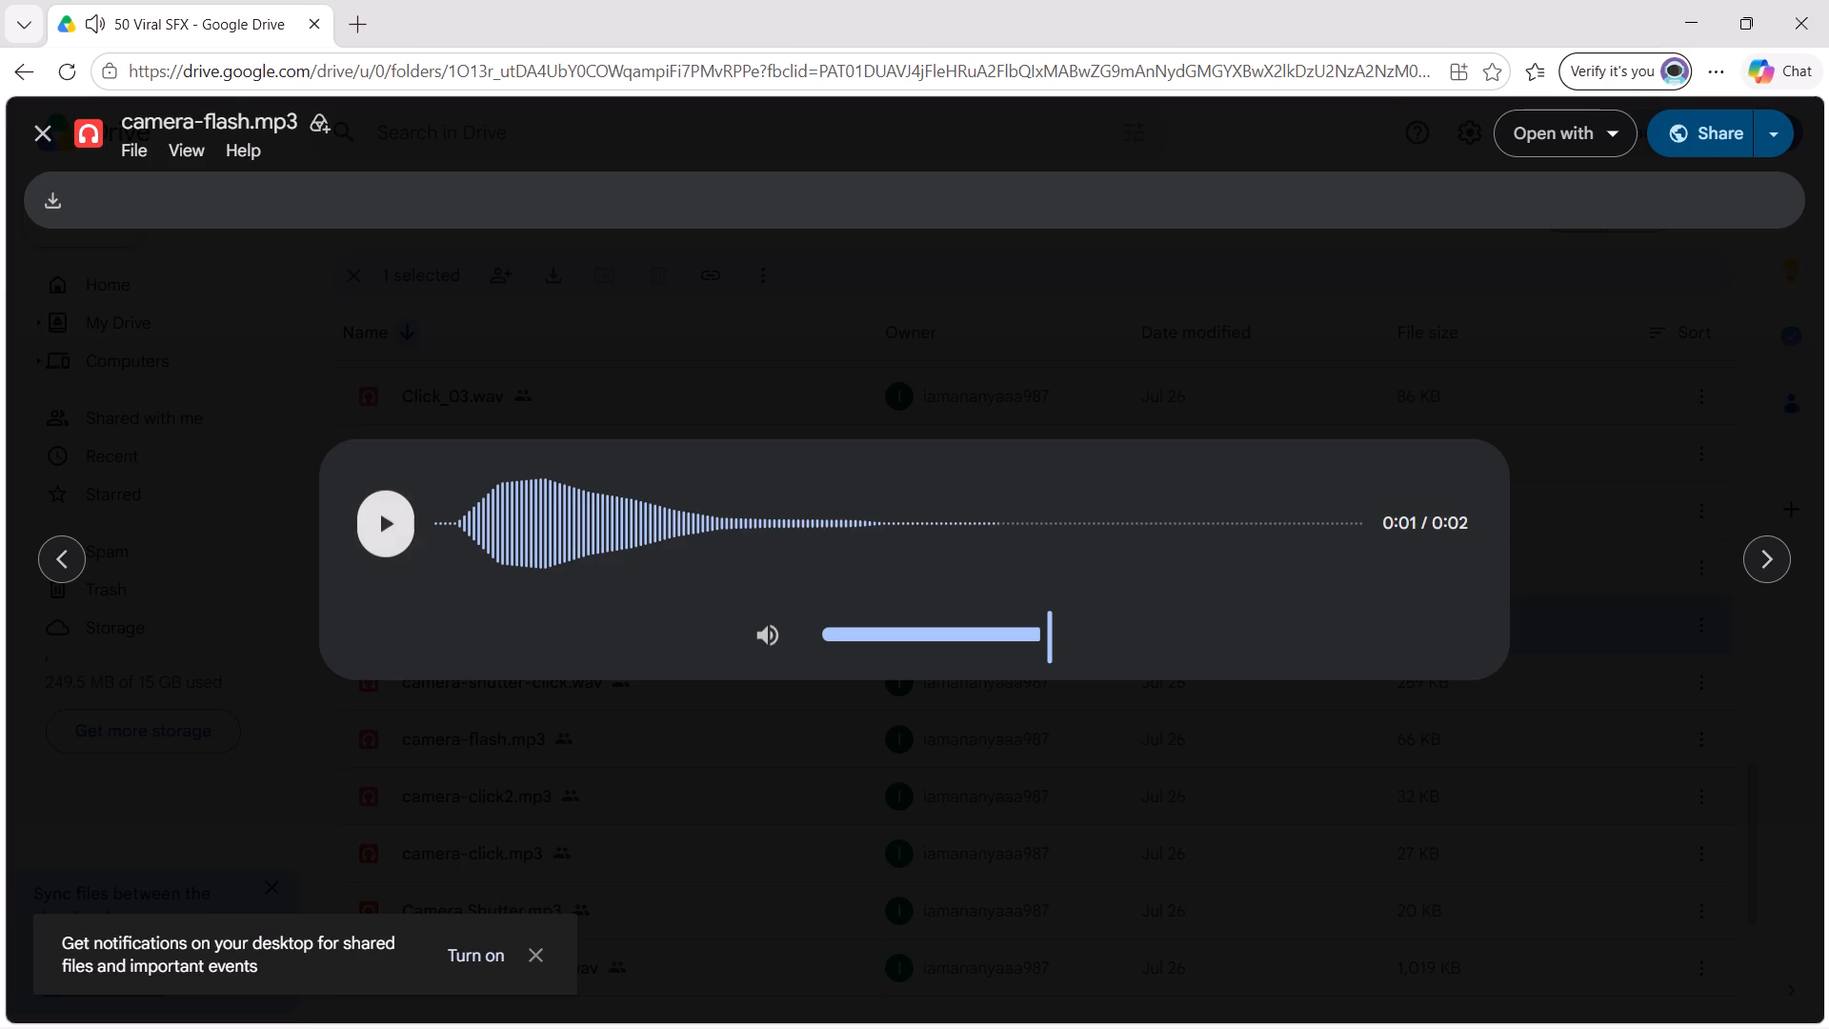
click(387, 530)
click(387, 530)
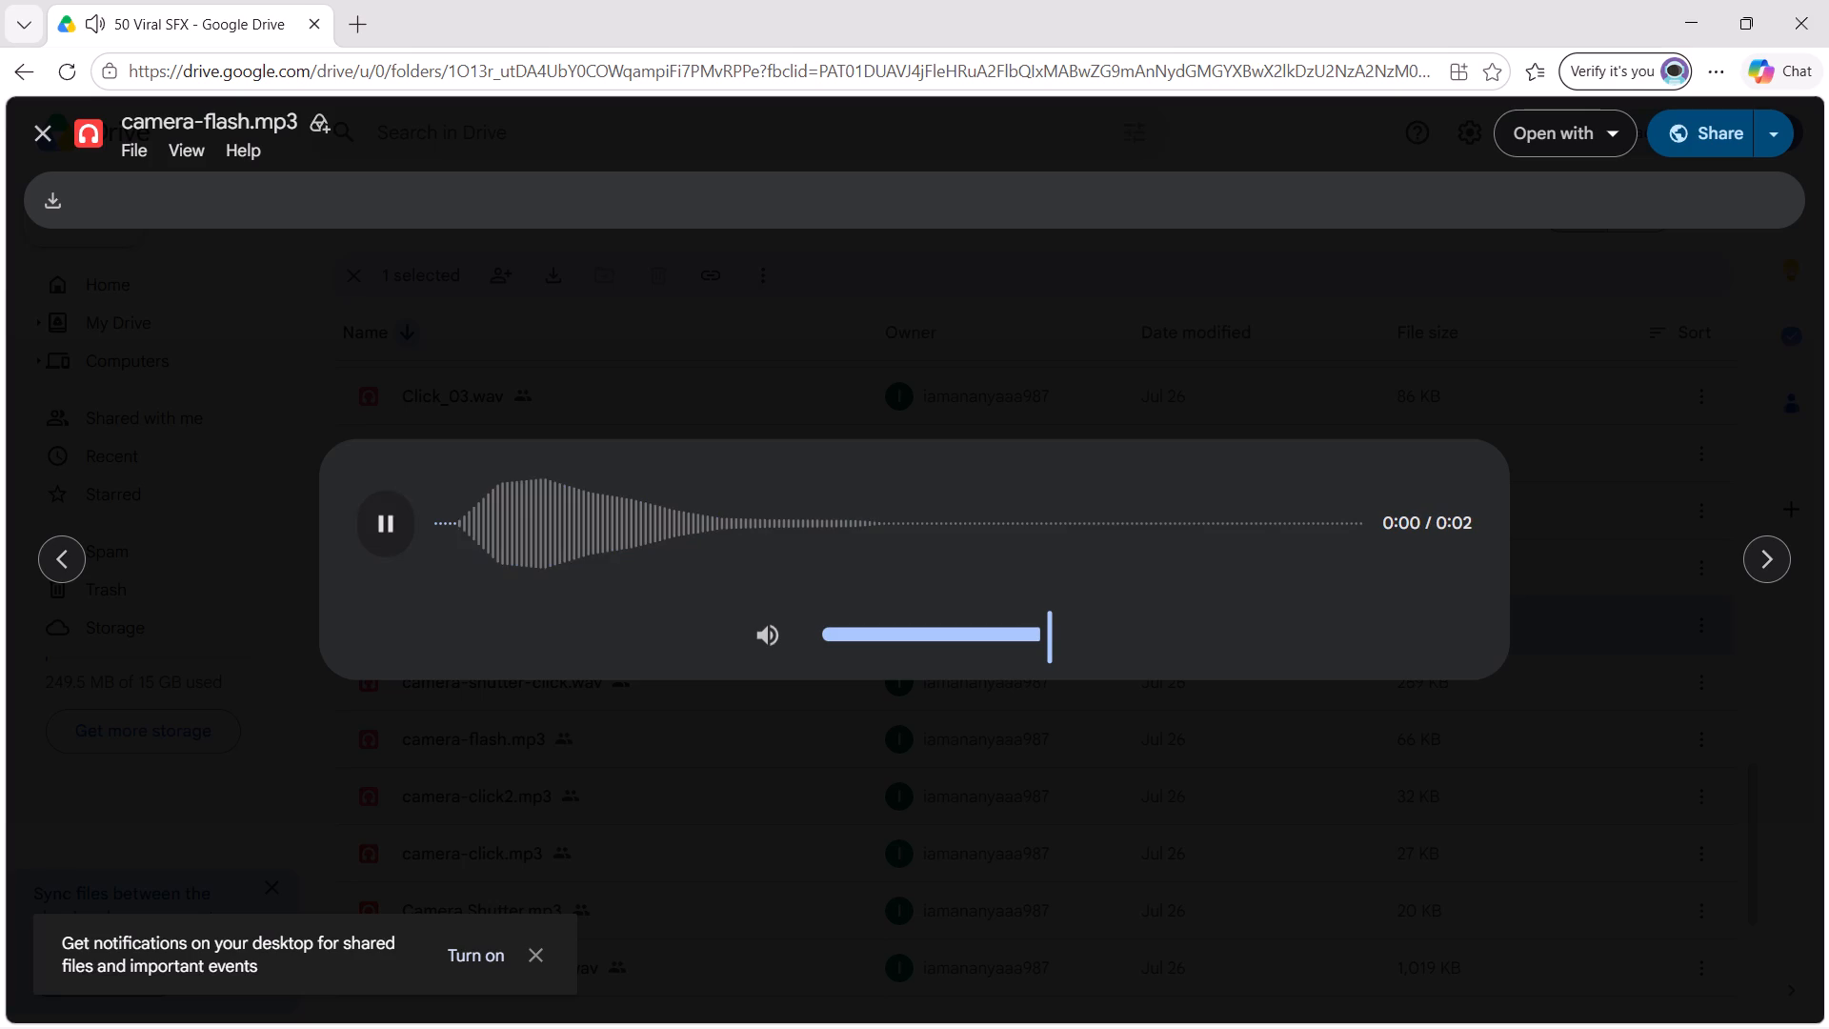
click(387, 530)
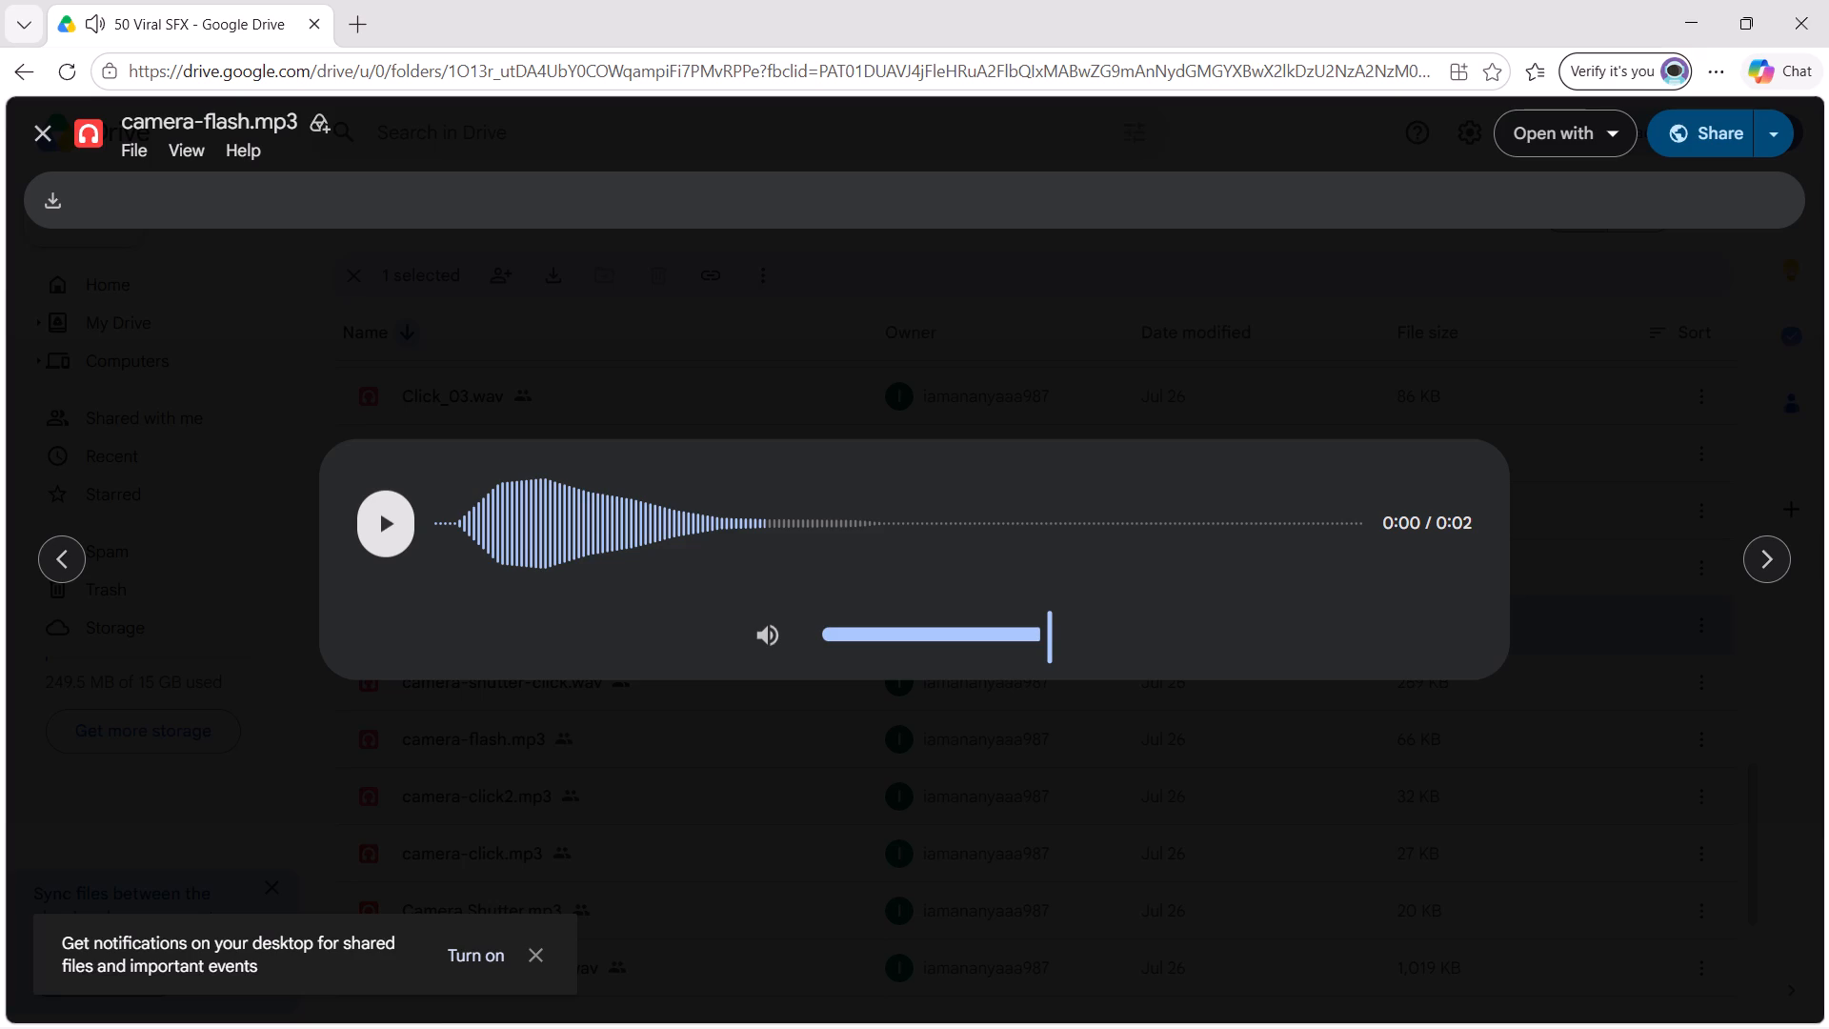
Download camera-flash.mp3 from the shared folder.
click(55, 201)
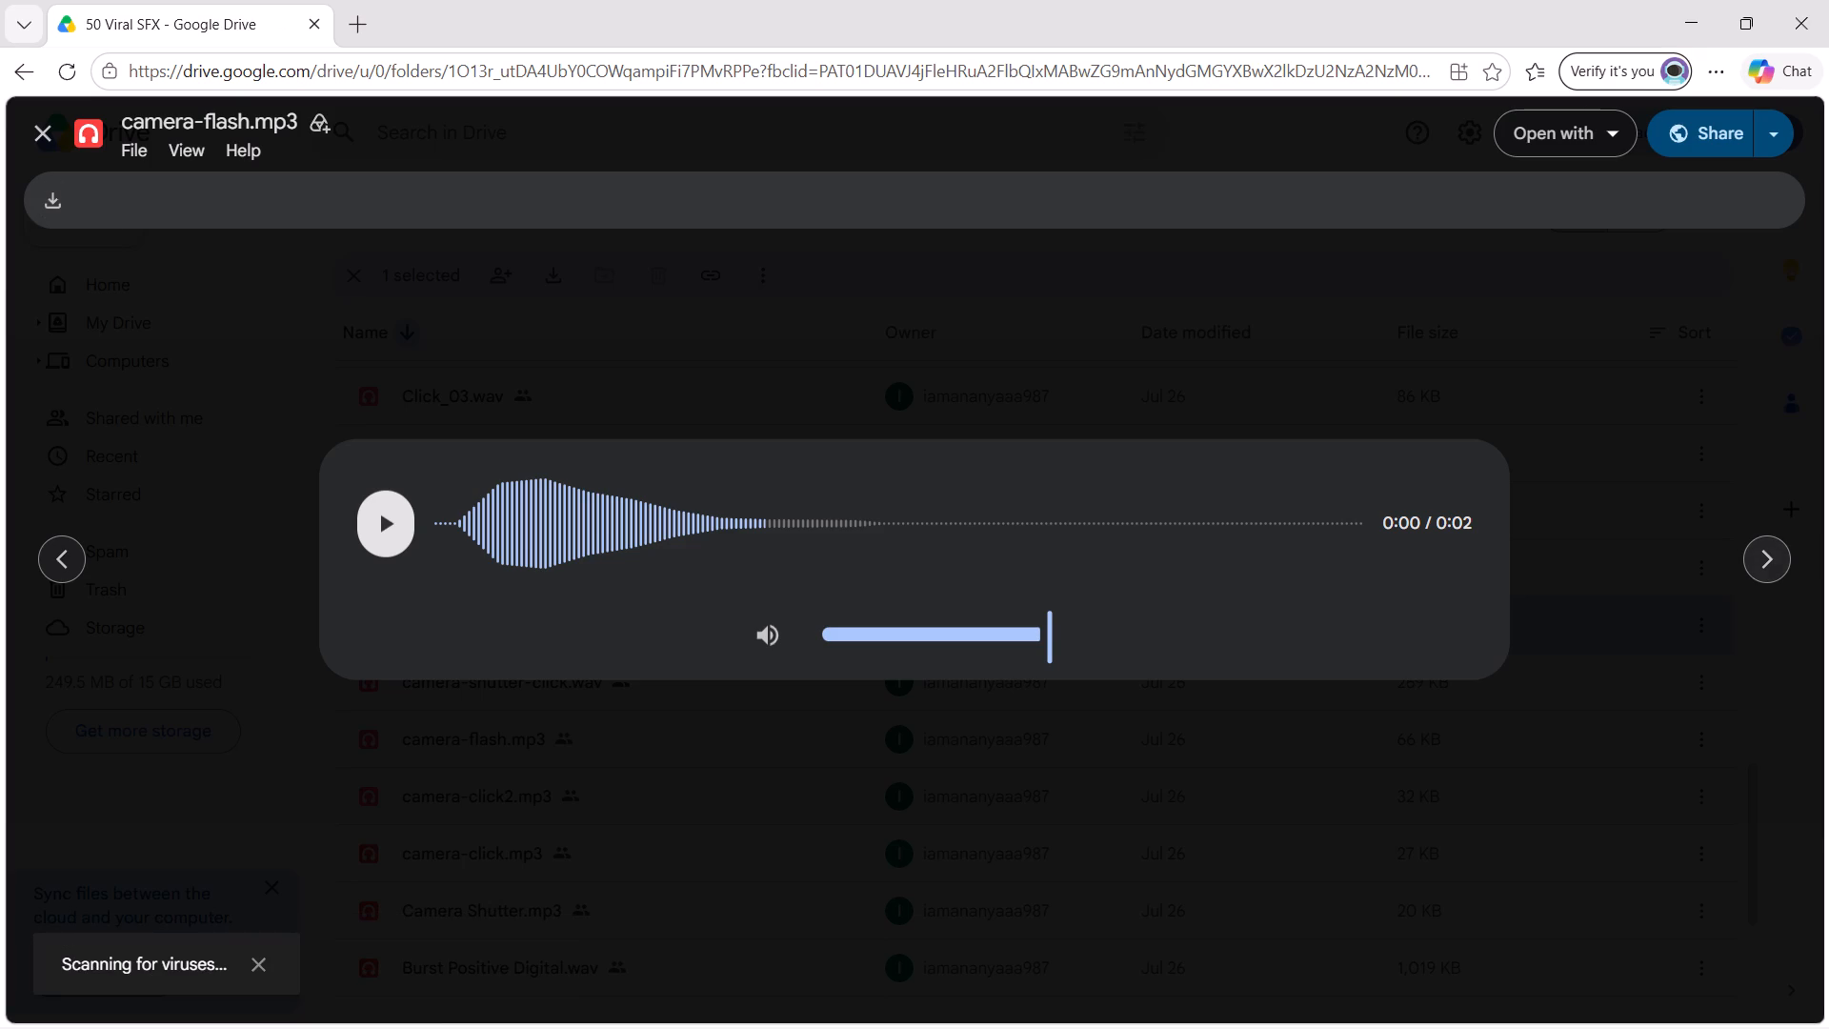
Audition camera-click2.mp3 and camera-click.mp3, and move on to the preview of Camera Shutter.mp3.
click(1786, 571)
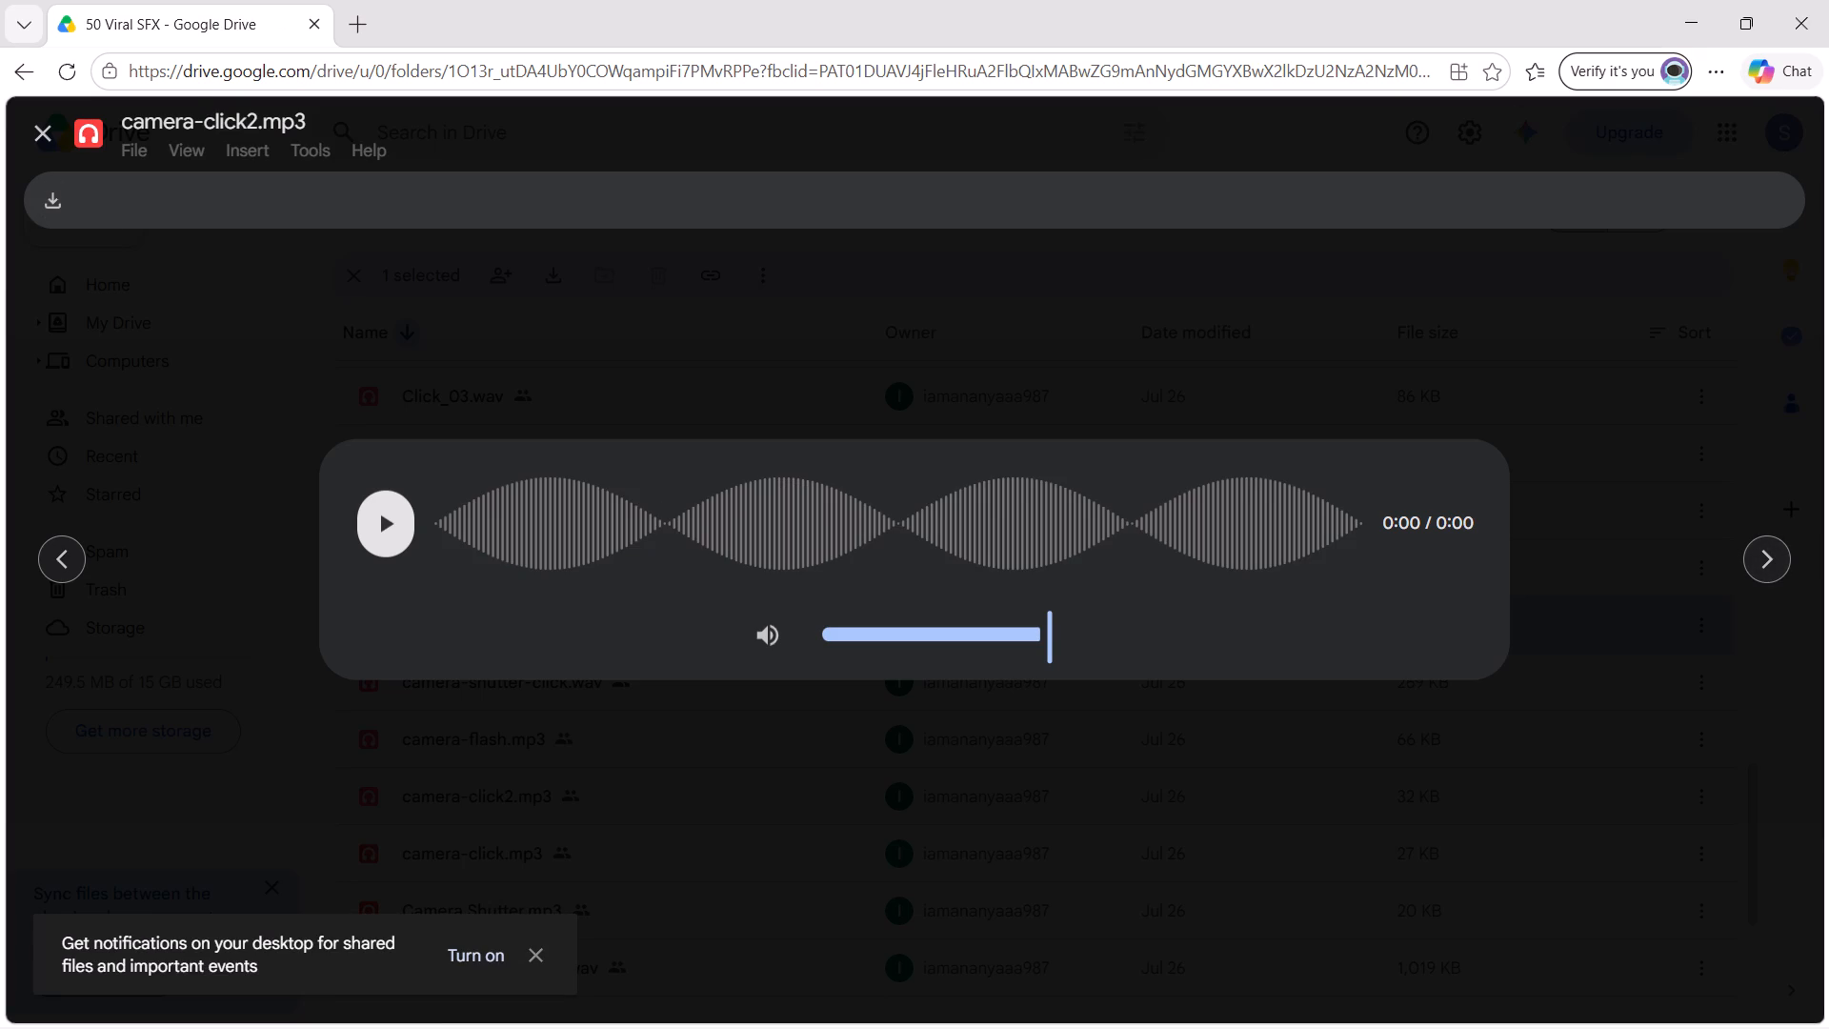
click(376, 522)
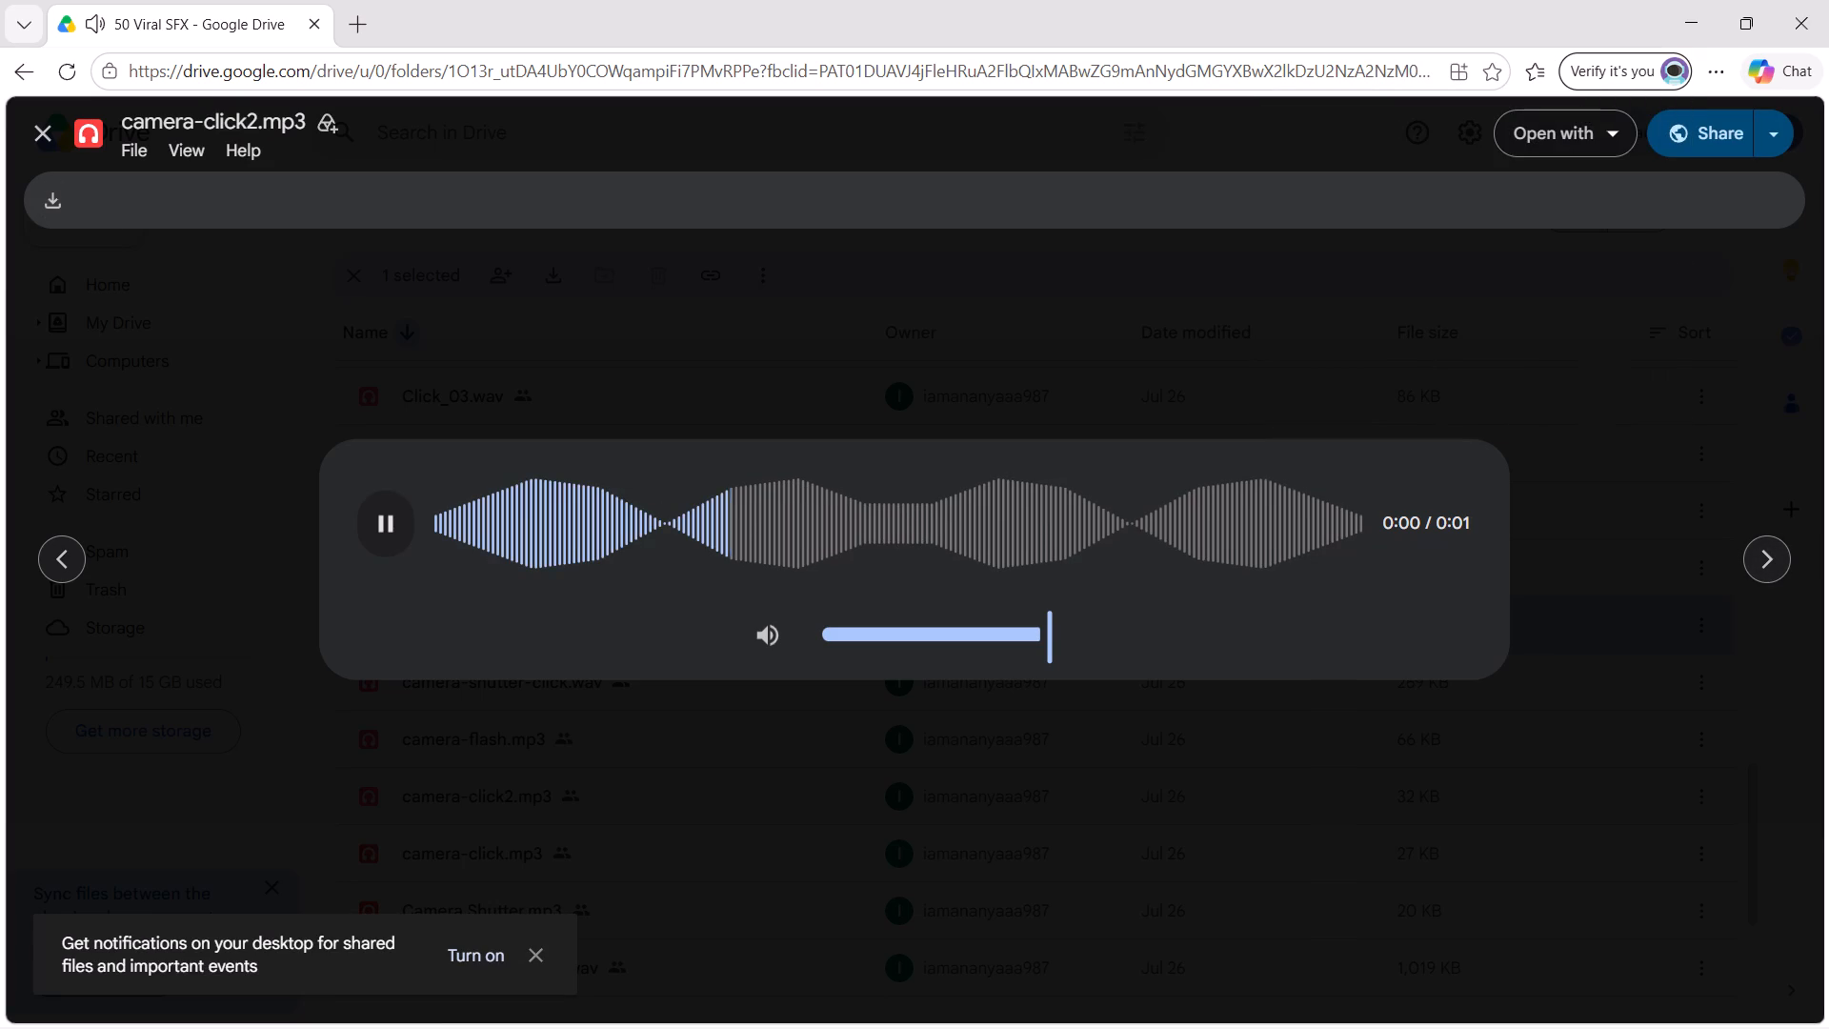
click(1760, 549)
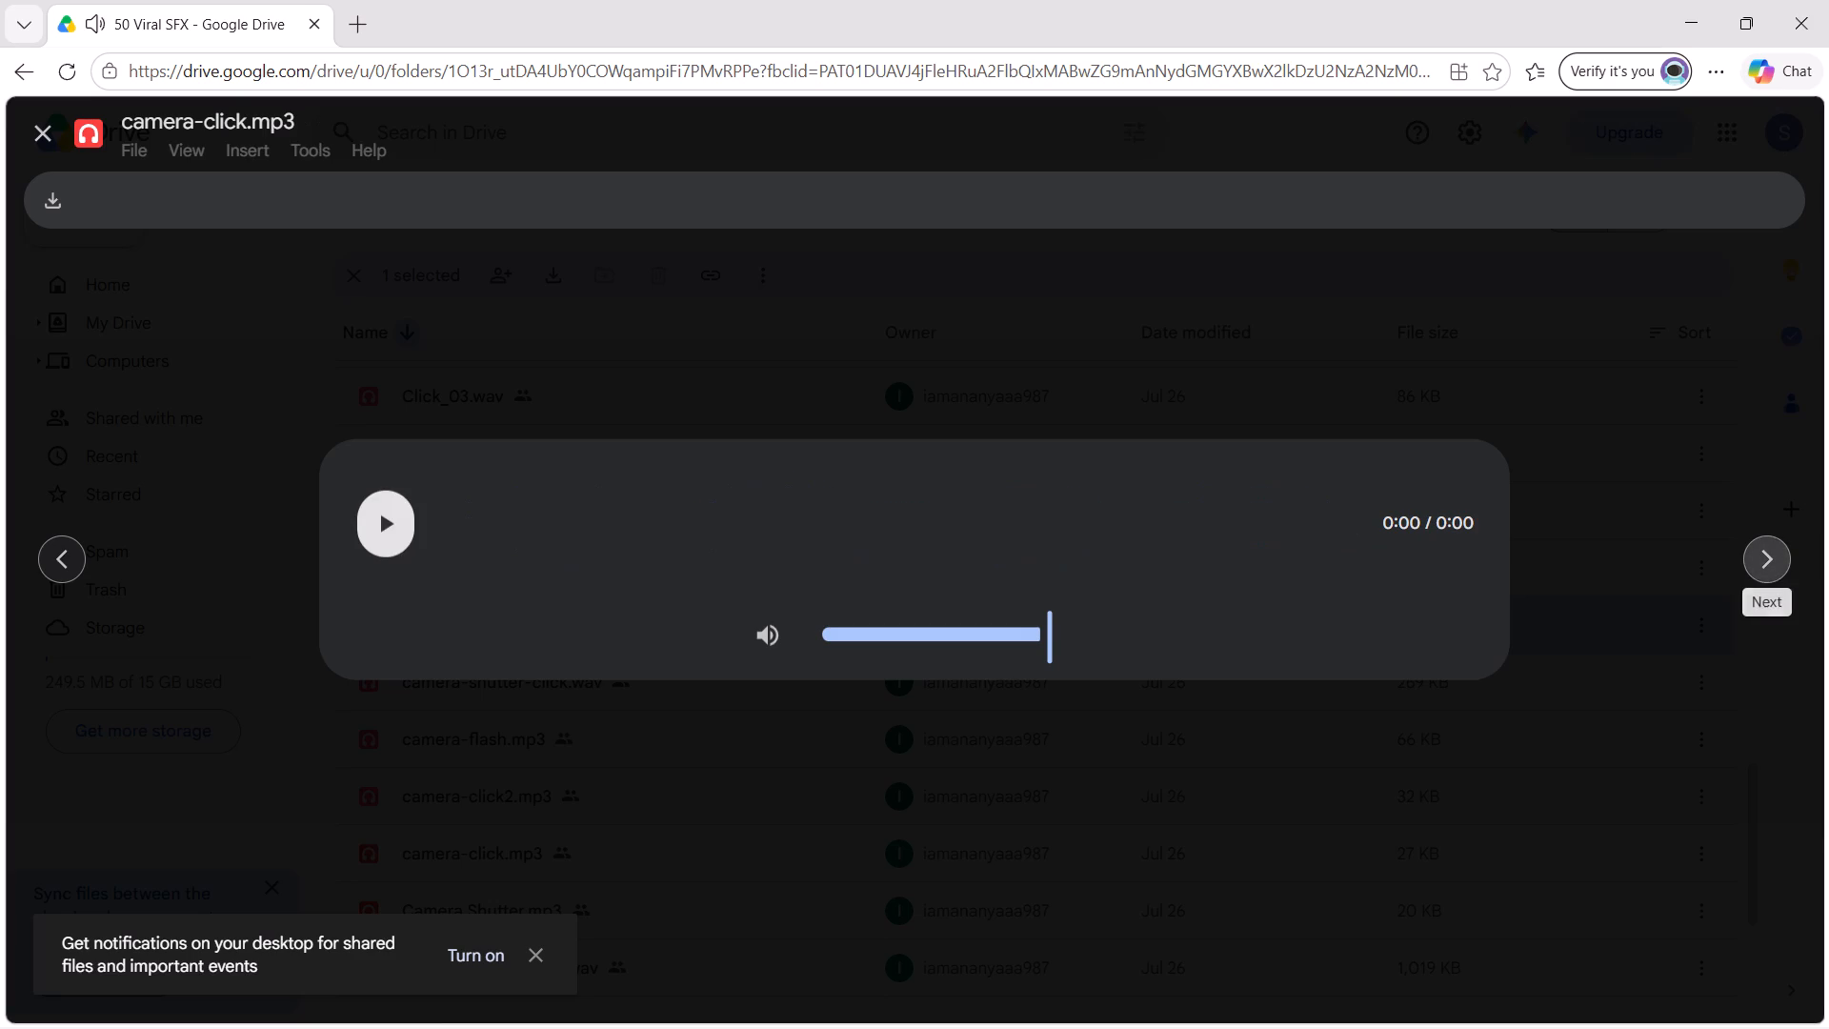
click(386, 514)
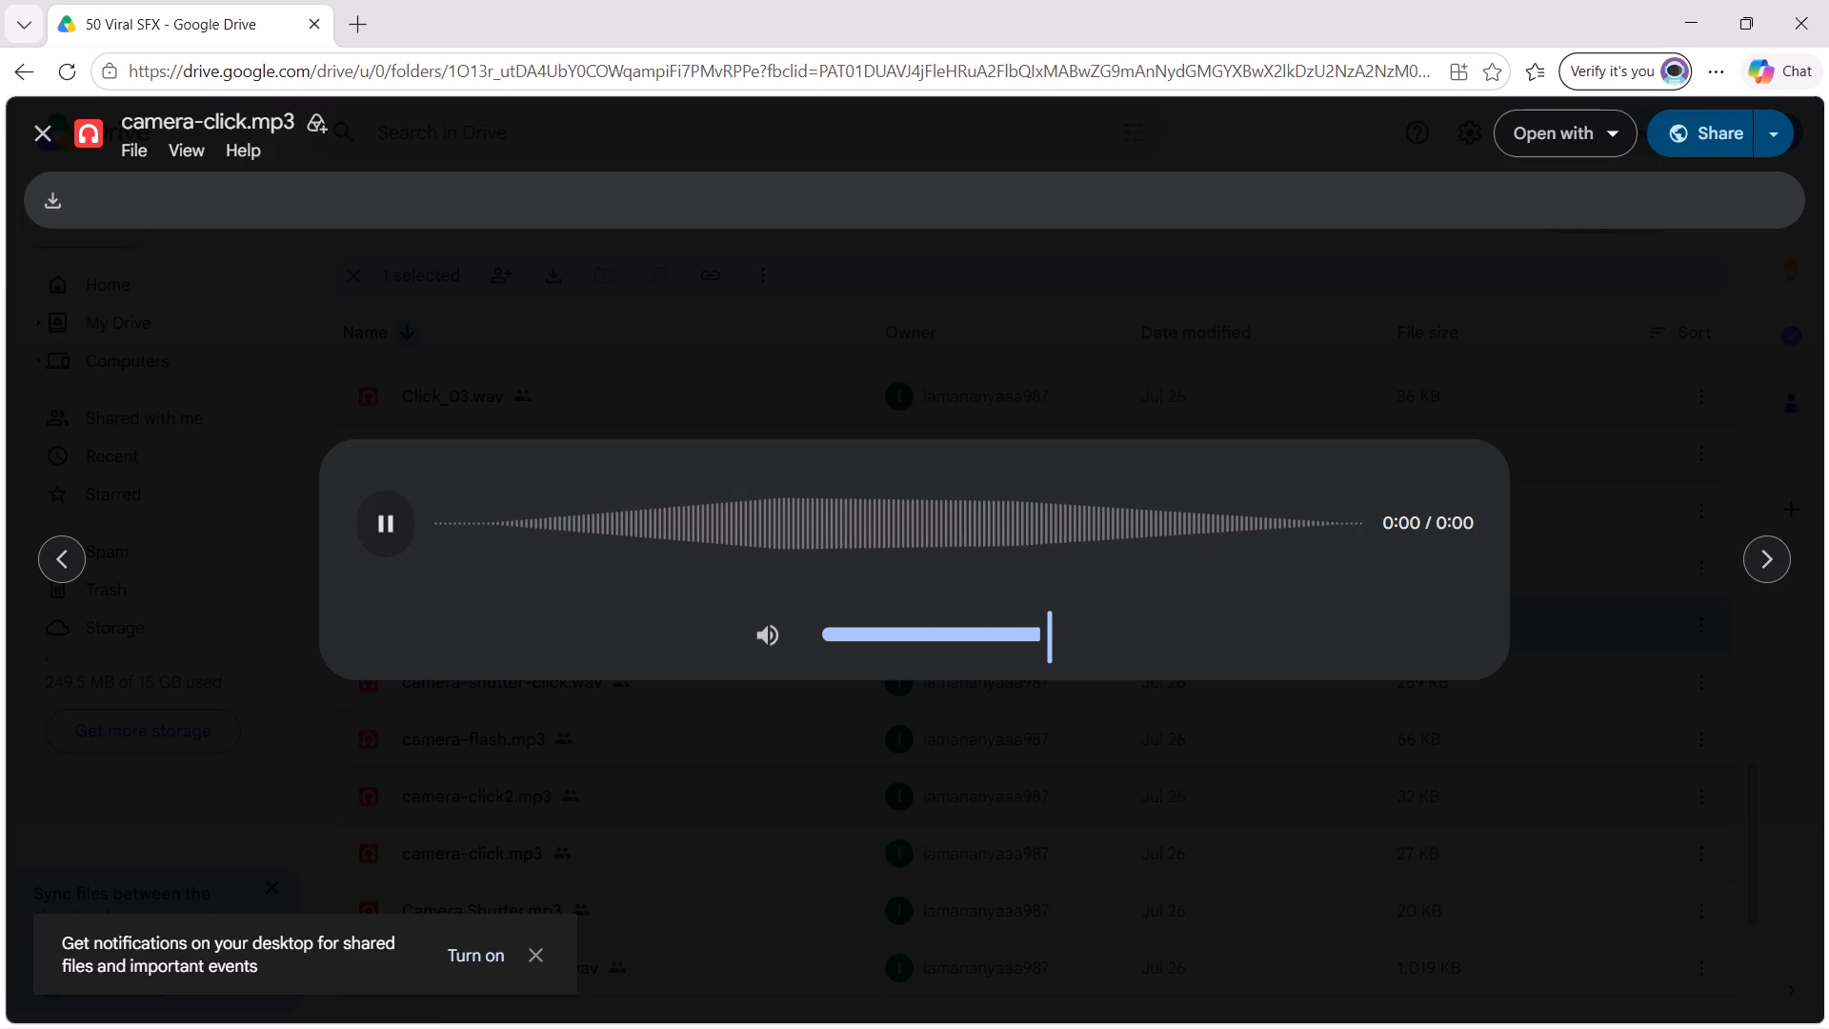
click(386, 514)
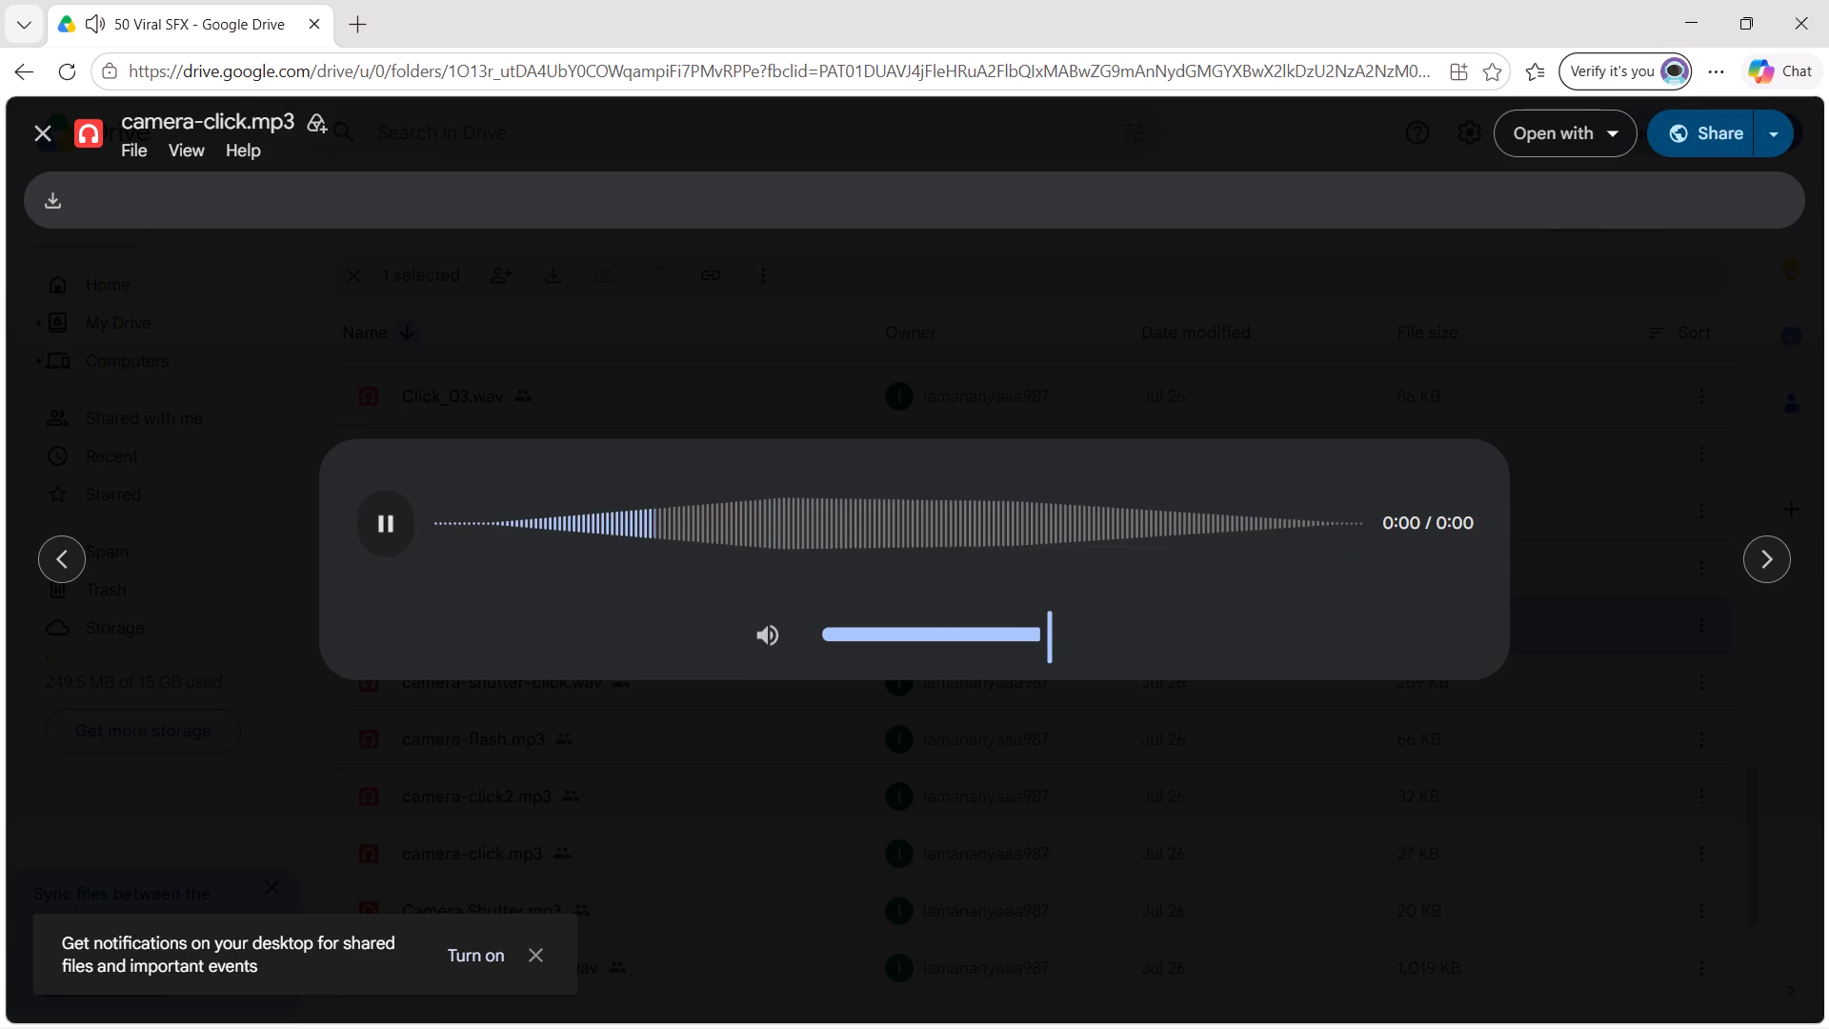
click(1754, 575)
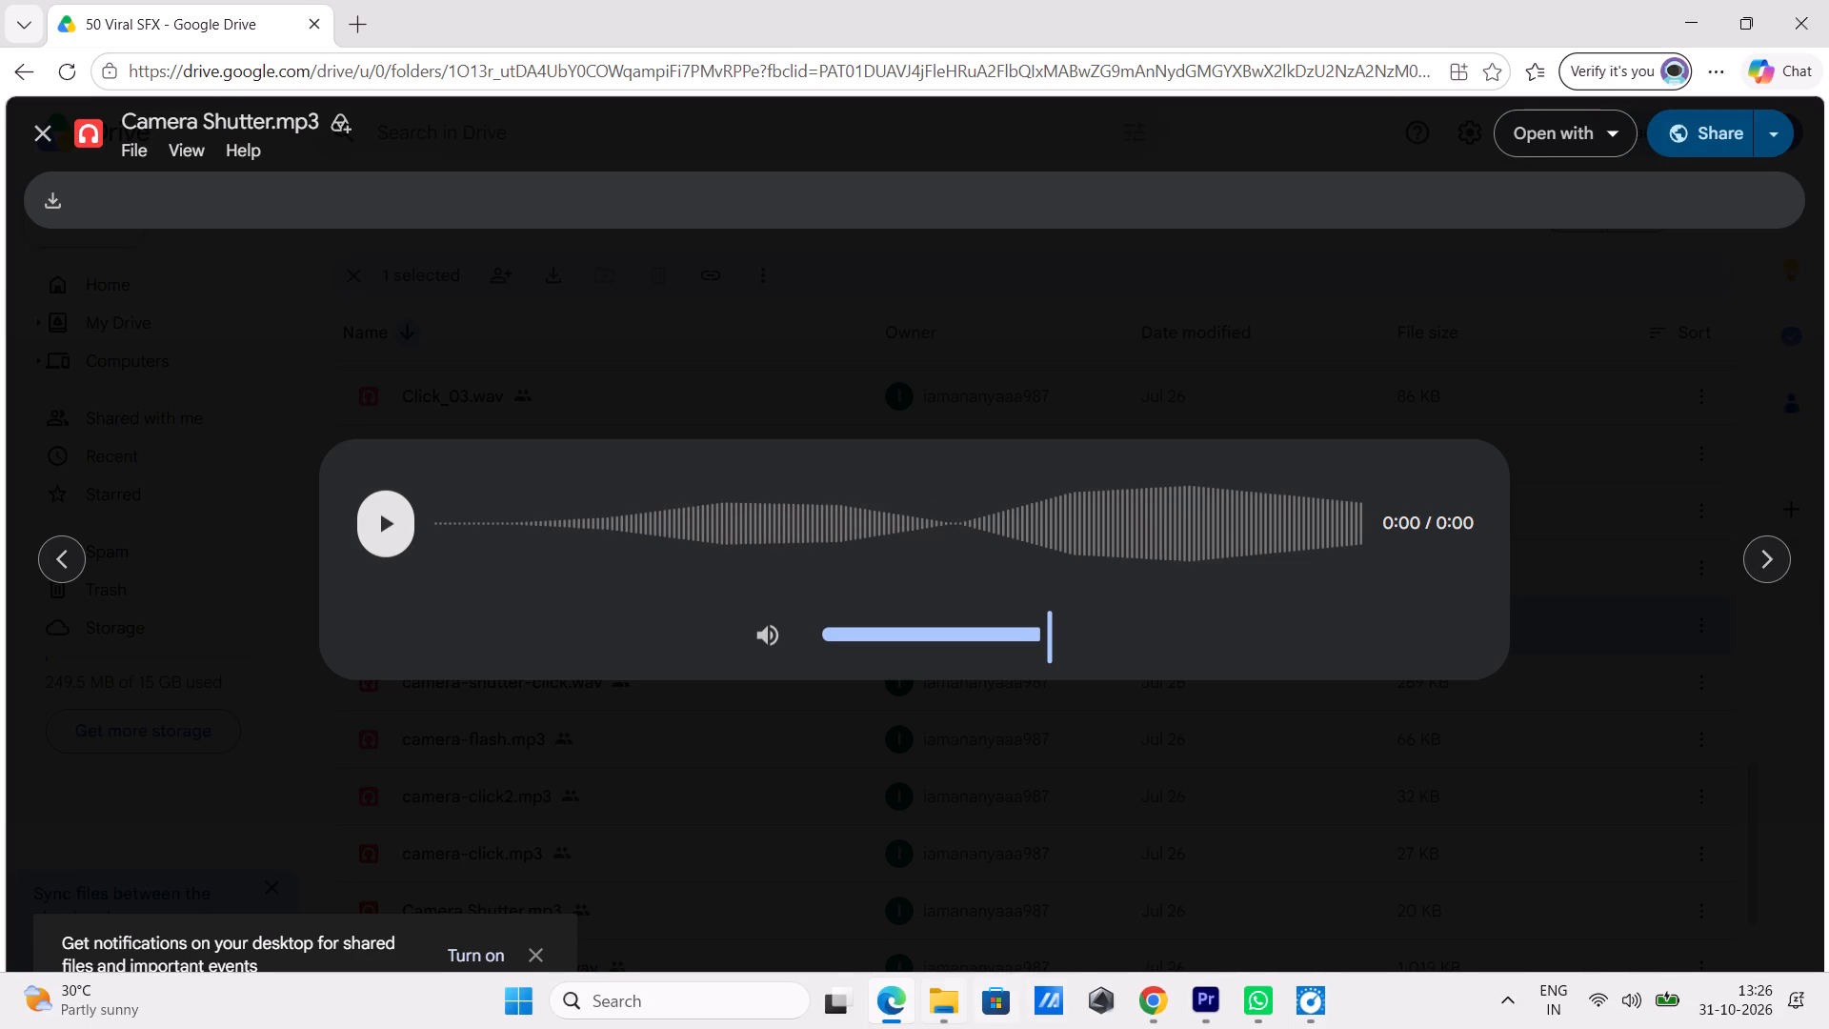
Switch to File Explorer and play the local Shutter Click 02 sound in Media Player.
click(960, 1007)
double_click(681, 830)
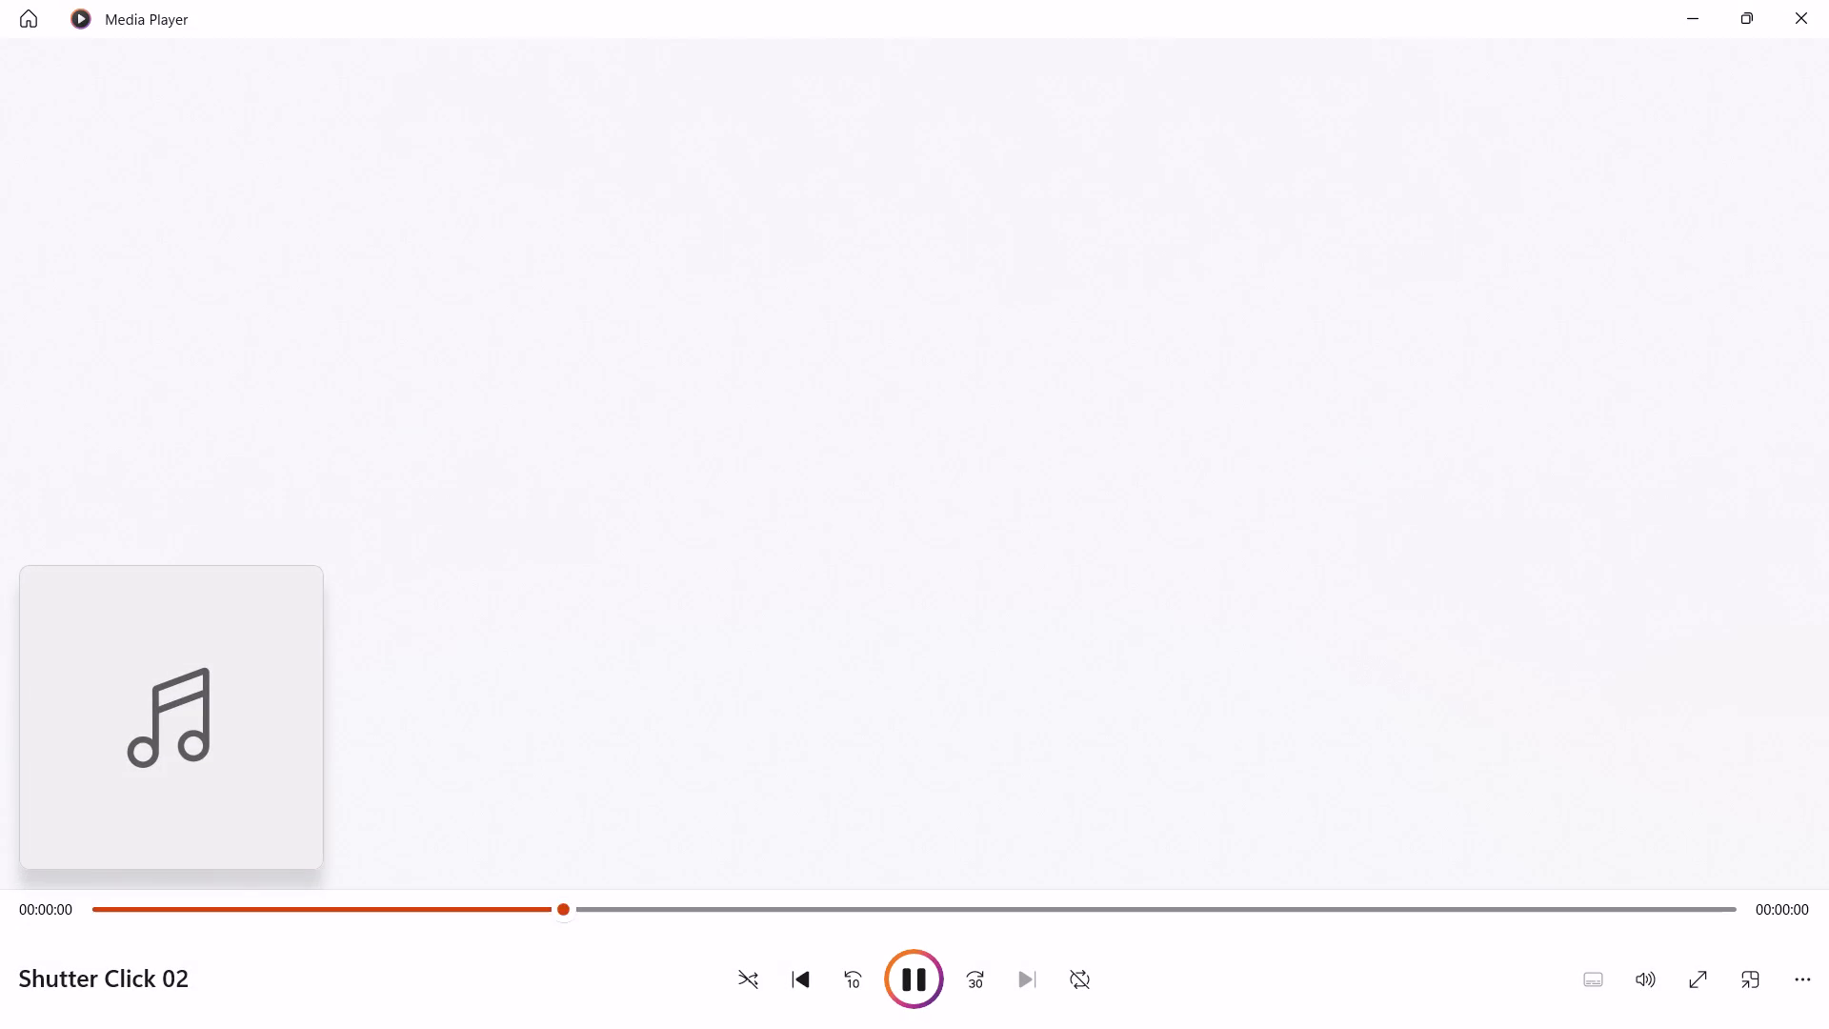
click(909, 471)
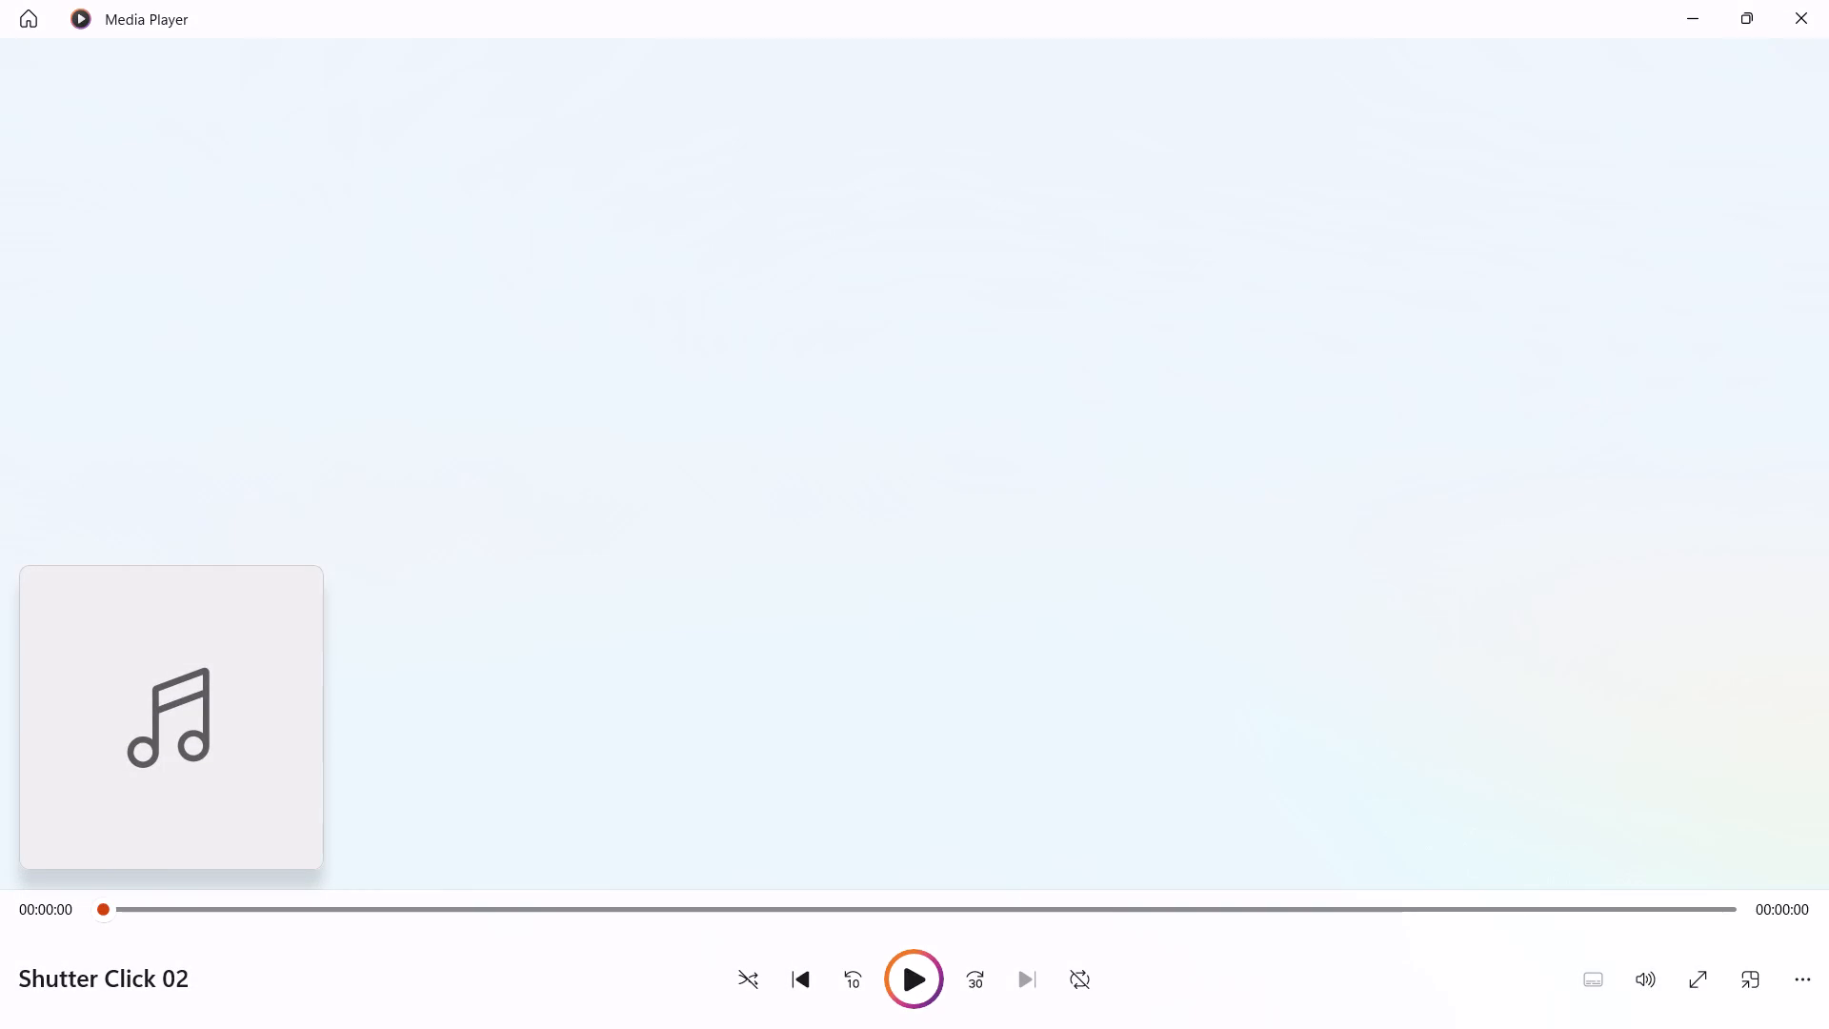
Close the Shutter Click 02 playback and audition the downloaded camera-flash sound from the Downloads folder for comparison.
click(1808, 10)
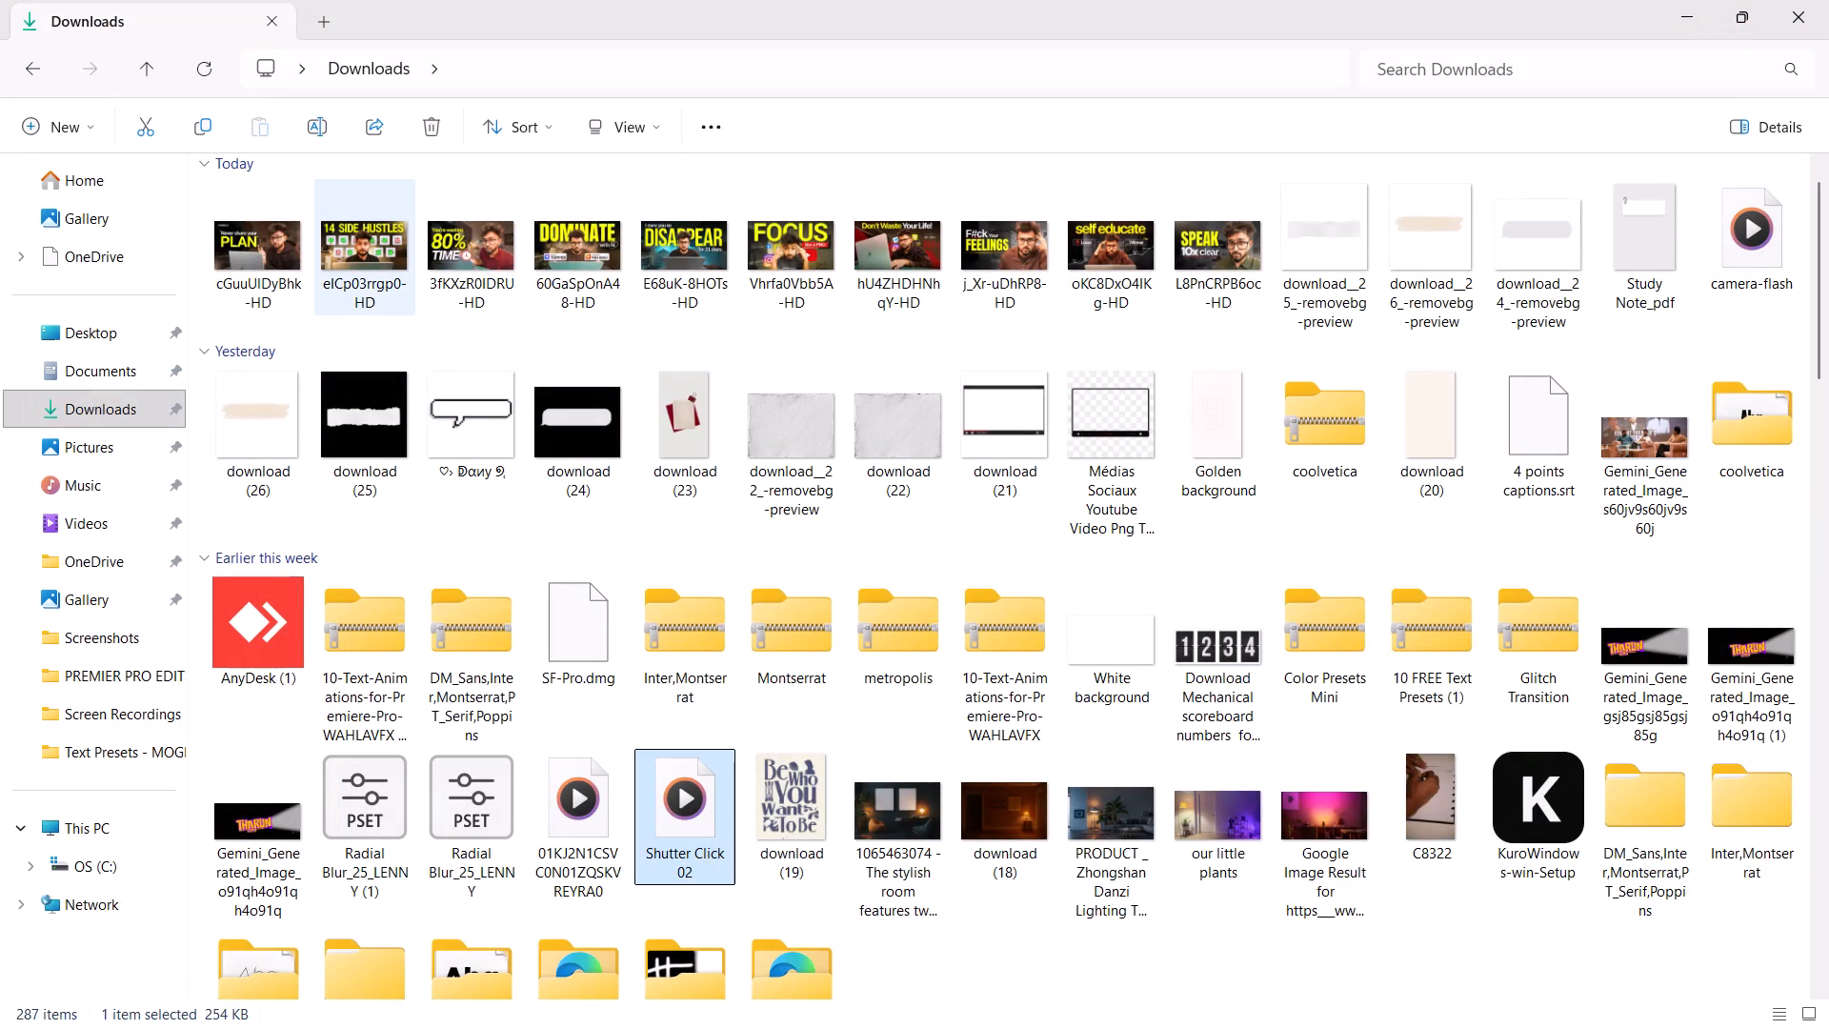
scroll(332, 285, up, 2)
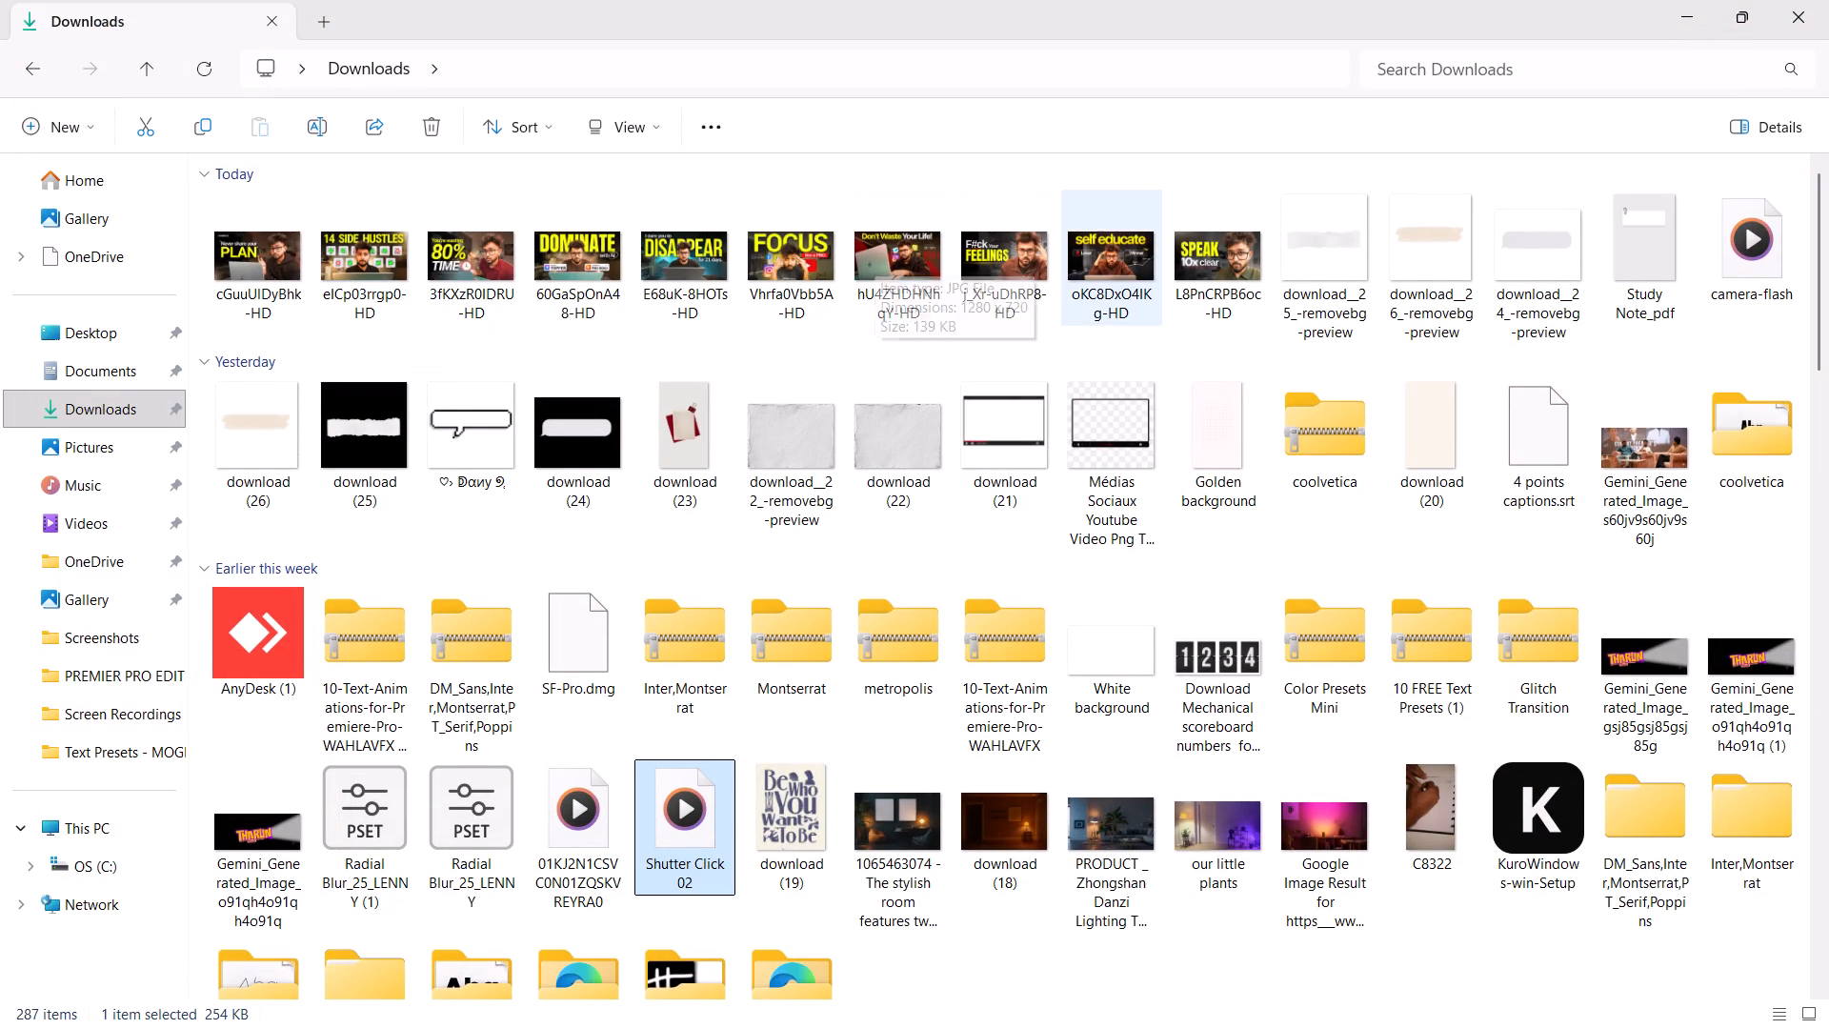
double_click(1737, 224)
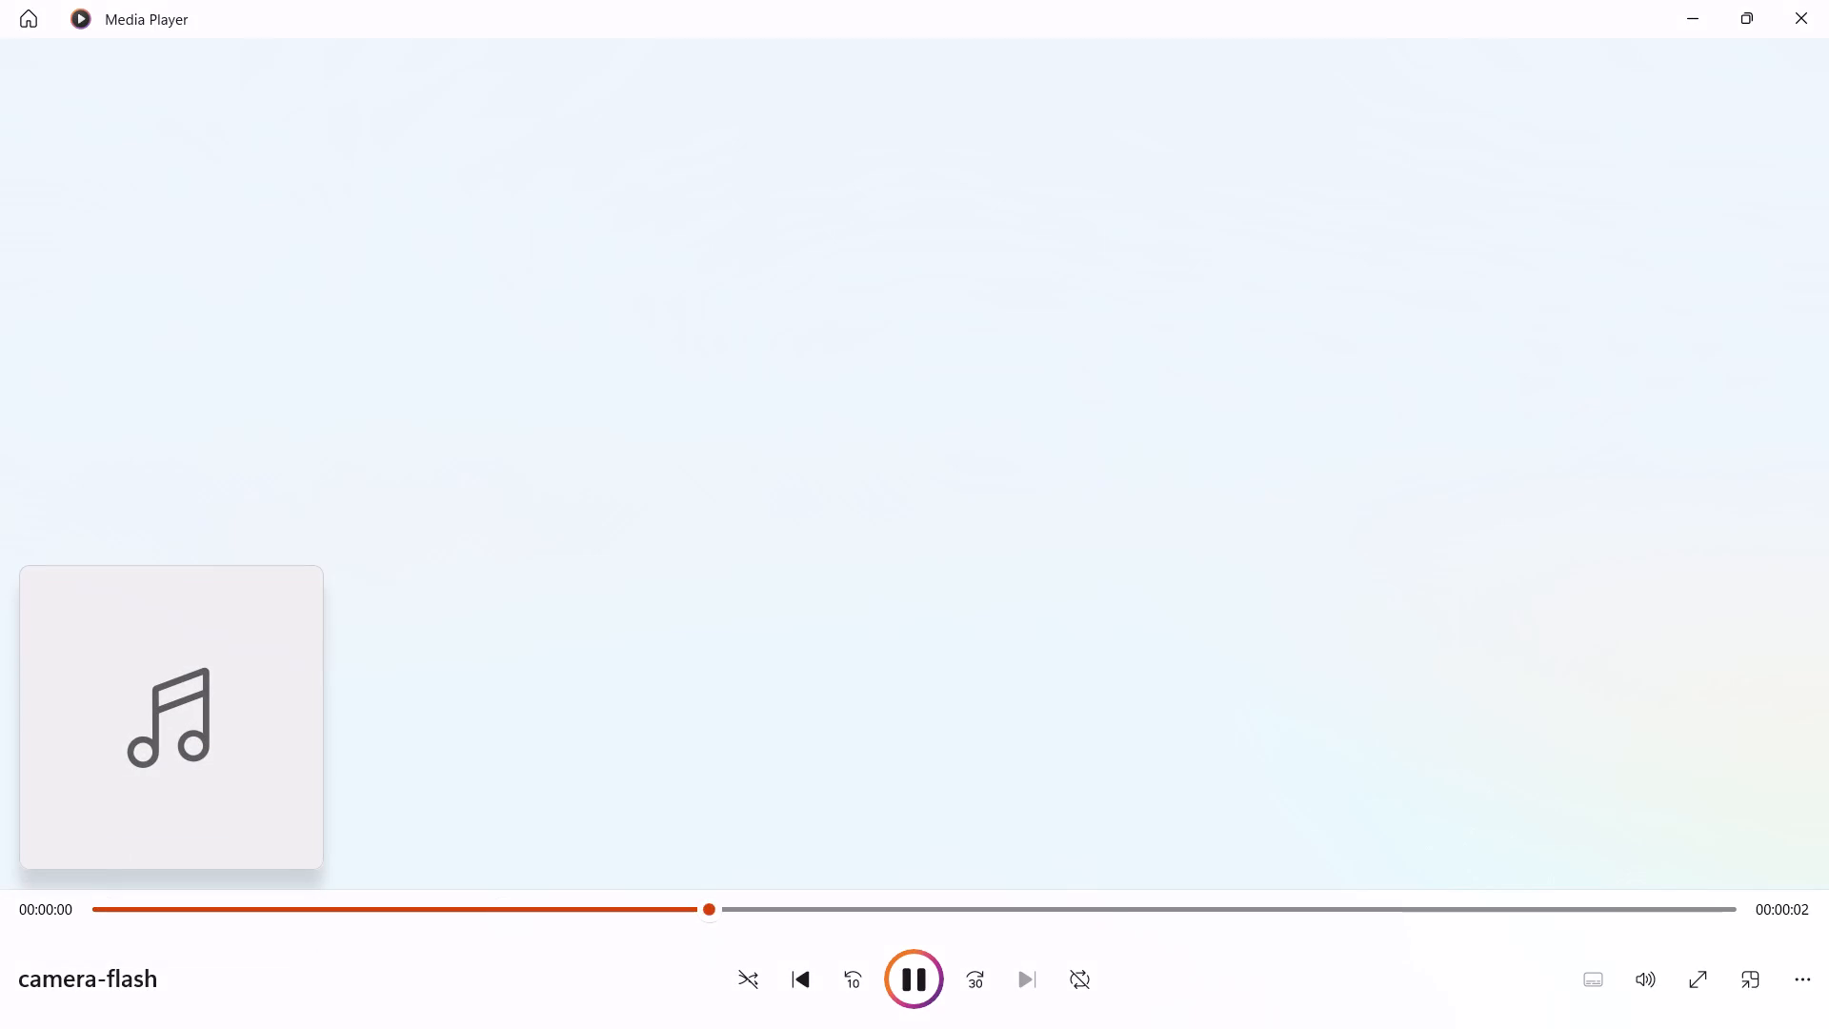
click(1804, 16)
Select the Shutter Click 02 sound file in the Downloads folder.
scroll(948, 613, down, 1)
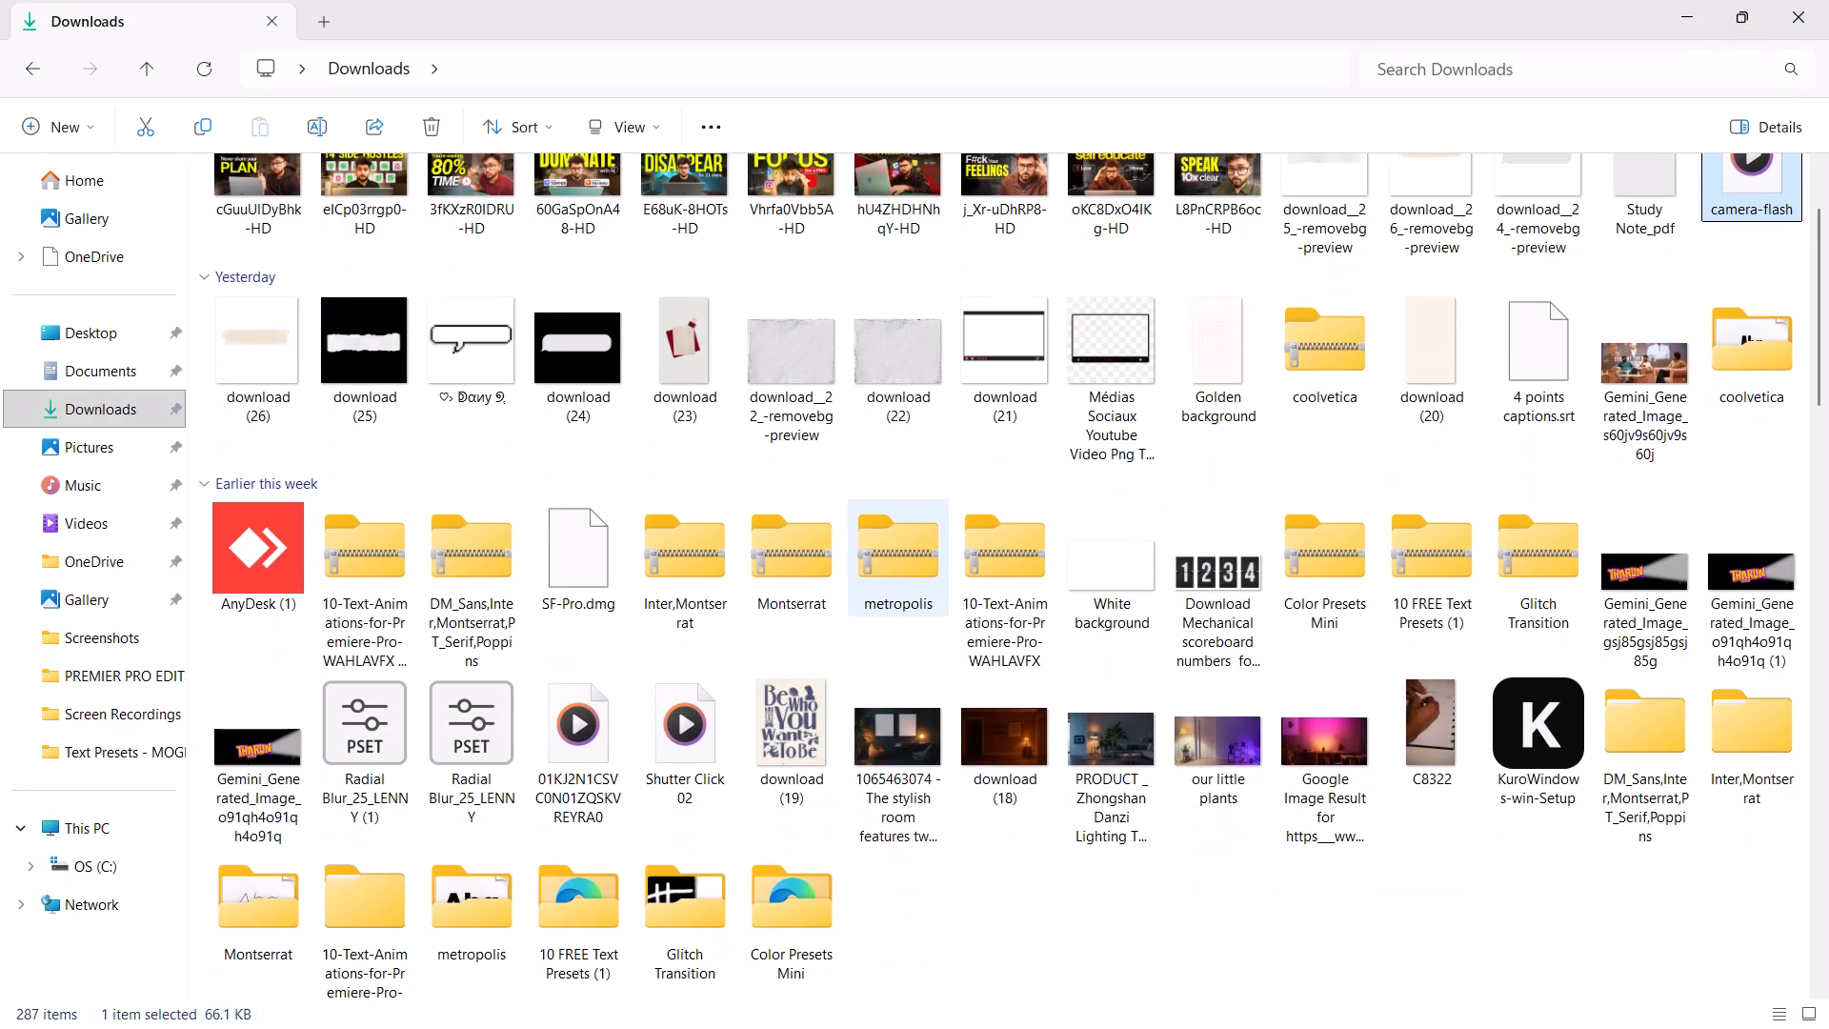
click(647, 738)
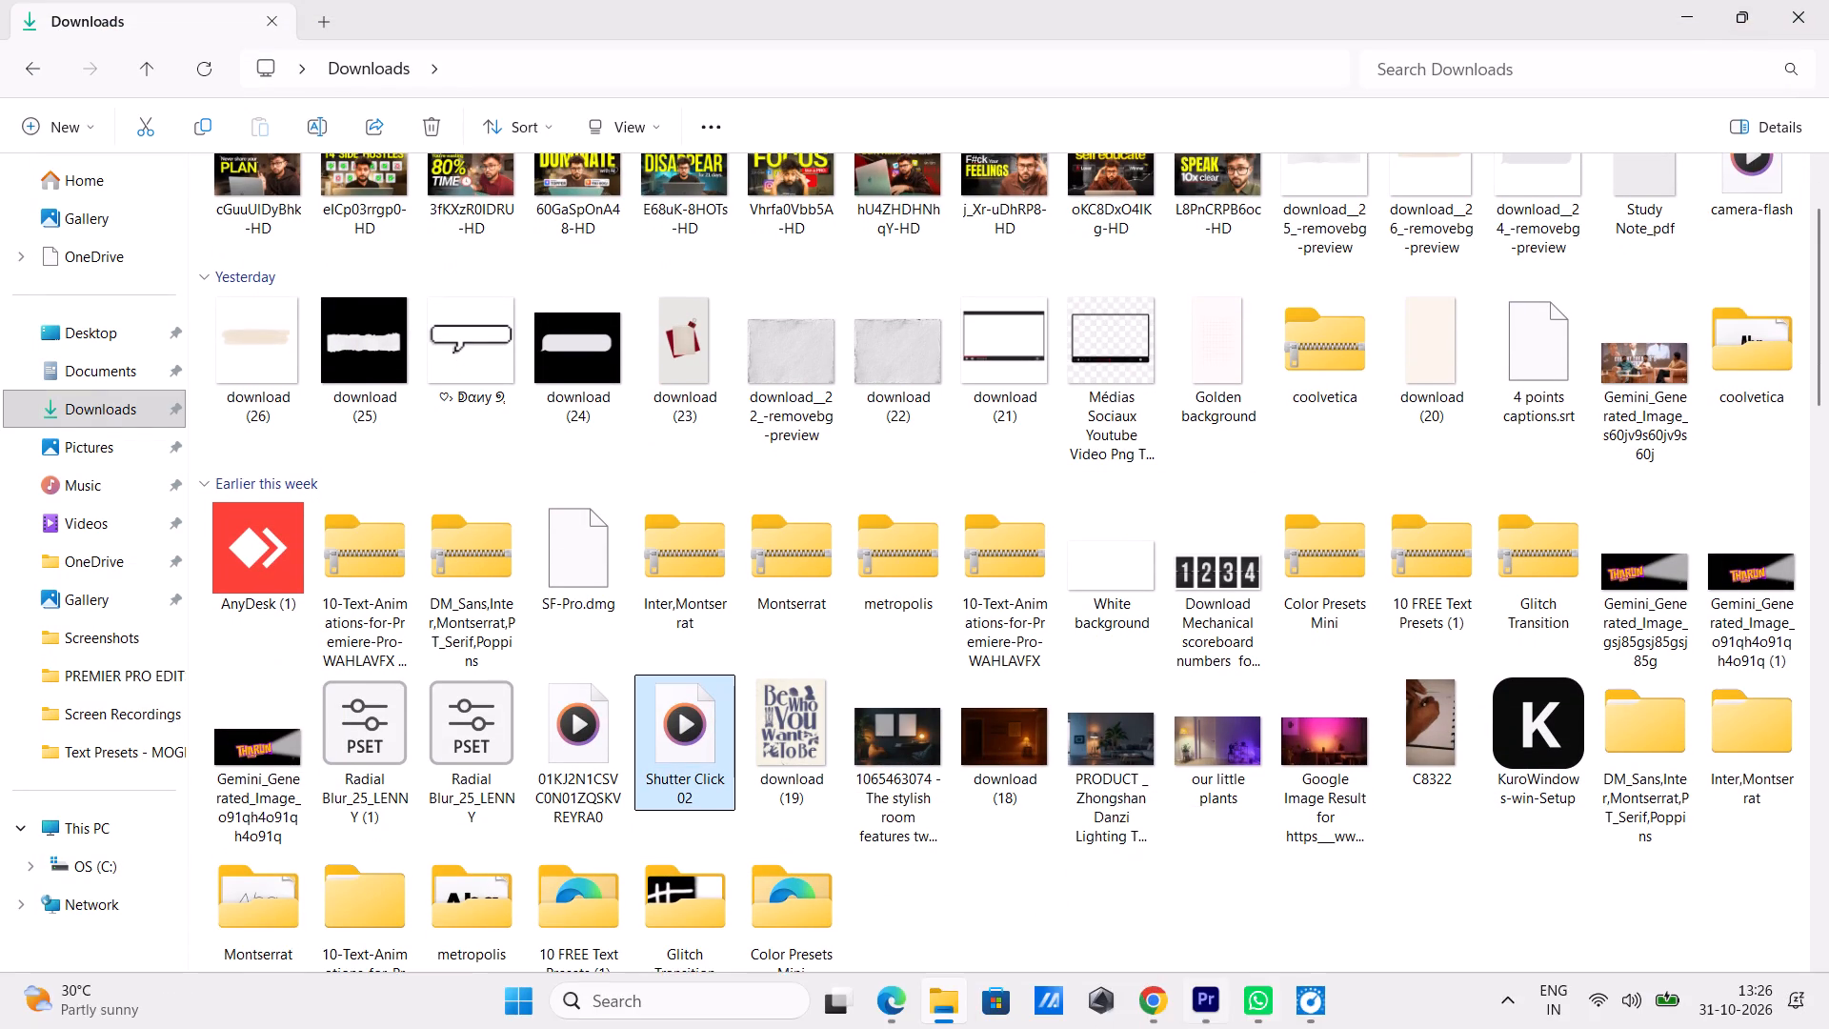
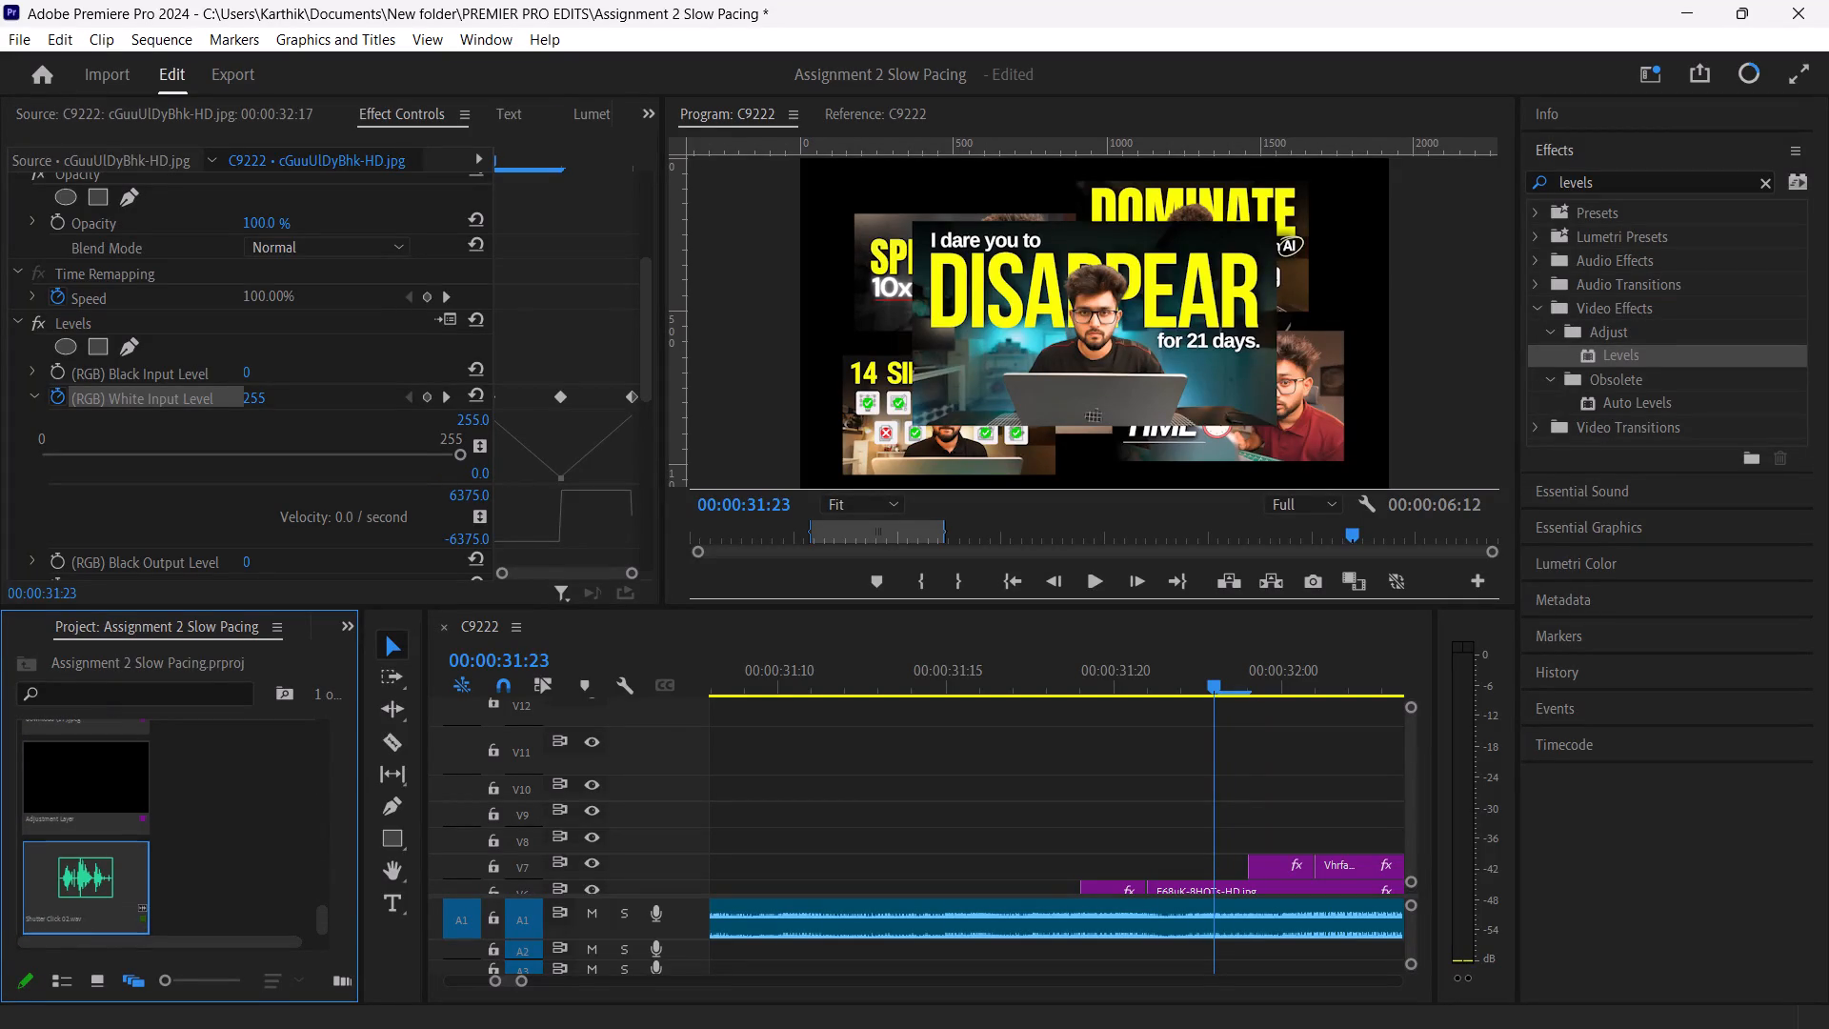
Reposition the Shutter Click 02 sound in the project bin and bring the playhead back to 00:00:30:19, where the first thumbnail image starts on V1.
drag(50, 878, 83, 861)
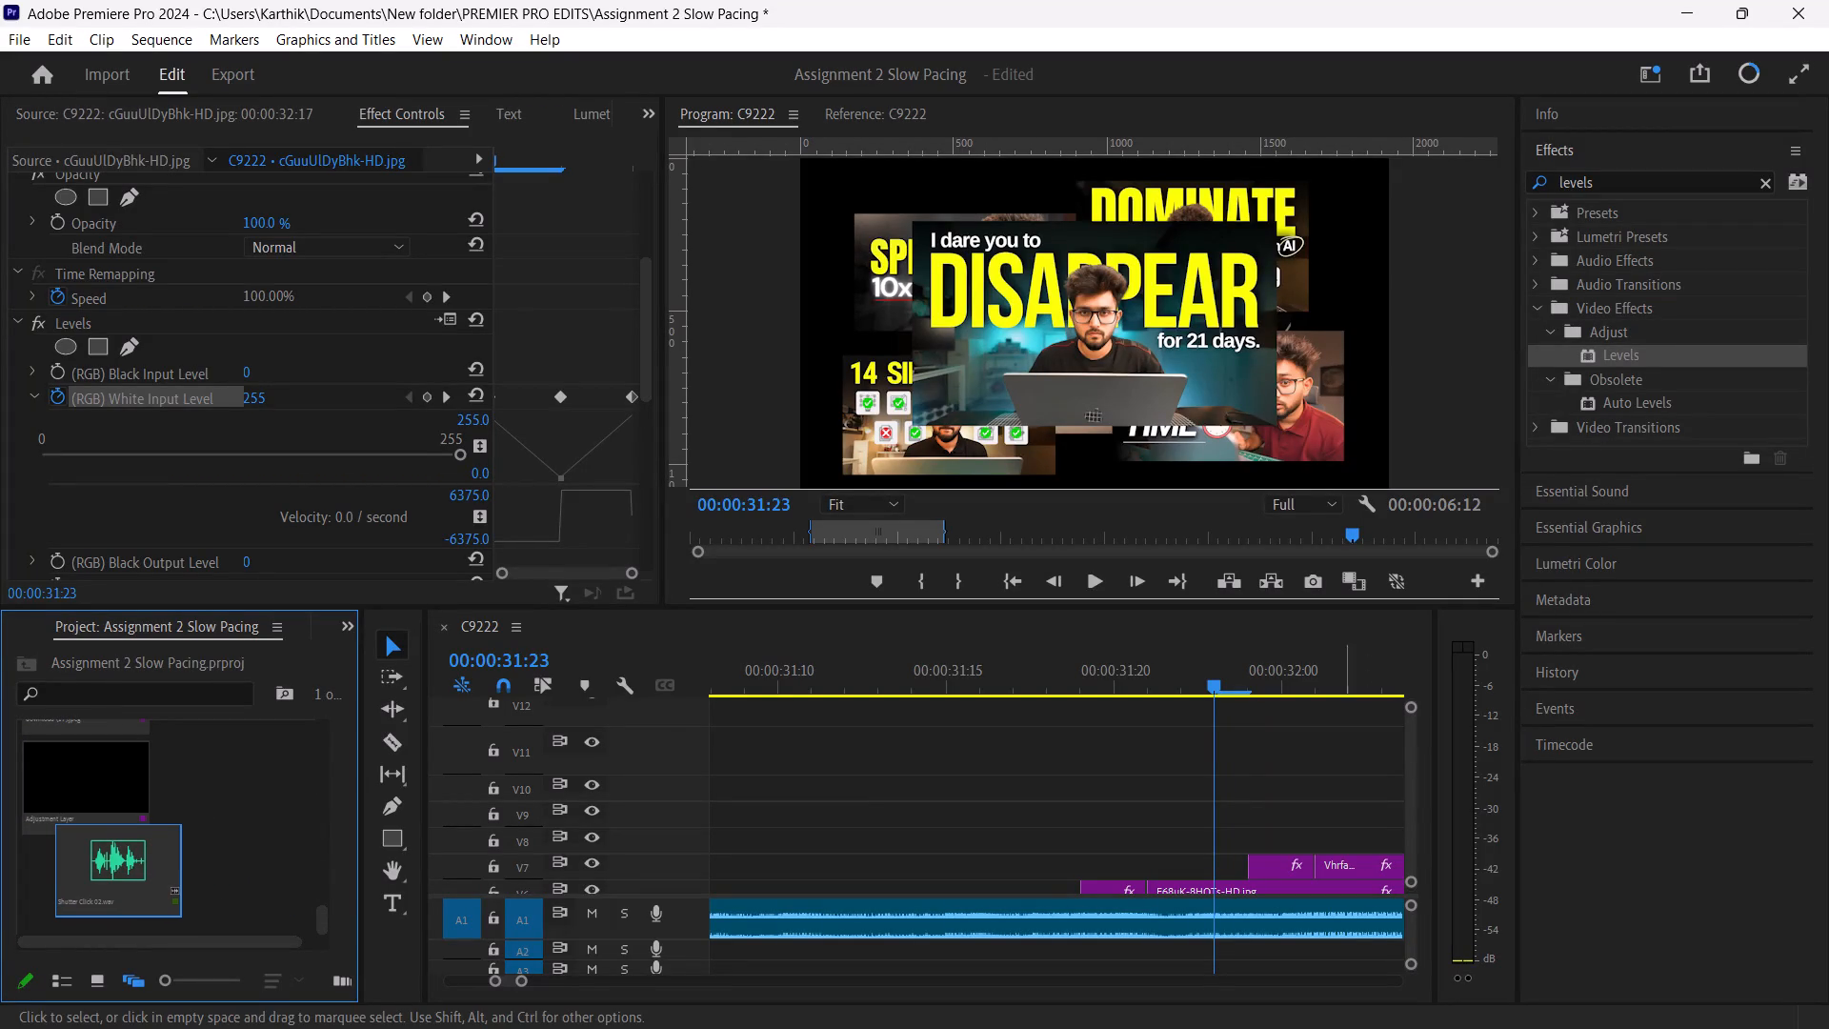
drag(1212, 680, 1018, 705)
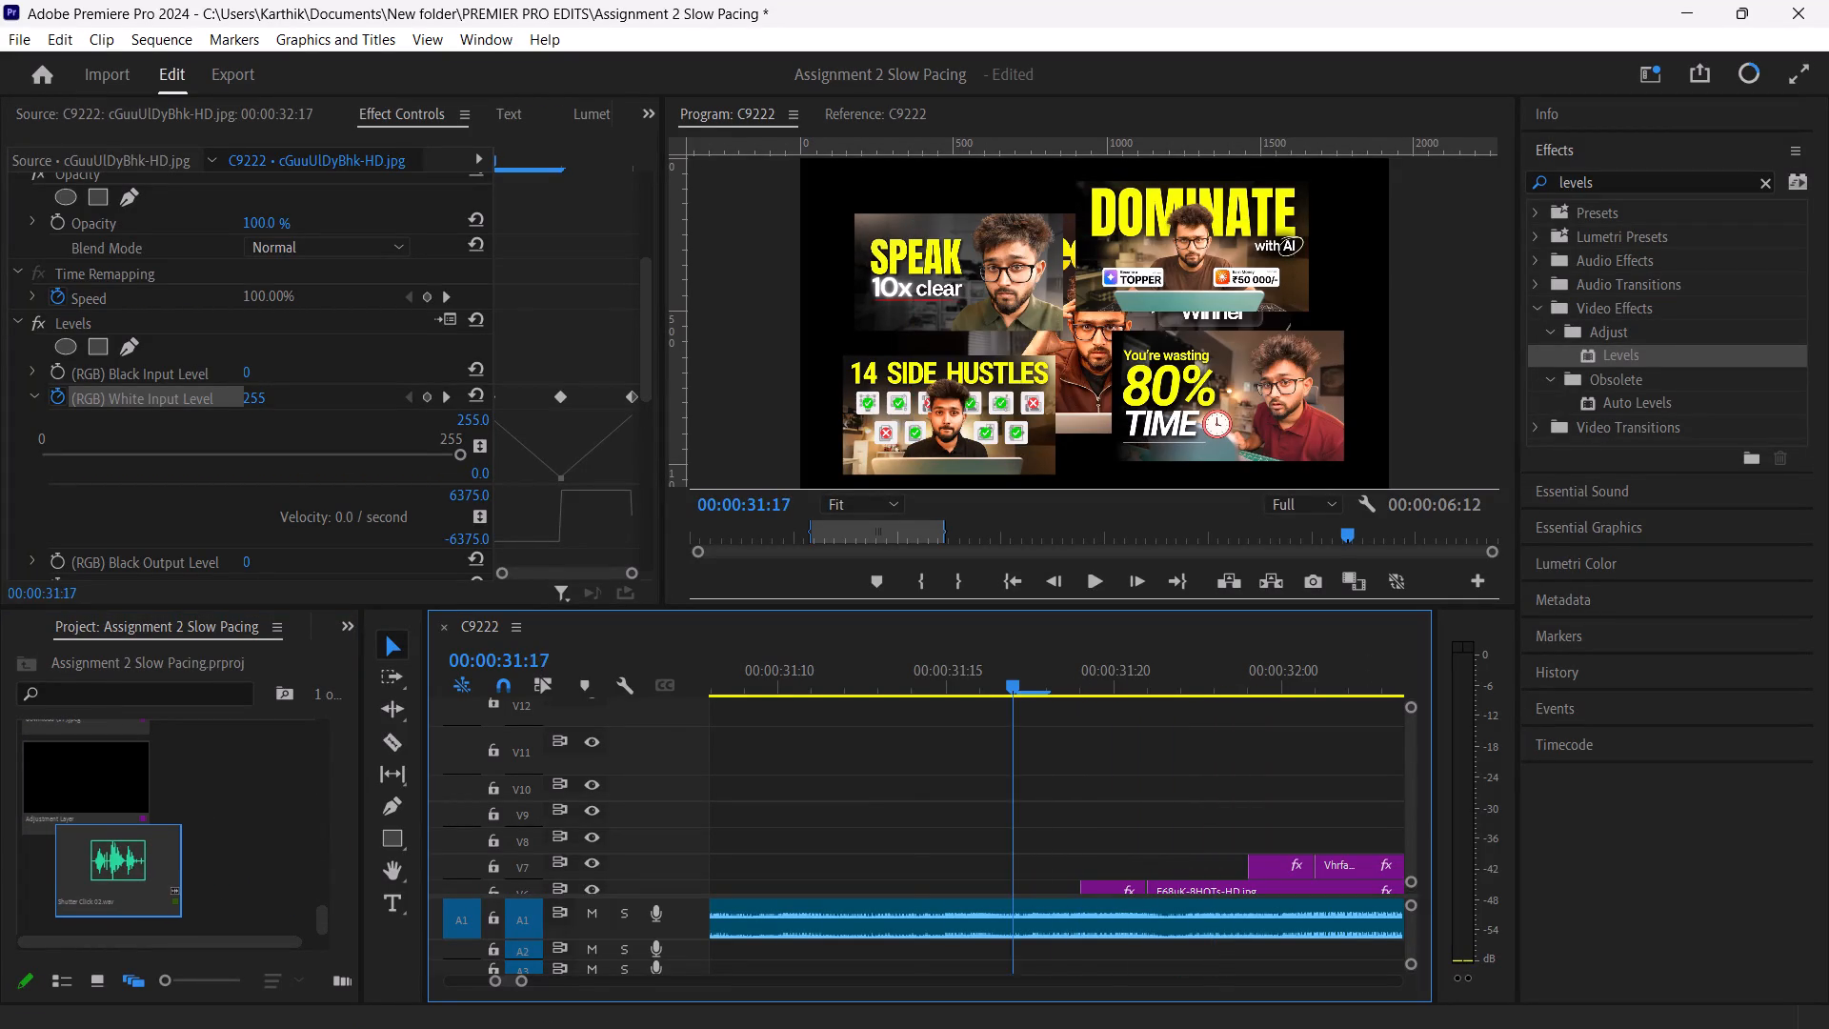
drag(1018, 705, 713, 678)
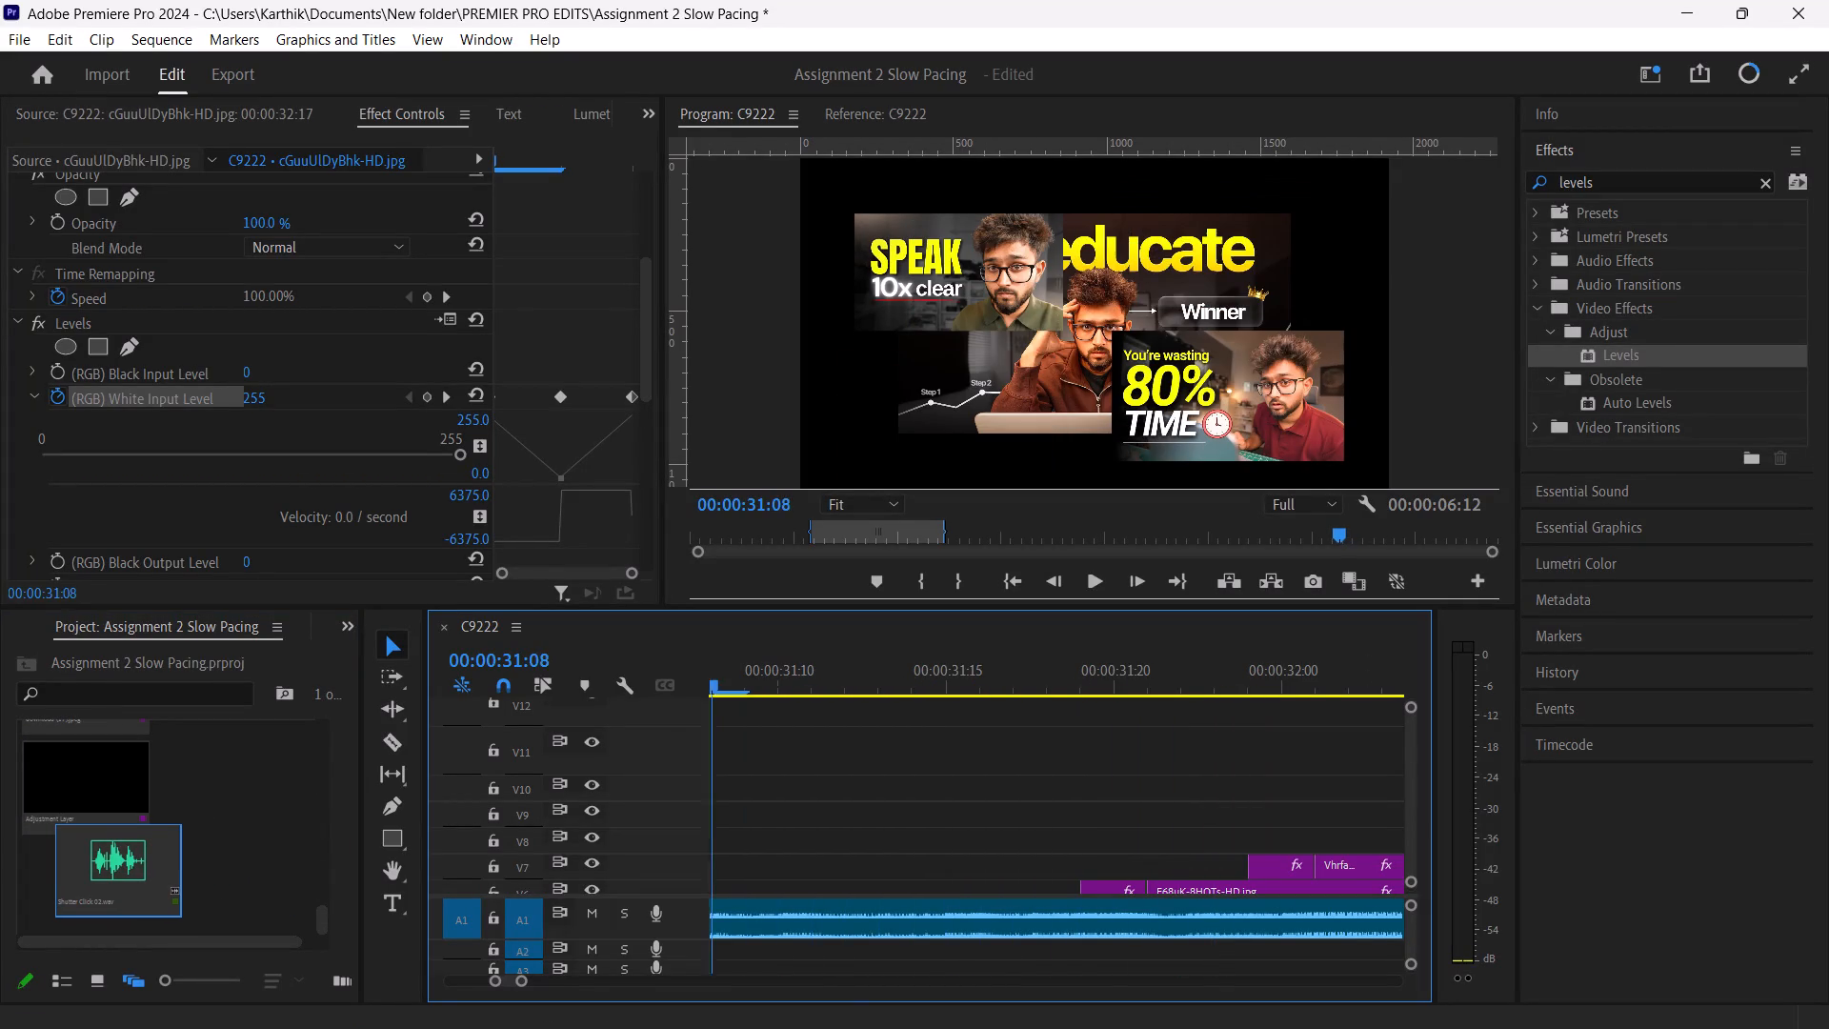
drag(713, 678, 734, 686)
drag(1410, 838, 1412, 886)
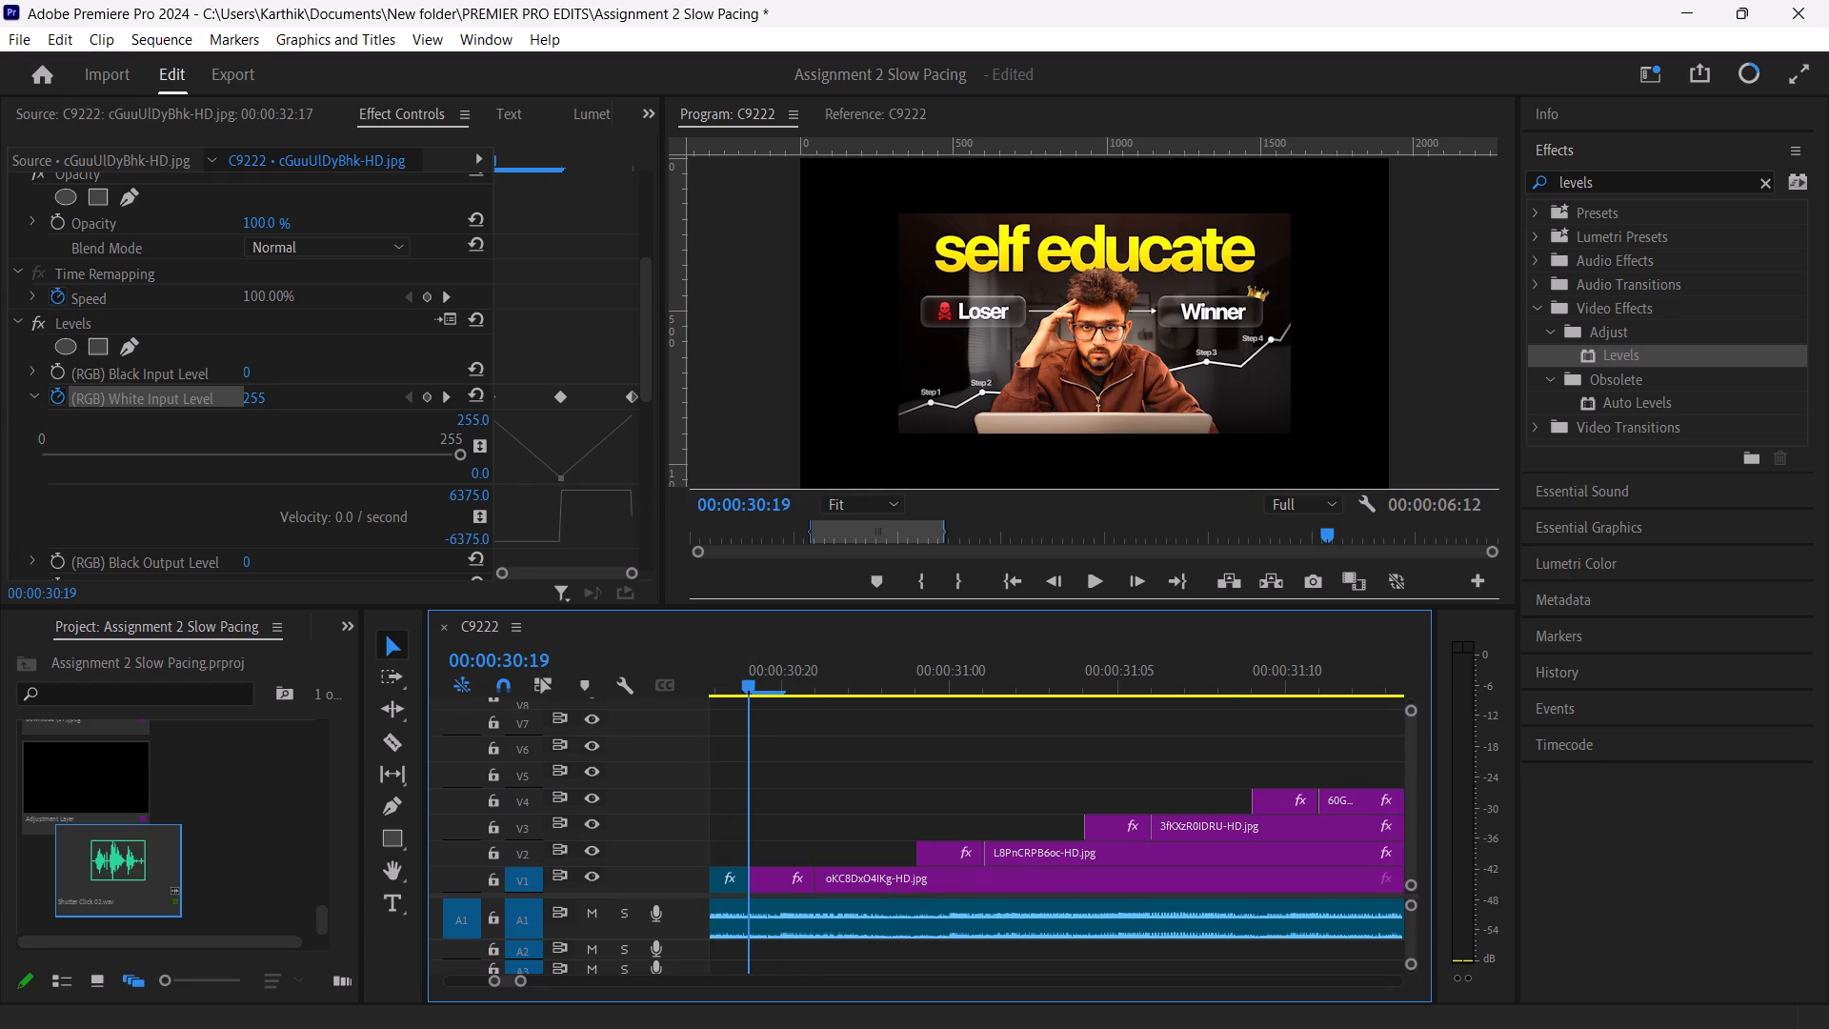
Enlarge audio track A3 and place Shutter Click 02.wav on it at 00:00:30:19, under the first thumbnail's start.
drag(1412, 886, 1412, 917)
drag(1410, 936, 1412, 923)
drag(1412, 923, 1412, 924)
drag(1412, 924, 1412, 950)
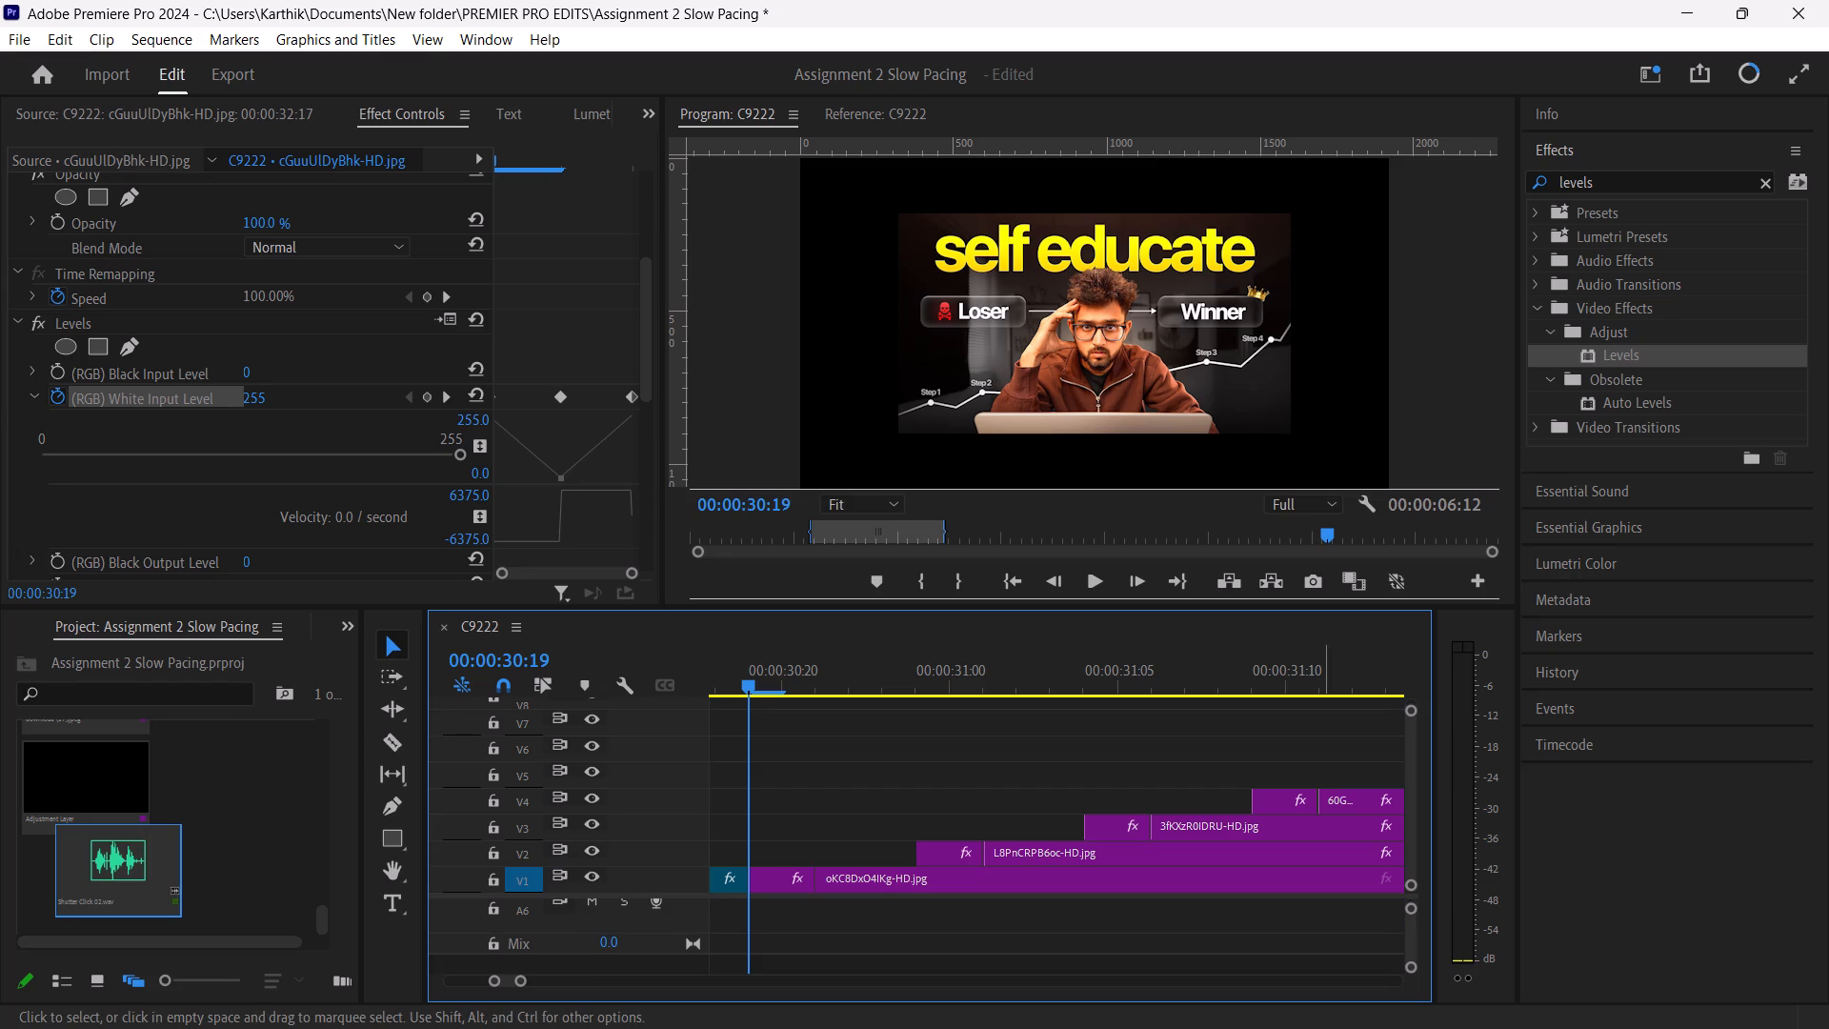
click(1408, 924)
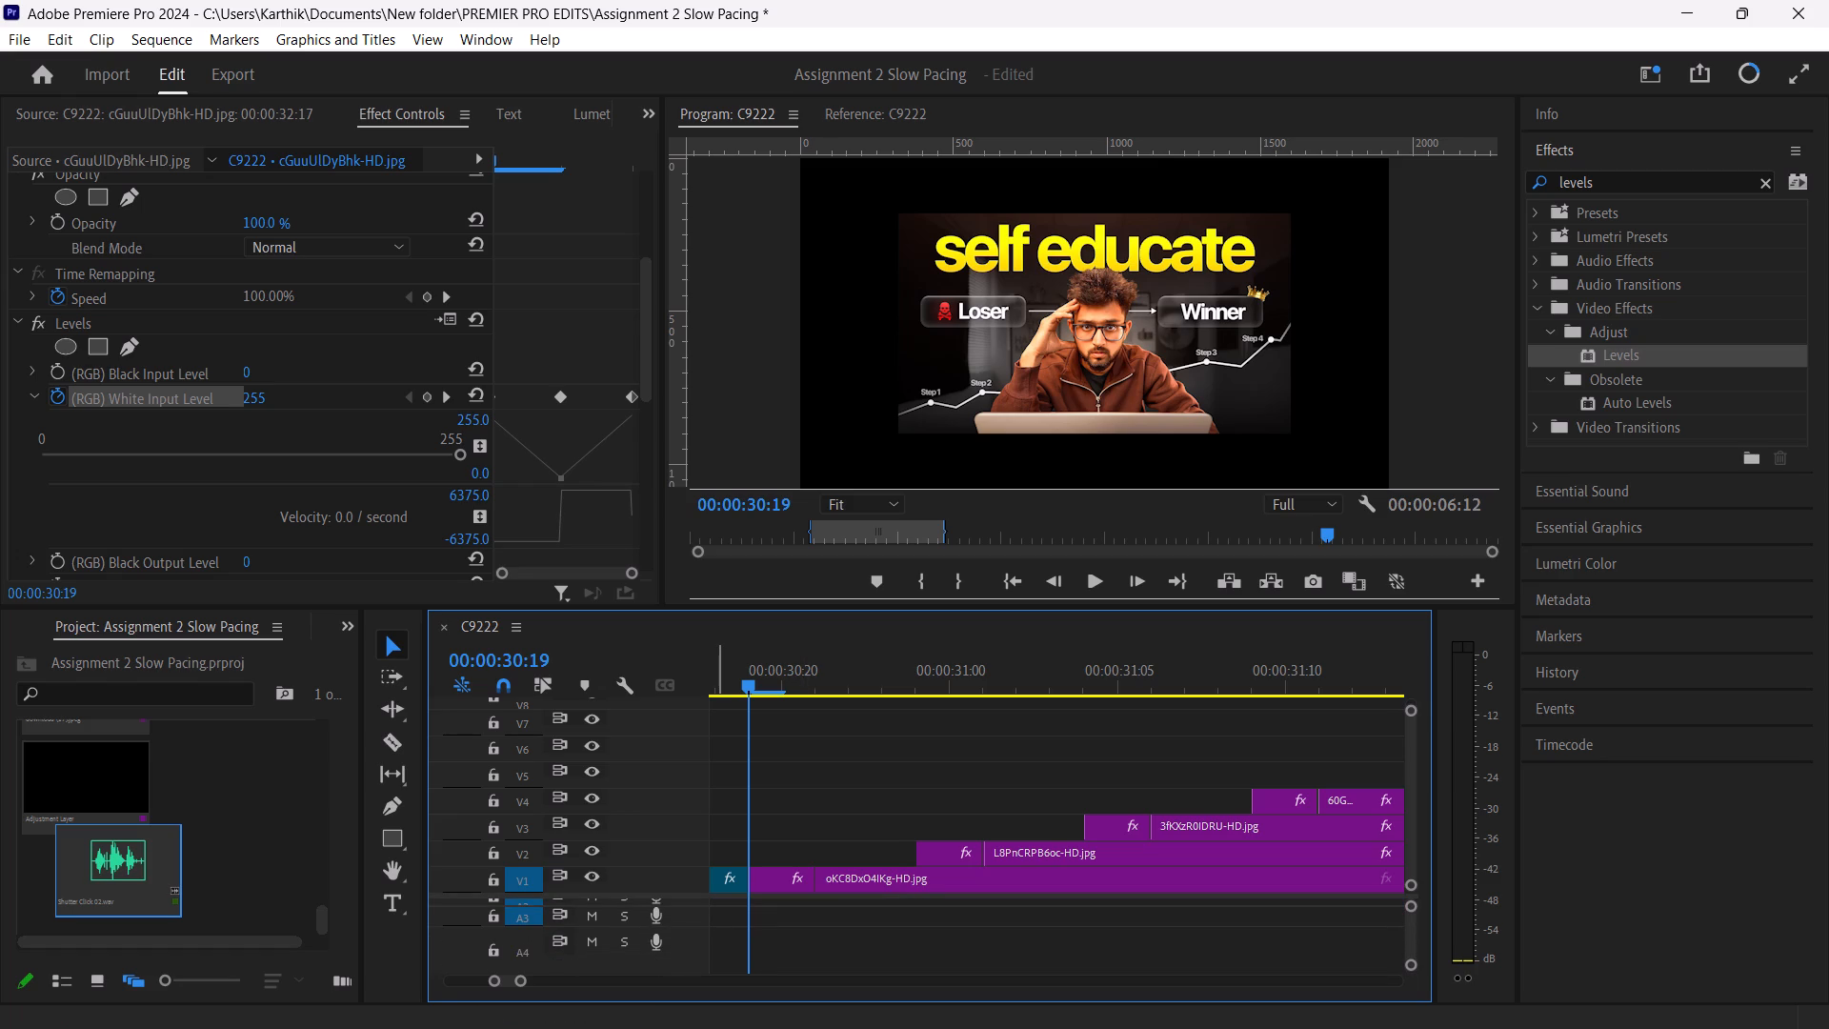
drag(691, 921, 701, 941)
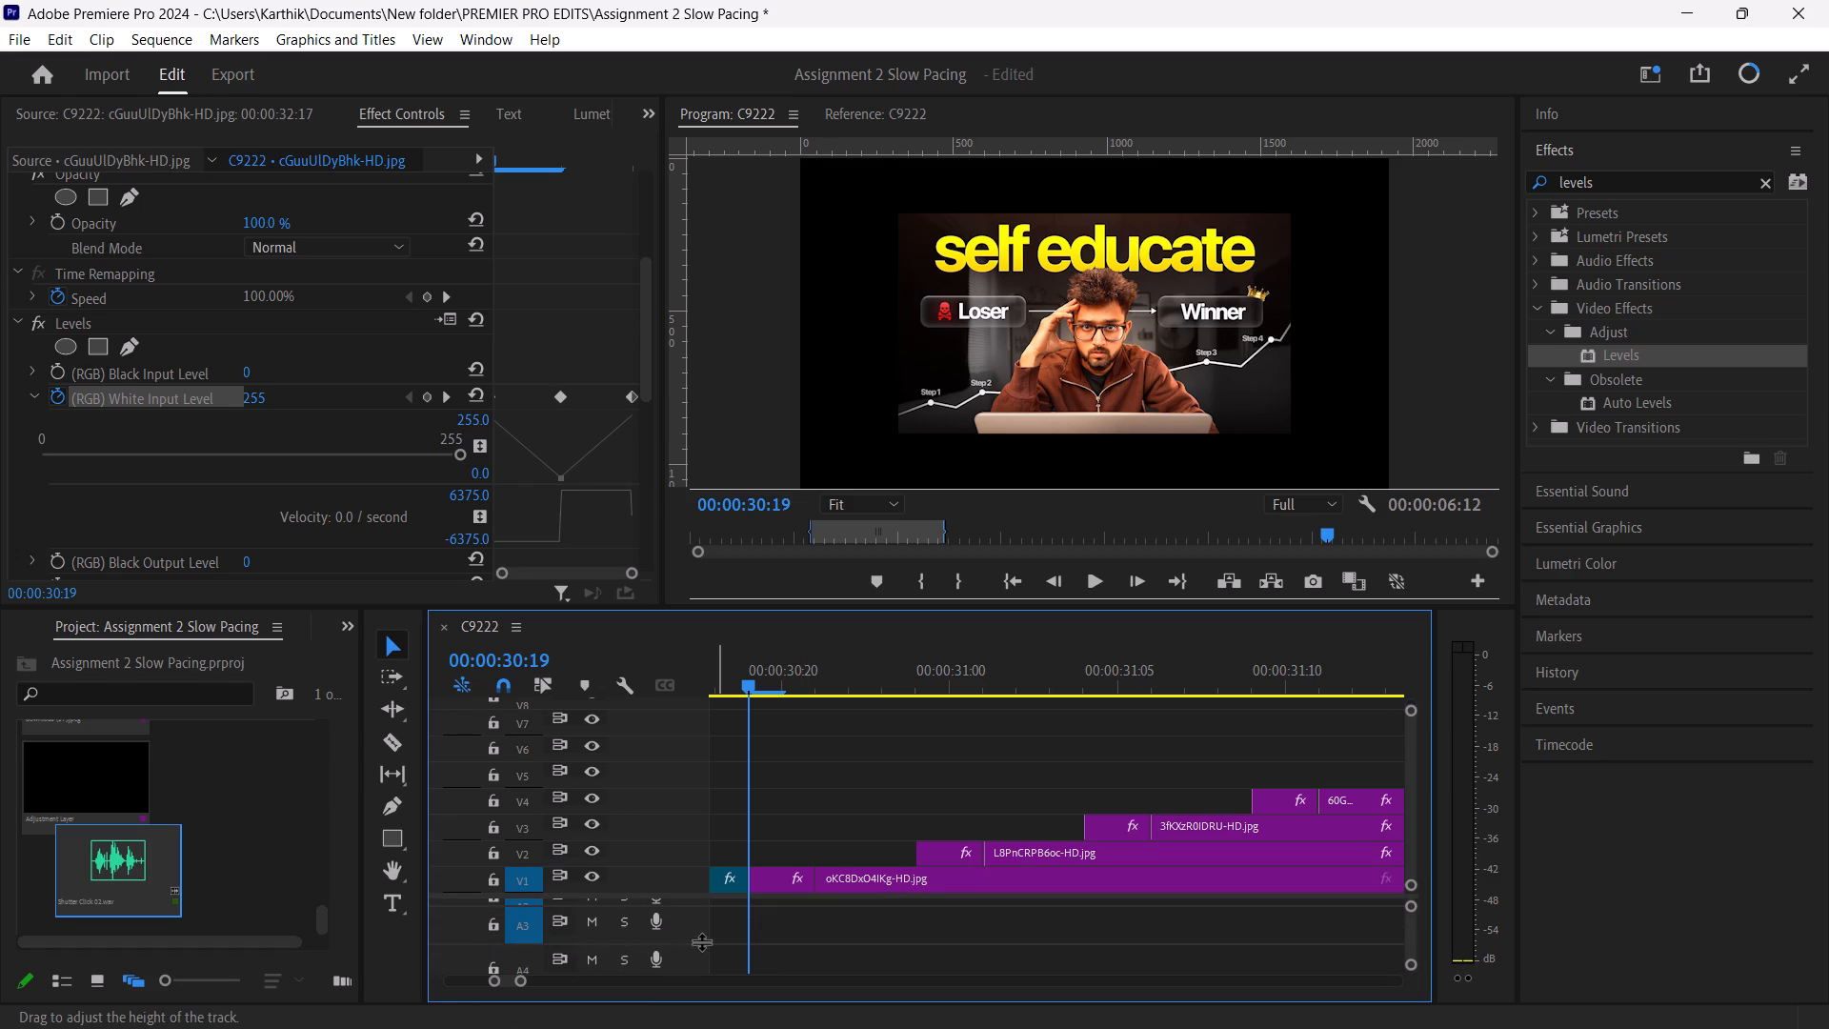
drag(113, 852, 754, 919)
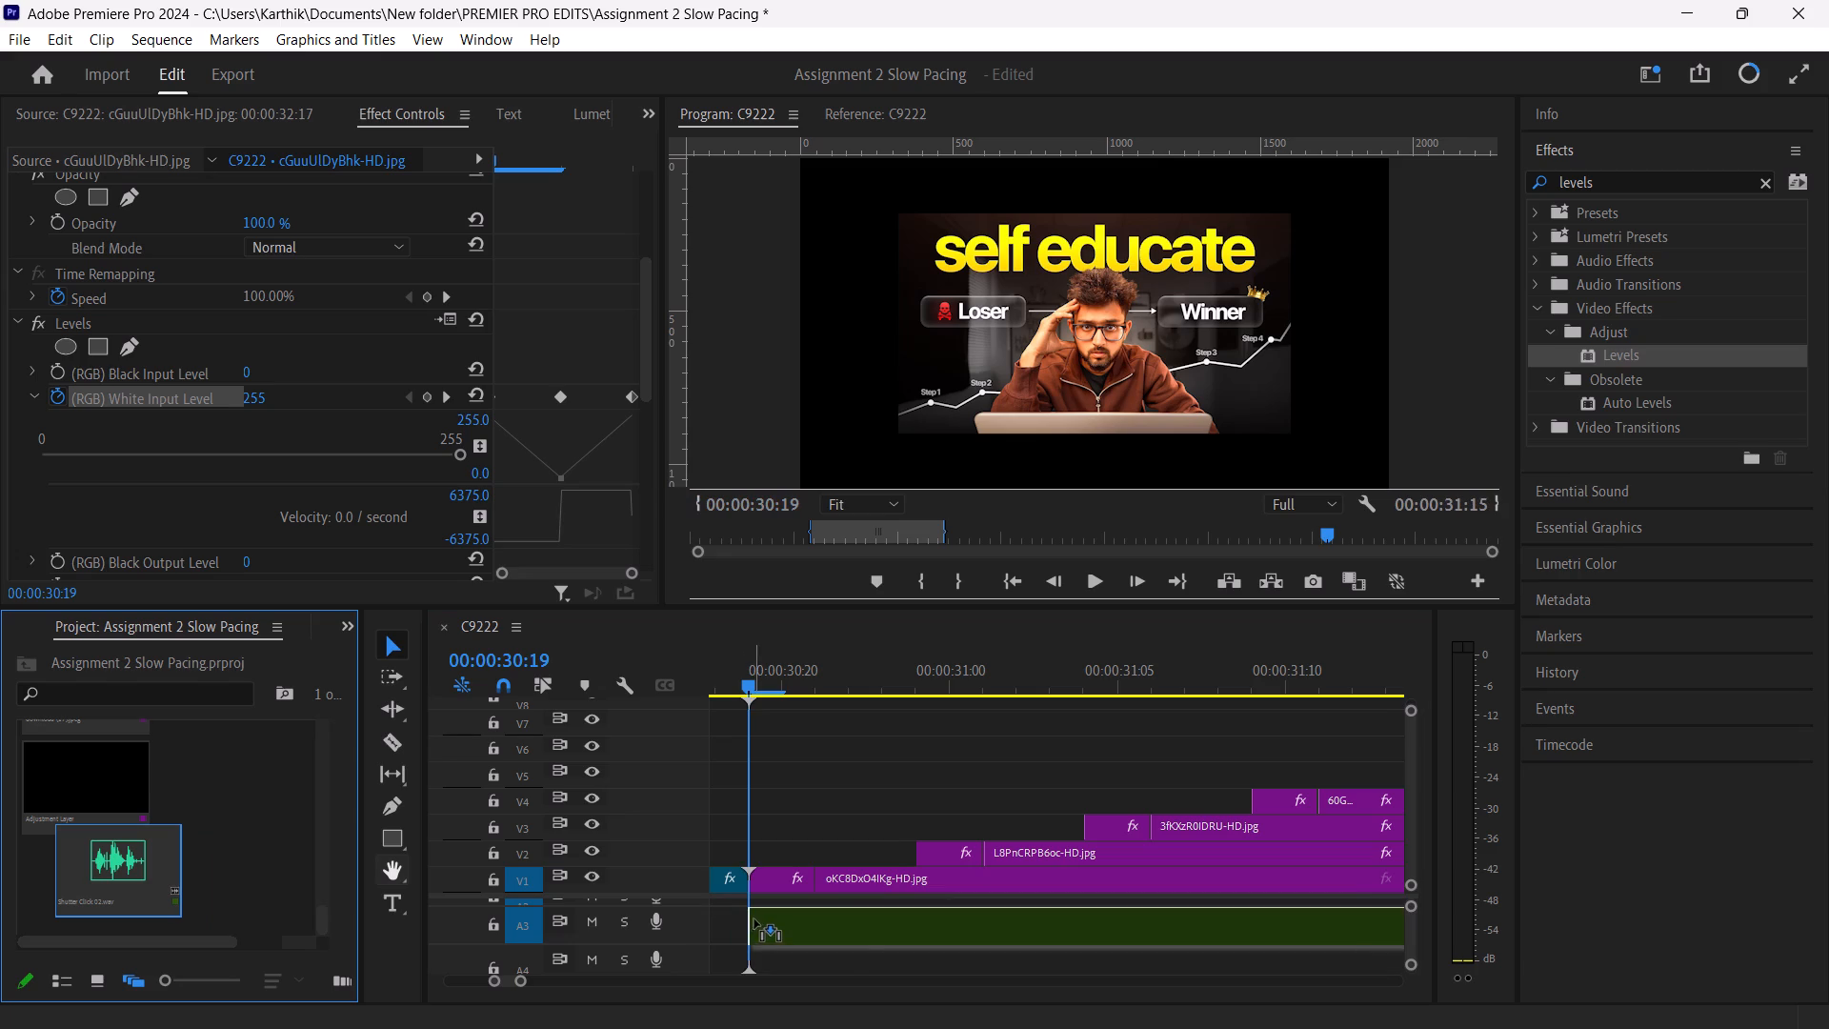
drag(754, 919, 751, 916)
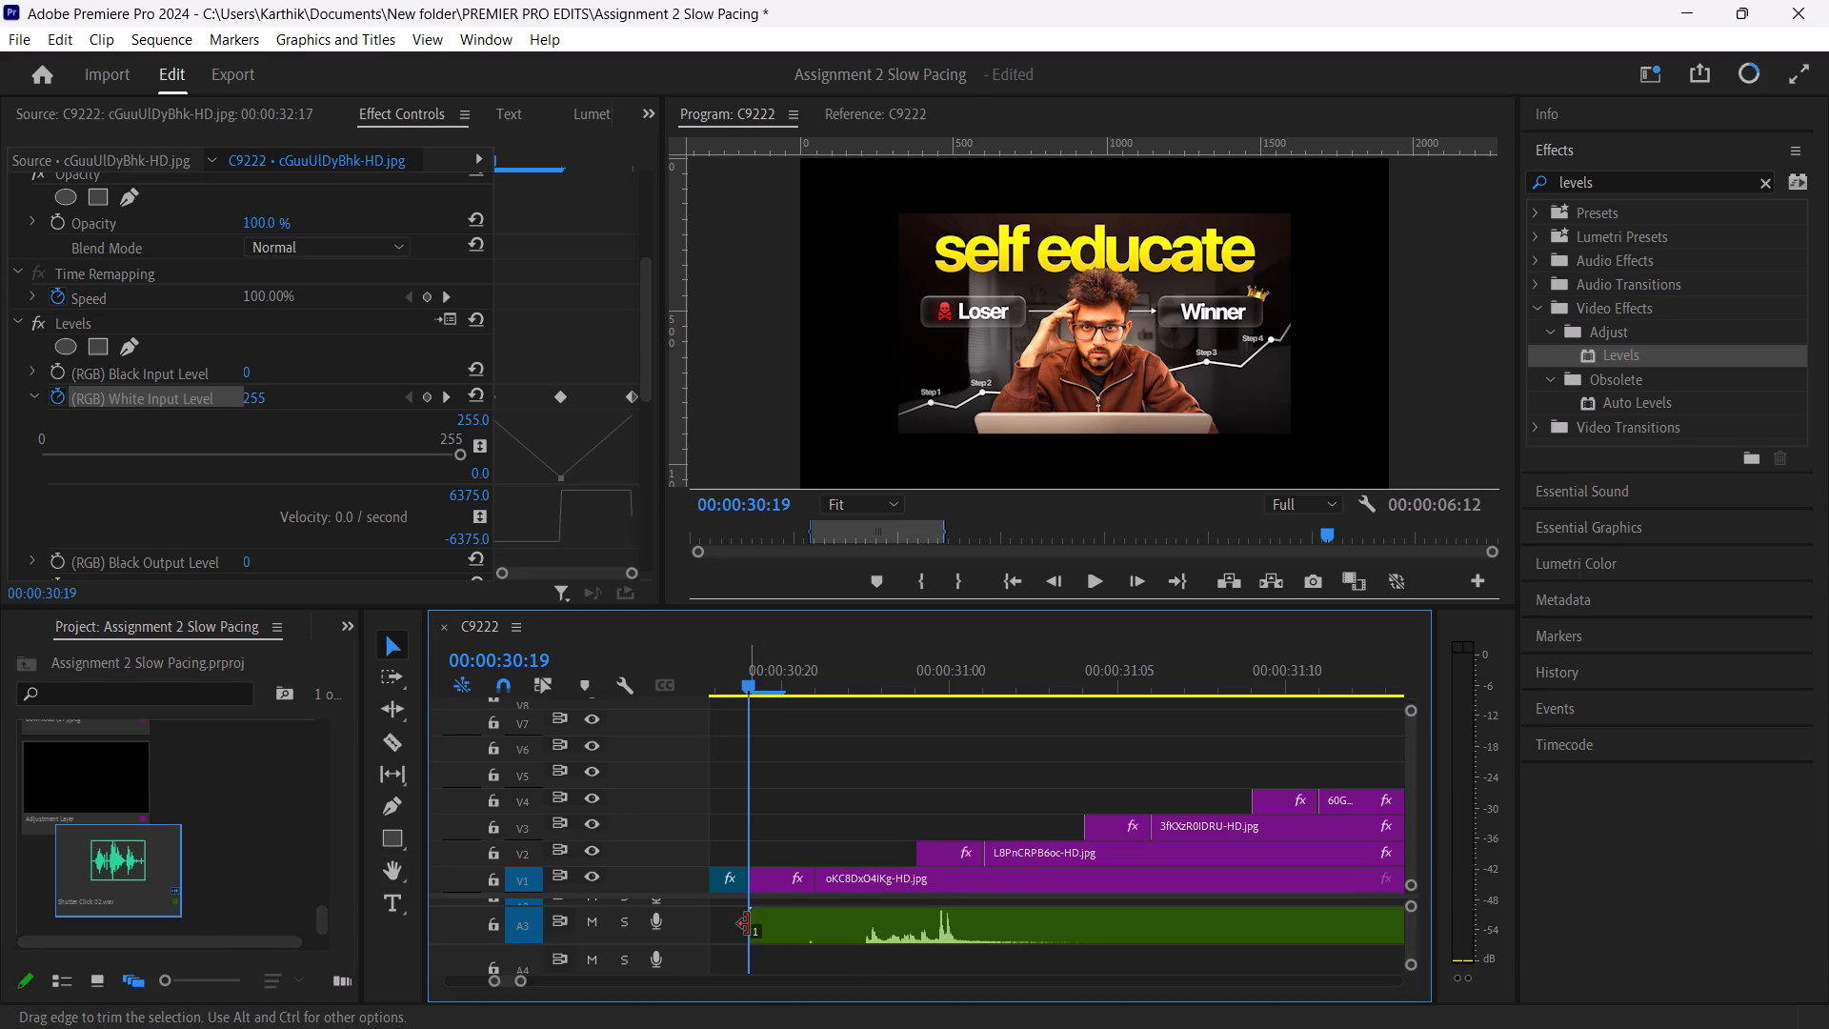
Trim the quiet lead-in off the shutter clip, split the clip at 00:00:31:01 and delete the remainder.
drag(748, 924, 864, 935)
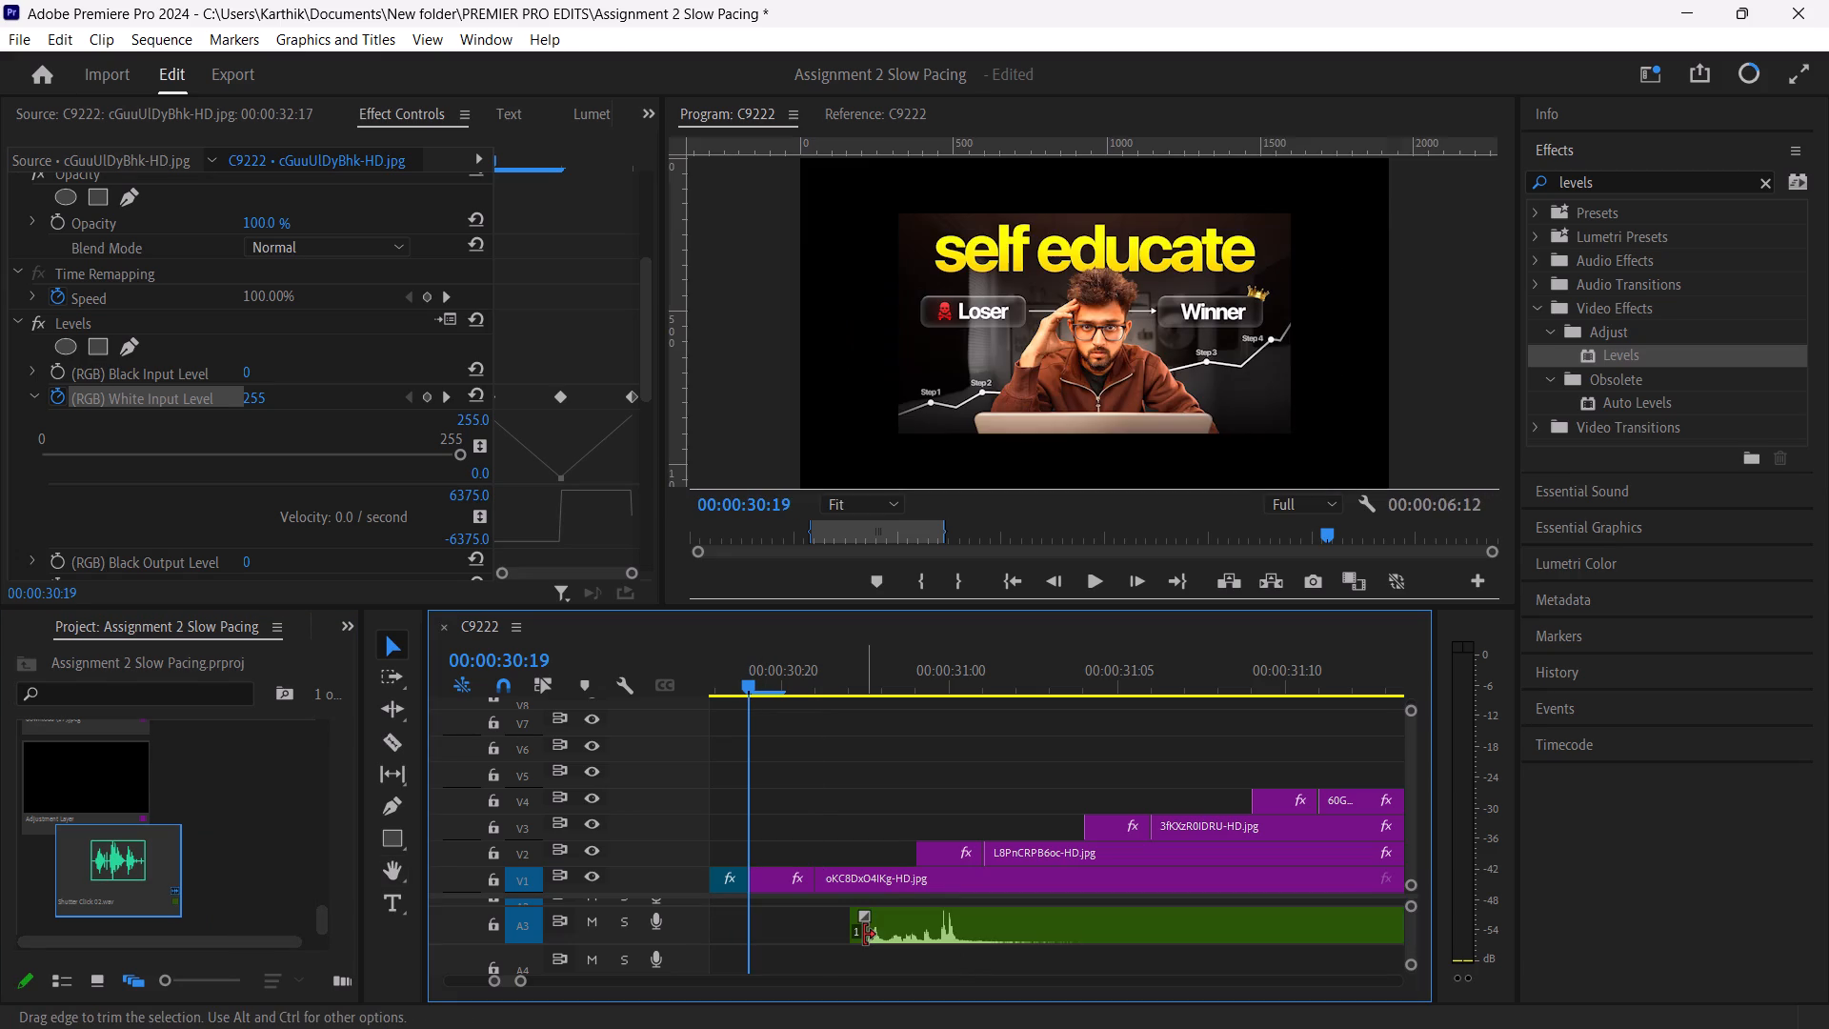
click(887, 918)
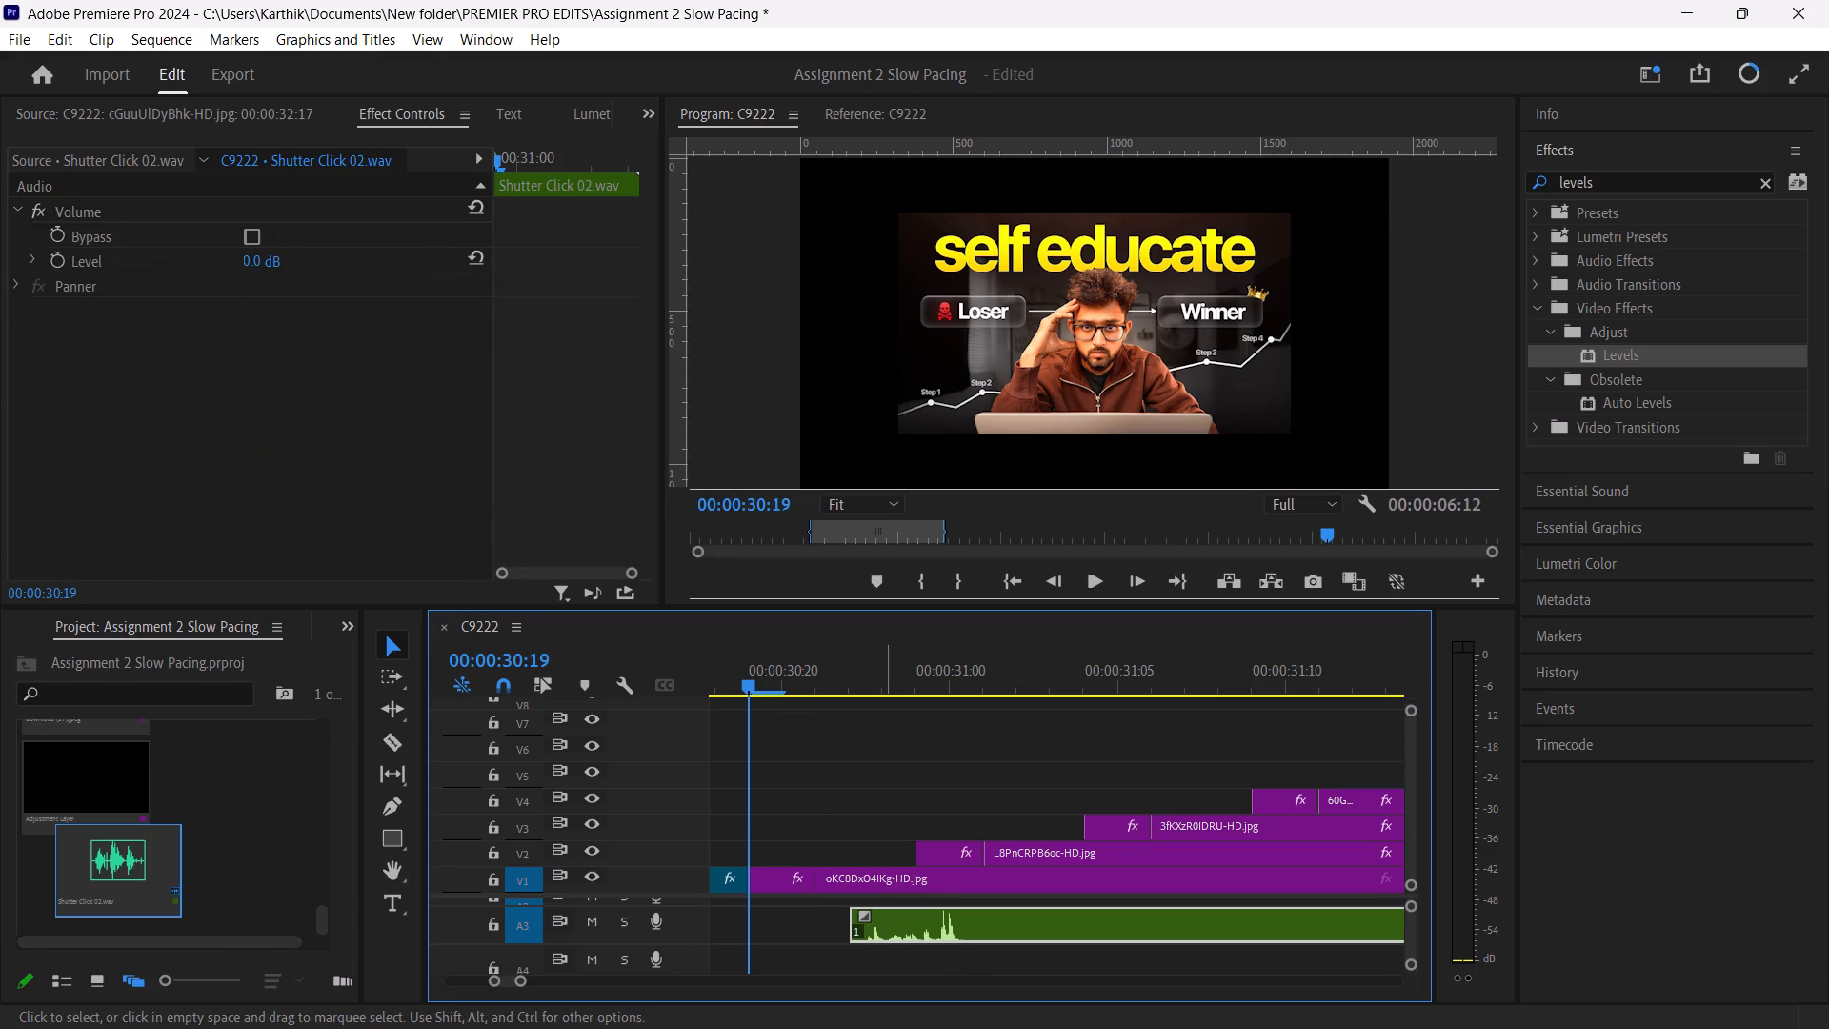
click(853, 918)
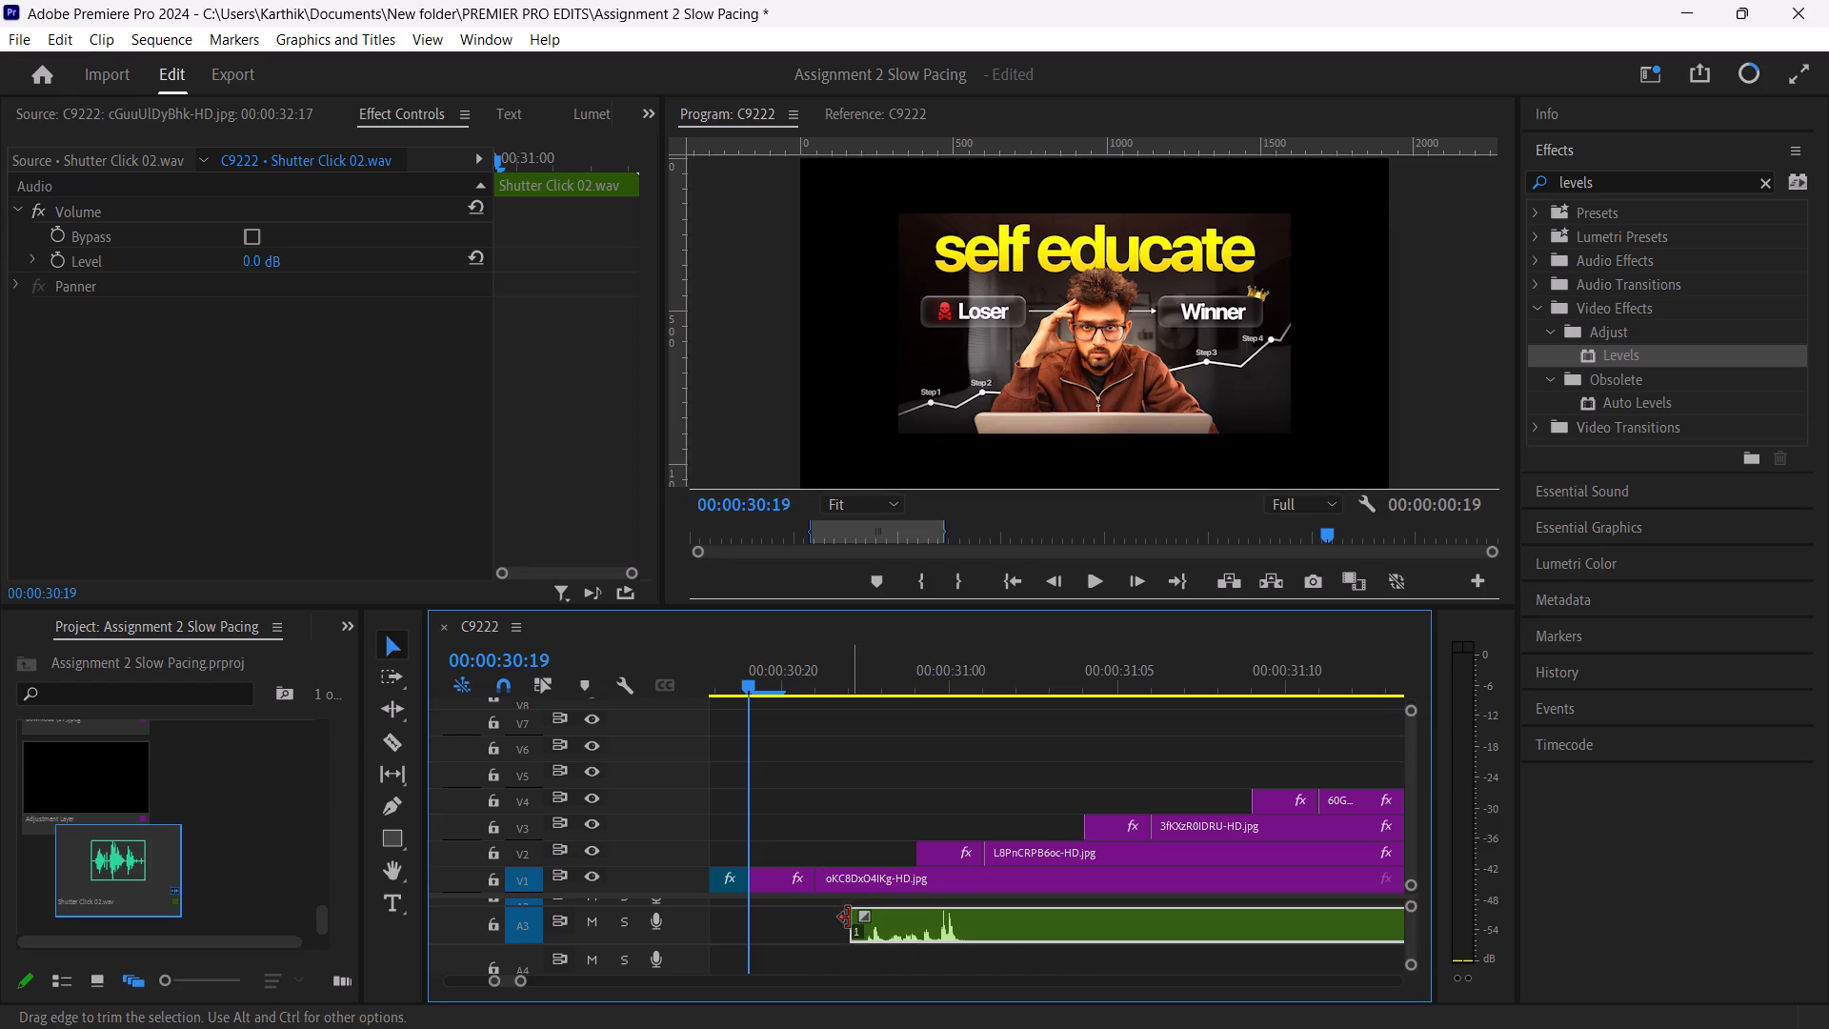
drag(750, 677, 976, 761)
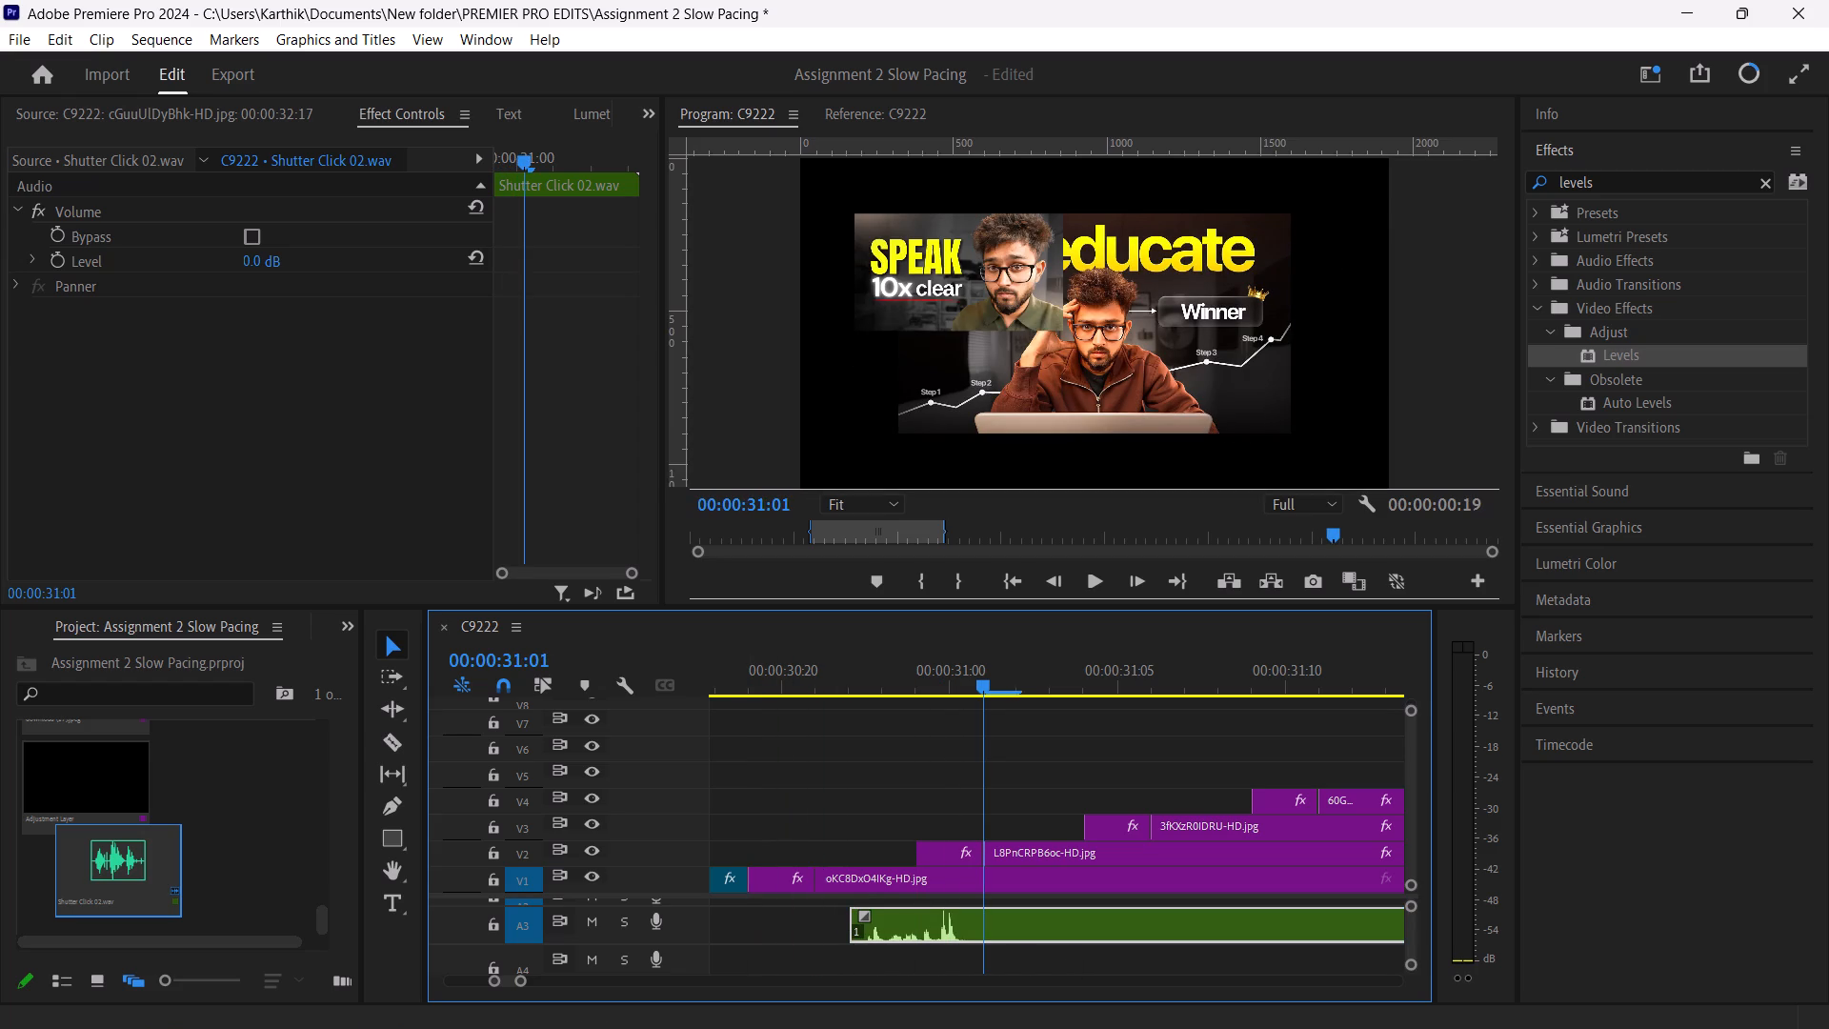
drag(976, 761, 976, 762)
key(c)
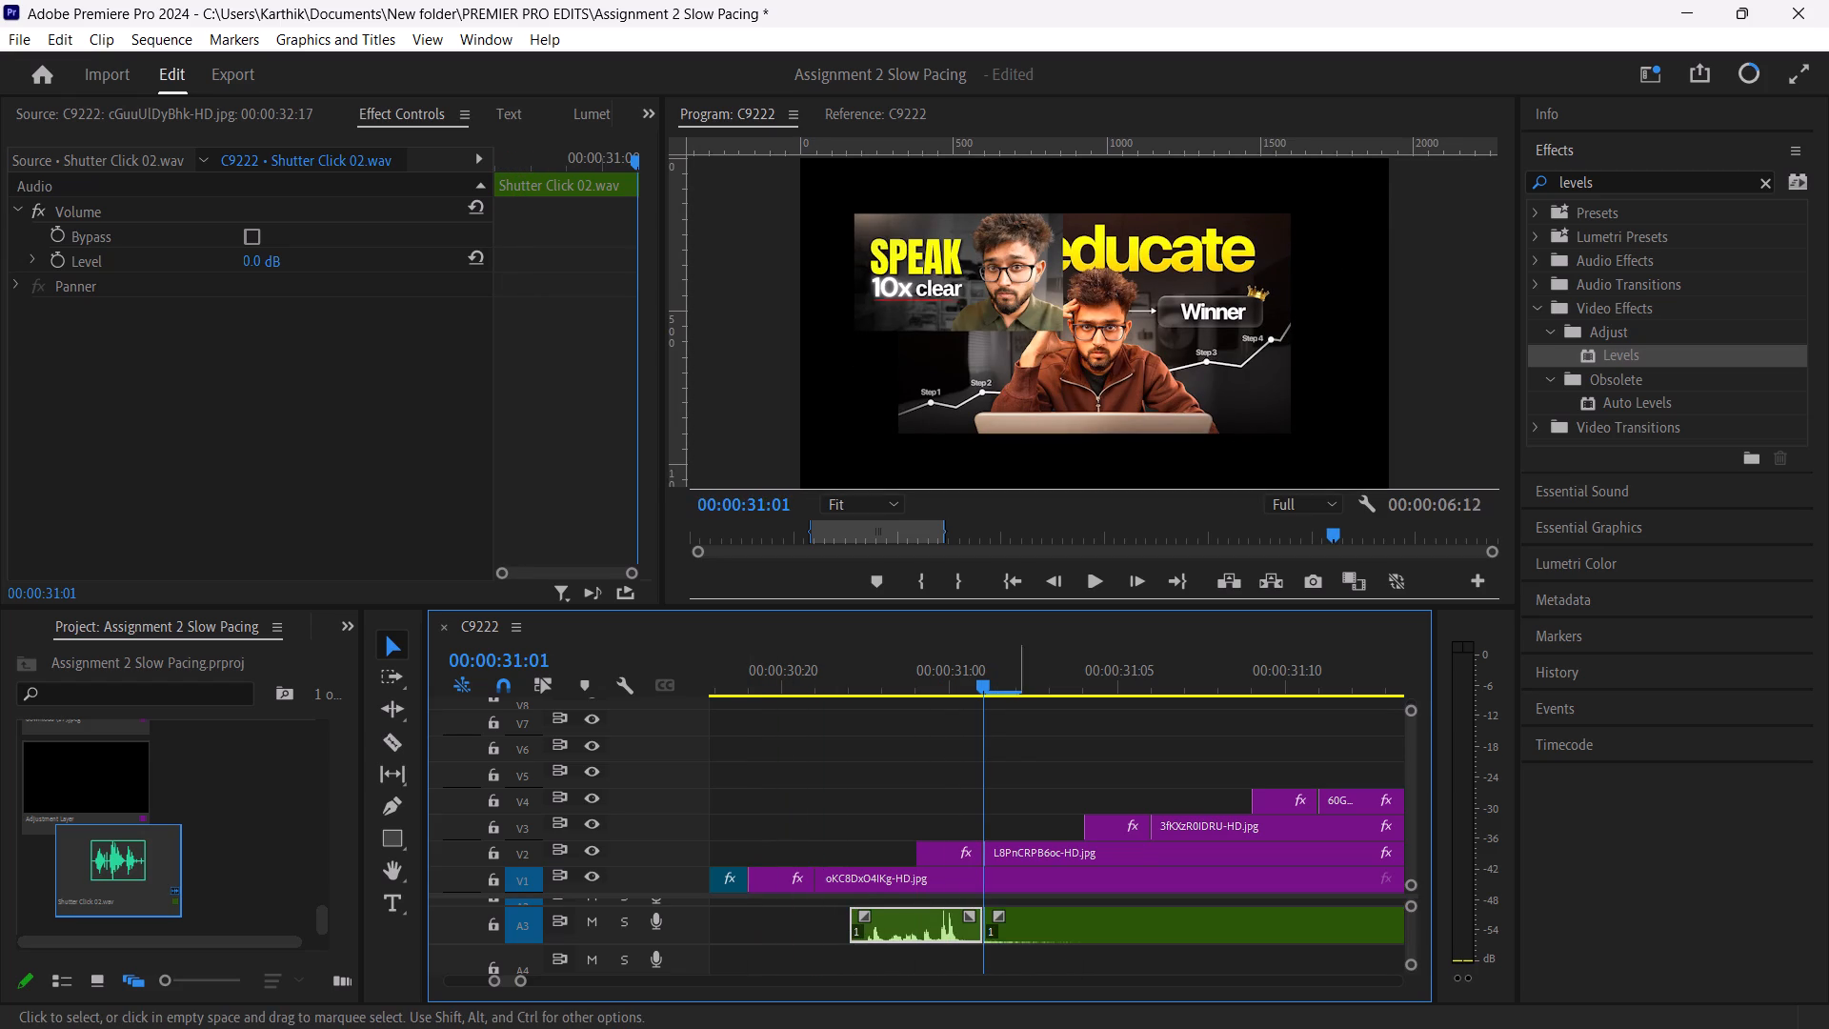
click(1039, 927)
key(BackSpace)
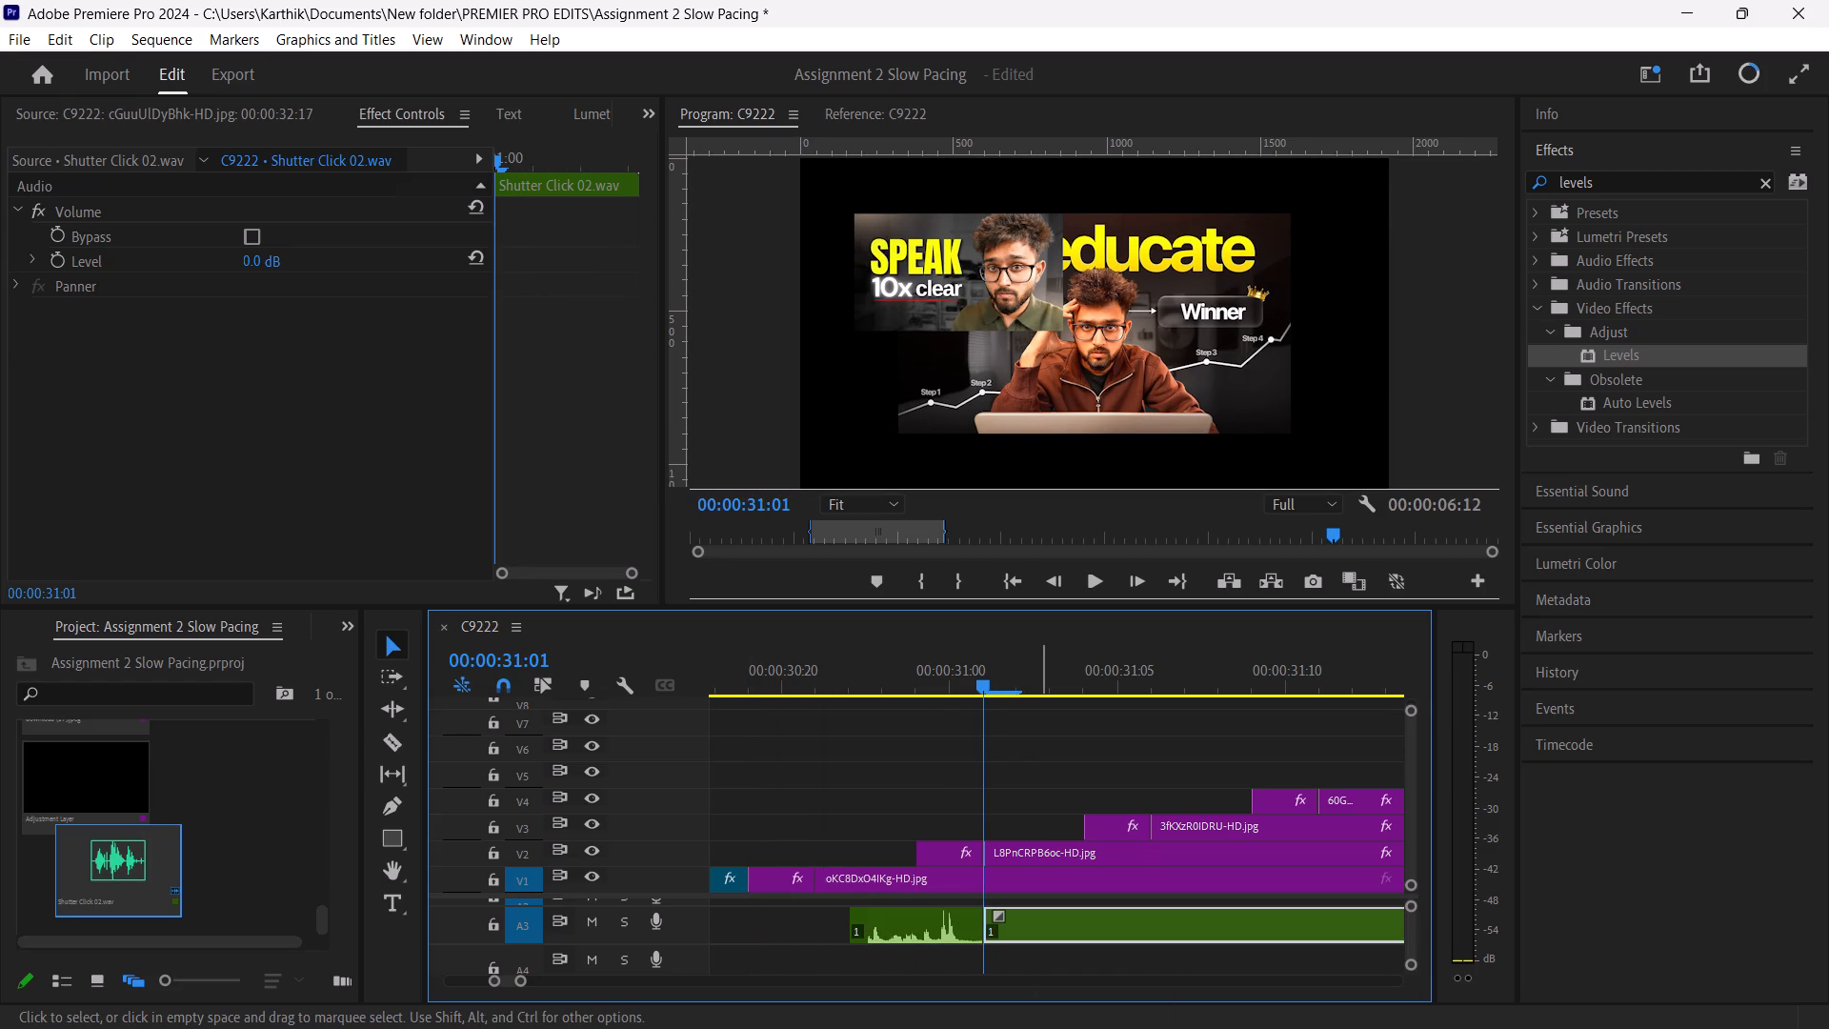
Move the trimmed shutter clip on A3 back so it starts at 00:00:30:19 with the first thumbnail.
drag(889, 930, 775, 918)
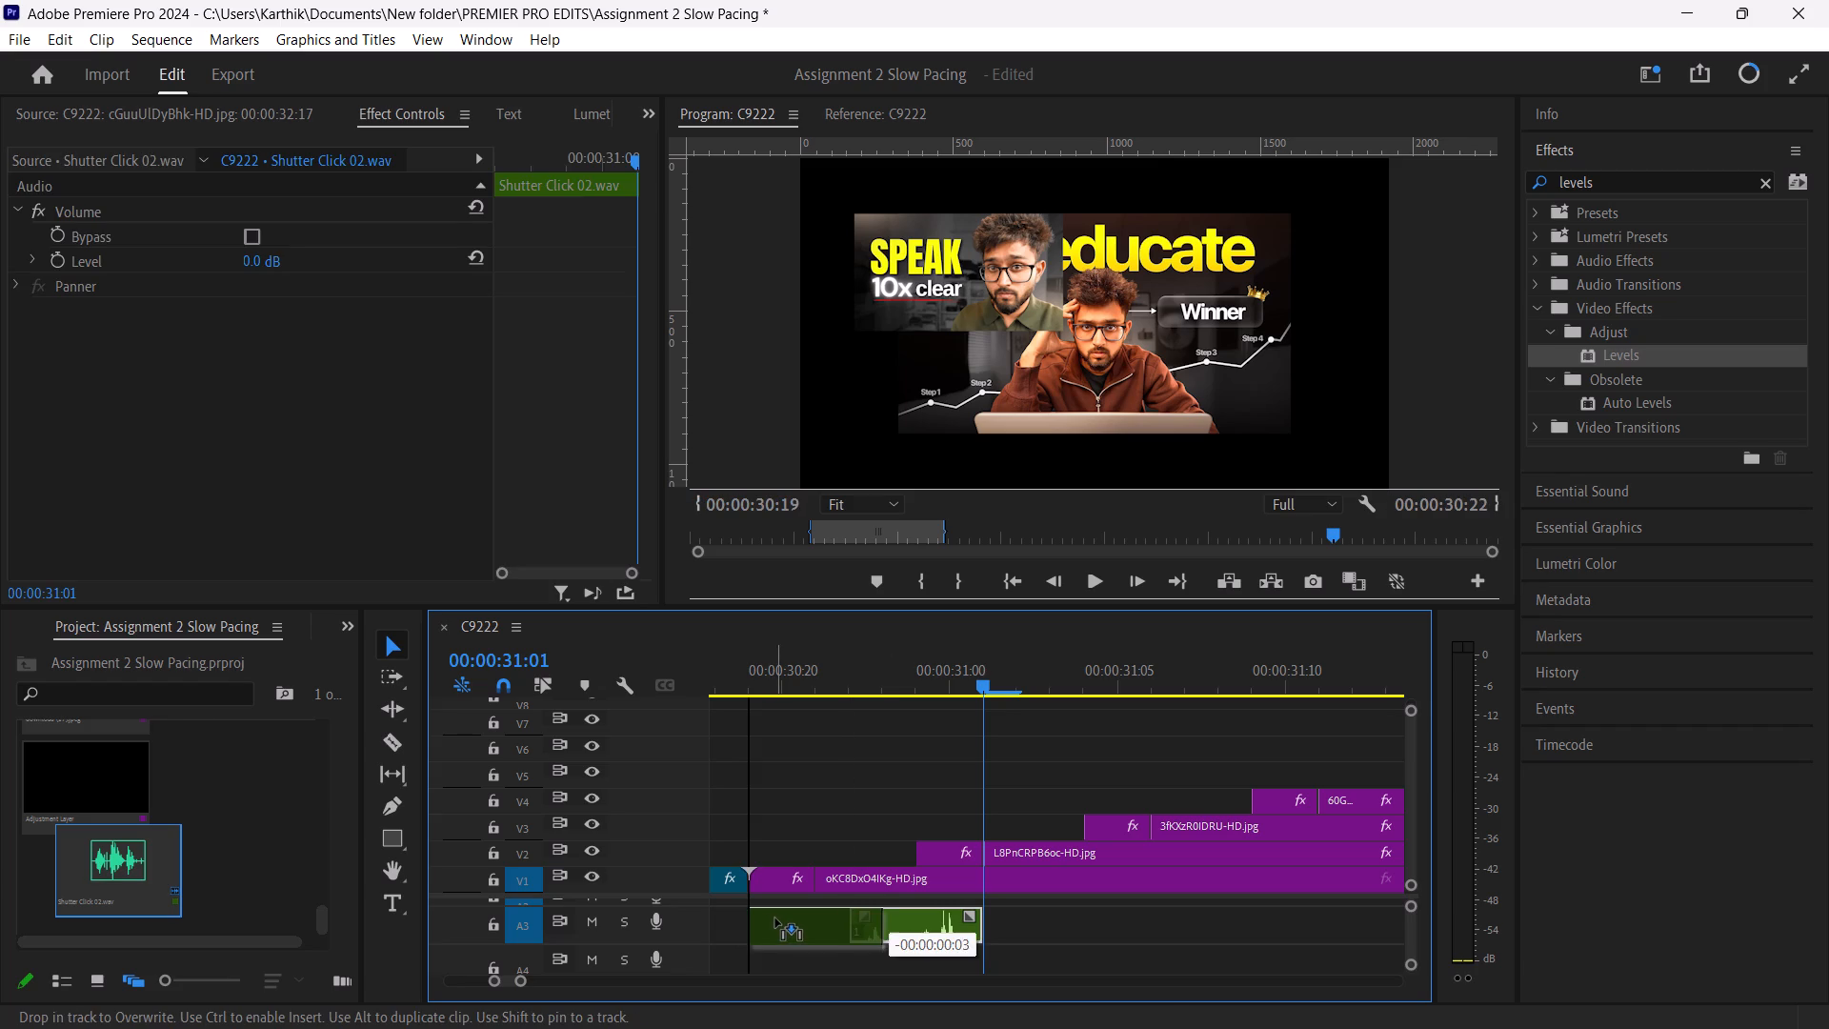
drag(775, 918, 776, 919)
Play the trimmed shutter click with the first thumbnail's flash and open the clip in the Source Monitor.
drag(988, 680, 821, 696)
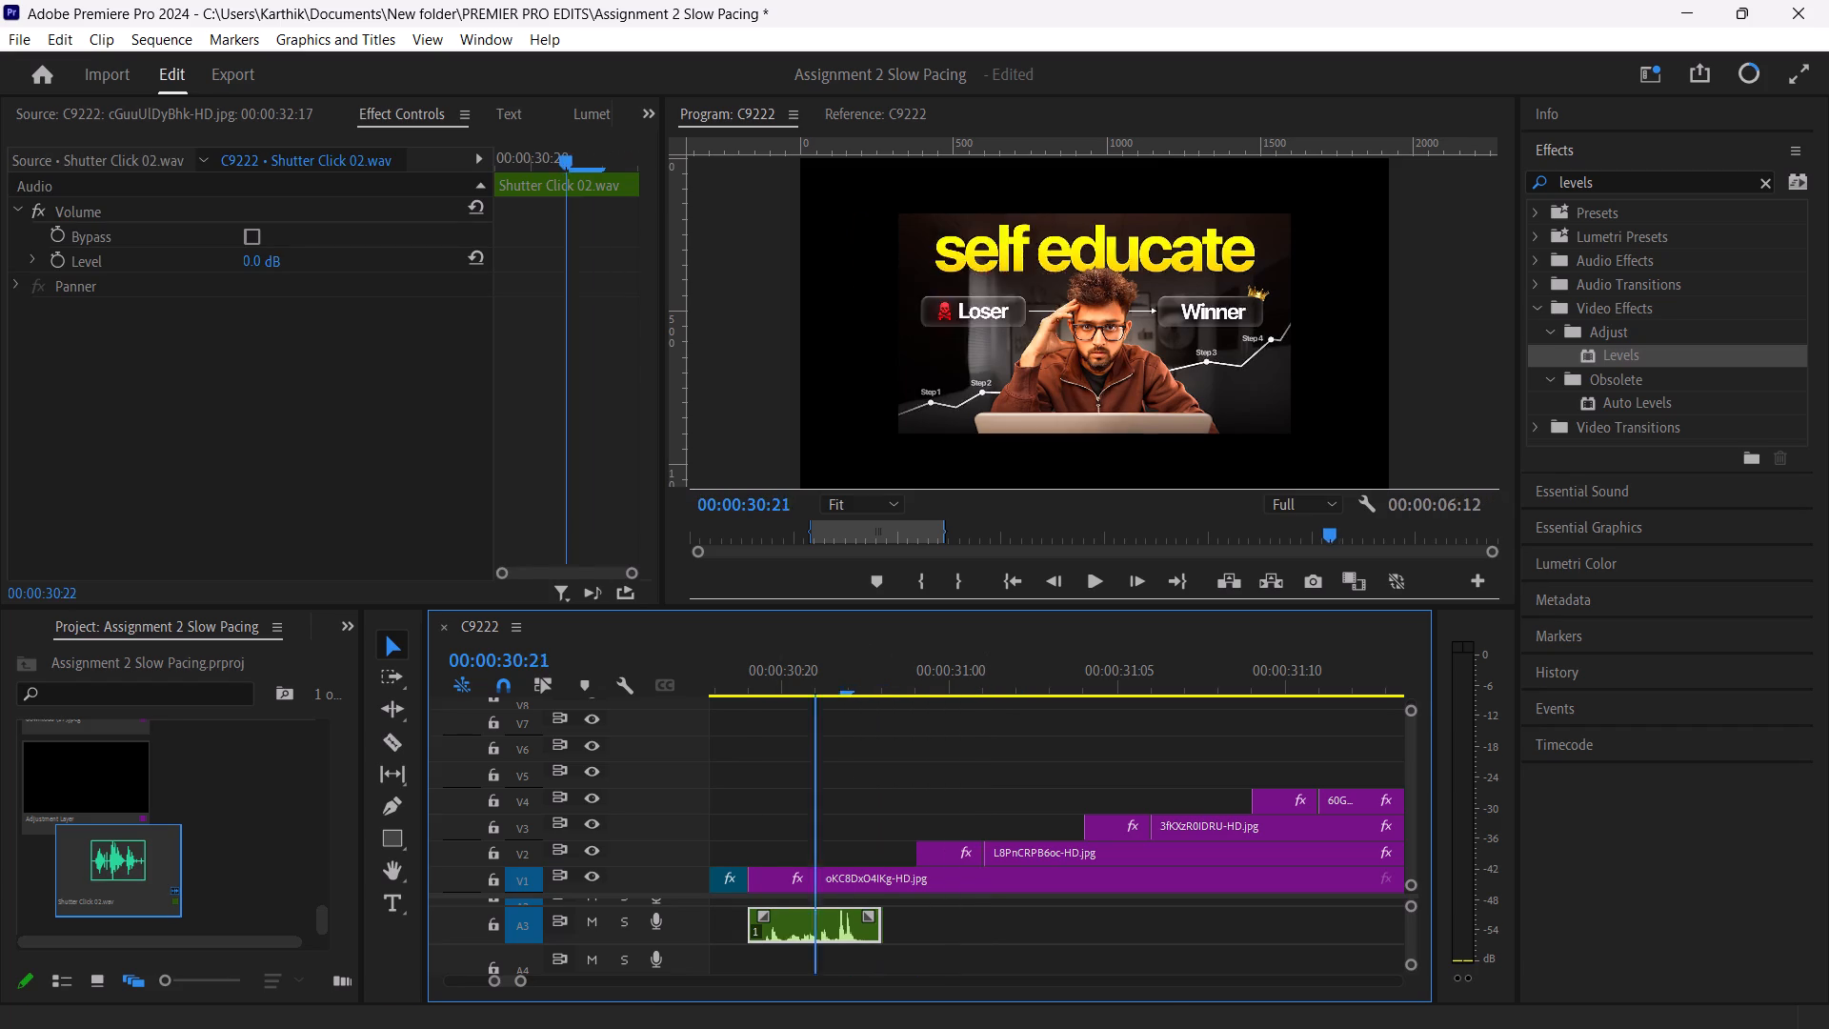
drag(821, 696, 729, 706)
key(space)
key(space)
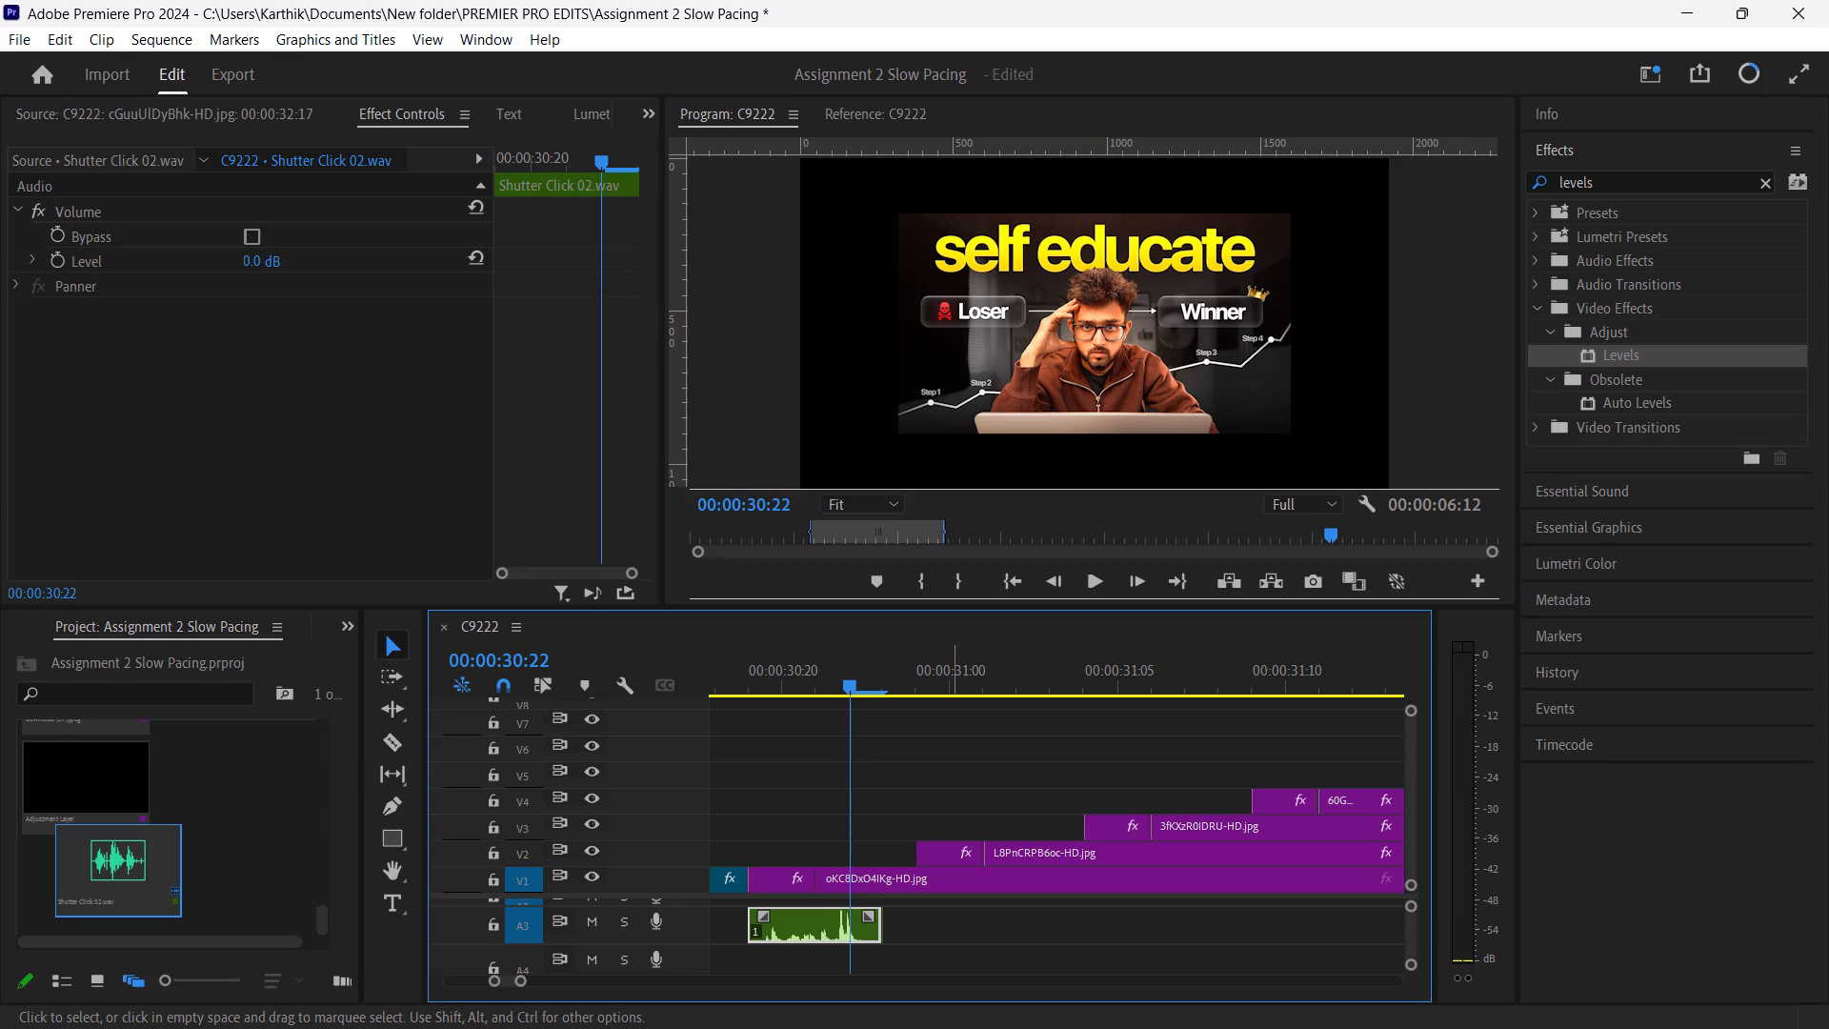
click(834, 931)
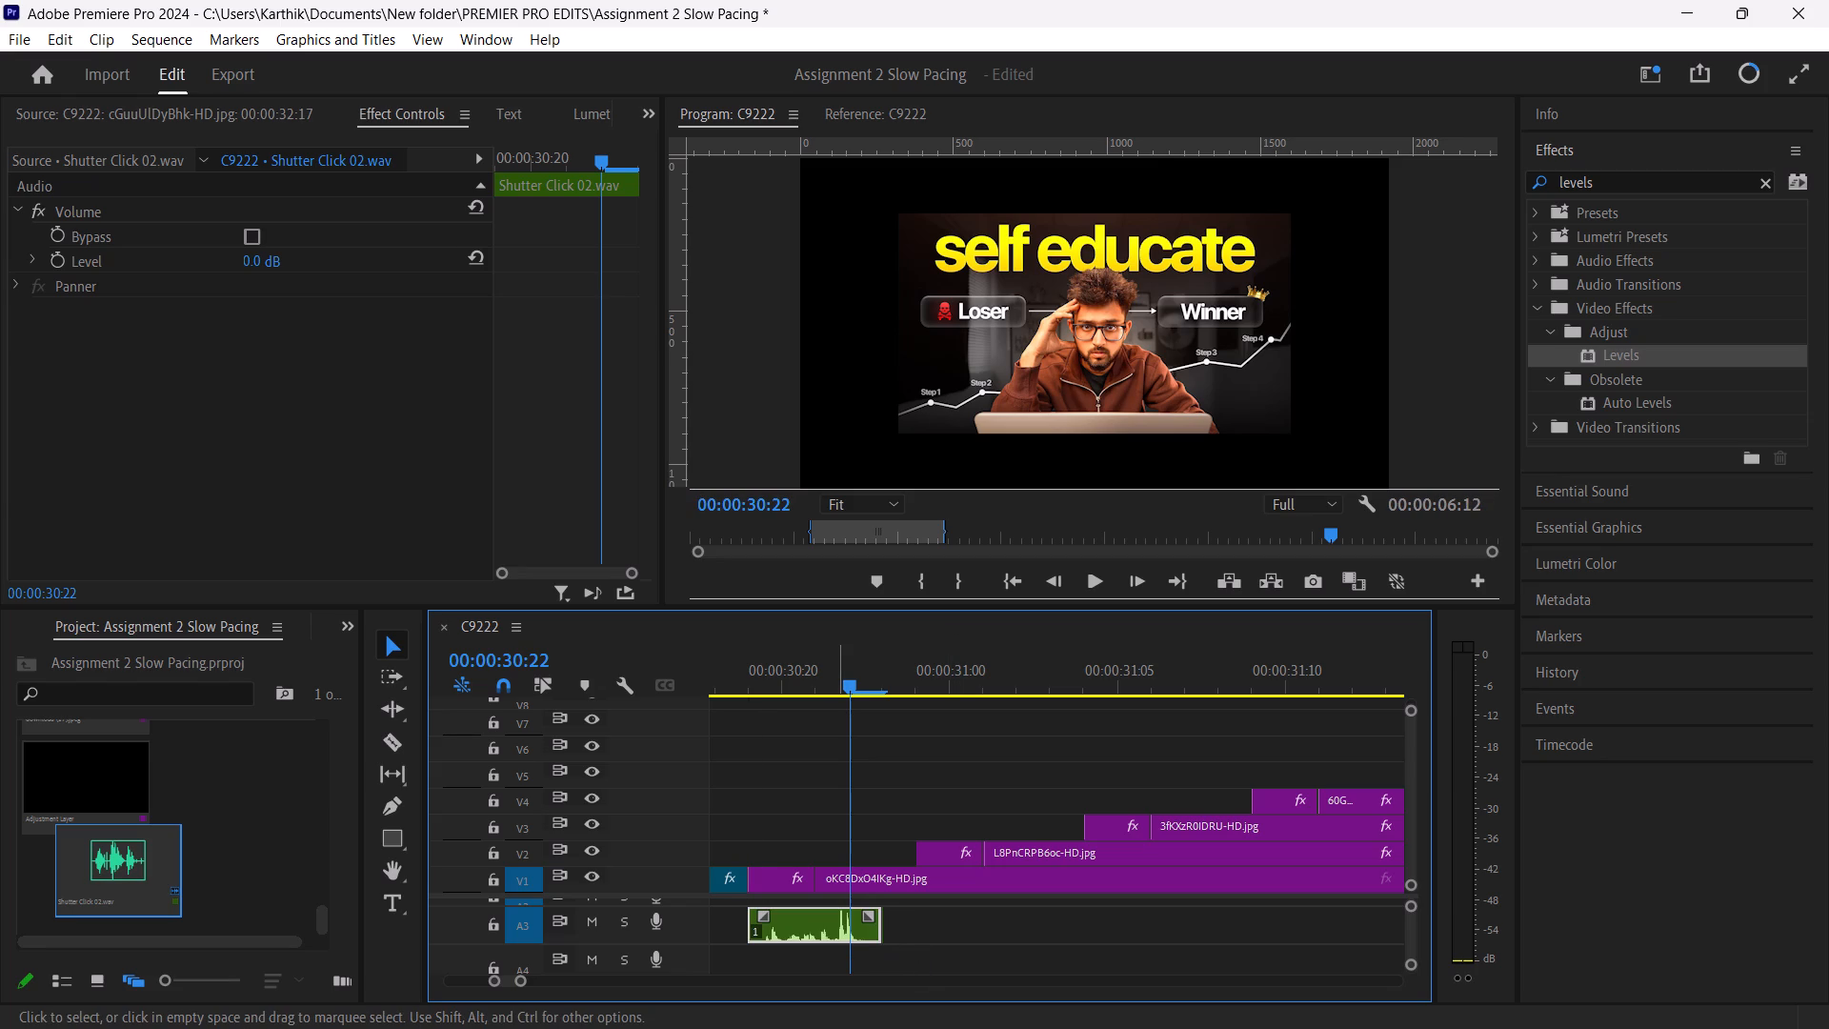
drag(834, 938, 834, 930)
triple_click(827, 928)
double_click(827, 928)
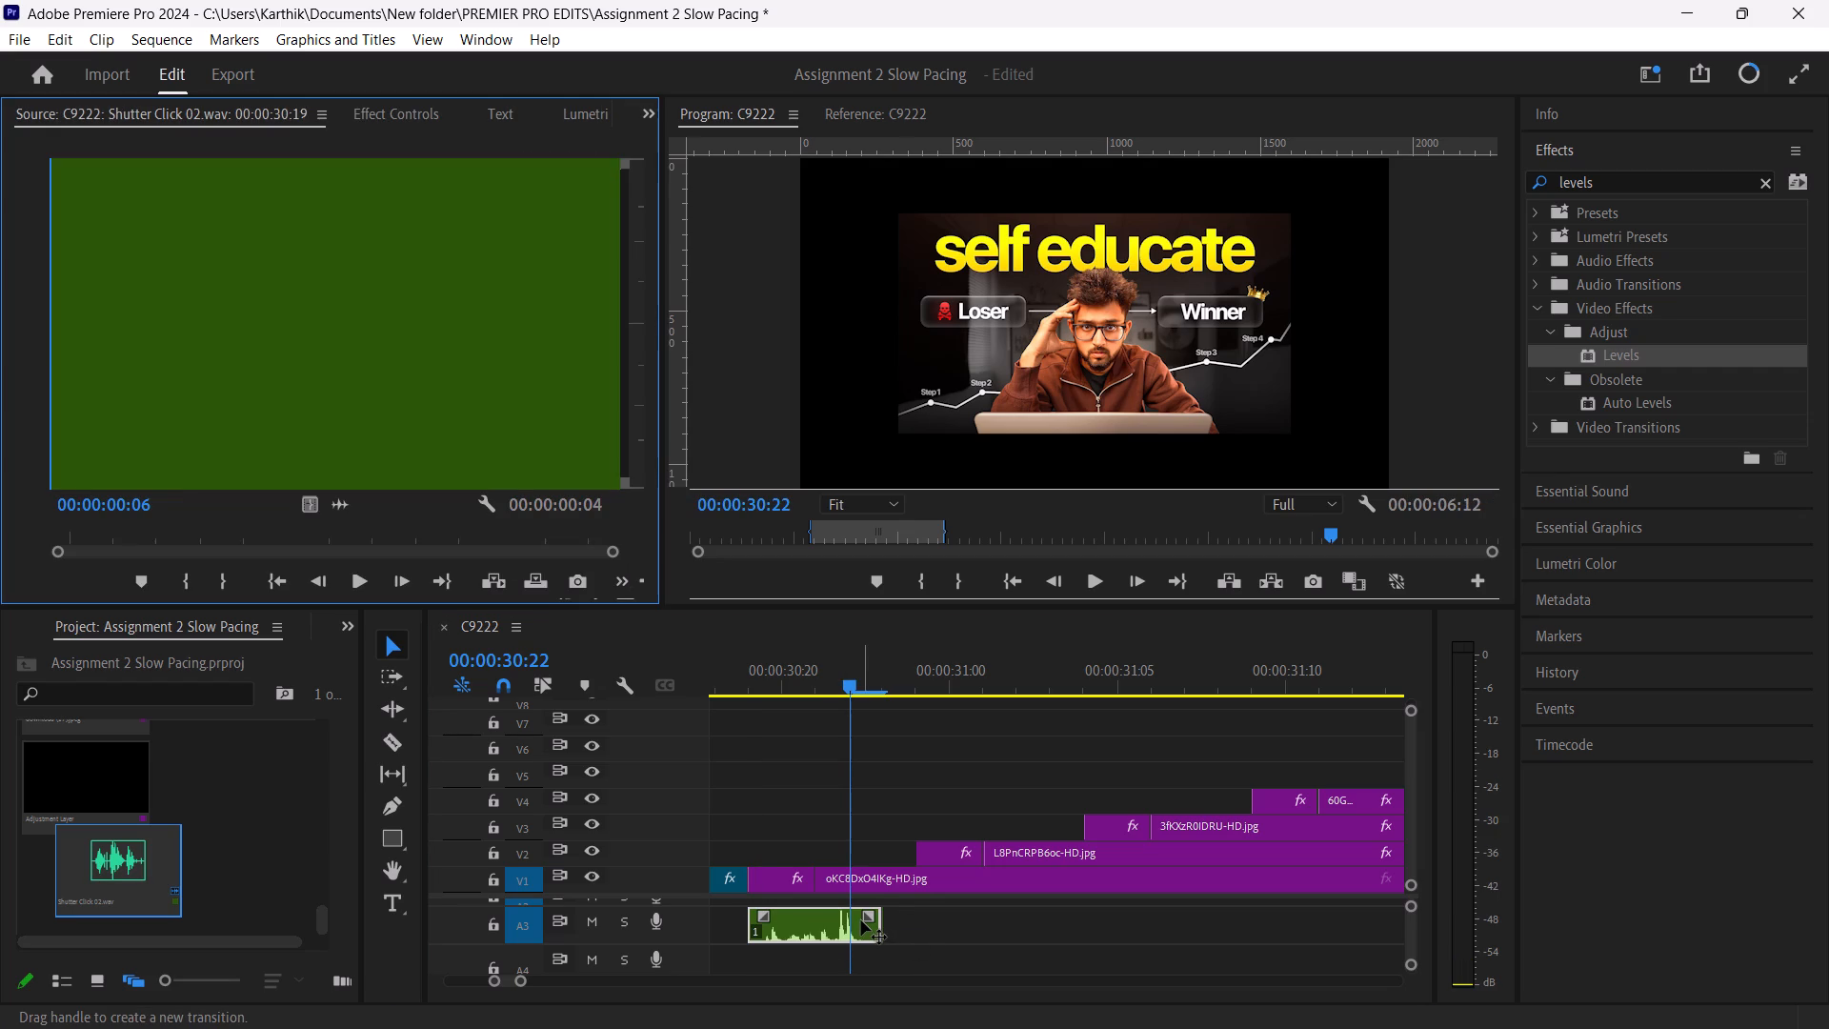
click(861, 920)
click(862, 925)
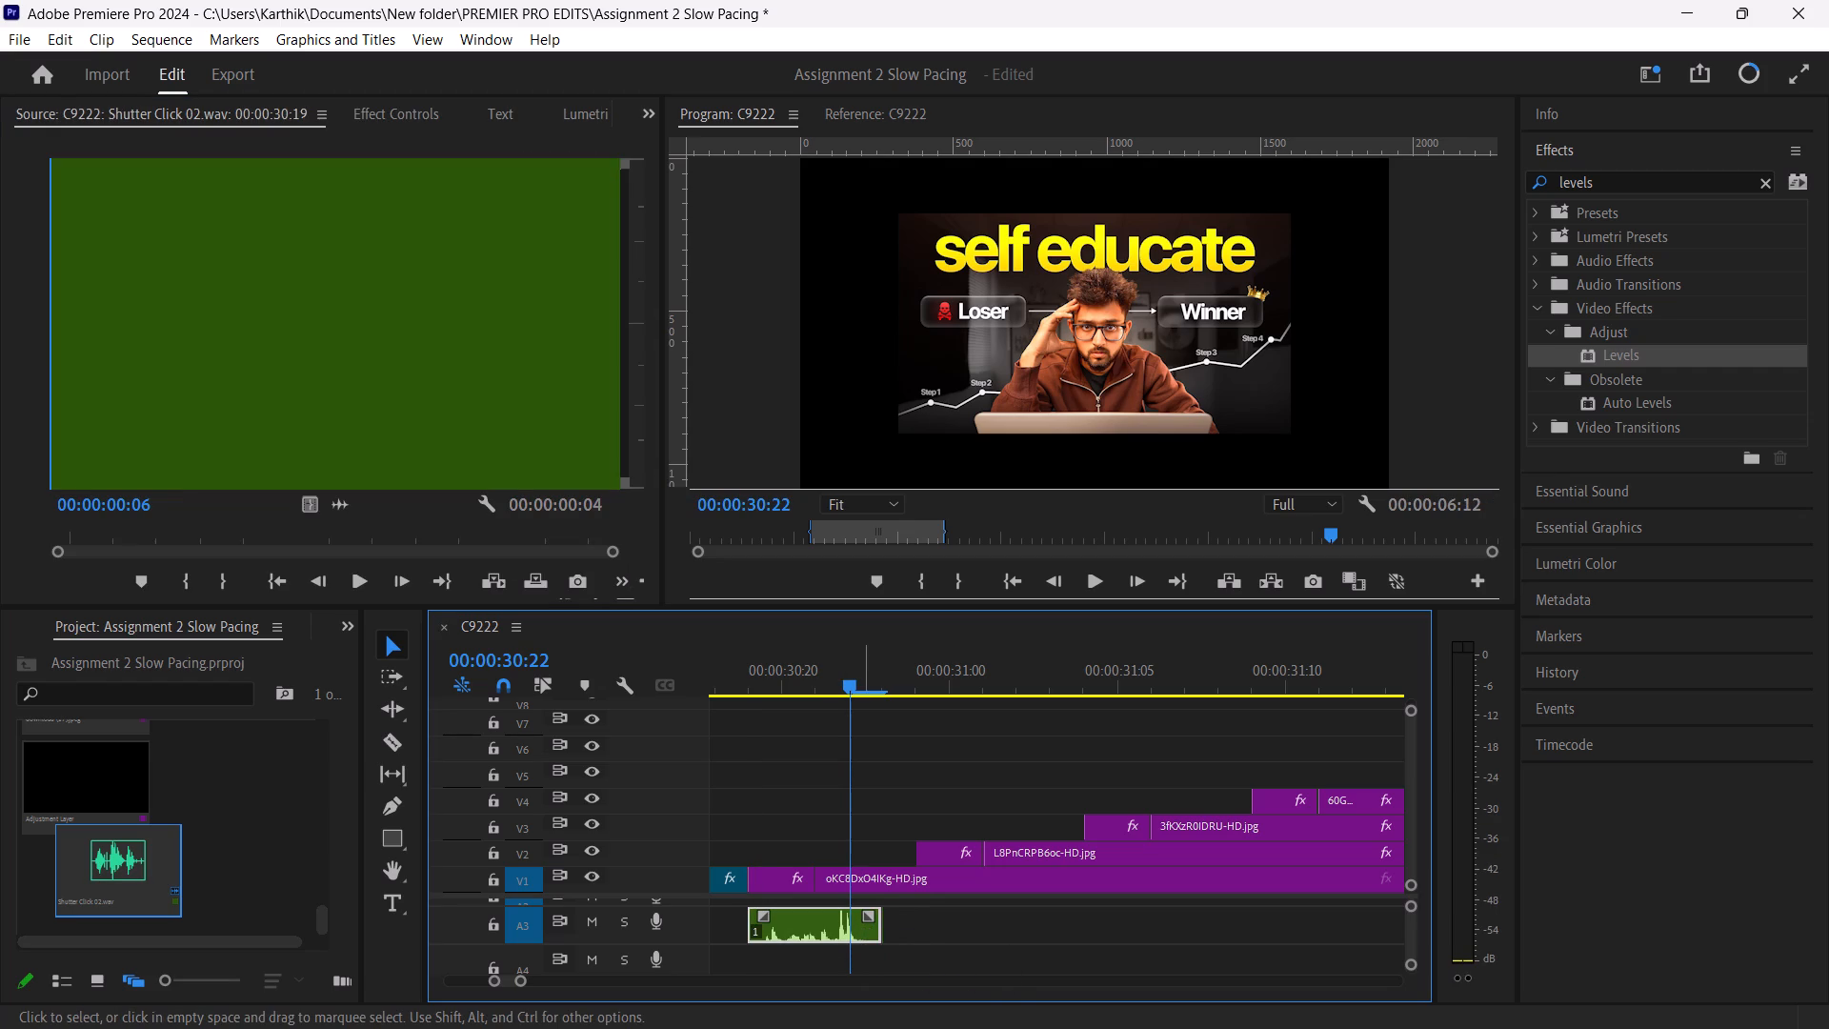
Replay the first thumbnail's flash from its start several times to judge the shutter click's timing and loudness.
drag(852, 691, 745, 694)
key(space)
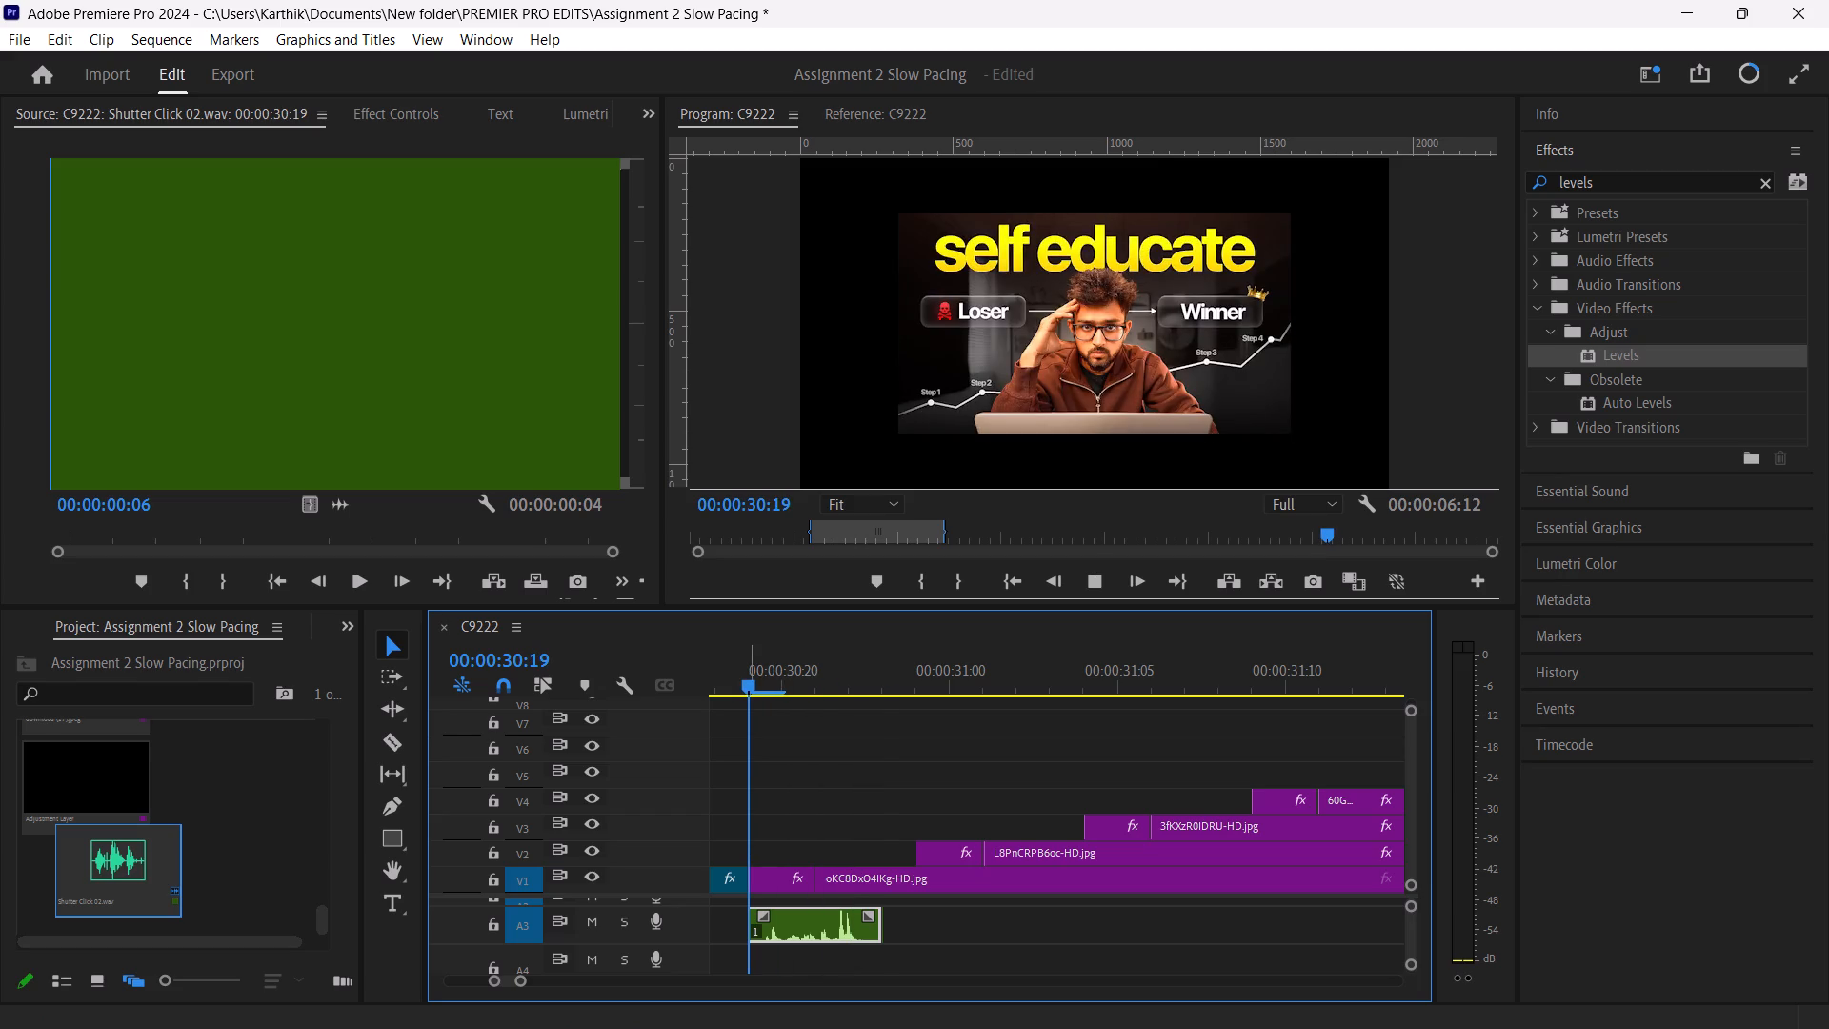
key(space)
key(space)
key(space)
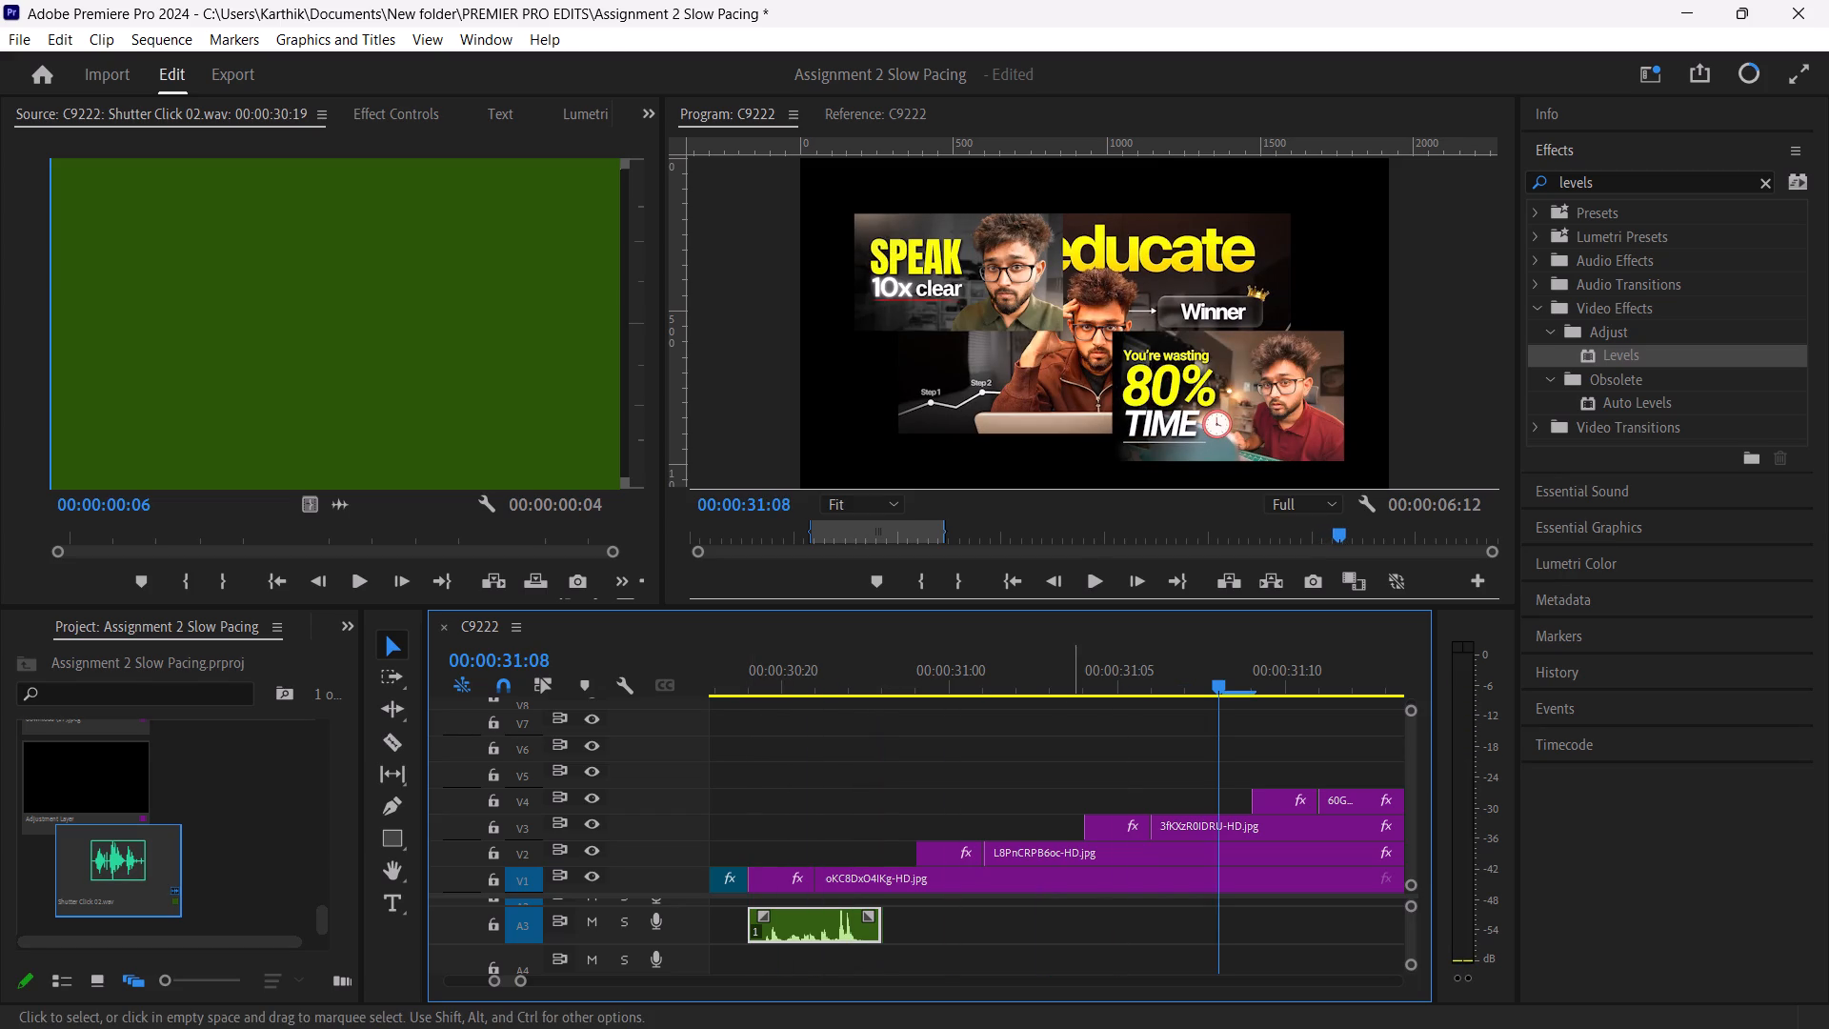
drag(1213, 685, 733, 710)
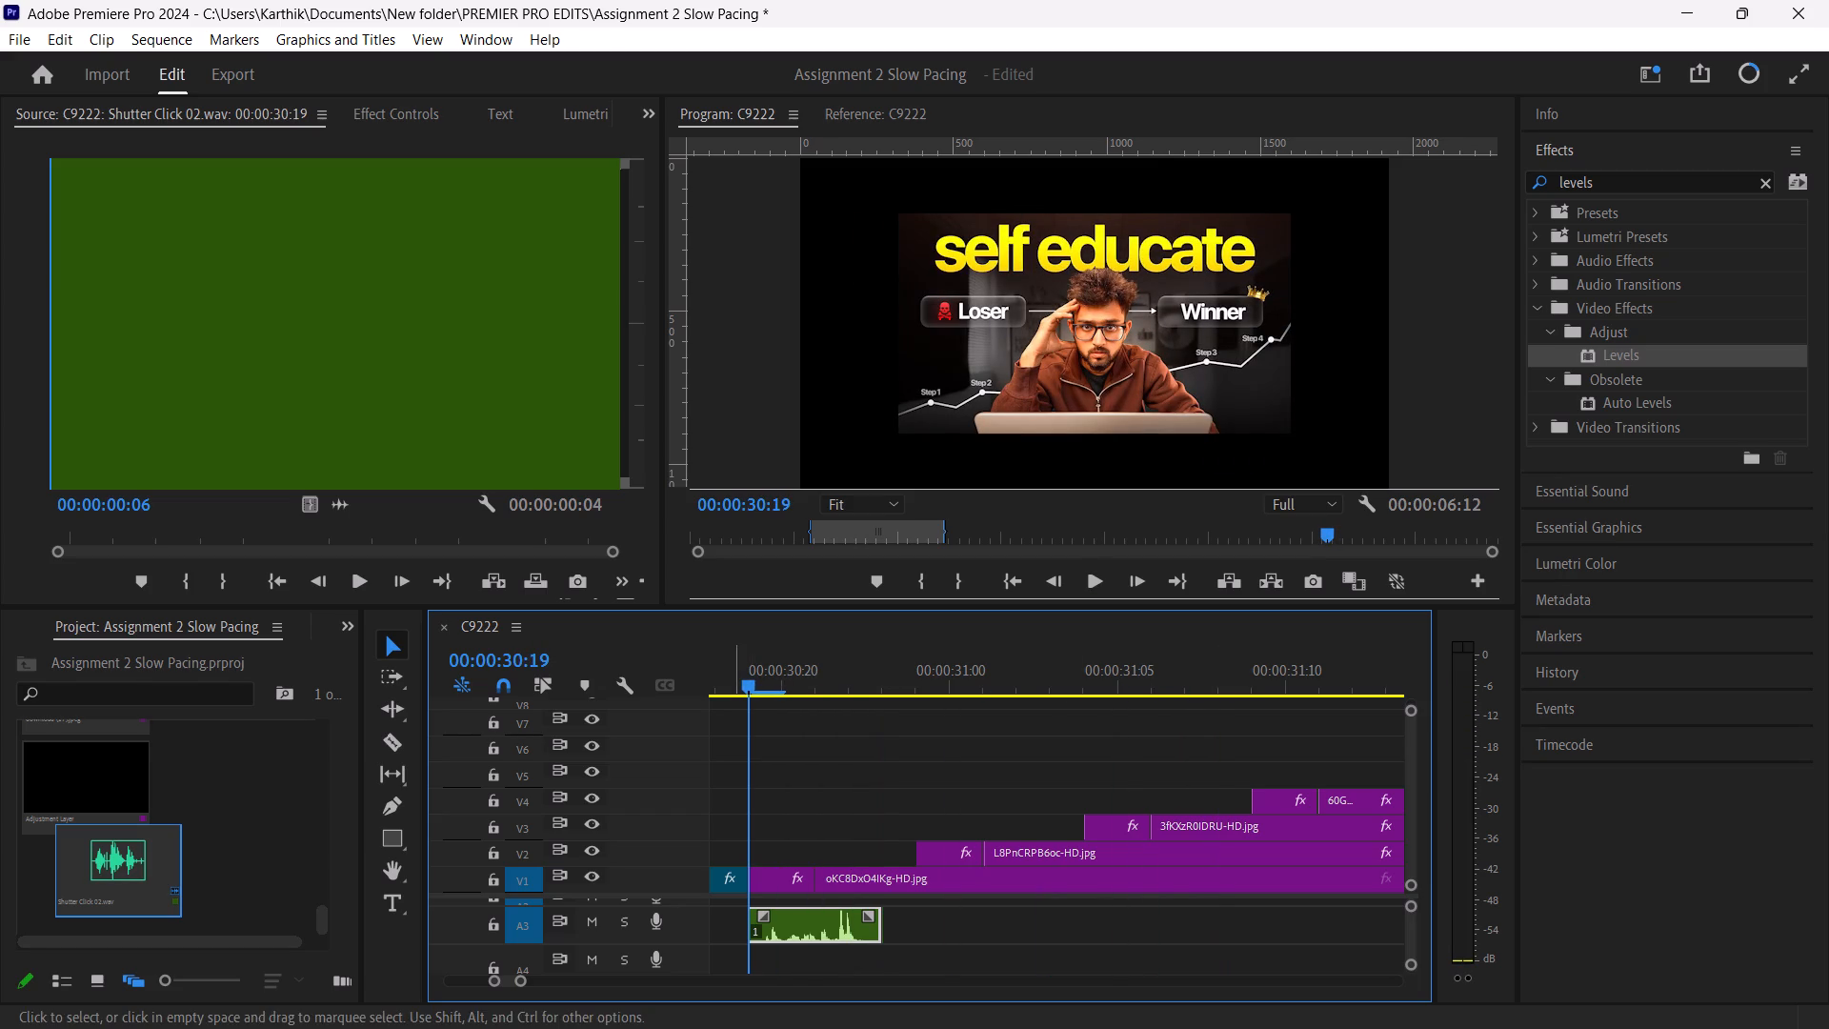
drag(743, 680, 720, 678)
key(space)
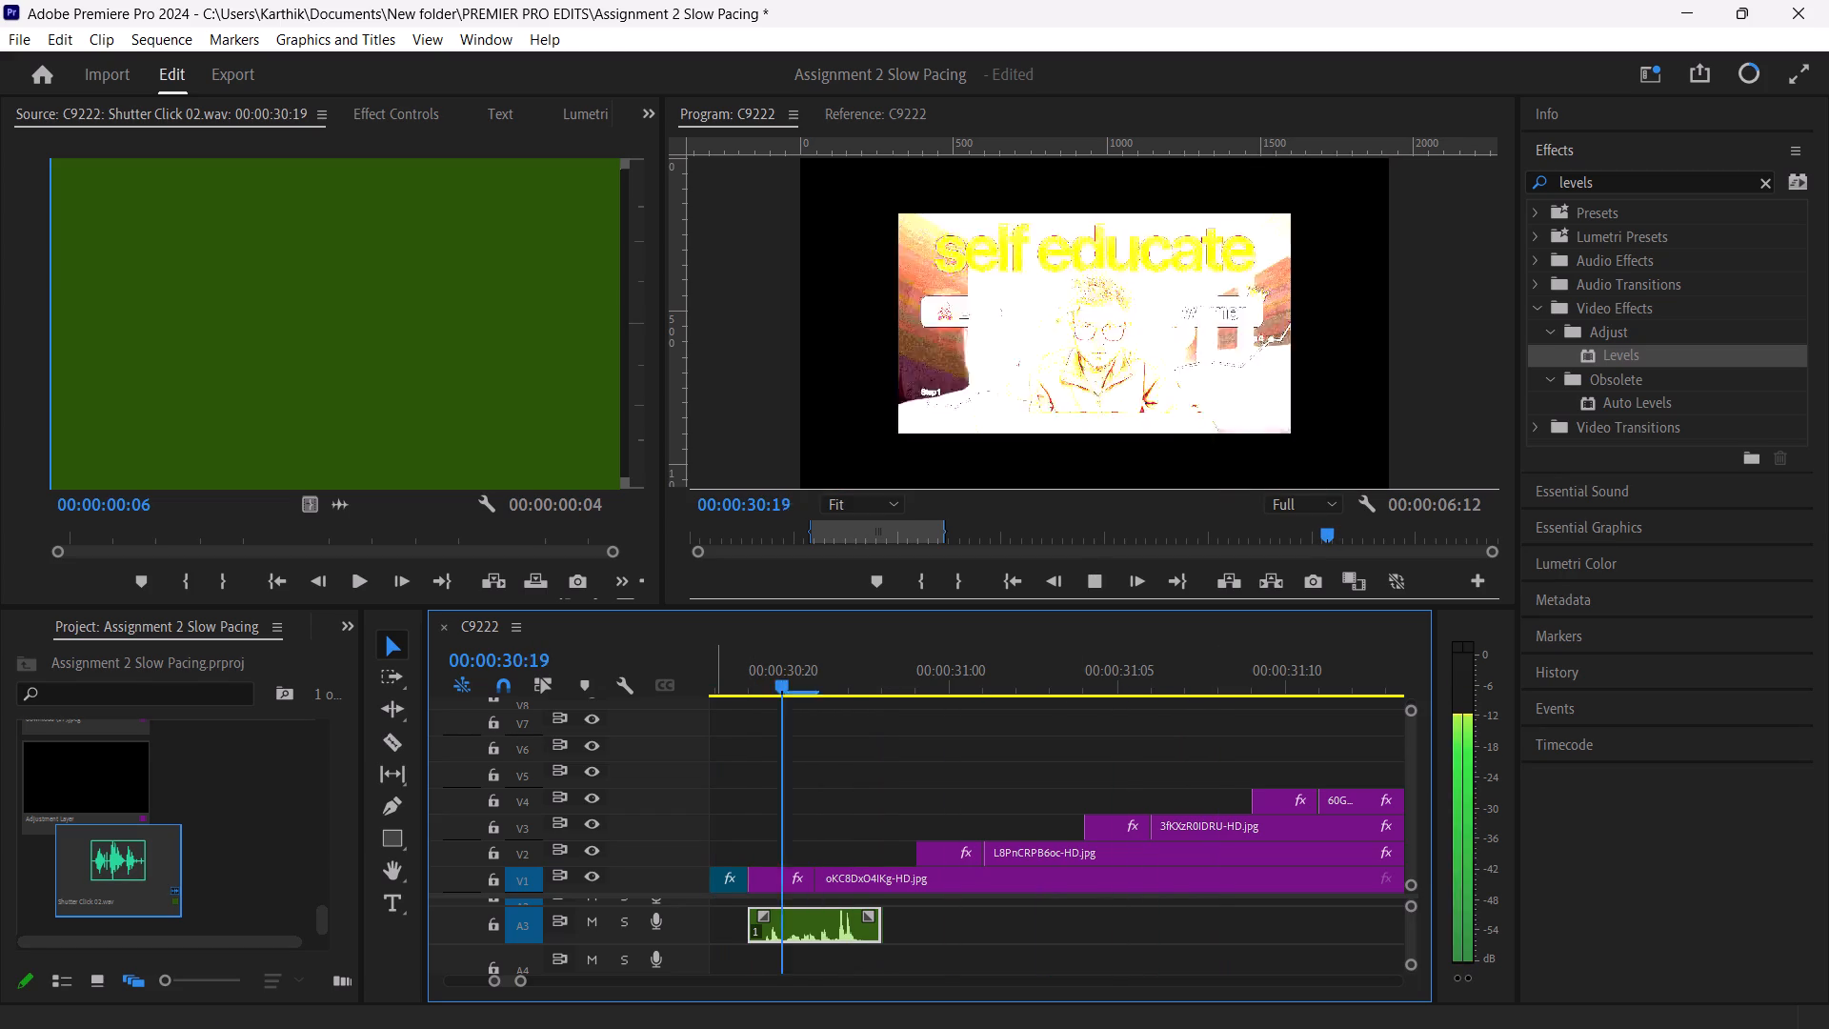
key(space)
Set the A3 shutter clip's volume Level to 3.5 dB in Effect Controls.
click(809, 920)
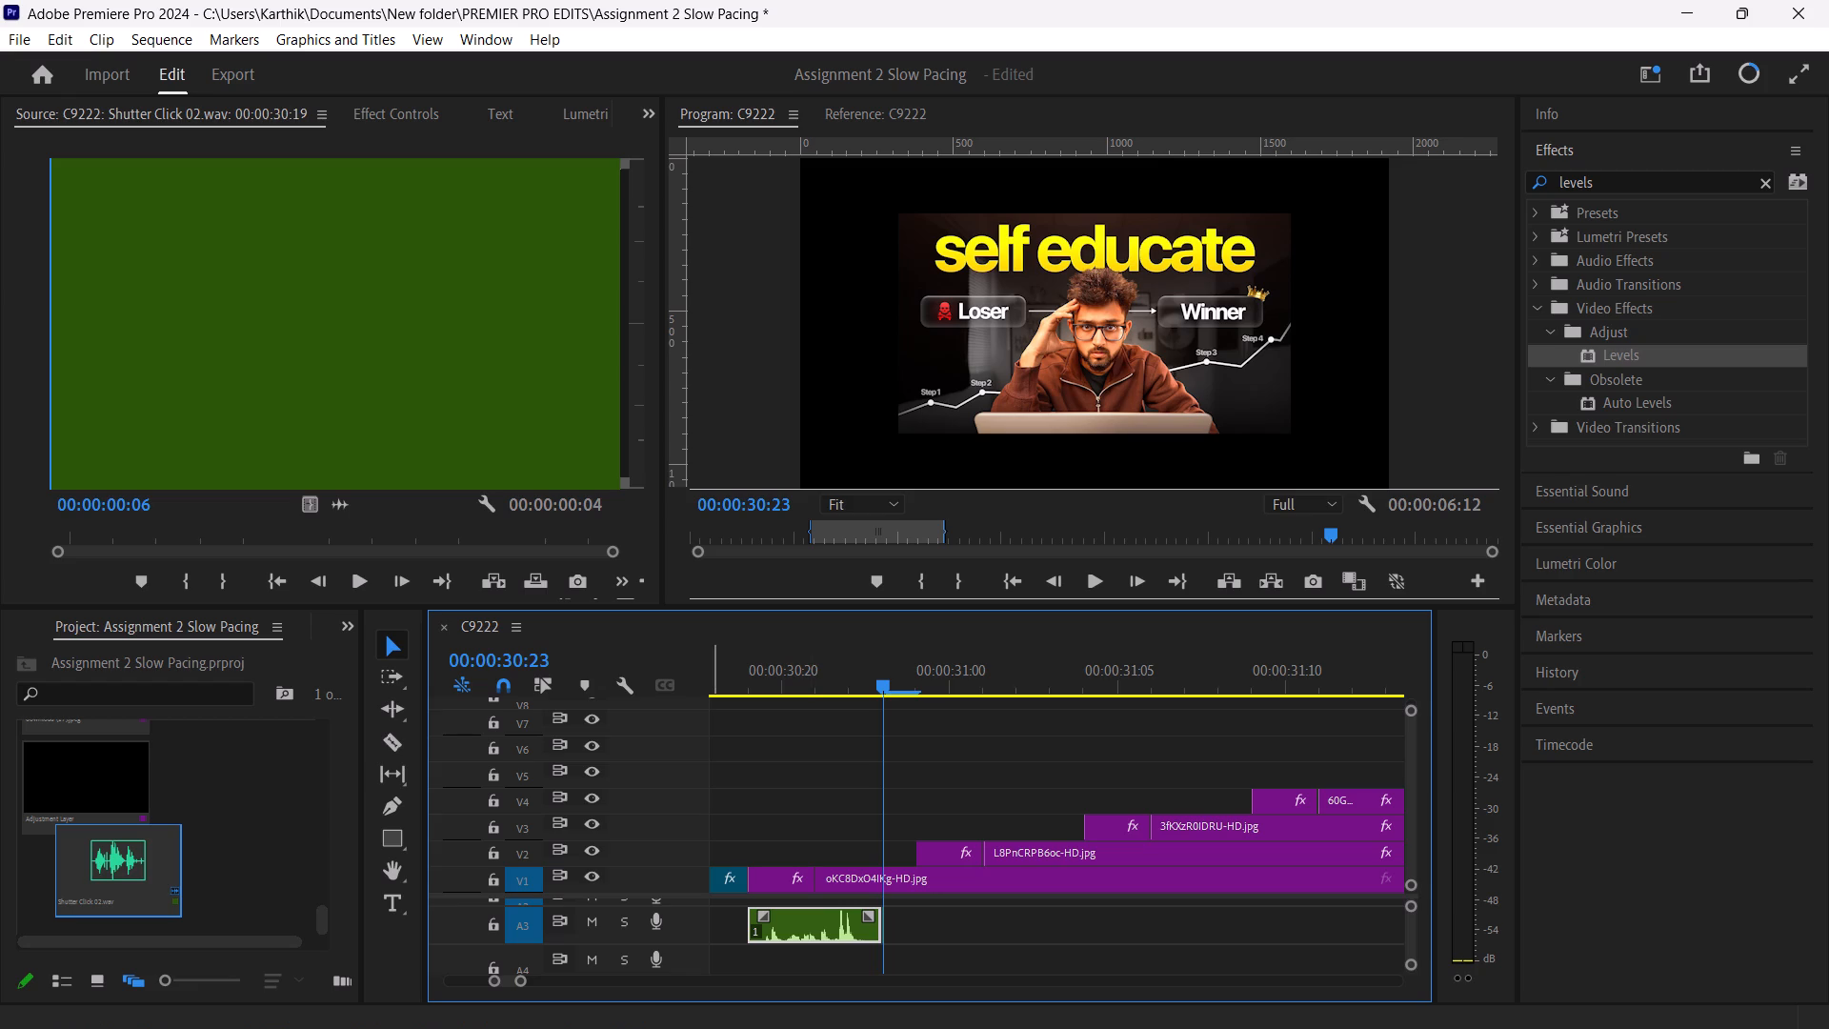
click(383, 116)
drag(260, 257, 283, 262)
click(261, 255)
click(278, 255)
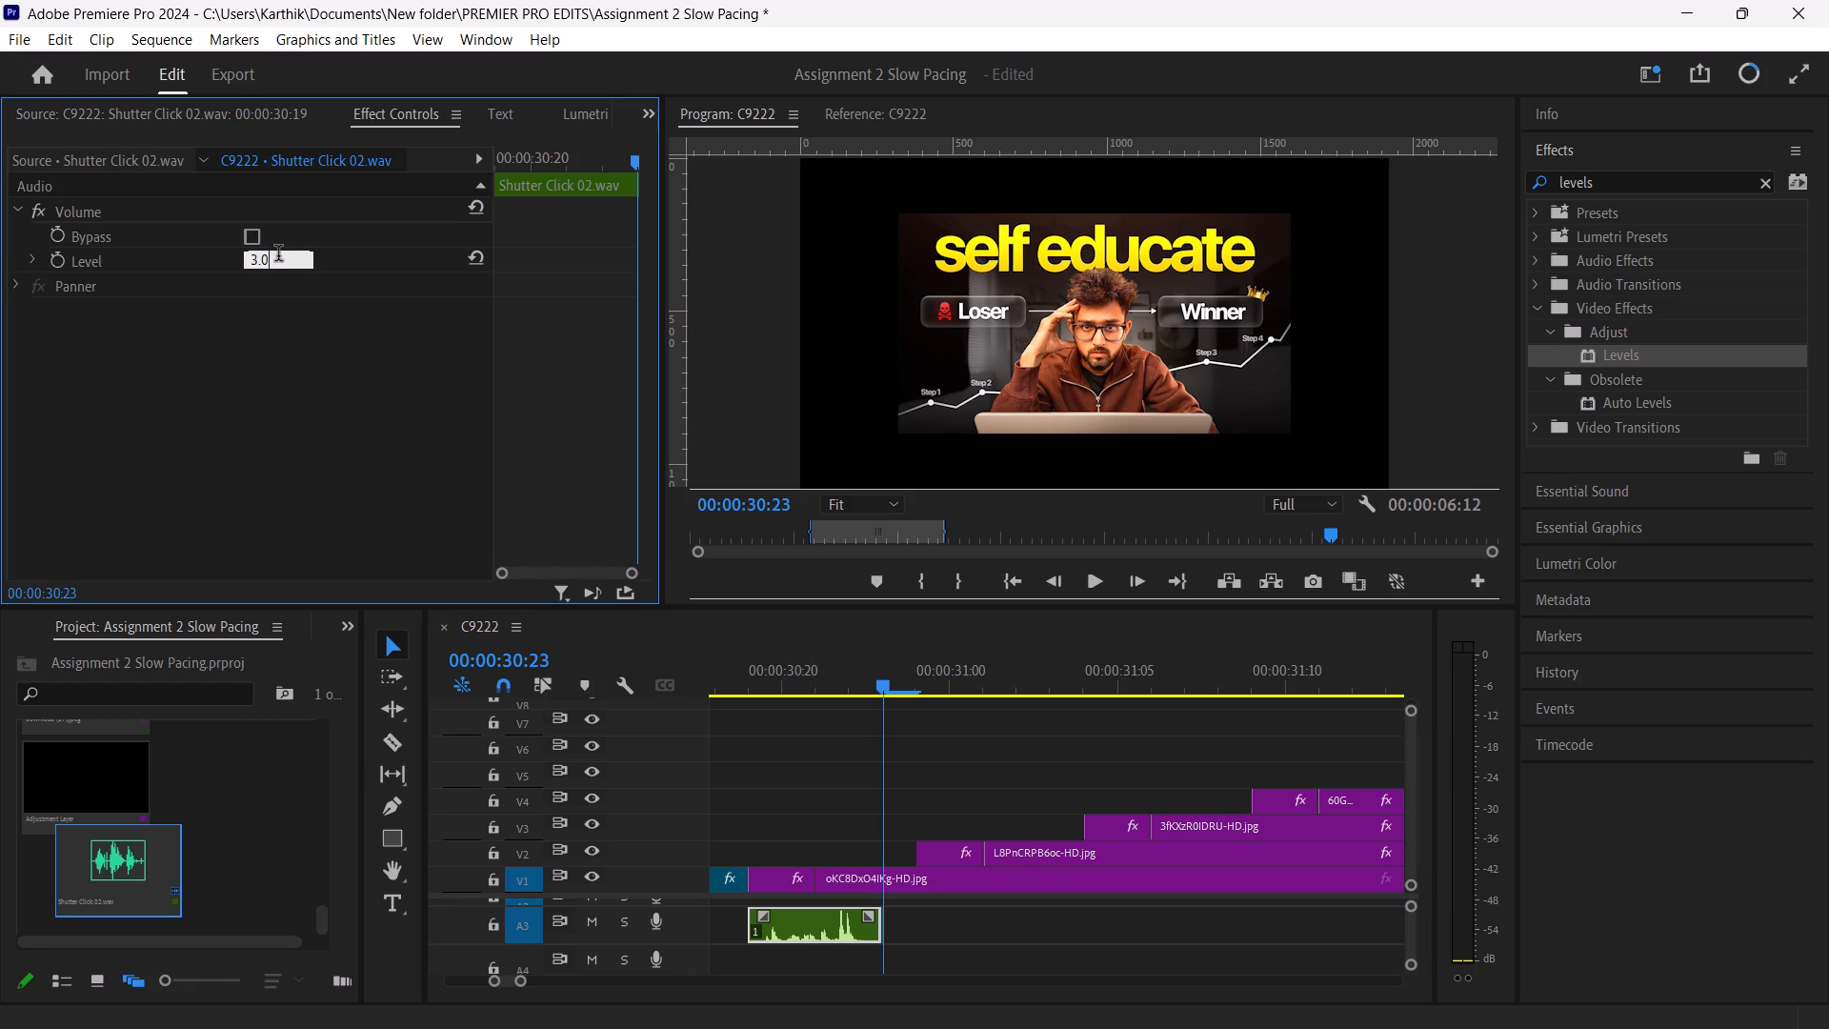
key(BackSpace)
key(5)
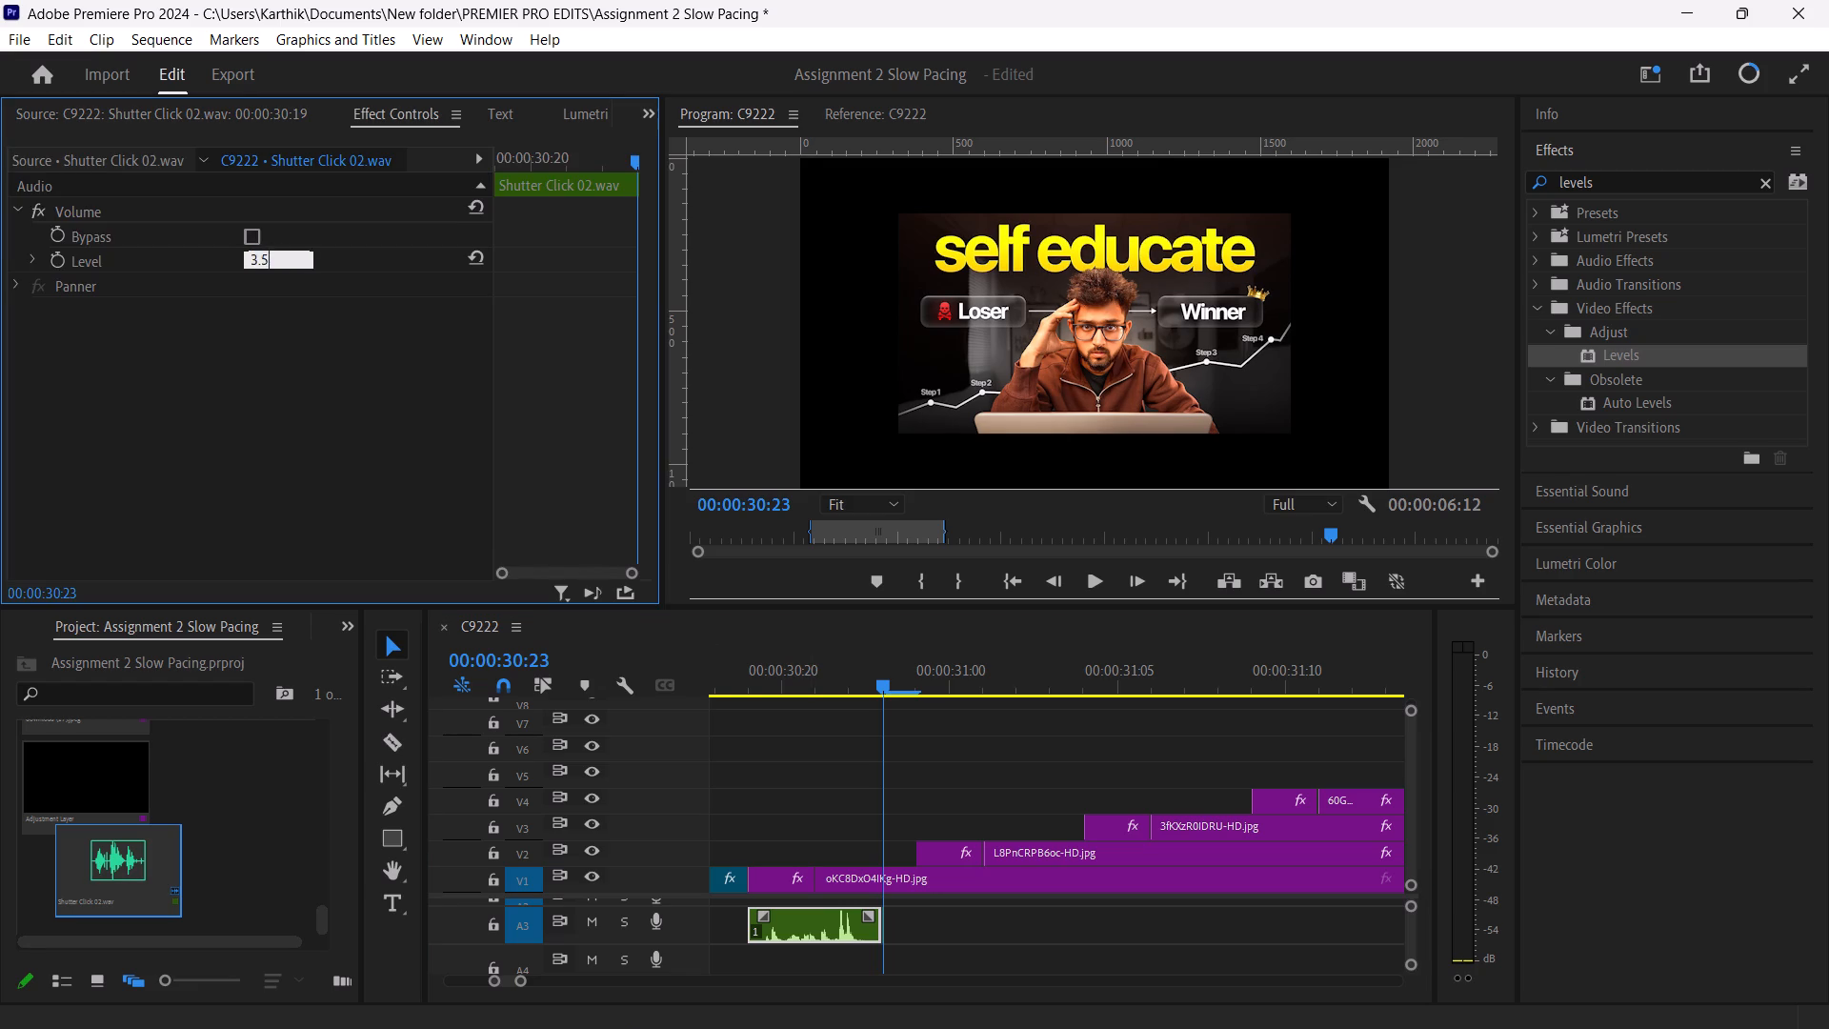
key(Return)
Set the shutter clip's volume Level to 5 dB and play it back with the first flash.
double_click(278, 255)
double_click(278, 255)
key(5)
key(Return)
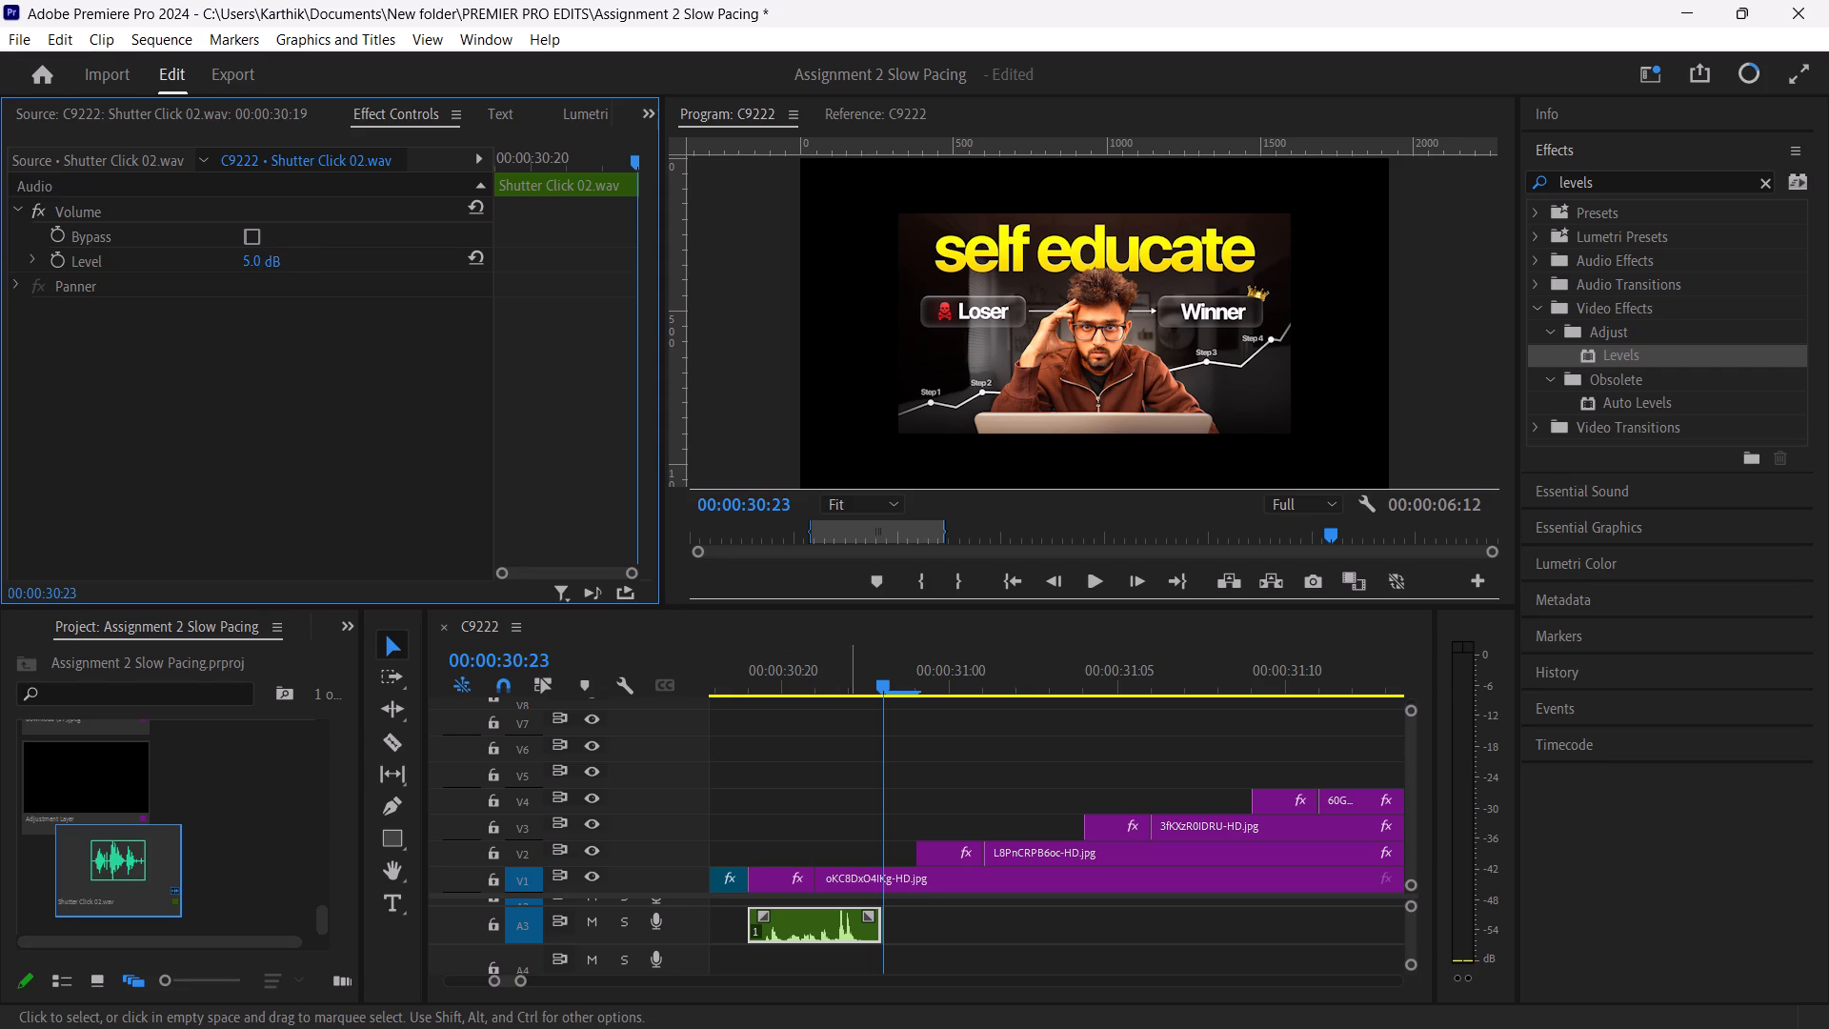
drag(885, 686, 753, 694)
key(space)
key(space)
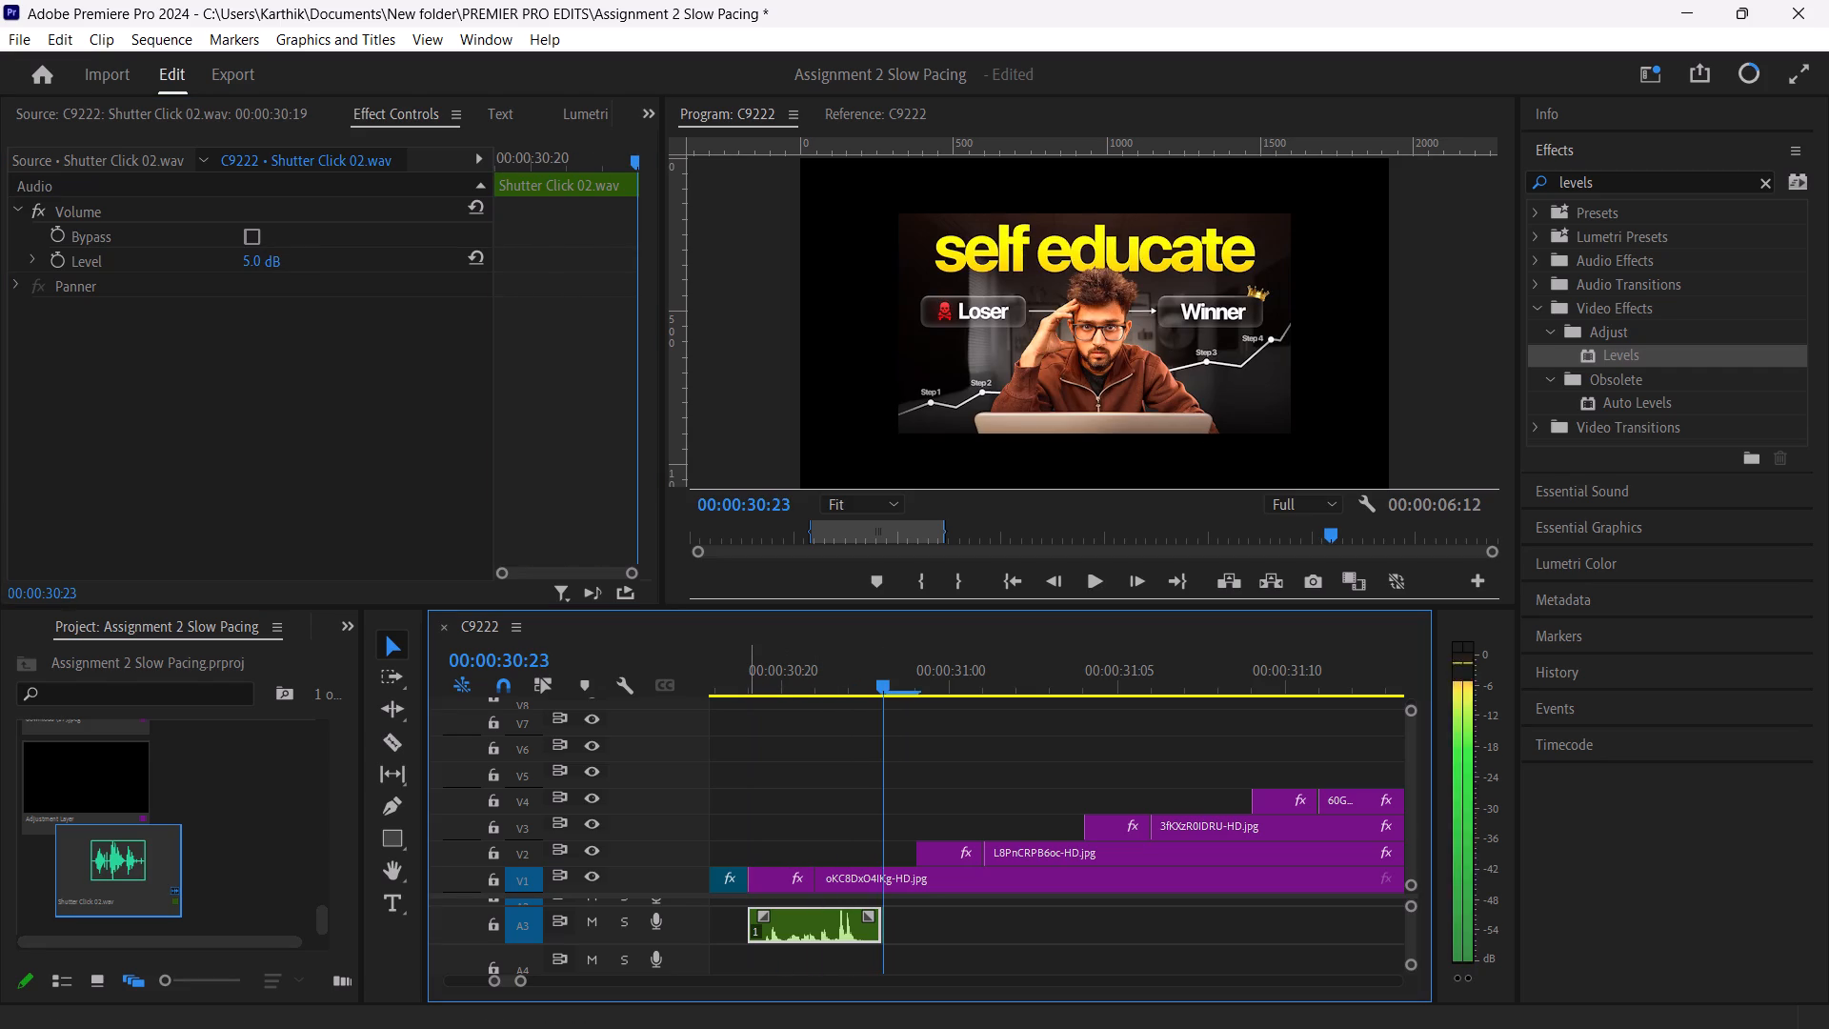
Copy the shutter clip, paste it on A3 at 00:00:30:24 where the V2 thumbnail starts, and check the playback.
click(837, 926)
right_click(837, 926)
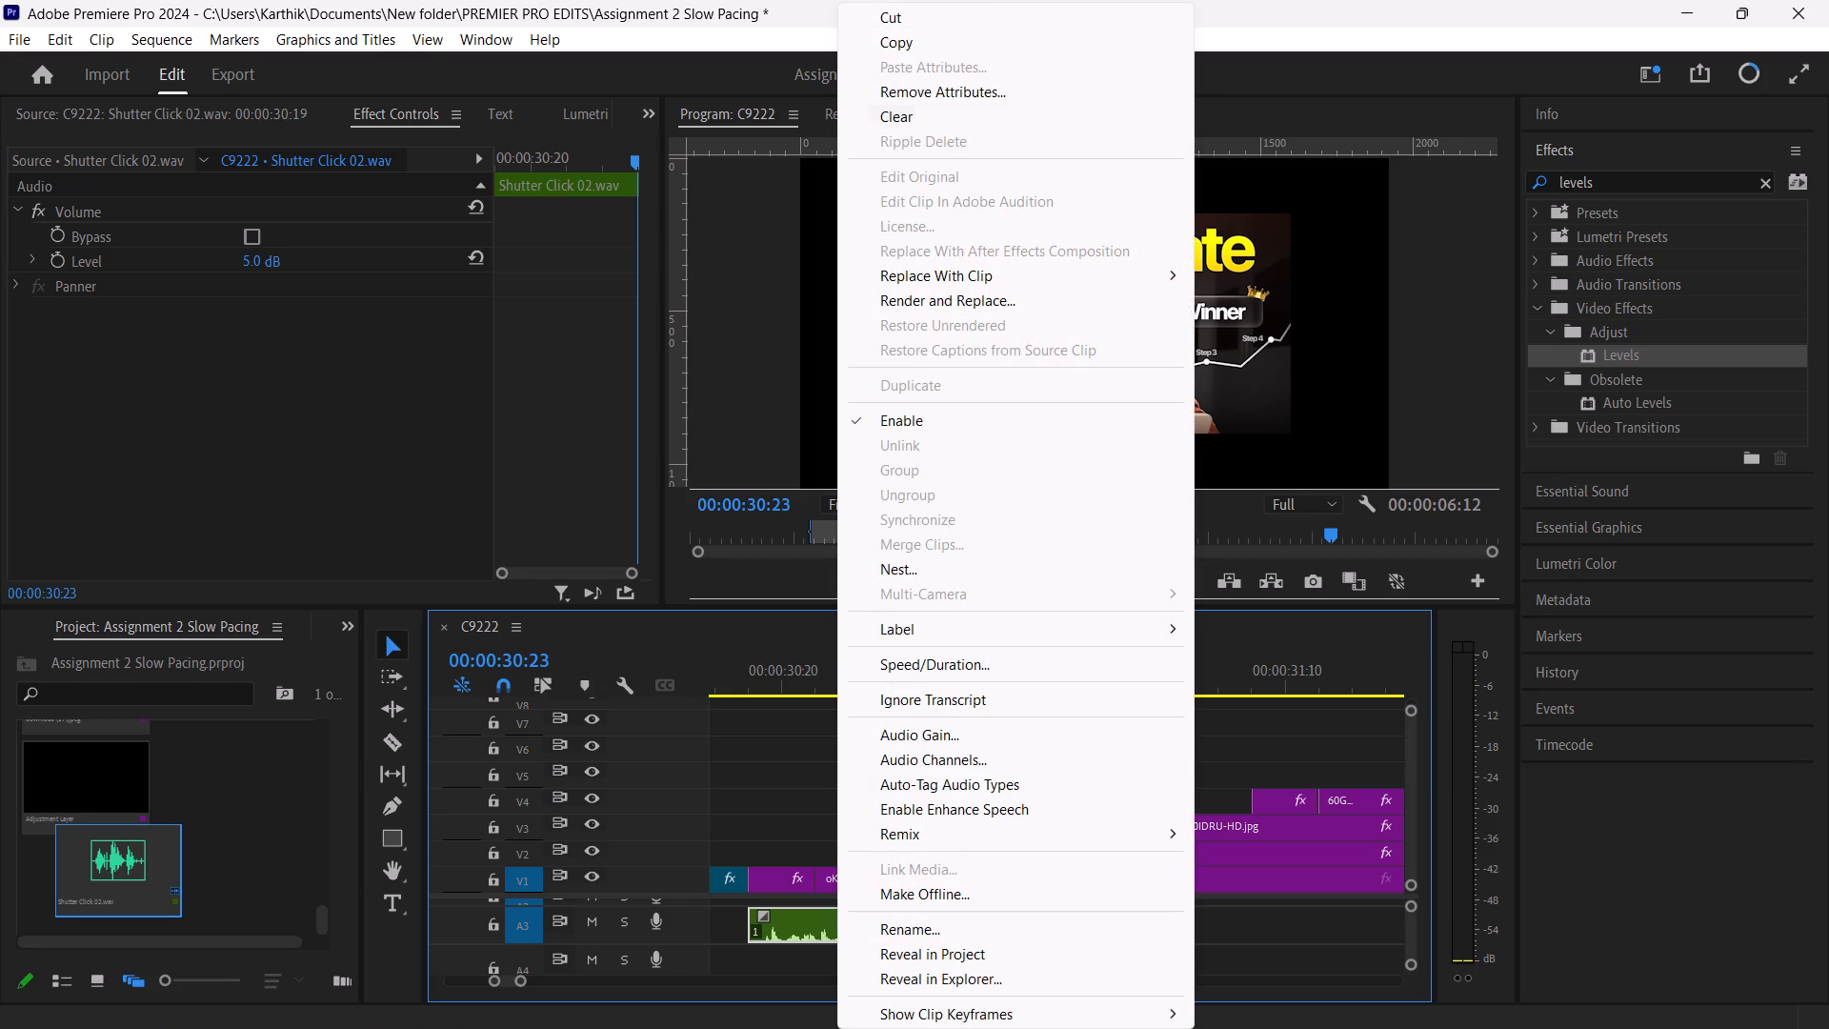
click(922, 48)
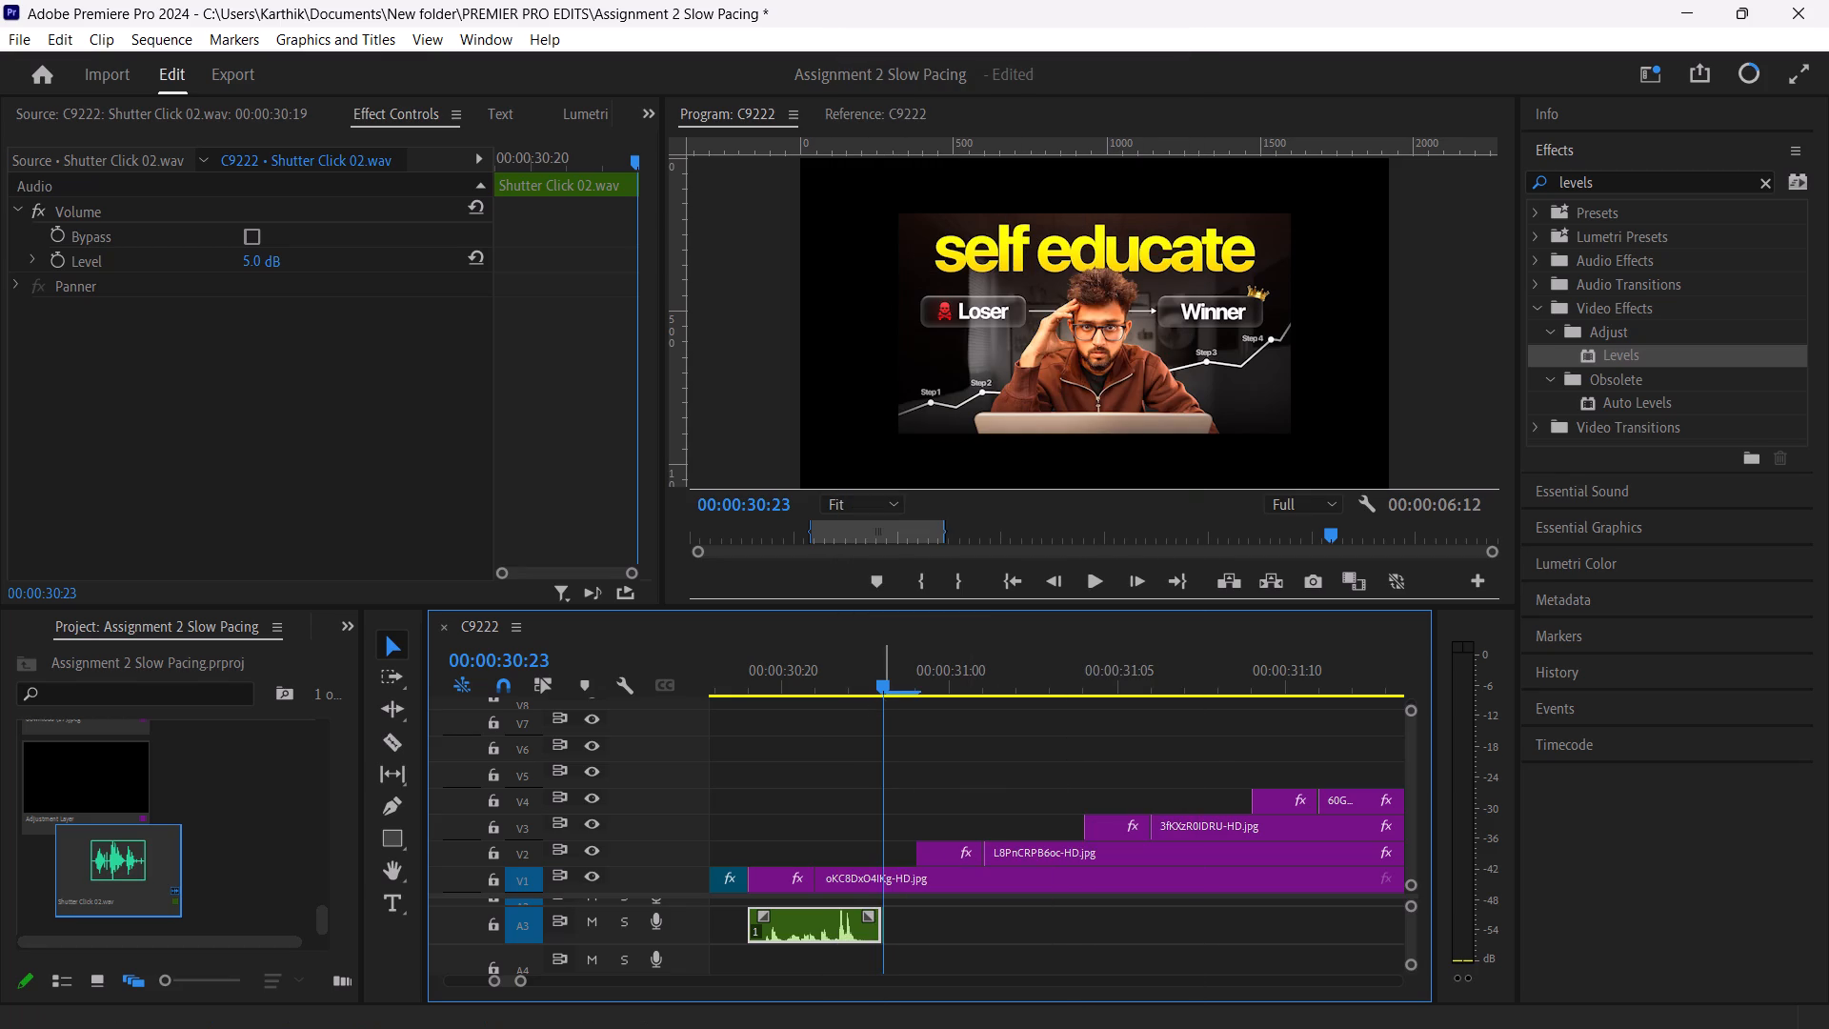
drag(882, 691, 918, 722)
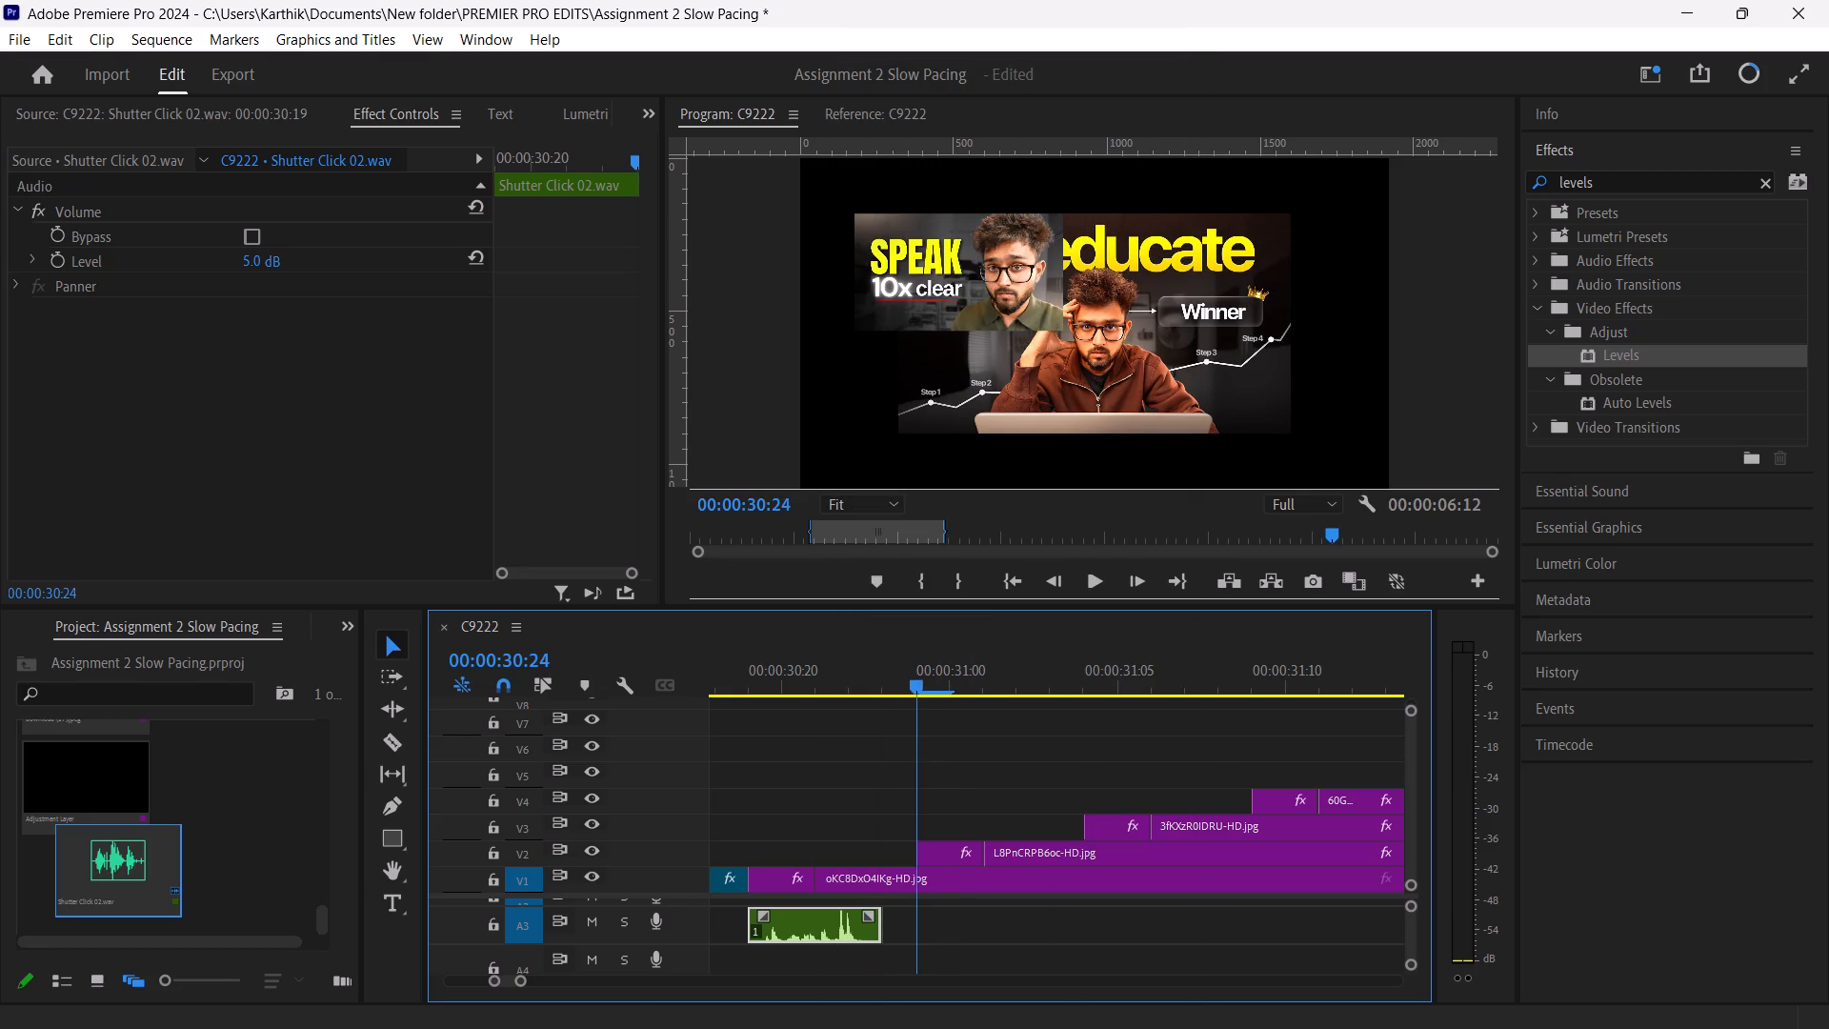
drag(918, 722, 919, 724)
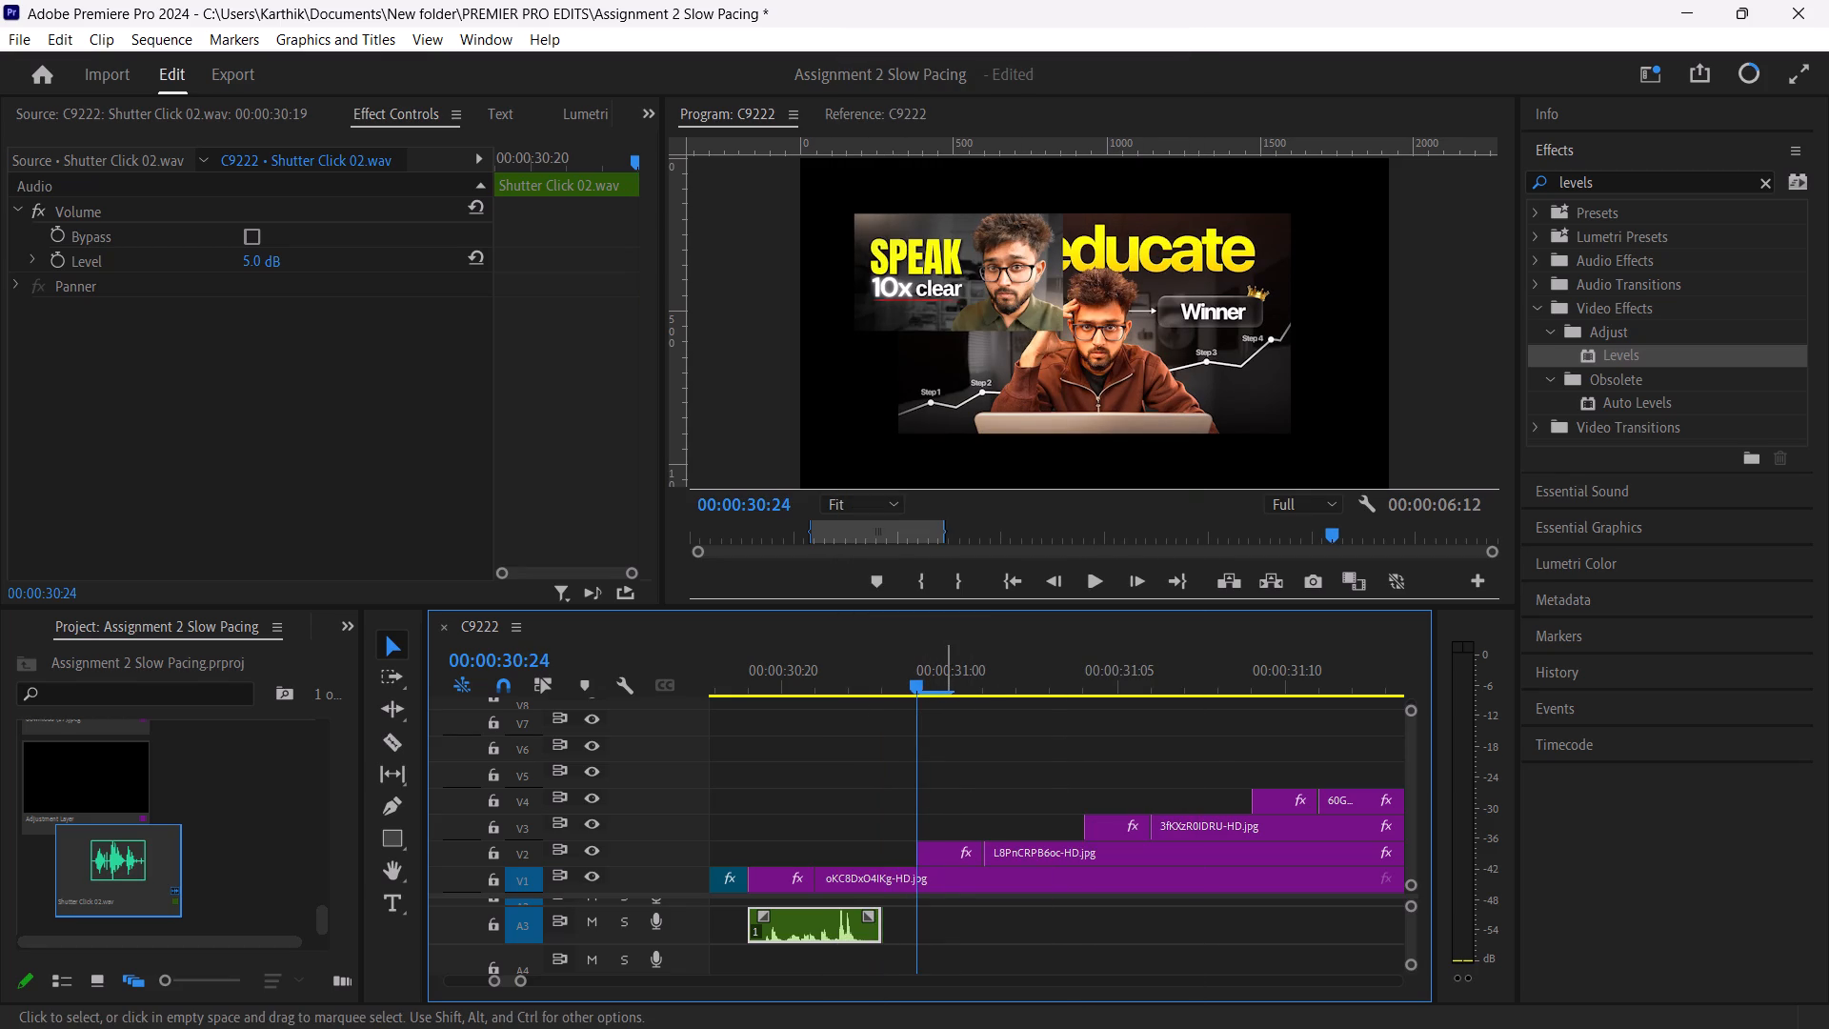
key(ctrl+v)
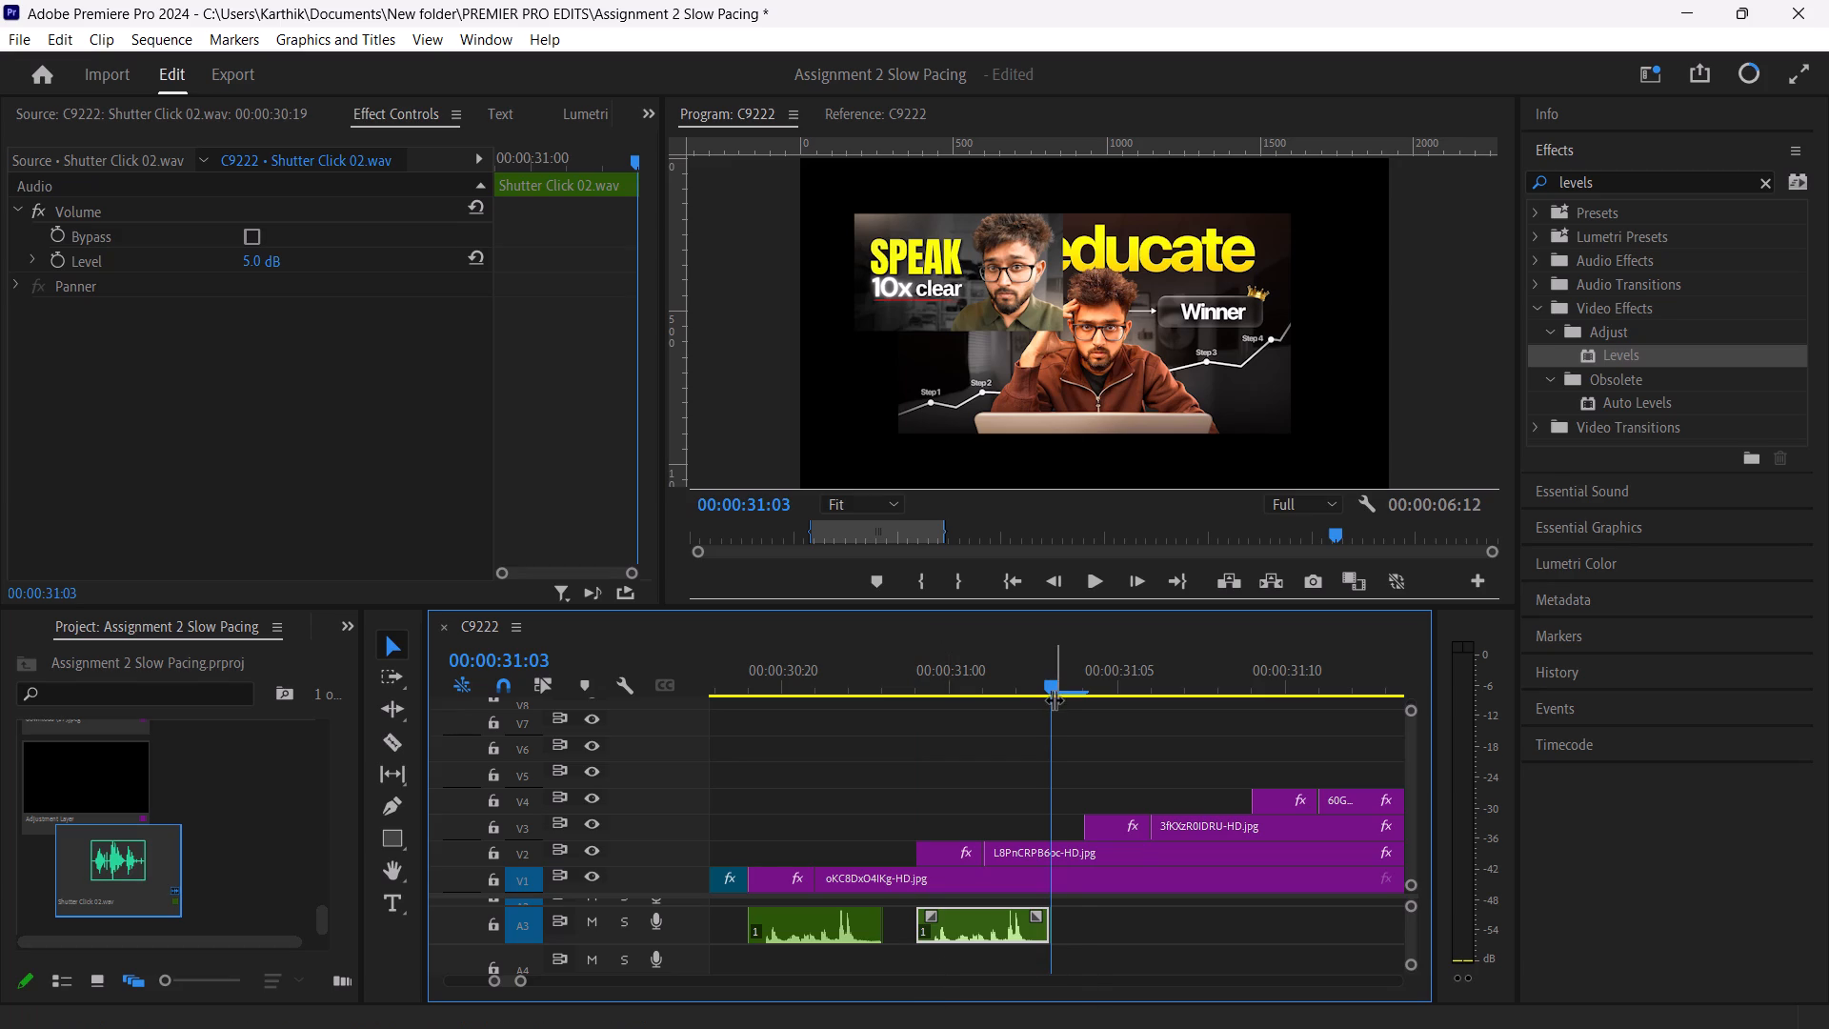
drag(1054, 699, 751, 724)
key(space)
key(space)
Move the second A3 shutter clip one frame earlier to start at 00:00:30:23, directly after the first clip, and check the playback.
drag(983, 936, 969, 930)
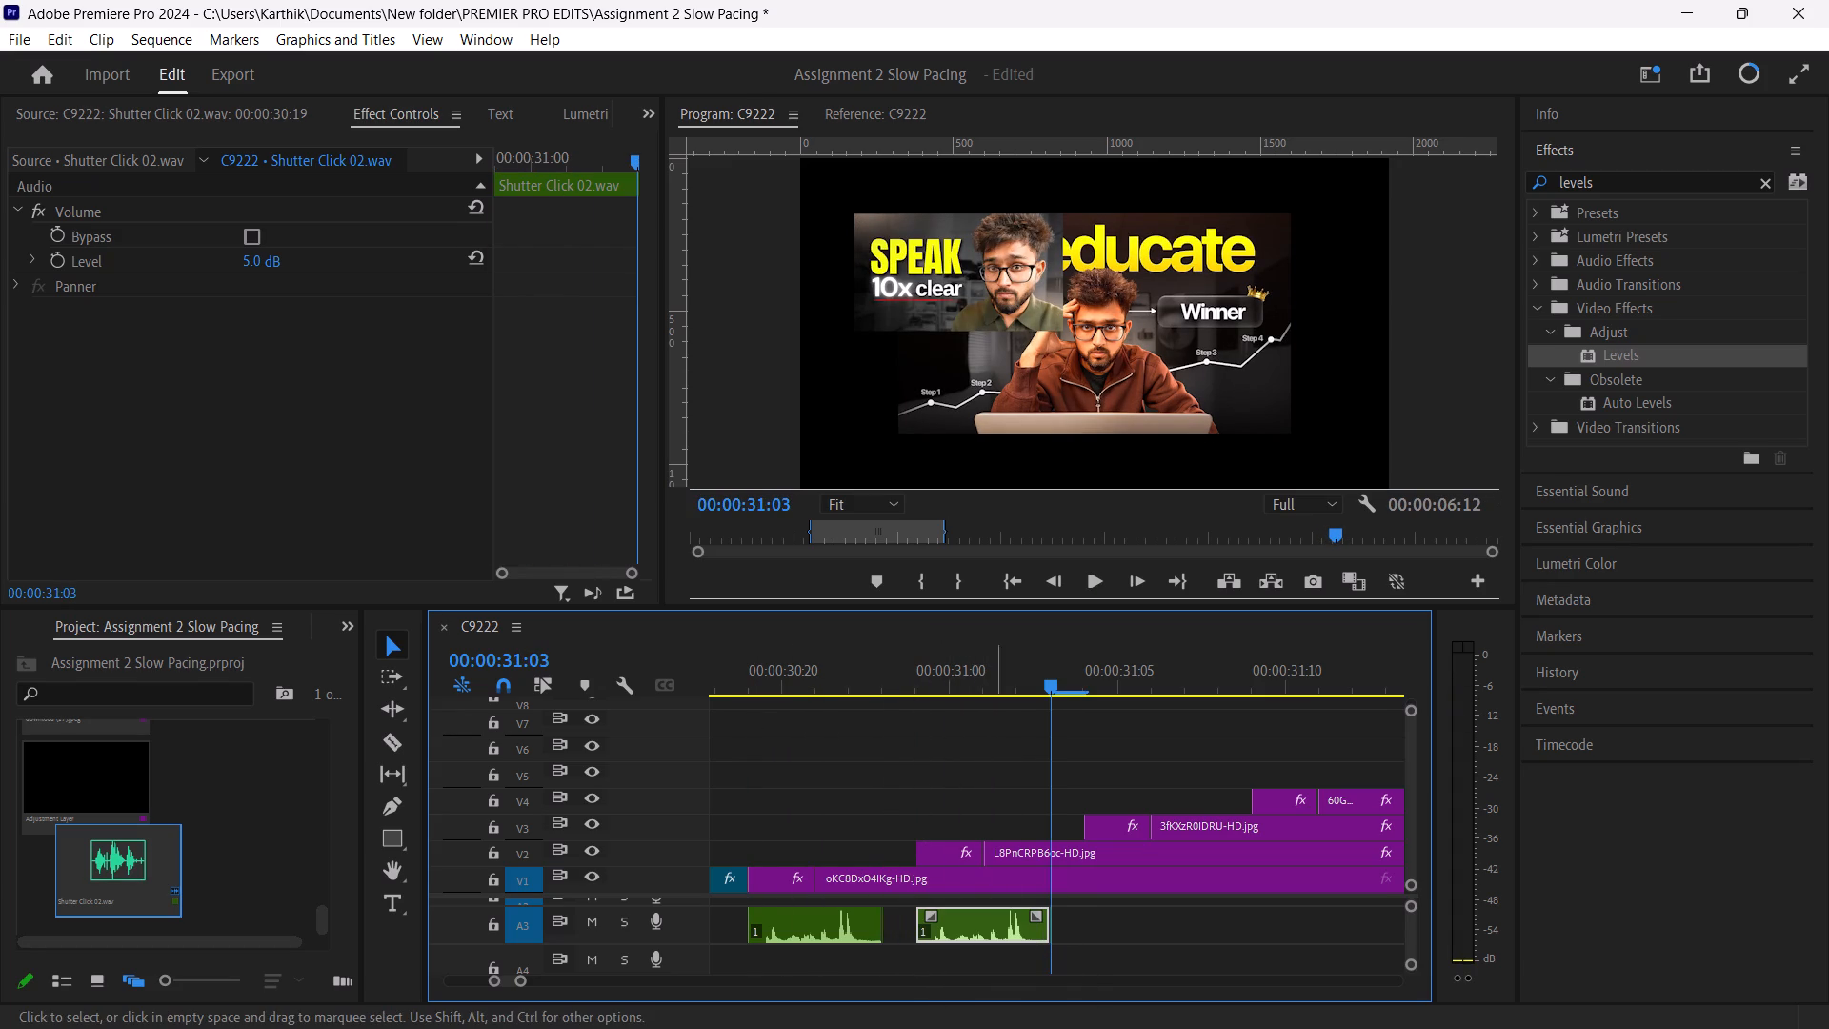
drag(949, 923, 935, 922)
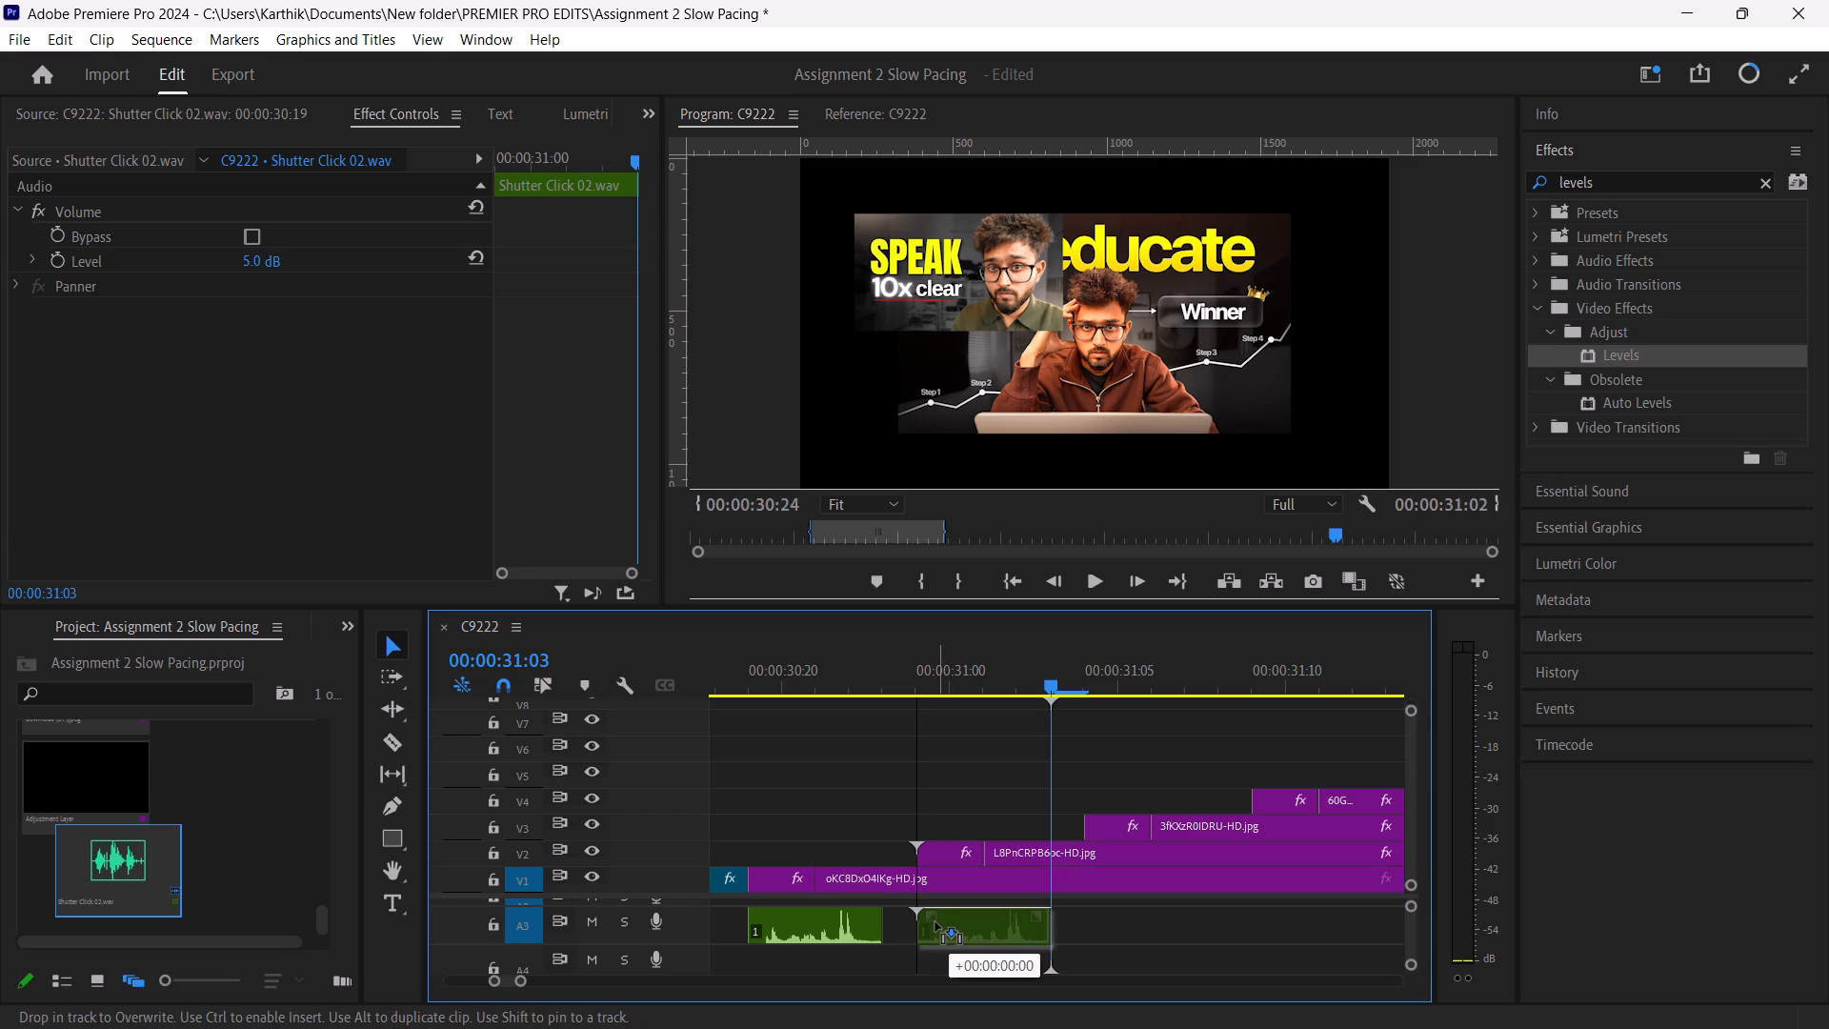
drag(935, 922, 932, 922)
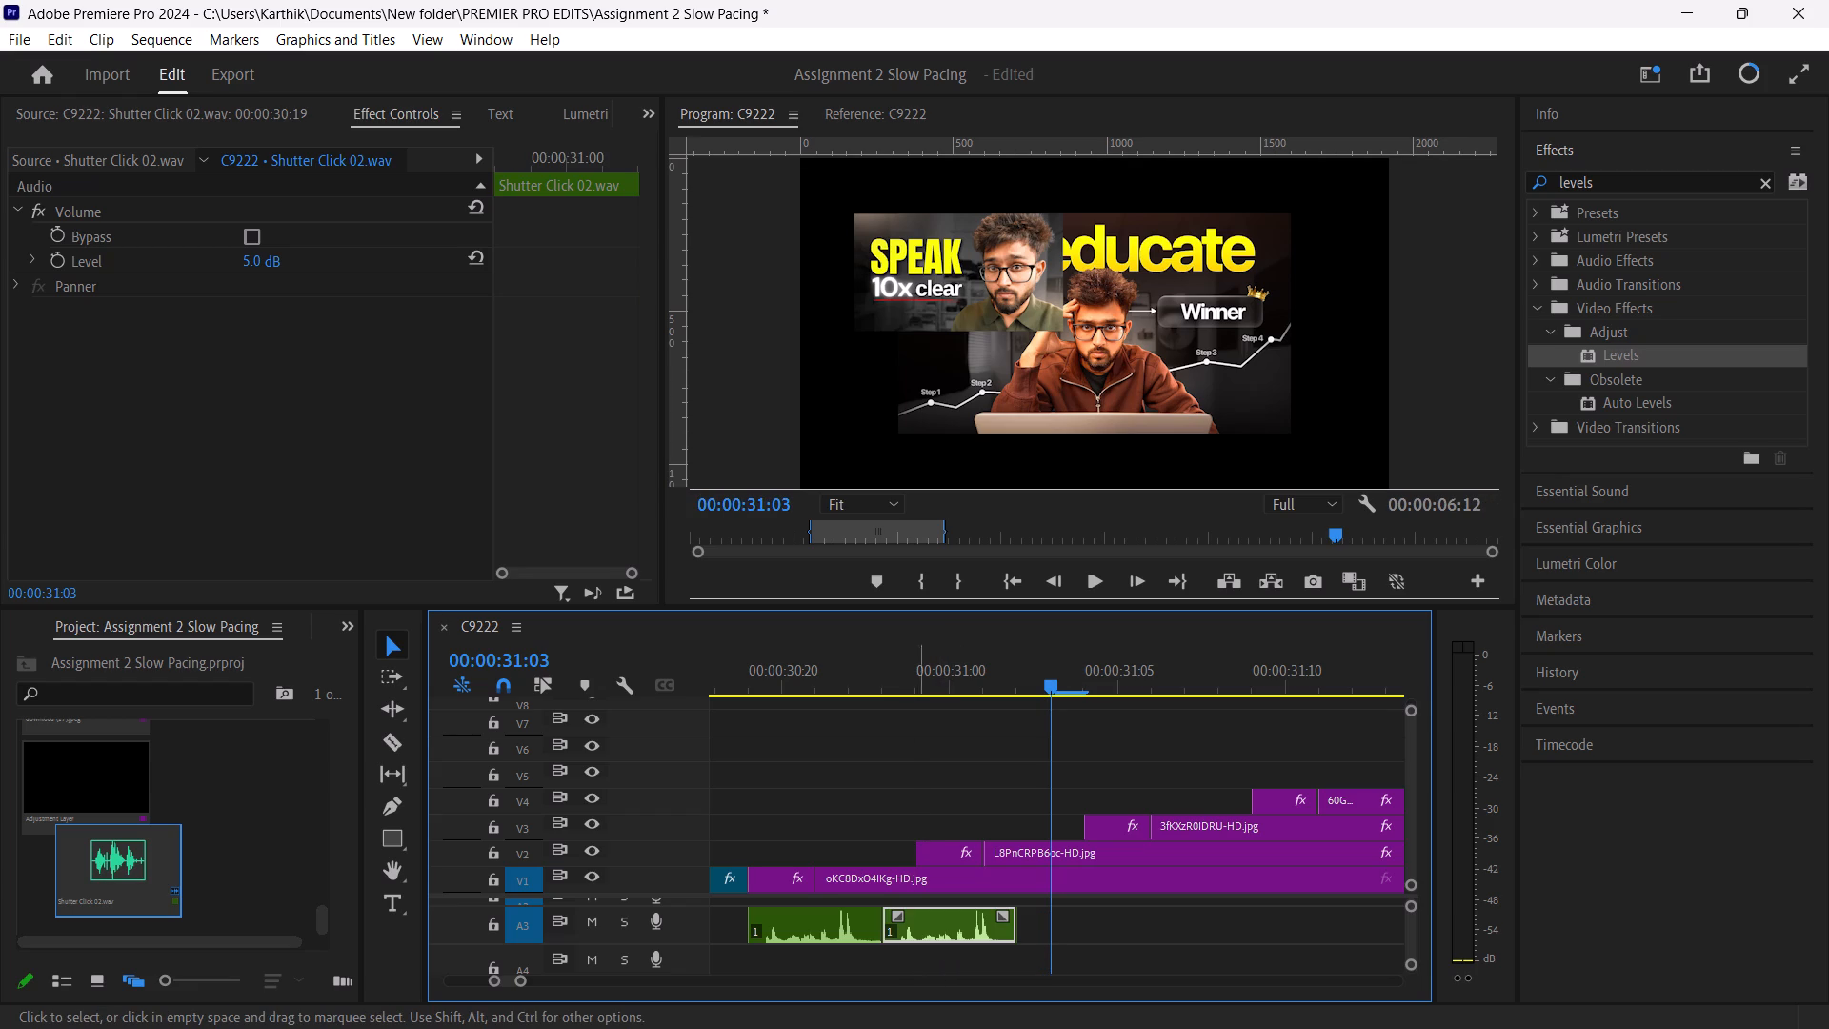
drag(931, 928, 938, 928)
drag(938, 928, 946, 926)
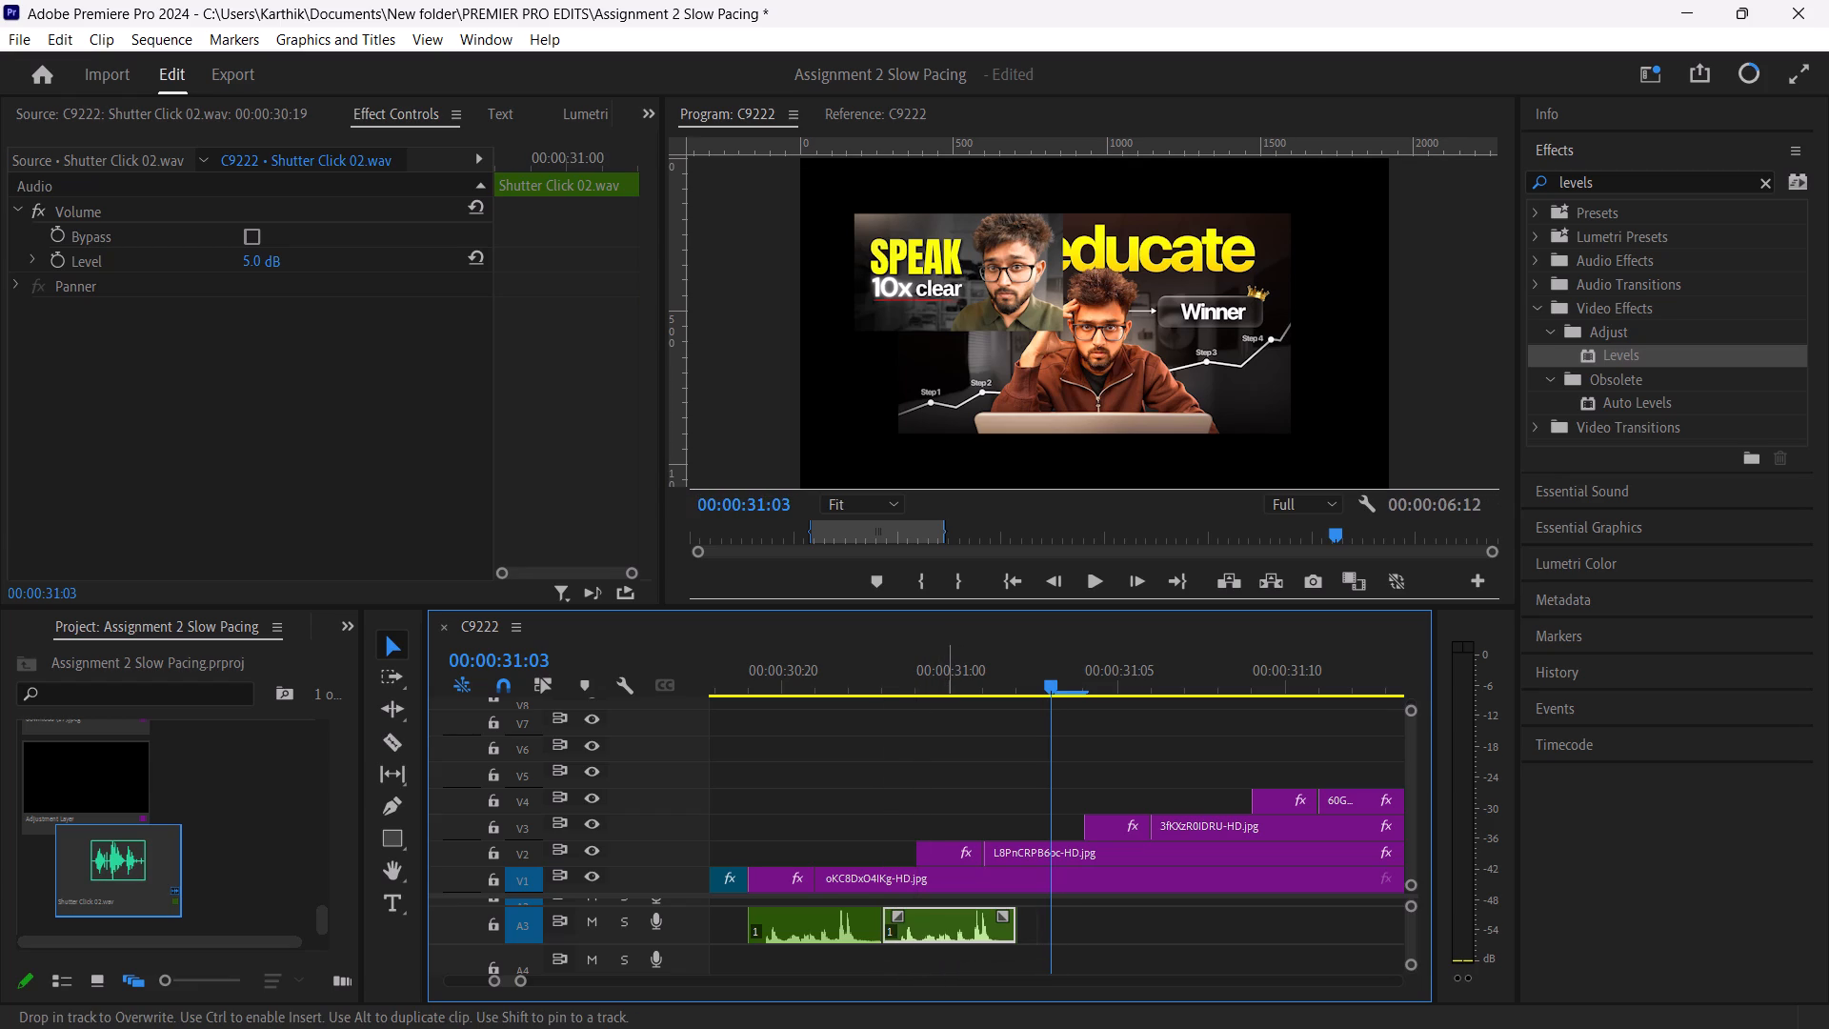
drag(1045, 684, 684, 731)
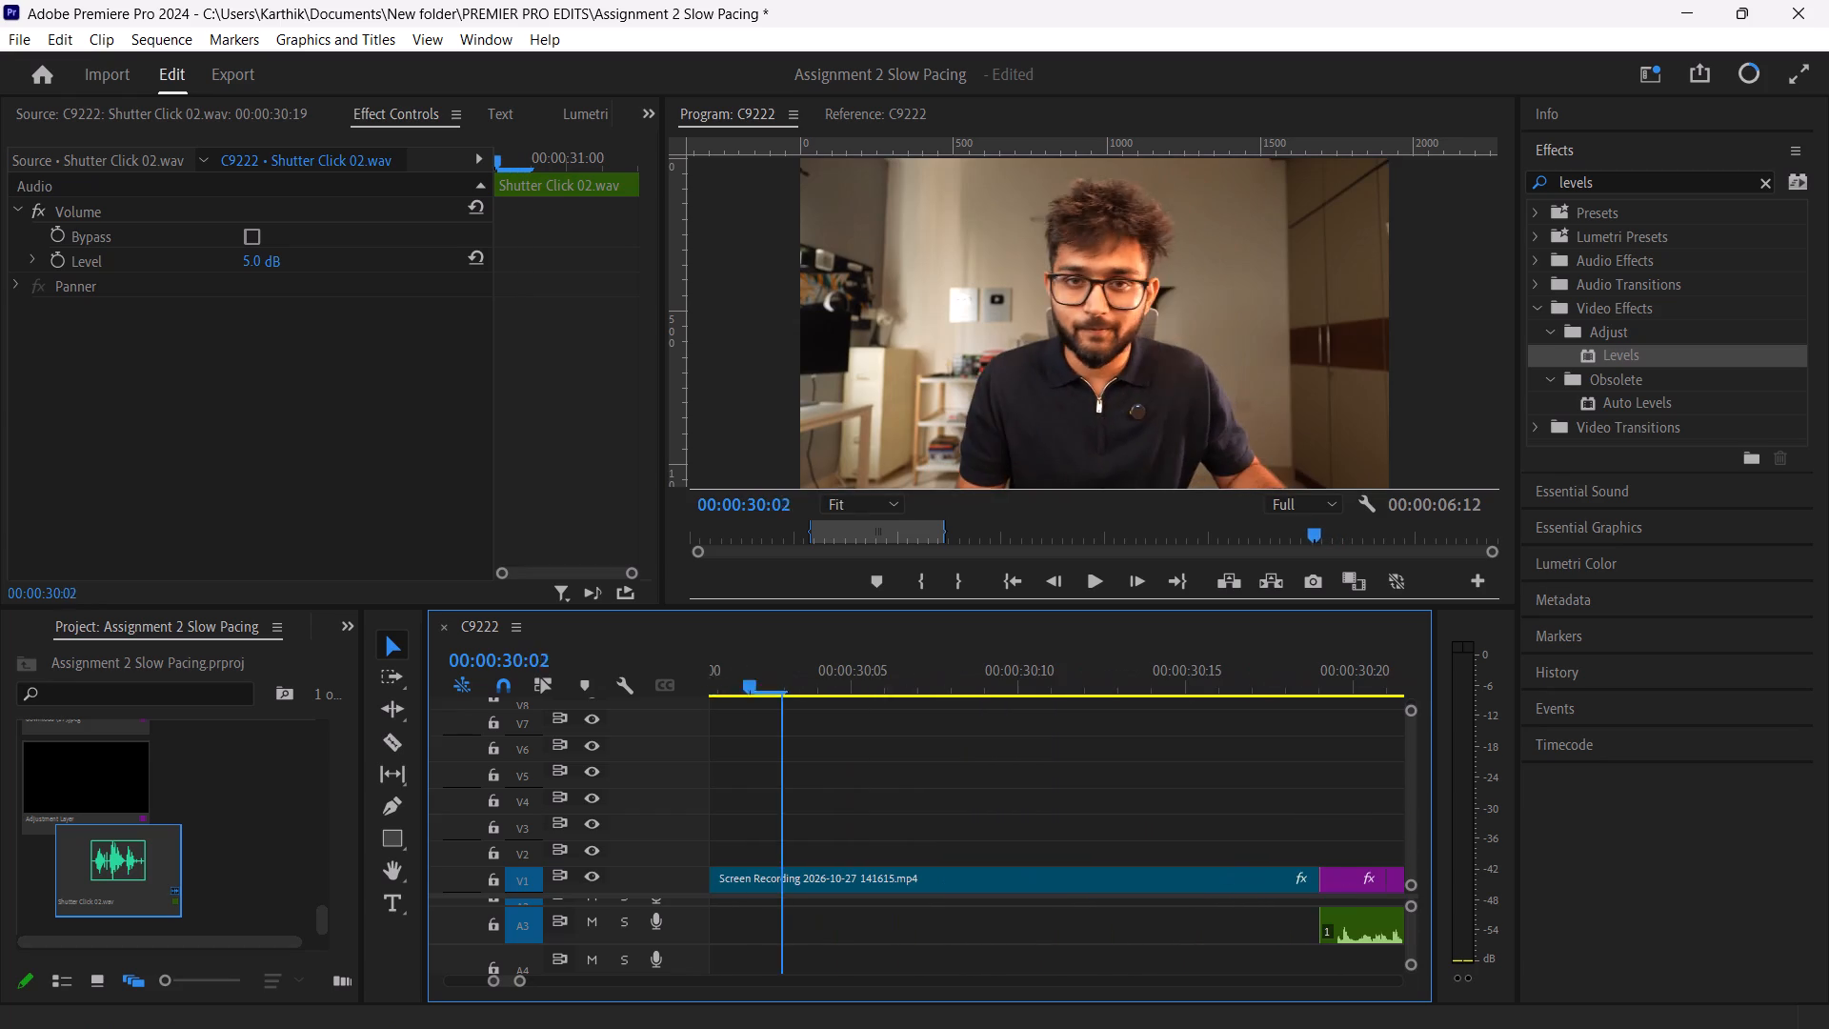
drag(684, 731, 949, 745)
key(space)
key(space)
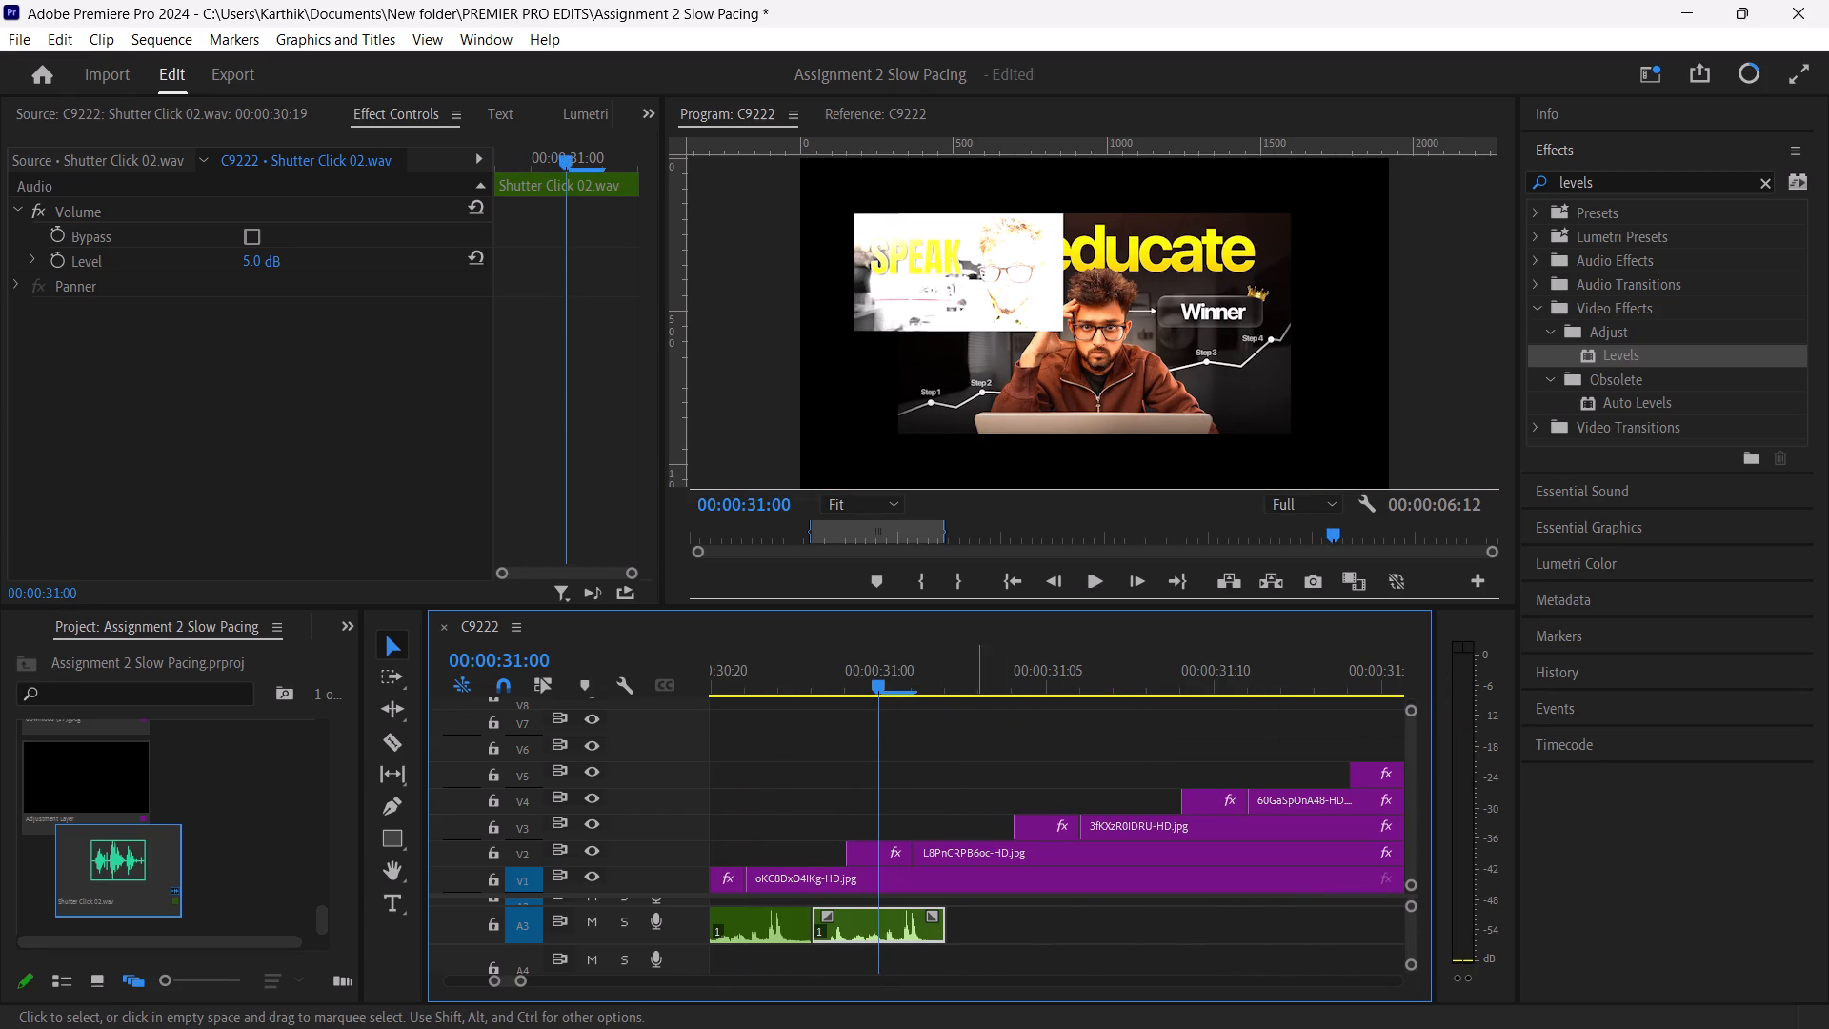
Paste a shutter clip on A3 at 00:00:31:03, one frame before the V3 thumbnail, and play it back.
drag(874, 675, 982, 703)
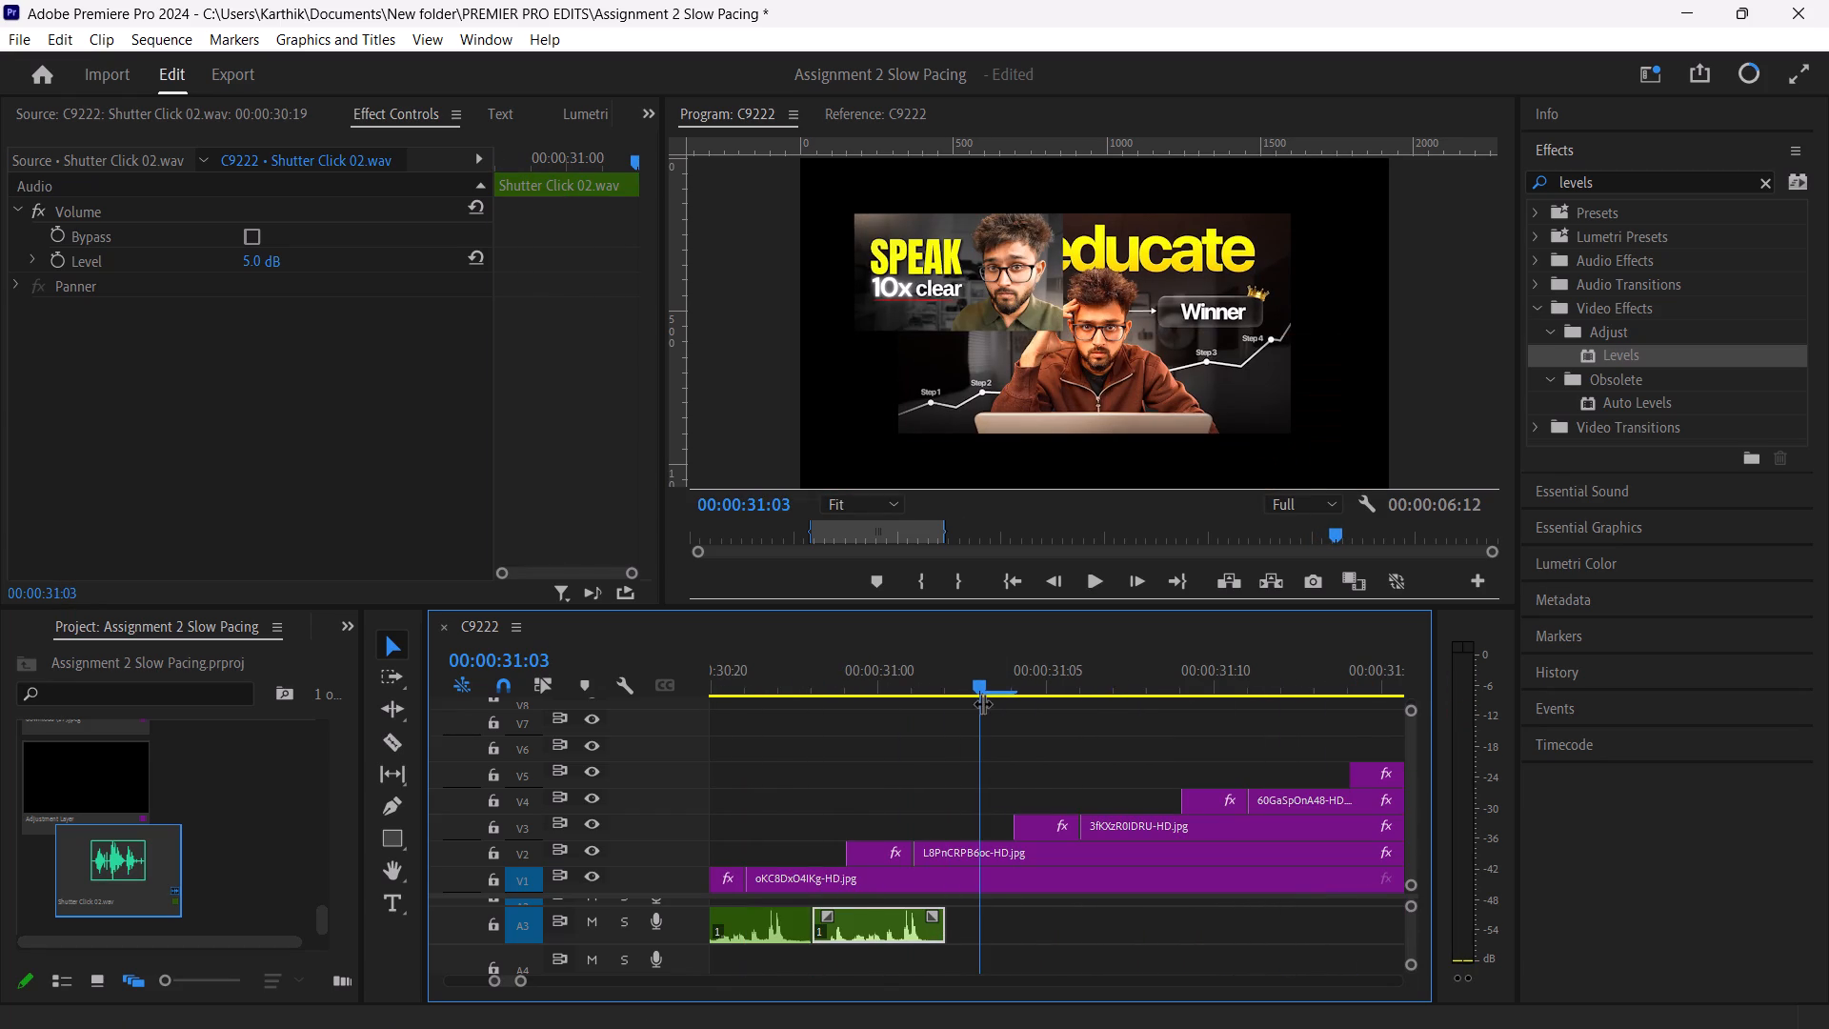
key(ctrl+v)
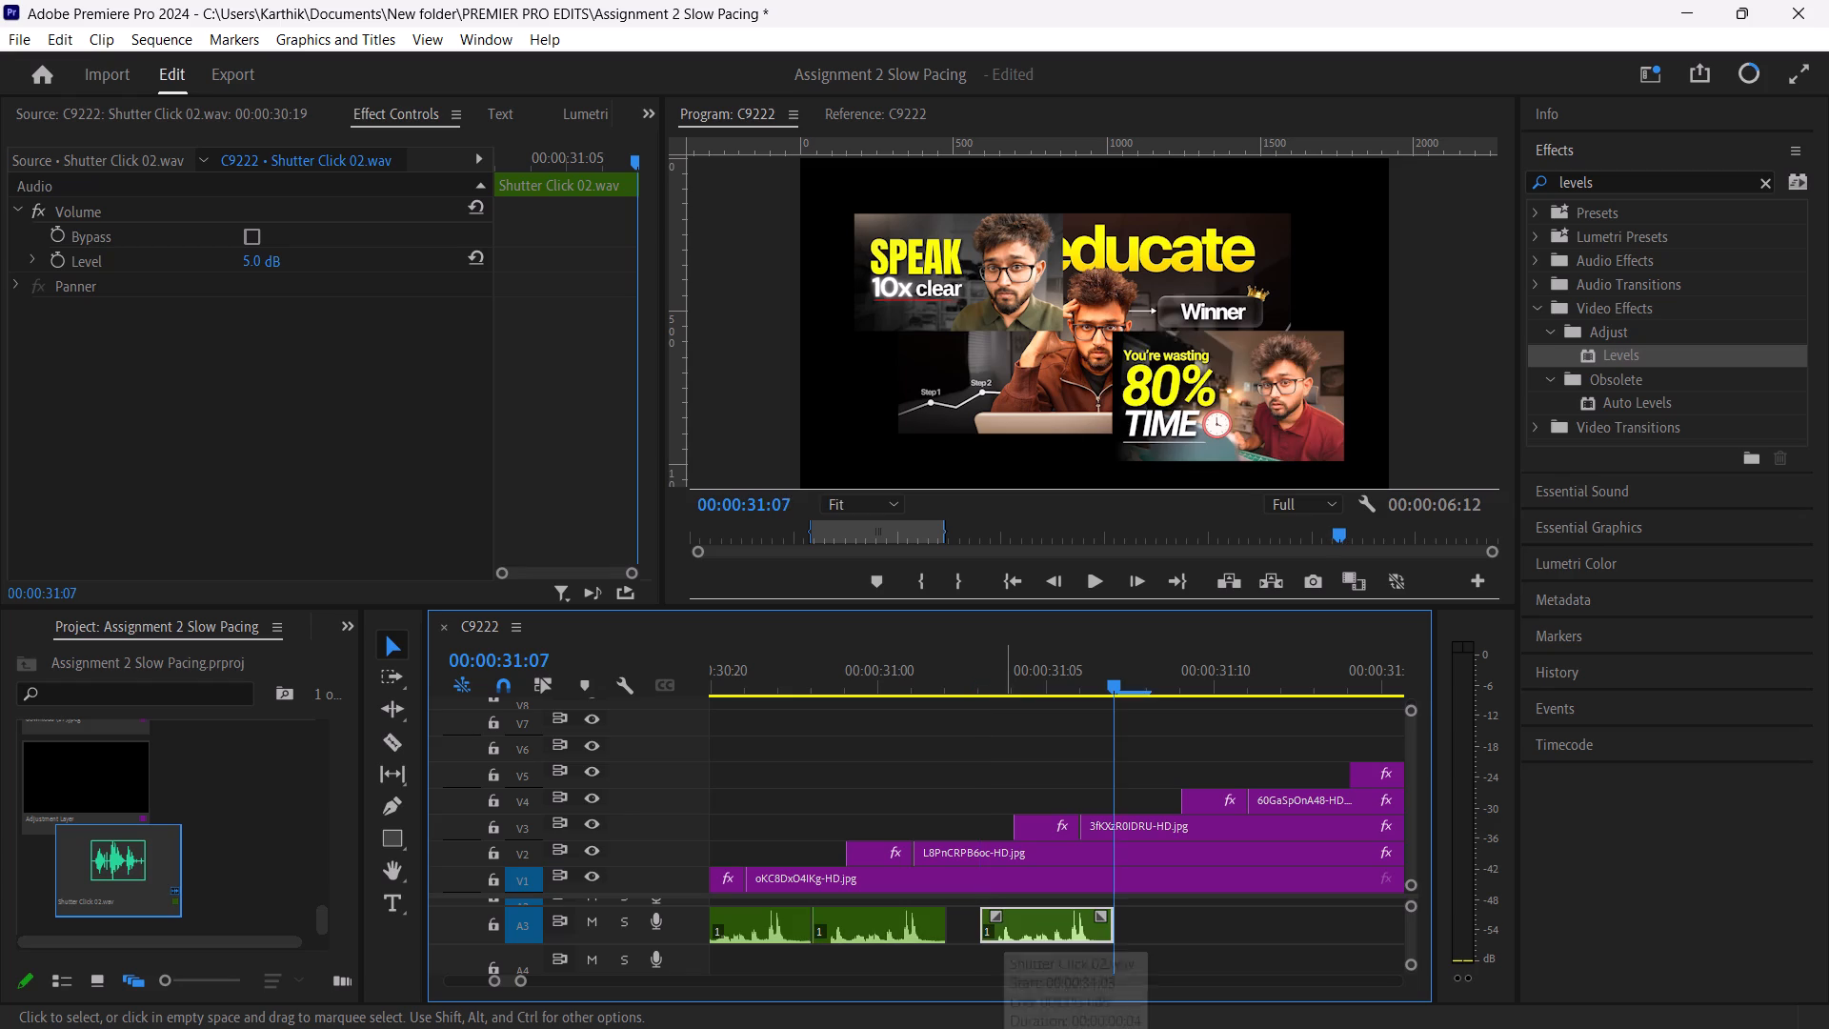
drag(1113, 675, 963, 697)
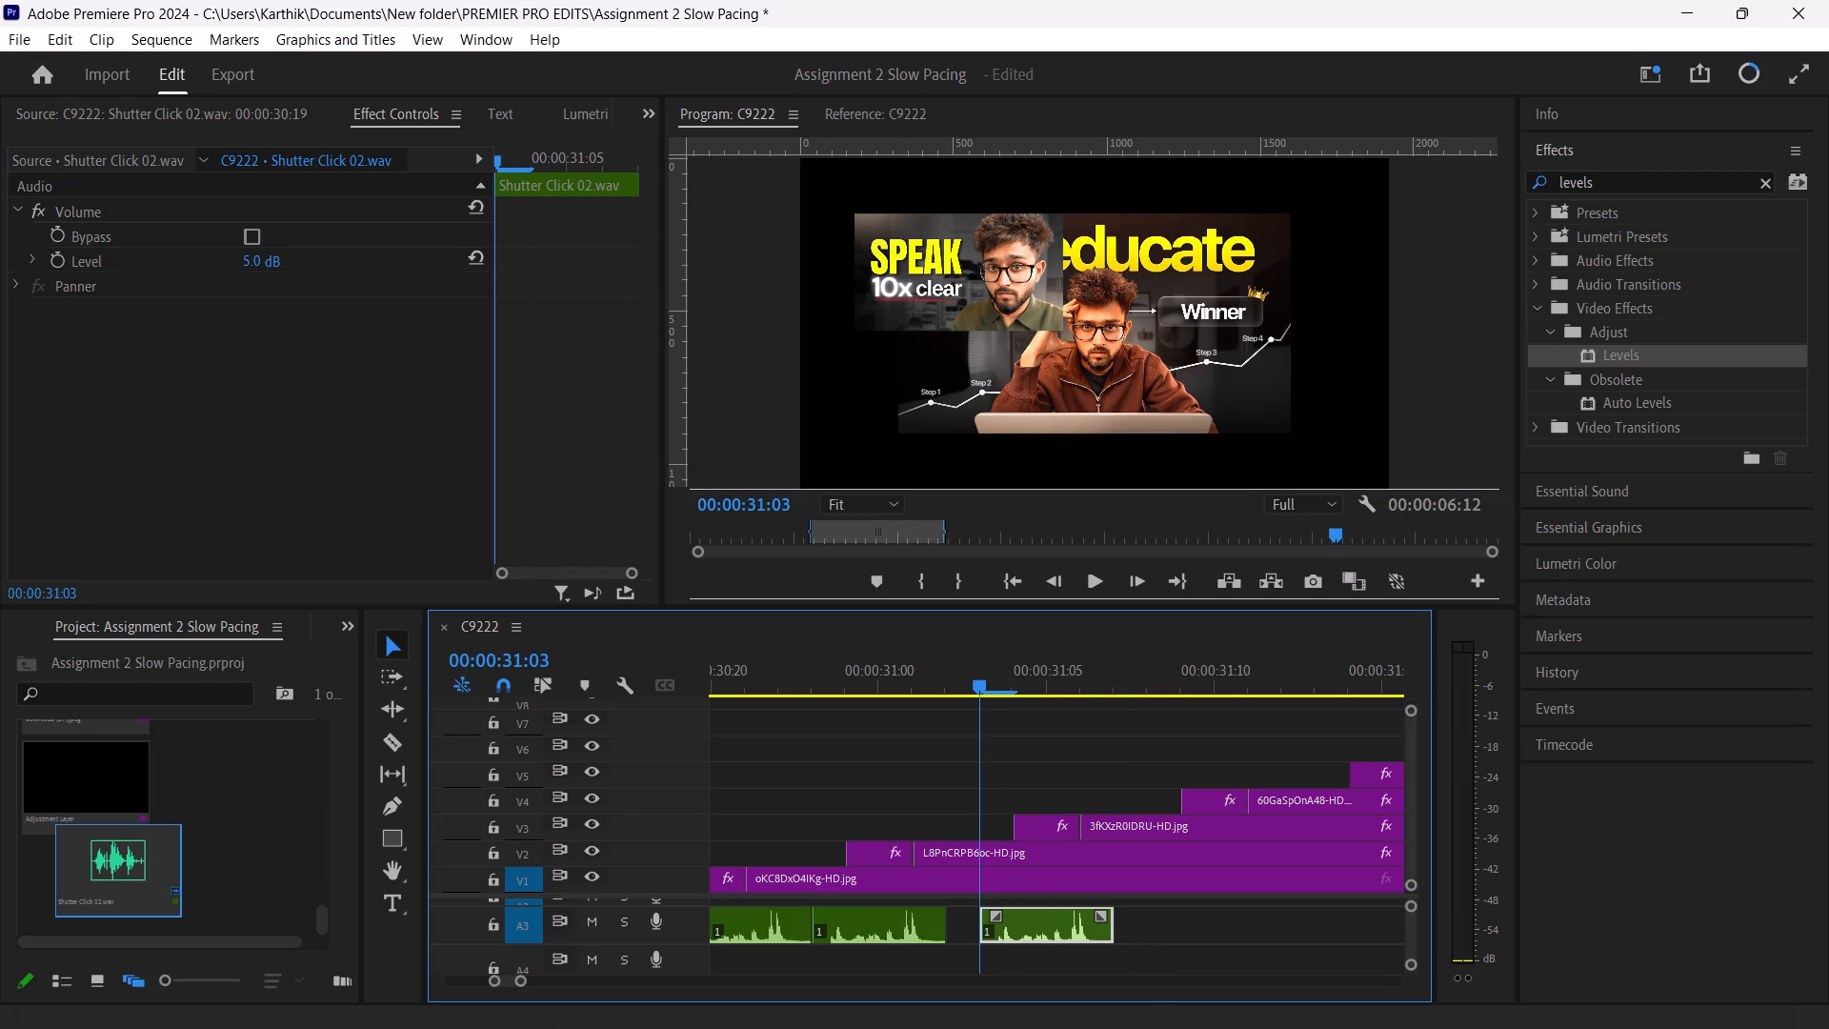
drag(963, 697, 962, 697)
key(space)
key(space)
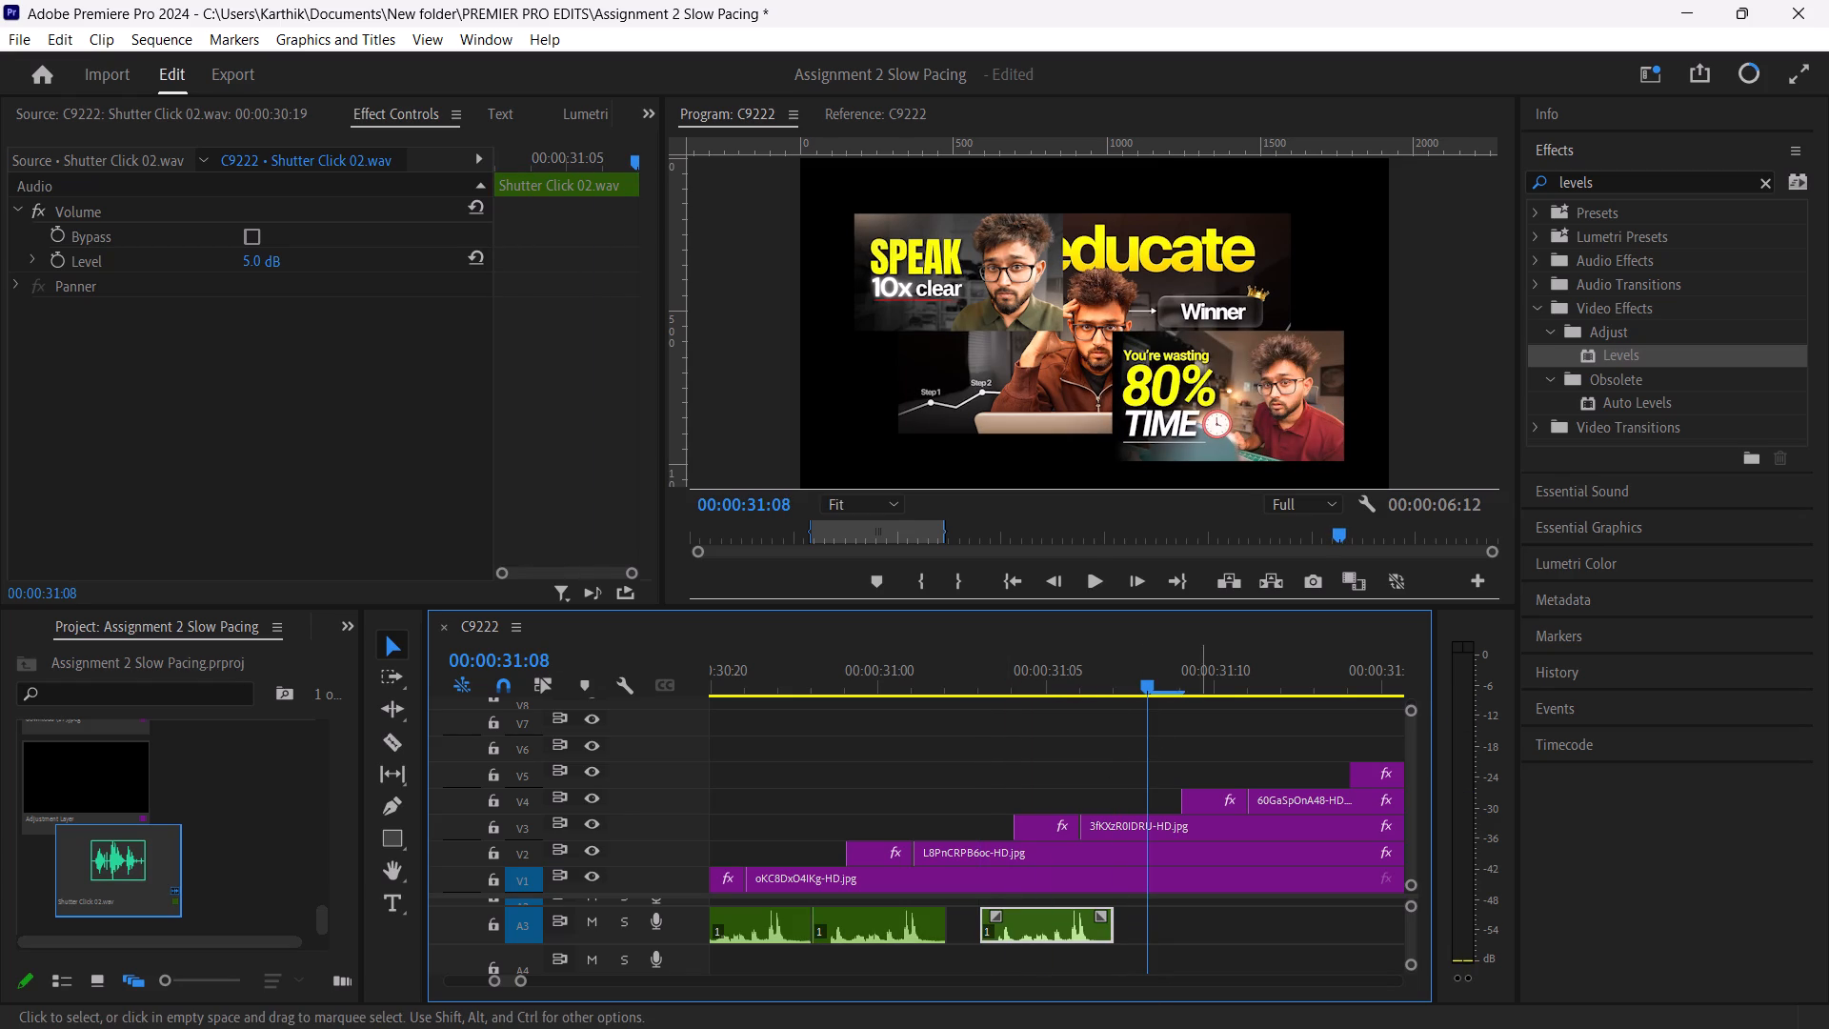
Paste shutter clips on A3 at 00:00:31:08 and 00:00:31:13, one frame before the V4 and V5 thumbnails.
click(1144, 686)
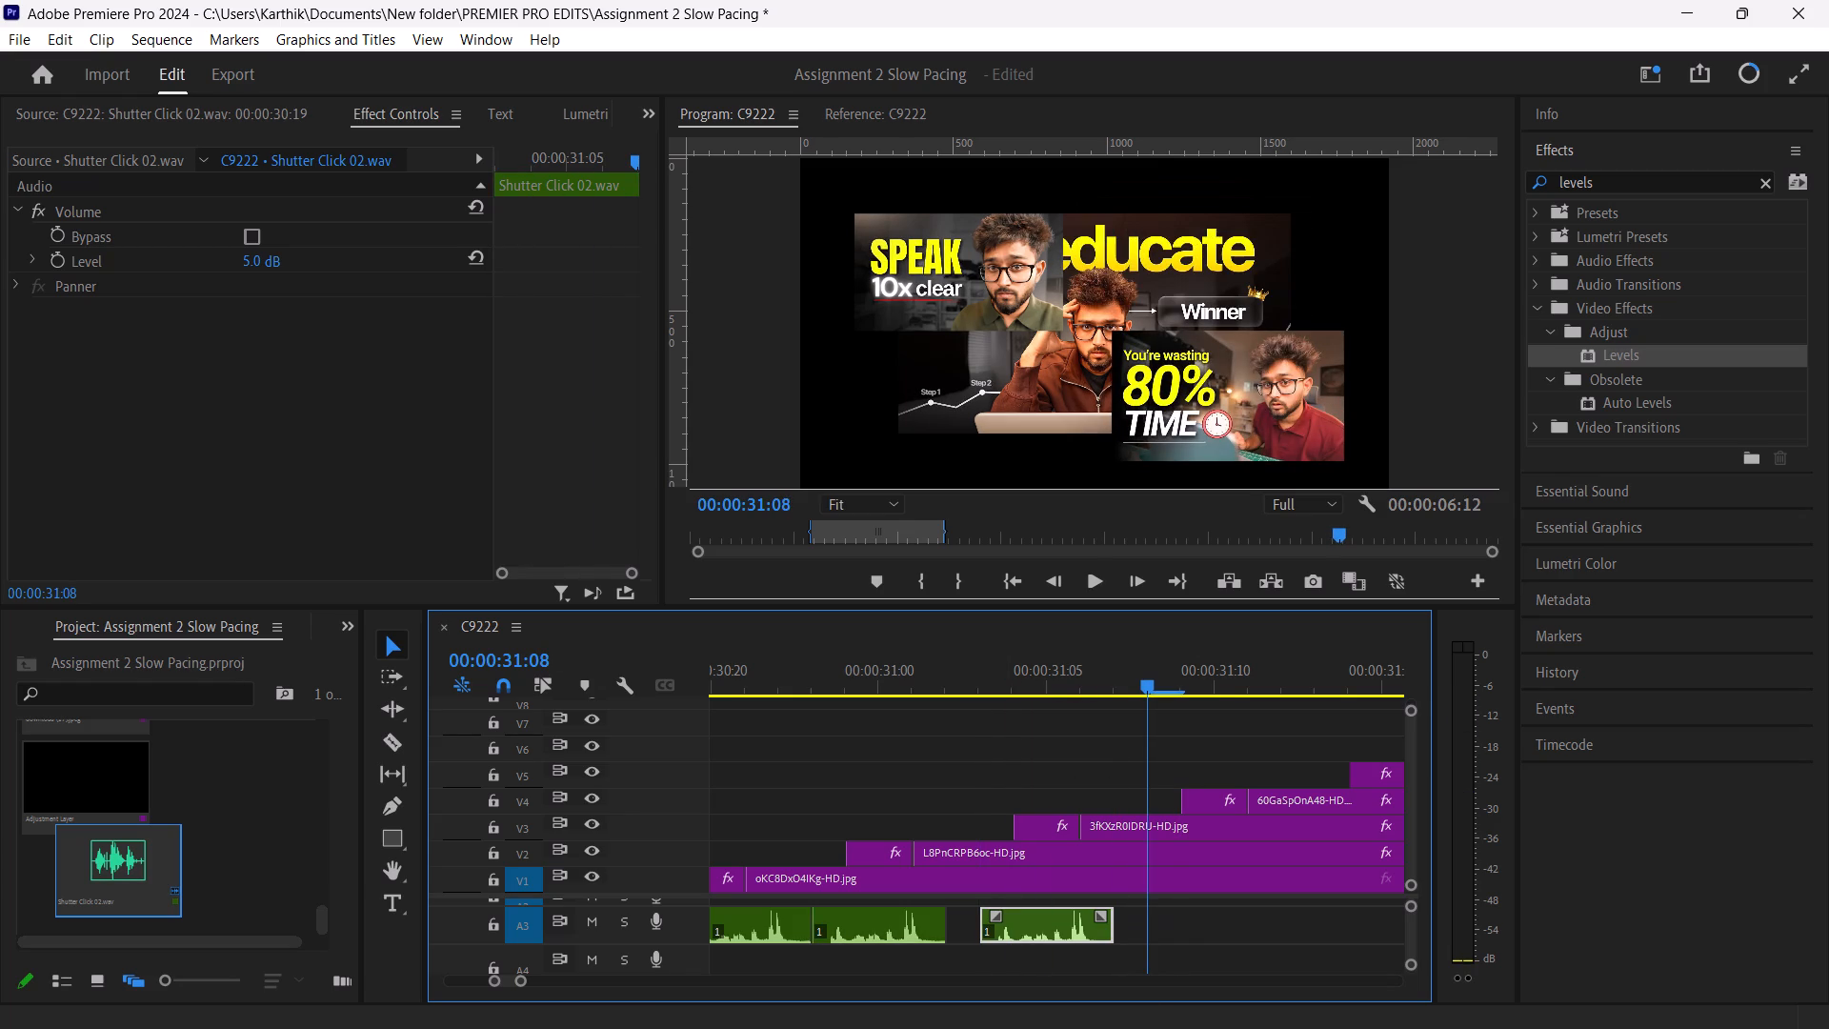
key(shift+v)
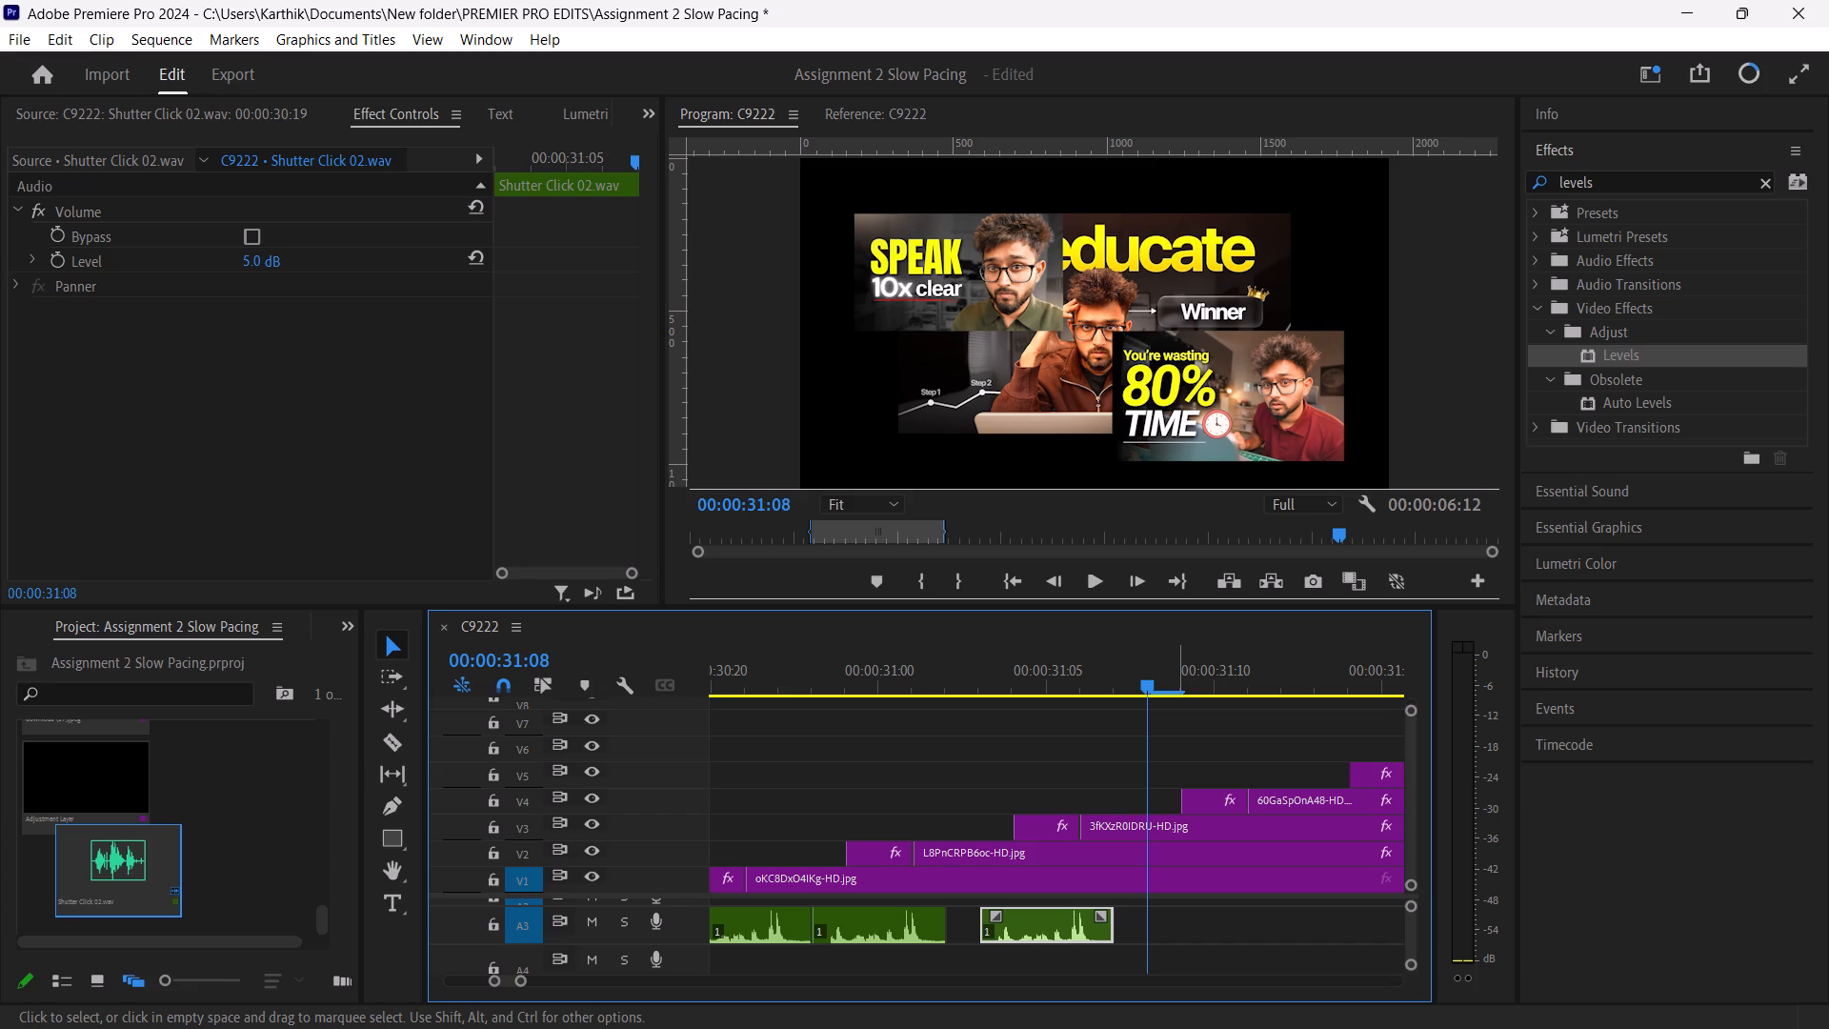
key(ctrl+v)
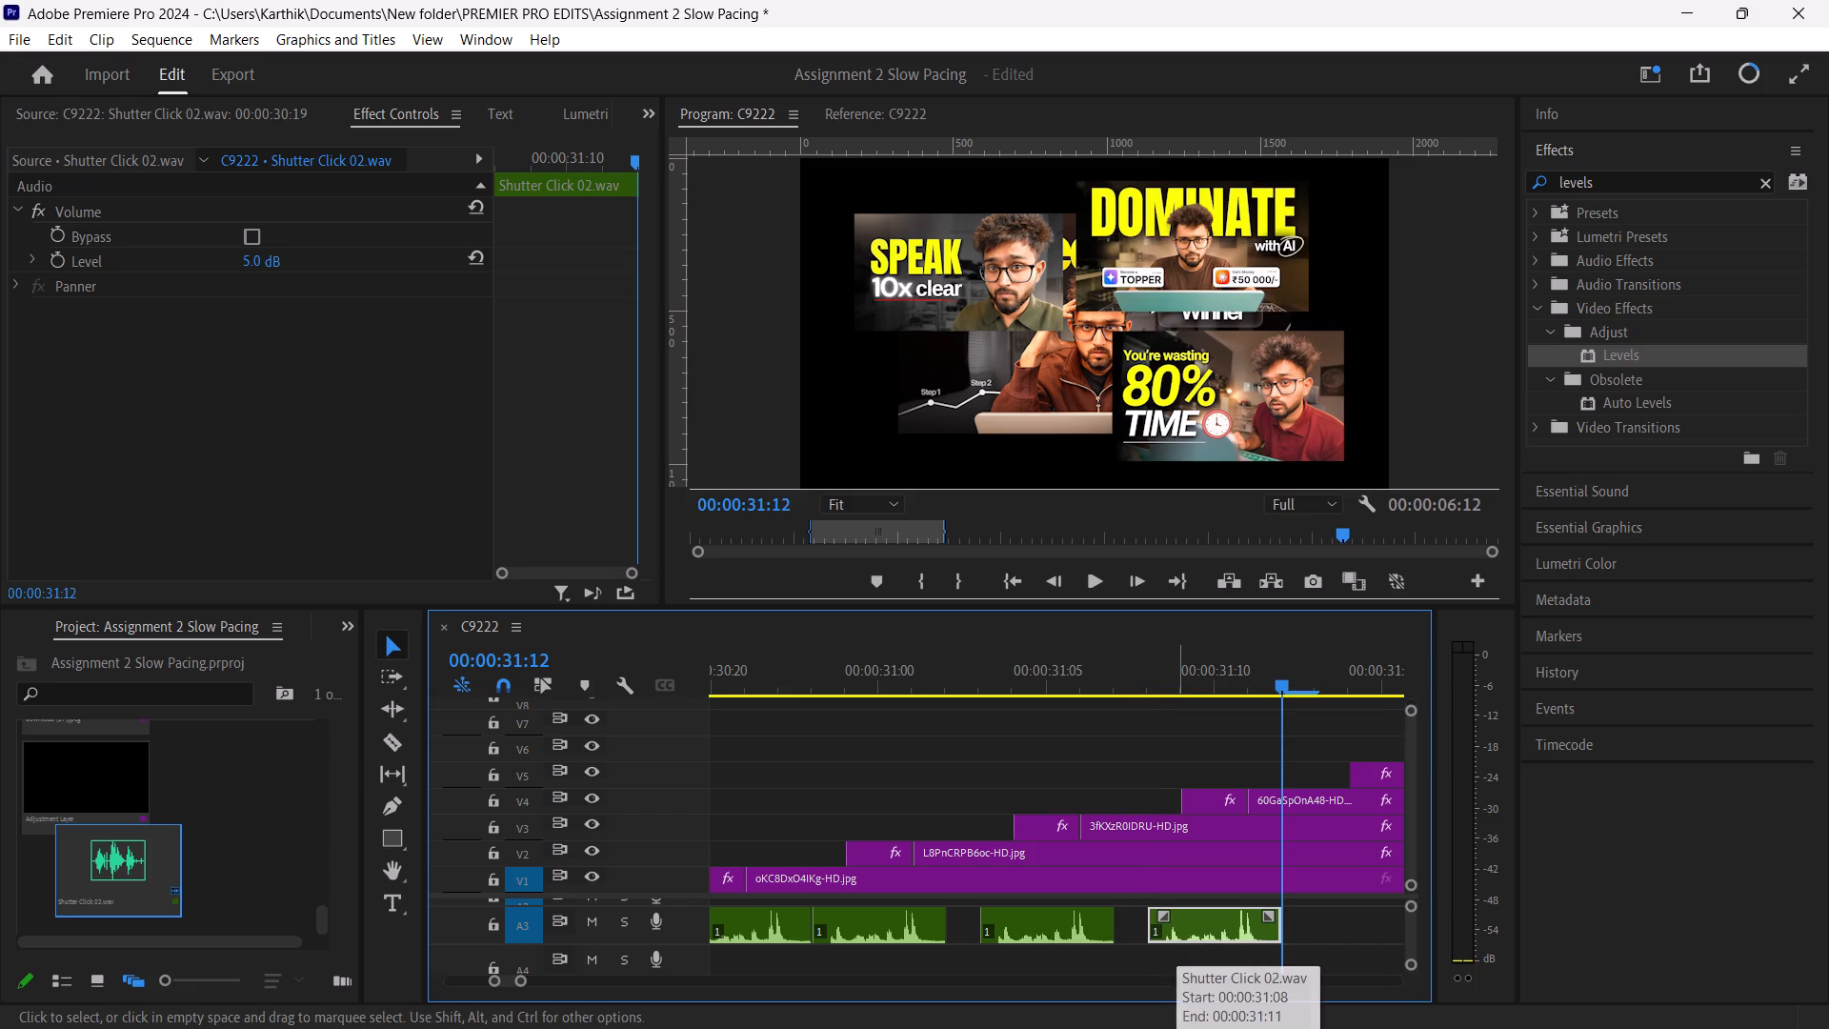
drag(1285, 678, 1306, 693)
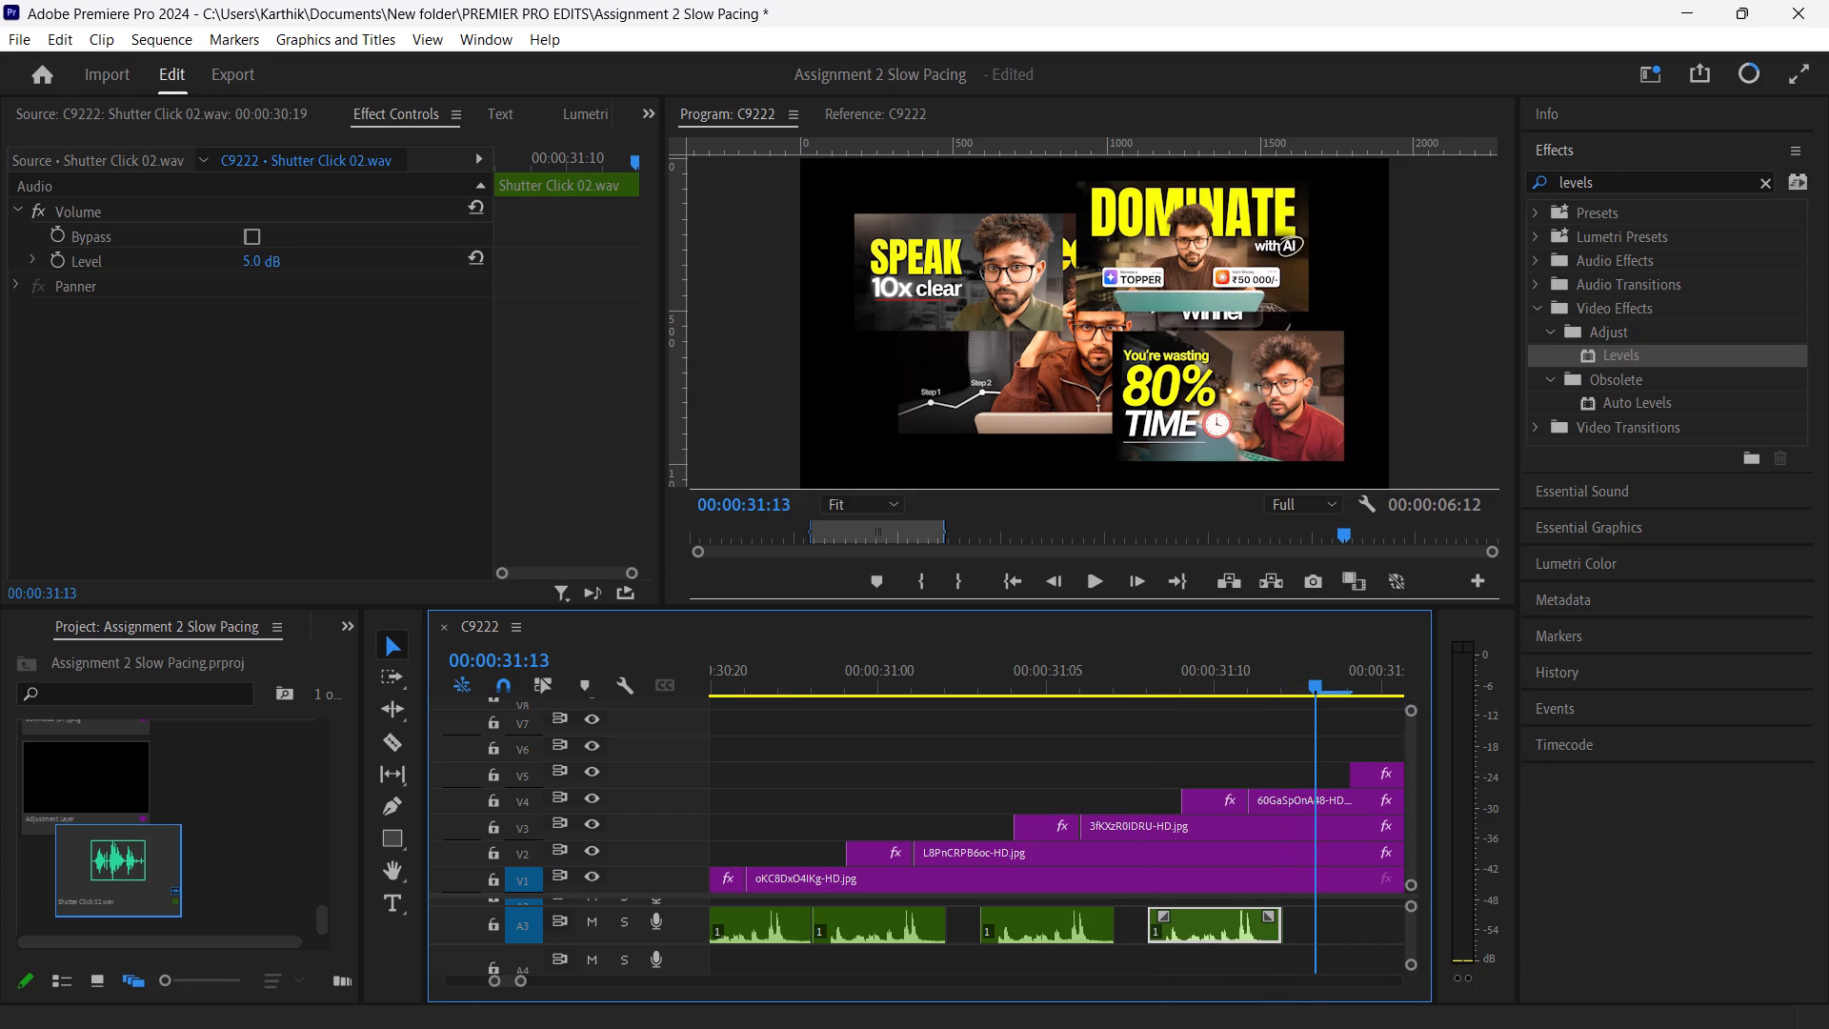
drag(1306, 693, 1308, 694)
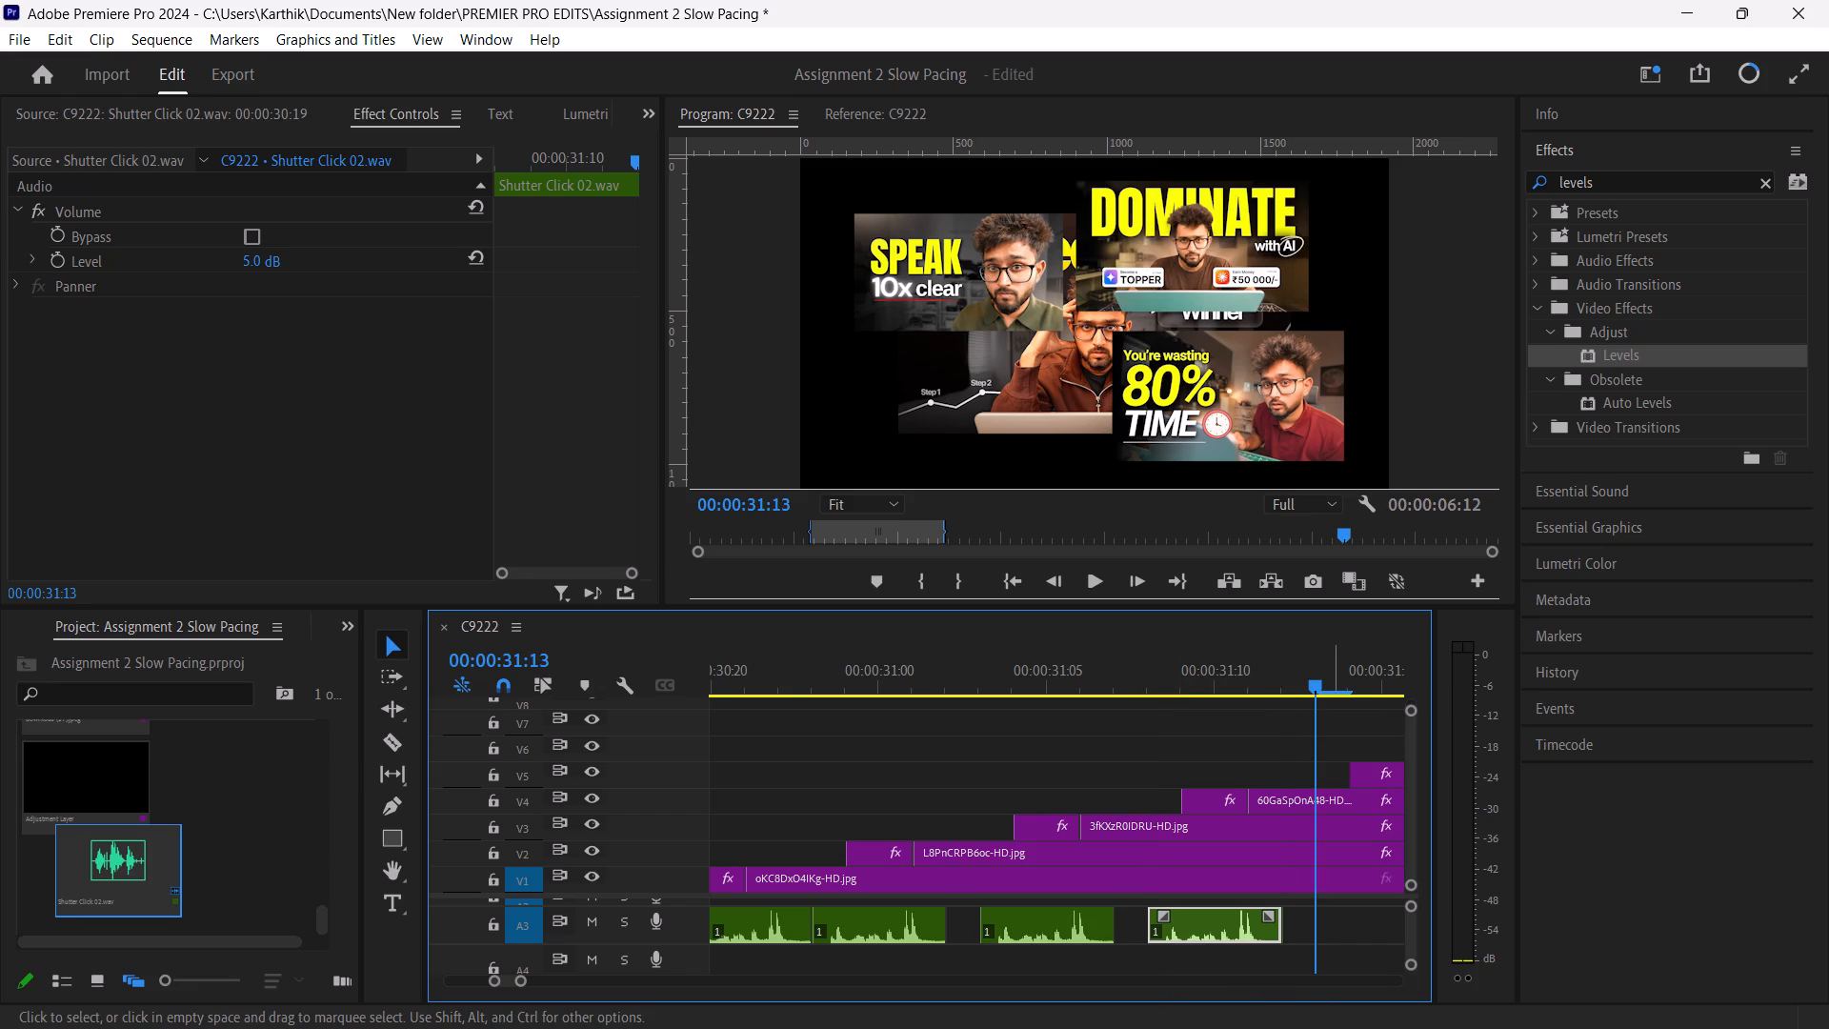
key(ctrl+v)
Paste shutter clips on A3 at 00:00:31:18 and 00:00:31:23, one frame before the V6 and V7 thumbnails.
drag(1084, 677, 1115, 692)
key(ctrl+v)
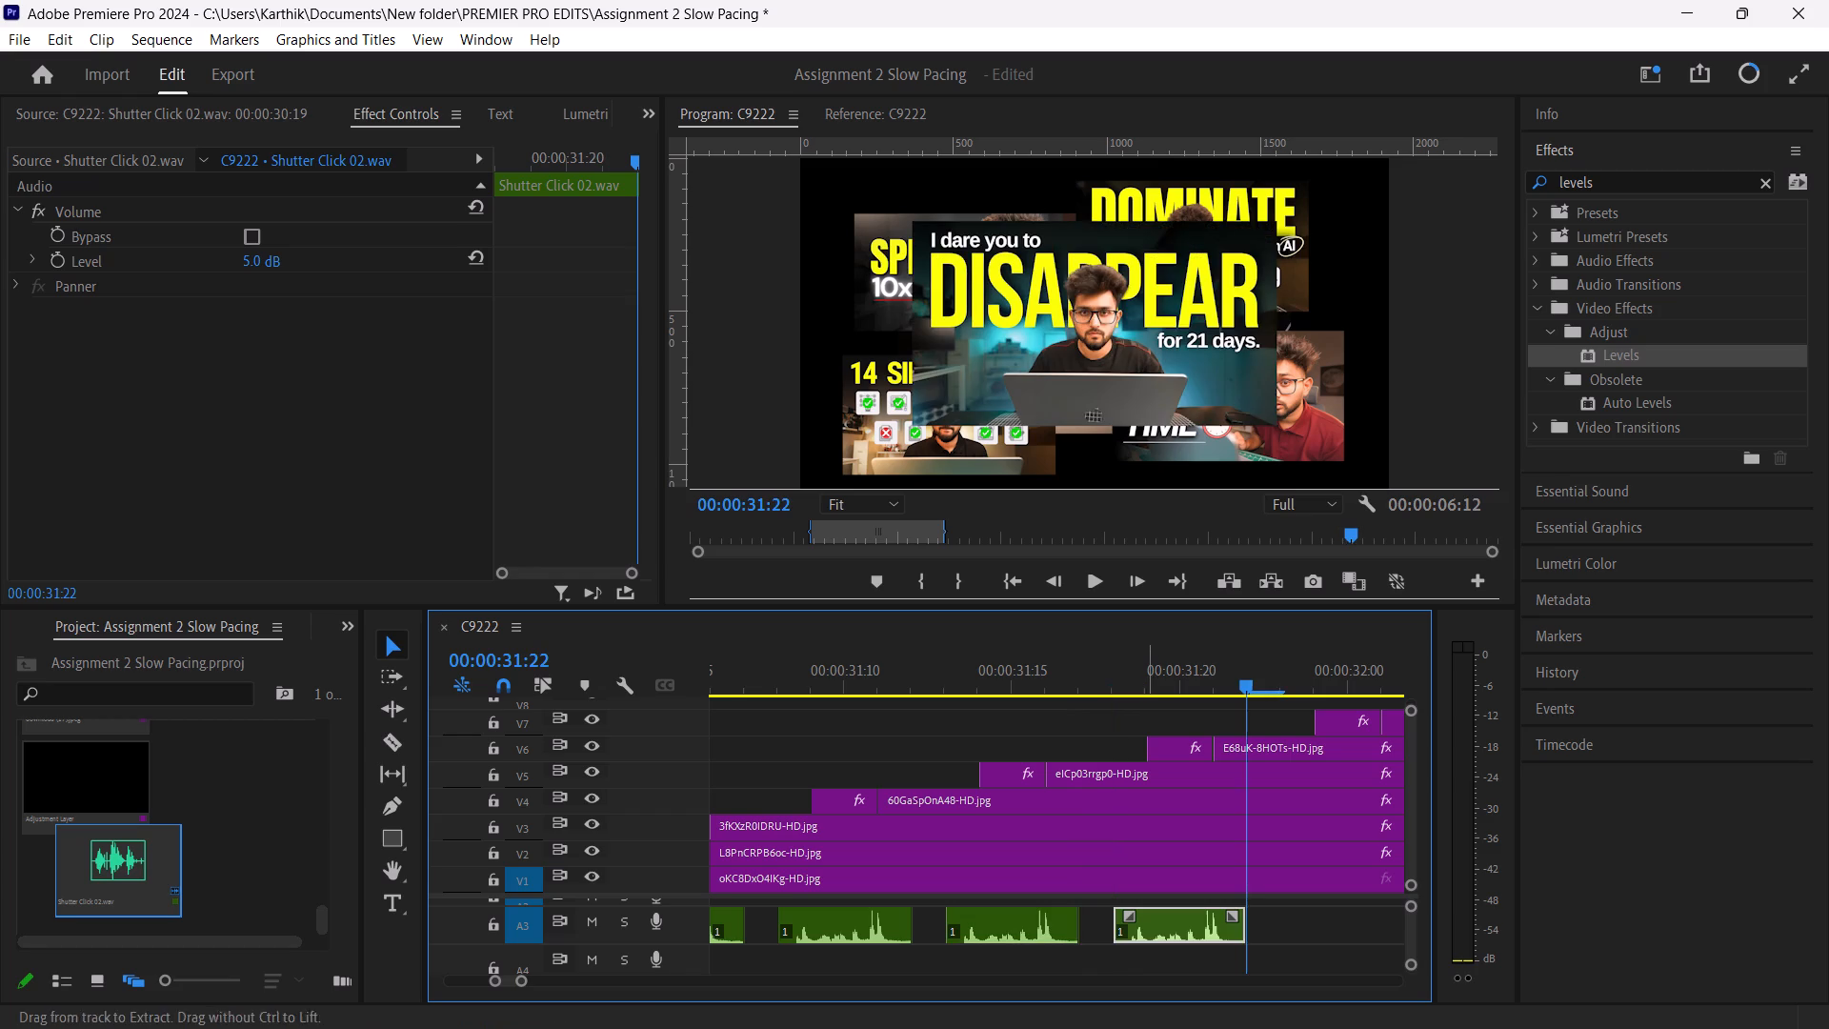
drag(1251, 692, 1276, 696)
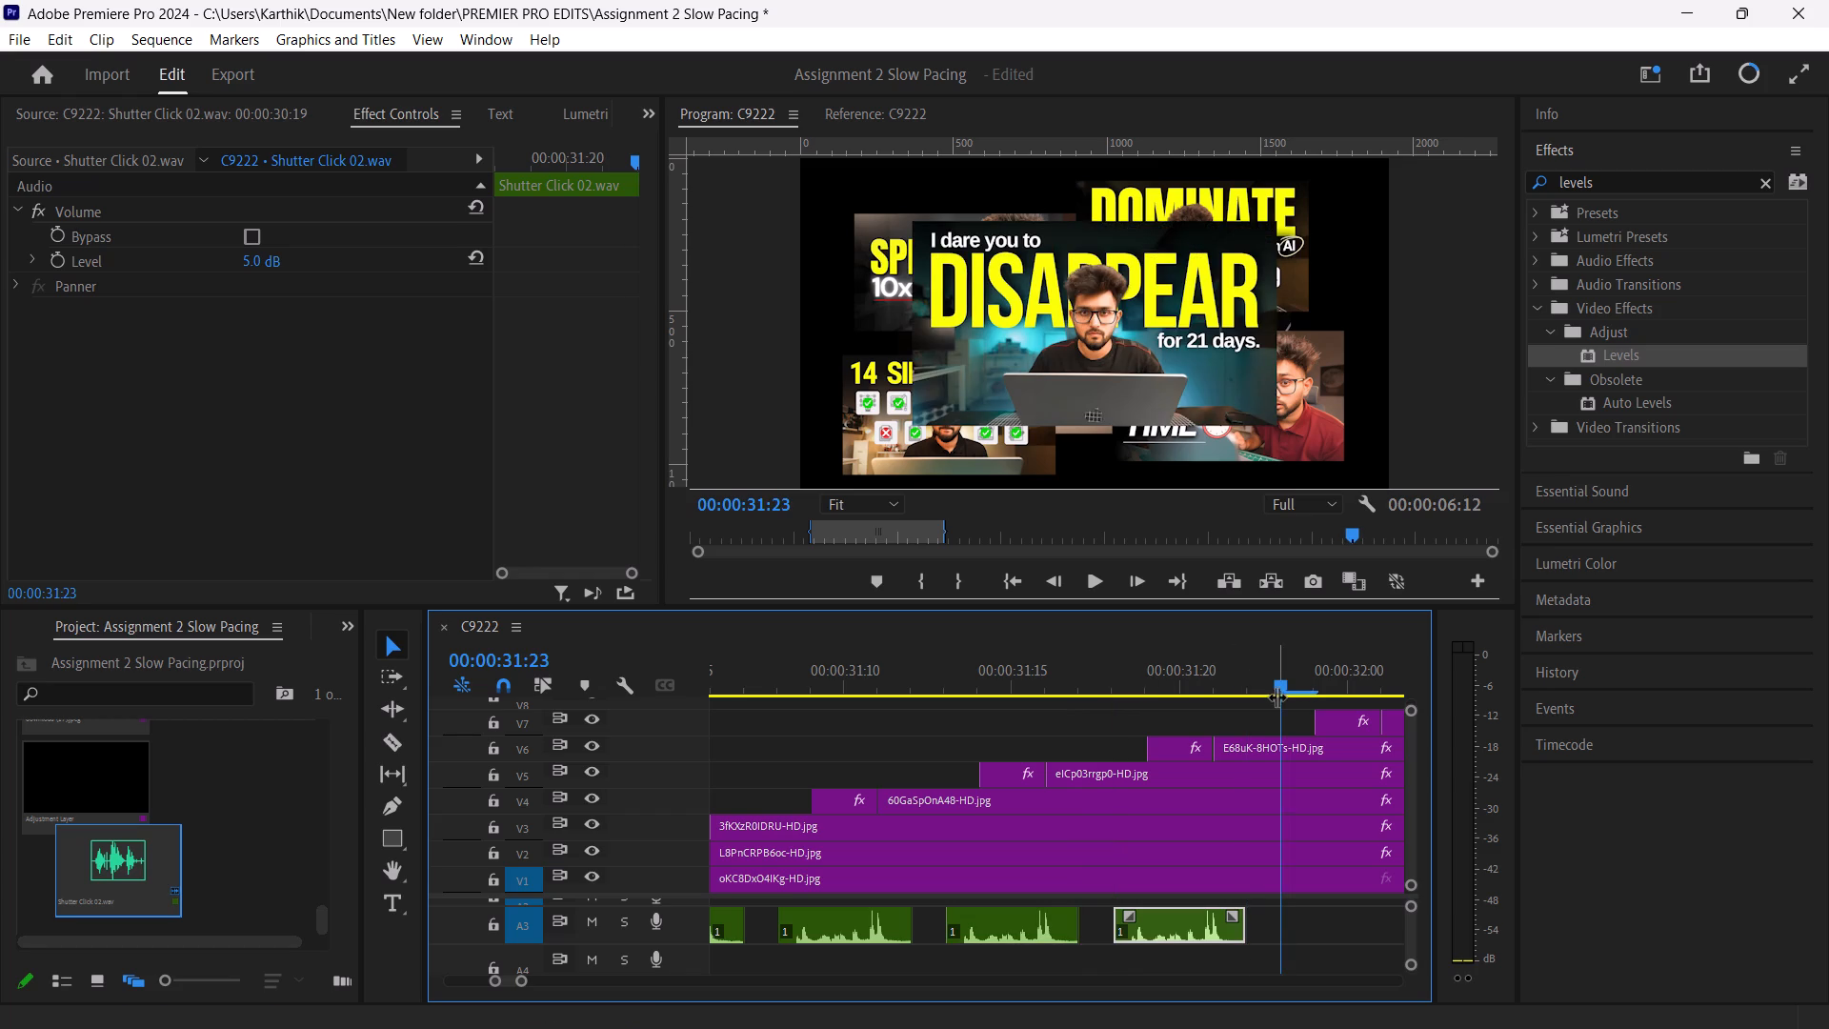
key(ctrl+v)
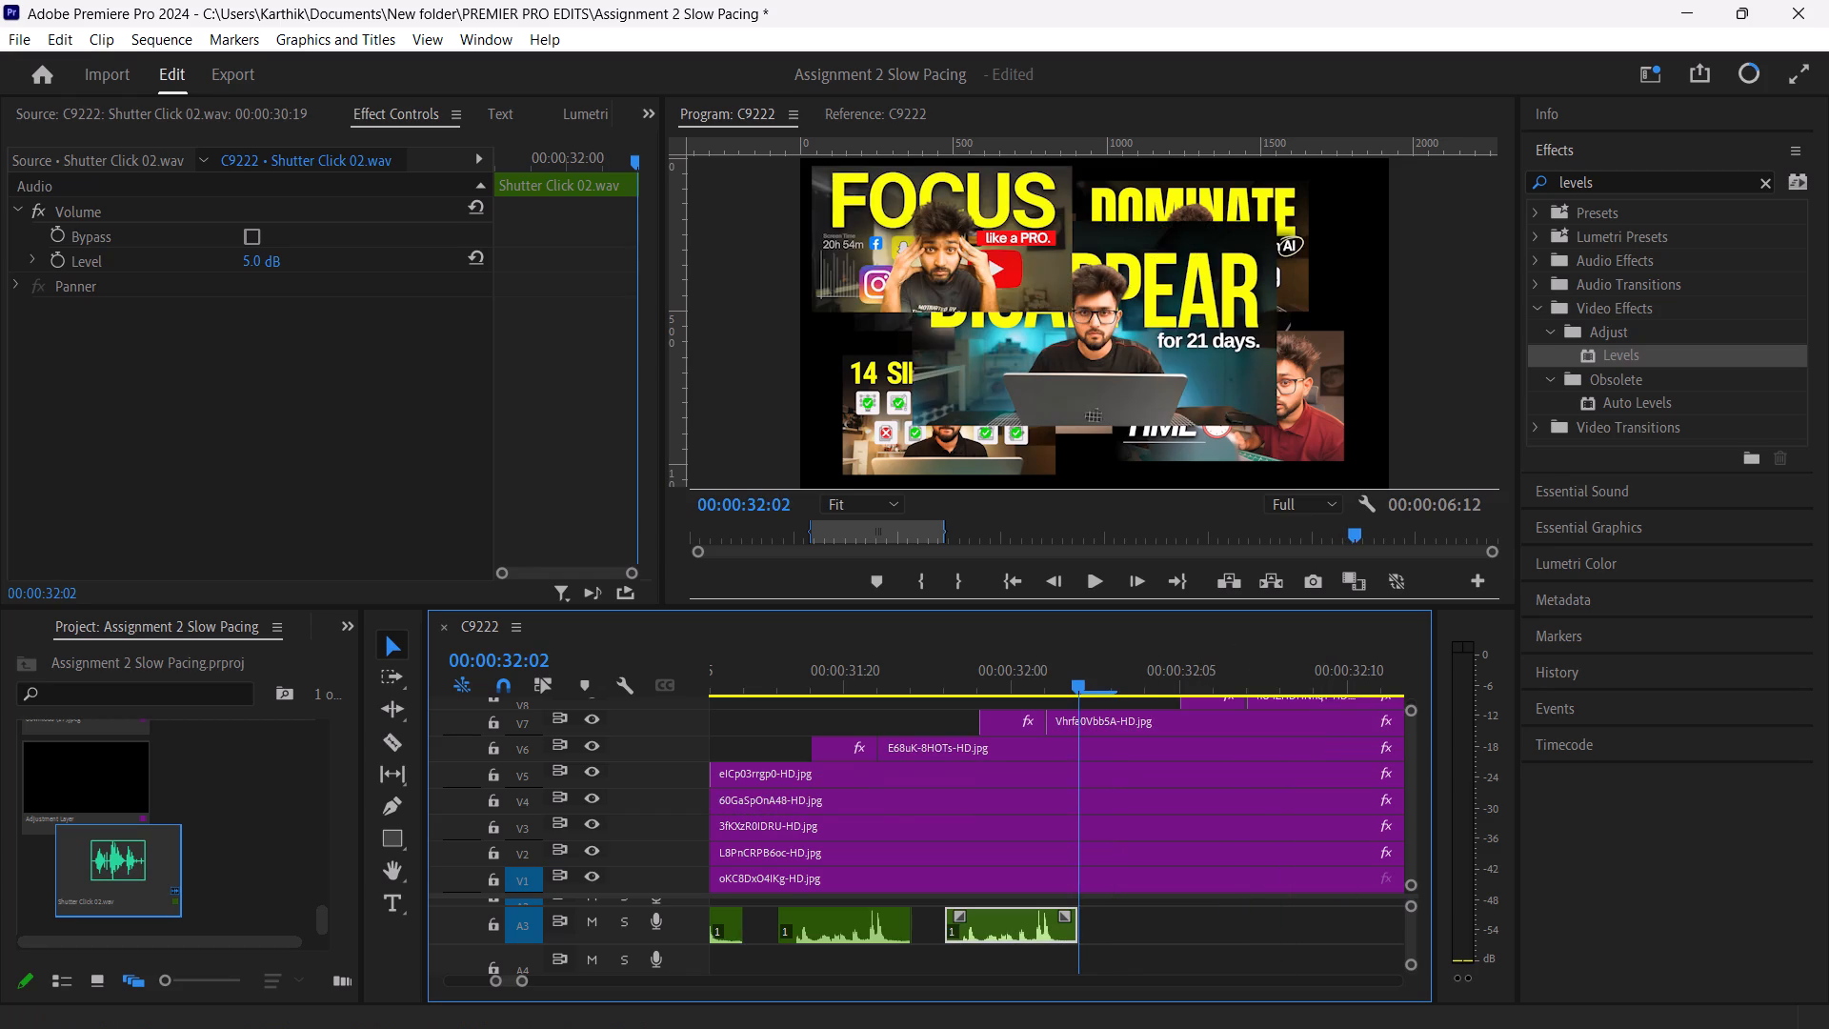
Paste shutter clips on A3 at 00:00:32:04 and 00:00:32:09, one frame before the V8 and V10 thumbnails.
drag(1076, 689, 1135, 705)
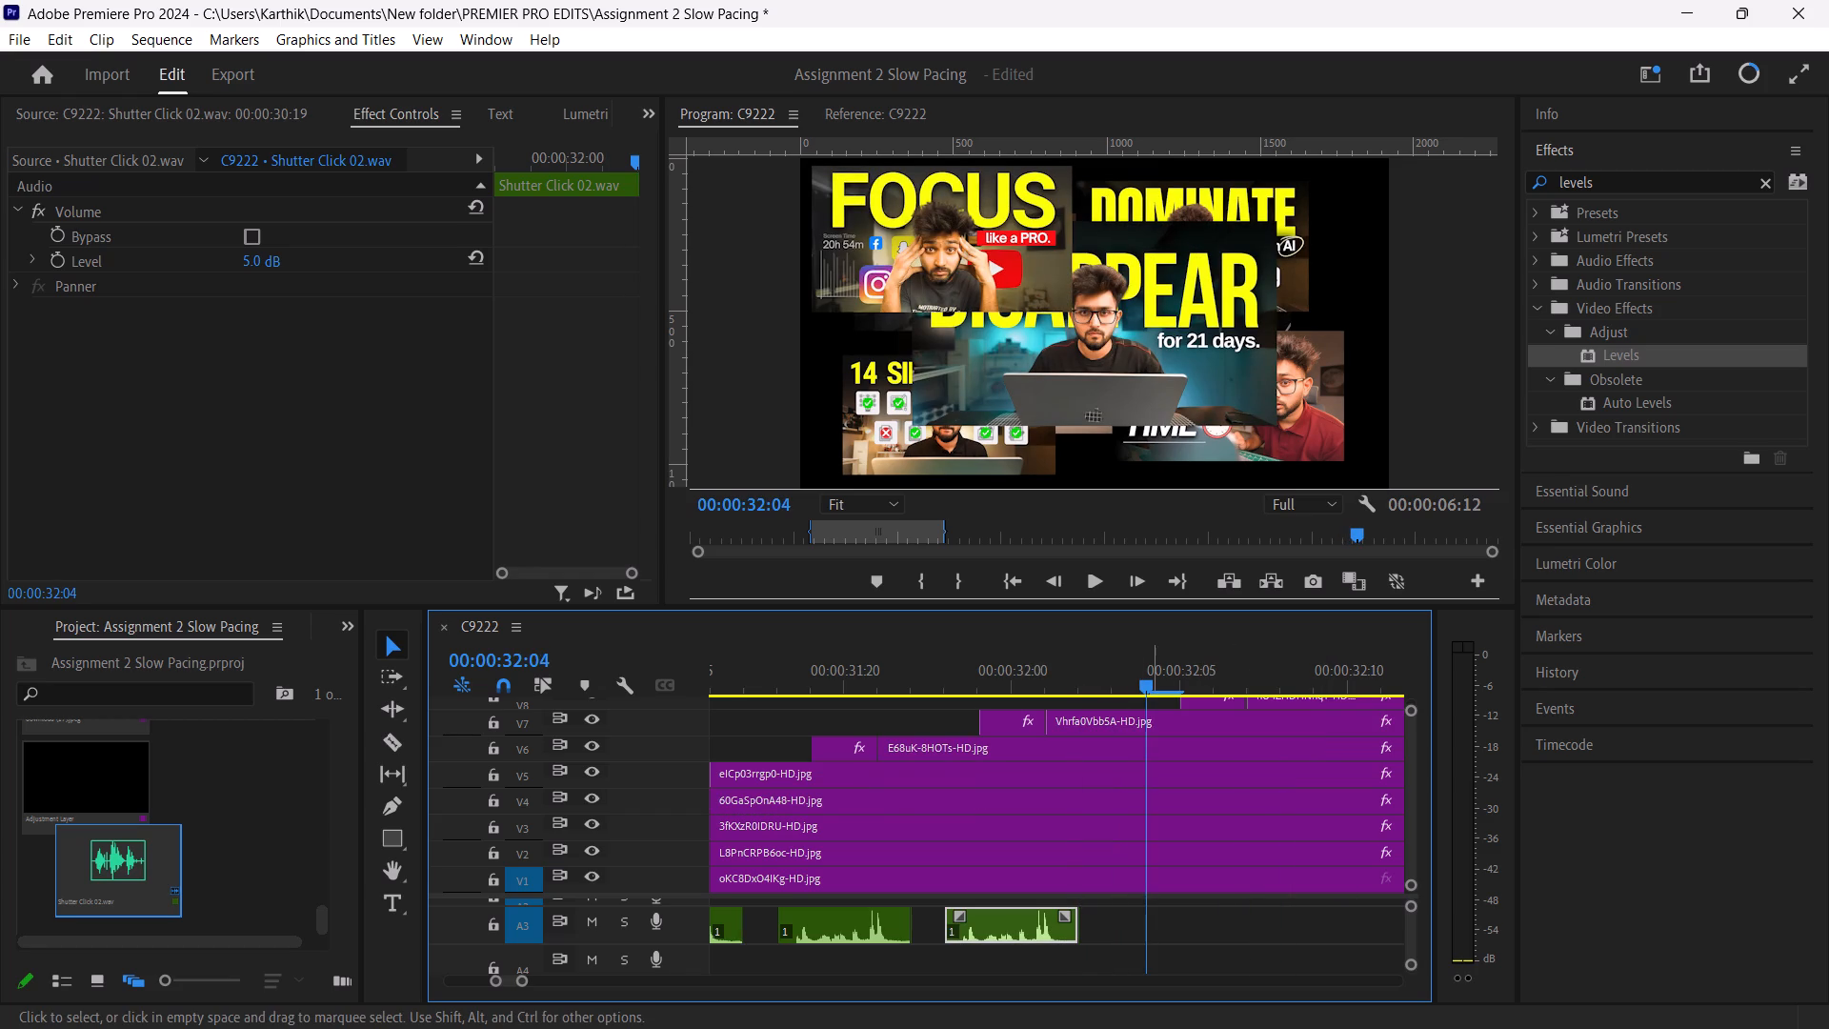
key(ctrl+v)
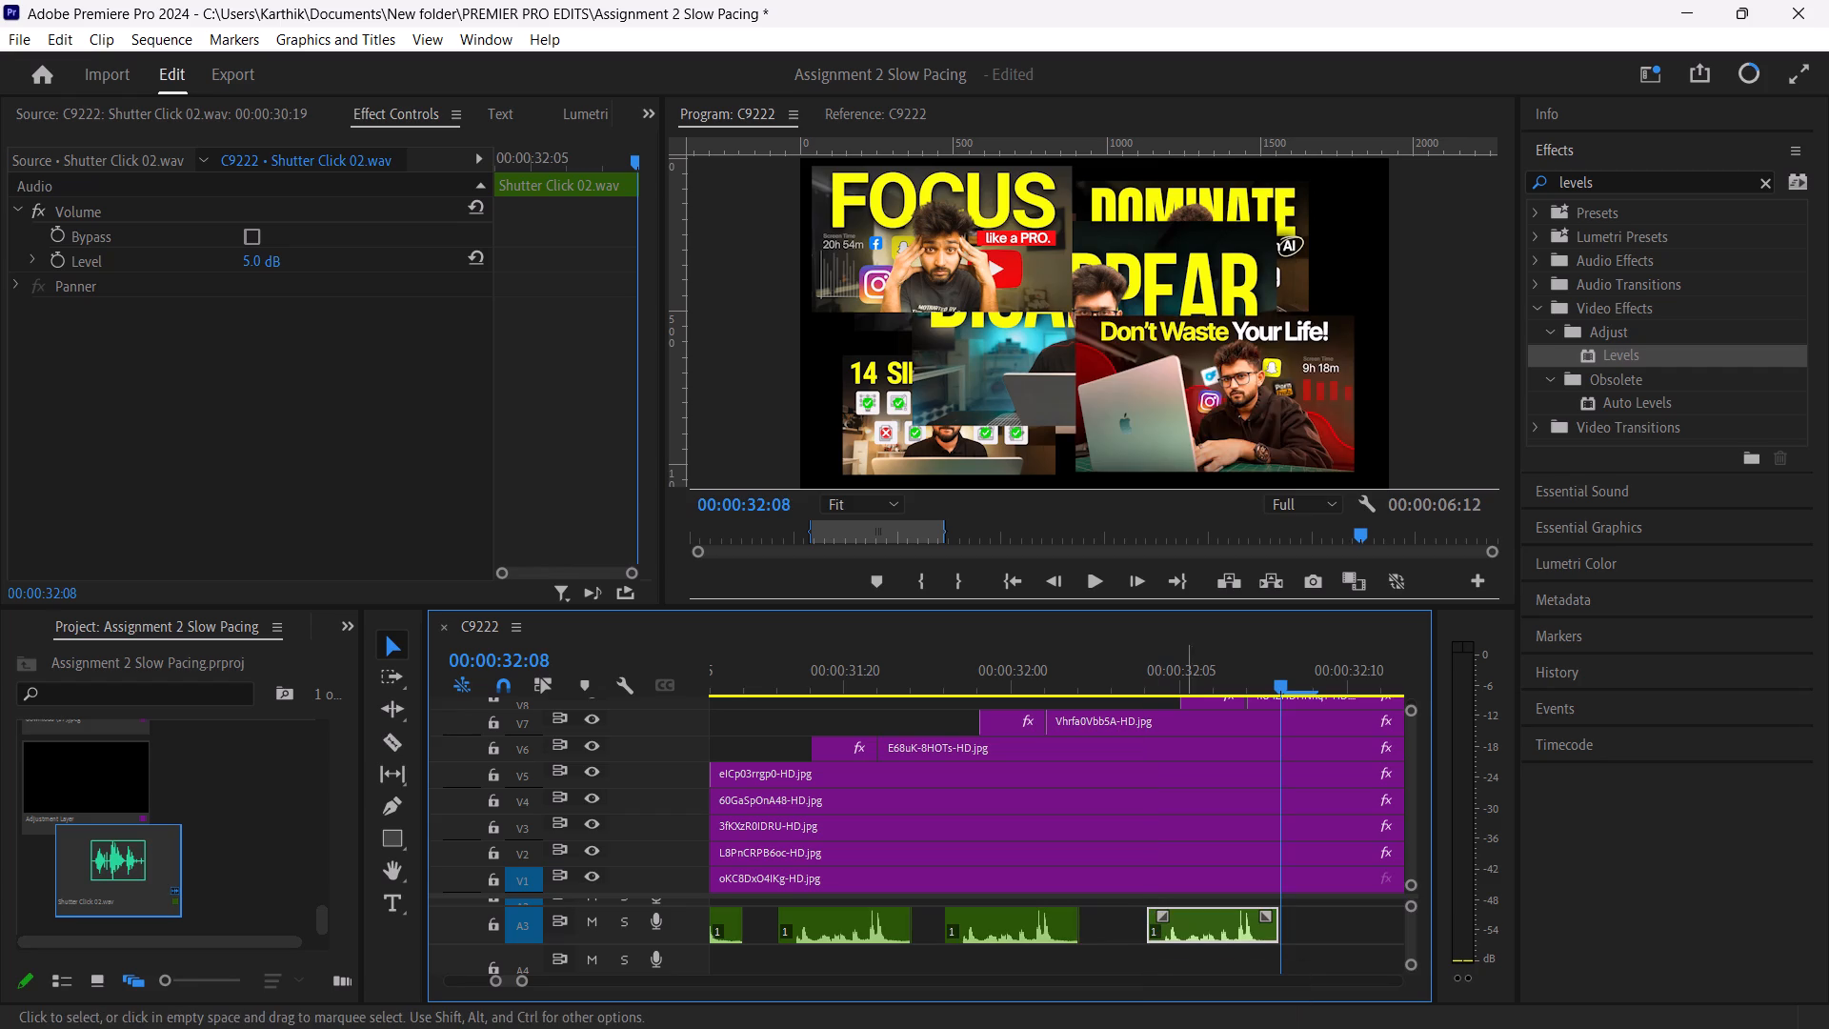
click(1407, 773)
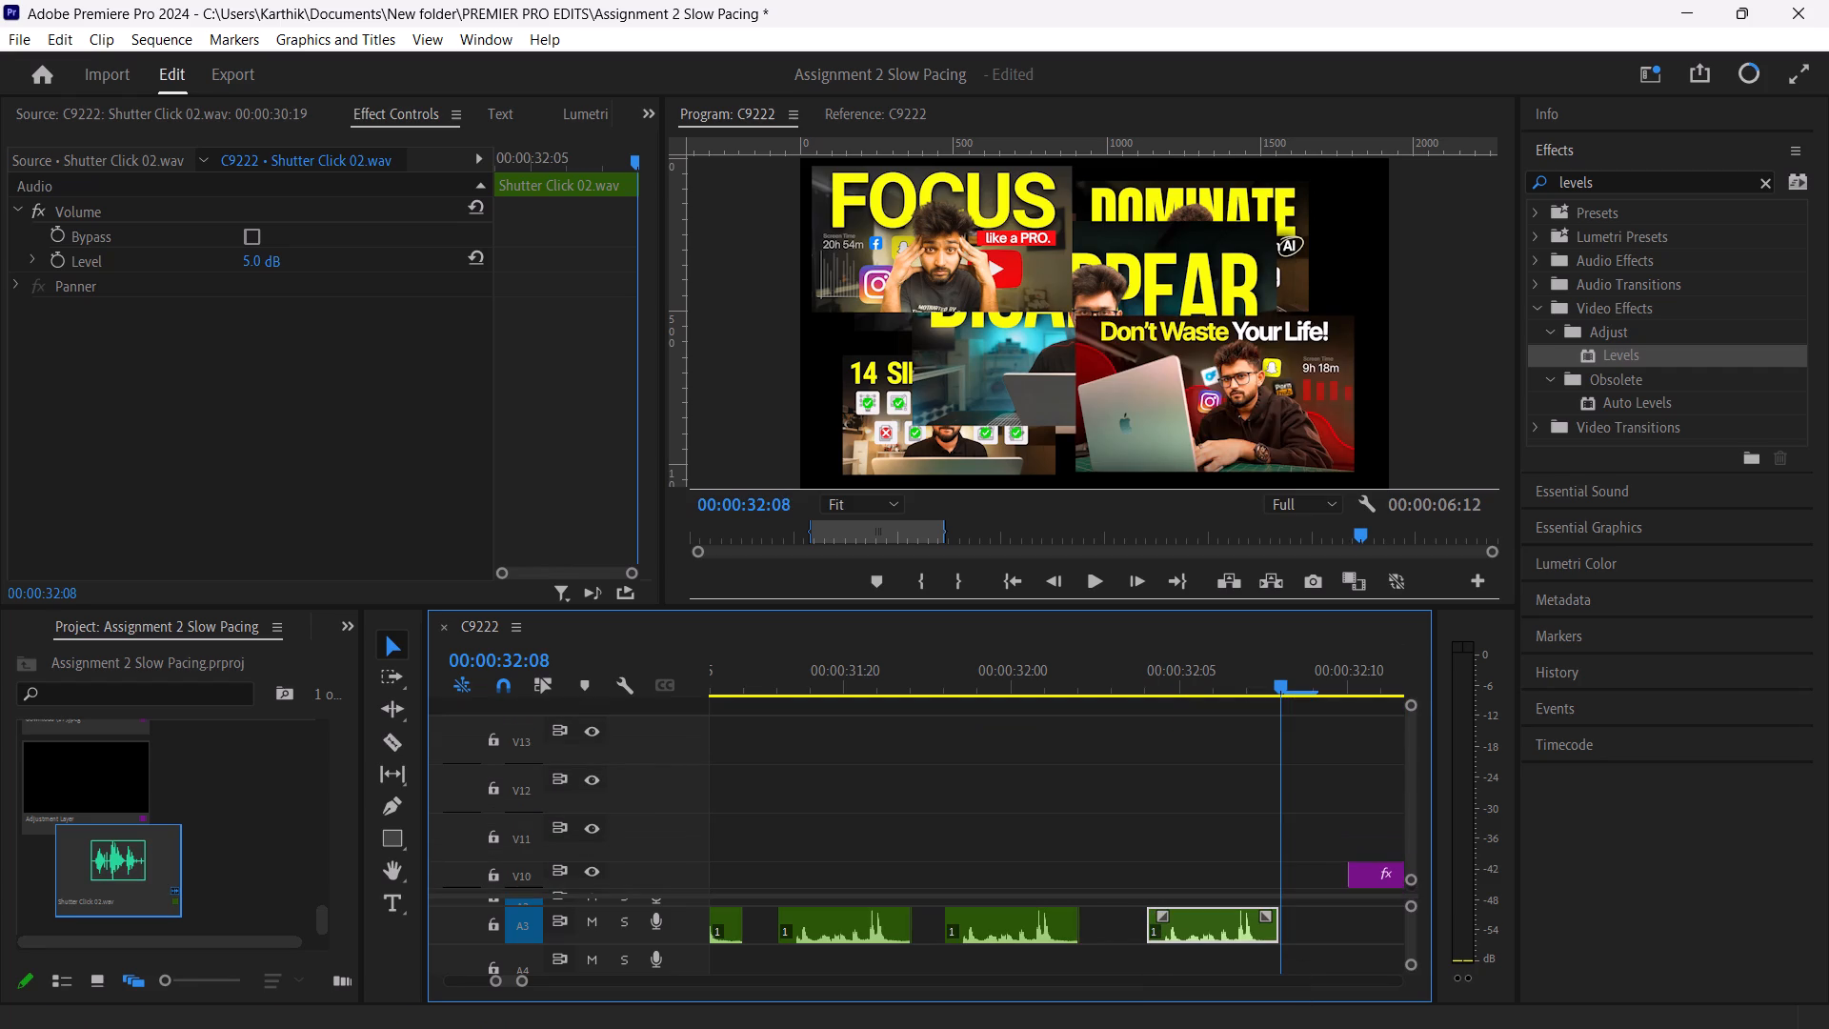
drag(1284, 678, 1329, 696)
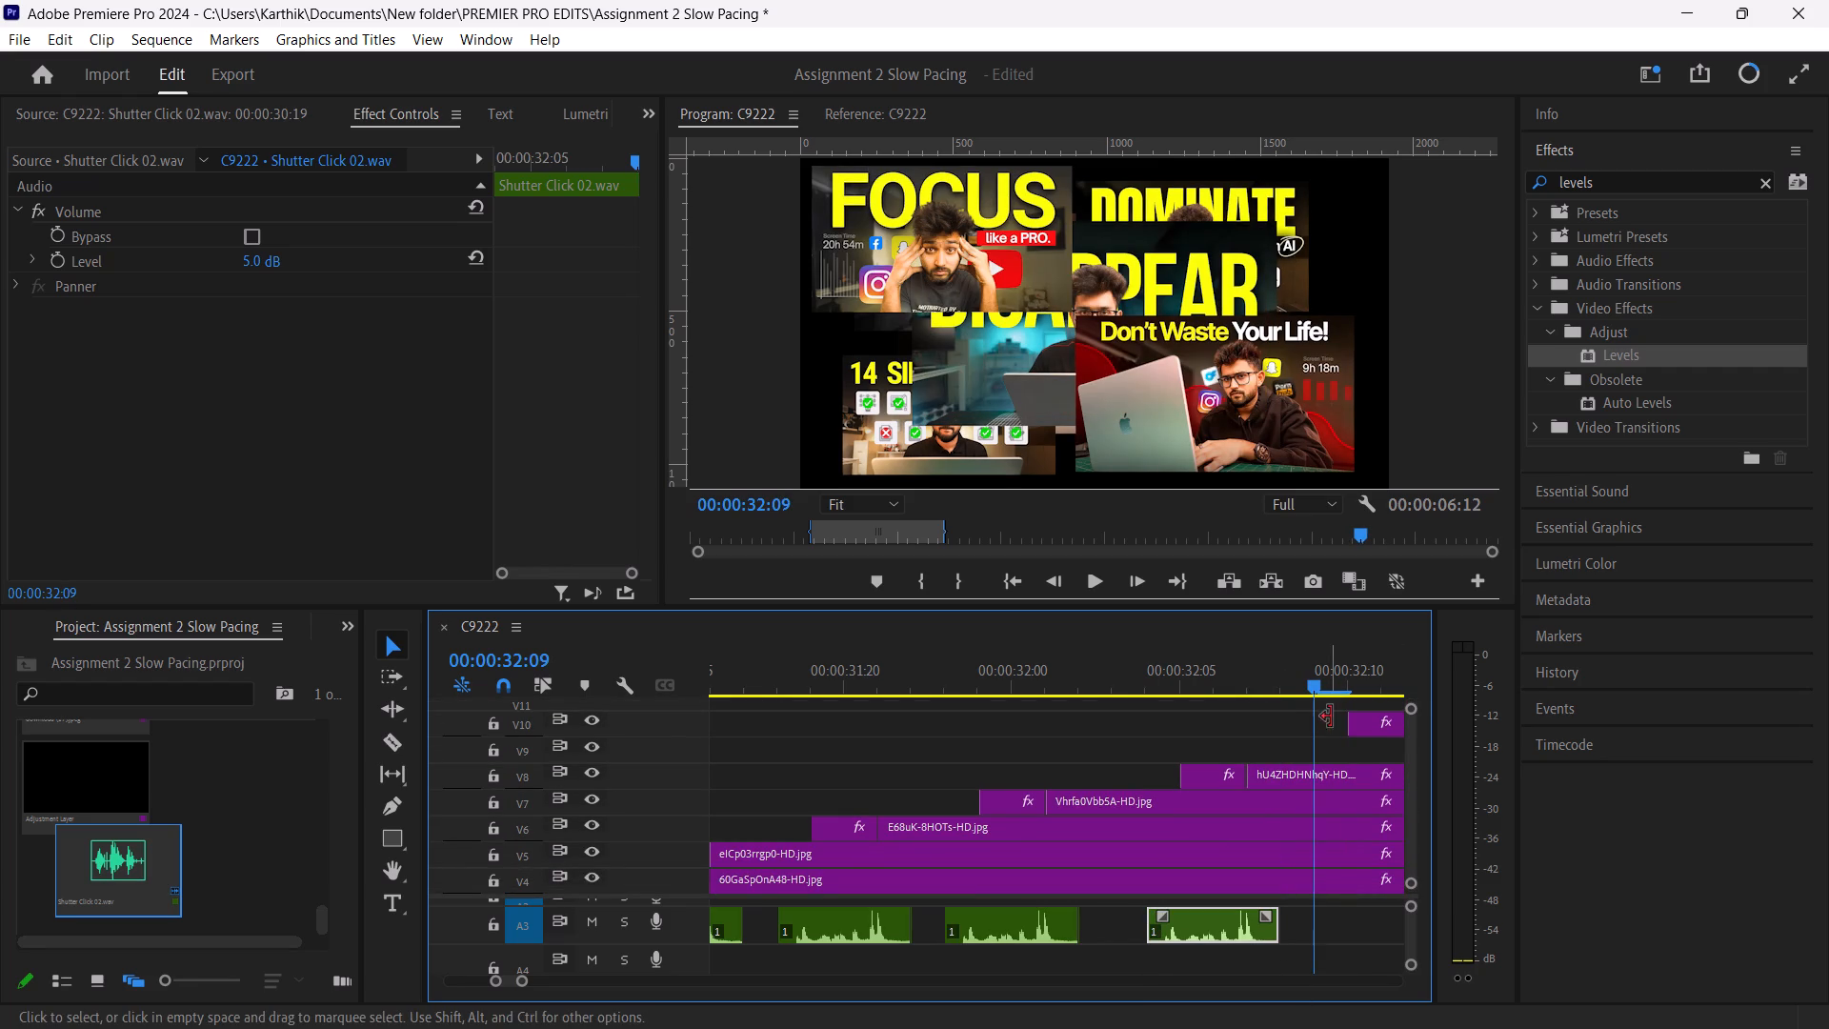
click(1314, 678)
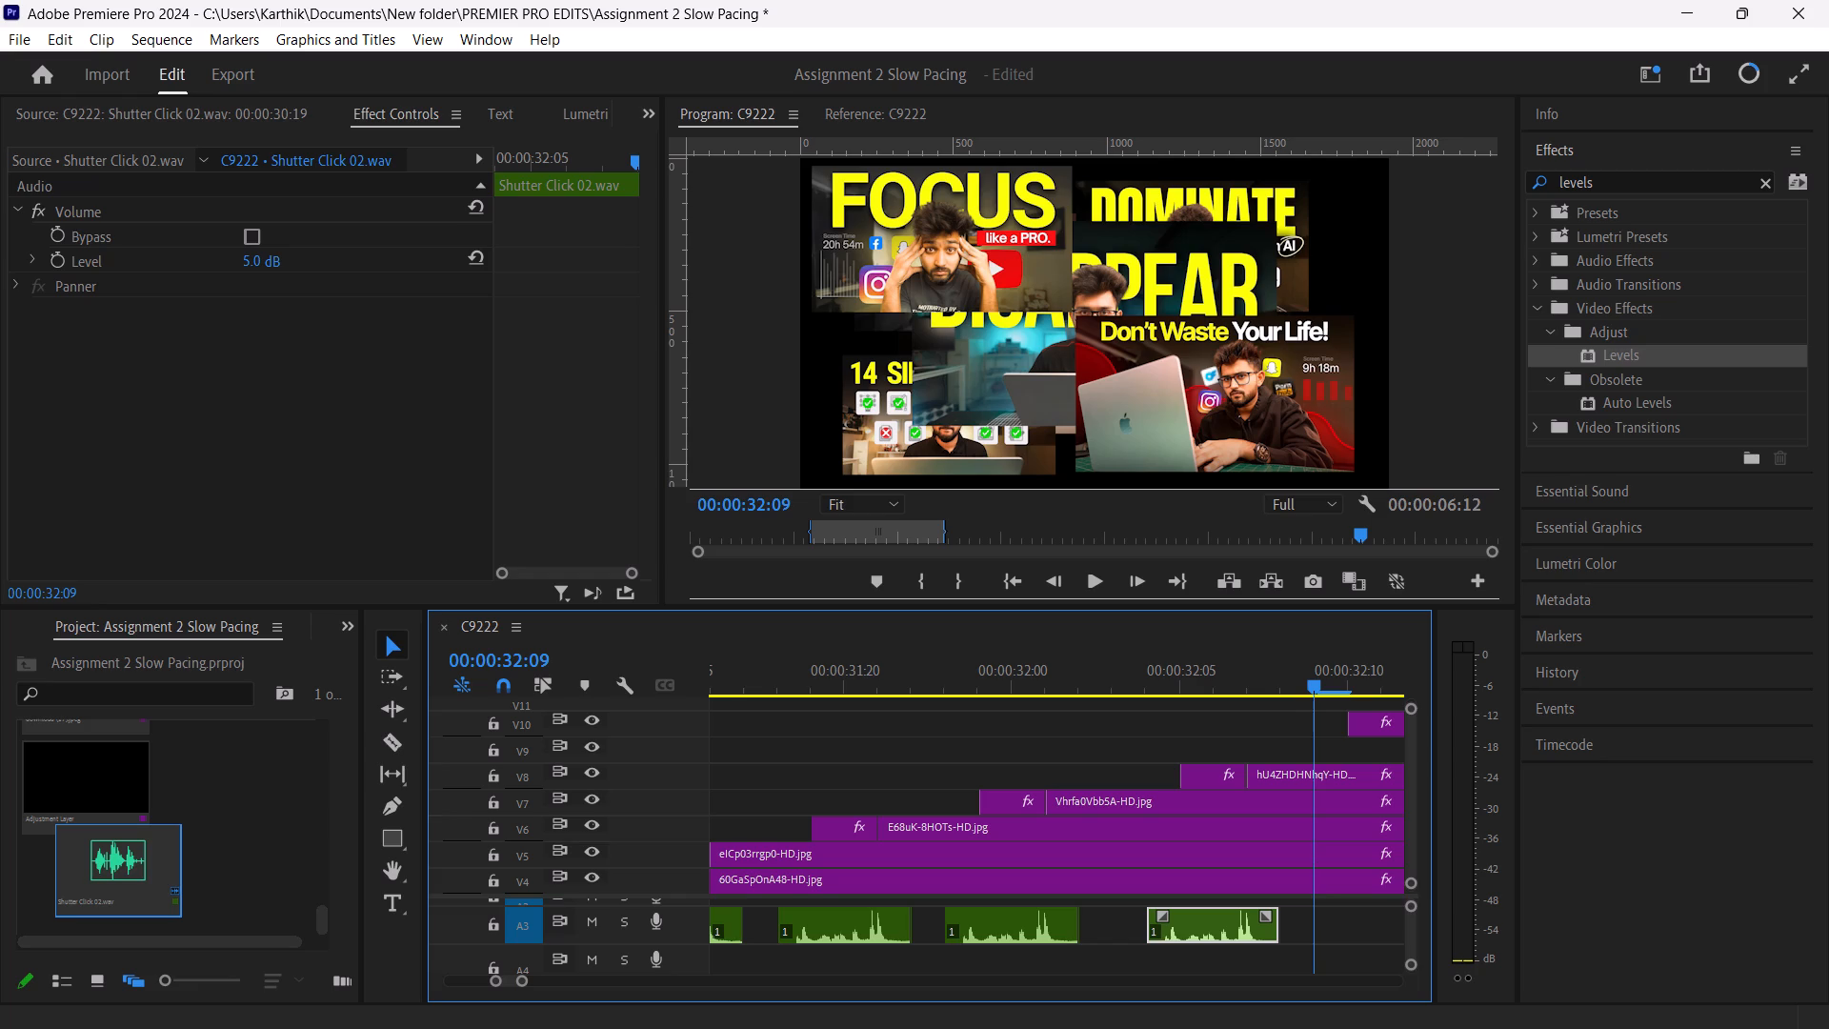
click(1315, 682)
drag(1317, 684, 1347, 688)
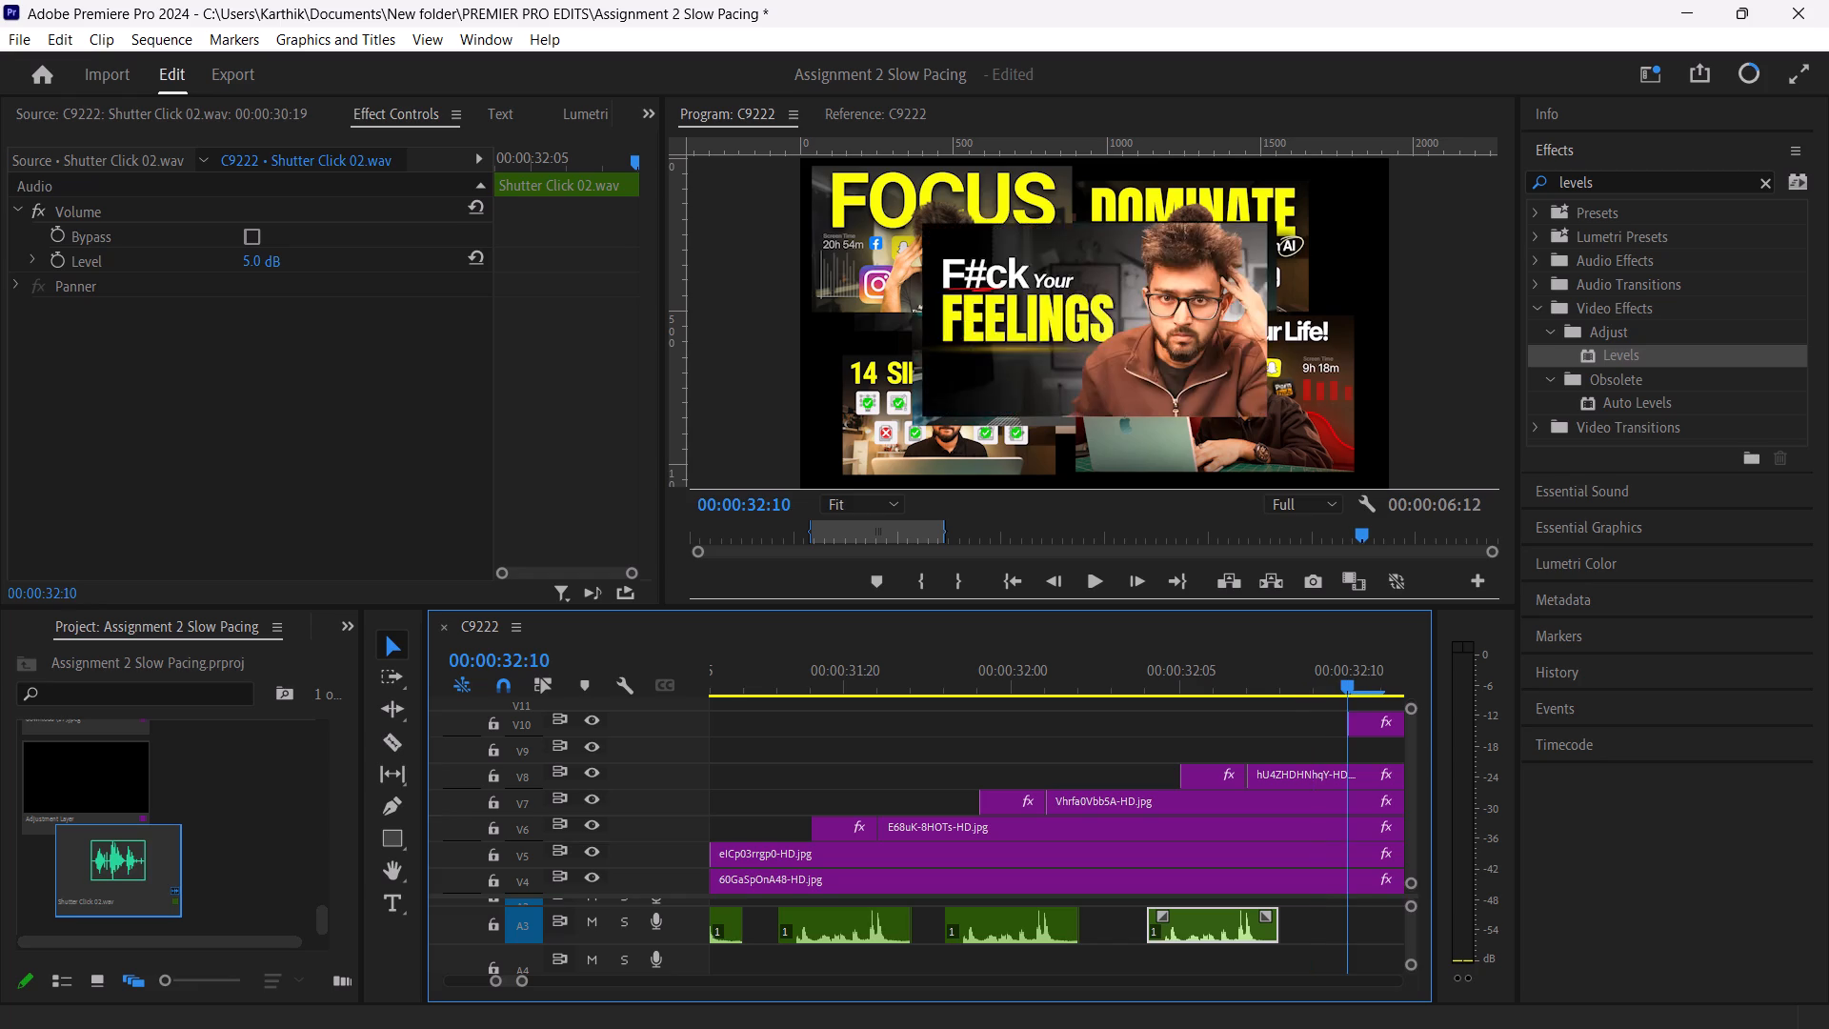
drag(1347, 688, 1330, 690)
key(ctrl+v)
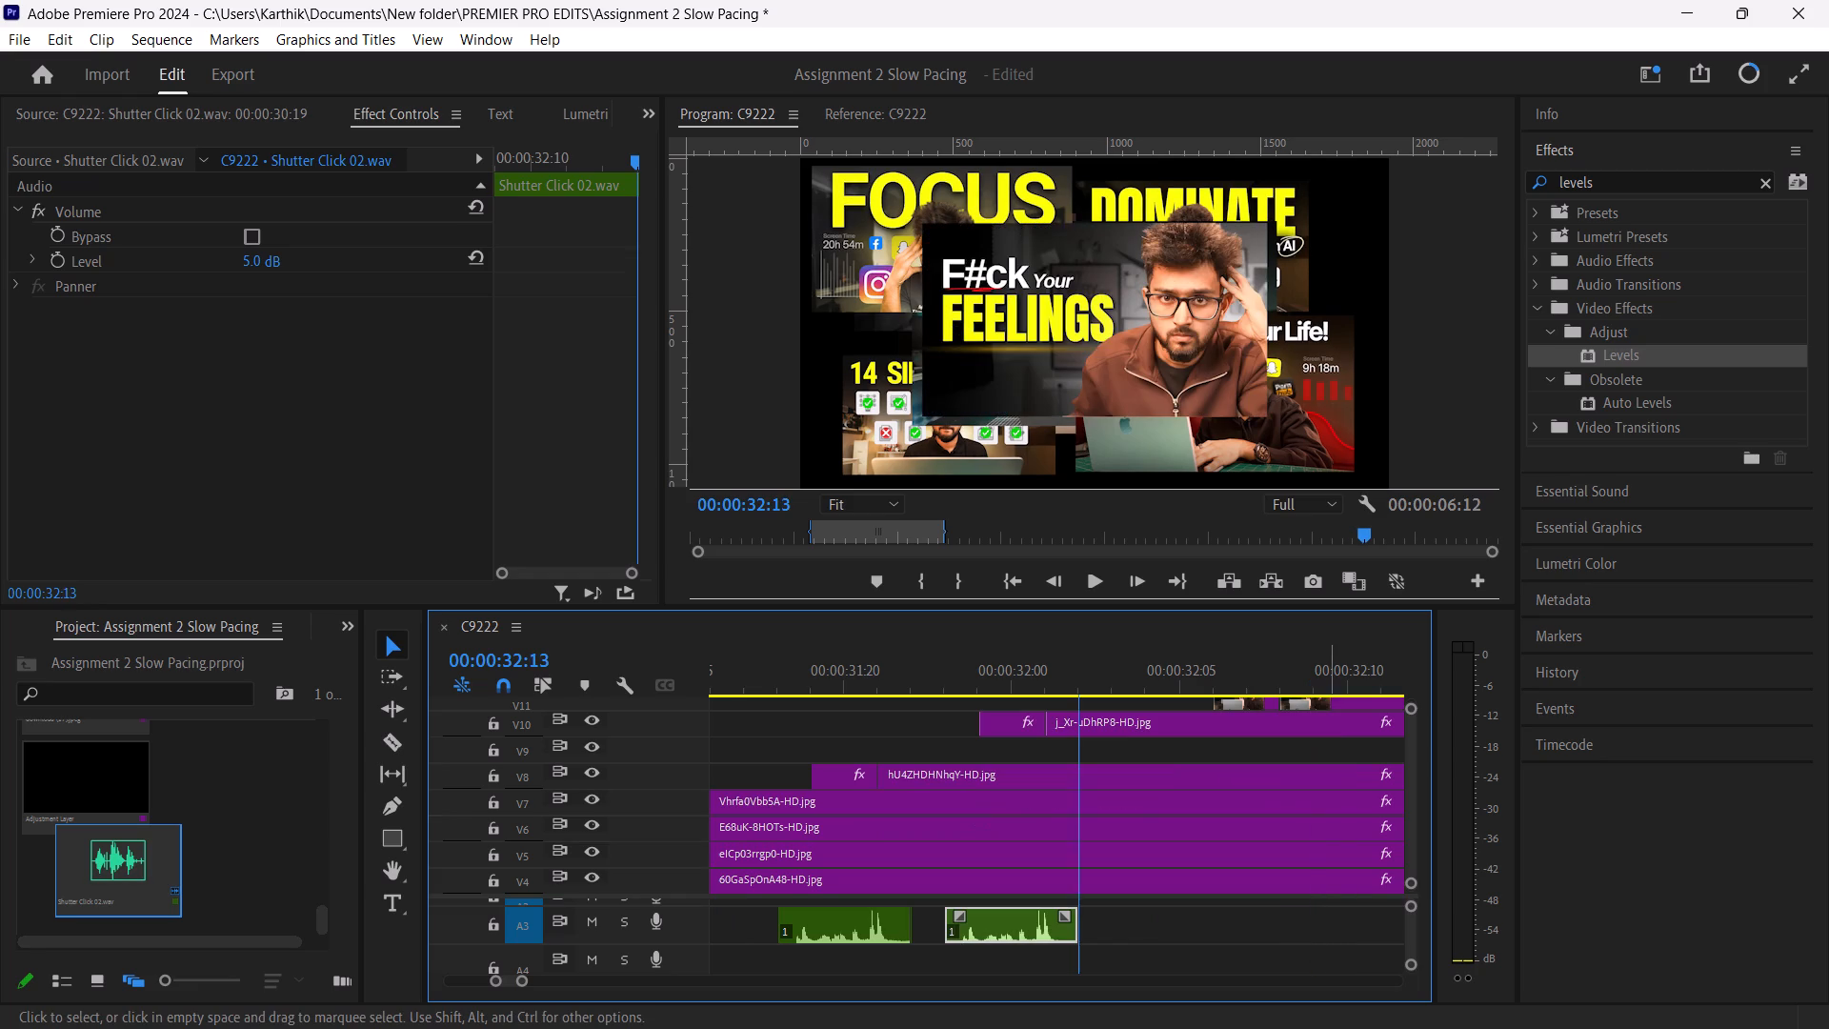
Paste a shutter clip on A3 at 00:00:32:16, one frame before the V11 thumbnail.
drag(1415, 771, 1413, 757)
drag(1078, 679, 1128, 684)
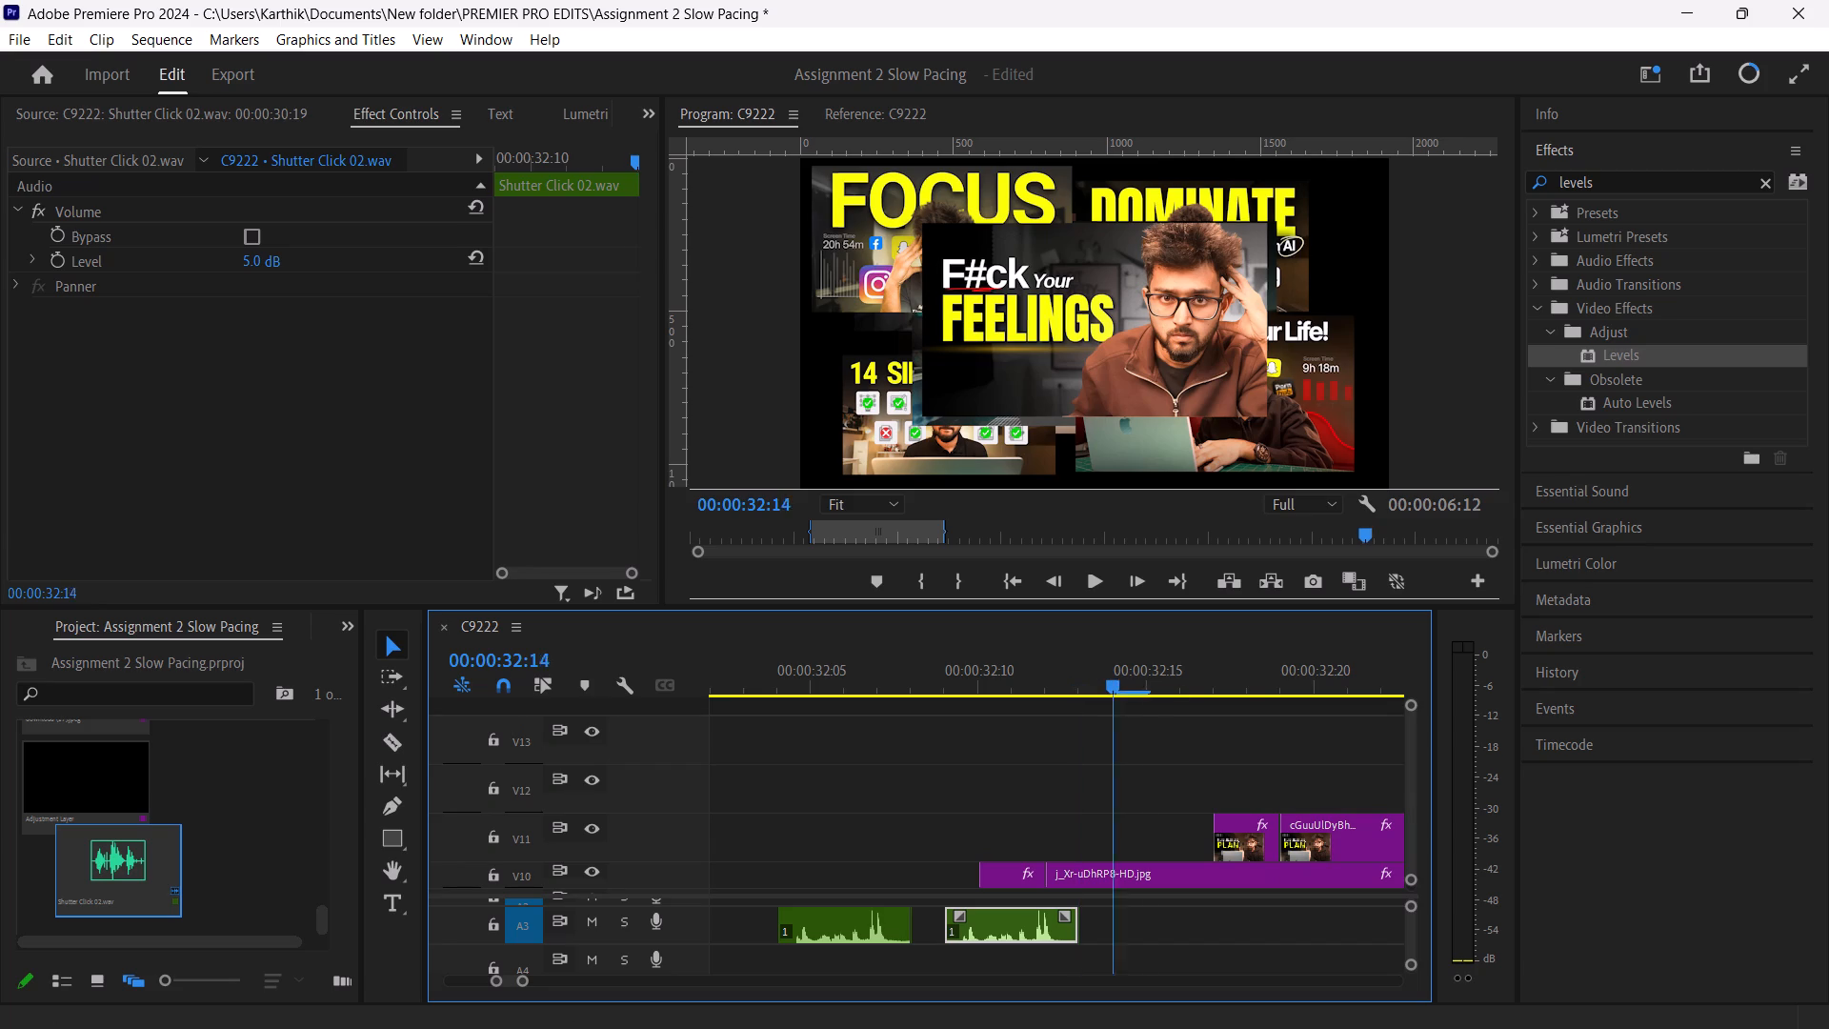
drag(1128, 684, 1174, 706)
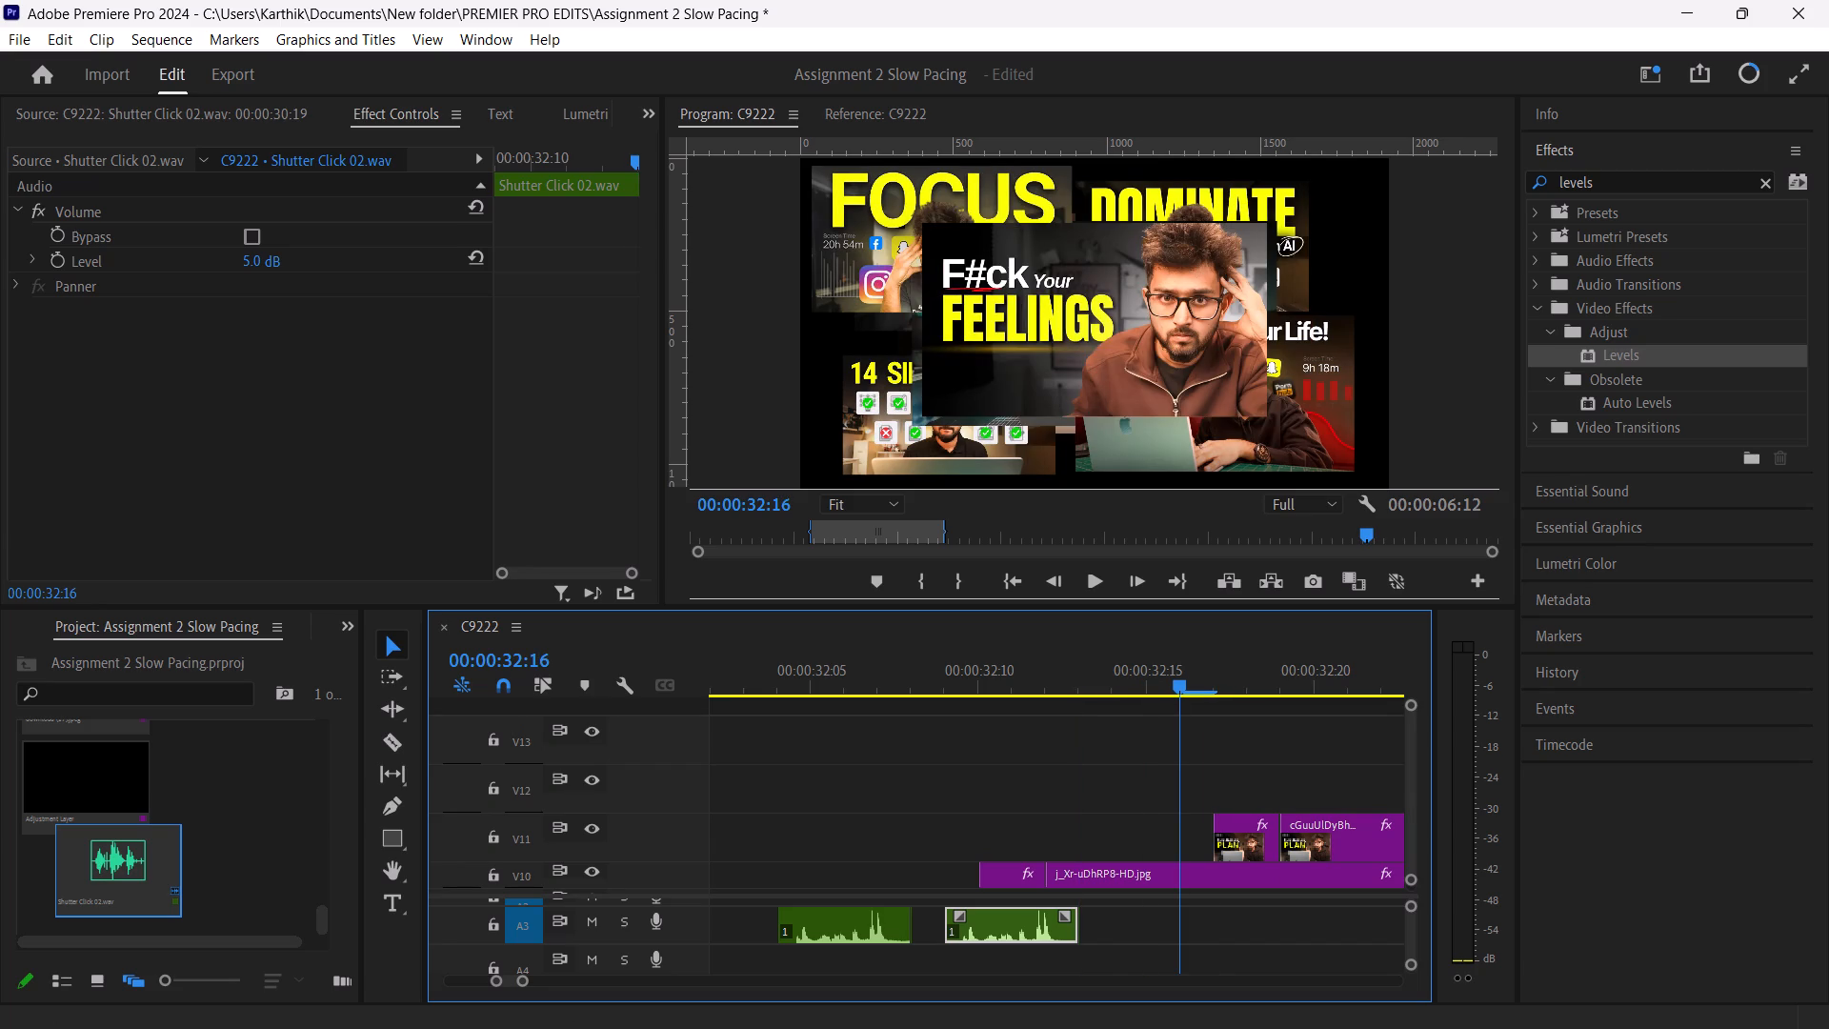
drag(1174, 706, 1173, 706)
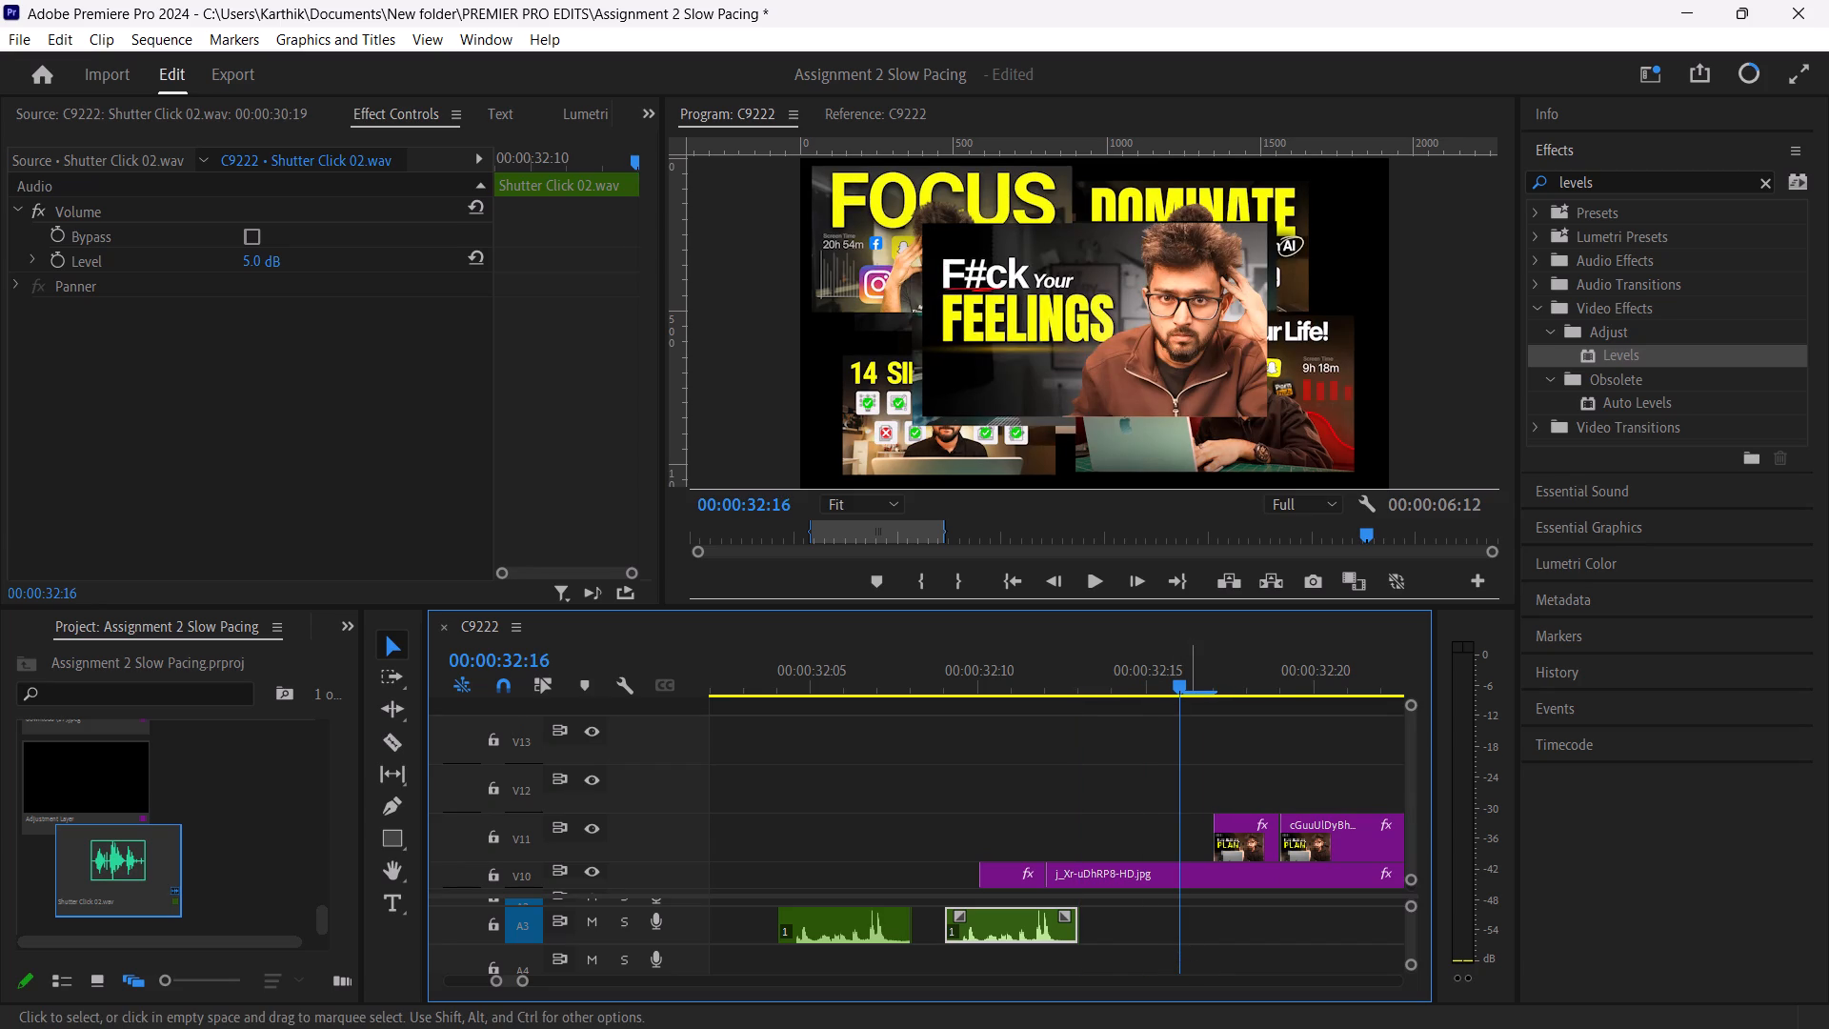
key(ctrl+v)
Play the whole thumbnail run from 00:00:30:15 to check the shutter clicks against the flashes.
drag(1316, 682, 1250, 692)
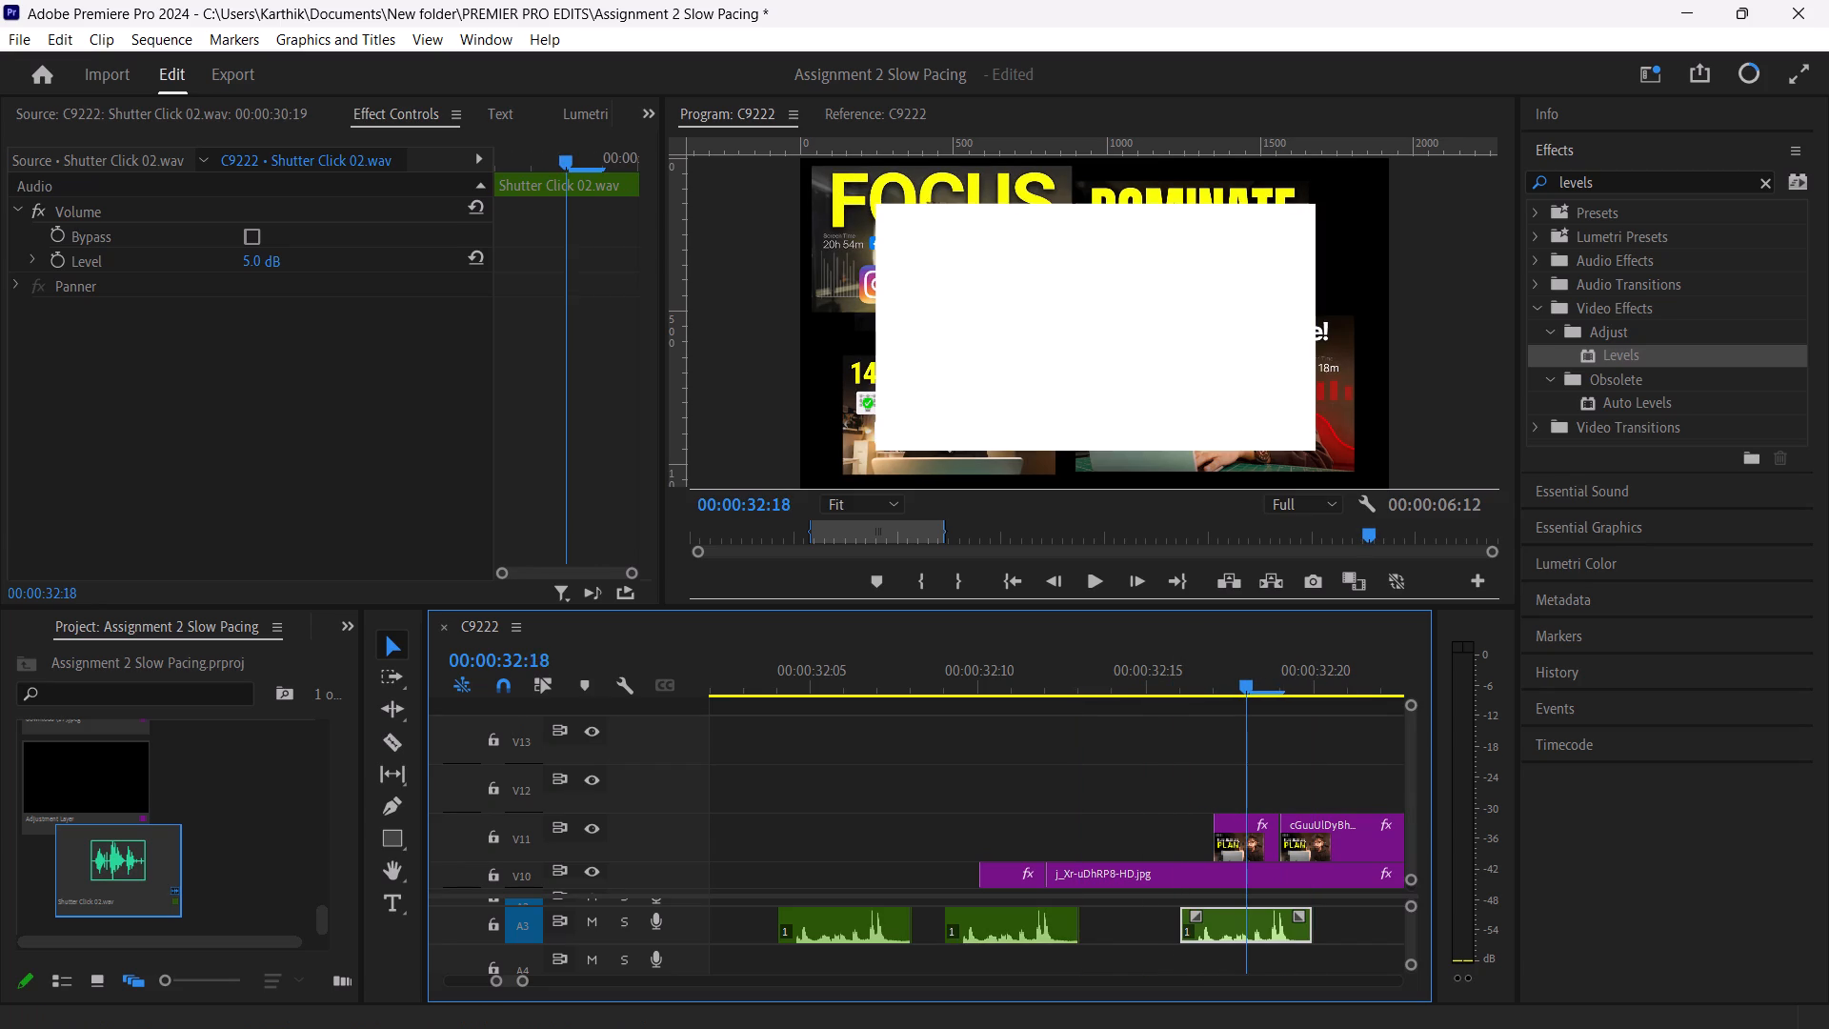
drag(1250, 692, 624, 772)
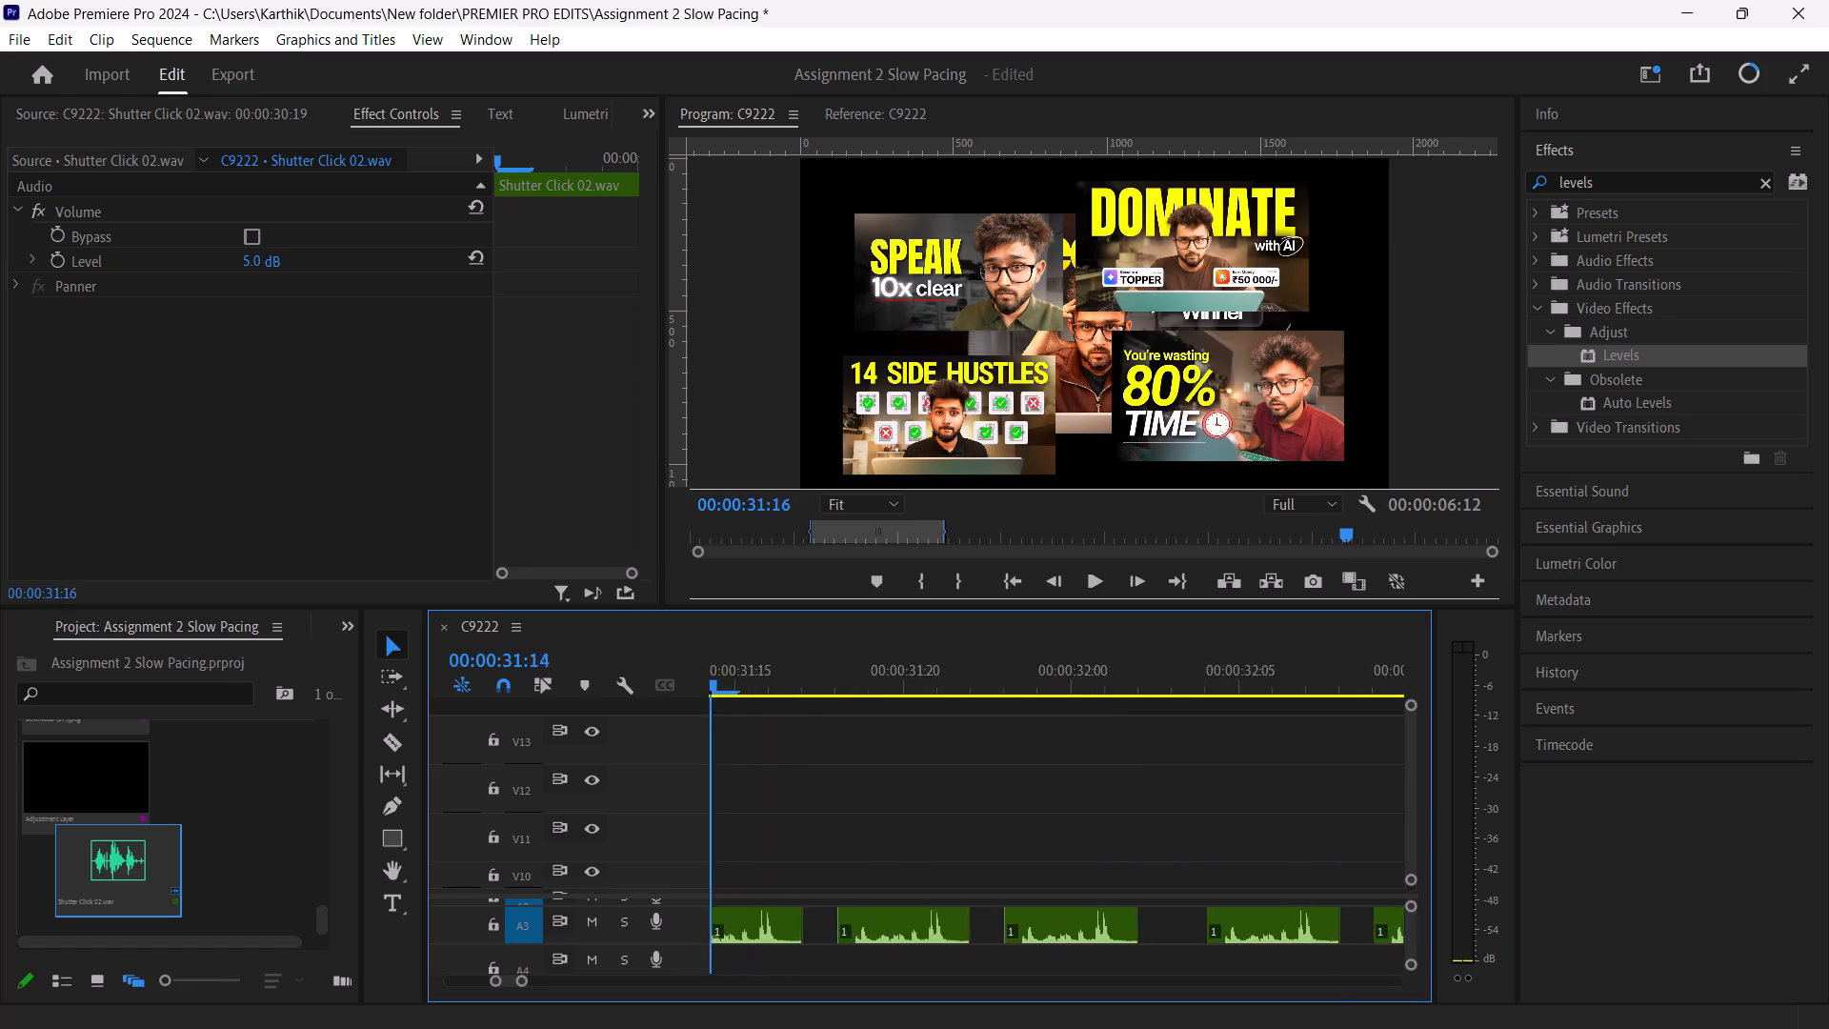
drag(624, 772, 916, 783)
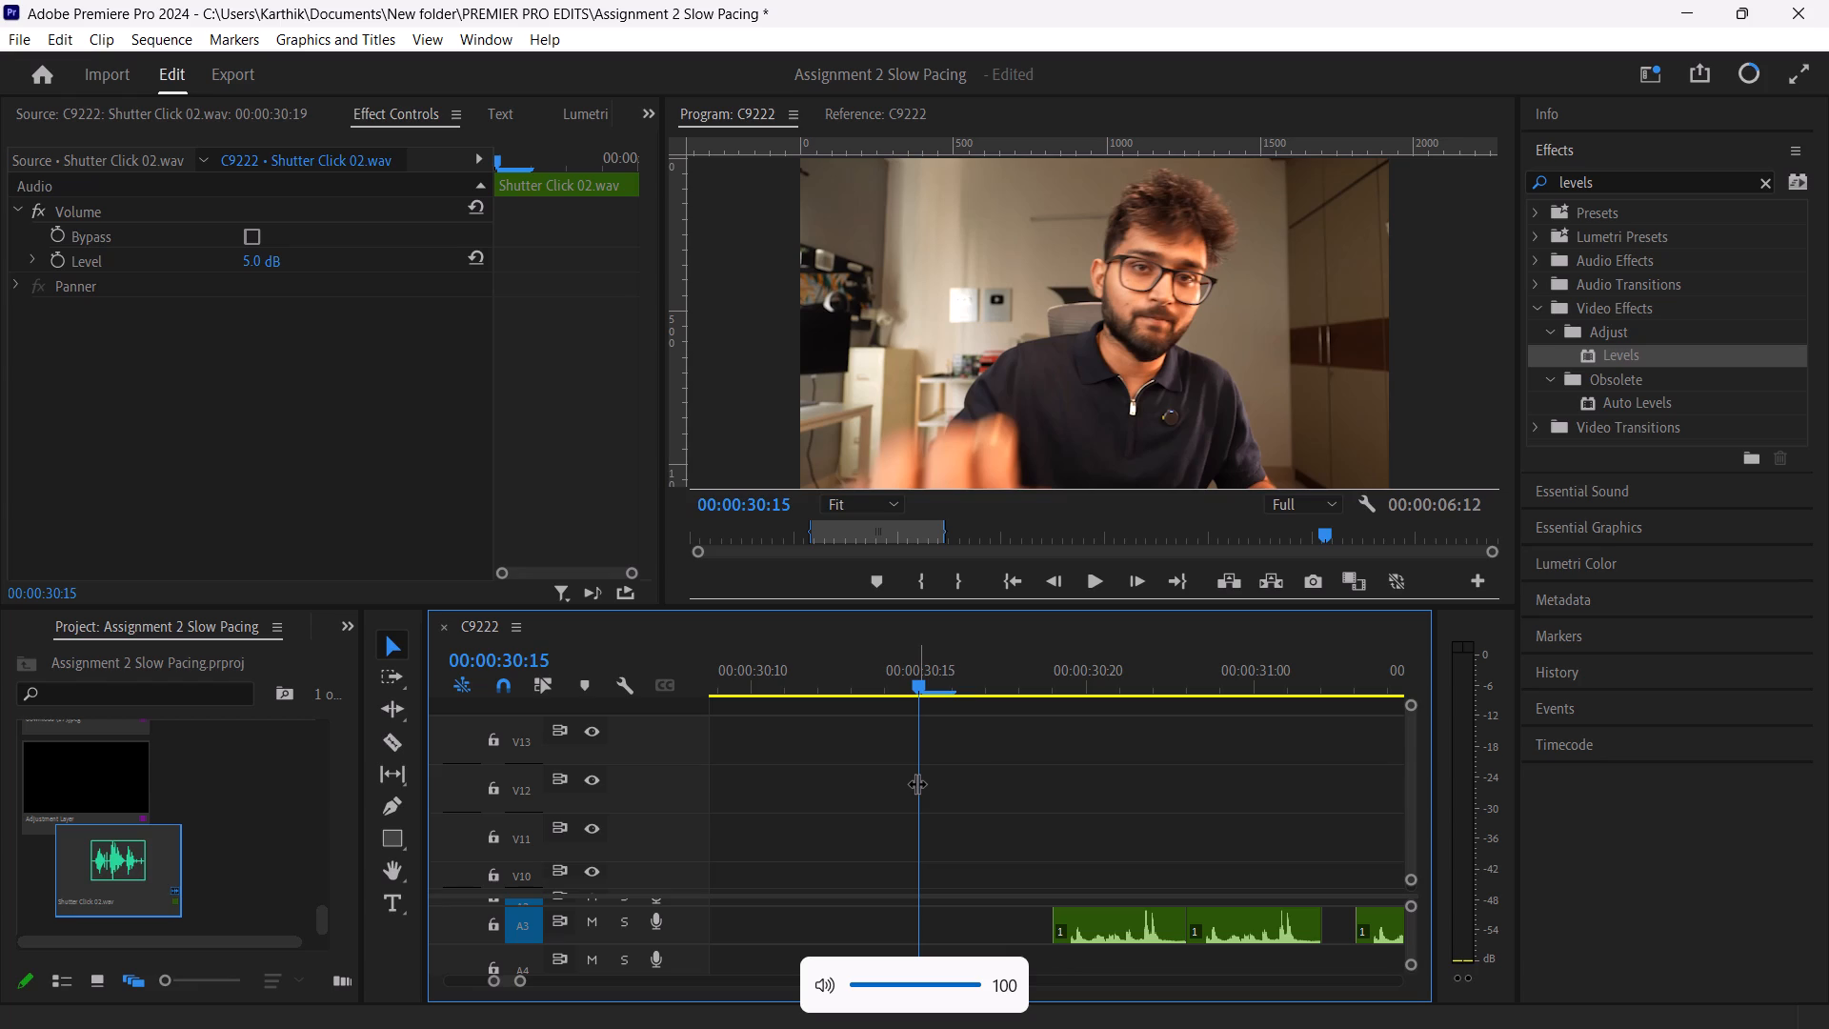
key(space)
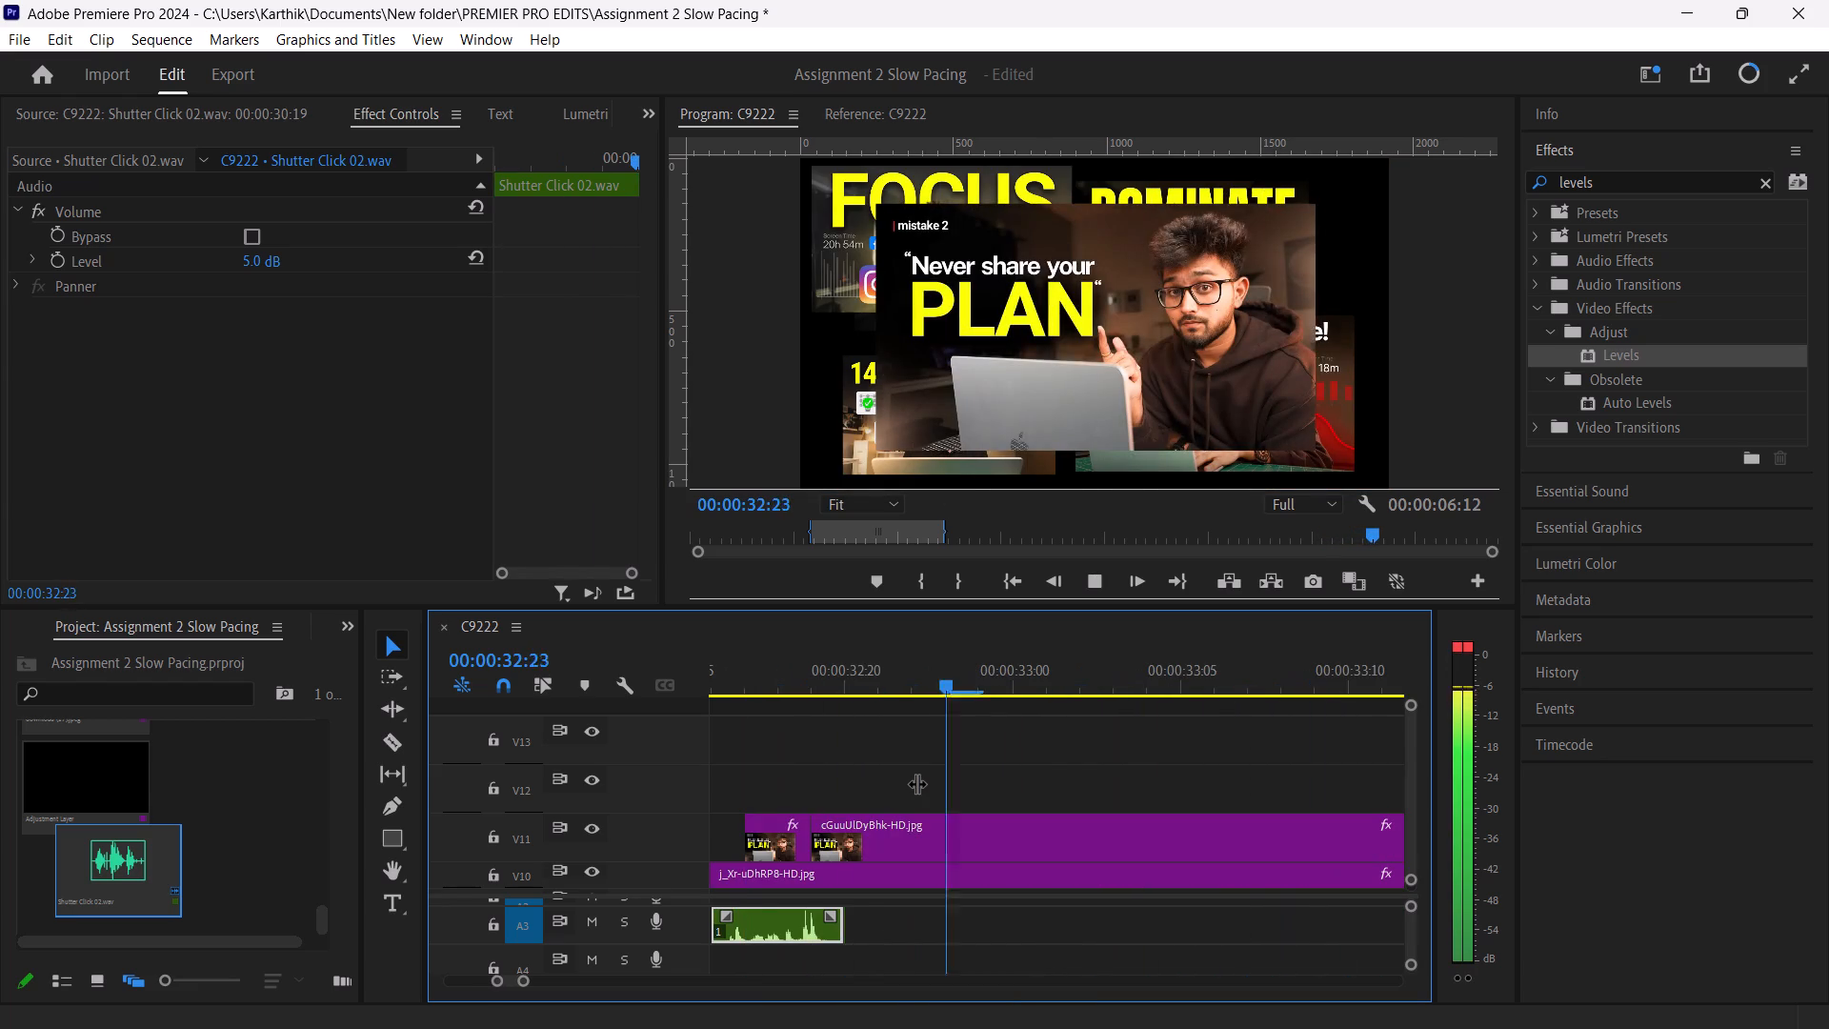
key(space)
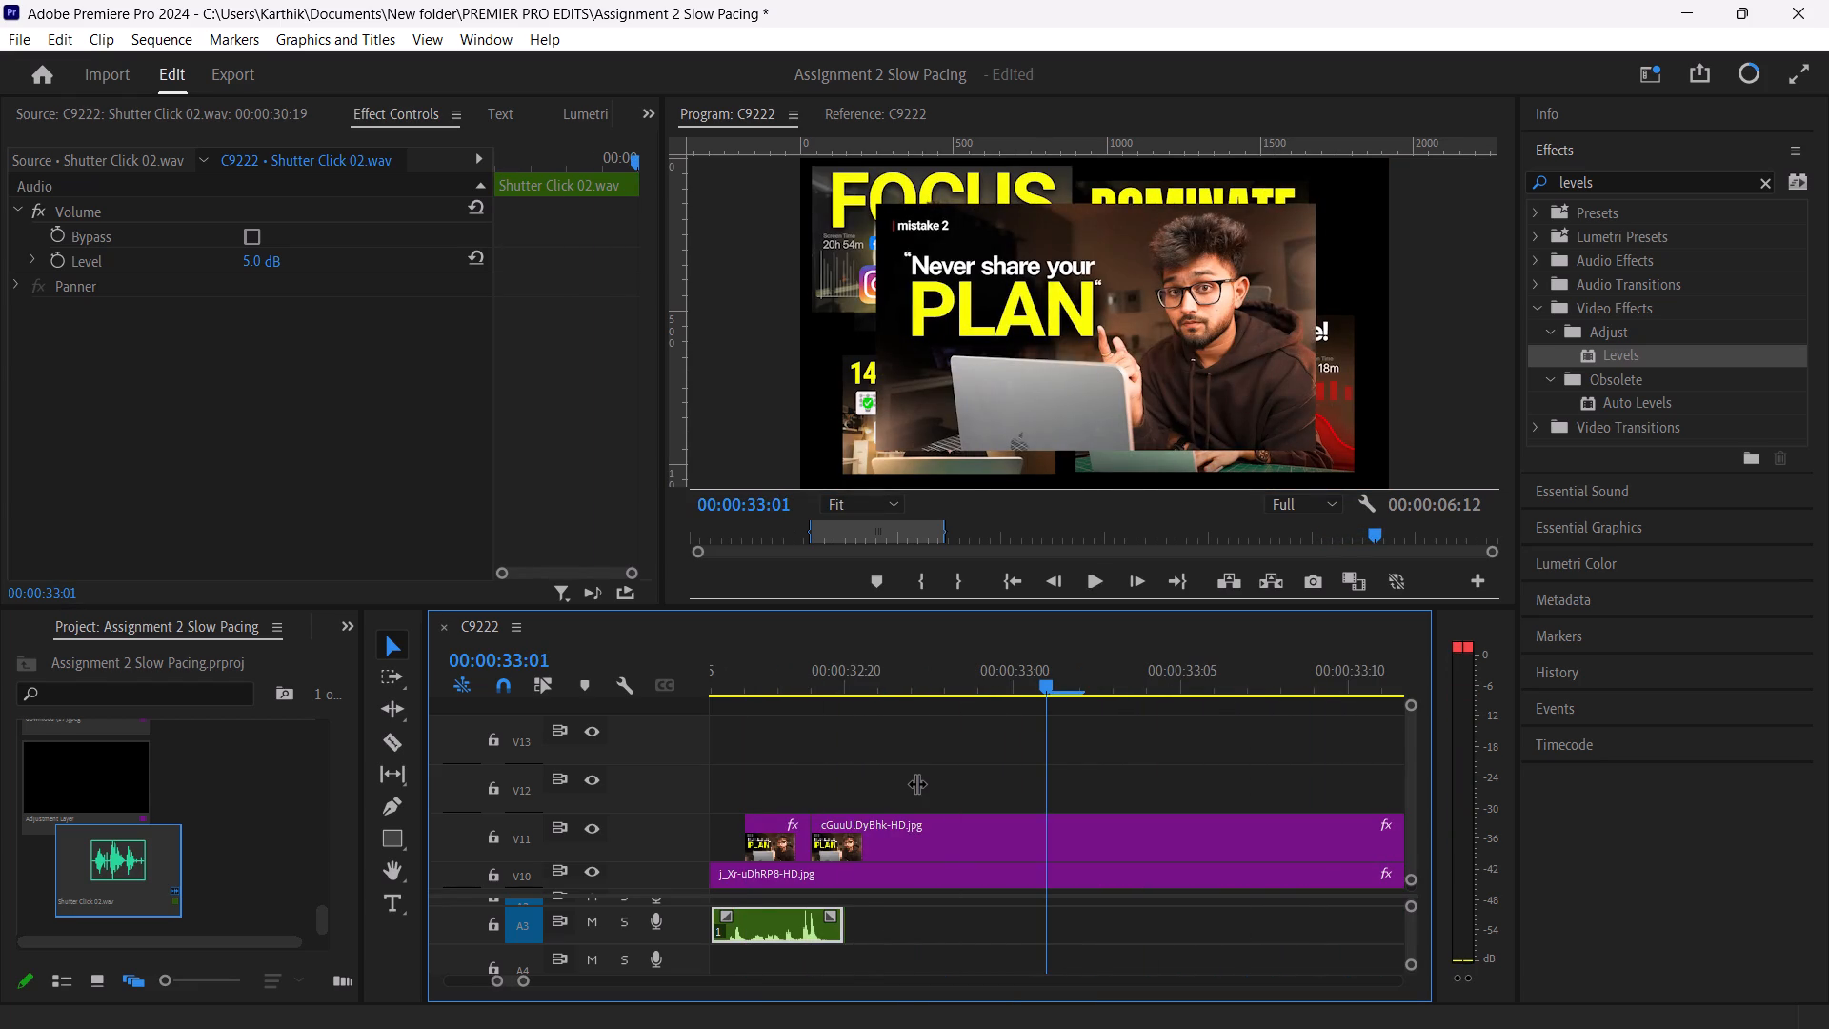
Replay the thumbnail run from about 00:00:30:16 to recheck the shutter clicks on A3 against the white flashes.
key(Left)
key(Left)
key(Left)
key(Left)
key(Left)
key(Left)
key(Left)
key(Left)
key(Left)
key(Left)
key(Left)
key(Left)
key(Left)
key(Left)
key(Left)
key(Left)
key(Left)
key(Left)
key(Left)
key(Left)
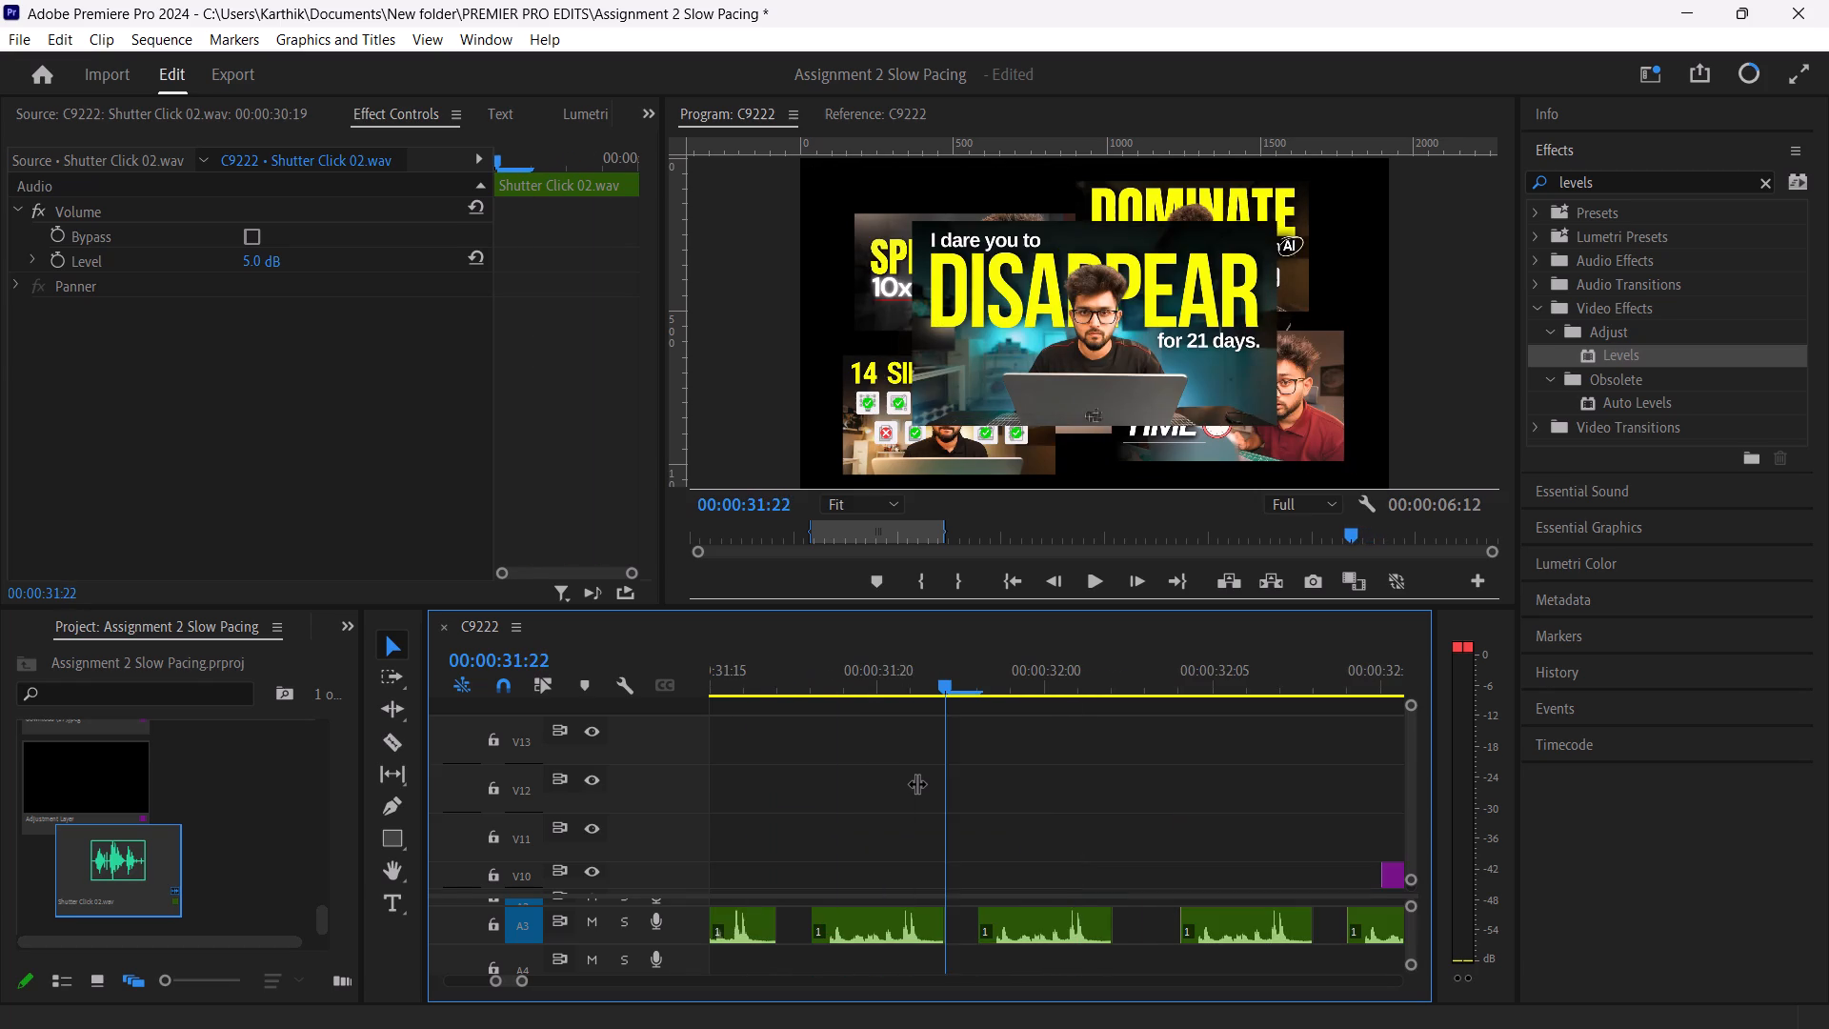
key(Left)
key(Left)
key(Left)
key(Left)
key(Left)
key(Left)
key(Left)
key(Left)
key(Left)
key(Left)
key(Left)
key(Left)
key(Left)
key(Left)
key(Left)
key(Left)
key(Left)
key(Left)
key(Left)
key(Left)
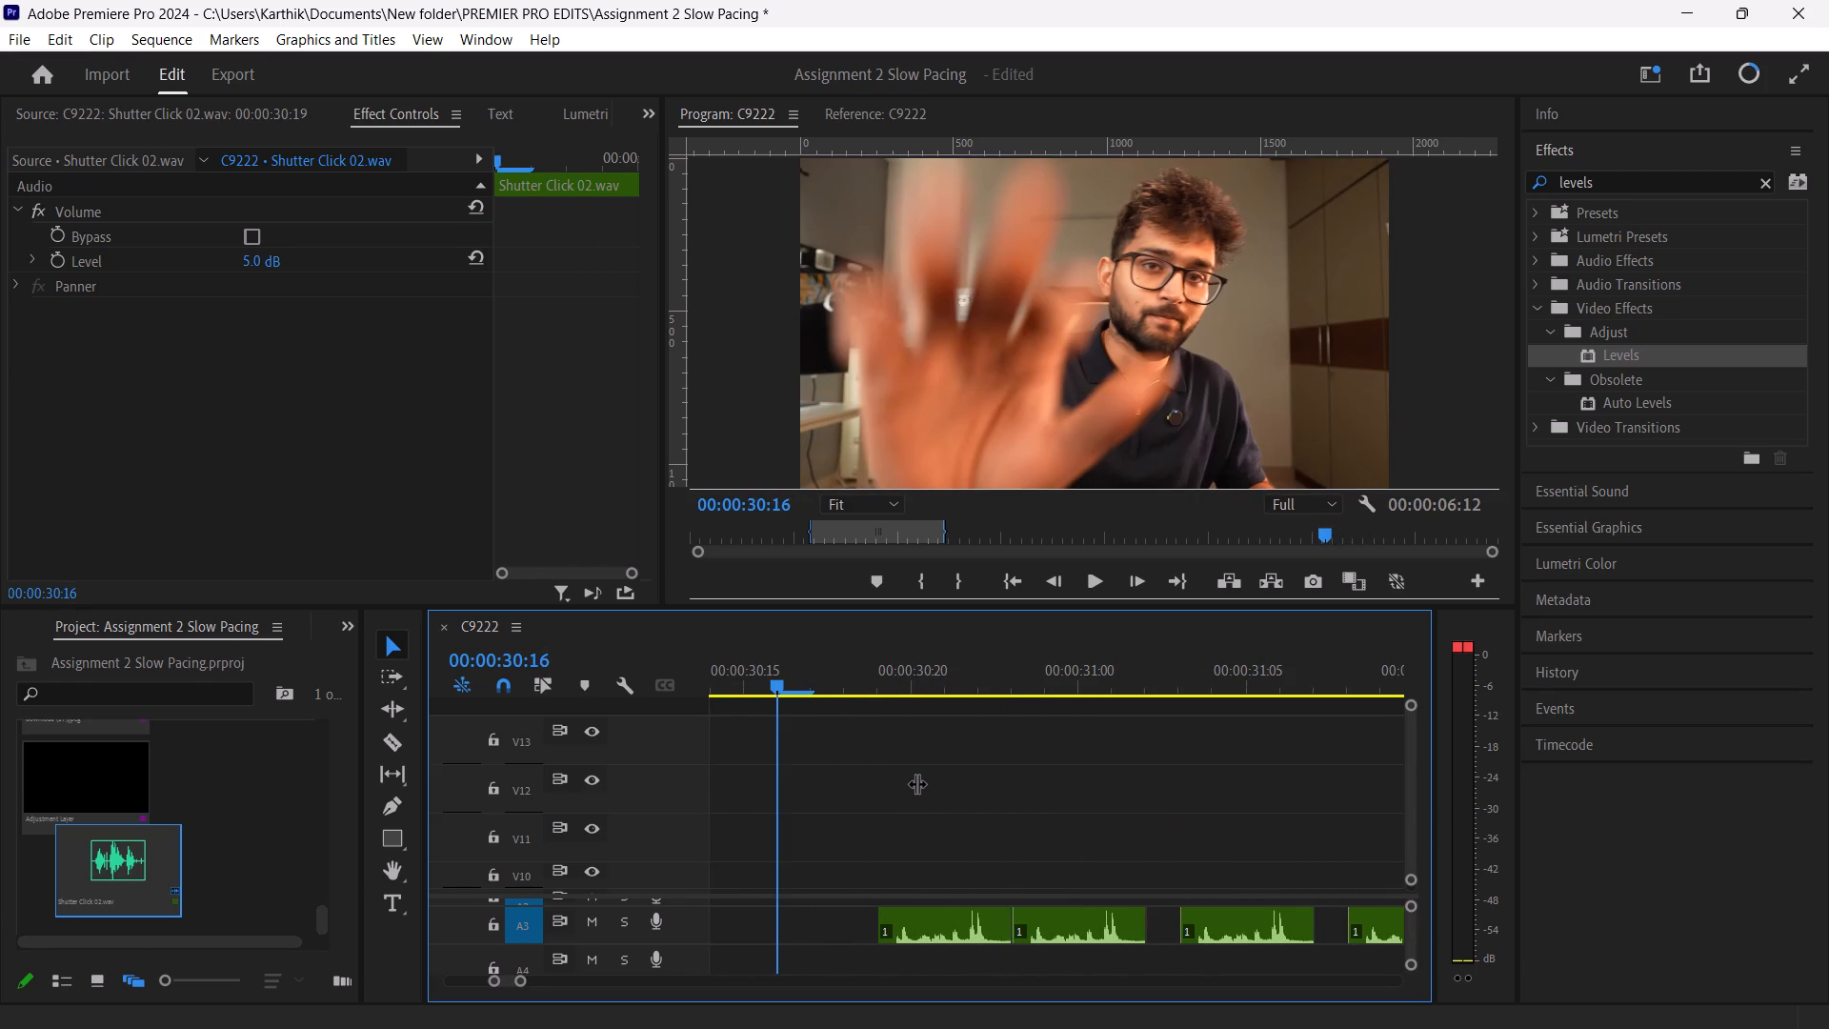
key(space)
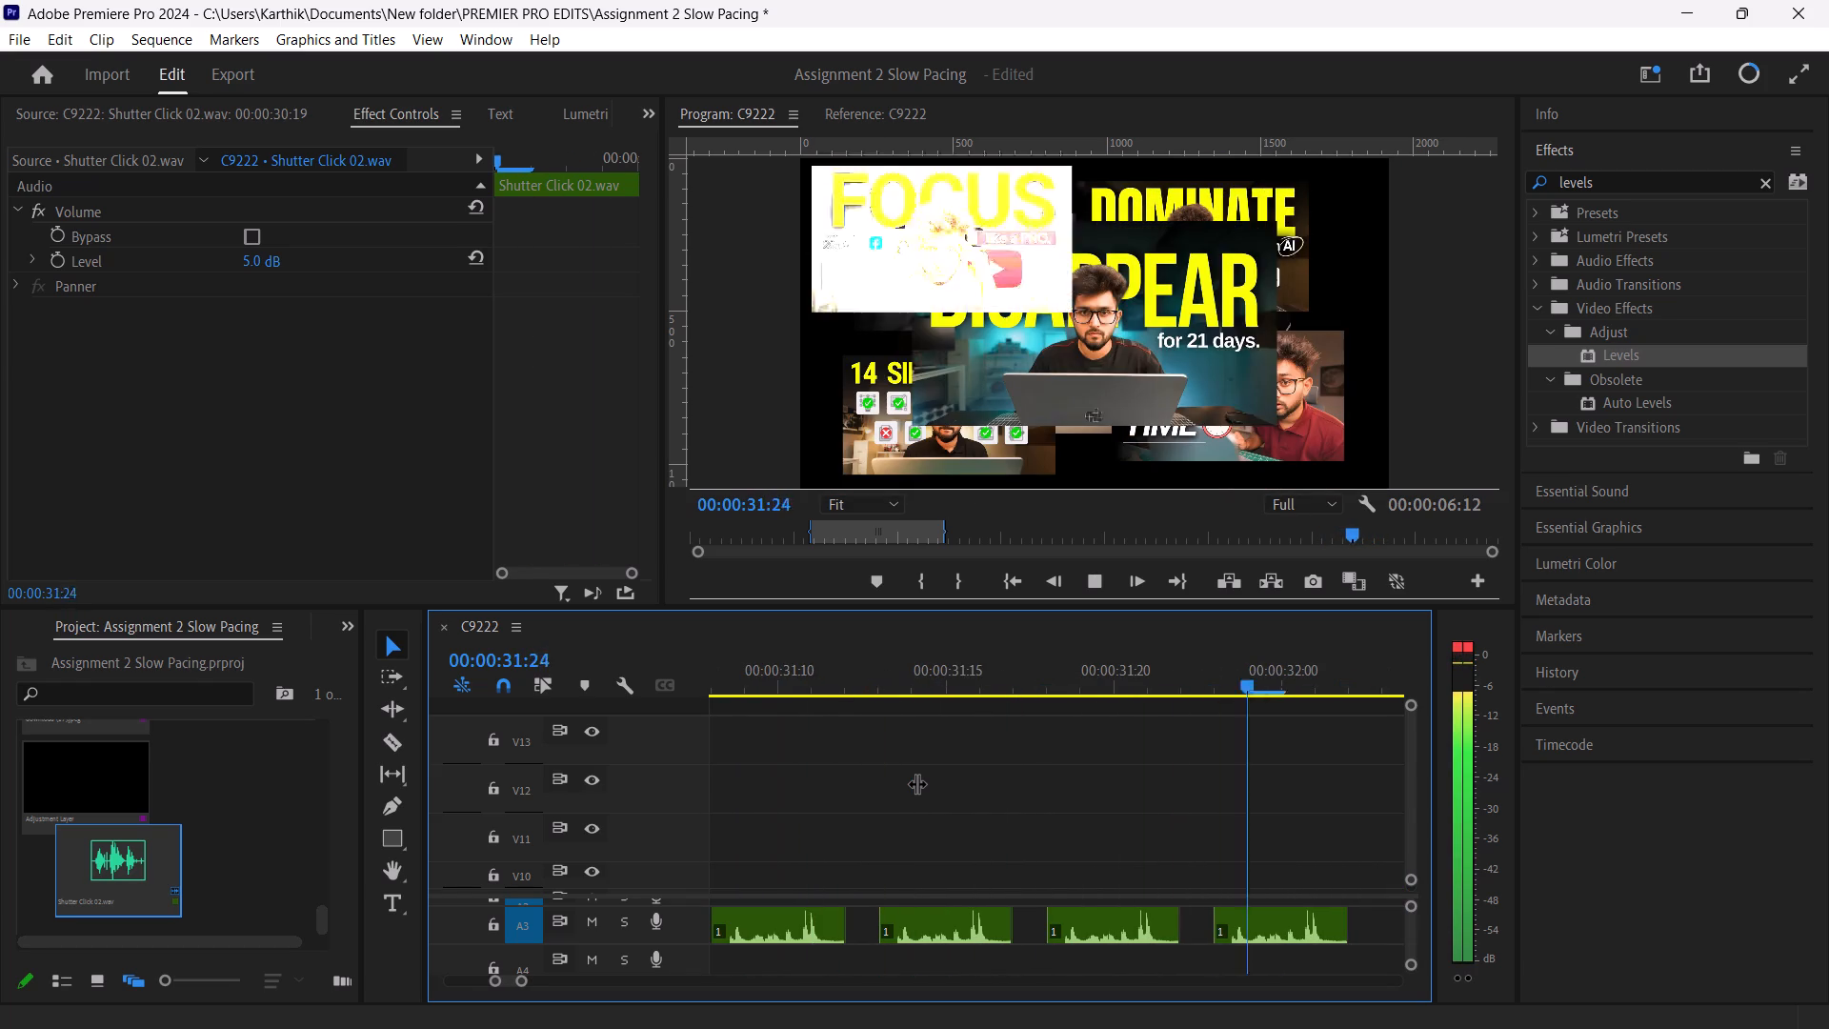
key(space)
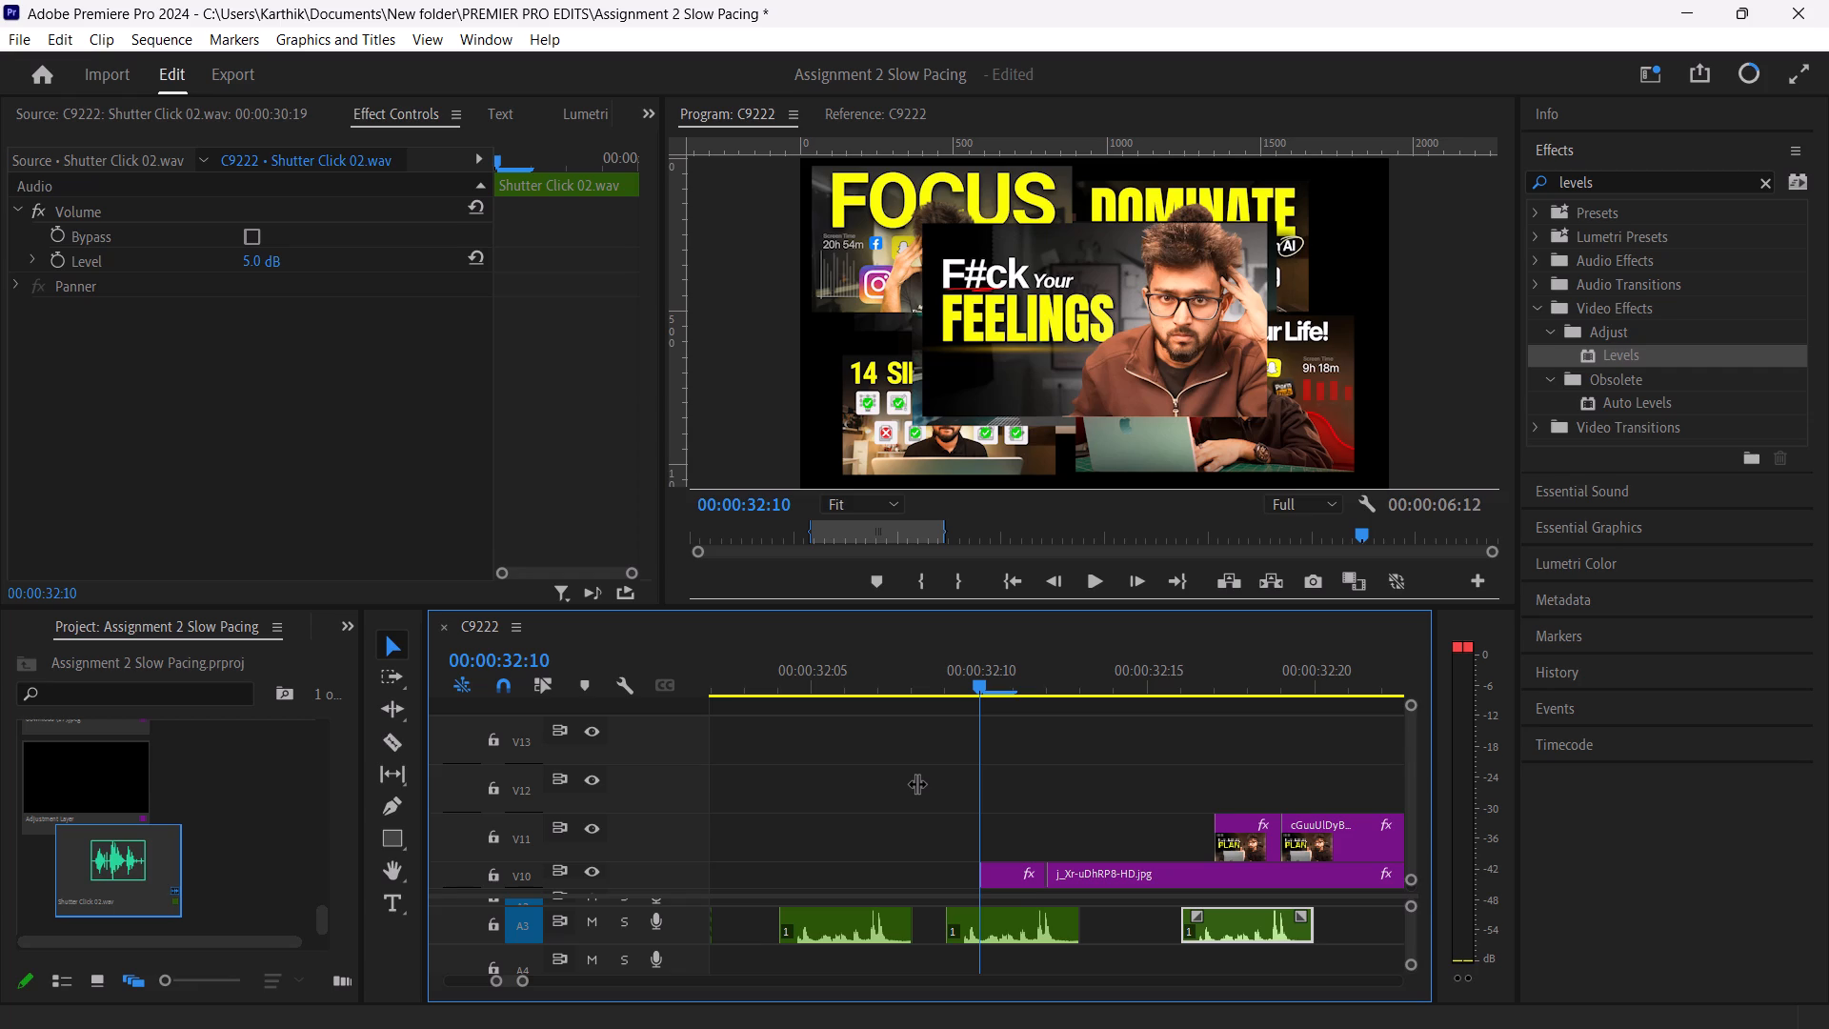
Play the thumbnail run once more from about 00:00:30:20 through the V11 thumbnail to check the shutter sound timing.
key(Left)
key(Left)
key(Left)
key(Left)
key(Left)
key(Left)
key(Left)
key(Left)
key(Left)
key(Left)
key(Left)
key(Left)
key(Left)
key(Left)
key(Left)
key(Left)
key(Left)
key(Left)
key(Left)
key(Left)
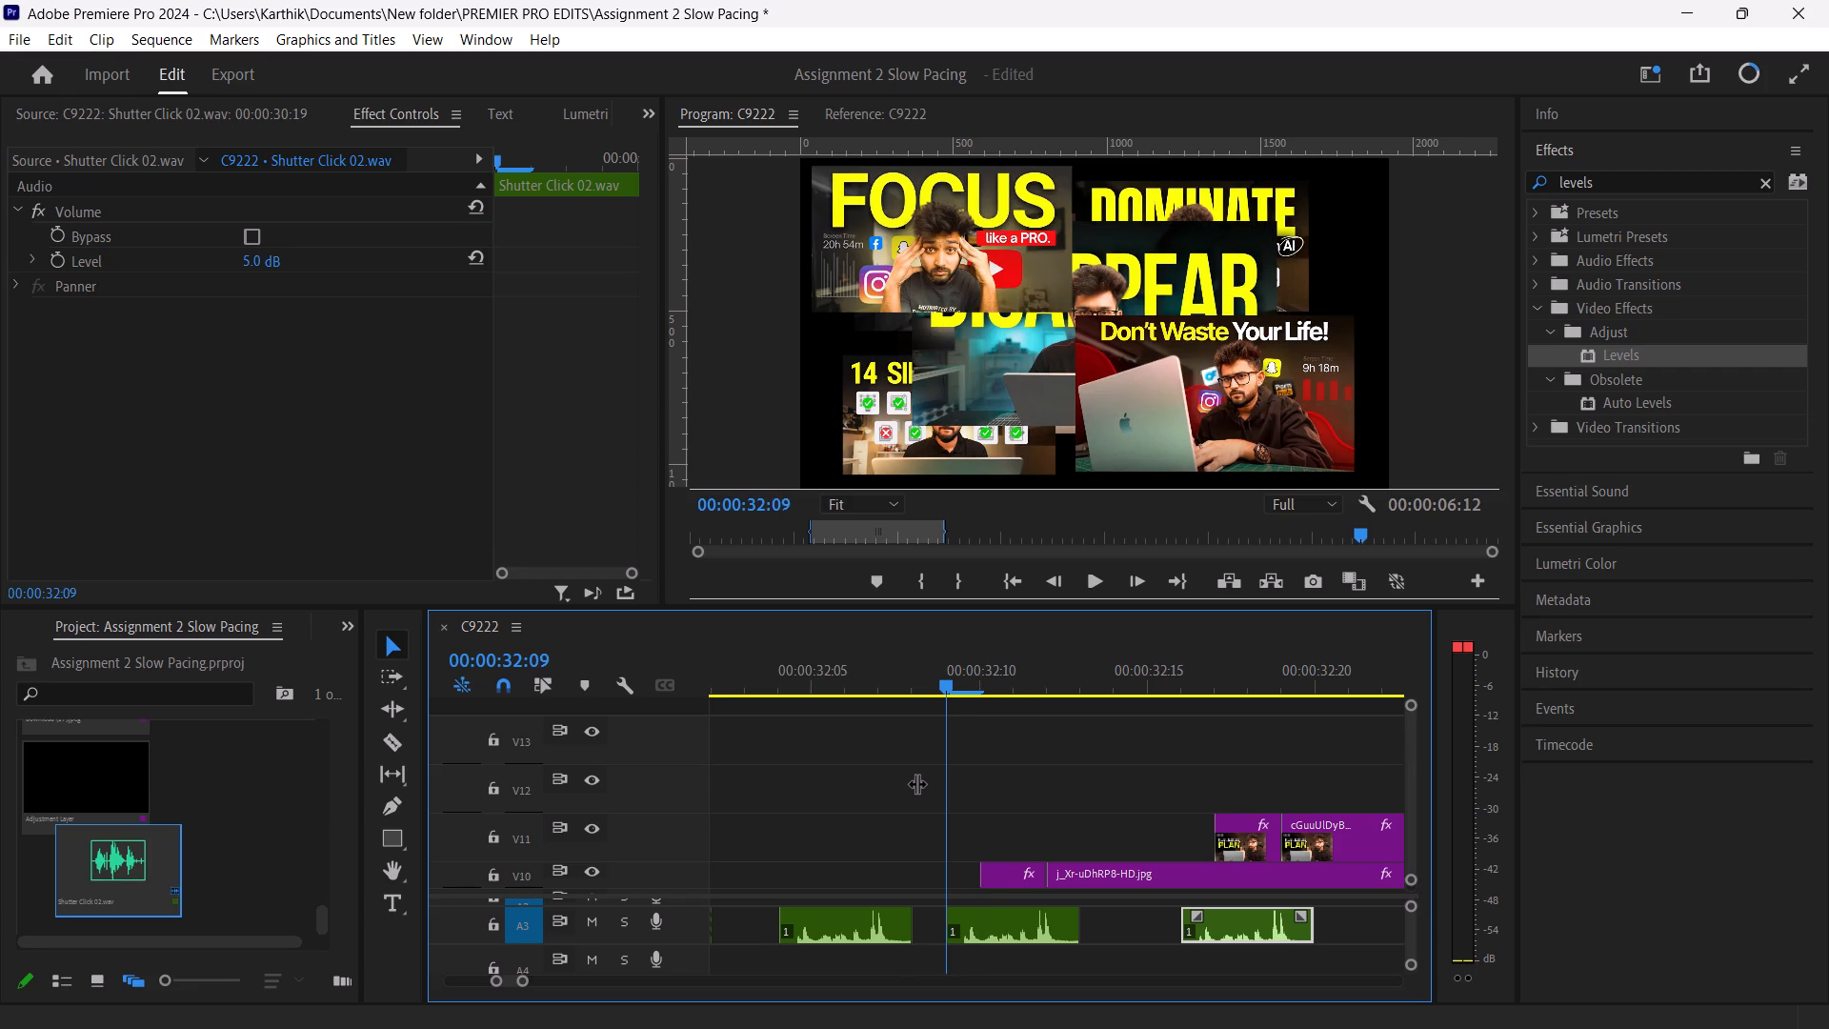
key(Left)
key(Left)
key(Left)
key(Left)
key(Left)
key(Left)
key(Left)
key(Left)
key(Left)
key(Left)
key(Left)
key(Left)
key(Left)
key(Left)
key(Left)
key(Left)
key(Left)
key(Left)
key(Left)
key(Left)
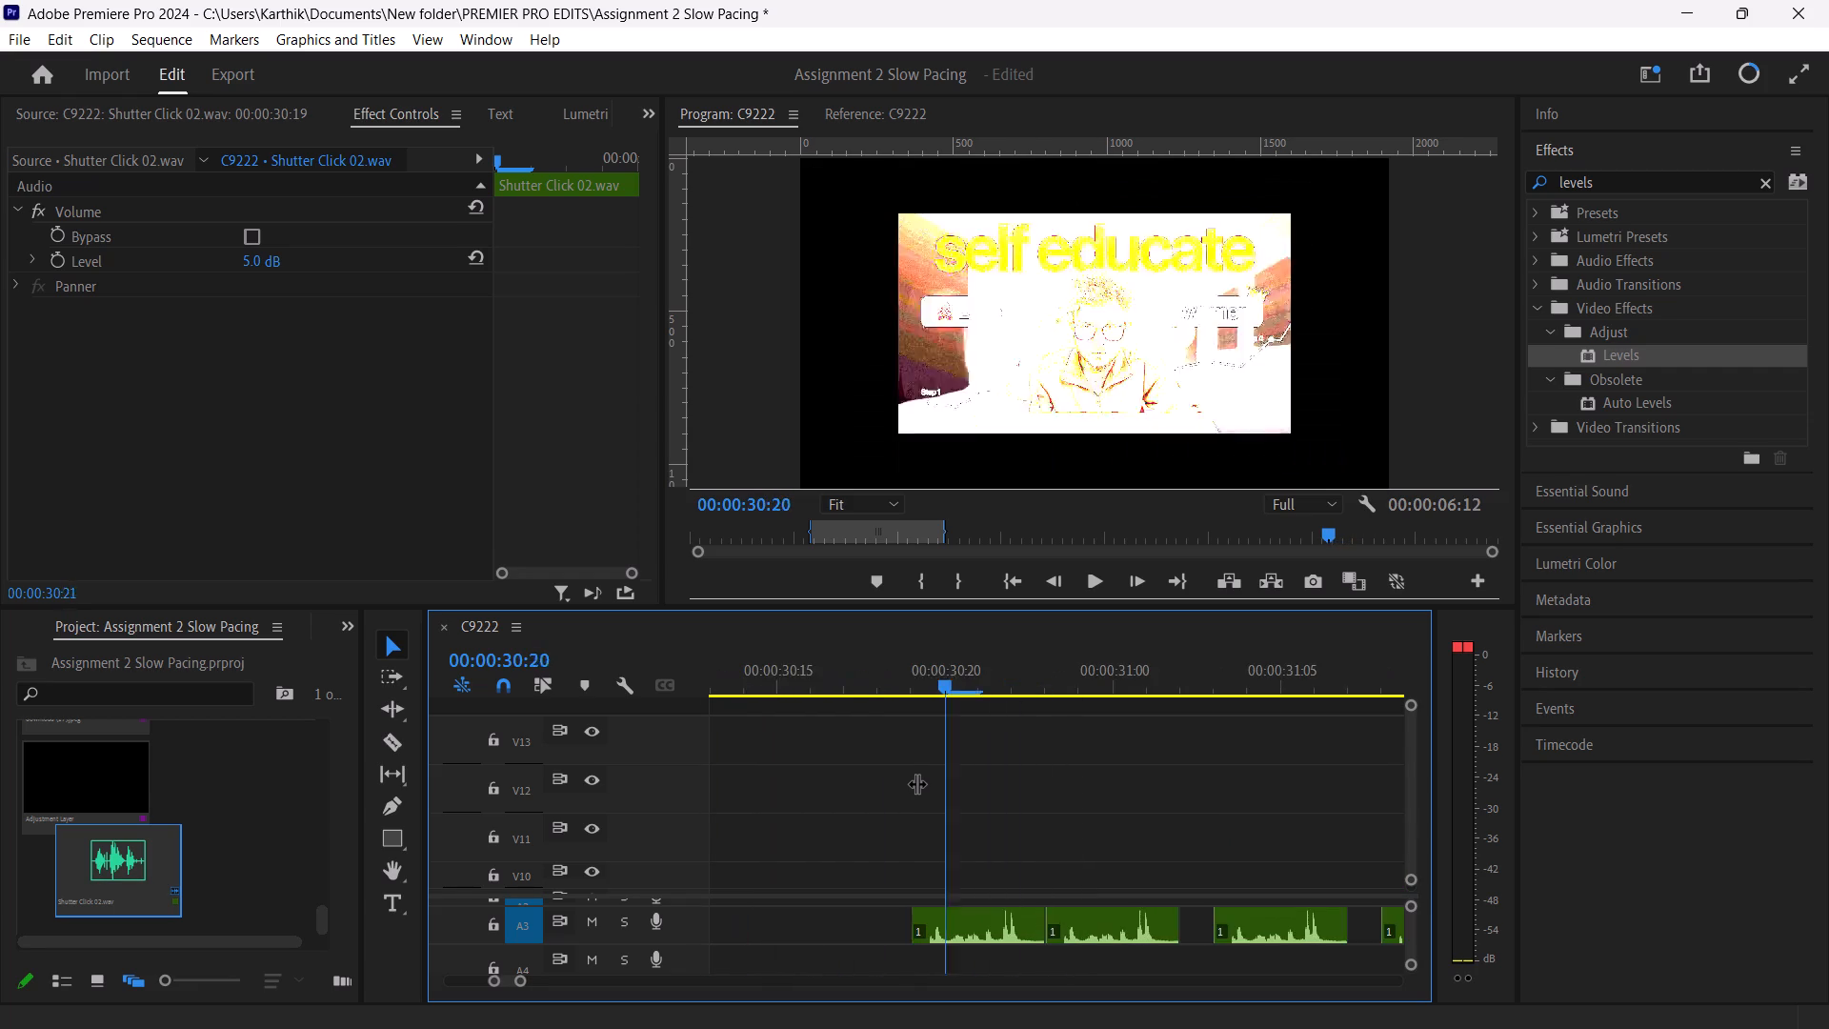
key(space)
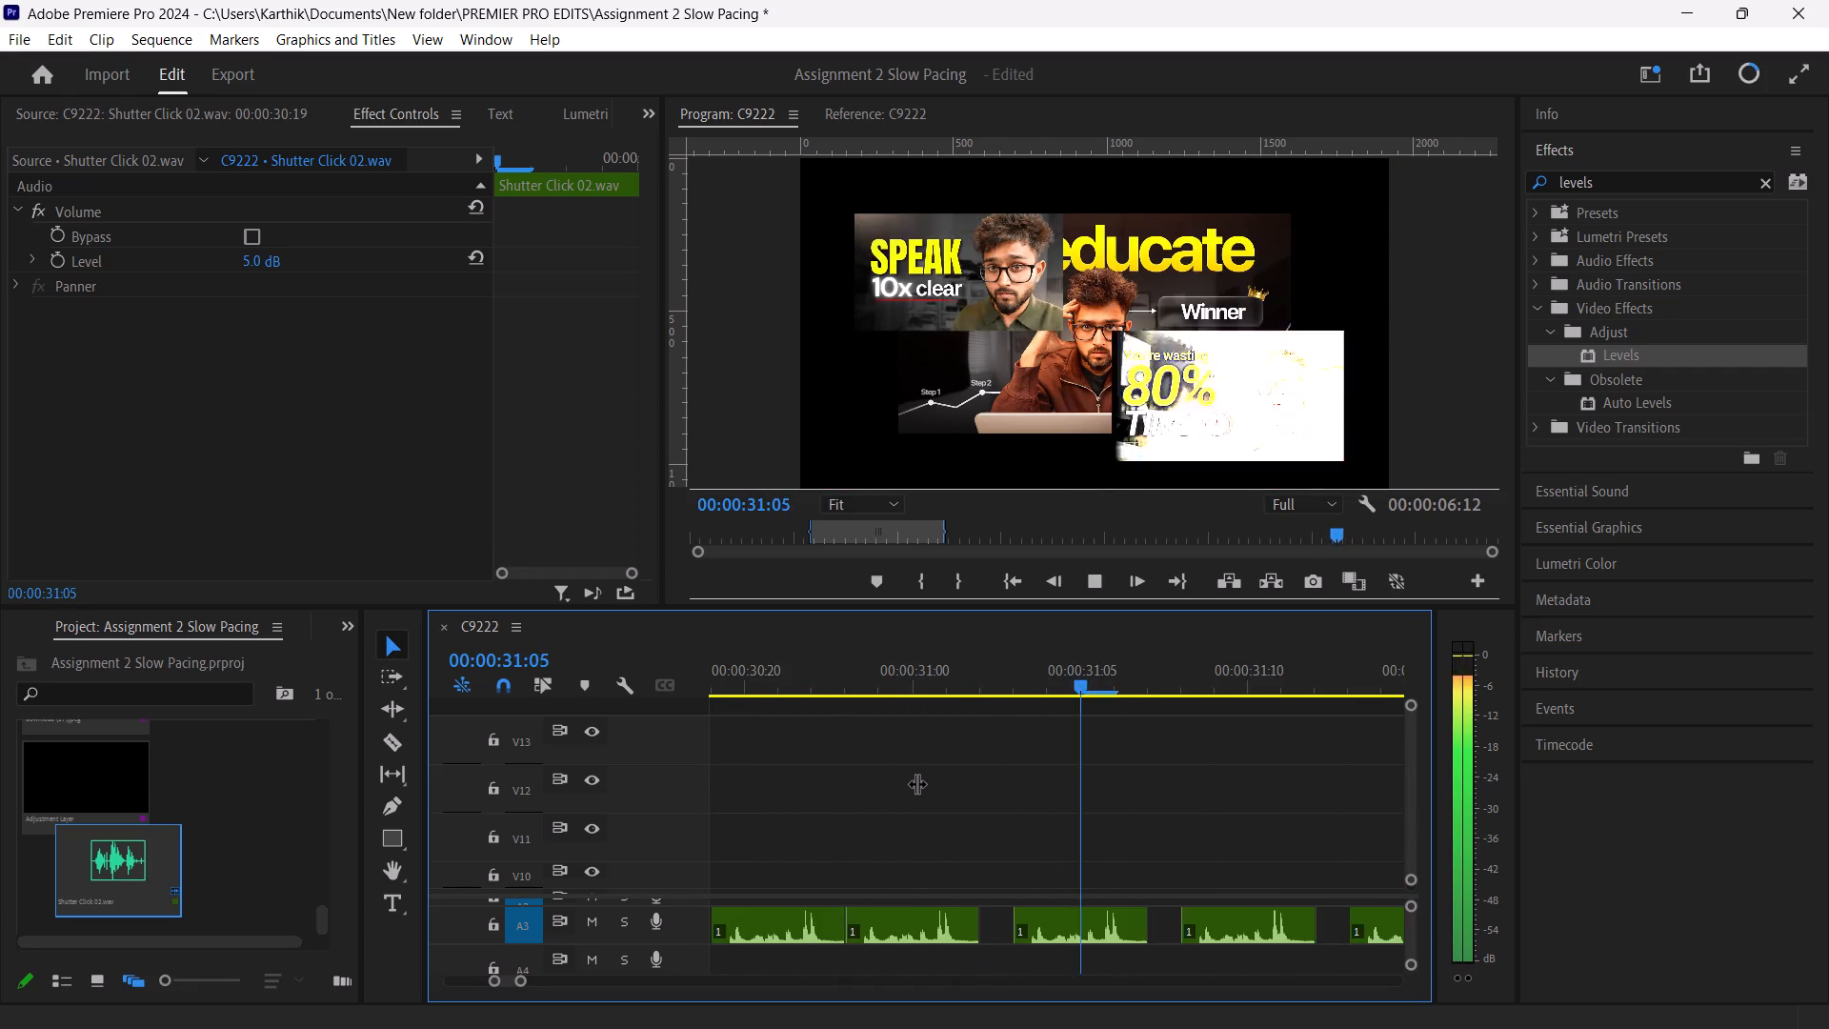
key(space)
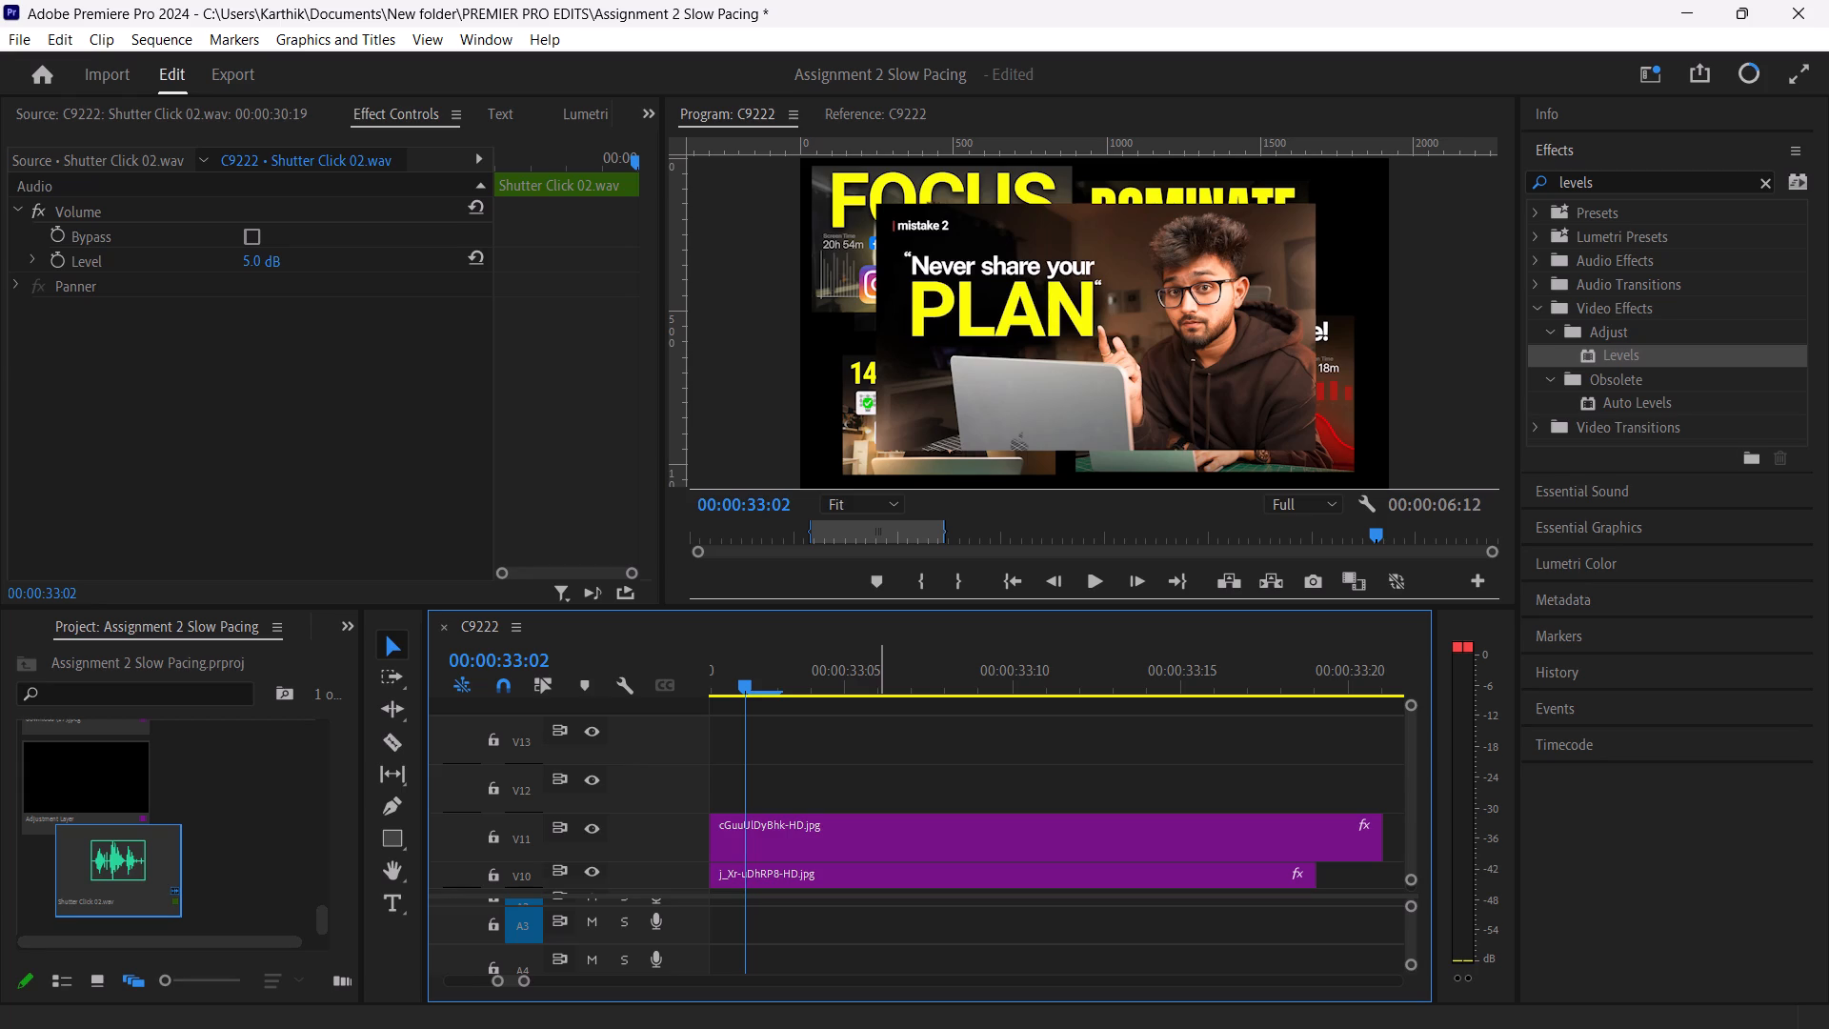
Save the Assignment 2 Slow Pacing project.
key(ctrl+s)
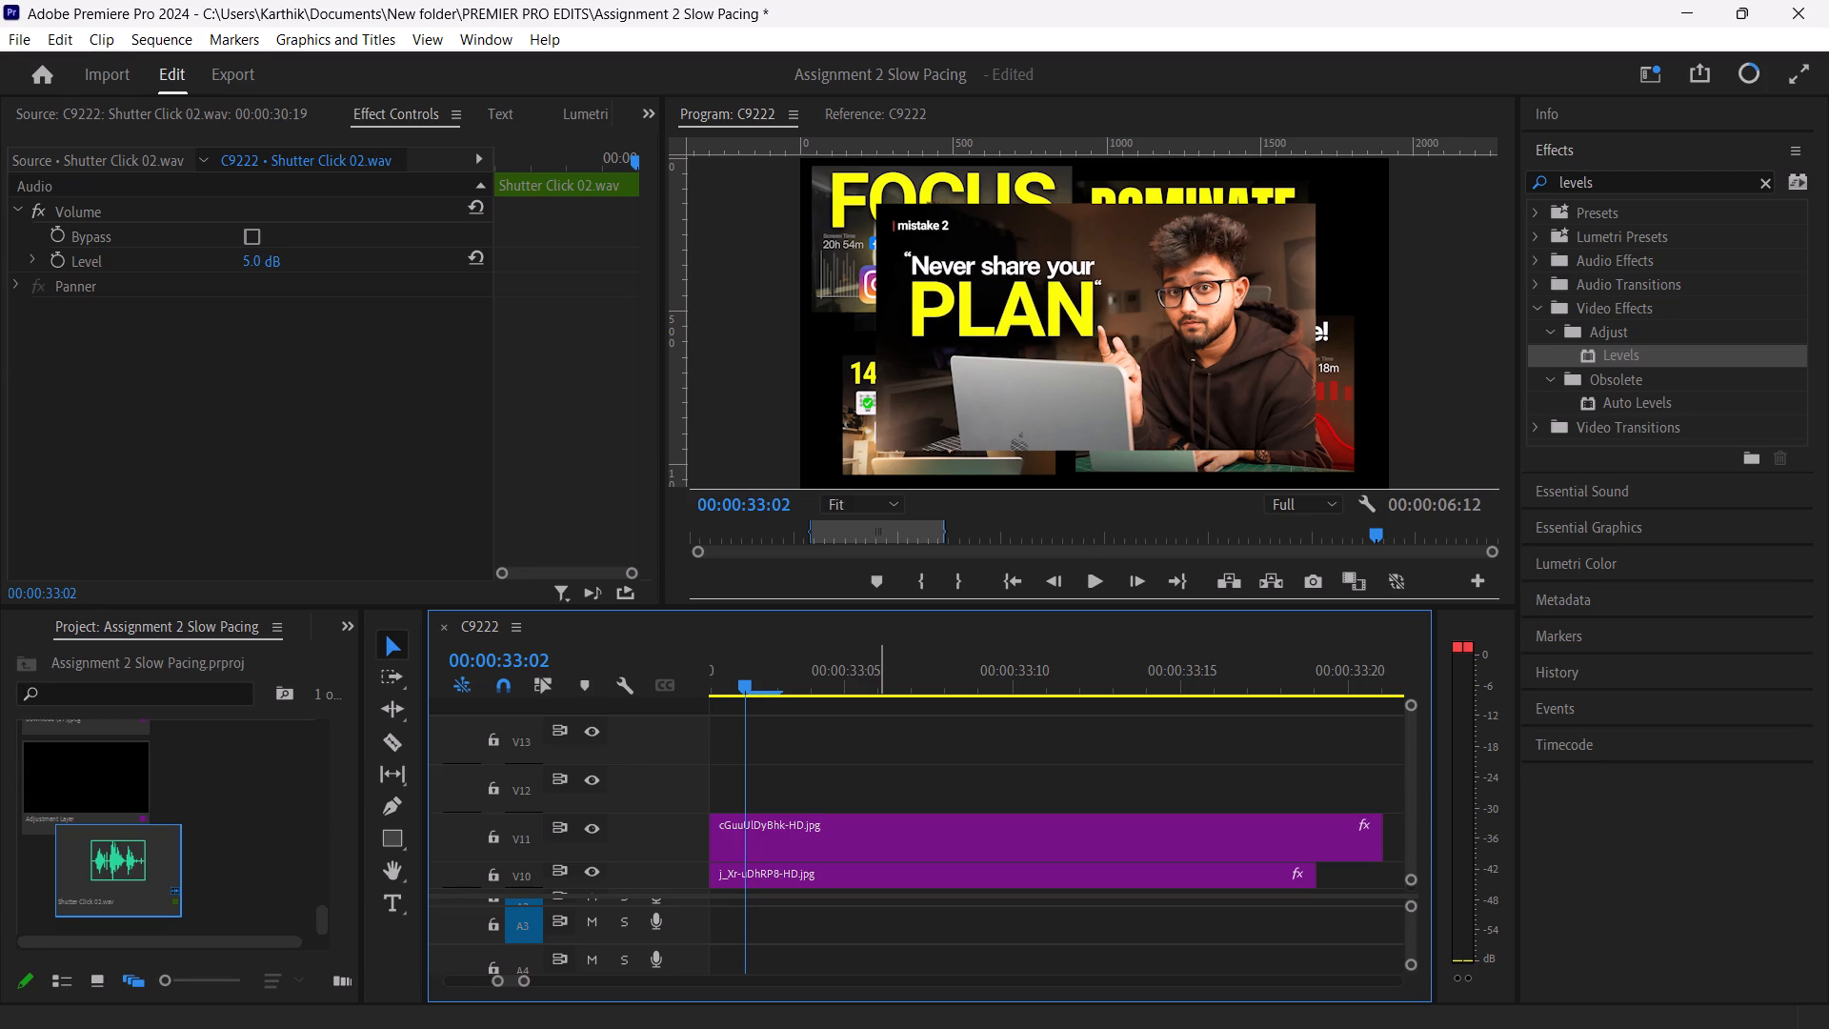